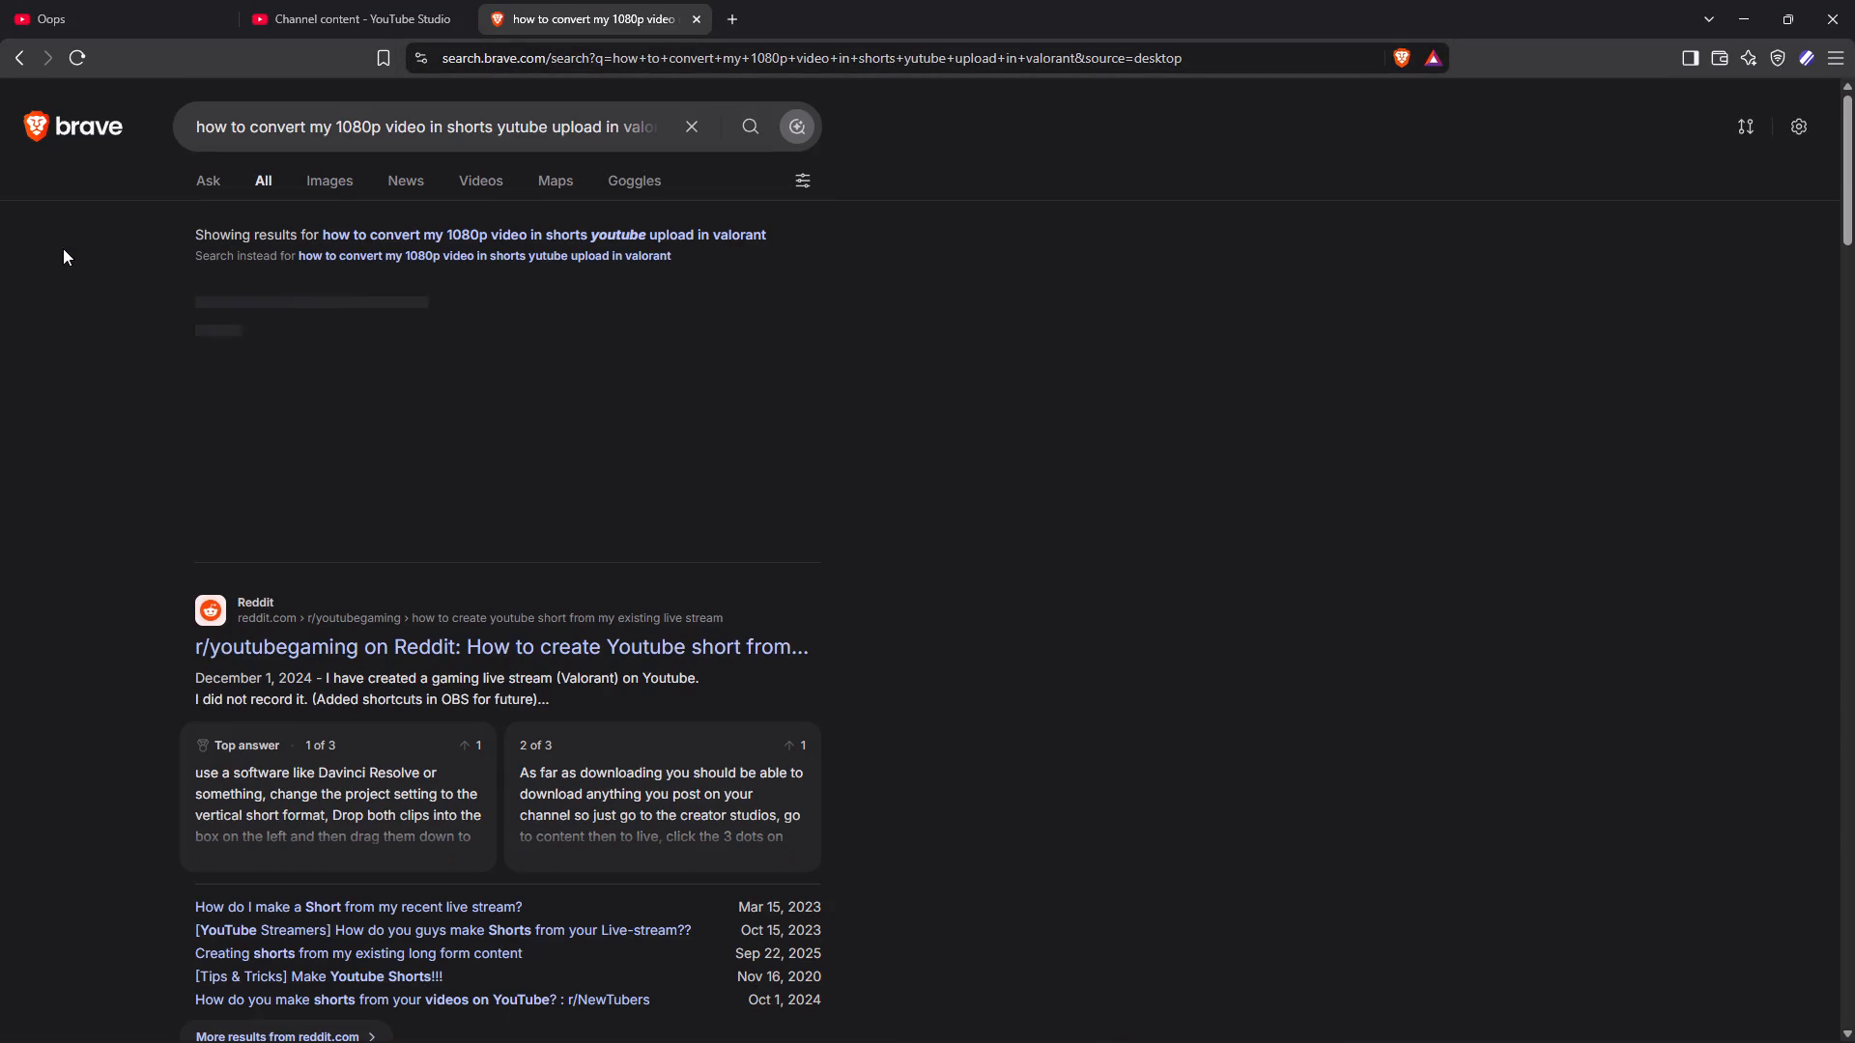
Read the AI answer on converting a 1080p Valorant video into a YouTube Short and expand it in full.
{"action": "left_click_drag", "start_coordinate": [185, 299], "coordinate": [186, 299]}
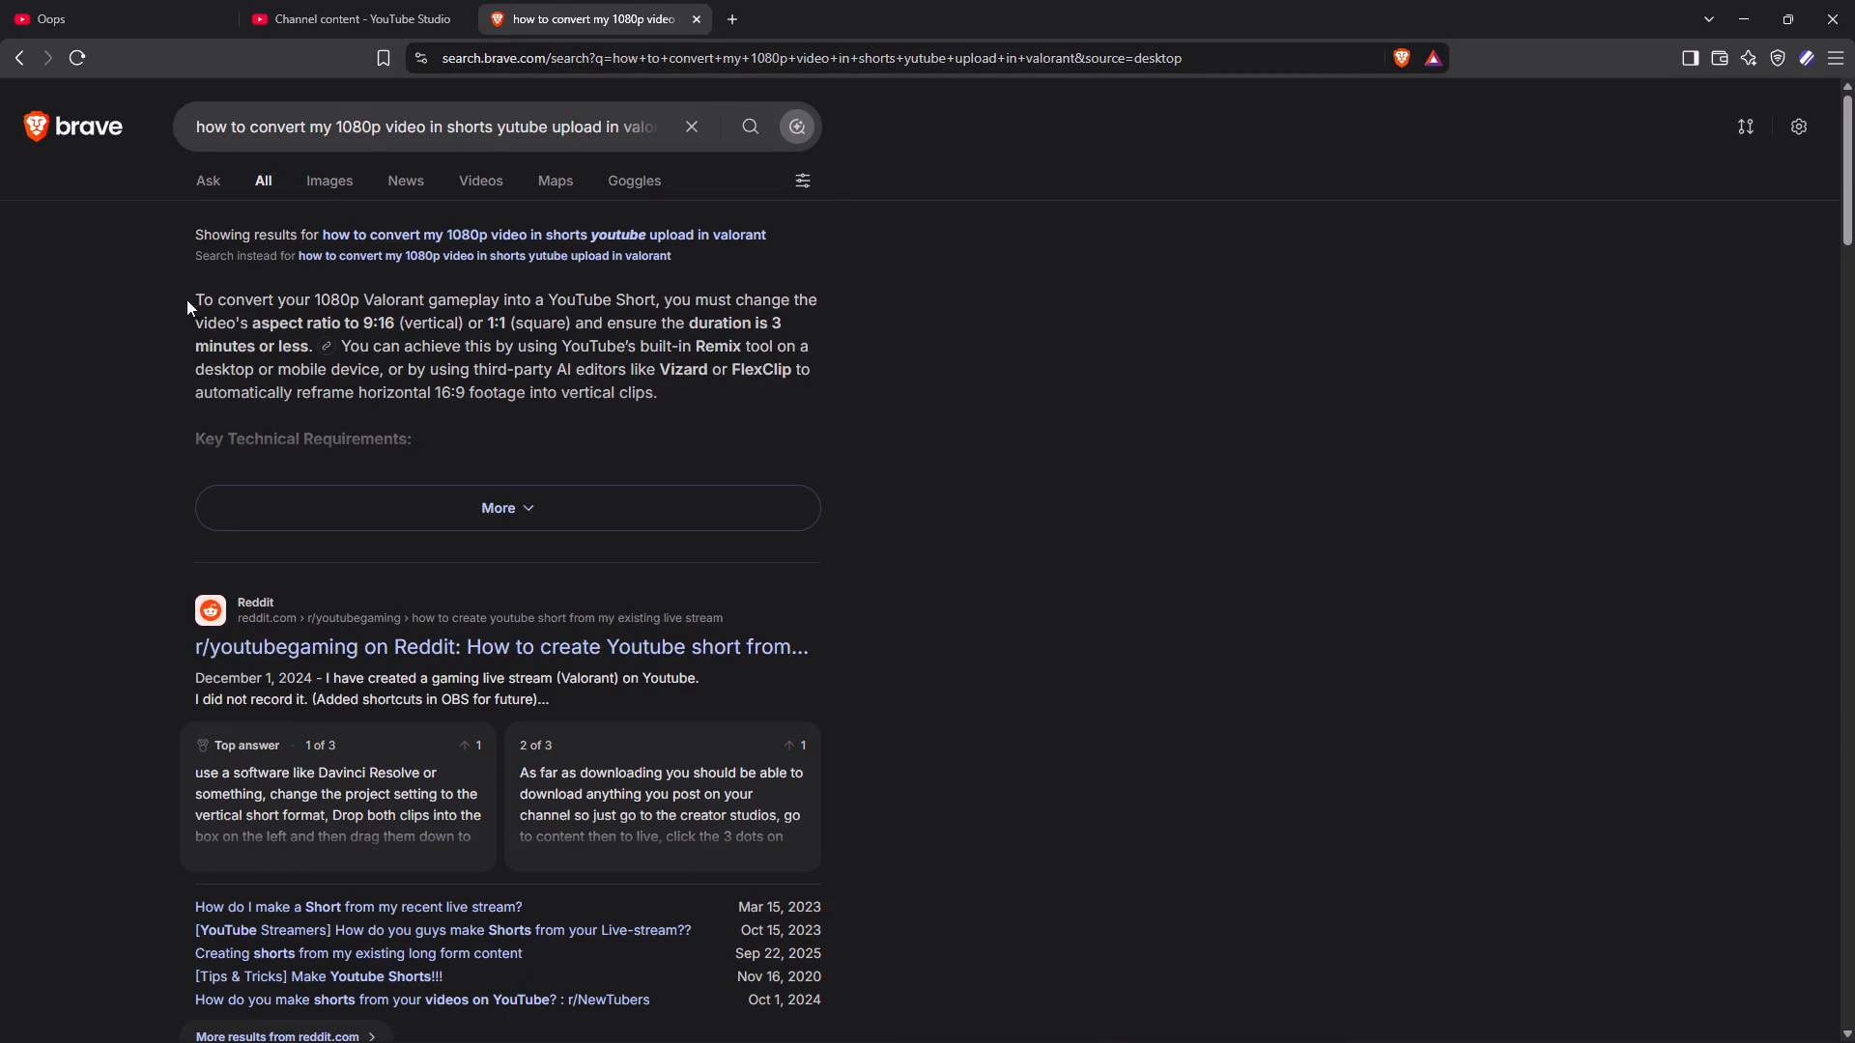
{"action": "left_click_drag", "start_coordinate": [186, 299], "coordinate": [829, 300]}
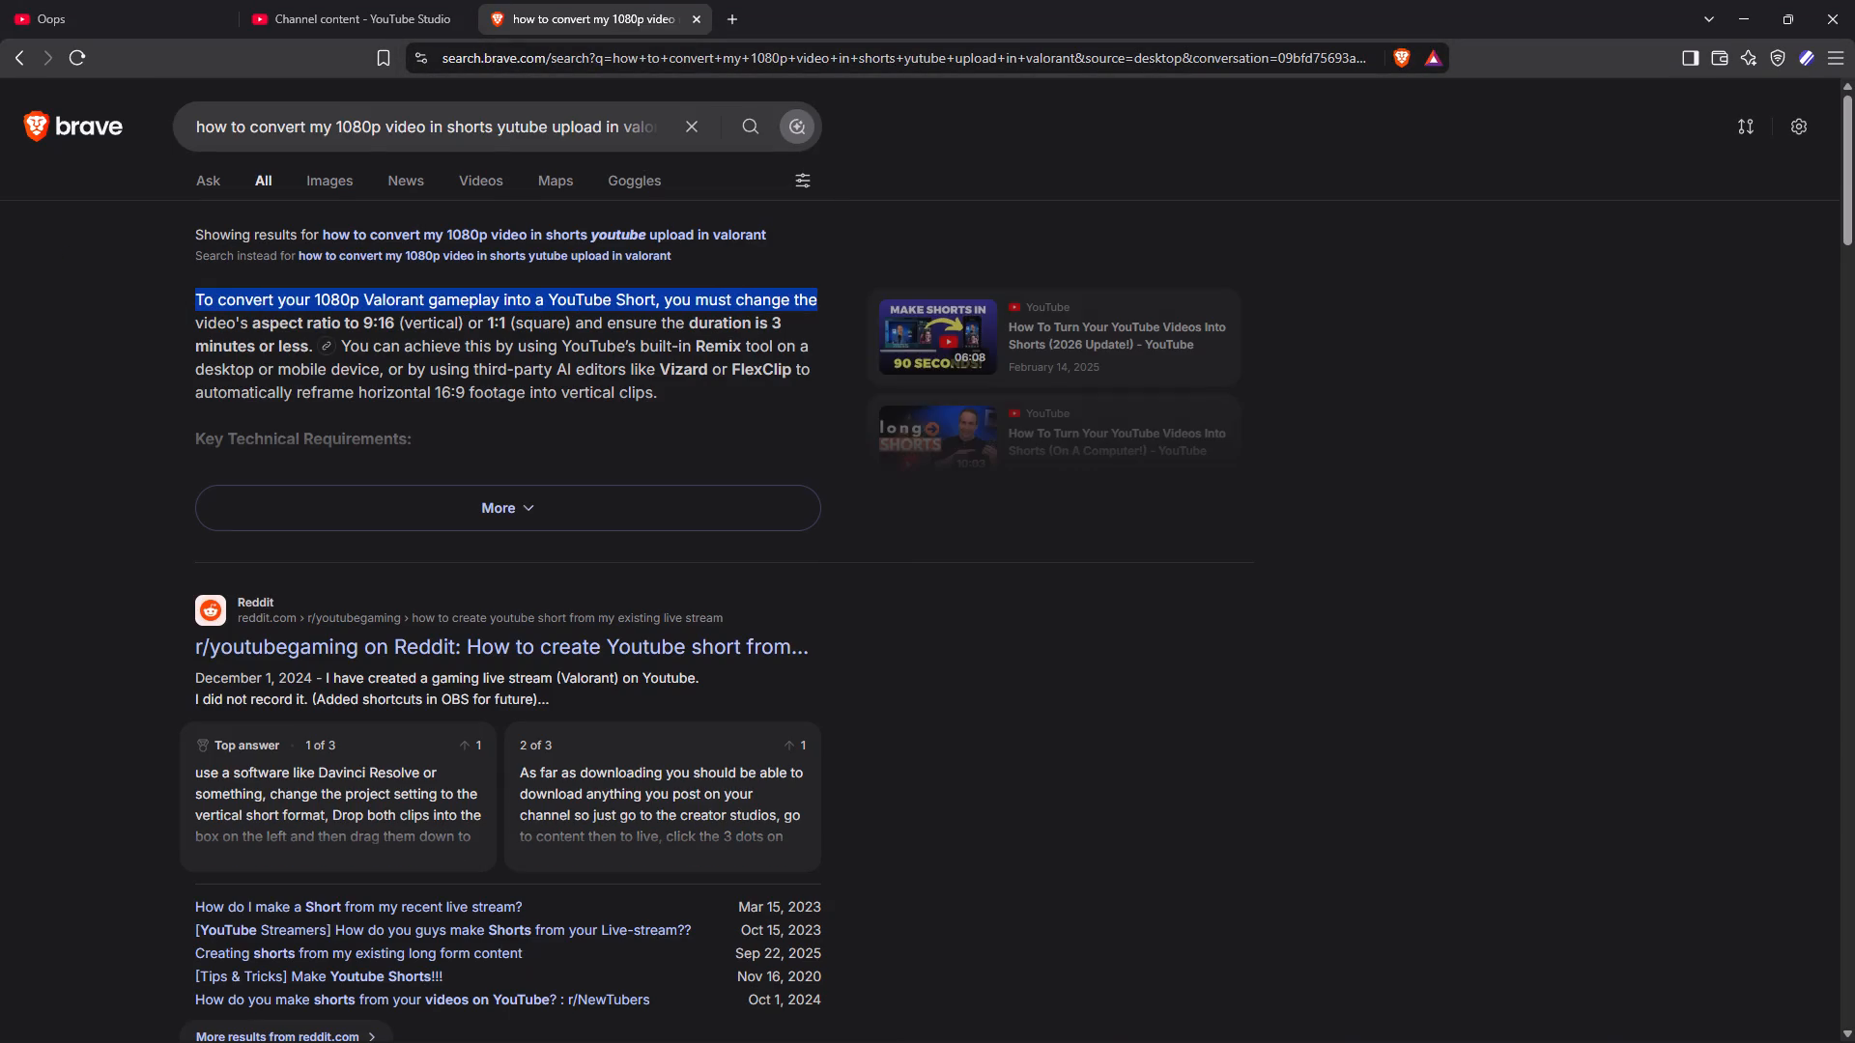
{"action": "left_click_drag", "start_coordinate": [203, 328], "coordinate": [523, 319]}
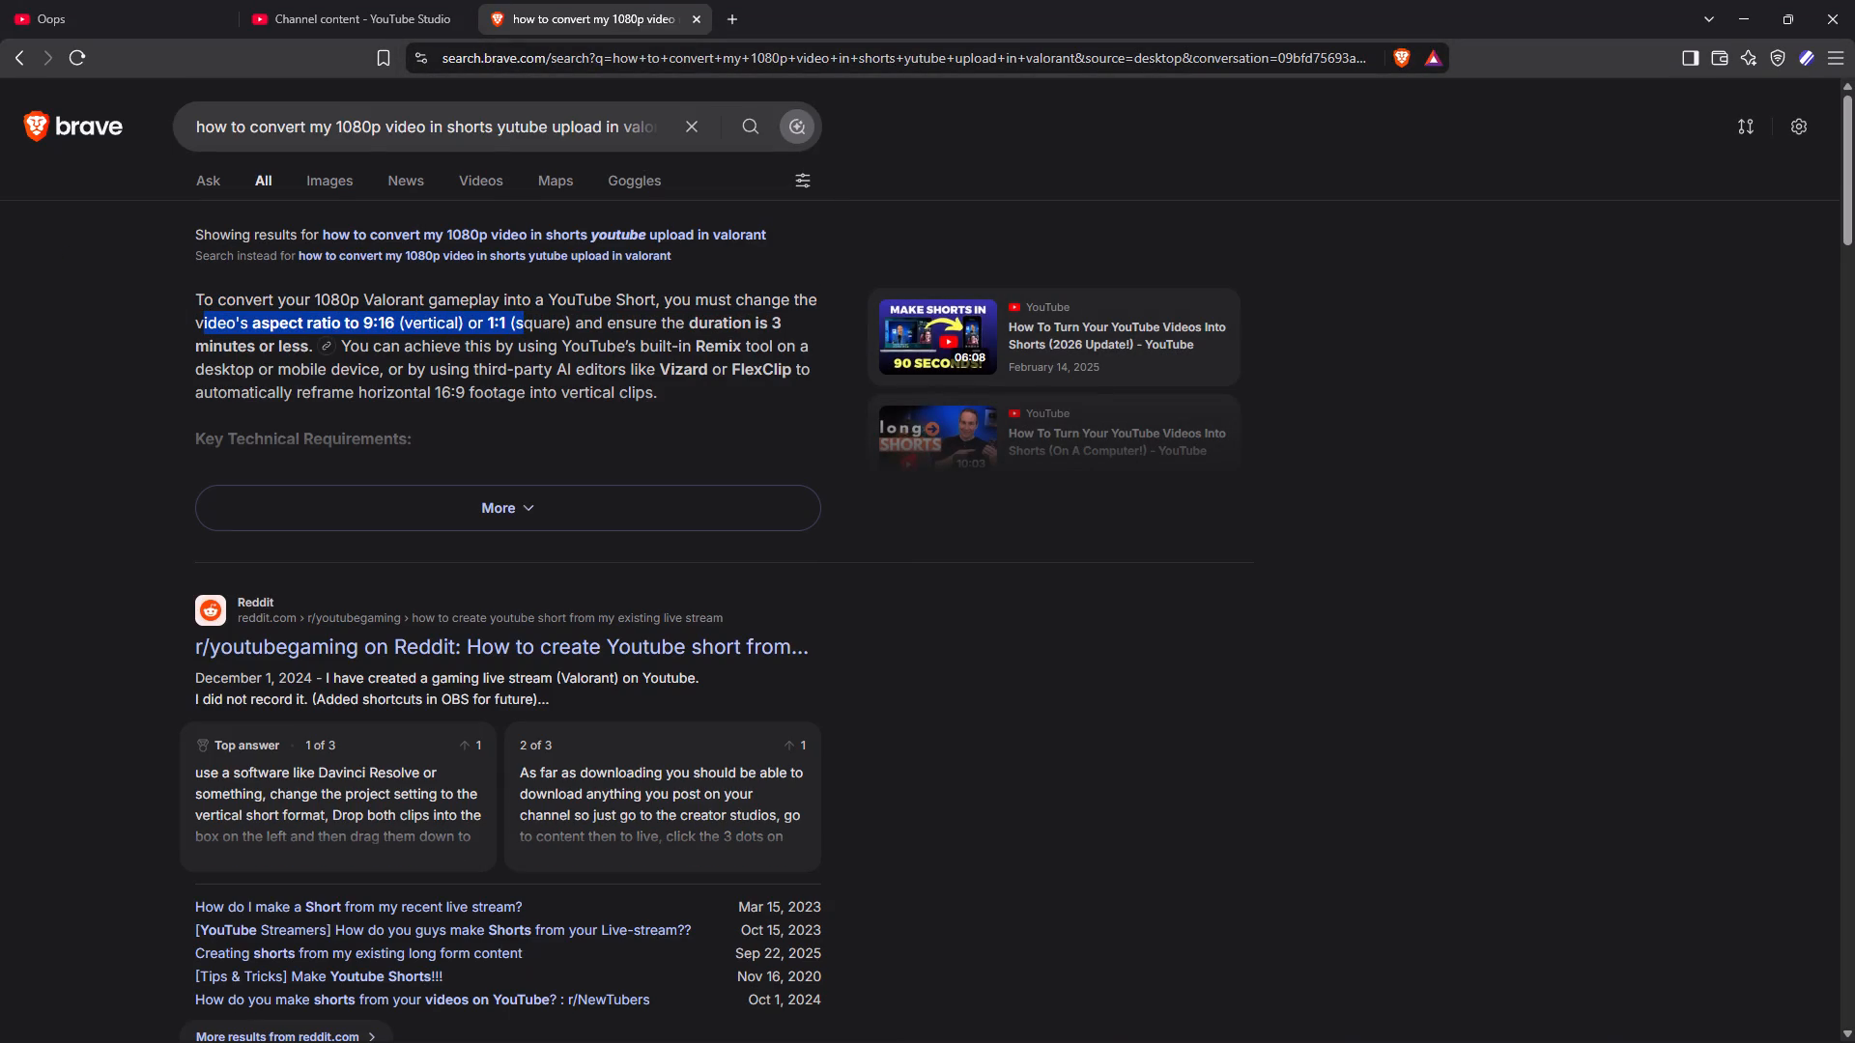
{"action": "left_click_drag", "start_coordinate": [523, 319], "coordinate": [788, 320]}
{"action": "left_click", "coordinate": [631, 451]}
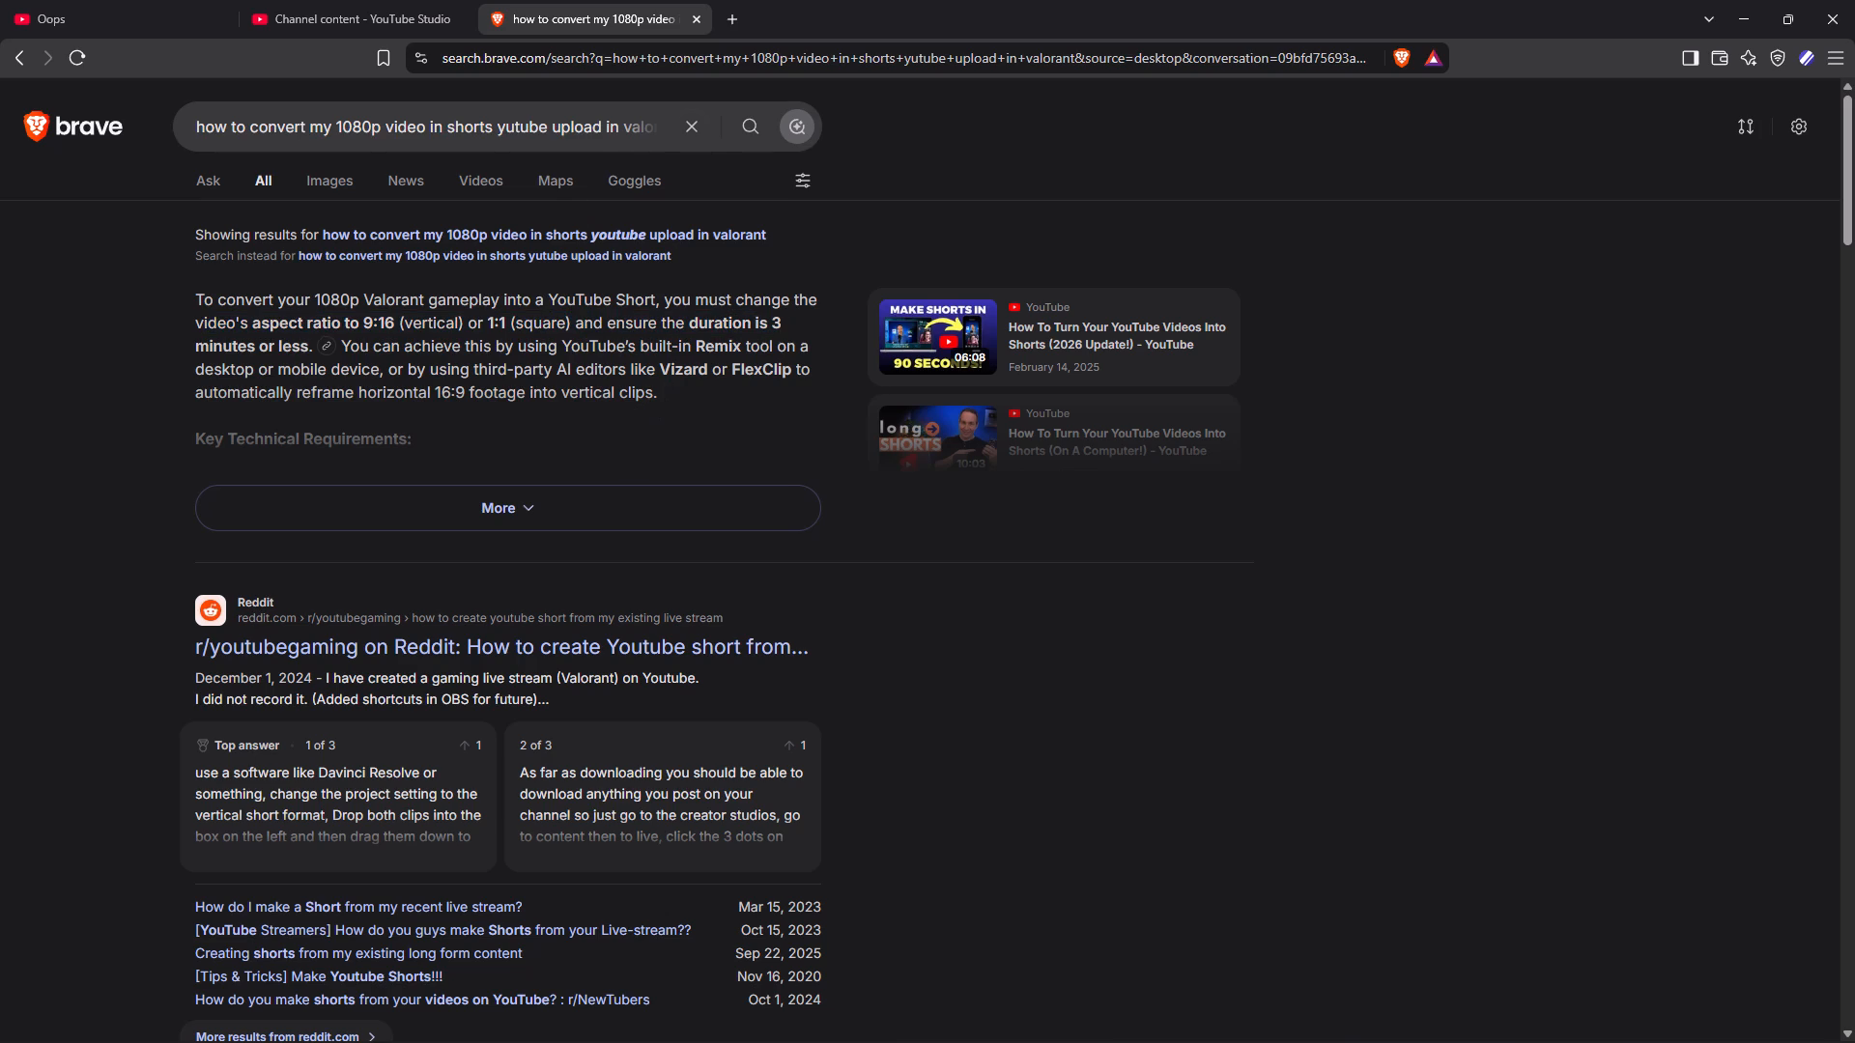
{"action": "left_click", "coordinate": [632, 130]}
{"action": "left_click", "coordinate": [514, 513]}
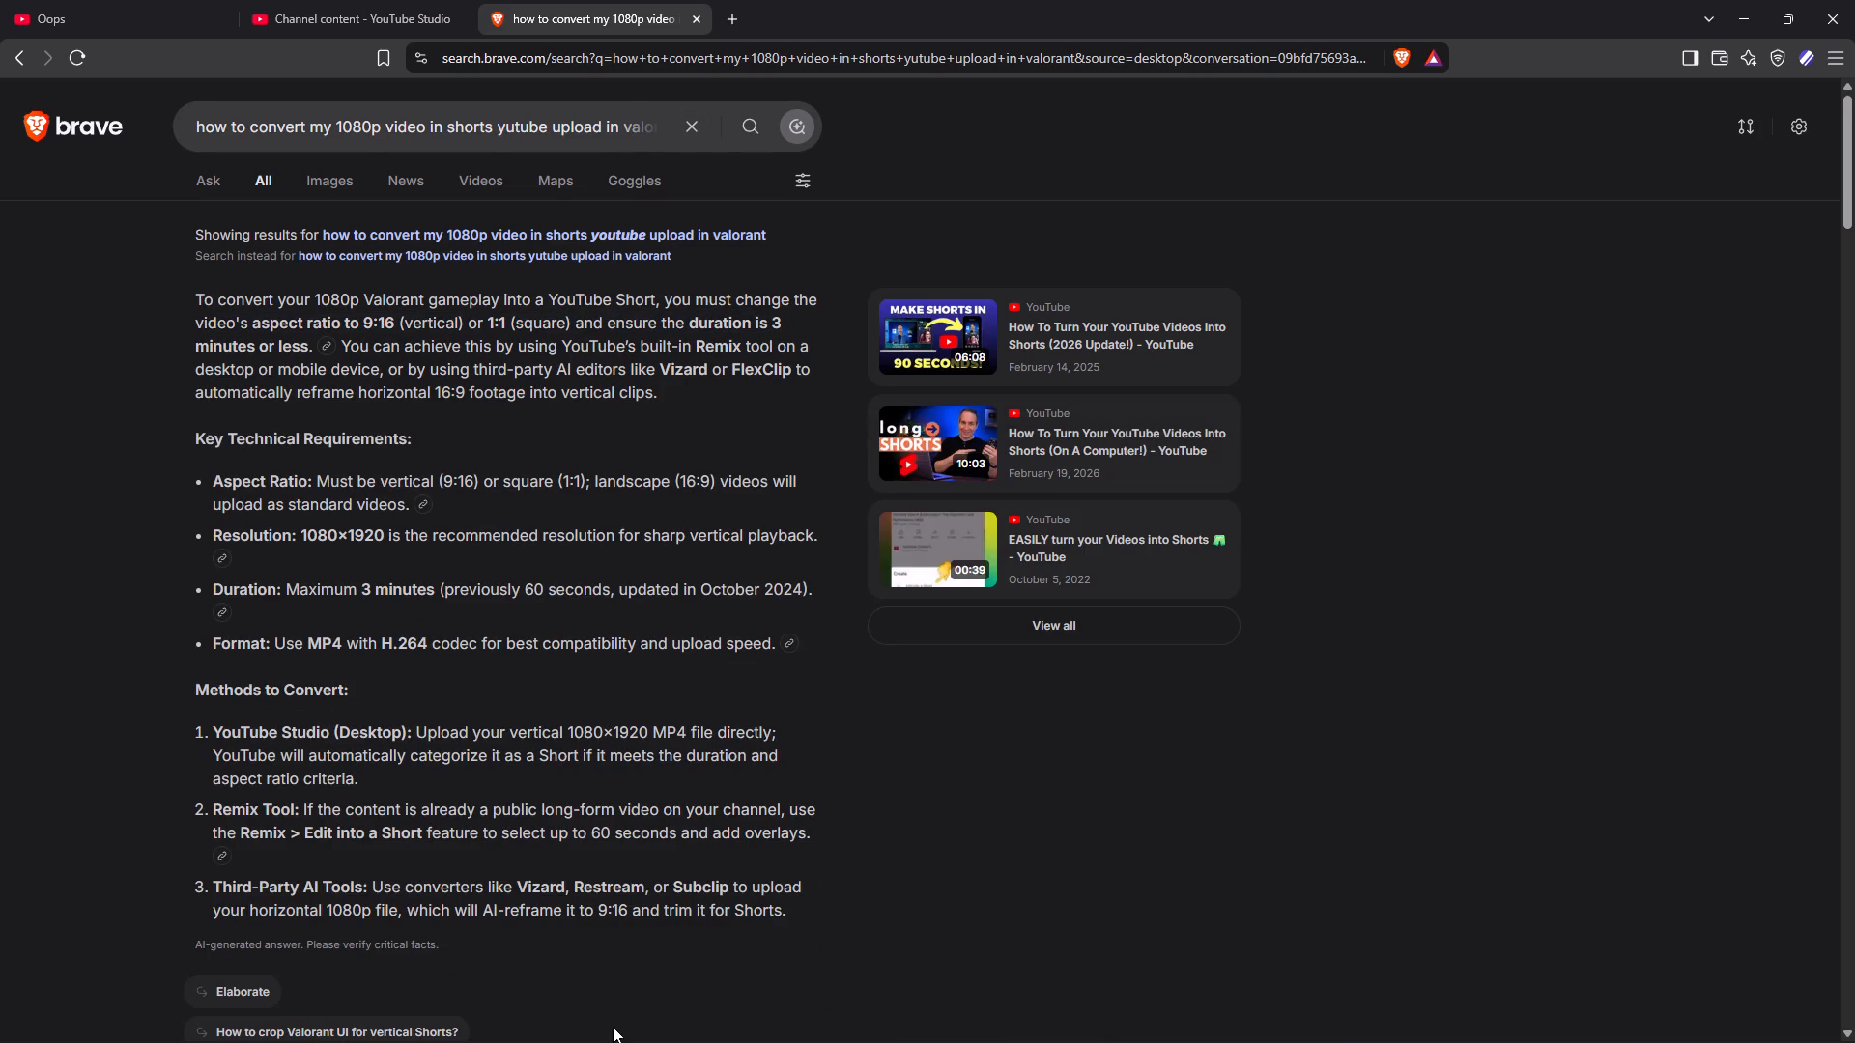
Ask the follow-up question "i am on davinci resolve" and read through the step-by-step answer.
{"action": "scroll", "coordinate": [530, 1000], "scroll_direction": "down", "scroll_amount": 5}
{"action": "left_click", "coordinate": [460, 916]}
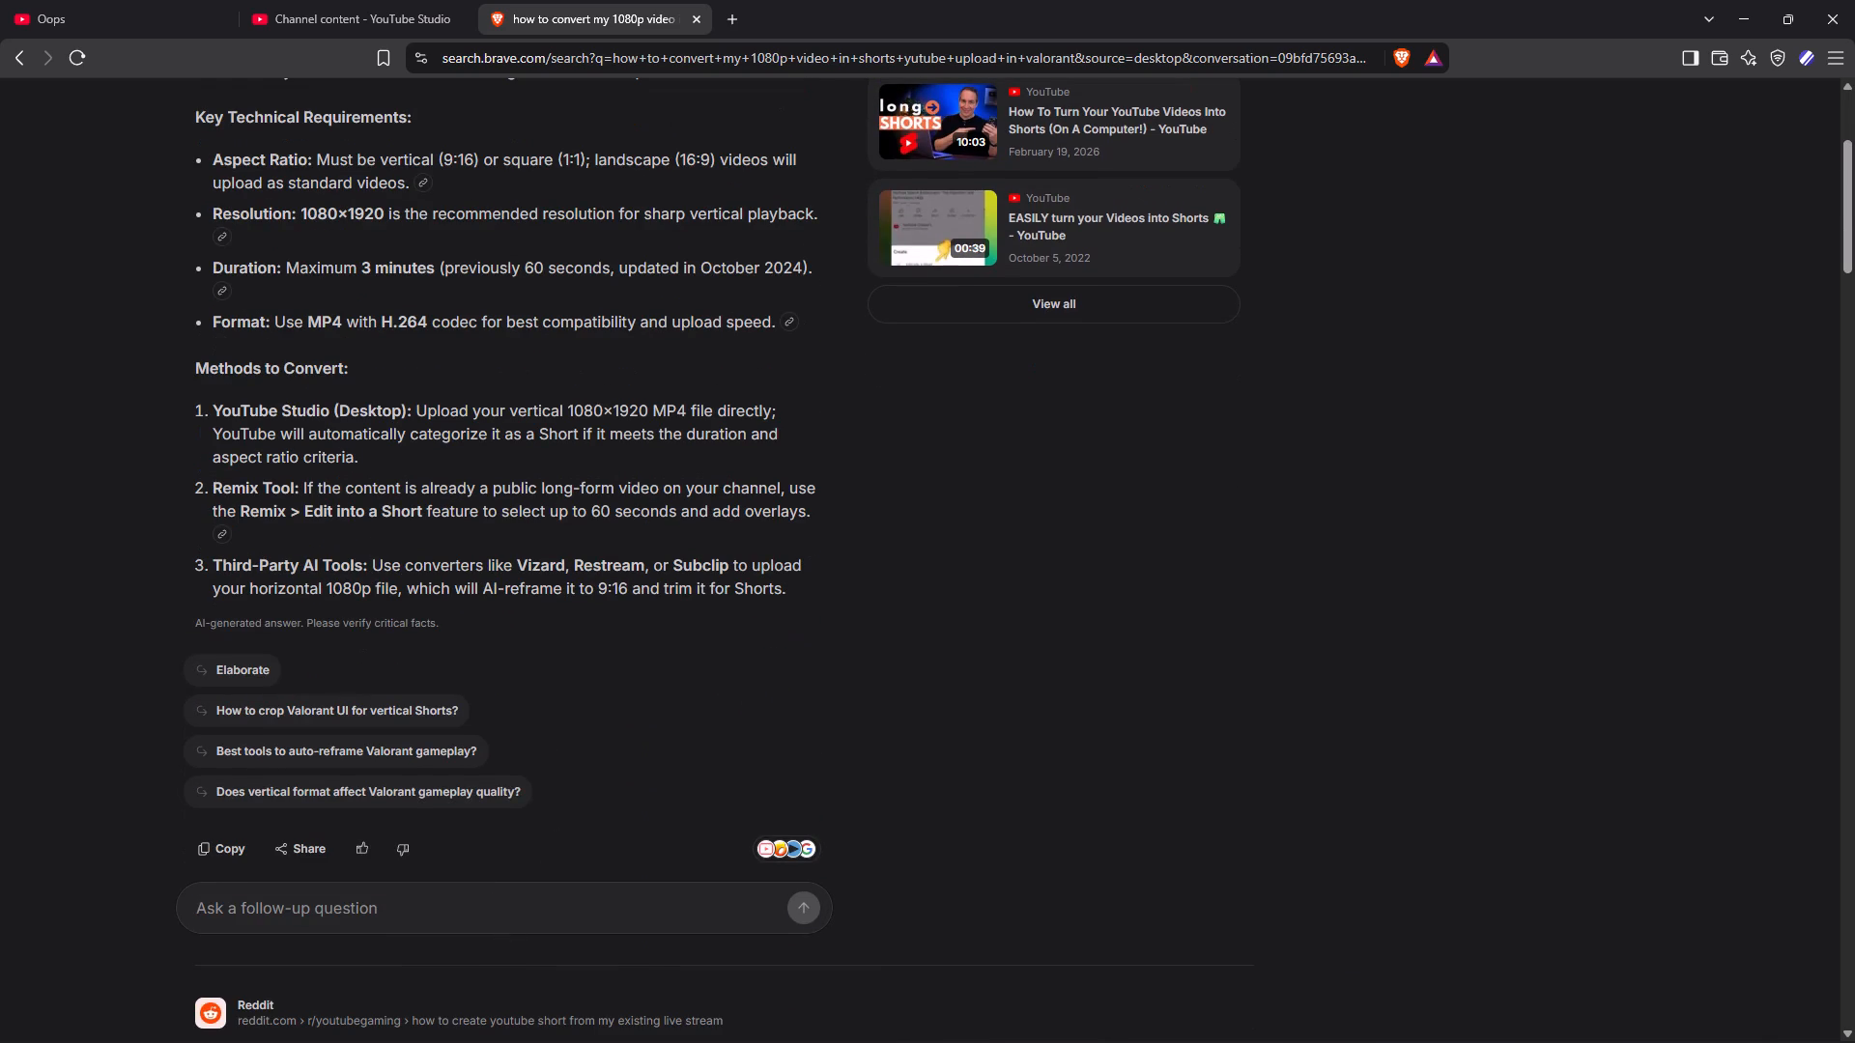
{"action": "type", "text": "i am"}
{"action": "key", "text": "space"}
{"action": "type", "text": "on the"}
{"action": "key", "text": "space"}
{"action": "key", "text": "BackSpace"}
{"action": "key", "text": "BackSpace"}
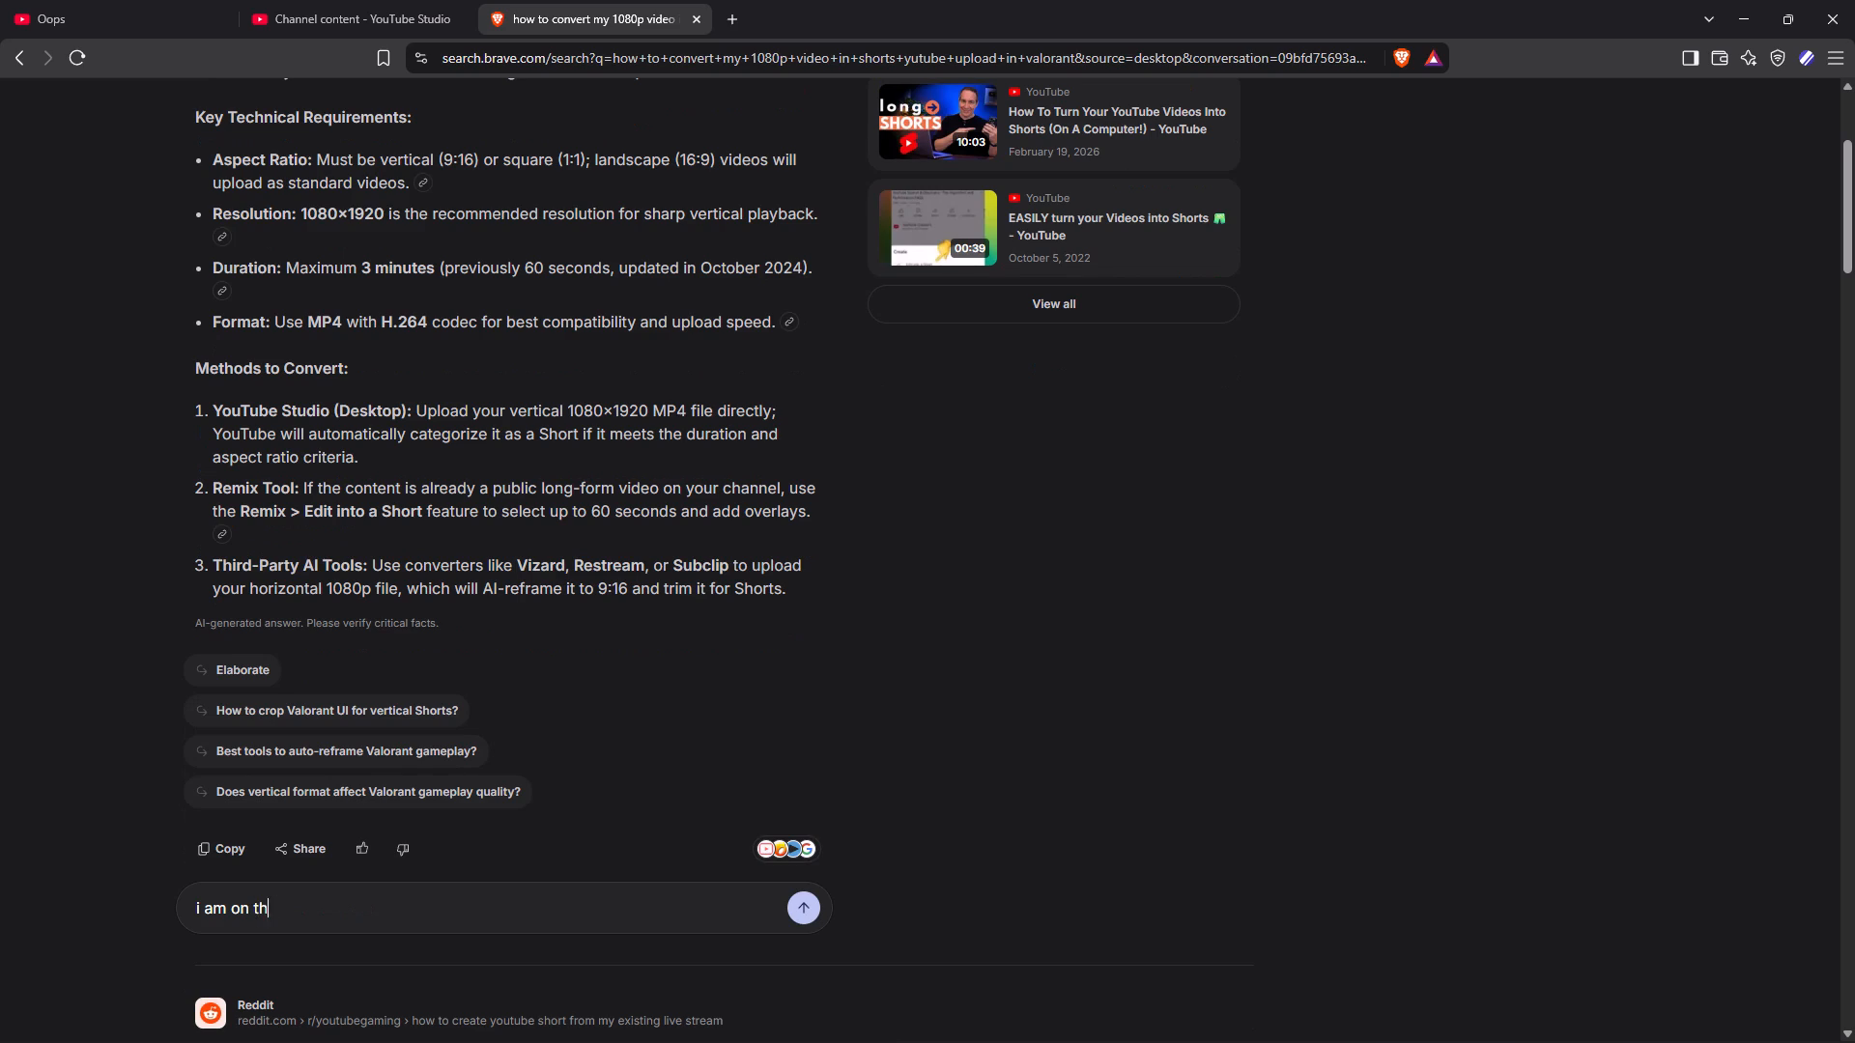
{"action": "key", "text": "BackSpace"}
{"action": "key", "text": "BackSpace"}
{"action": "type", "text": "da"}
{"action": "type", "text": "vinci resolb"}
{"action": "key", "text": "BackSpace"}
{"action": "type", "text": "ve"}
{"action": "key", "text": "Return"}
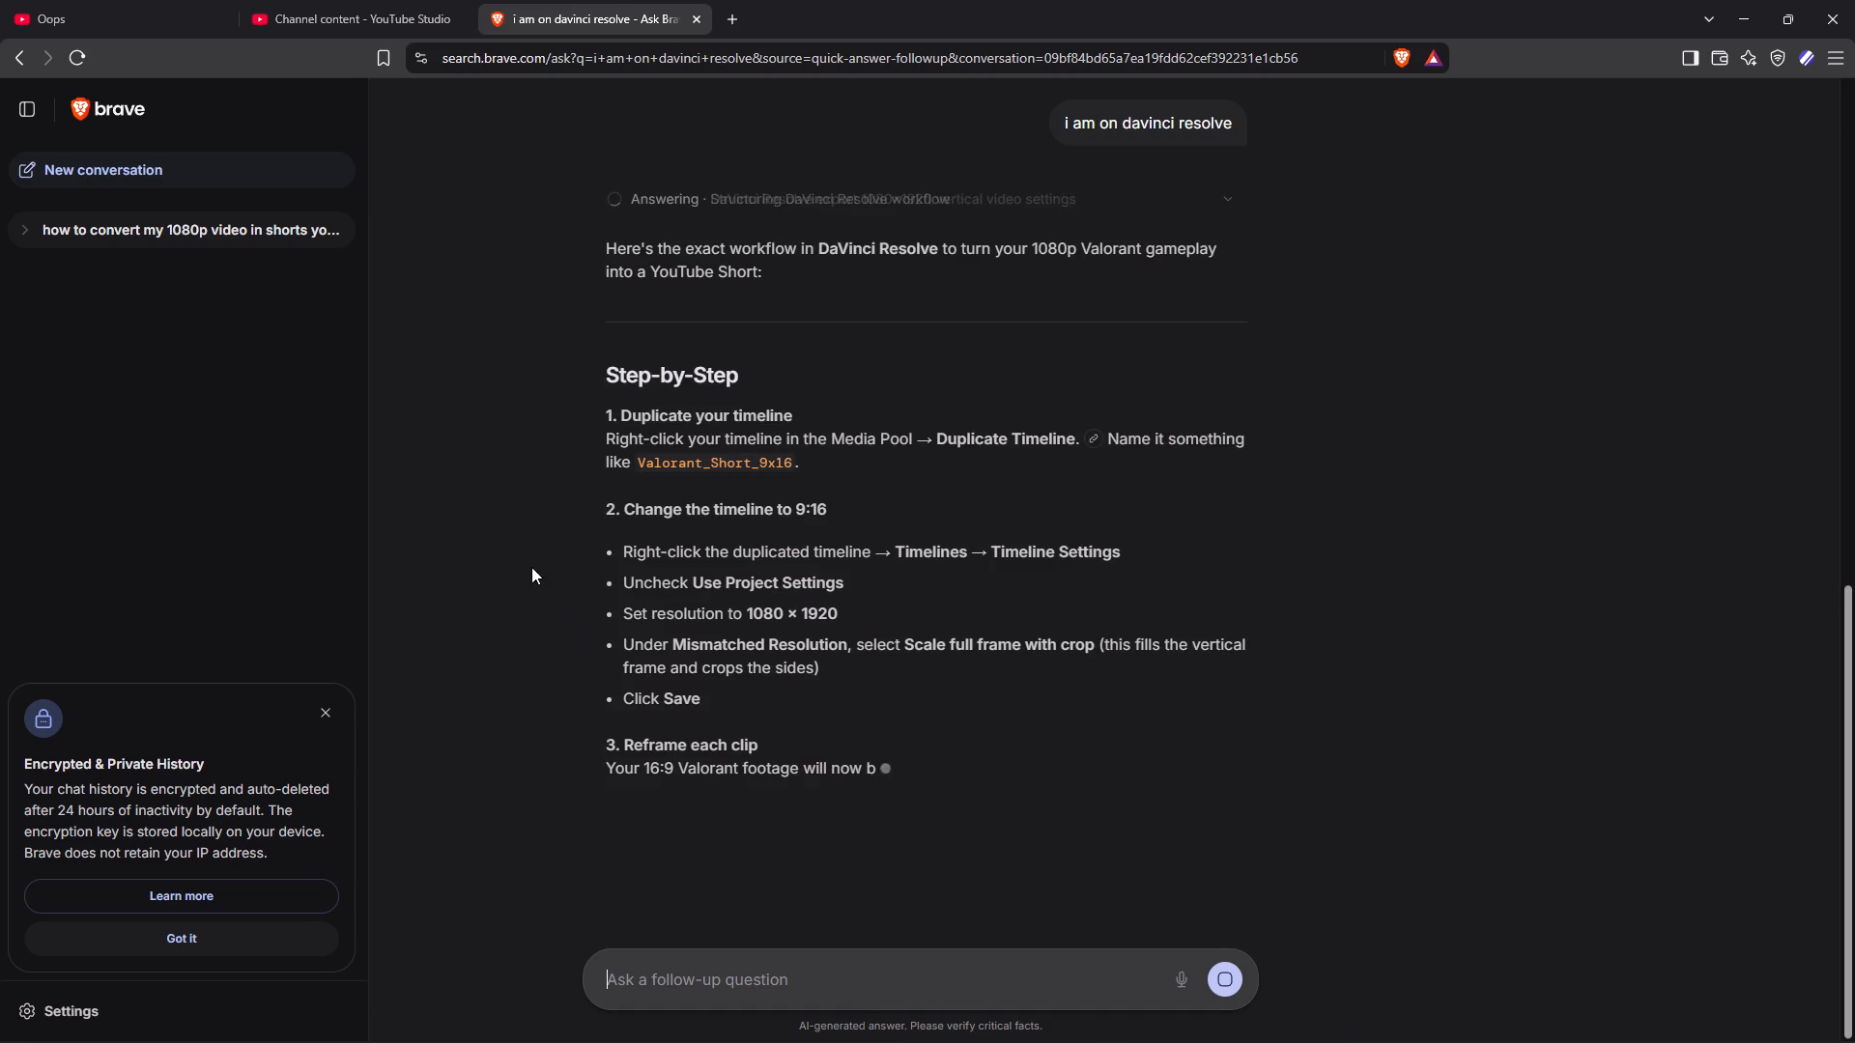
{"action": "scroll", "coordinate": [549, 559], "scroll_direction": "down", "scroll_amount": 3}
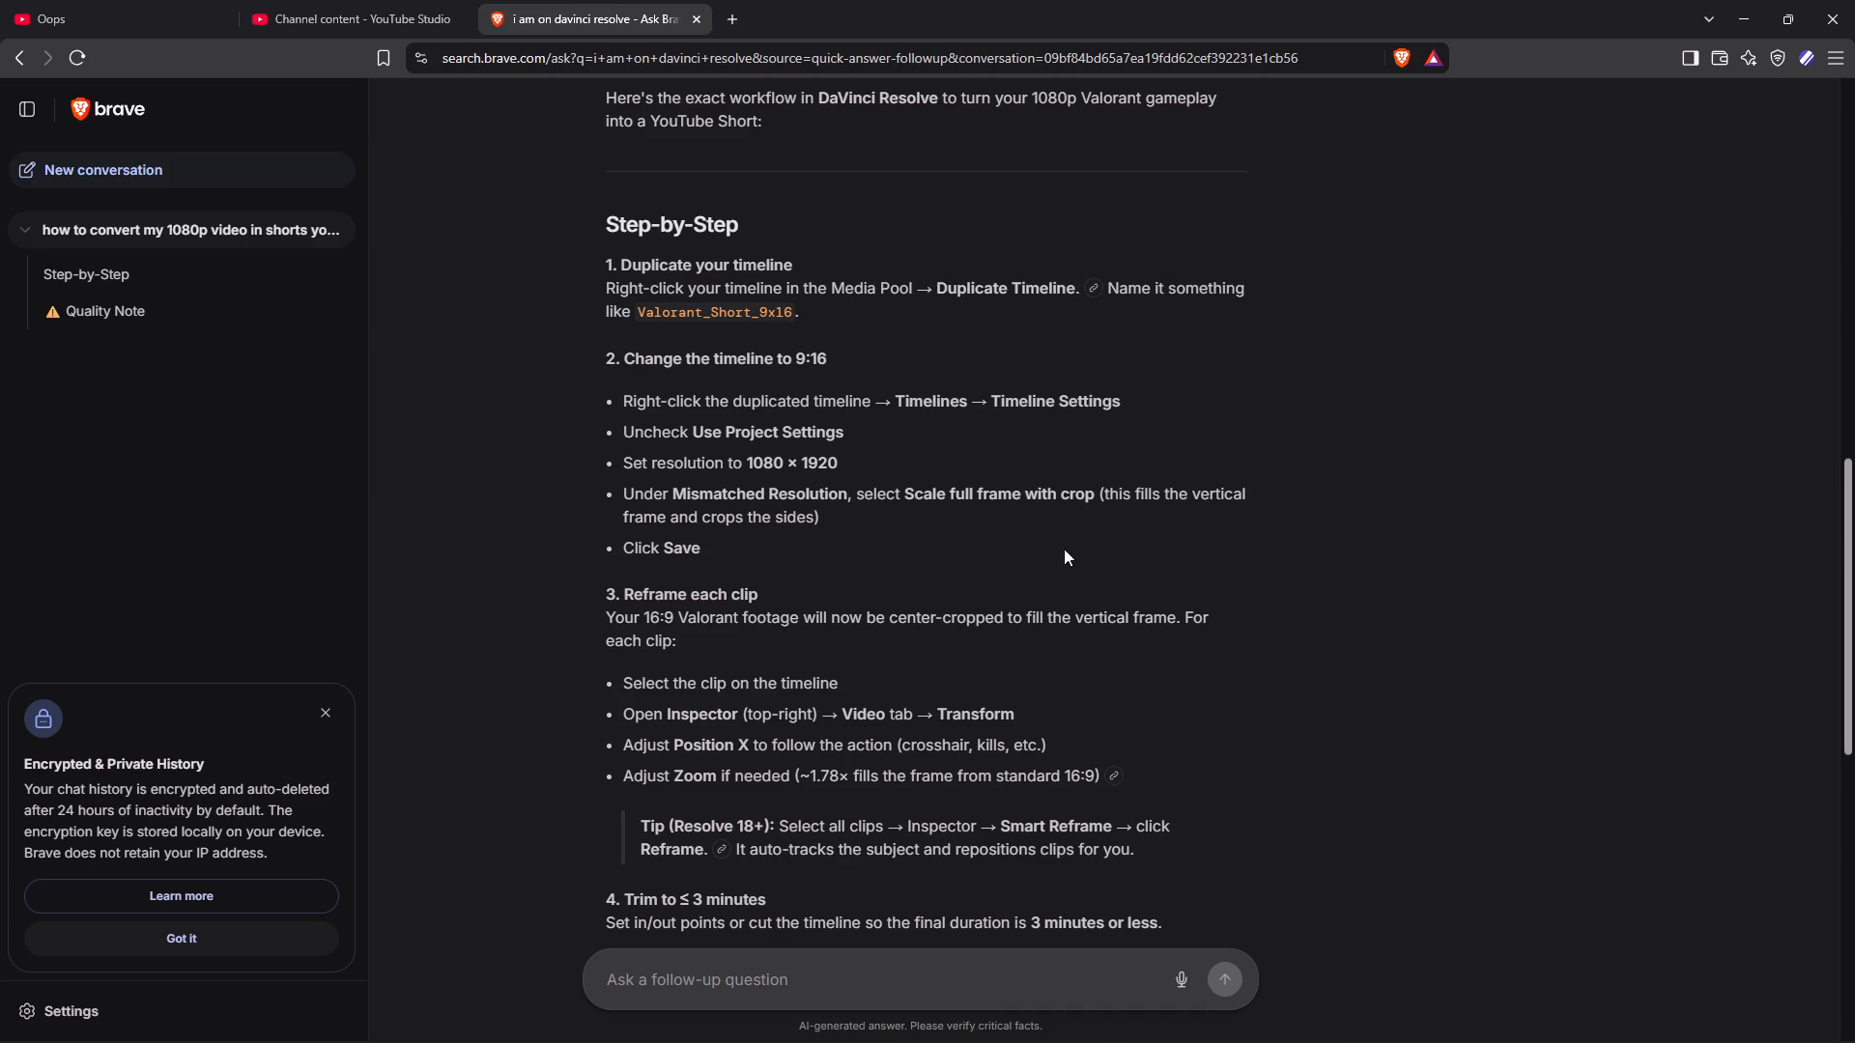
Switch to DaVinci Resolve and enable vertical resolution in the render settings for a 1080 x 1920 HD export.
{"action": "left_click", "coordinate": [1110, 1023]}
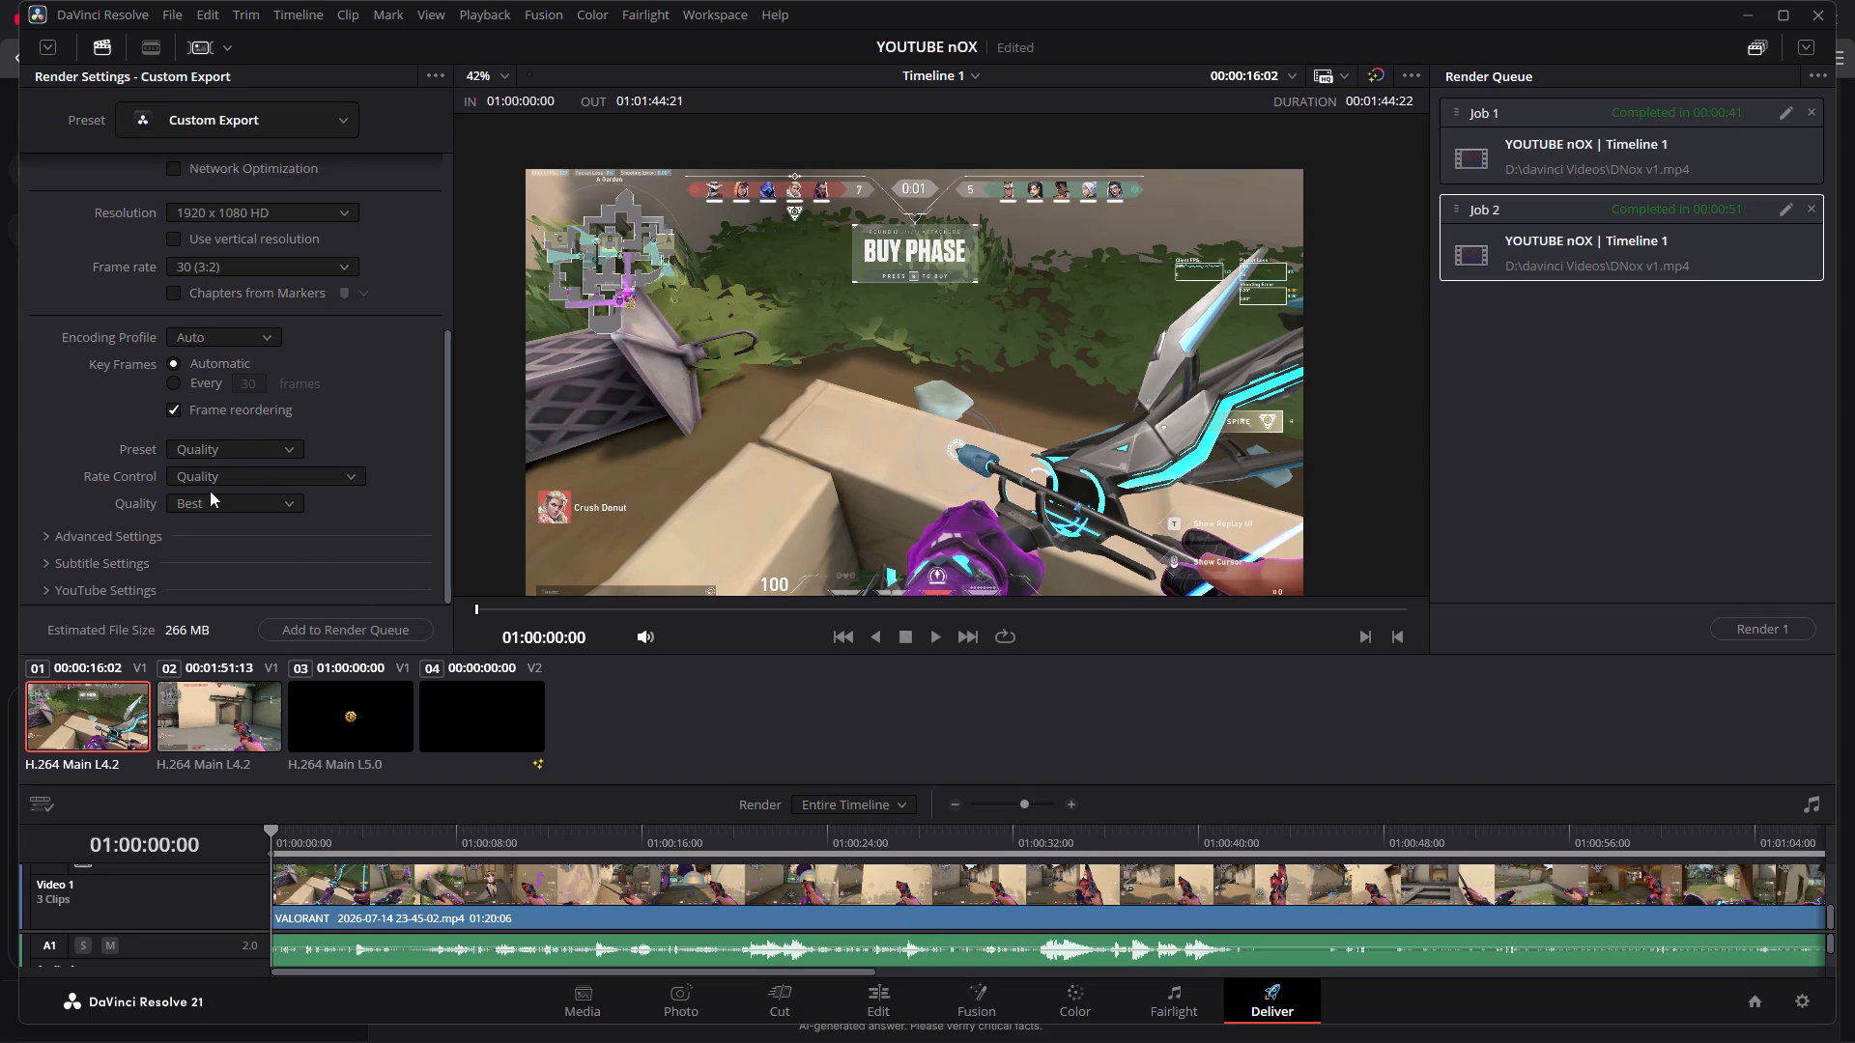
{"action": "scroll", "coordinate": [169, 203], "scroll_direction": "up", "scroll_amount": 1}
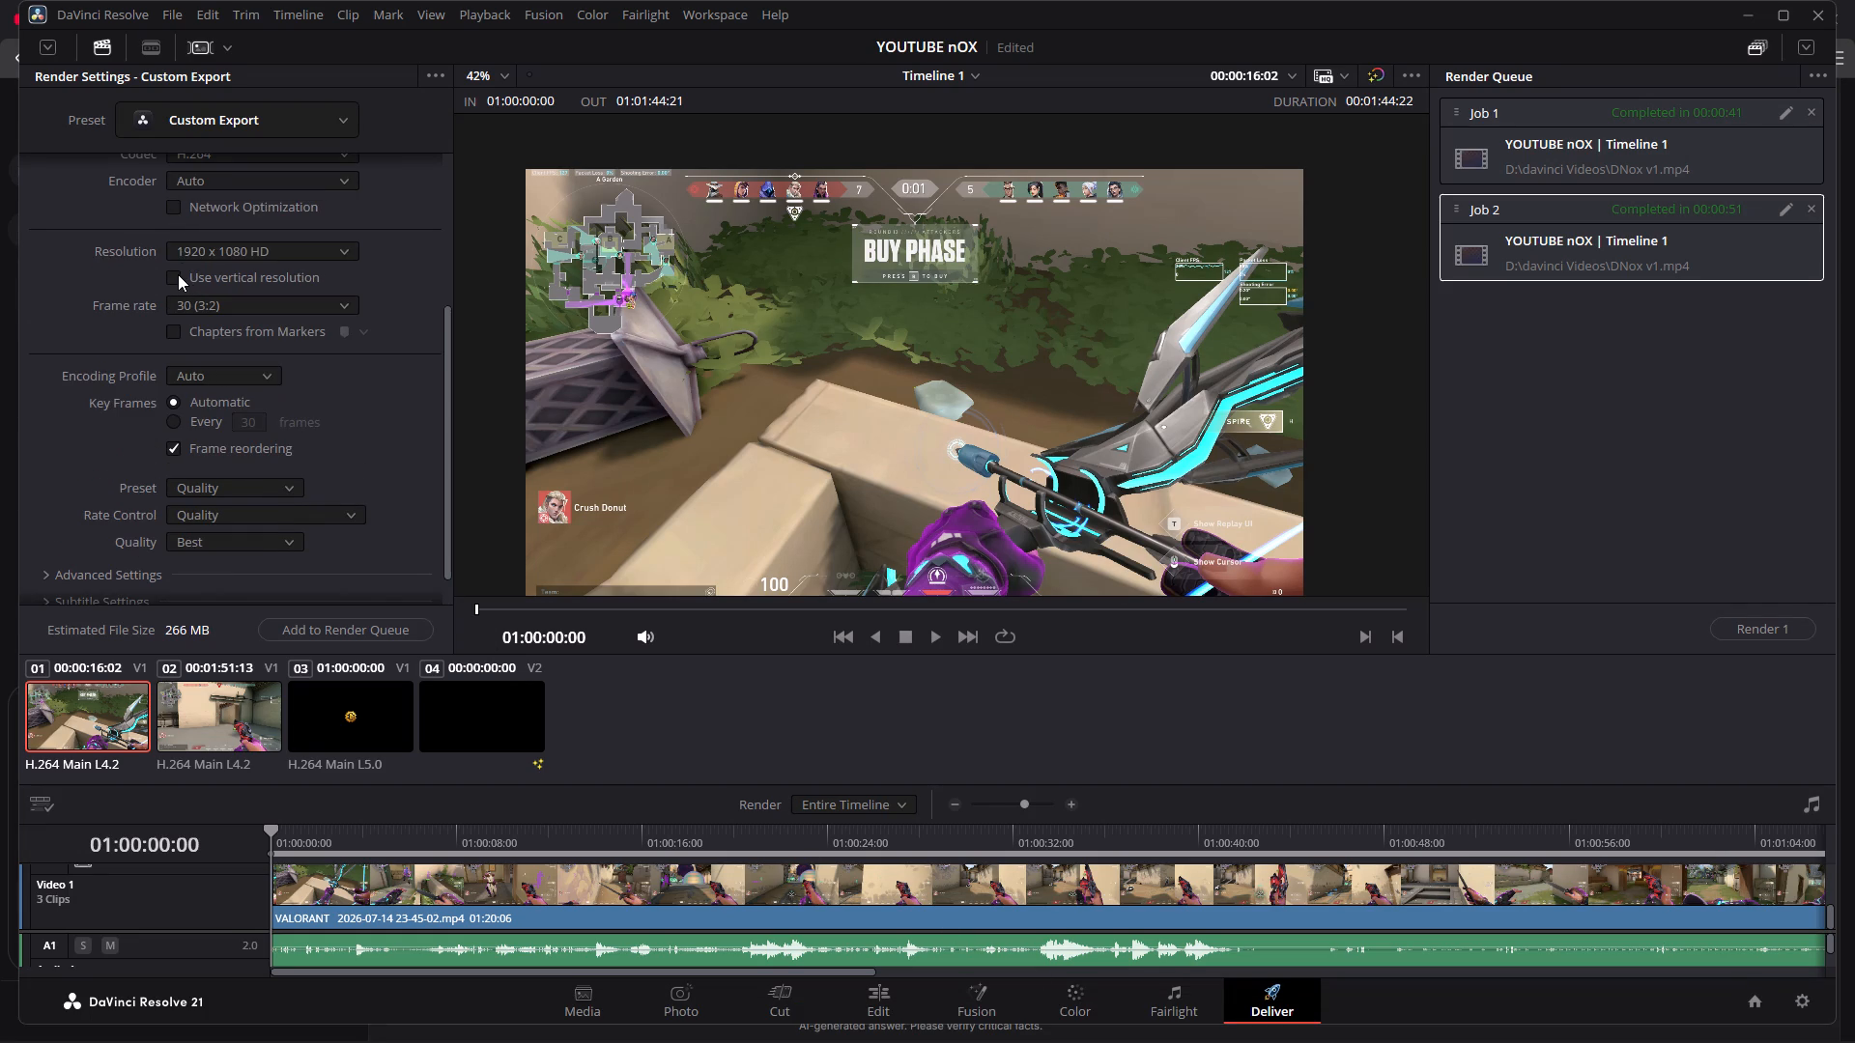
{"action": "left_click", "coordinate": [178, 274]}
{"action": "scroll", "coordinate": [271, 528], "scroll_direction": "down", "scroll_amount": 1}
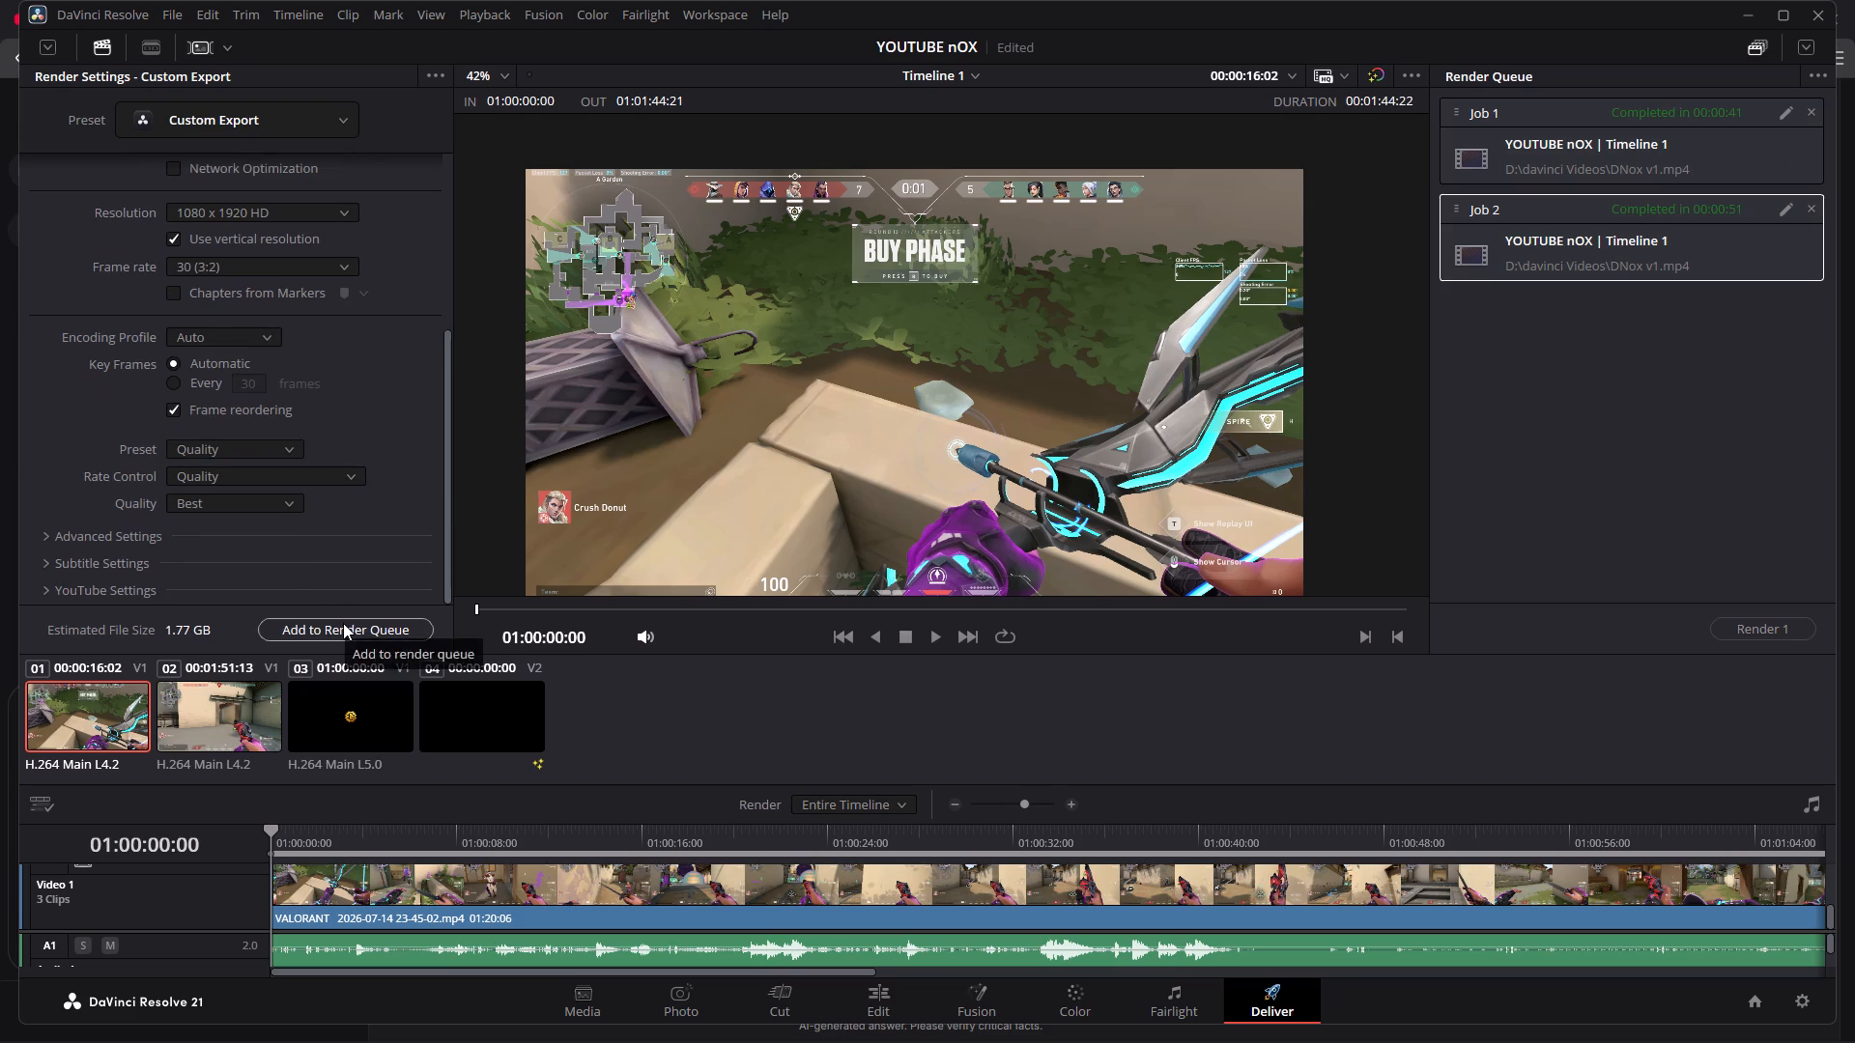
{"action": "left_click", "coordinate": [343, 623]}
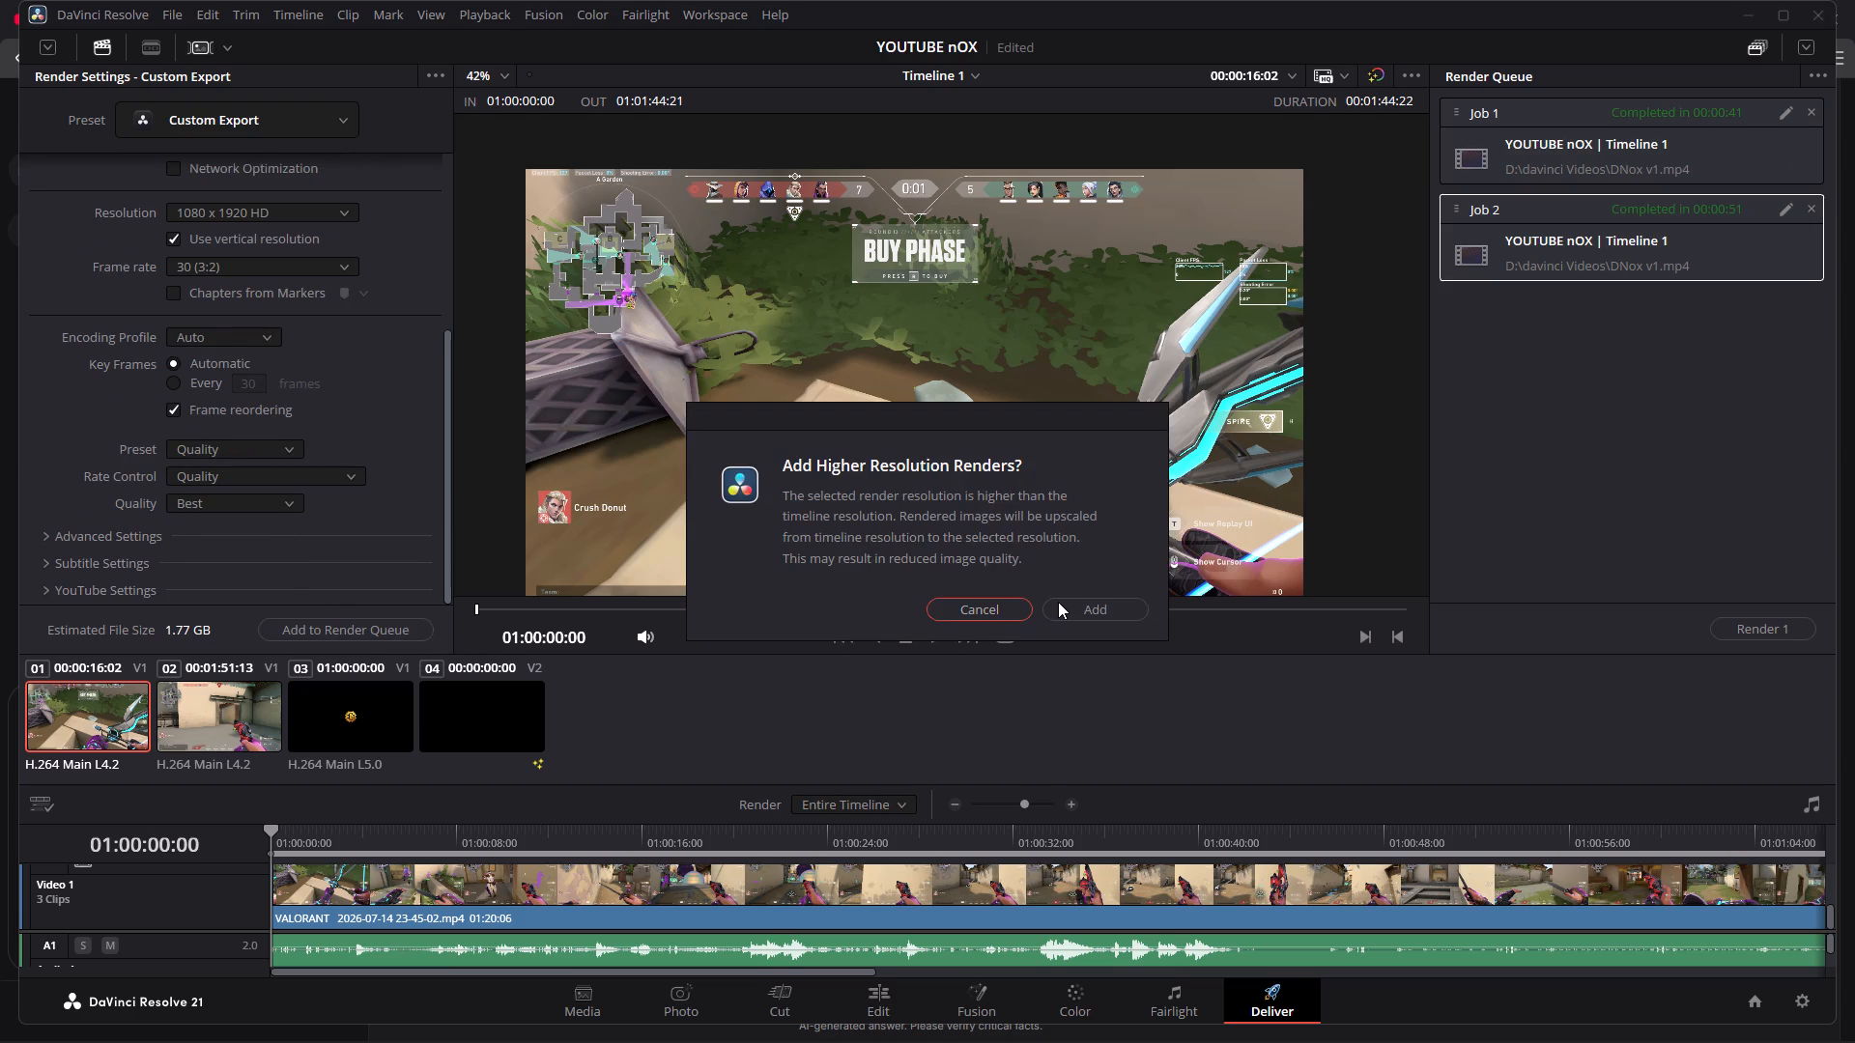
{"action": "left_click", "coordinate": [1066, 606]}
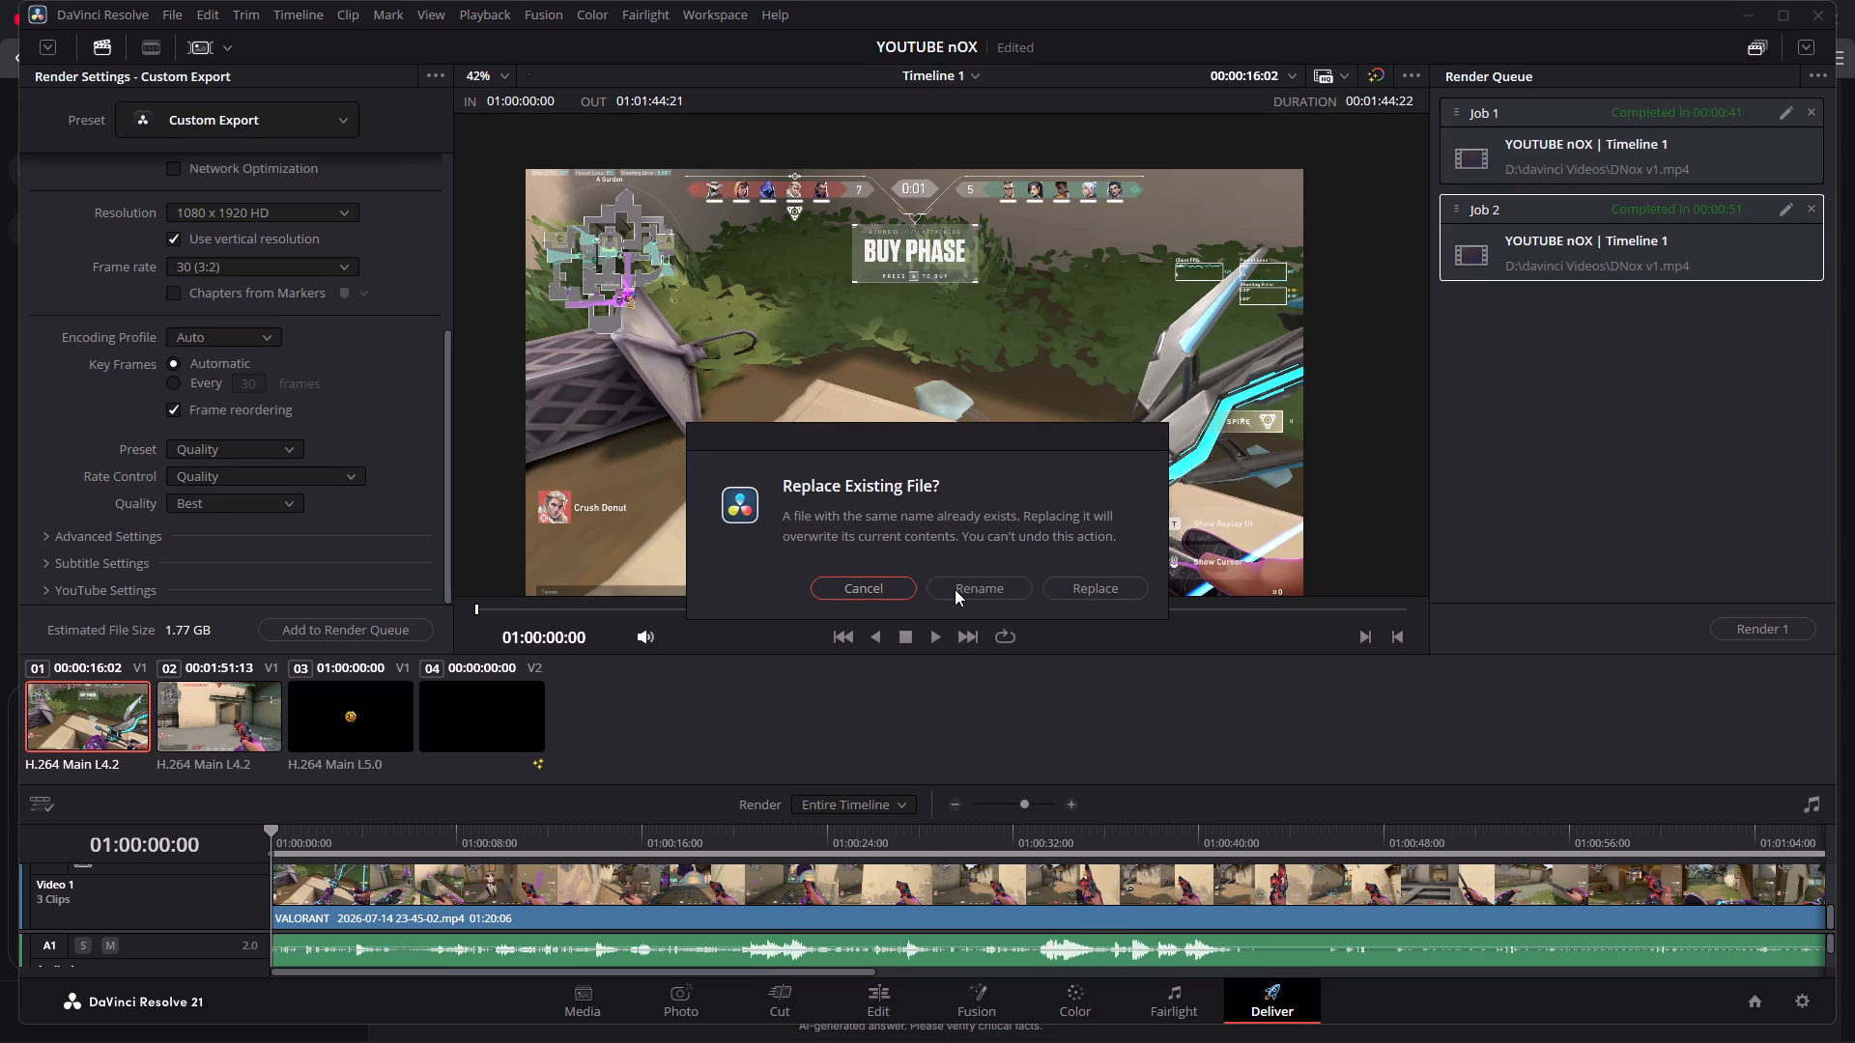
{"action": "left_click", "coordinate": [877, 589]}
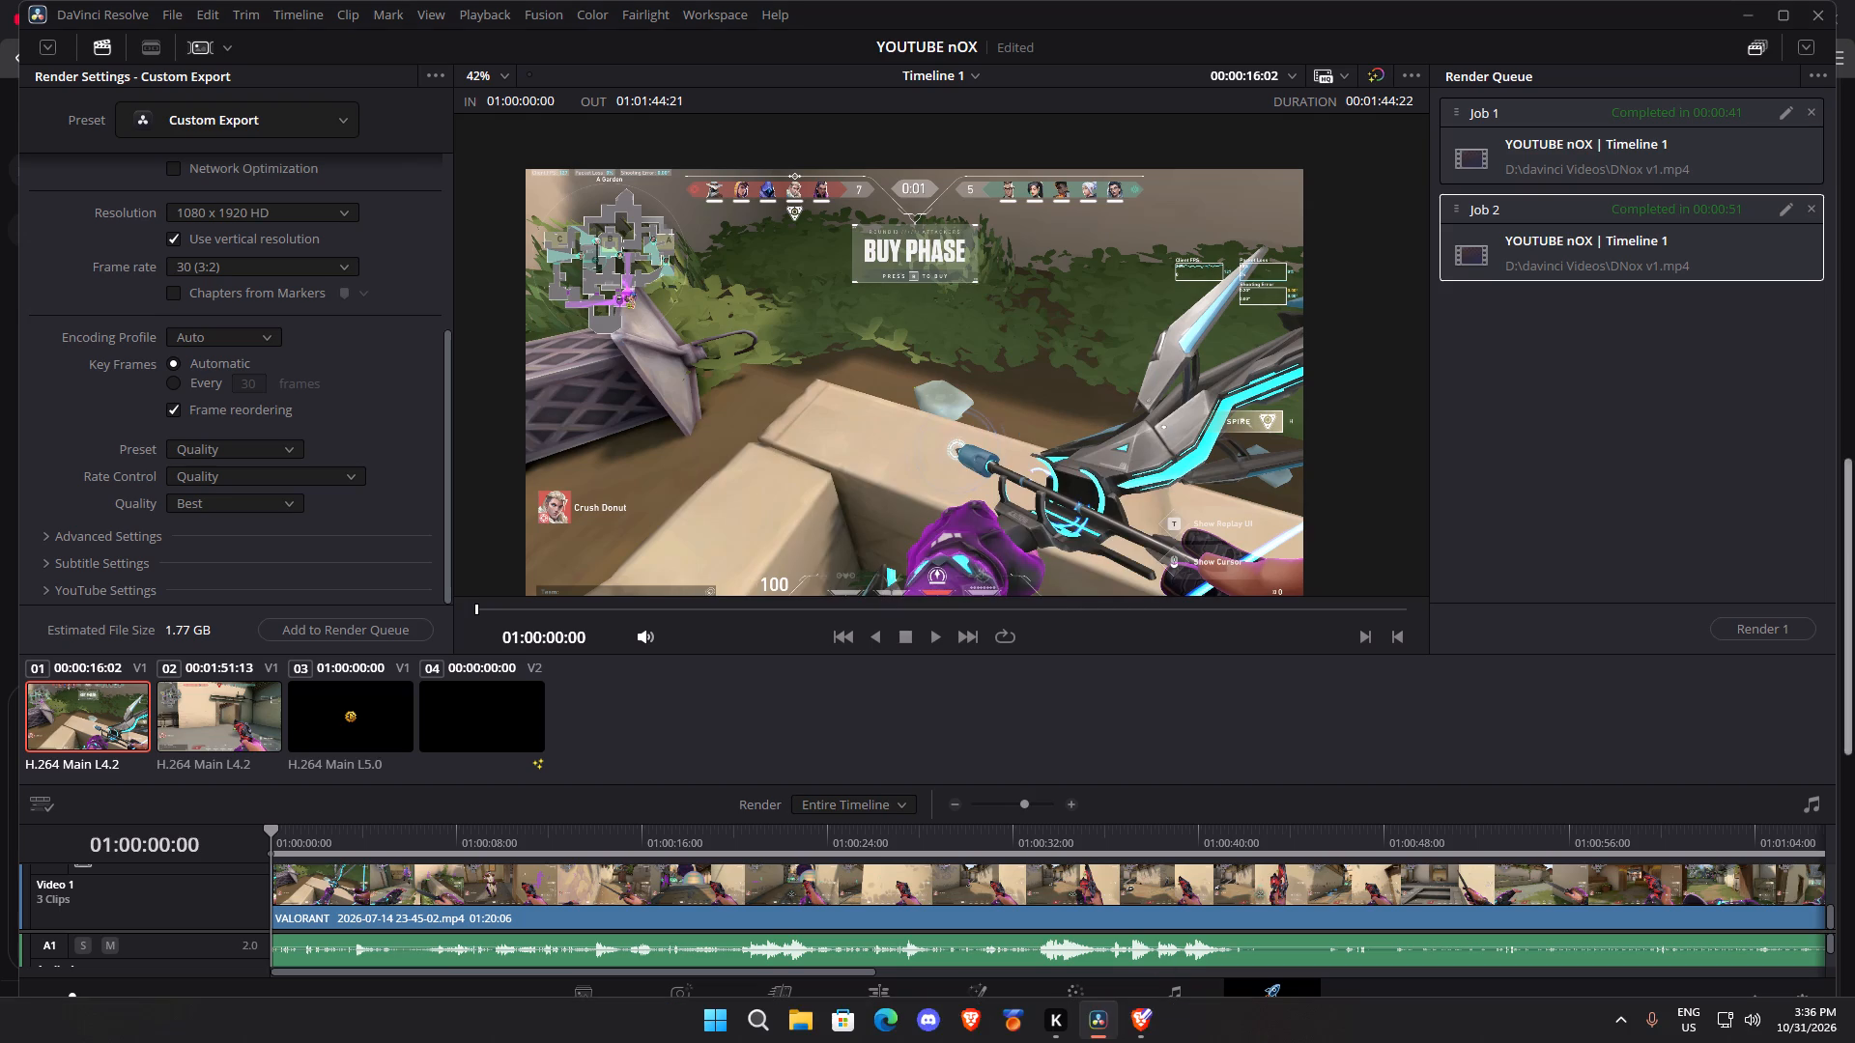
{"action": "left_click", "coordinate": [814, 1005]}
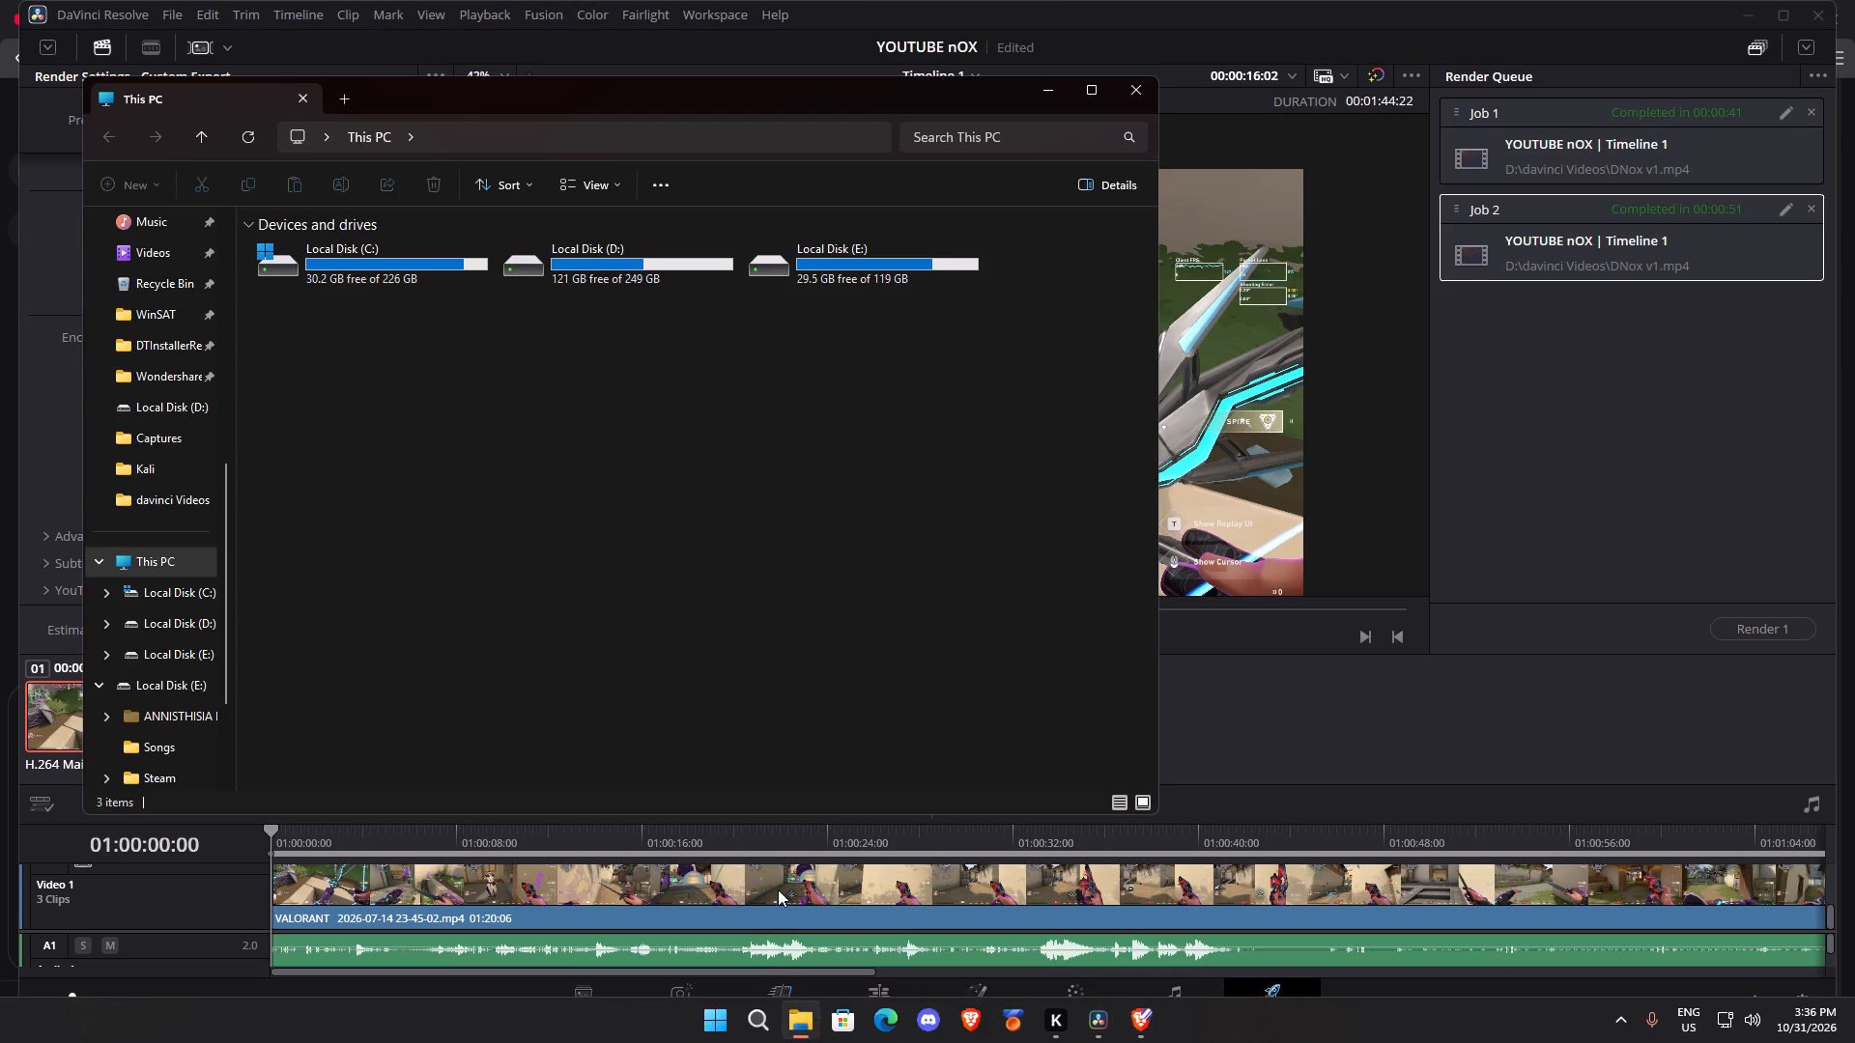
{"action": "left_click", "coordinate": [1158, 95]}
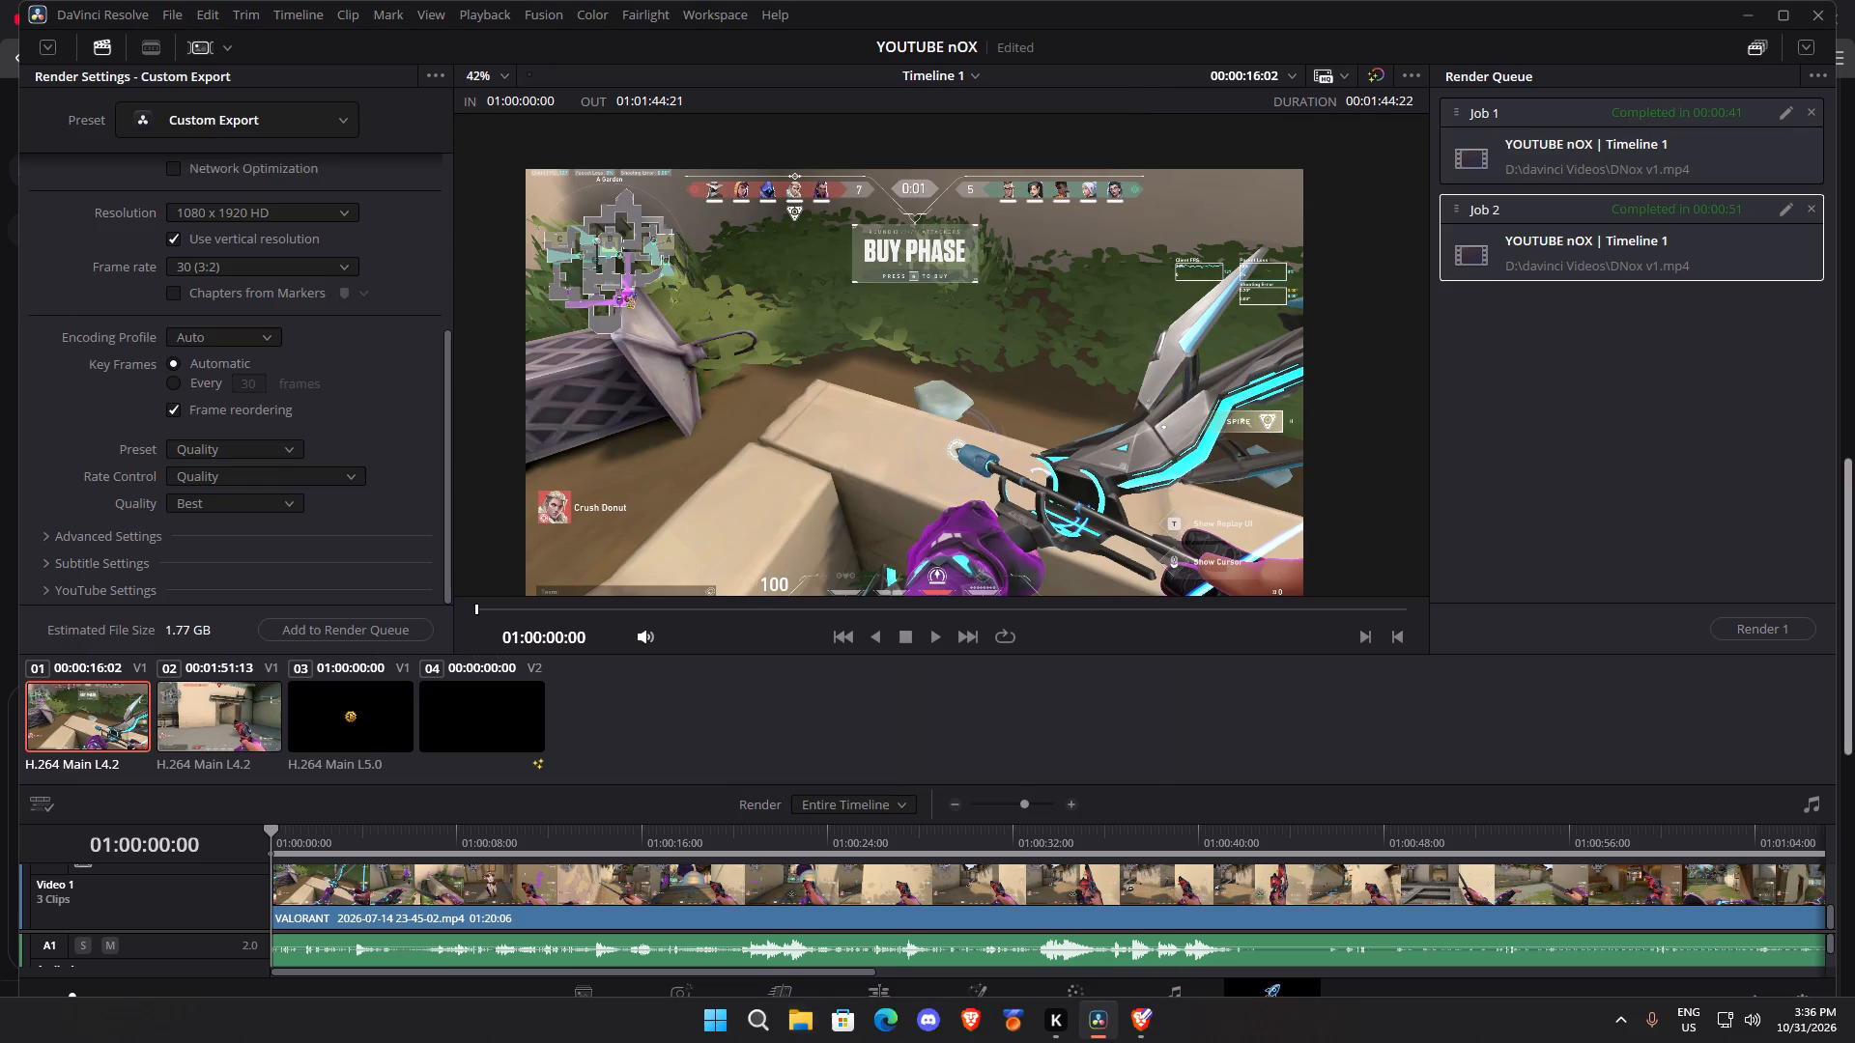
Open Google Chrome and search Google for "adobe".
{"action": "left_click", "coordinate": [700, 1026]}
{"action": "left_click", "coordinate": [544, 631]}
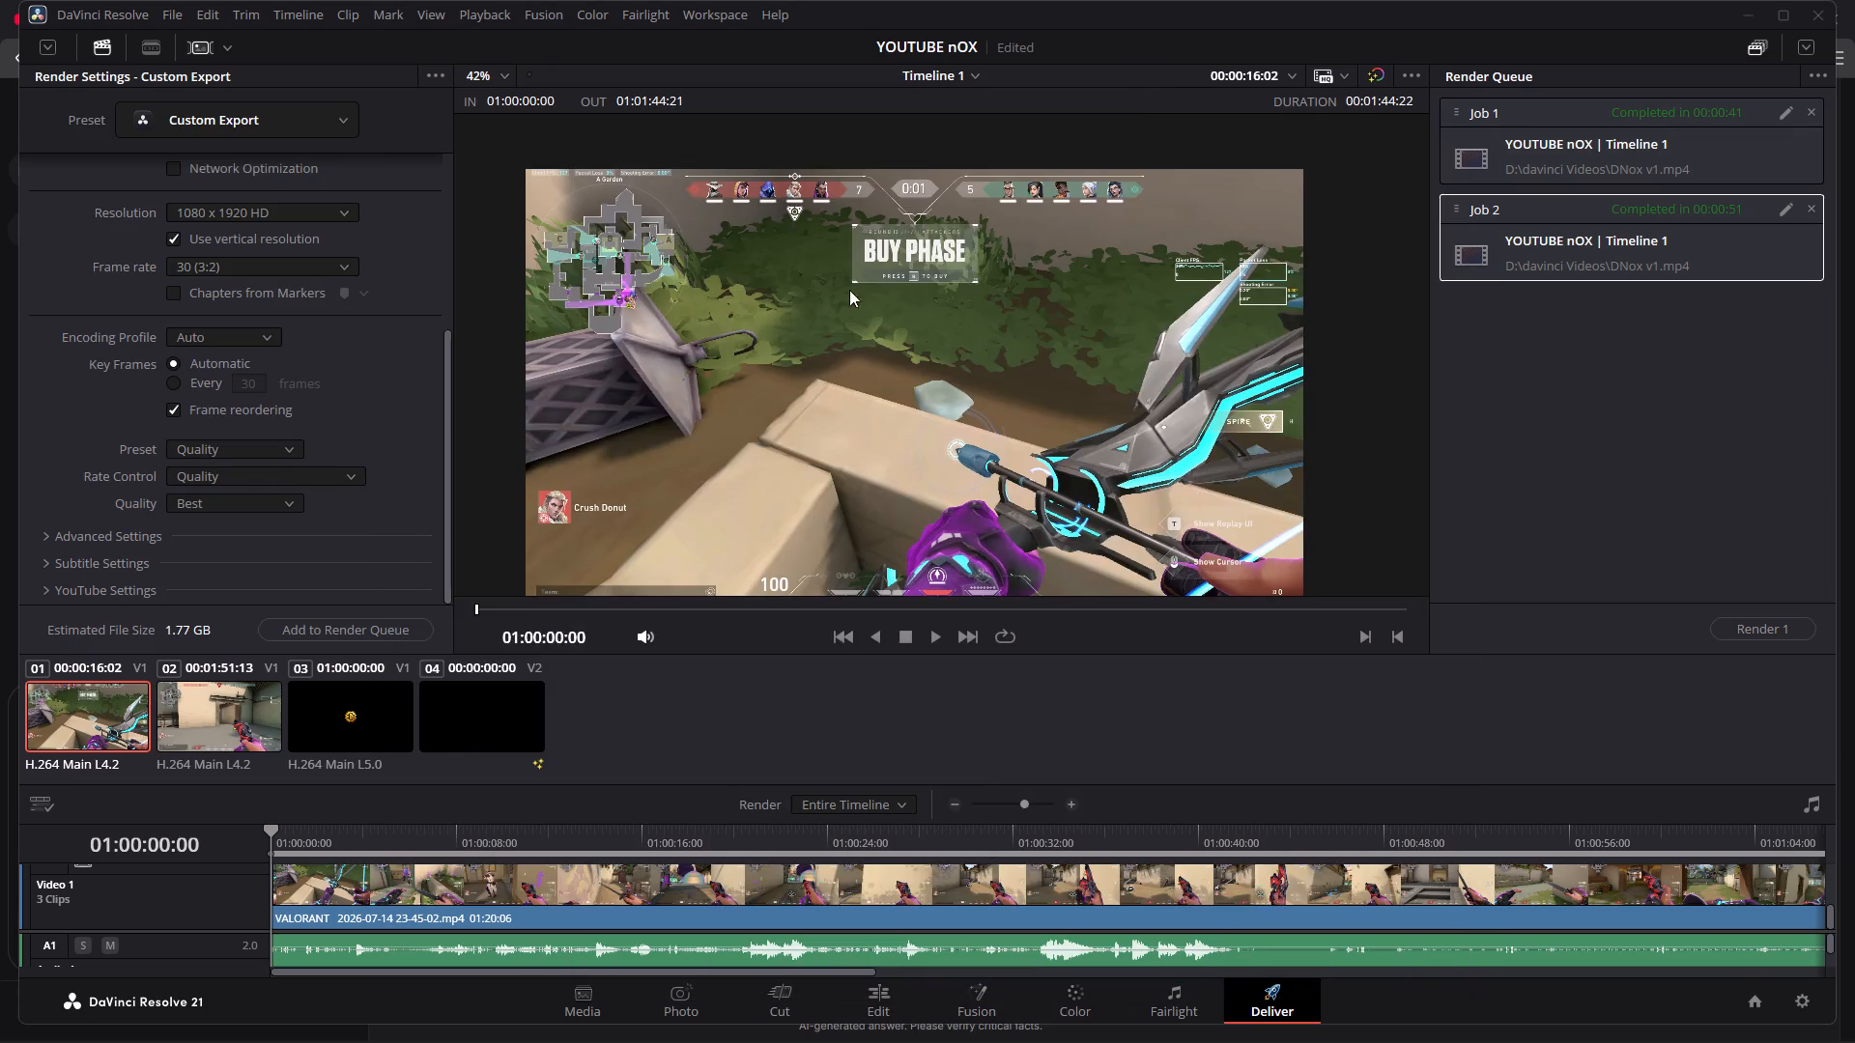
{"action": "left_click", "coordinate": [832, 541]}
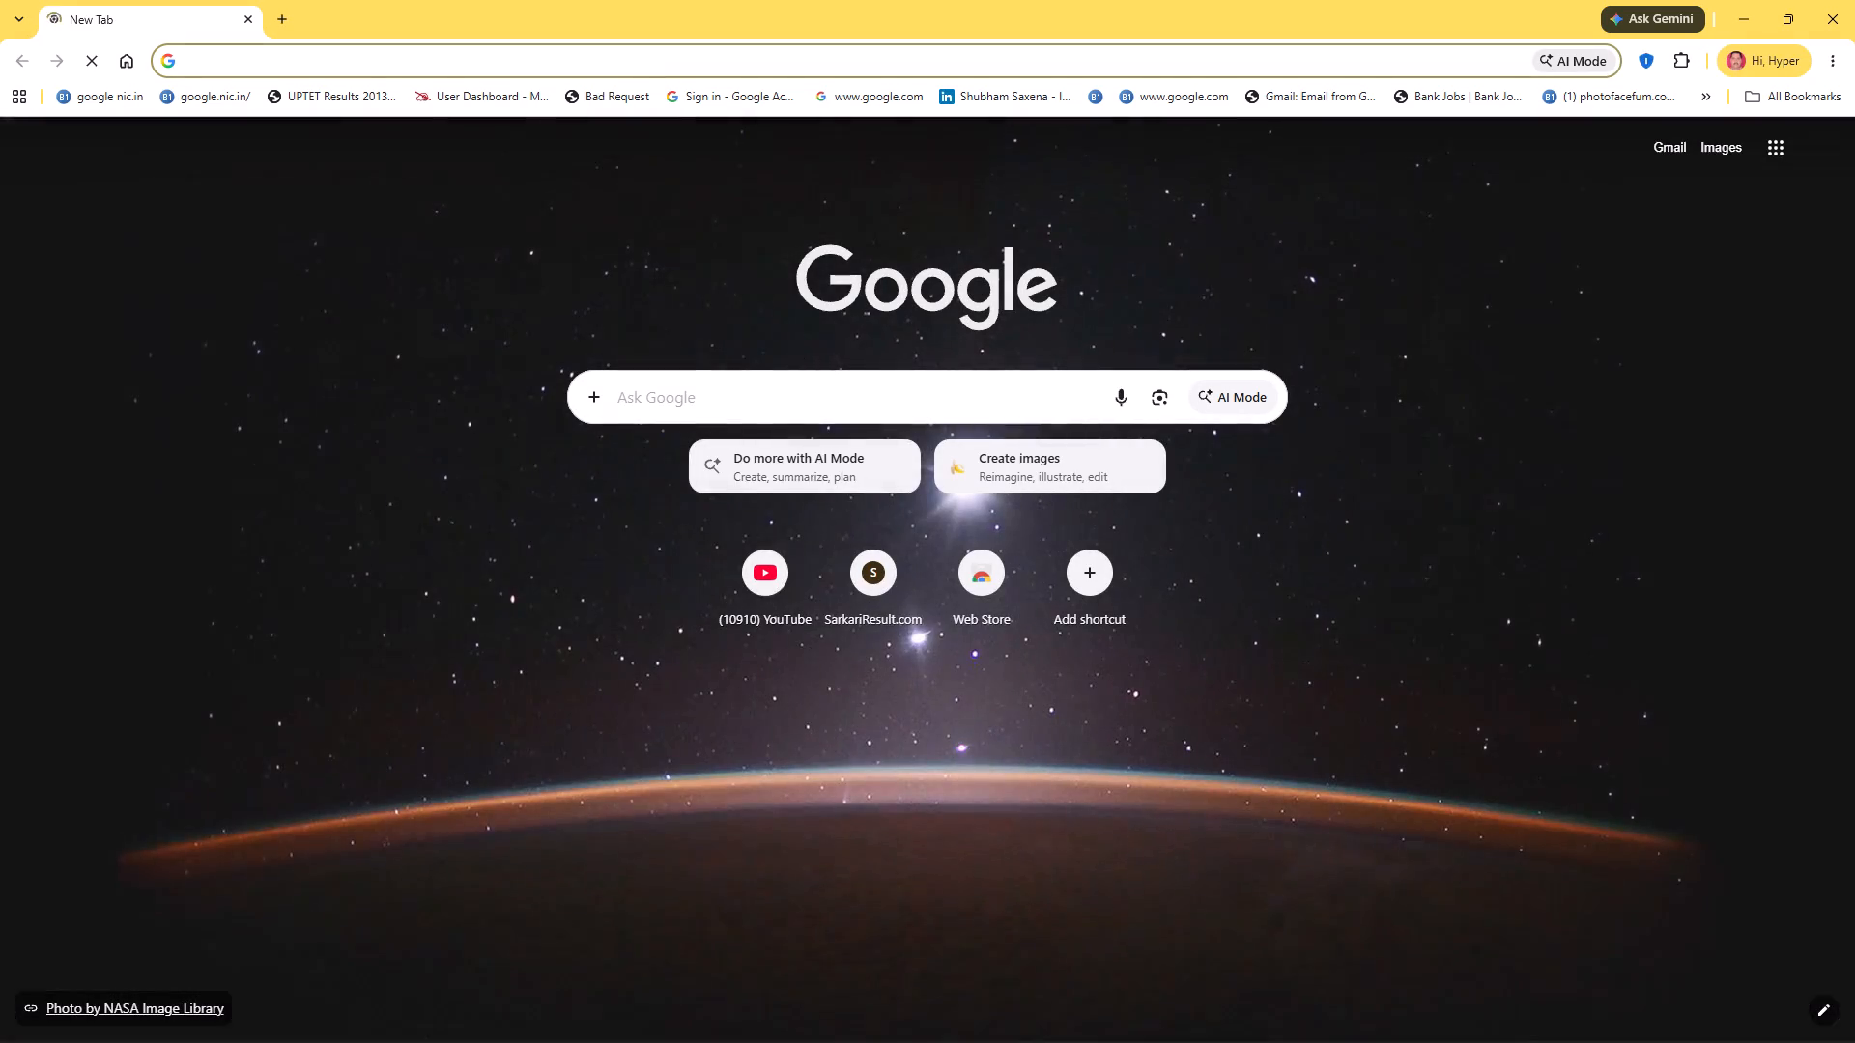
{"action": "left_click", "coordinate": [701, 395]}
{"action": "type", "text": "ab"}
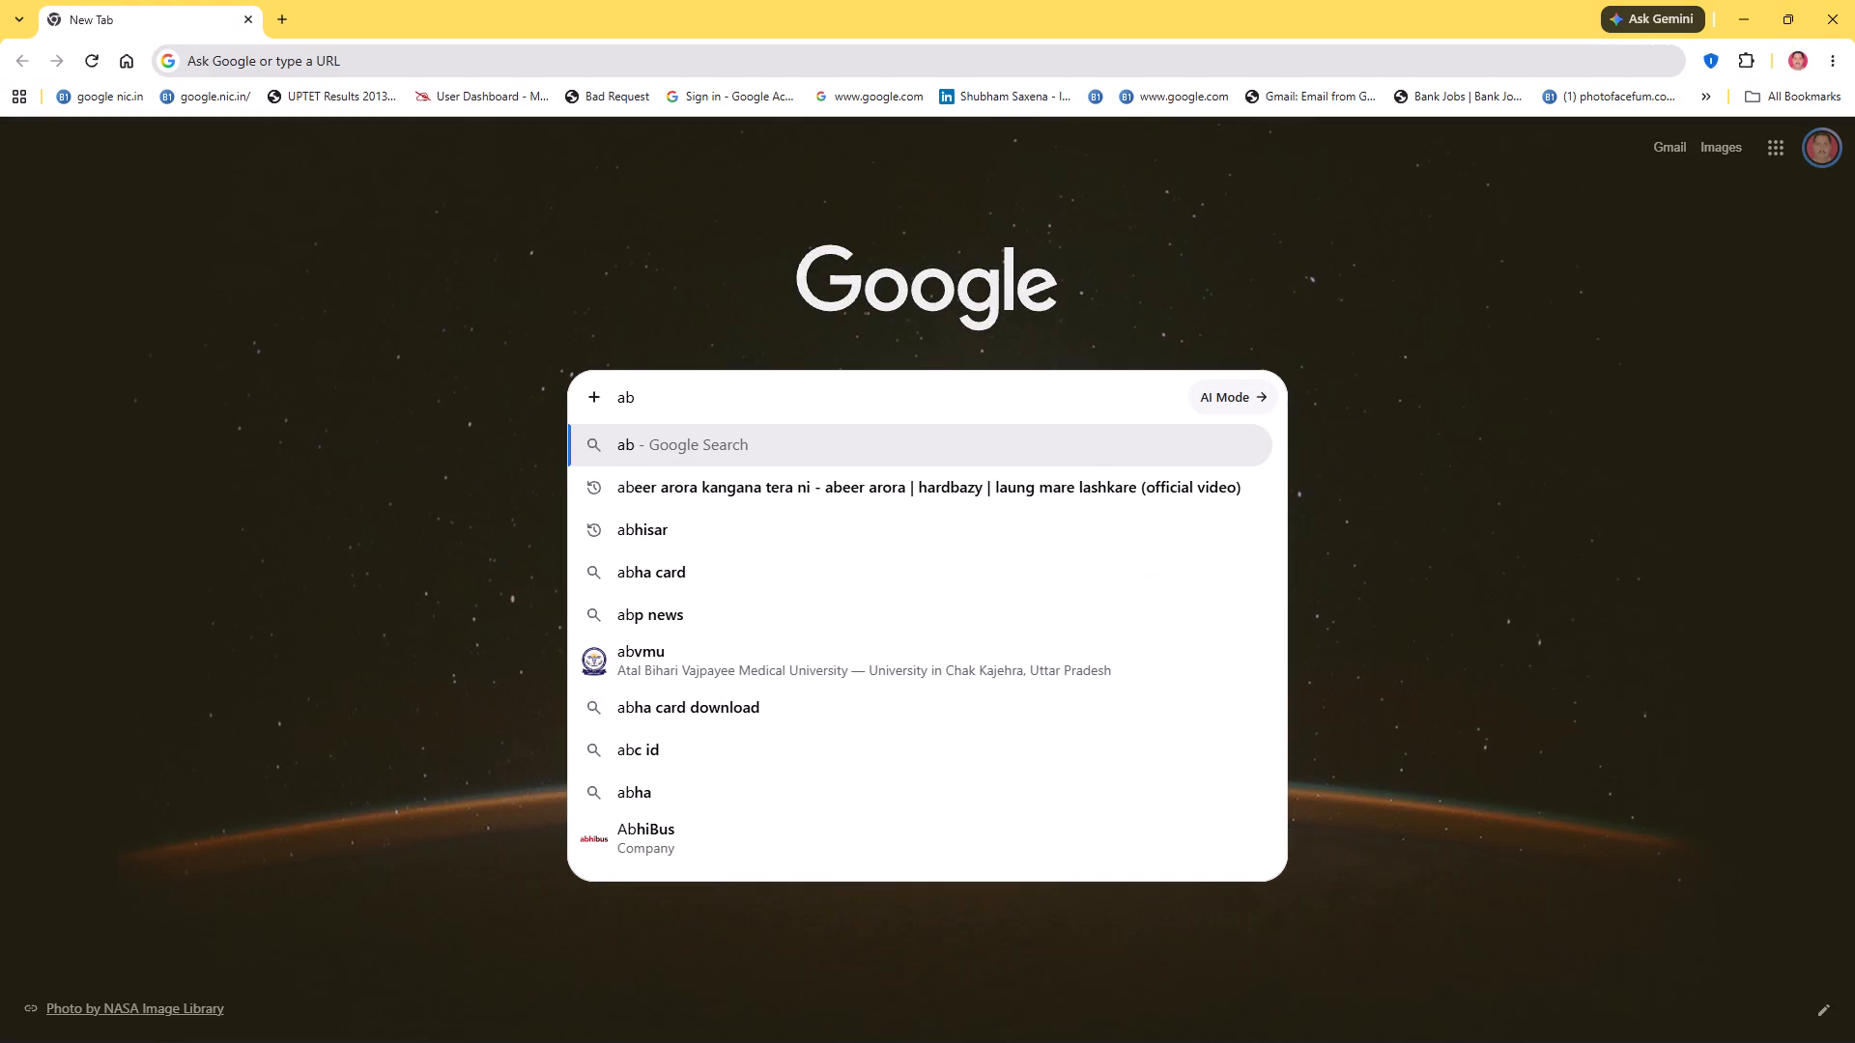
{"action": "key", "text": "BackSpace"}
{"action": "type", "text": "do"}
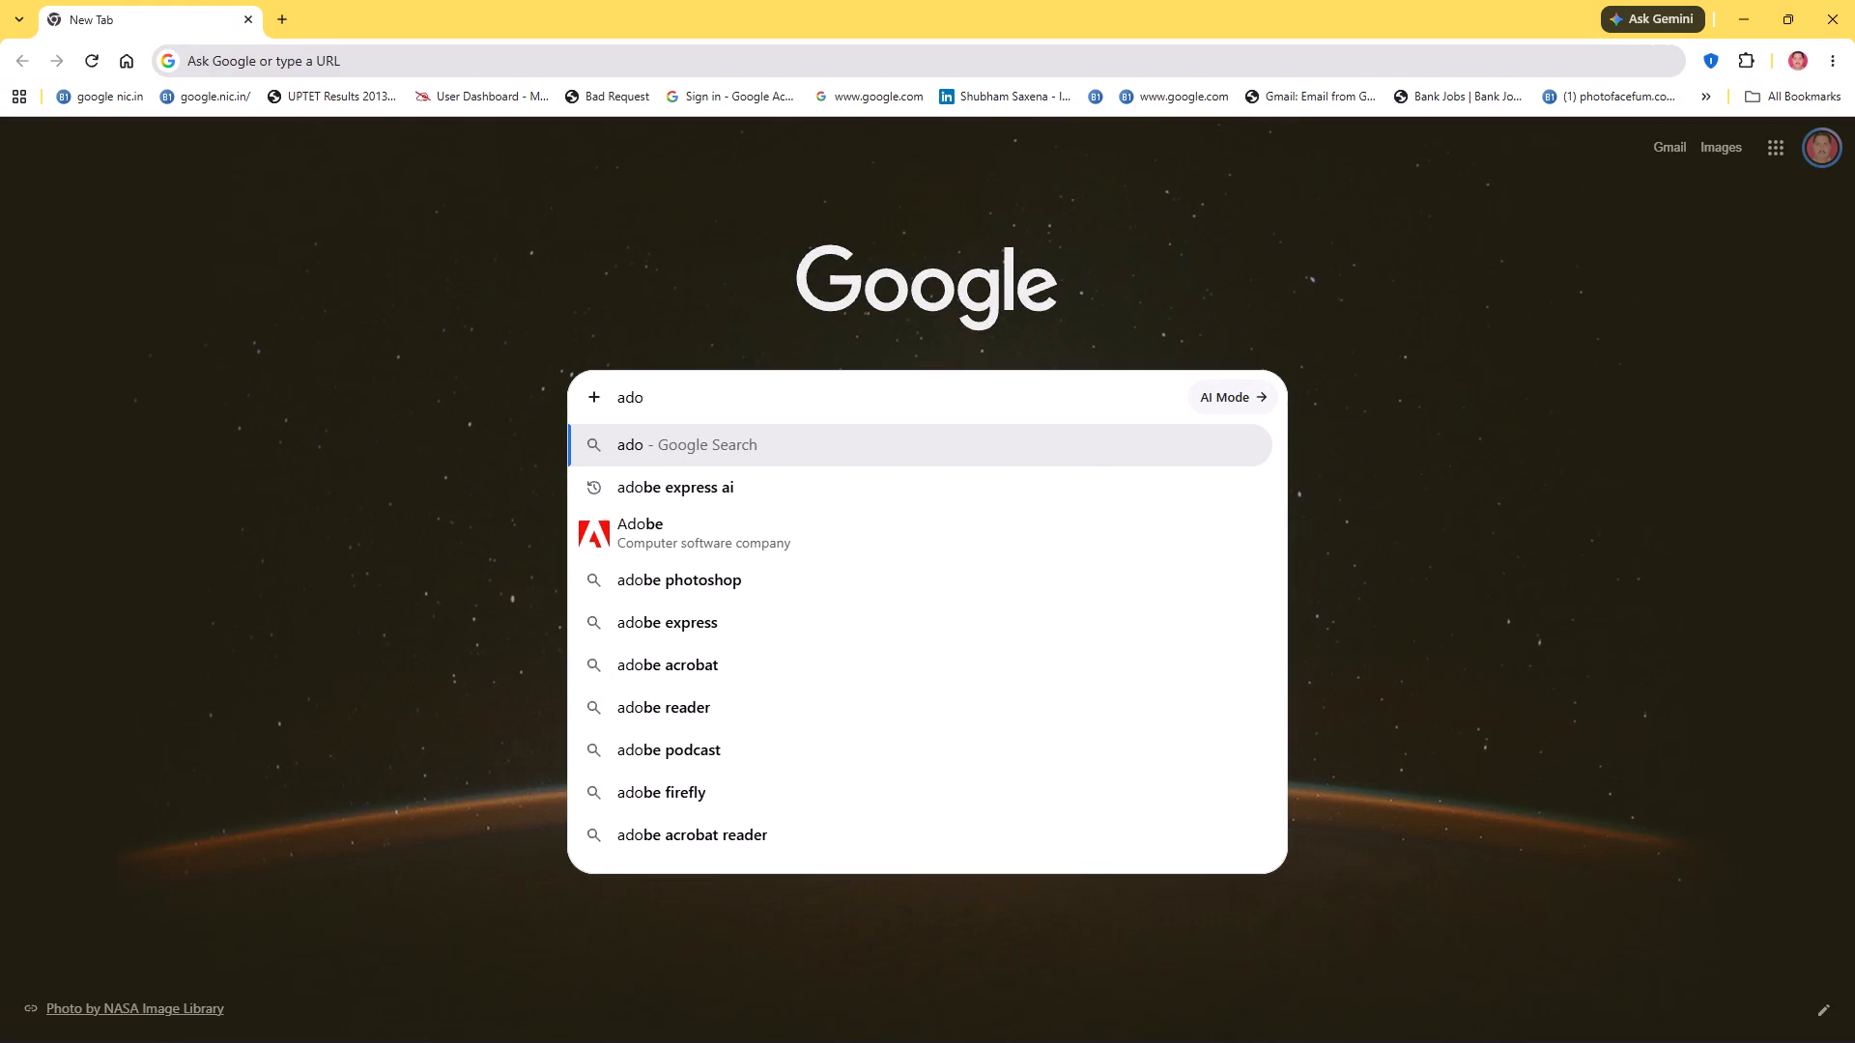
{"action": "left_click", "coordinate": [678, 542]}
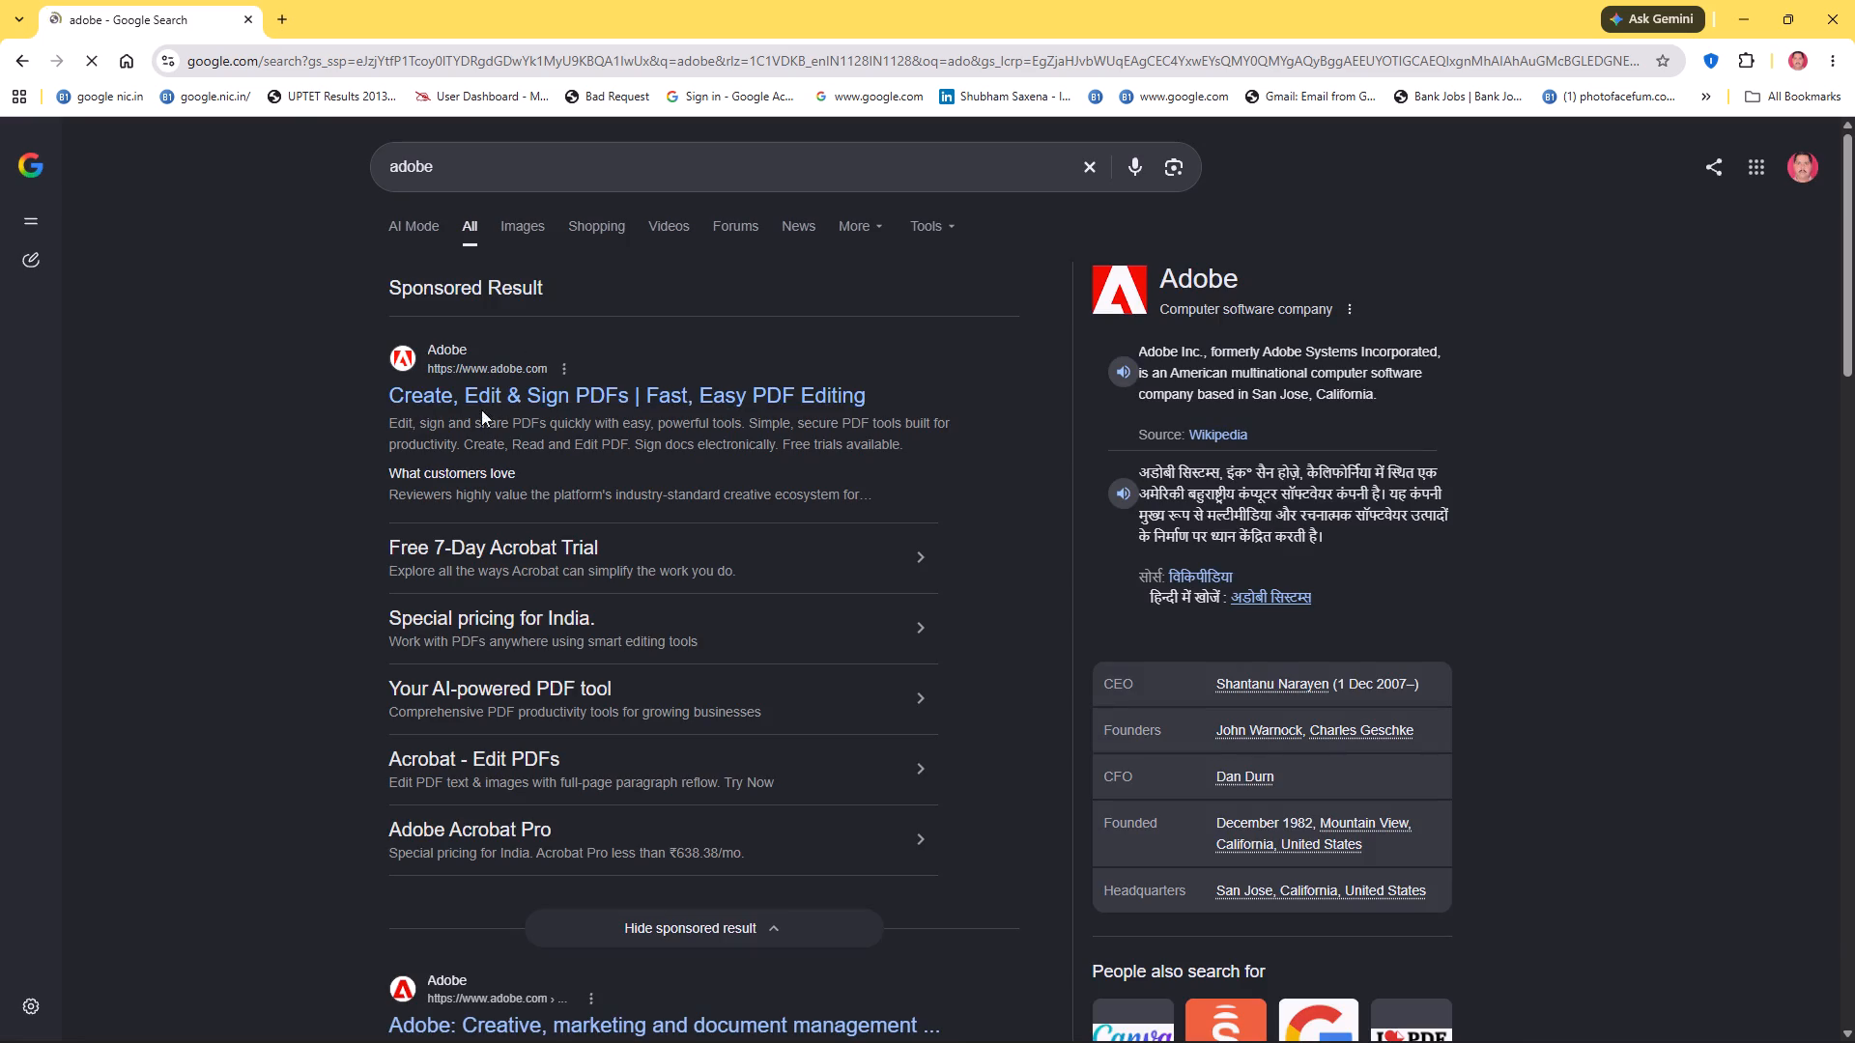
Check the Acrobat Pro free trial page from the sponsored Adobe result, and return to the search results.
{"action": "left_click", "coordinate": [487, 404]}
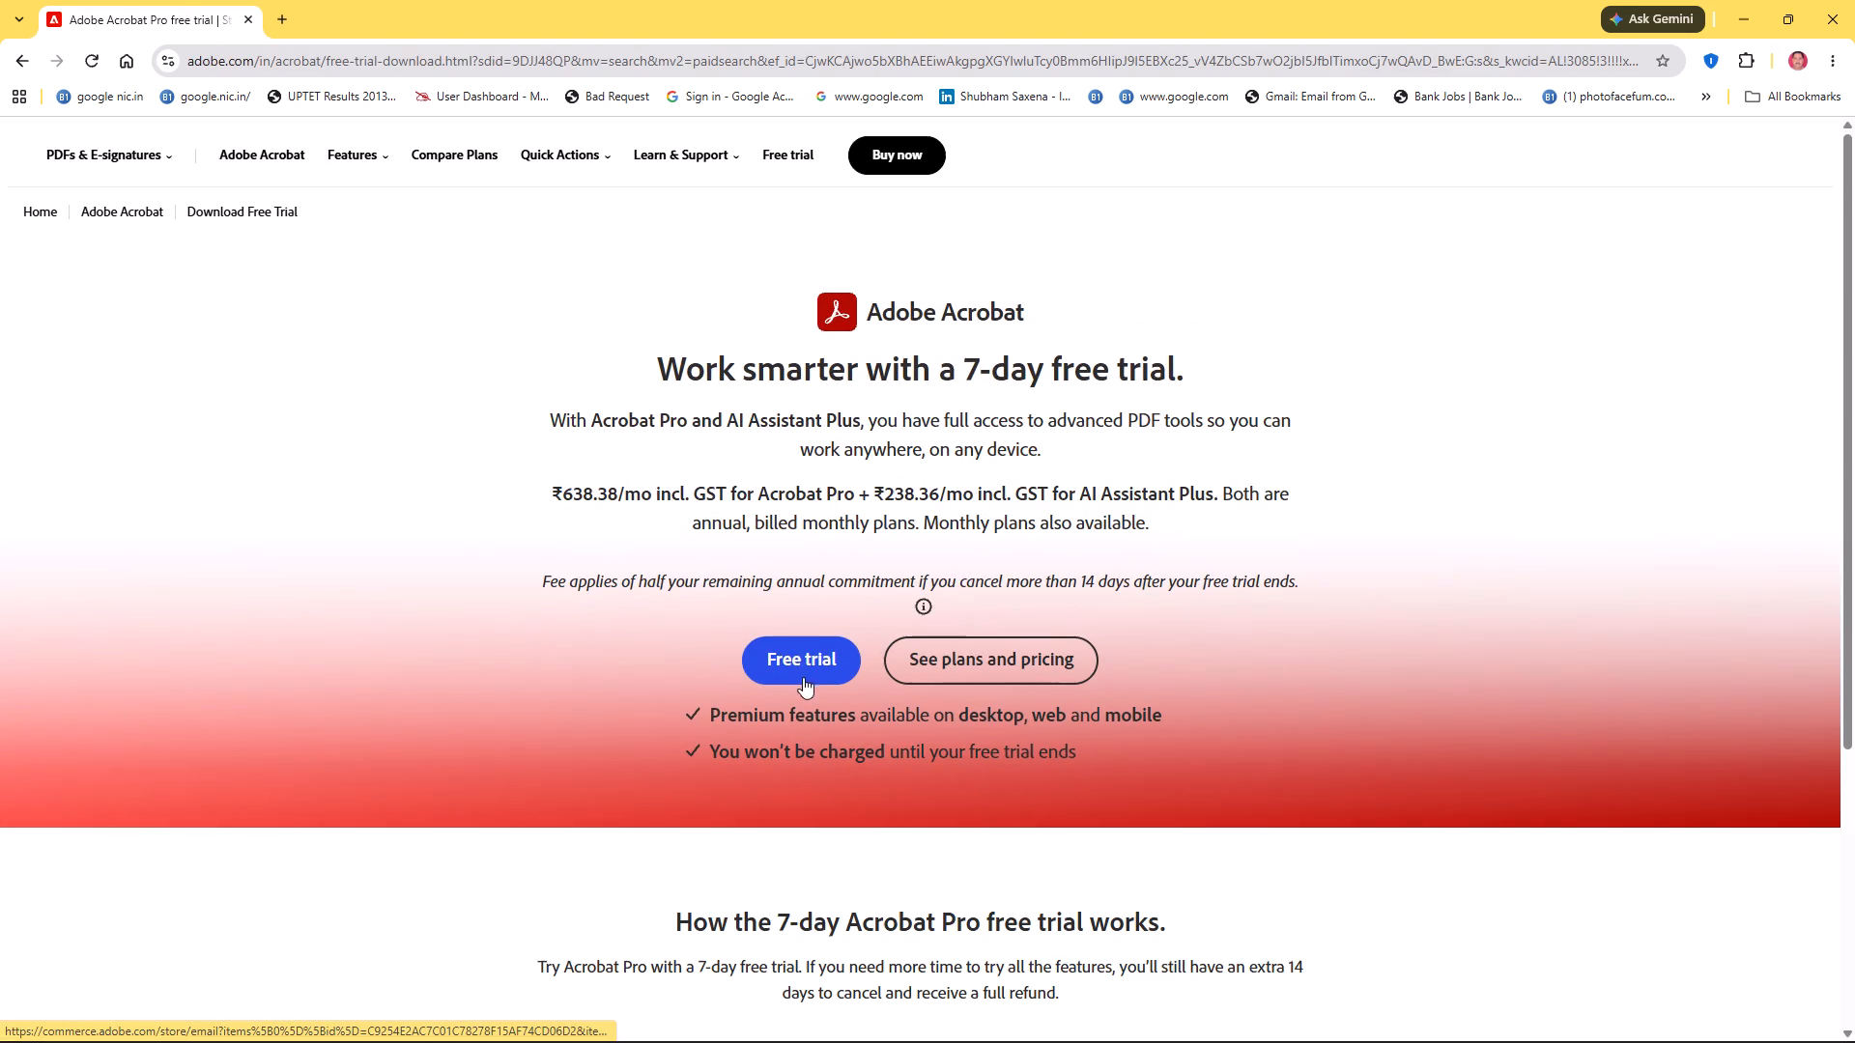
{"action": "scroll", "coordinate": [819, 719], "scroll_direction": "down", "scroll_amount": 2}
{"action": "left_click", "coordinate": [804, 659]}
{"action": "scroll", "coordinate": [778, 735], "scroll_direction": "down", "scroll_amount": 4}
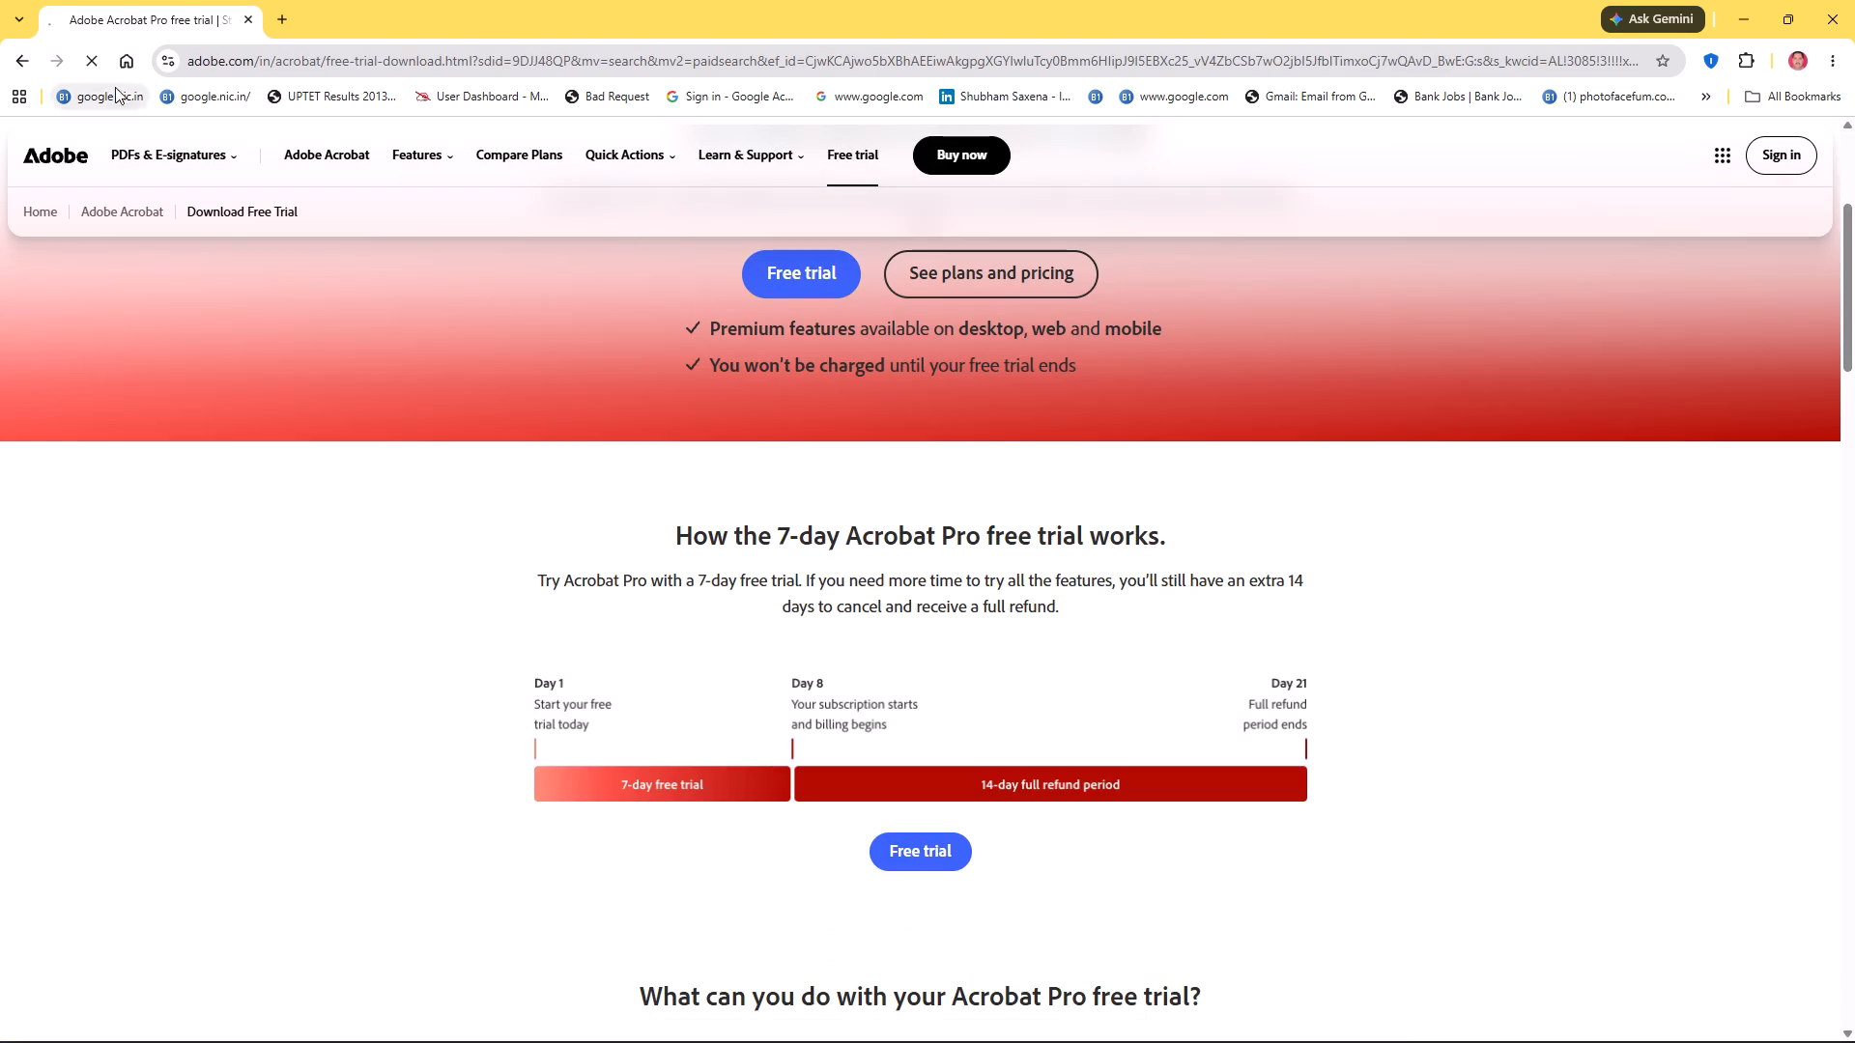
{"action": "left_click", "coordinate": [1, 70]}
{"action": "scroll", "coordinate": [1040, 575], "scroll_direction": "down", "scroll_amount": 6}
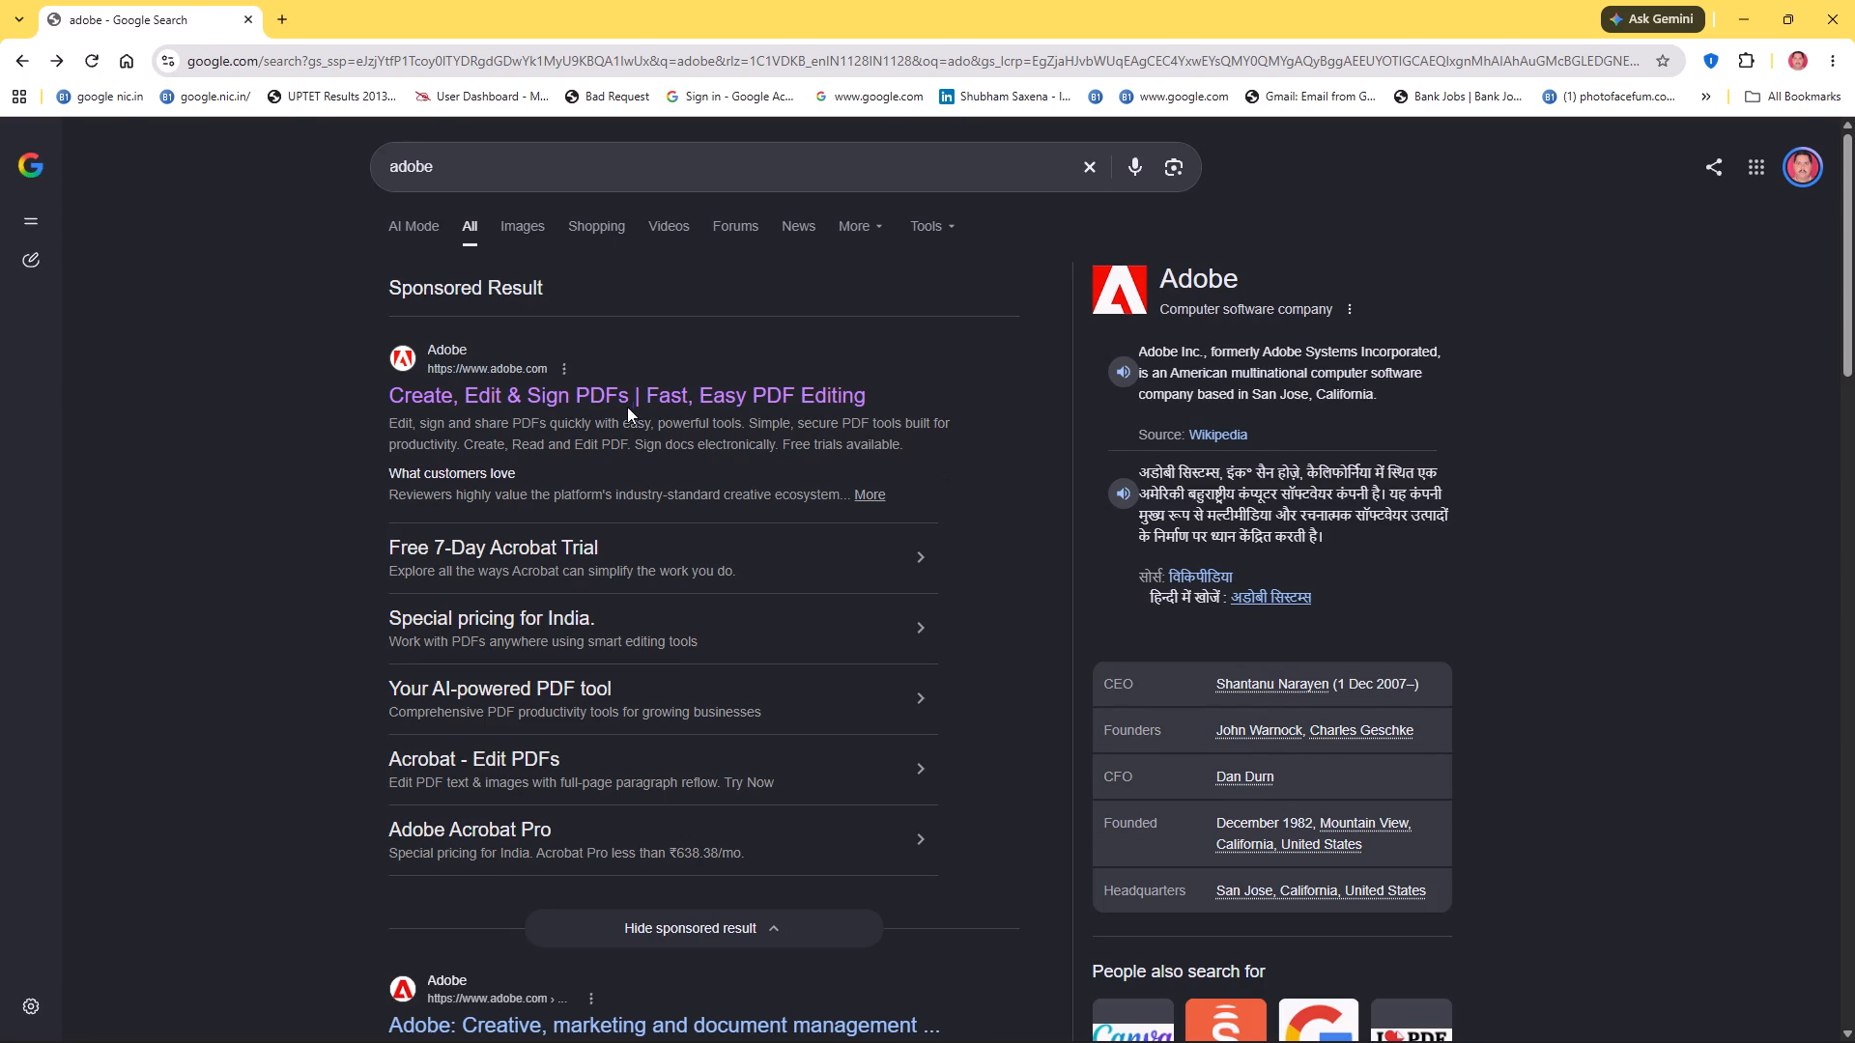
Open Adobe's main website from the search results, browse its homepage content, and return to the results.
{"action": "scroll", "coordinate": [647, 523], "scroll_direction": "down", "scroll_amount": 4}
{"action": "left_click", "coordinate": [519, 775]}
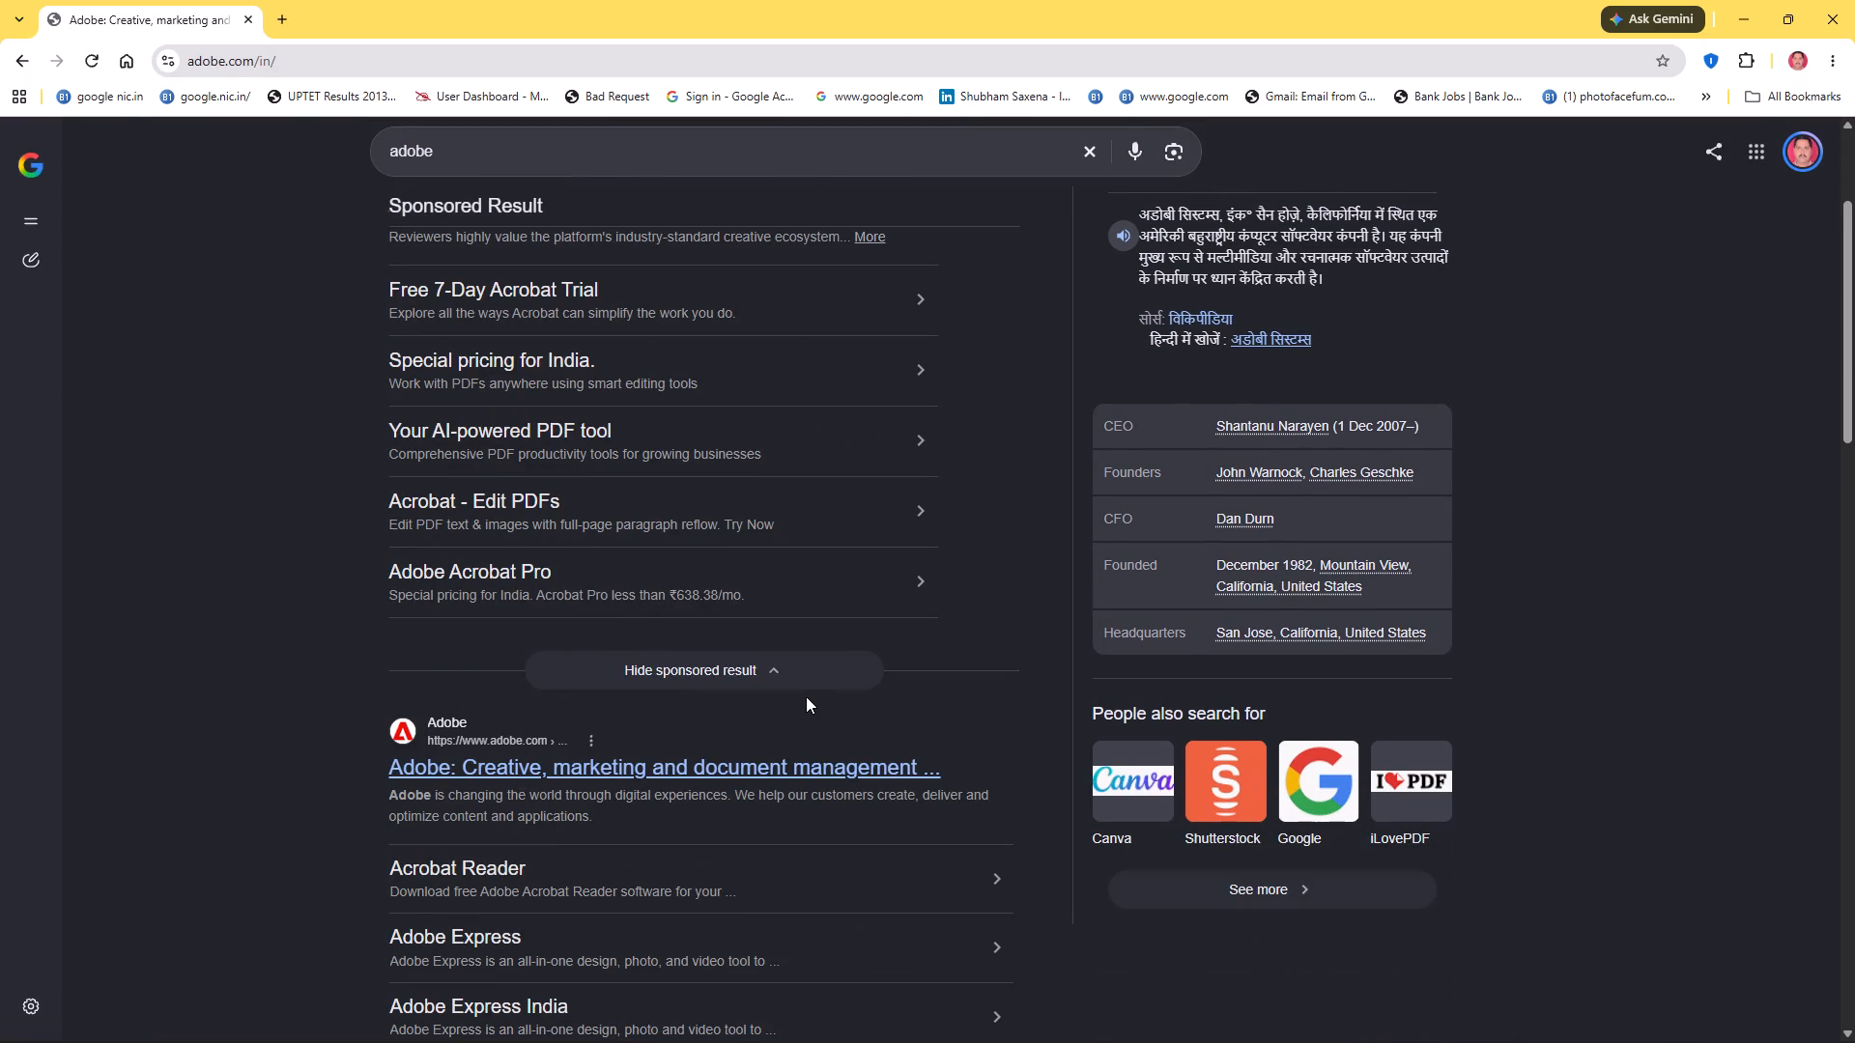
{"action": "scroll", "coordinate": [643, 704], "scroll_direction": "down", "scroll_amount": 1}
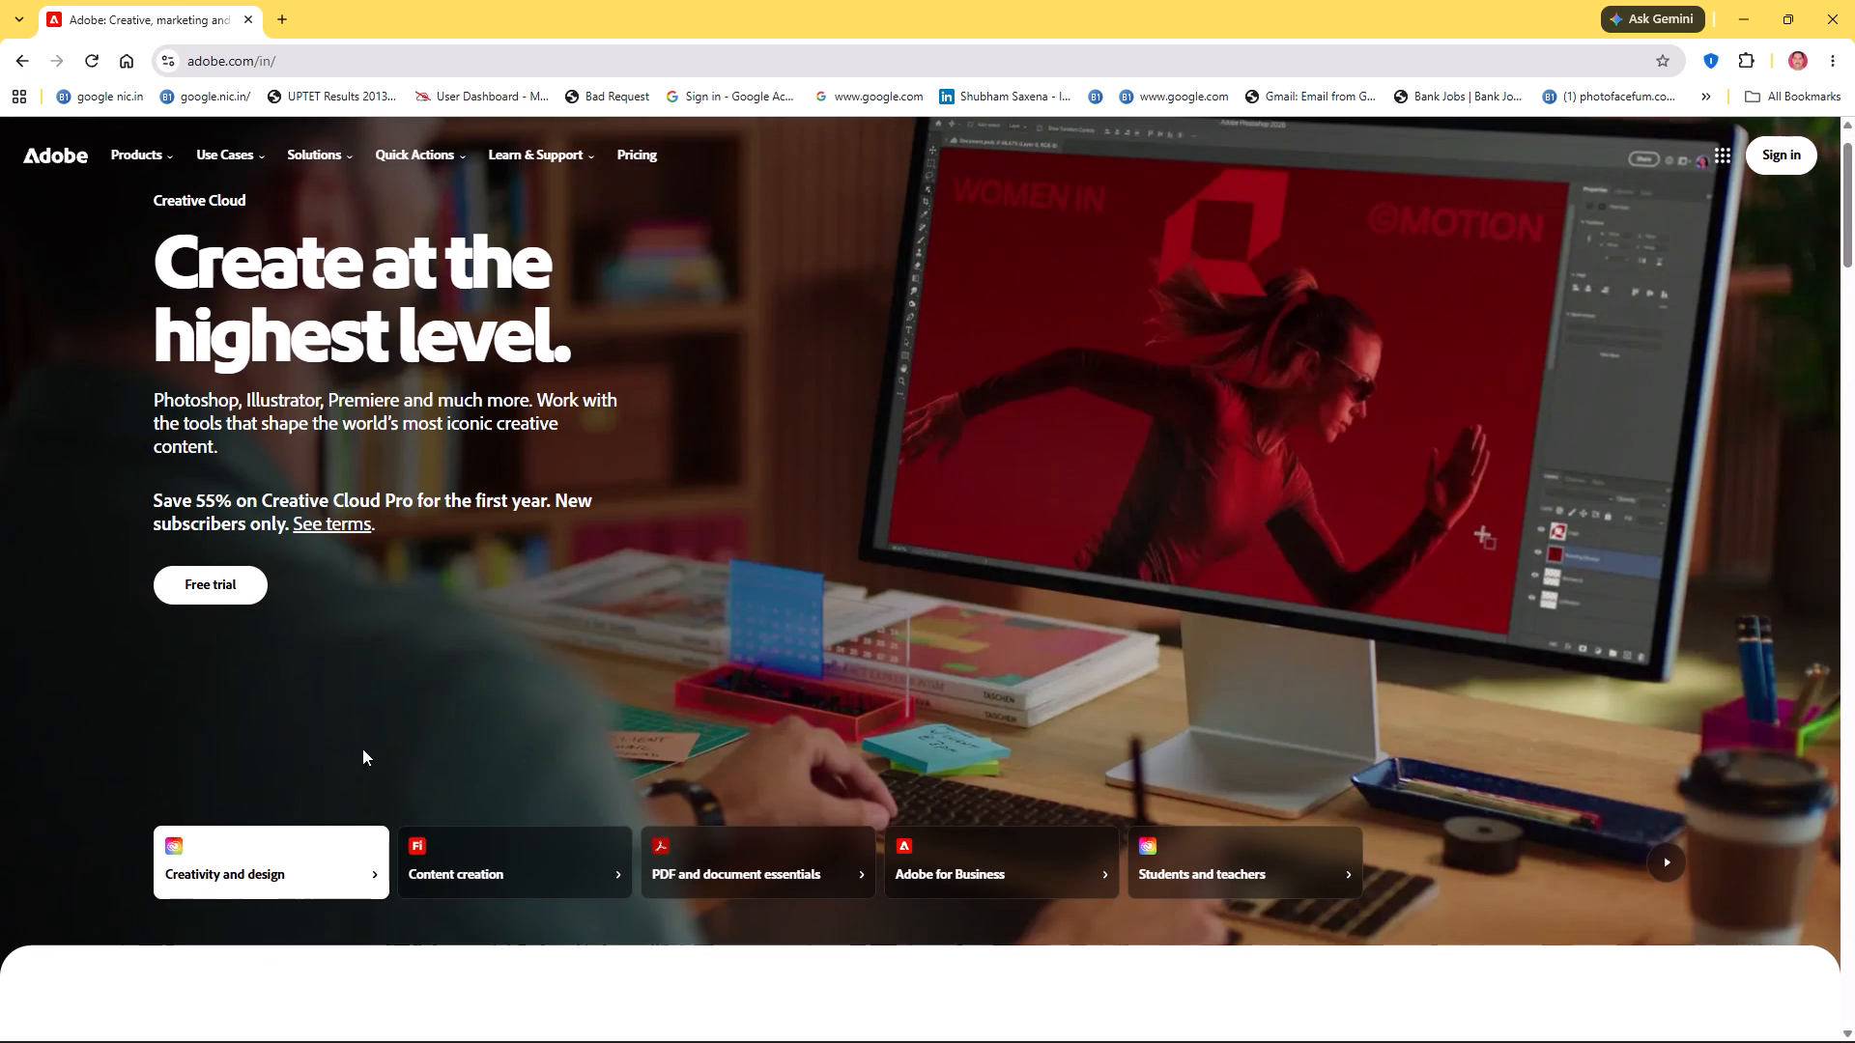
{"action": "scroll", "coordinate": [253, 662], "scroll_direction": "down", "scroll_amount": 4}
{"action": "scroll", "coordinate": [418, 746], "scroll_direction": "down", "scroll_amount": 4}
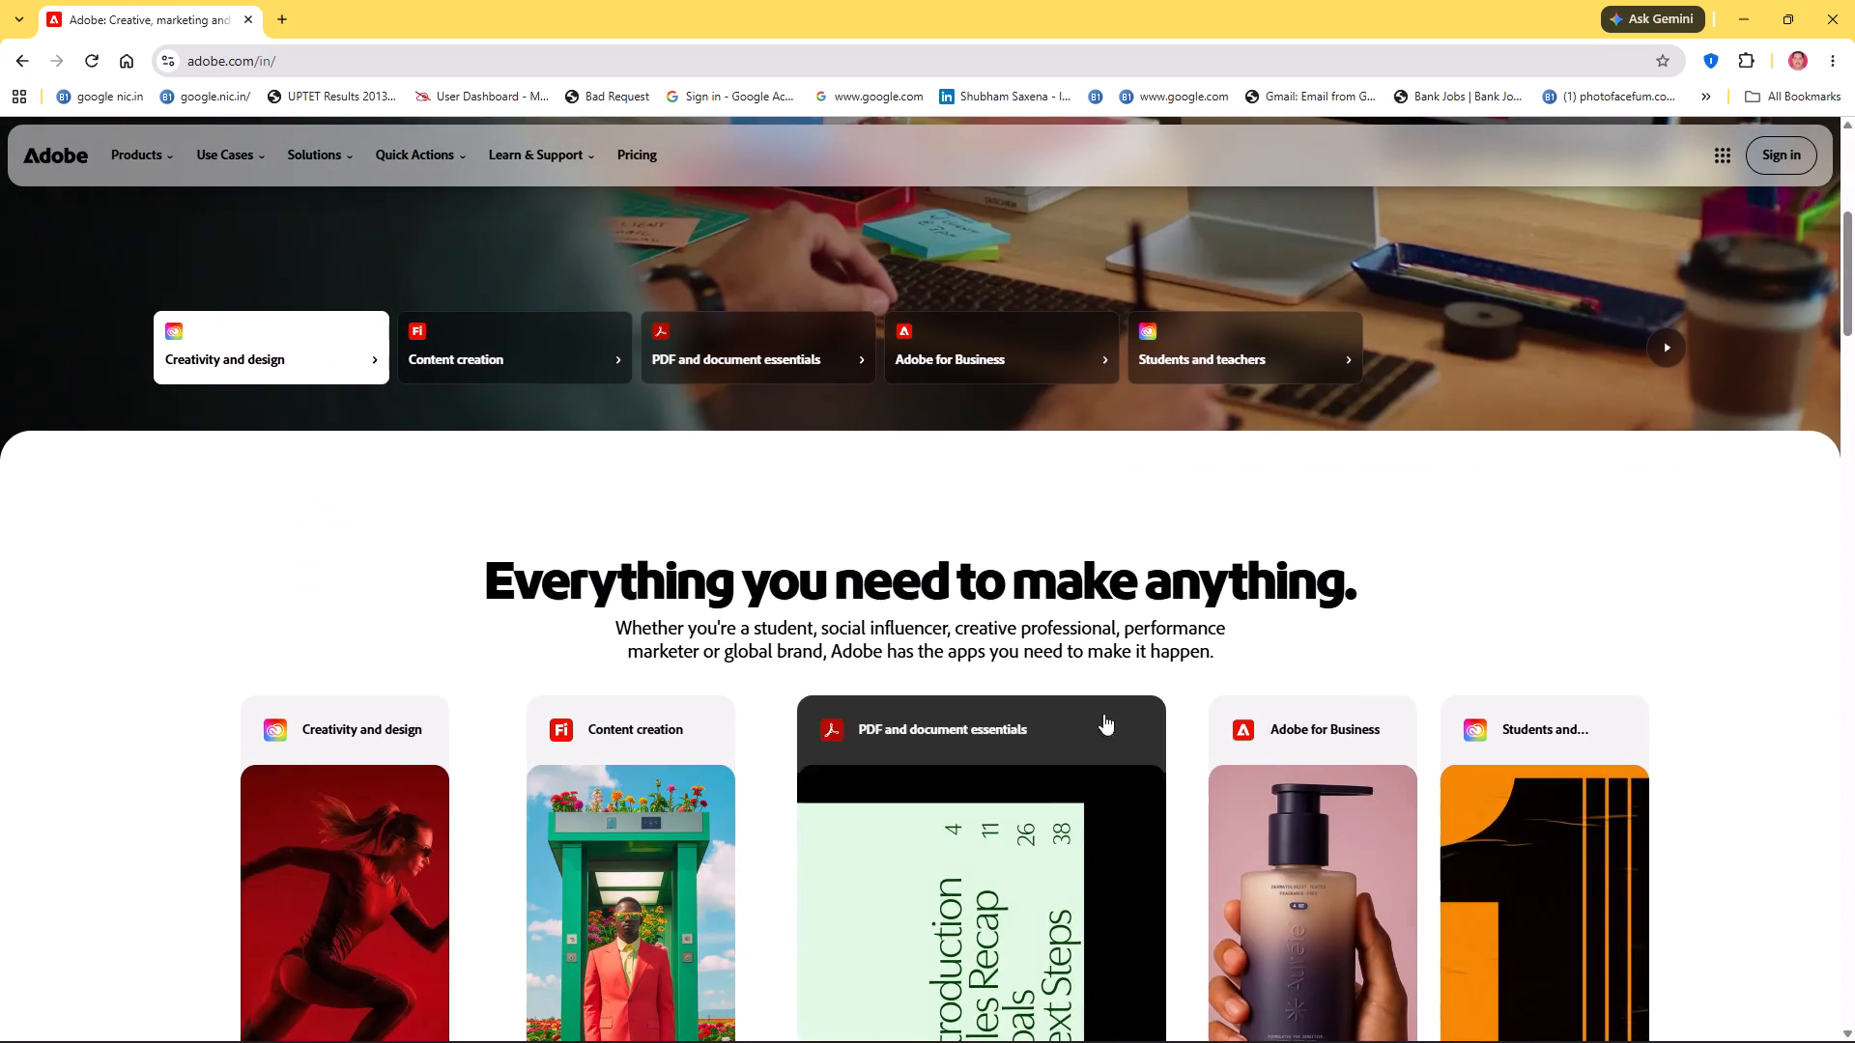
{"action": "scroll", "coordinate": [1469, 518], "scroll_direction": "down", "scroll_amount": 6}
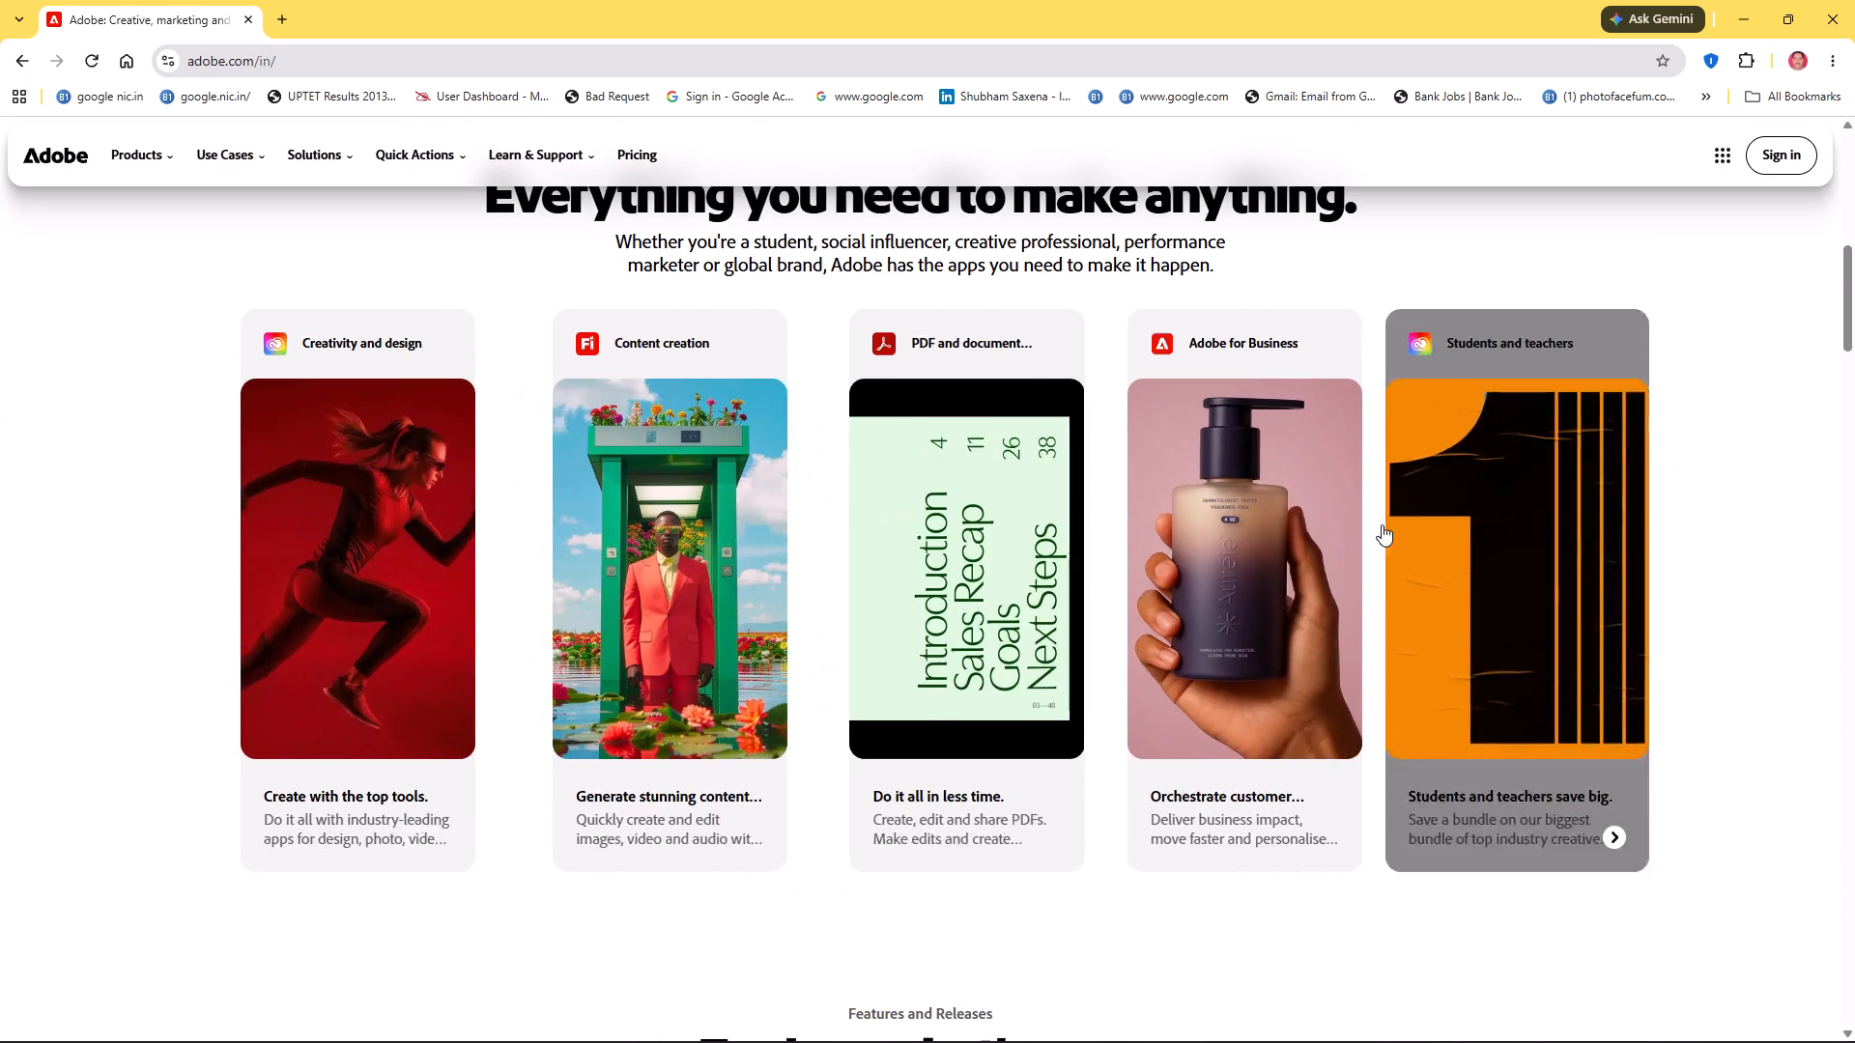
{"action": "scroll", "coordinate": [1394, 522], "scroll_direction": "down", "scroll_amount": 5}
{"action": "scroll", "coordinate": [1784, 452], "scroll_direction": "down", "scroll_amount": 6}
{"action": "scroll", "coordinate": [611, 610], "scroll_direction": "down", "scroll_amount": 5}
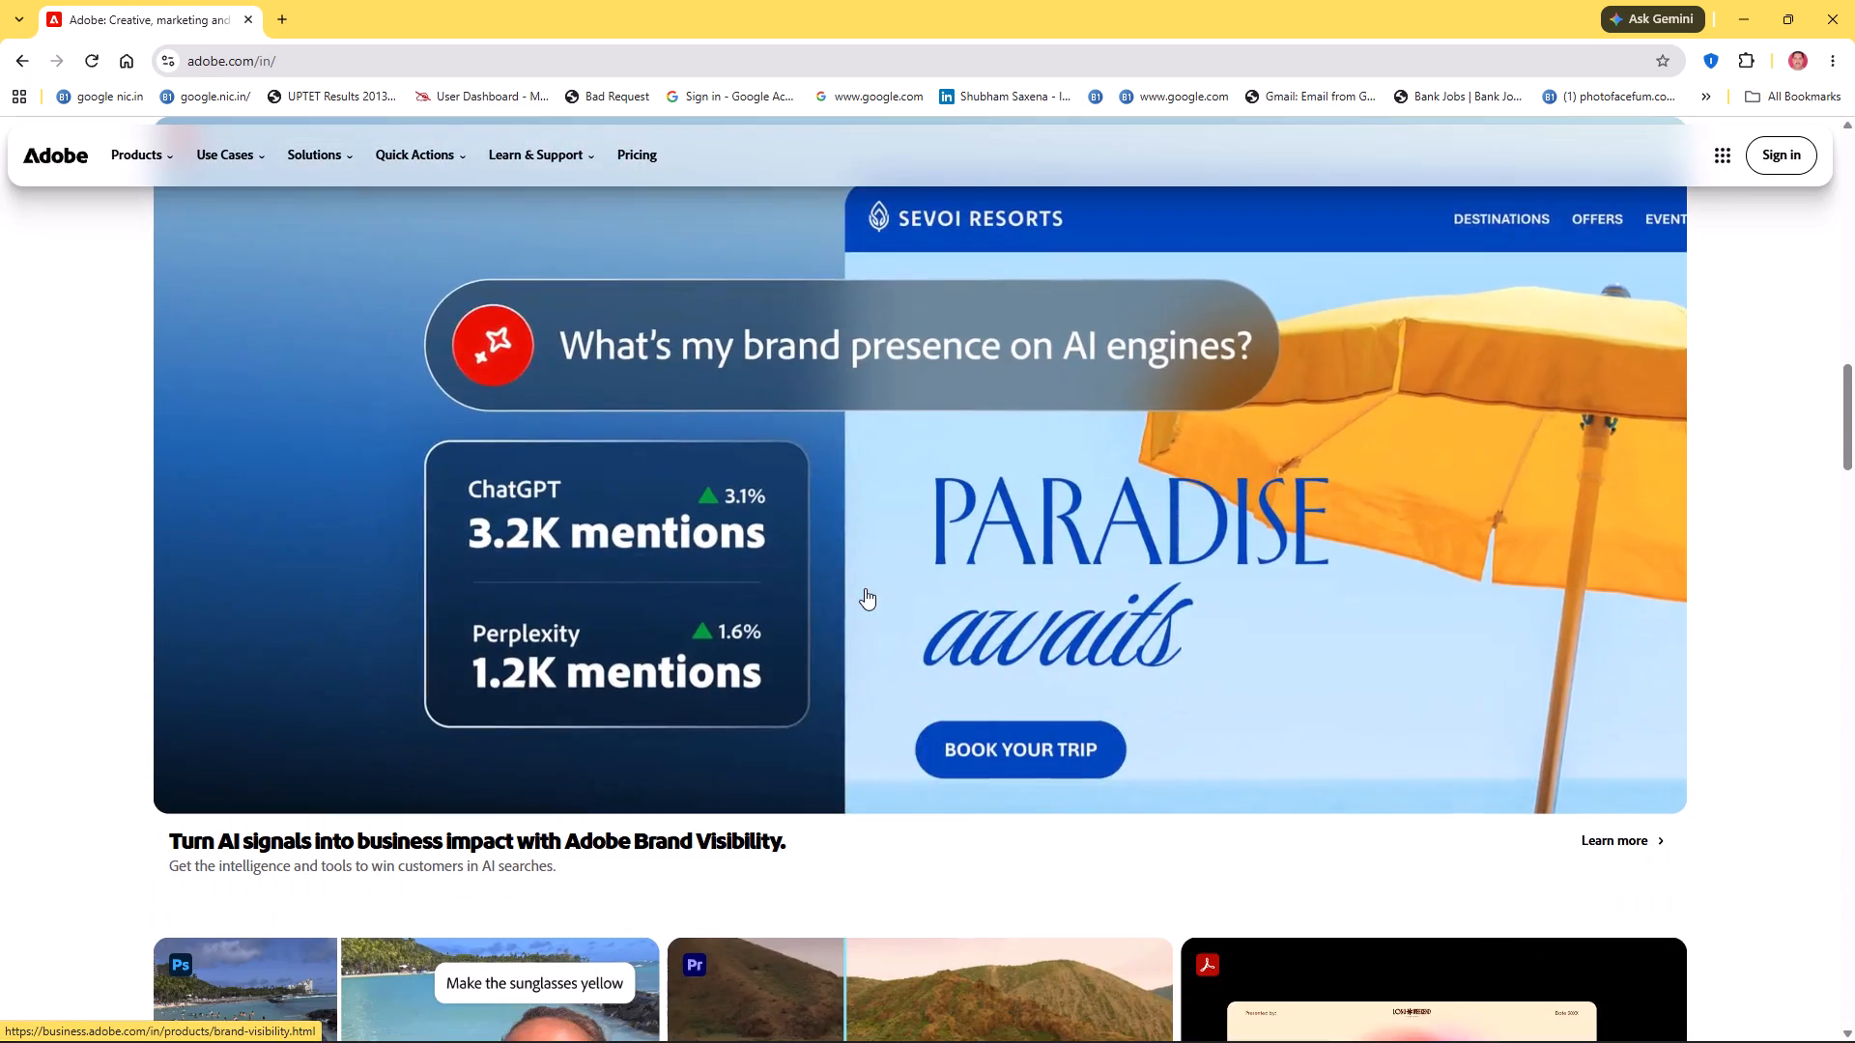
{"action": "scroll", "coordinate": [651, 634], "scroll_direction": "down", "scroll_amount": 6}
{"action": "scroll", "coordinate": [1091, 576], "scroll_direction": "down", "scroll_amount": 19}
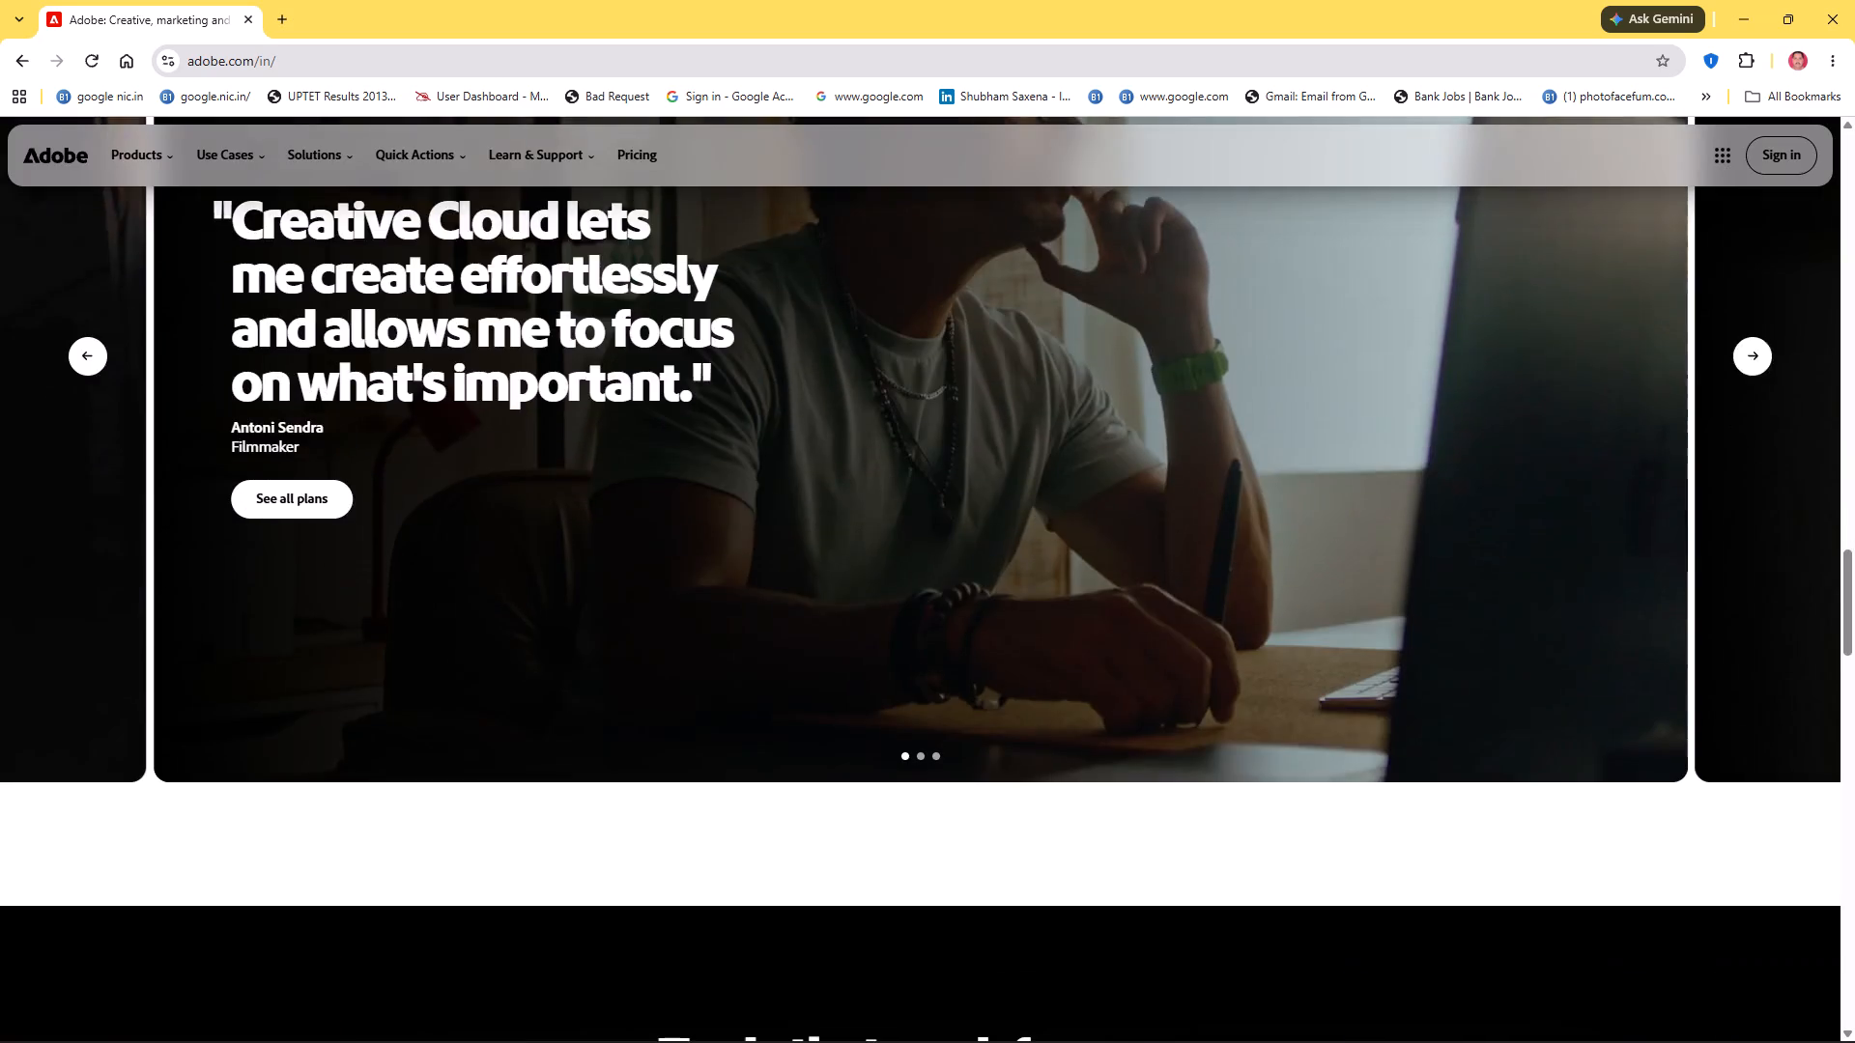
{"action": "scroll", "coordinate": [1117, 508], "scroll_direction": "down", "scroll_amount": 7}
{"action": "scroll", "coordinate": [1030, 518], "scroll_direction": "down", "scroll_amount": 8}
{"action": "left_click_drag", "start_coordinate": [908, 507], "coordinate": [764, 509]}
{"action": "scroll", "coordinate": [722, 553], "scroll_direction": "down", "scroll_amount": 6}
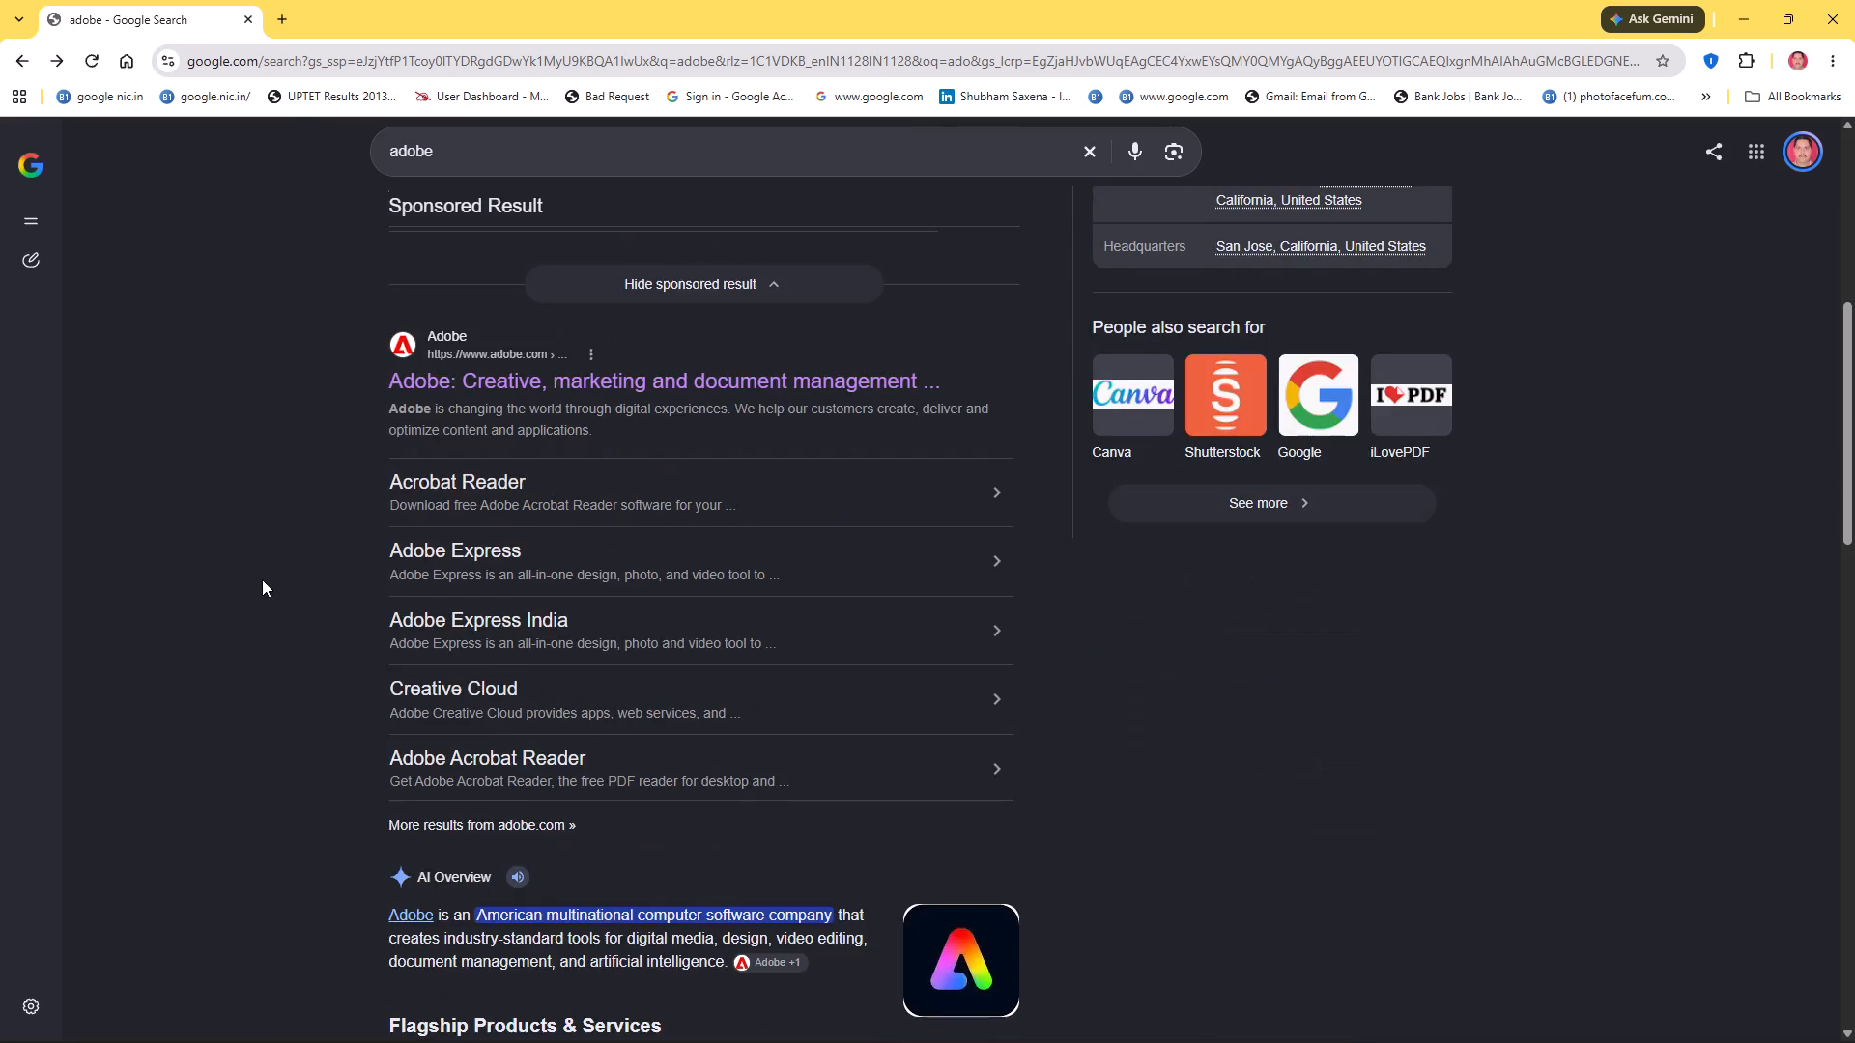
Look through the remaining search results for Adobe down to the end of the first results page.
{"action": "scroll", "coordinate": [281, 585], "scroll_direction": "down", "scroll_amount": 6}
{"action": "scroll", "coordinate": [441, 577], "scroll_direction": "down", "scroll_amount": 7}
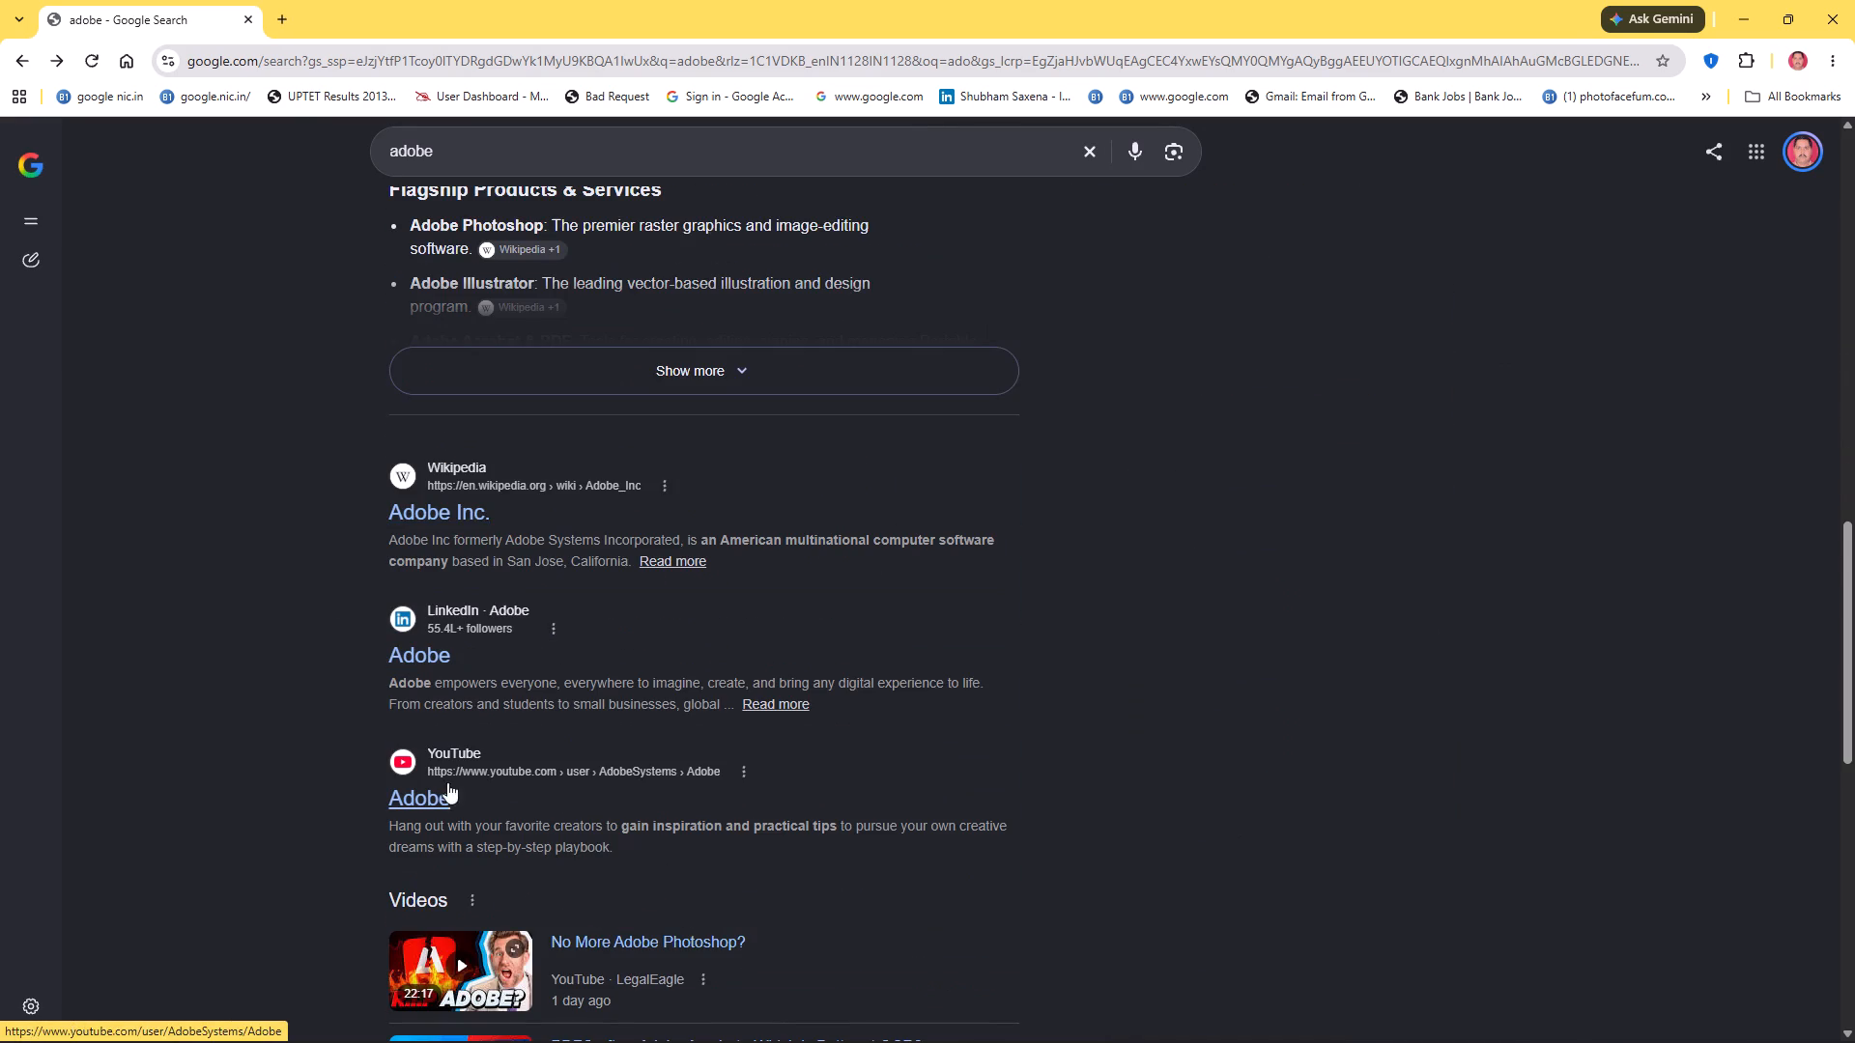
{"action": "scroll", "coordinate": [448, 788], "scroll_direction": "down", "scroll_amount": 7}
{"action": "scroll", "coordinate": [472, 704], "scroll_direction": "down", "scroll_amount": 5}
{"action": "scroll", "coordinate": [385, 685], "scroll_direction": "down", "scroll_amount": 7}
{"action": "scroll", "coordinate": [486, 633], "scroll_direction": "down", "scroll_amount": 6}
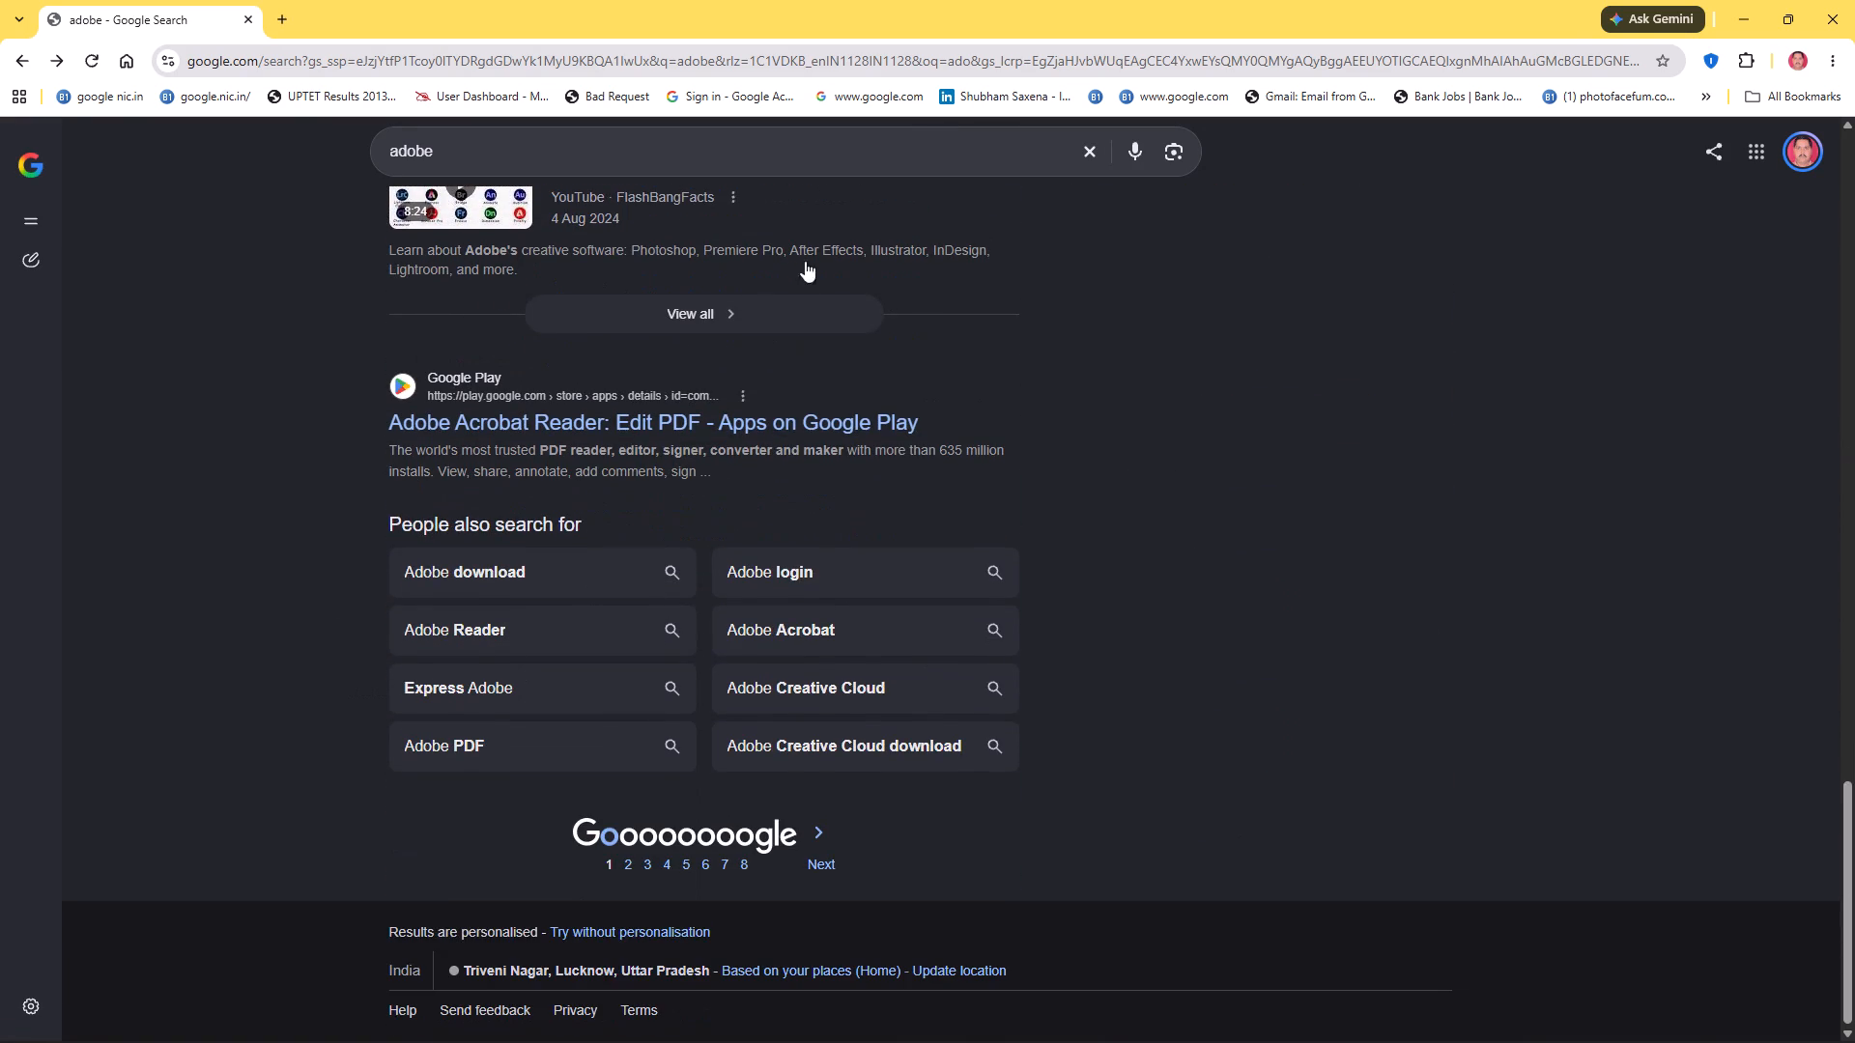
Search Google for "vedo" and glance over the results.
{"action": "left_click_drag", "start_coordinate": [720, 163], "coordinate": [10, 267]}
{"action": "key", "text": "BackSpace"}
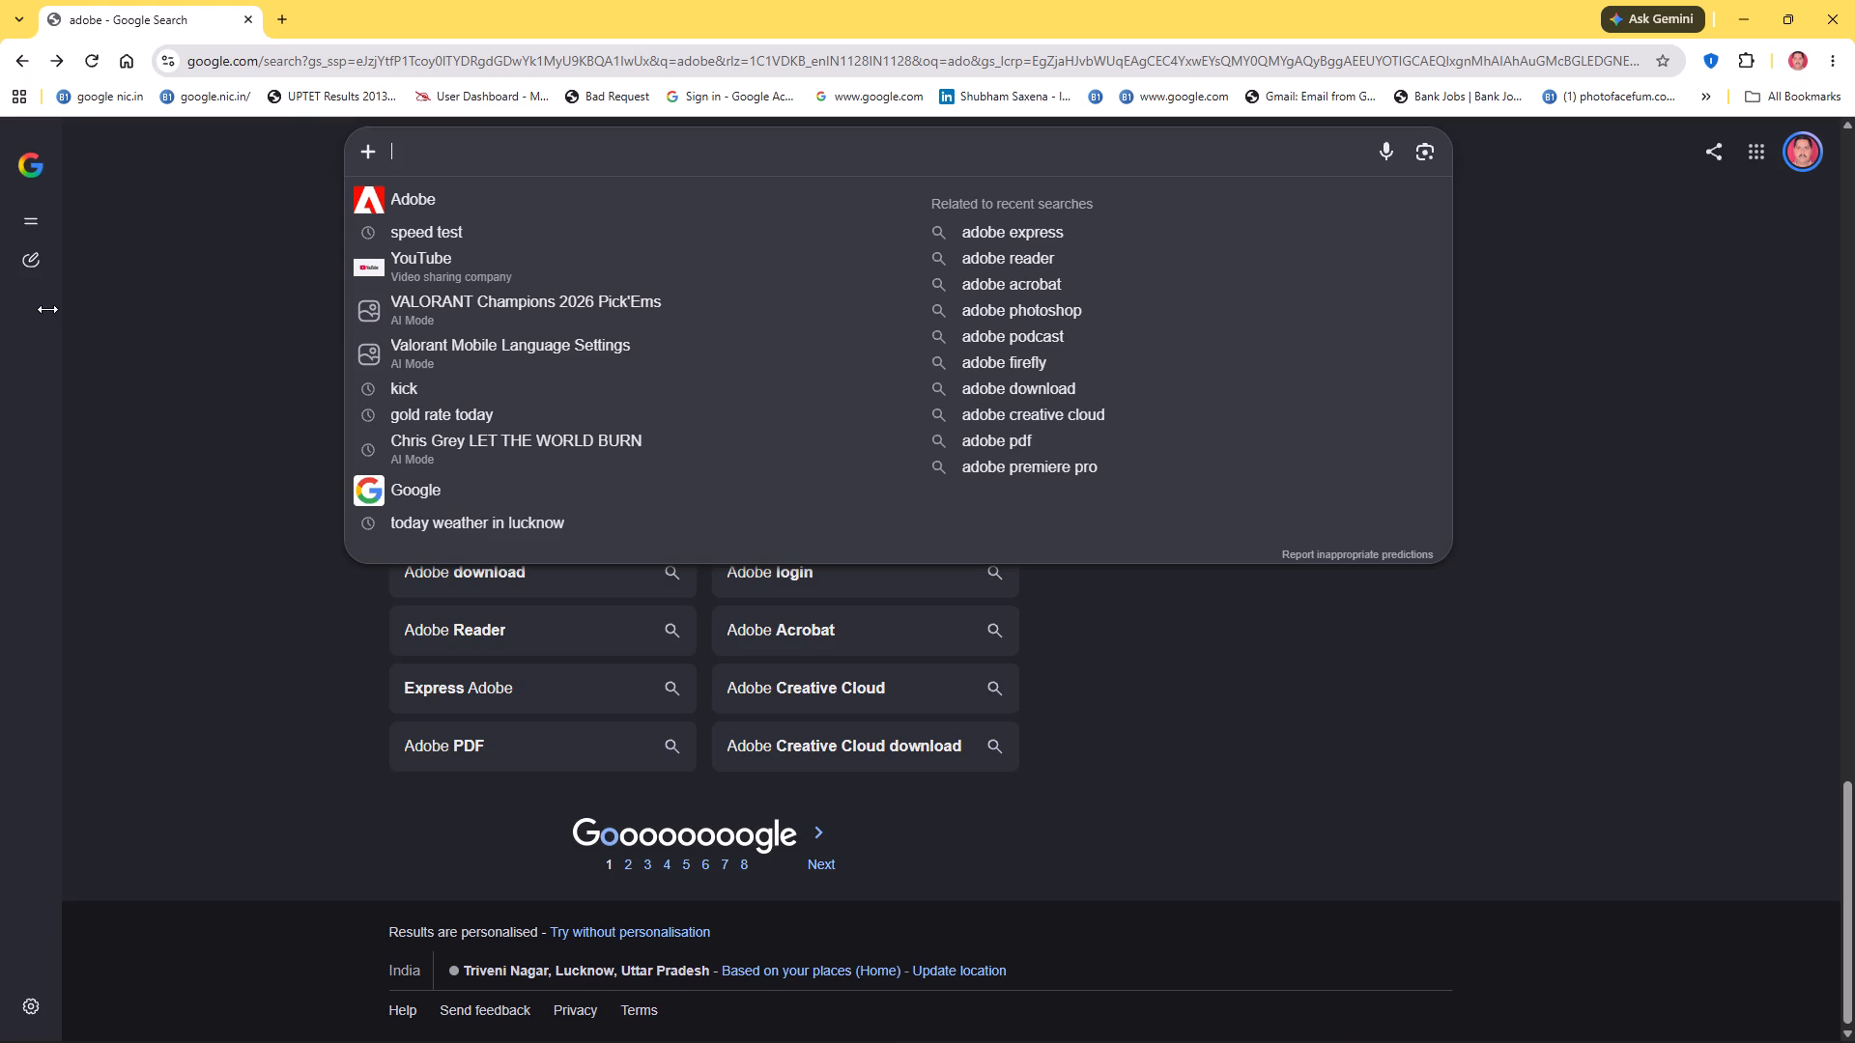
{"action": "right_click", "coordinate": [47, 308]}
{"action": "left_click", "coordinate": [172, 208]}
{"action": "left_click", "coordinate": [444, 161]}
{"action": "type", "text": "vedo"}
{"action": "key", "text": "Return"}
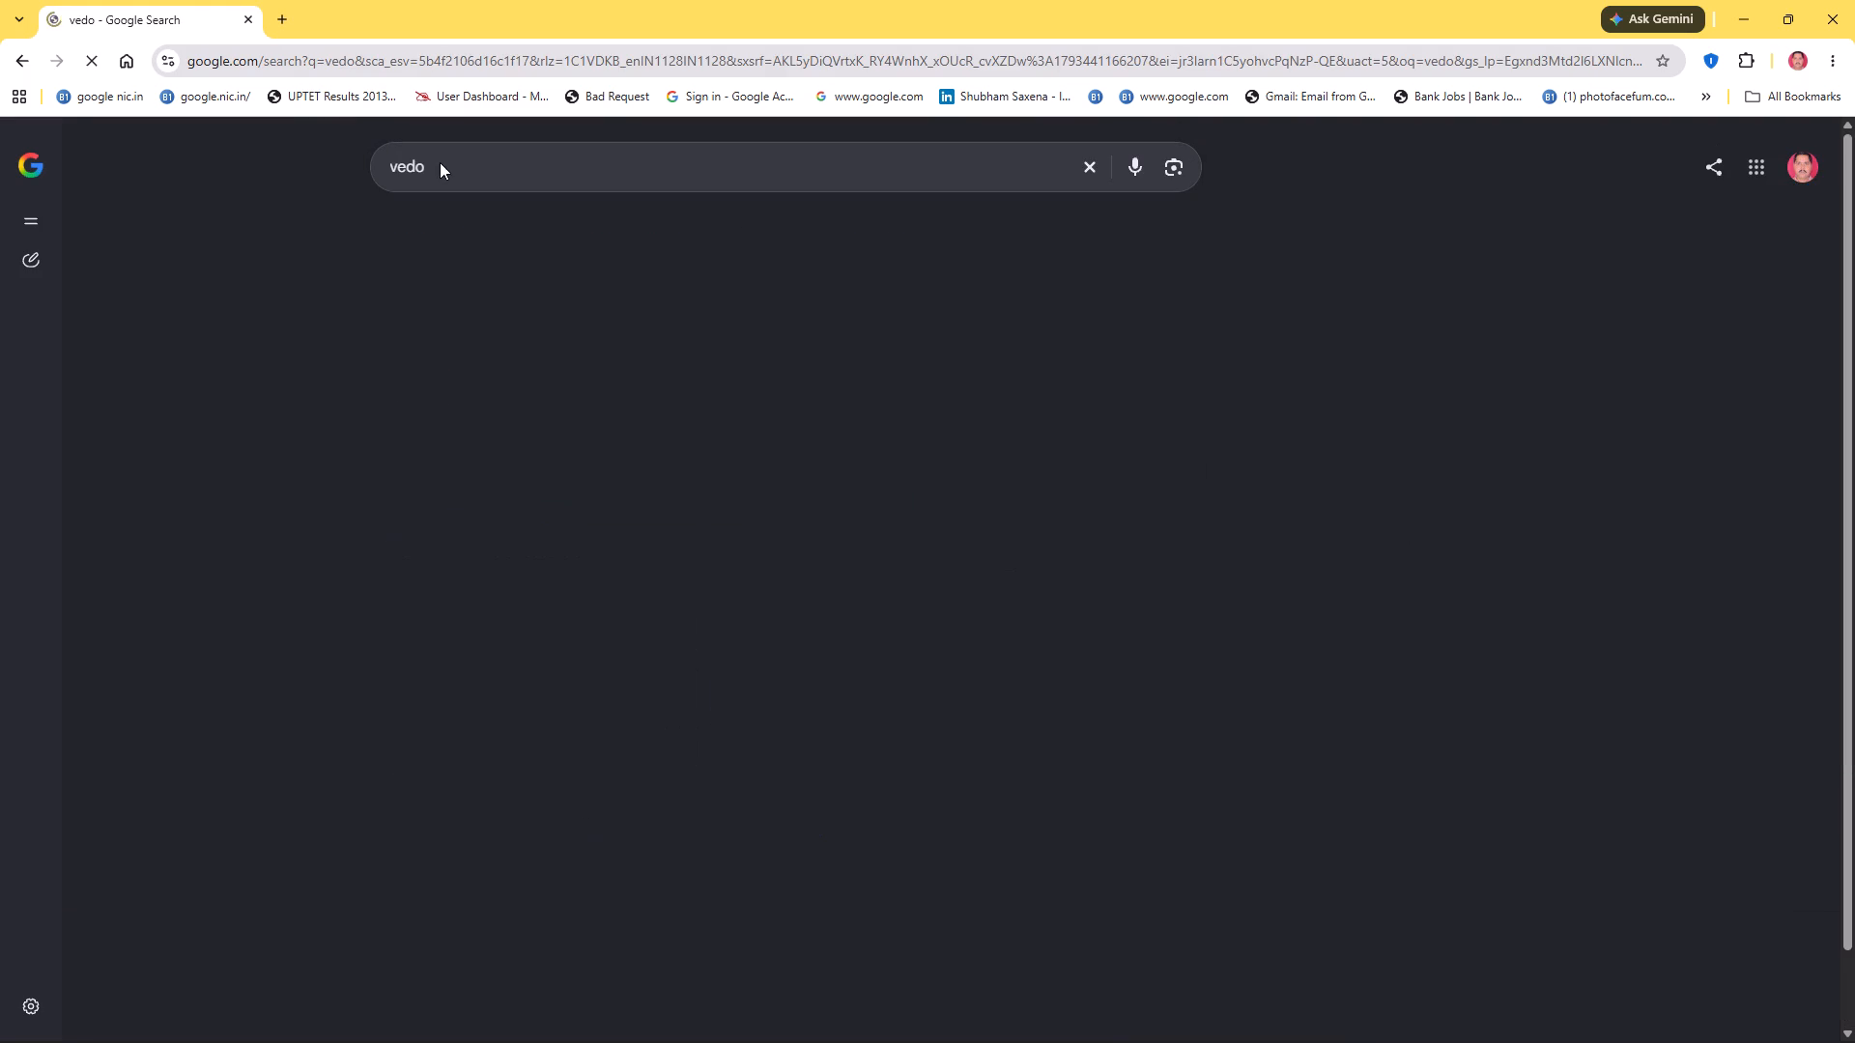
{"action": "scroll", "coordinate": [681, 403], "scroll_direction": "down", "scroll_amount": 3}
{"action": "scroll", "coordinate": [566, 120], "scroll_direction": "up", "scroll_amount": 3}
Replace the search query with the suggested term "vodio" and skim the results.
{"action": "left_click_drag", "start_coordinate": [493, 151], "coordinate": [240, 194]}
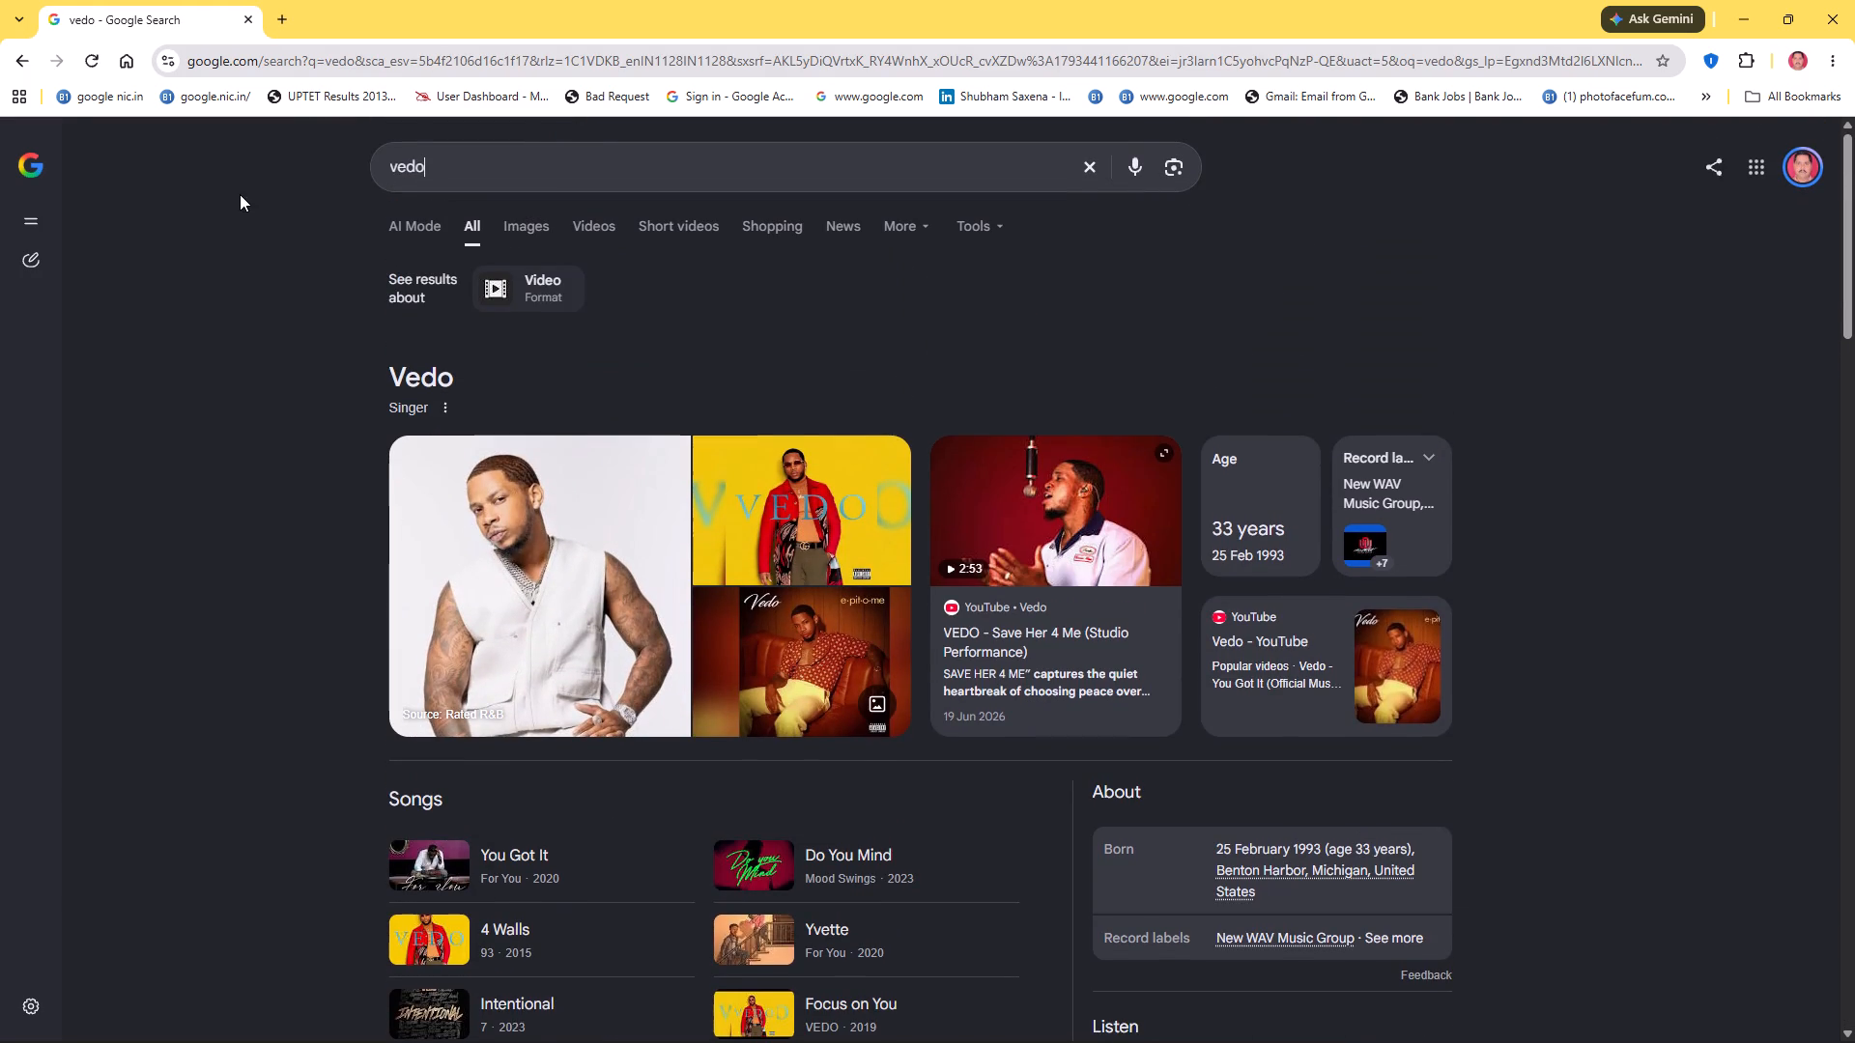
{"action": "left_click_drag", "start_coordinate": [240, 194], "coordinate": [240, 195]}
{"action": "left_click_drag", "start_coordinate": [435, 157], "coordinate": [371, 155]}
{"action": "key", "text": "BackSpace"}
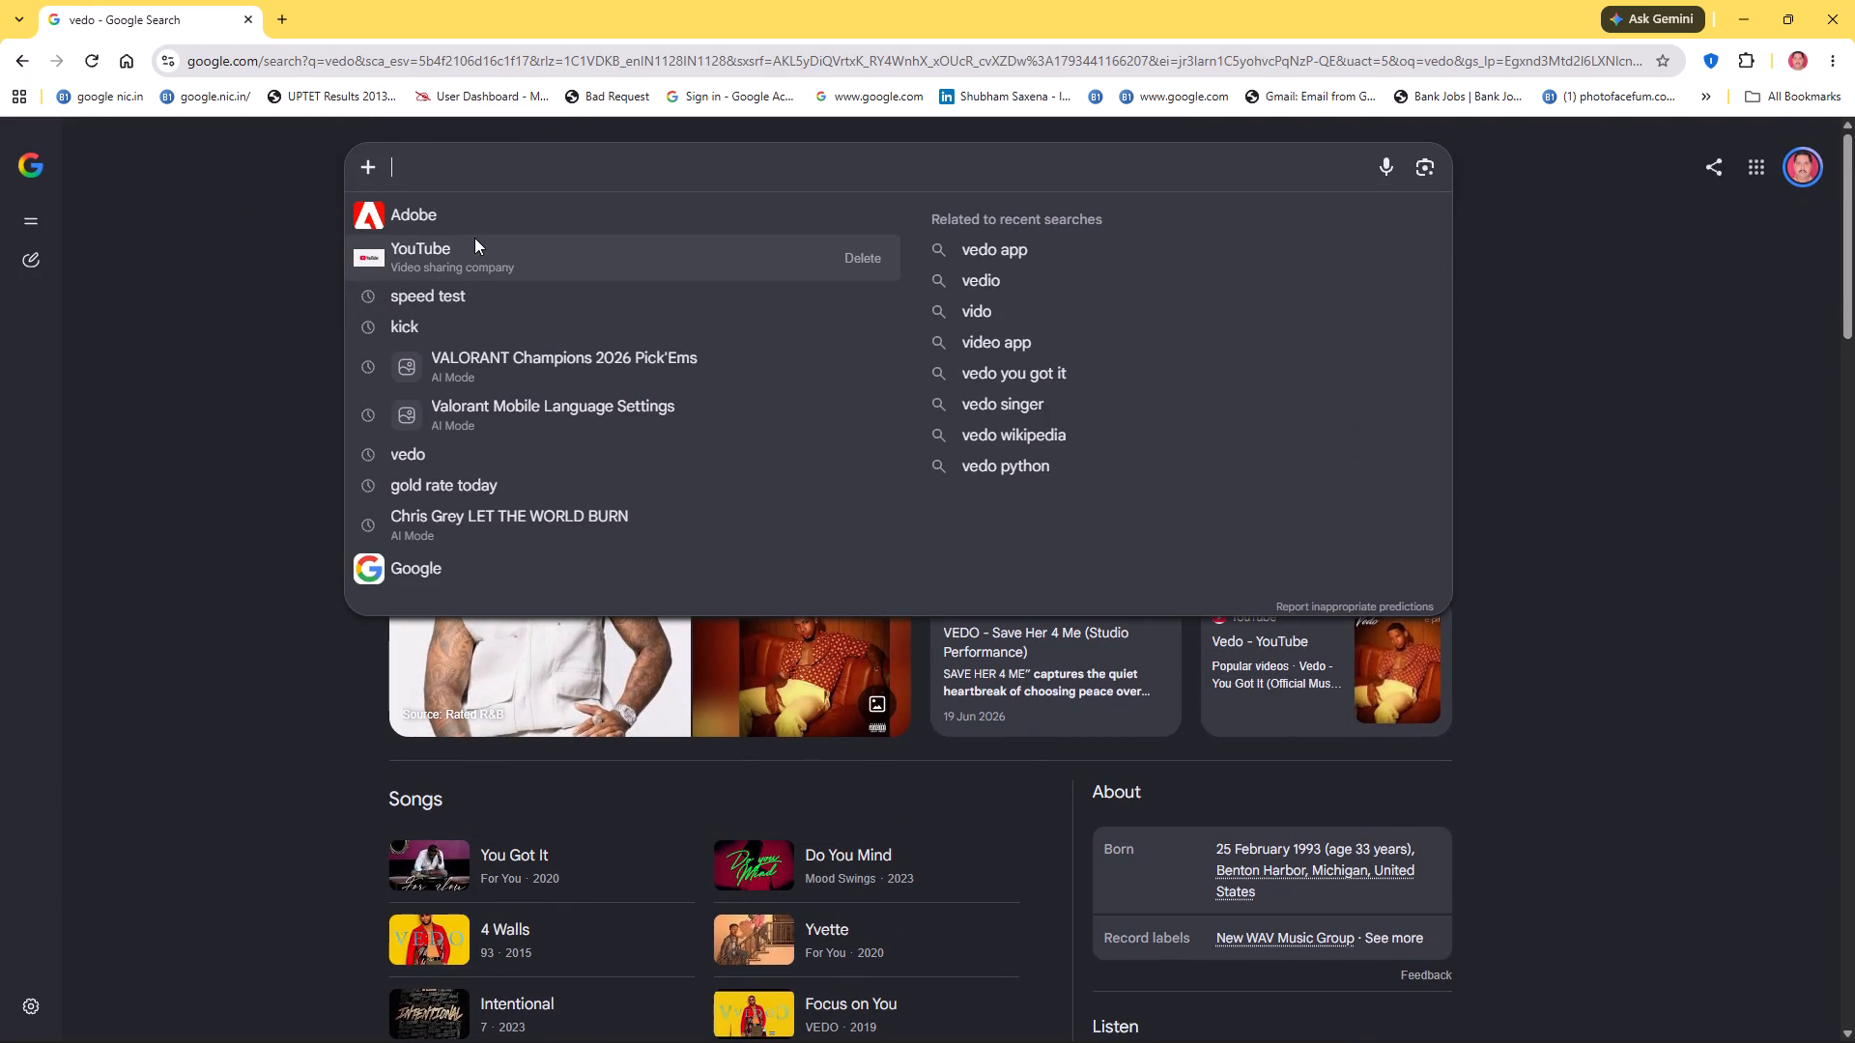
{"action": "key", "text": "v"}
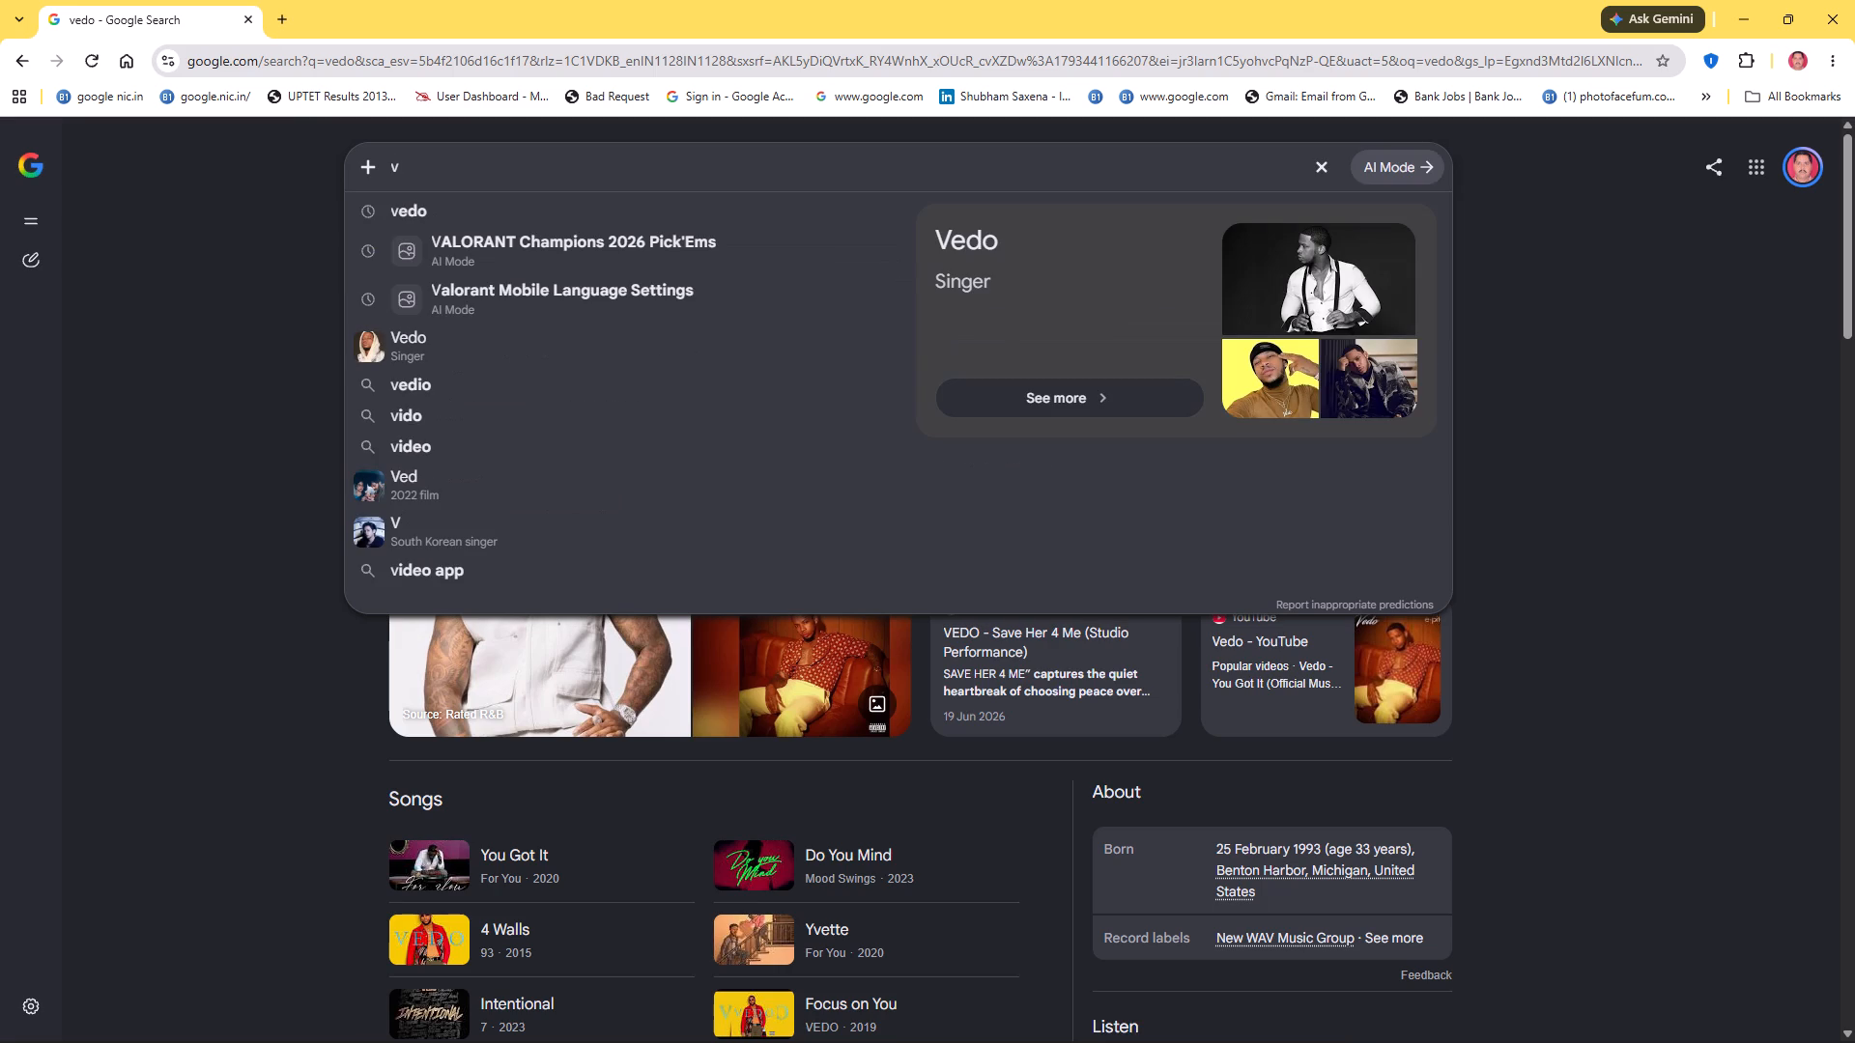
{"action": "type", "text": "od"}
{"action": "key", "text": "o"}
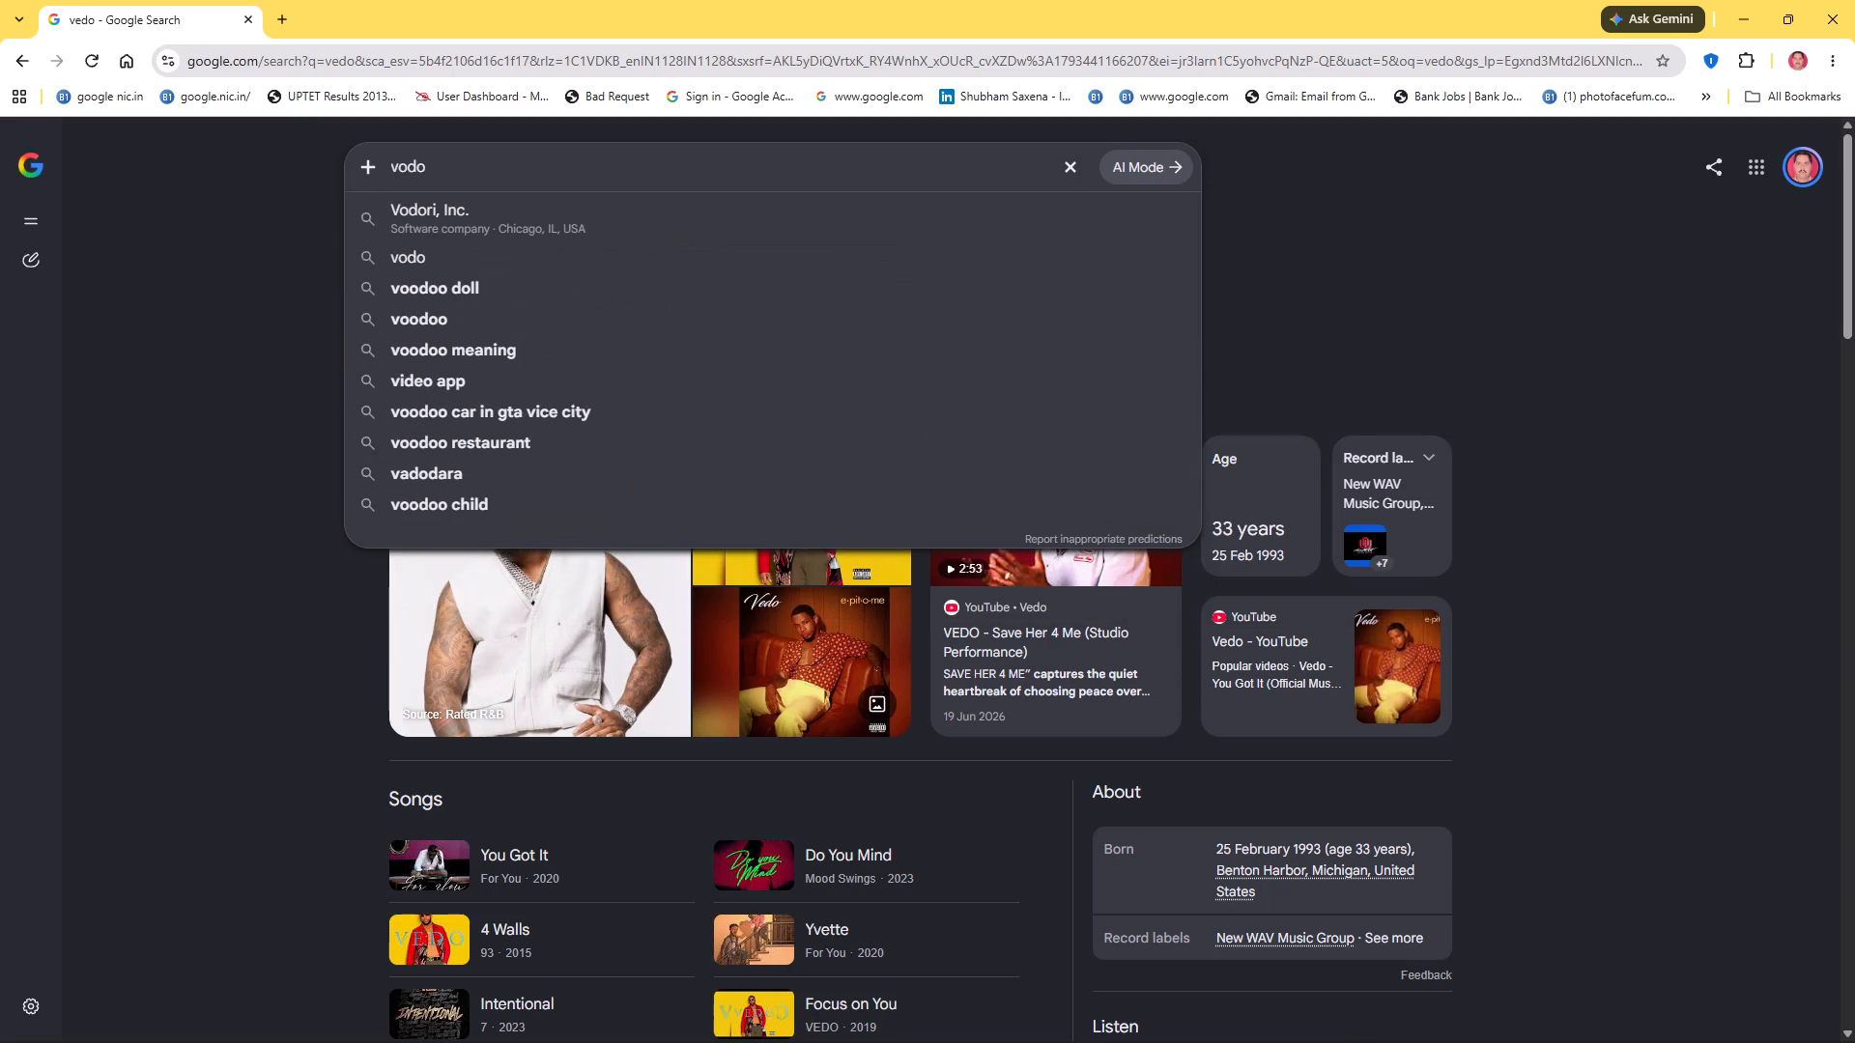
{"action": "key", "text": "BackSpace"}
{"action": "left_click", "coordinate": [492, 200]}
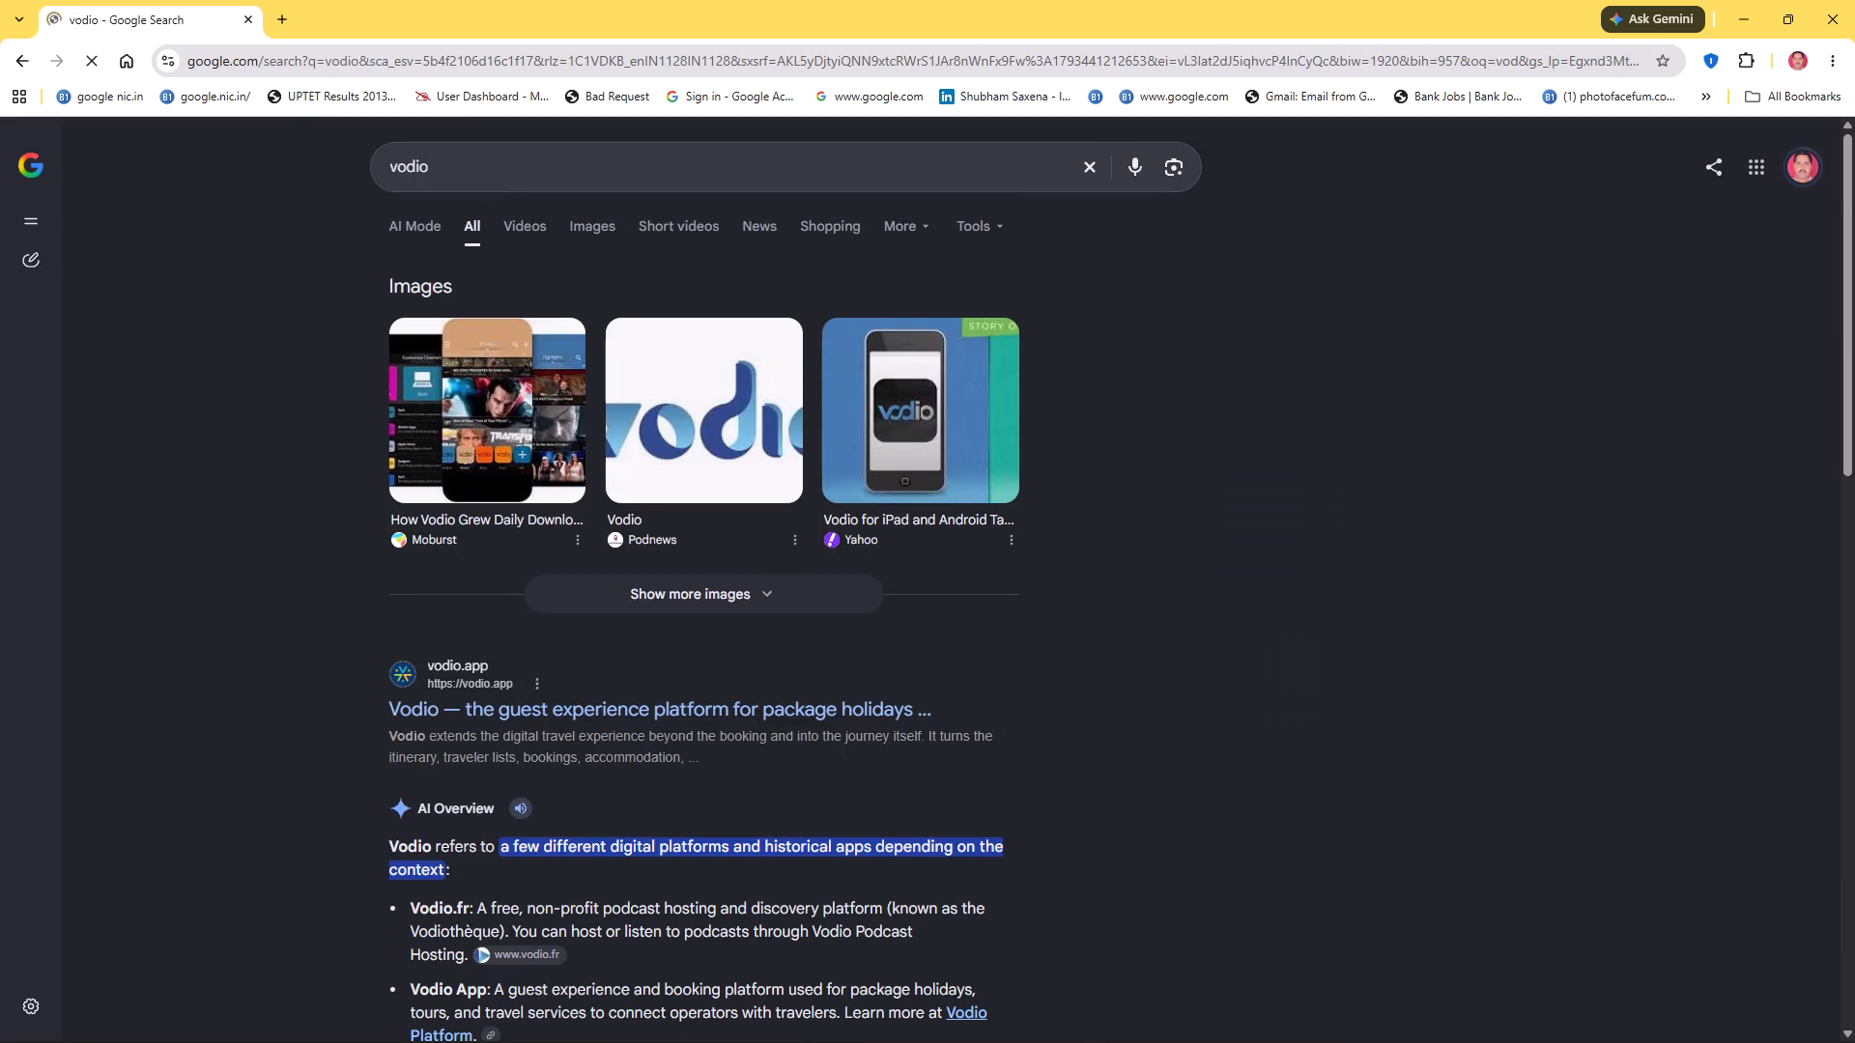
{"action": "scroll", "coordinate": [488, 404], "scroll_direction": "down", "scroll_amount": 3}
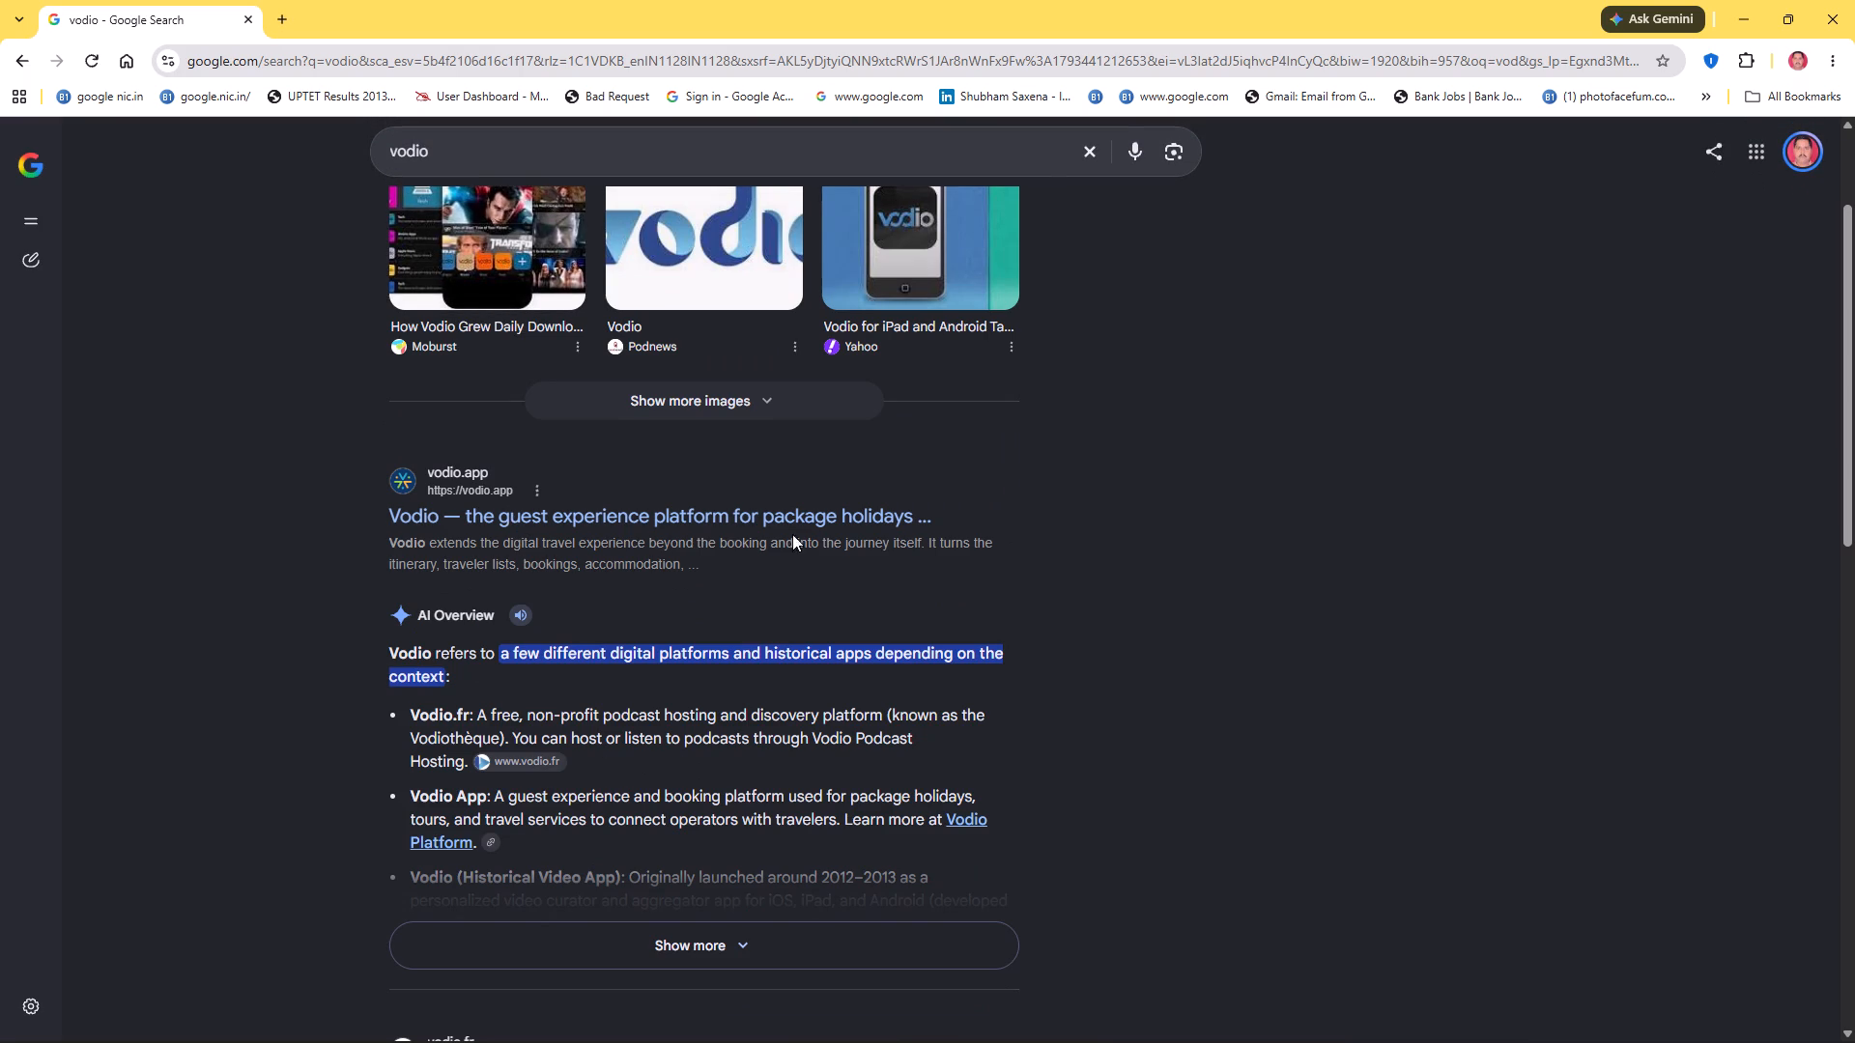
Search Google for "vome" in place of the previous query.
{"action": "left_click_drag", "start_coordinate": [507, 149], "coordinate": [239, 186]}
{"action": "key", "text": "BackSpace"}
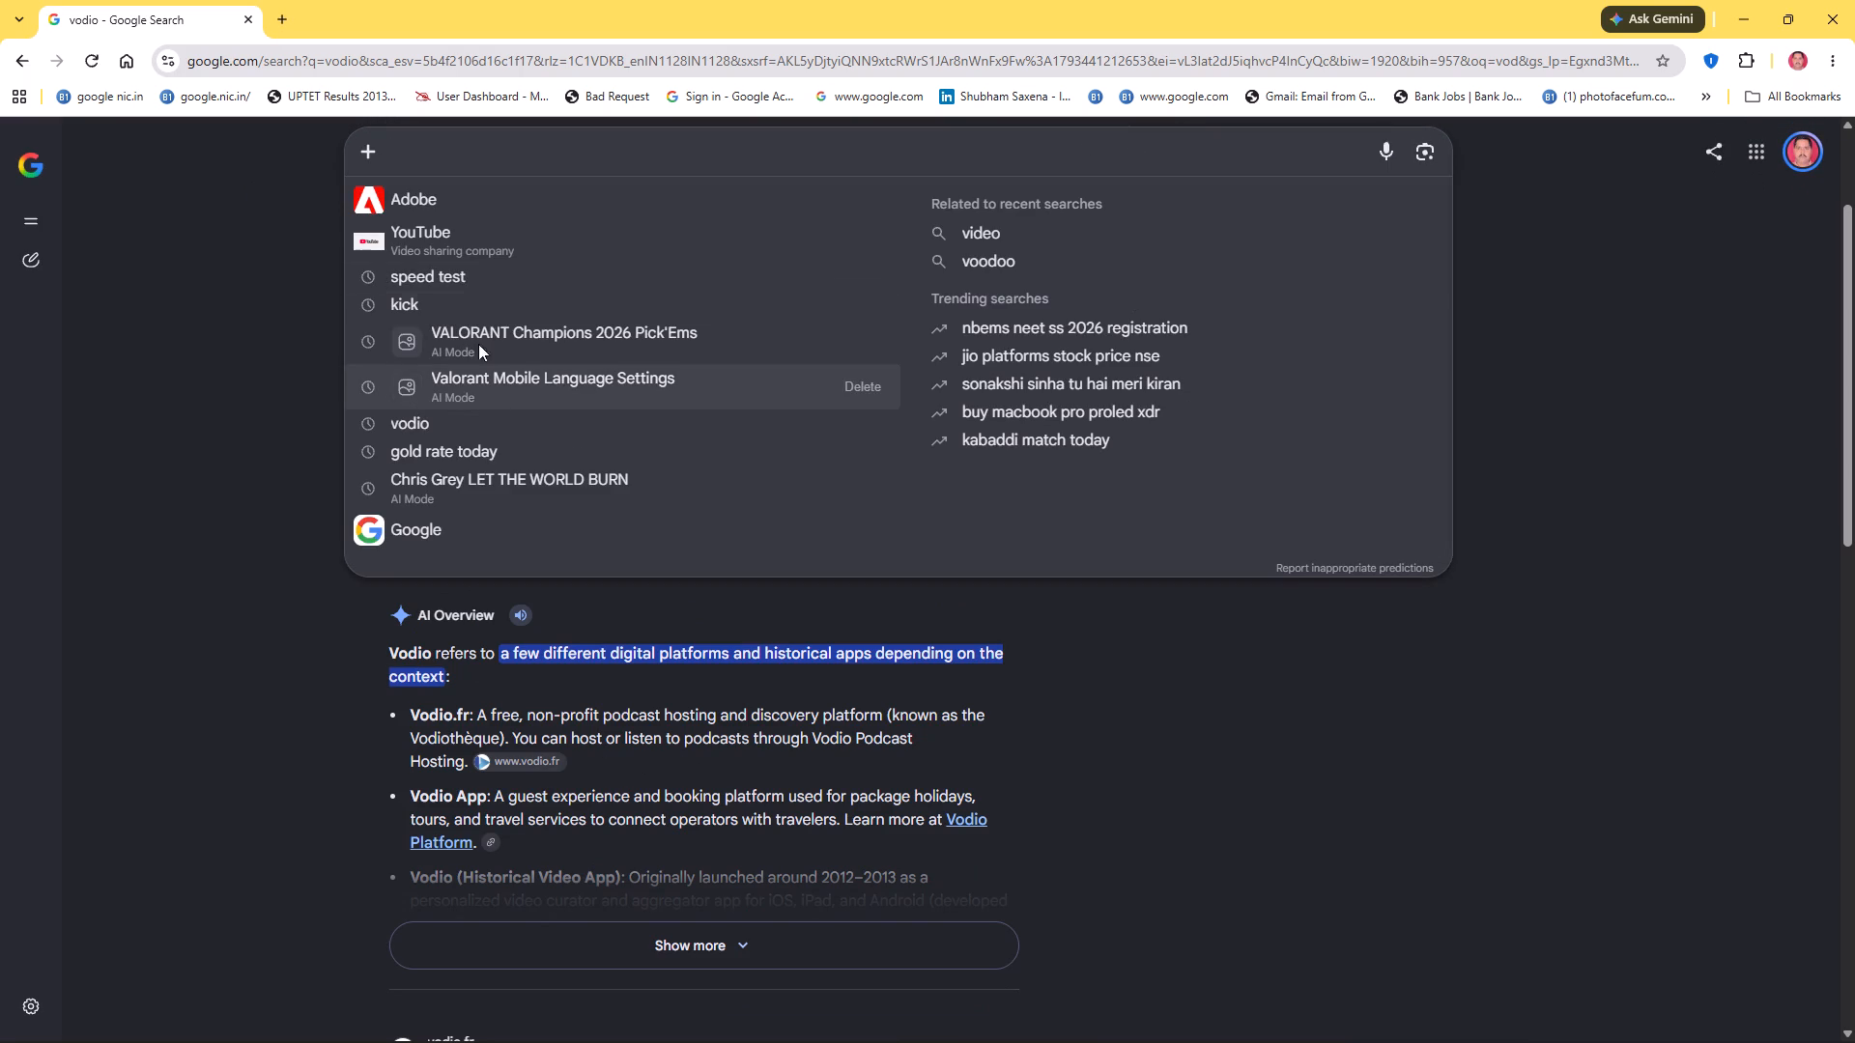
{"action": "scroll", "coordinate": [450, 299], "scroll_direction": "down", "scroll_amount": 1}
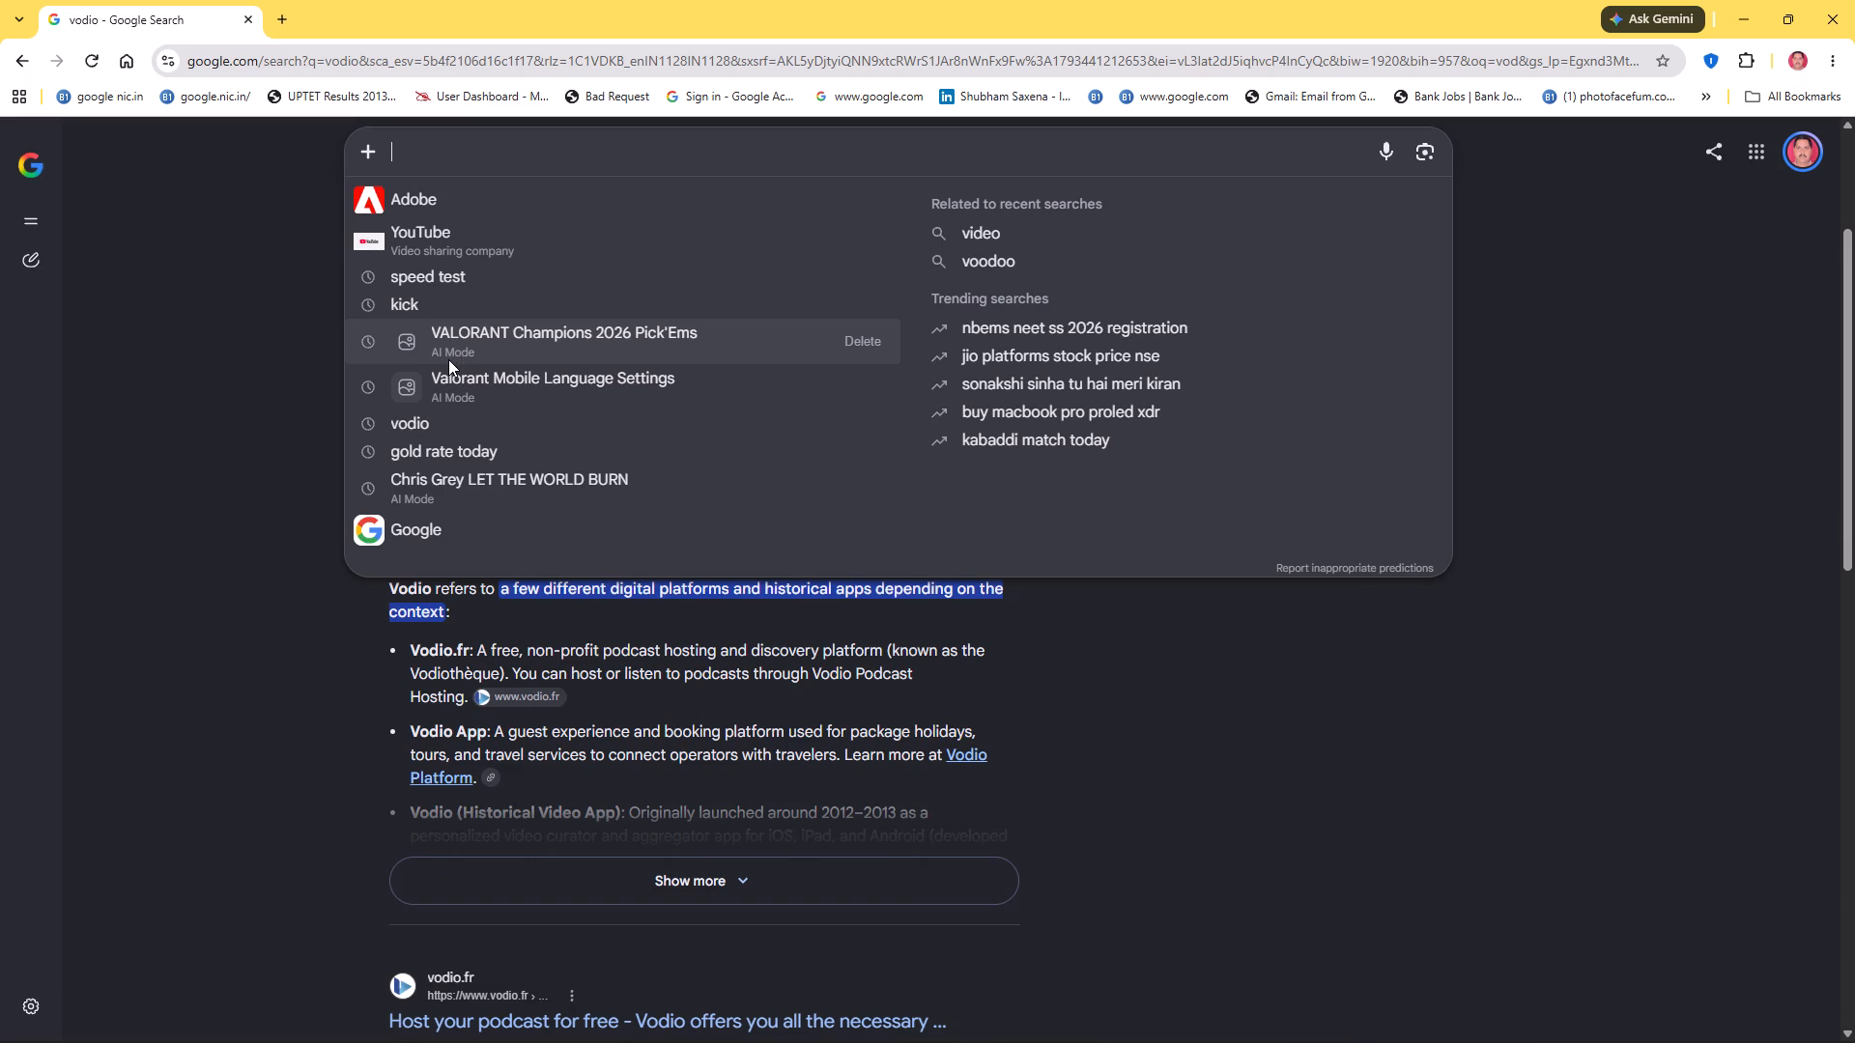
{"action": "type", "text": "vom"}
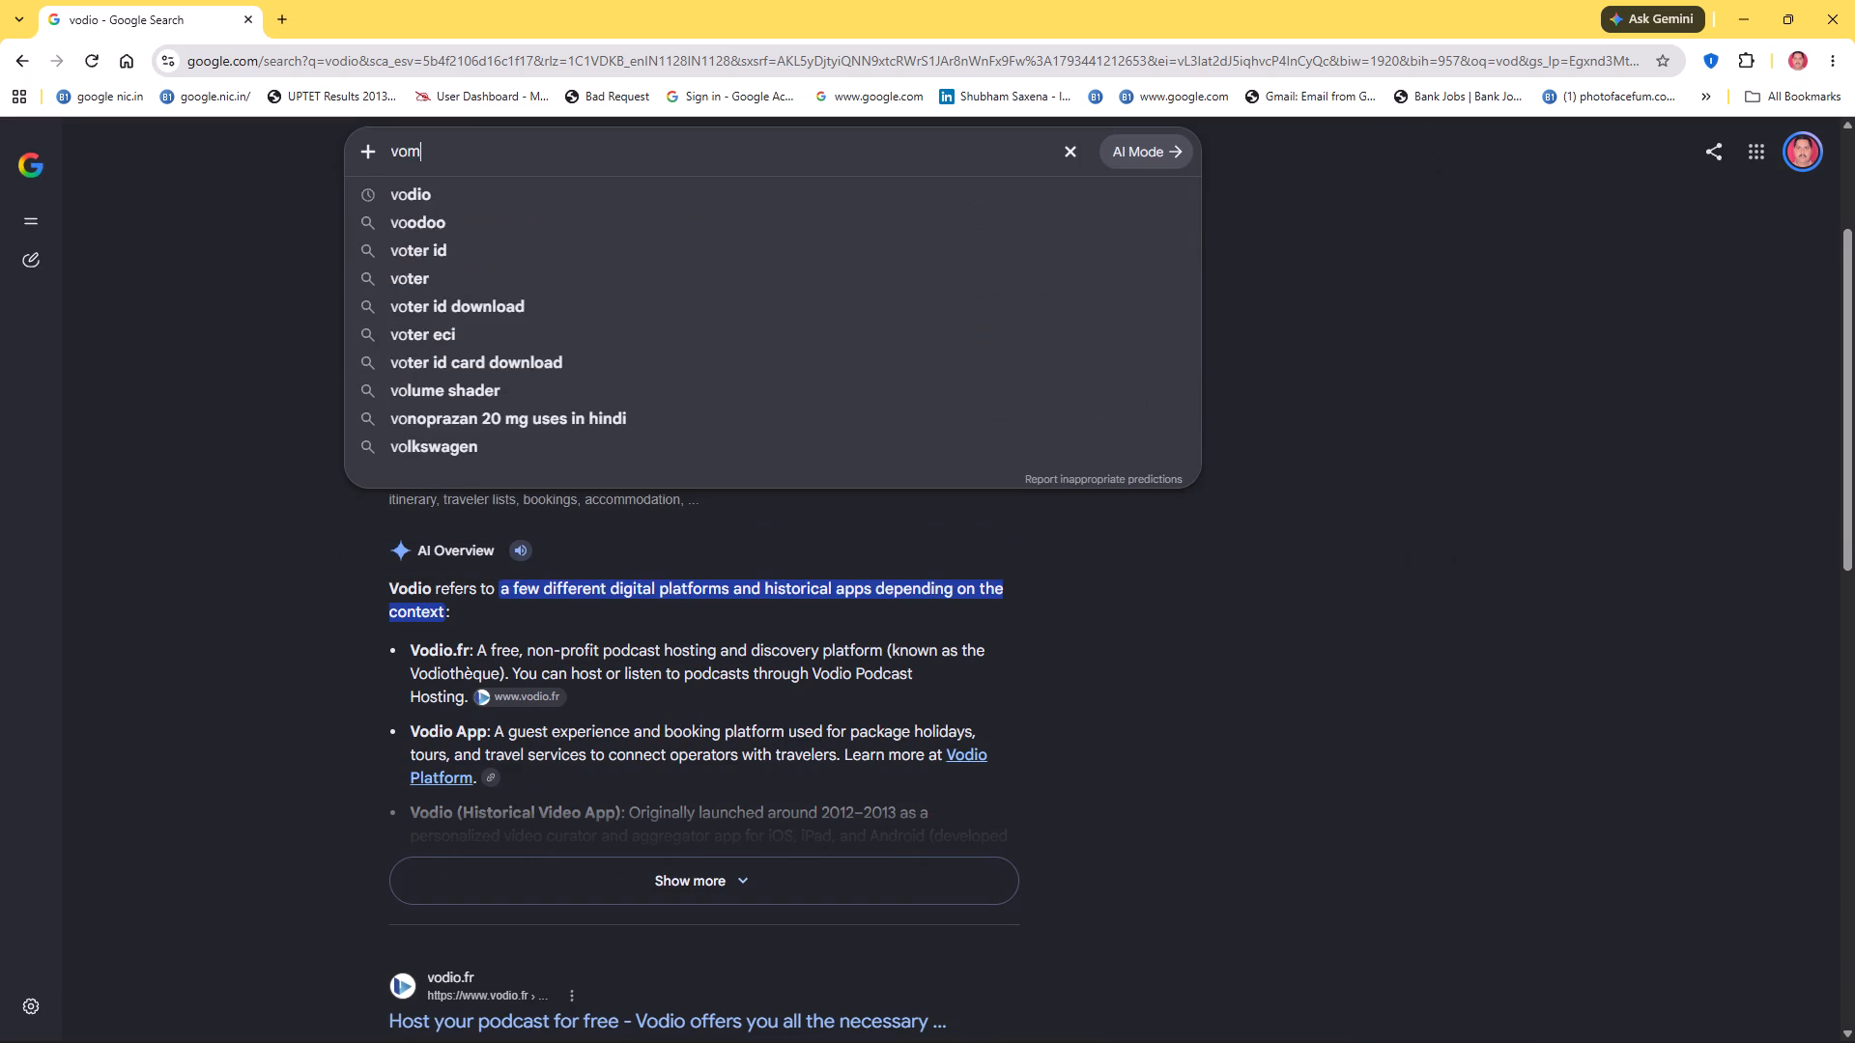
{"action": "key", "text": "e"}
{"action": "key", "text": "Return"}
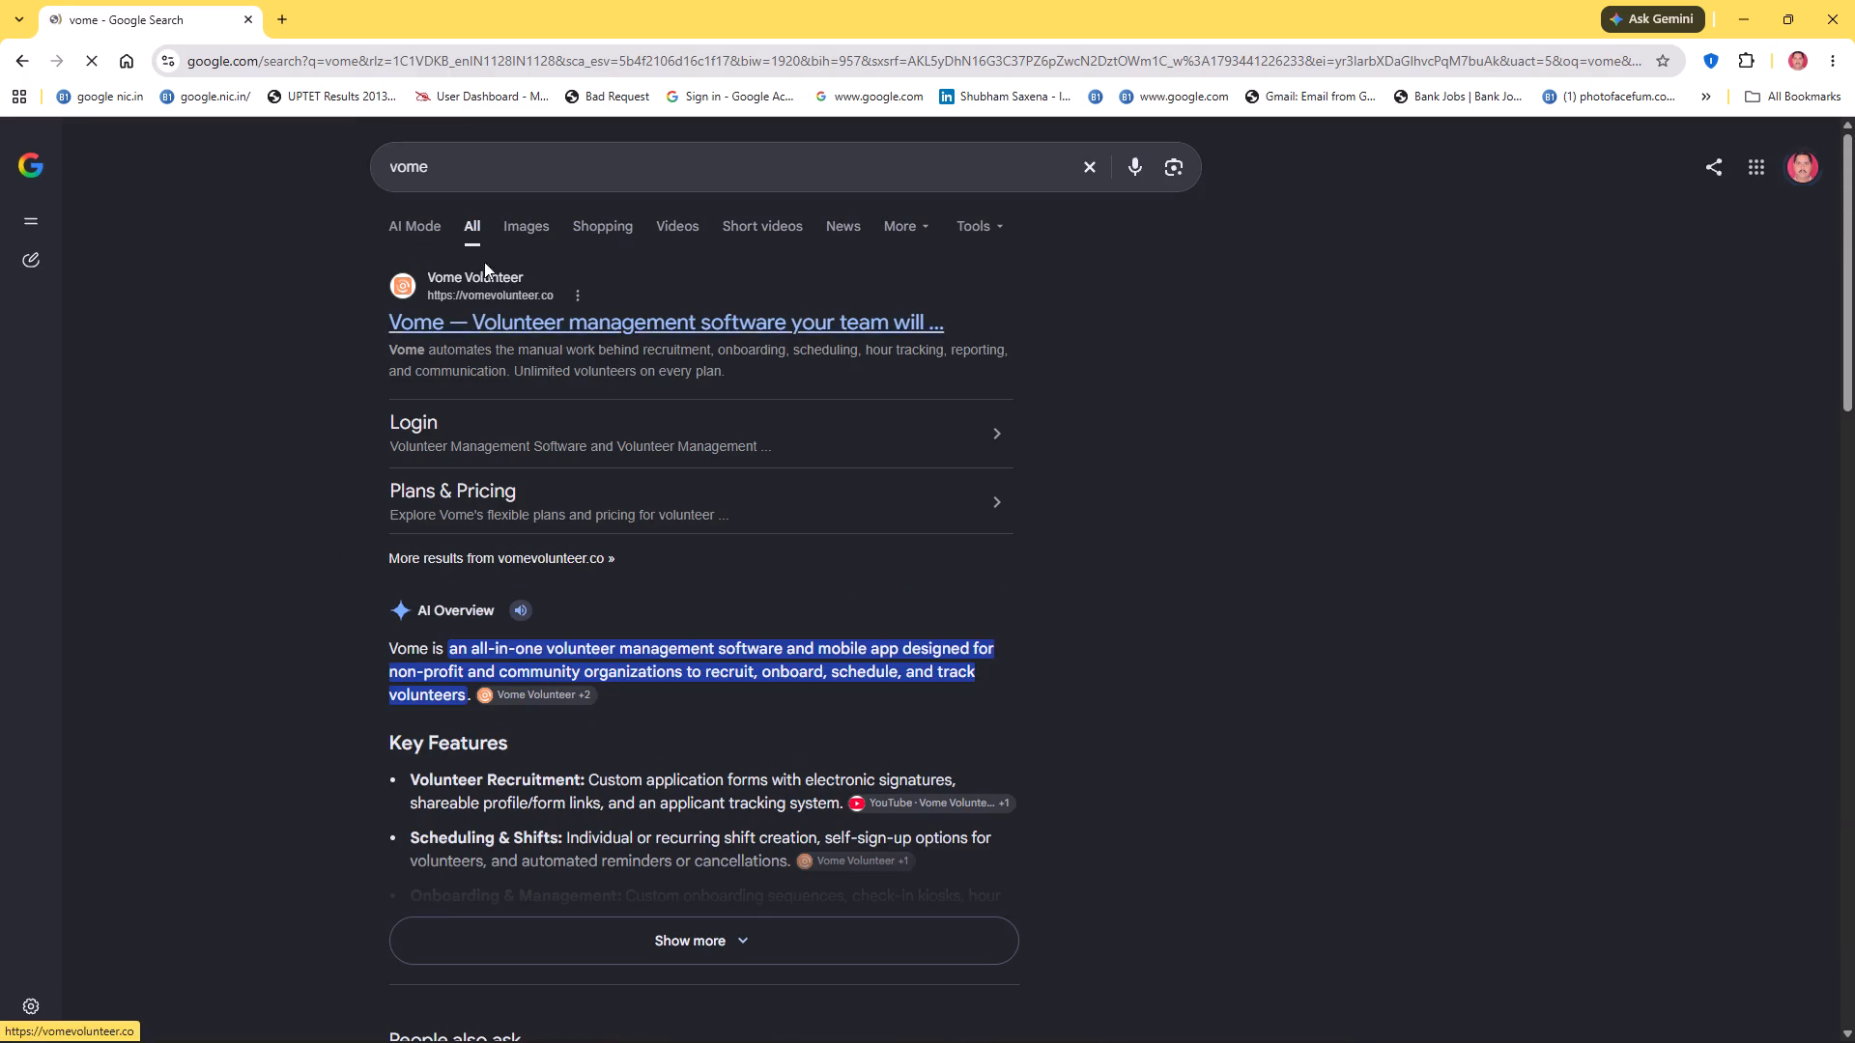
Return to the vodio results and search Google for the suggested query "editing application for pc" instead.
{"action": "left_click_drag", "start_coordinate": [473, 167], "coordinate": [71, 221]}
{"action": "key", "text": "BackSpace"}
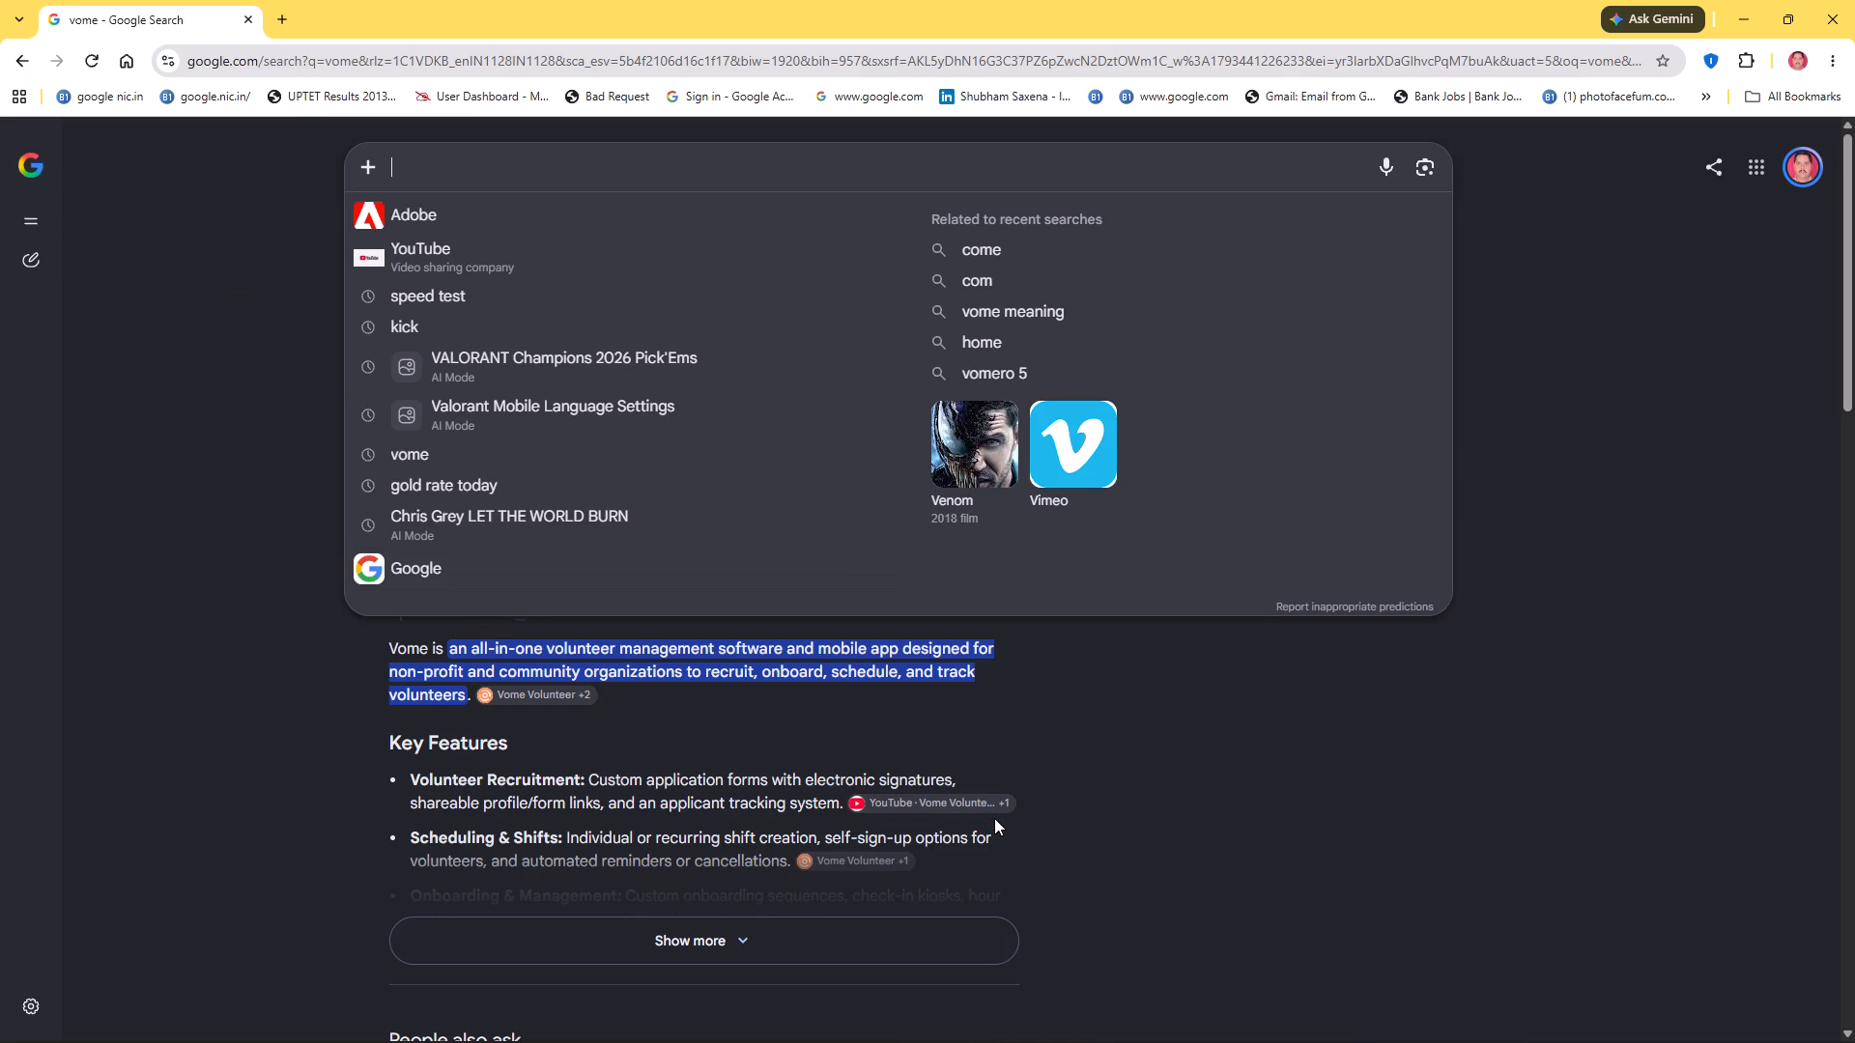
{"action": "left_click_drag", "start_coordinate": [896, 731], "coordinate": [785, 671]}
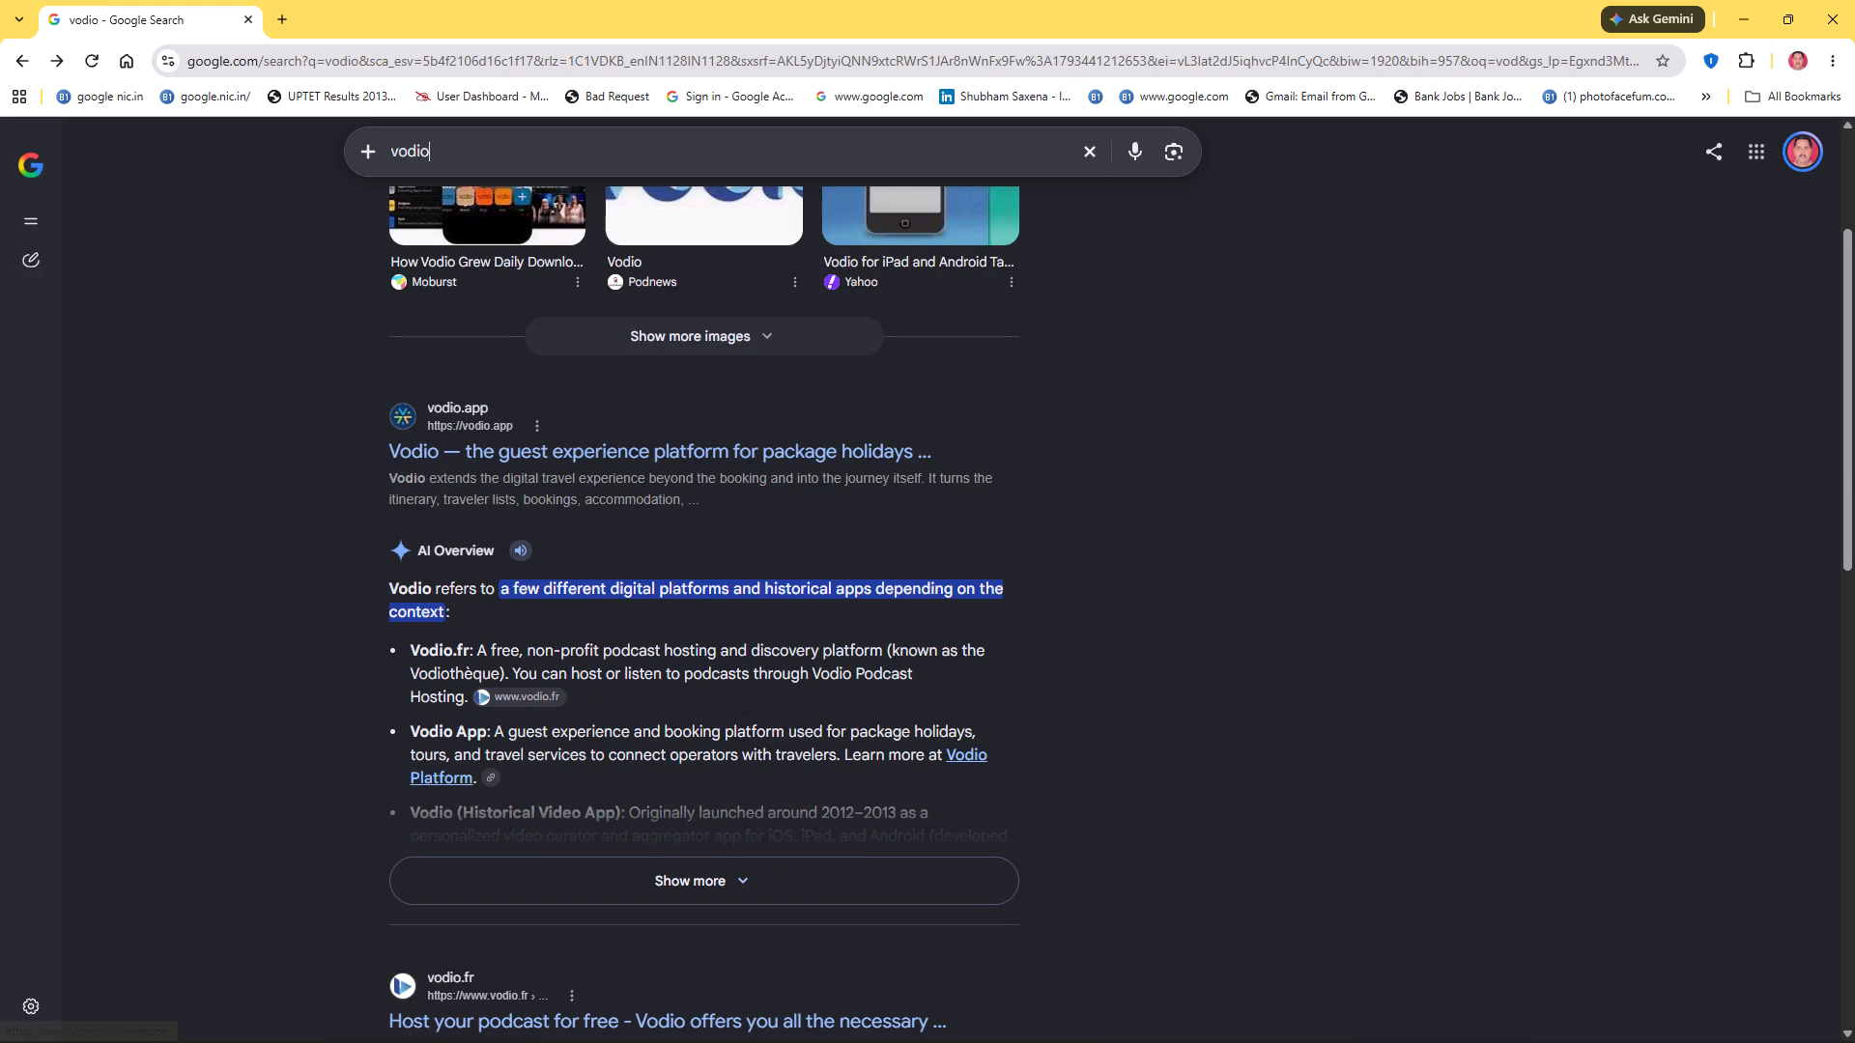
{"action": "left_click", "coordinate": [608, 174]}
{"action": "left_click_drag", "start_coordinate": [605, 160], "coordinate": [229, 230]}
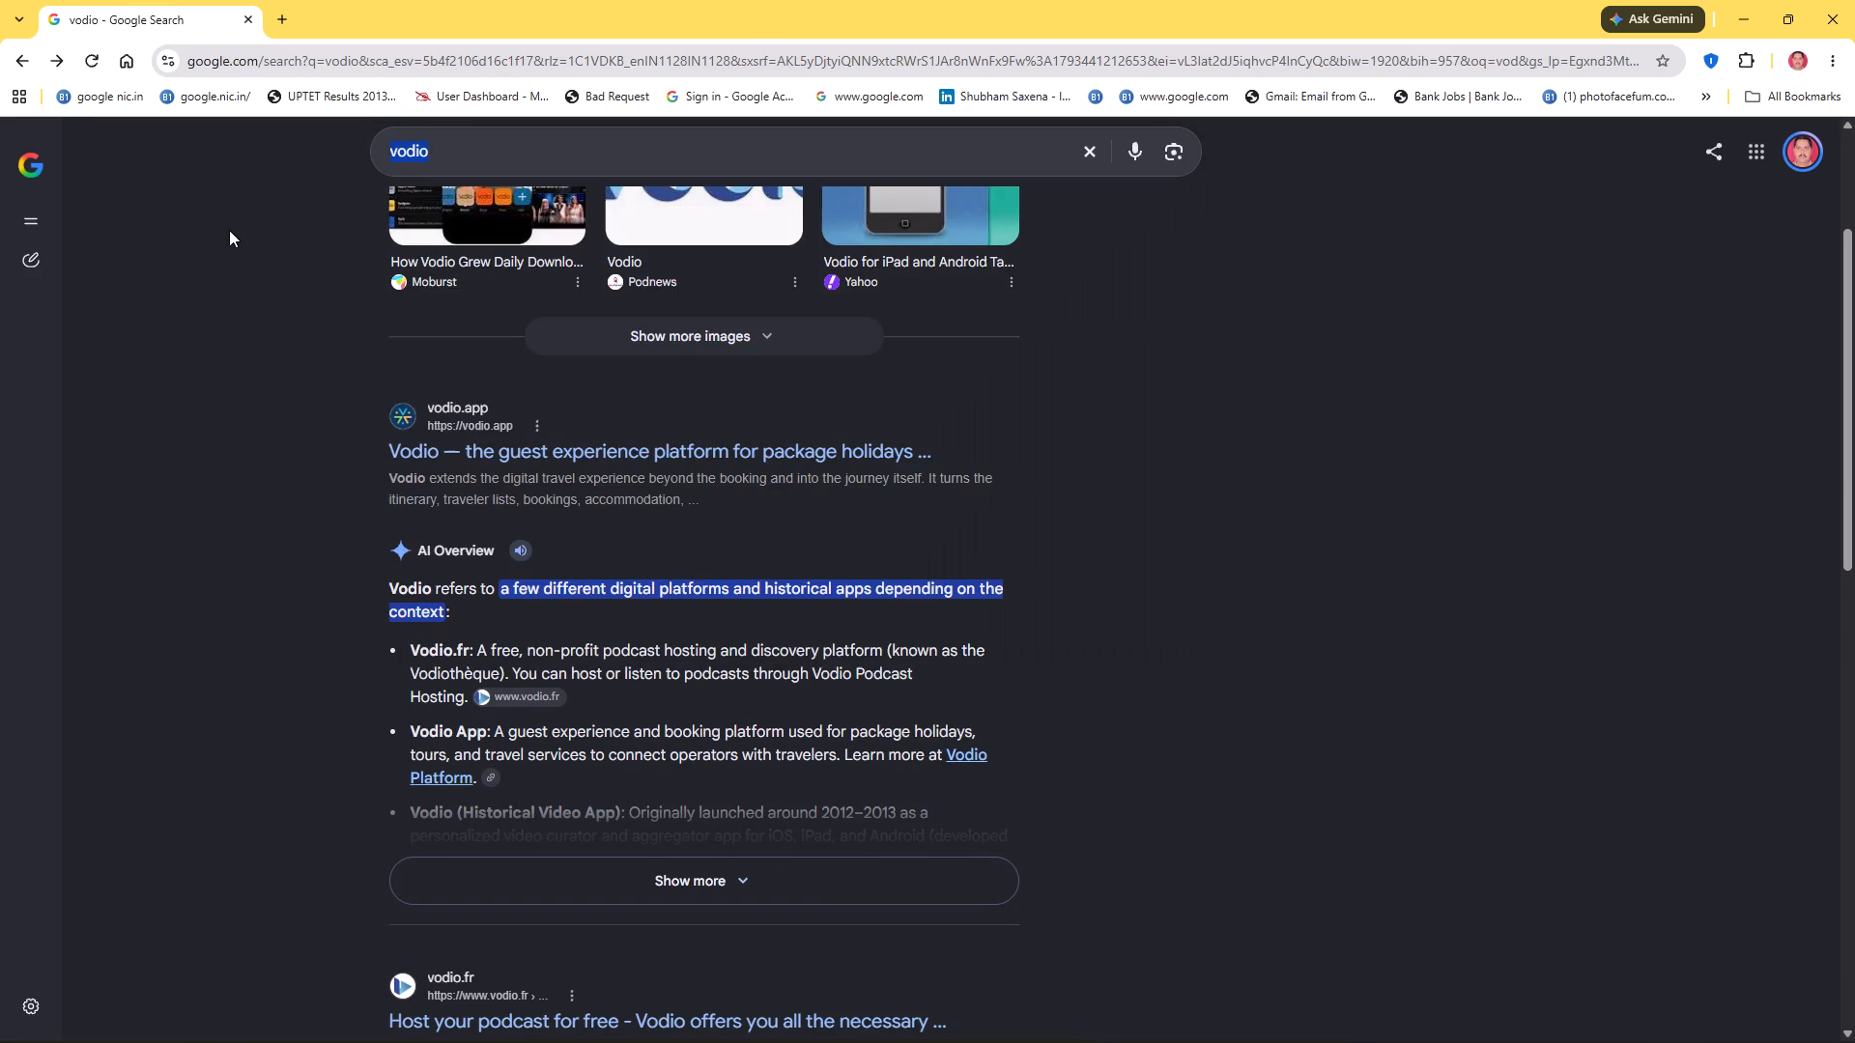
{"action": "key", "text": "BackSpace"}
{"action": "type", "text": "editing applicaz"}
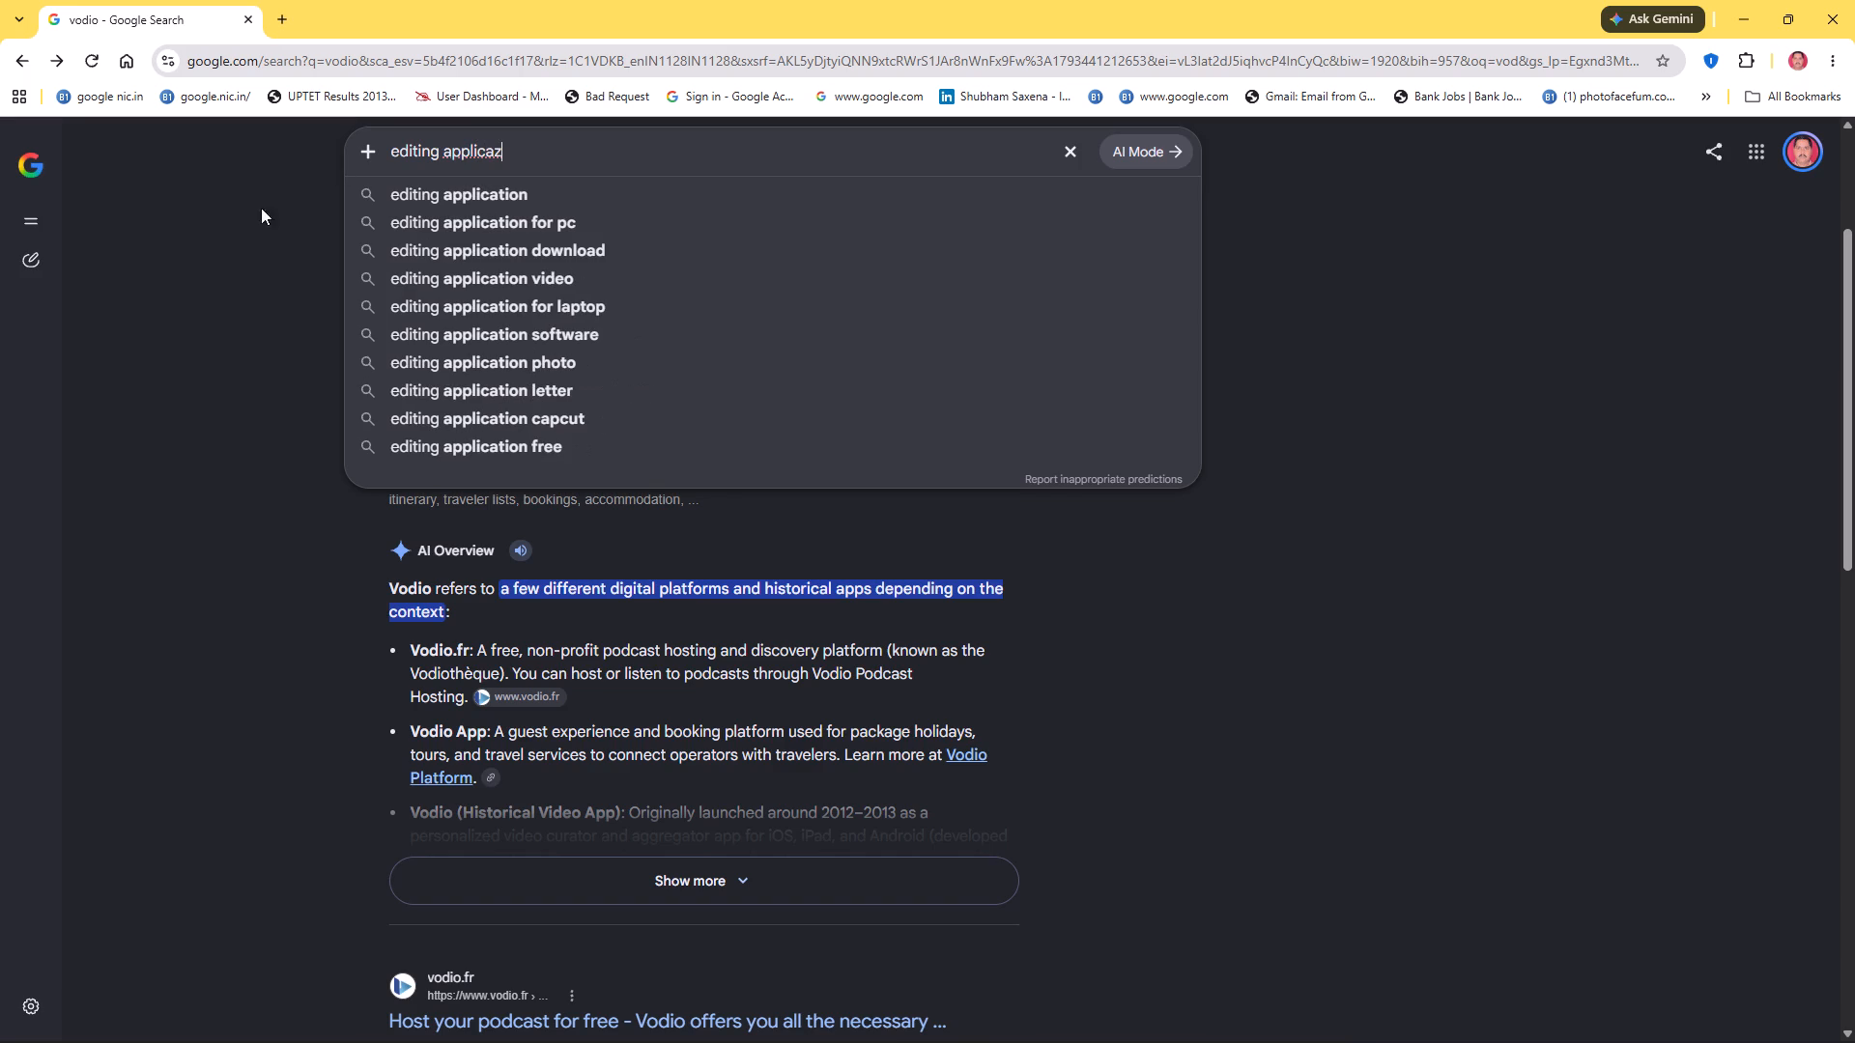
{"action": "left_click", "coordinate": [556, 229]}
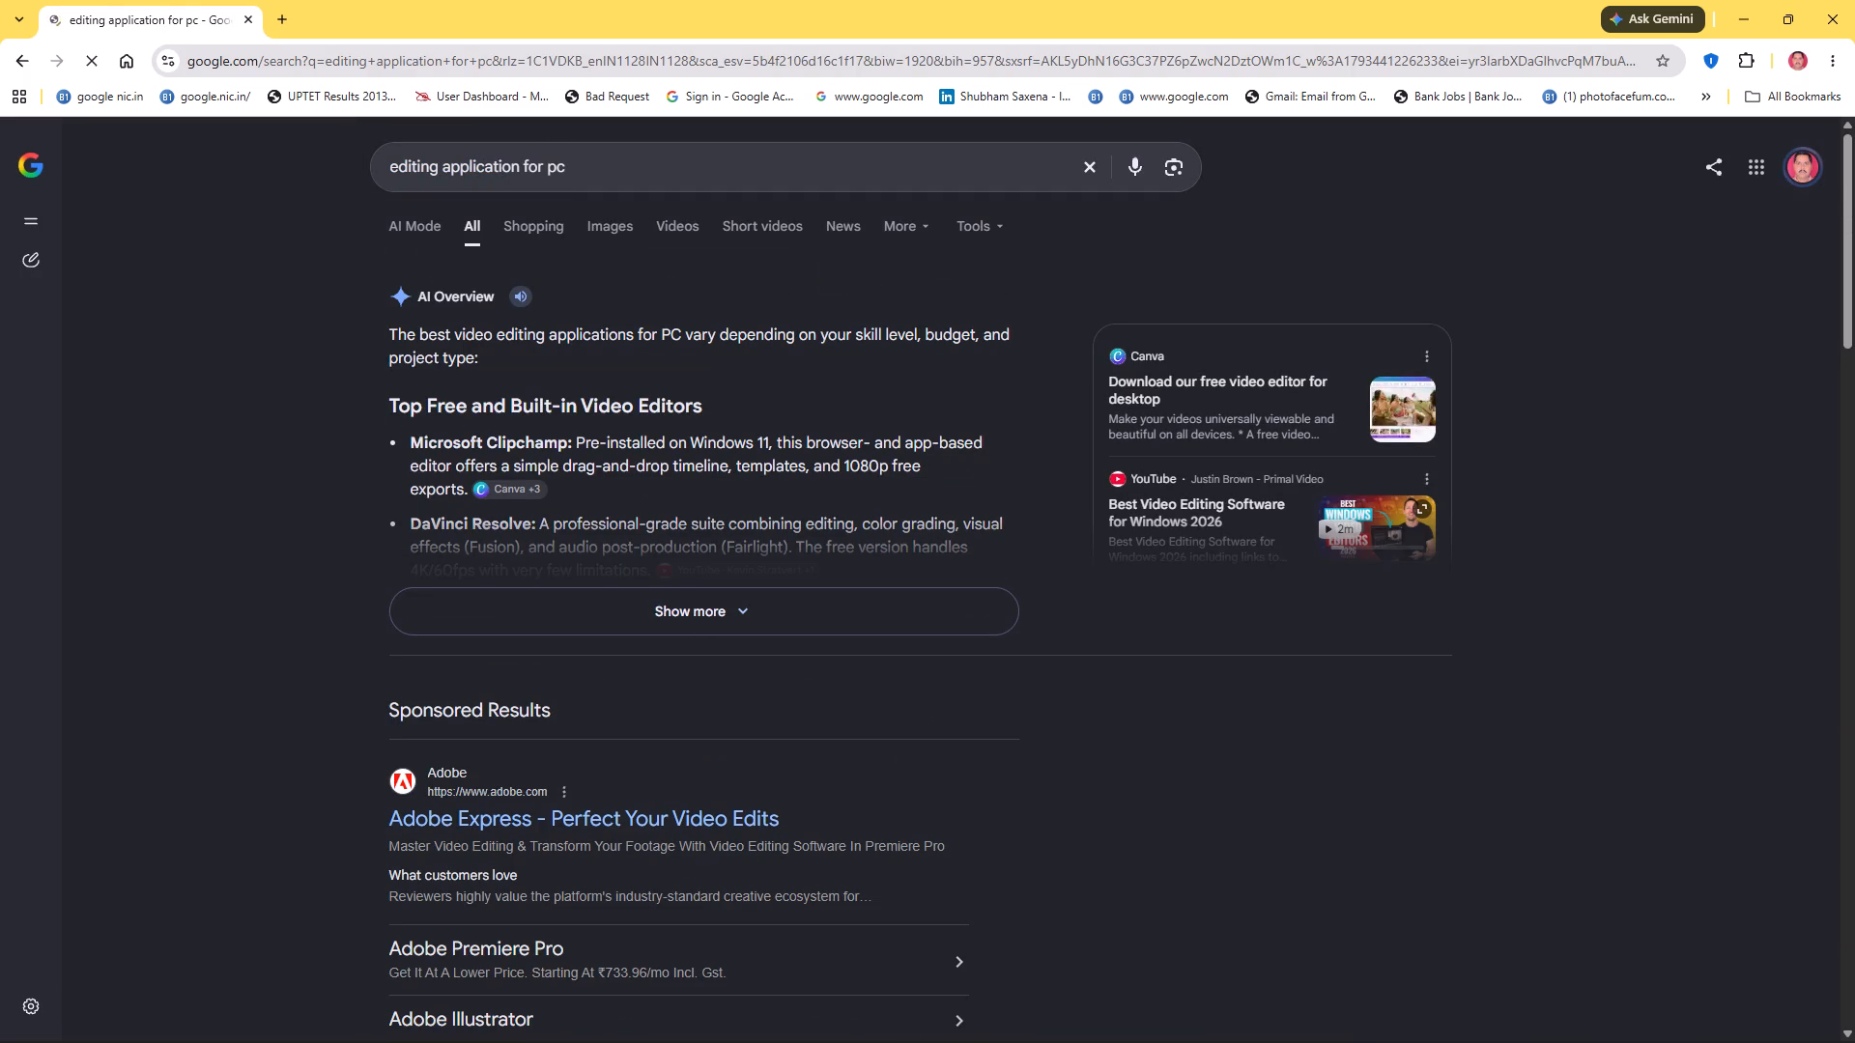
Examine the first page of results for PC editing applications, expanding the collapsed sponsored result near its end.
{"action": "scroll", "coordinate": [629, 849], "scroll_direction": "down", "scroll_amount": 13}
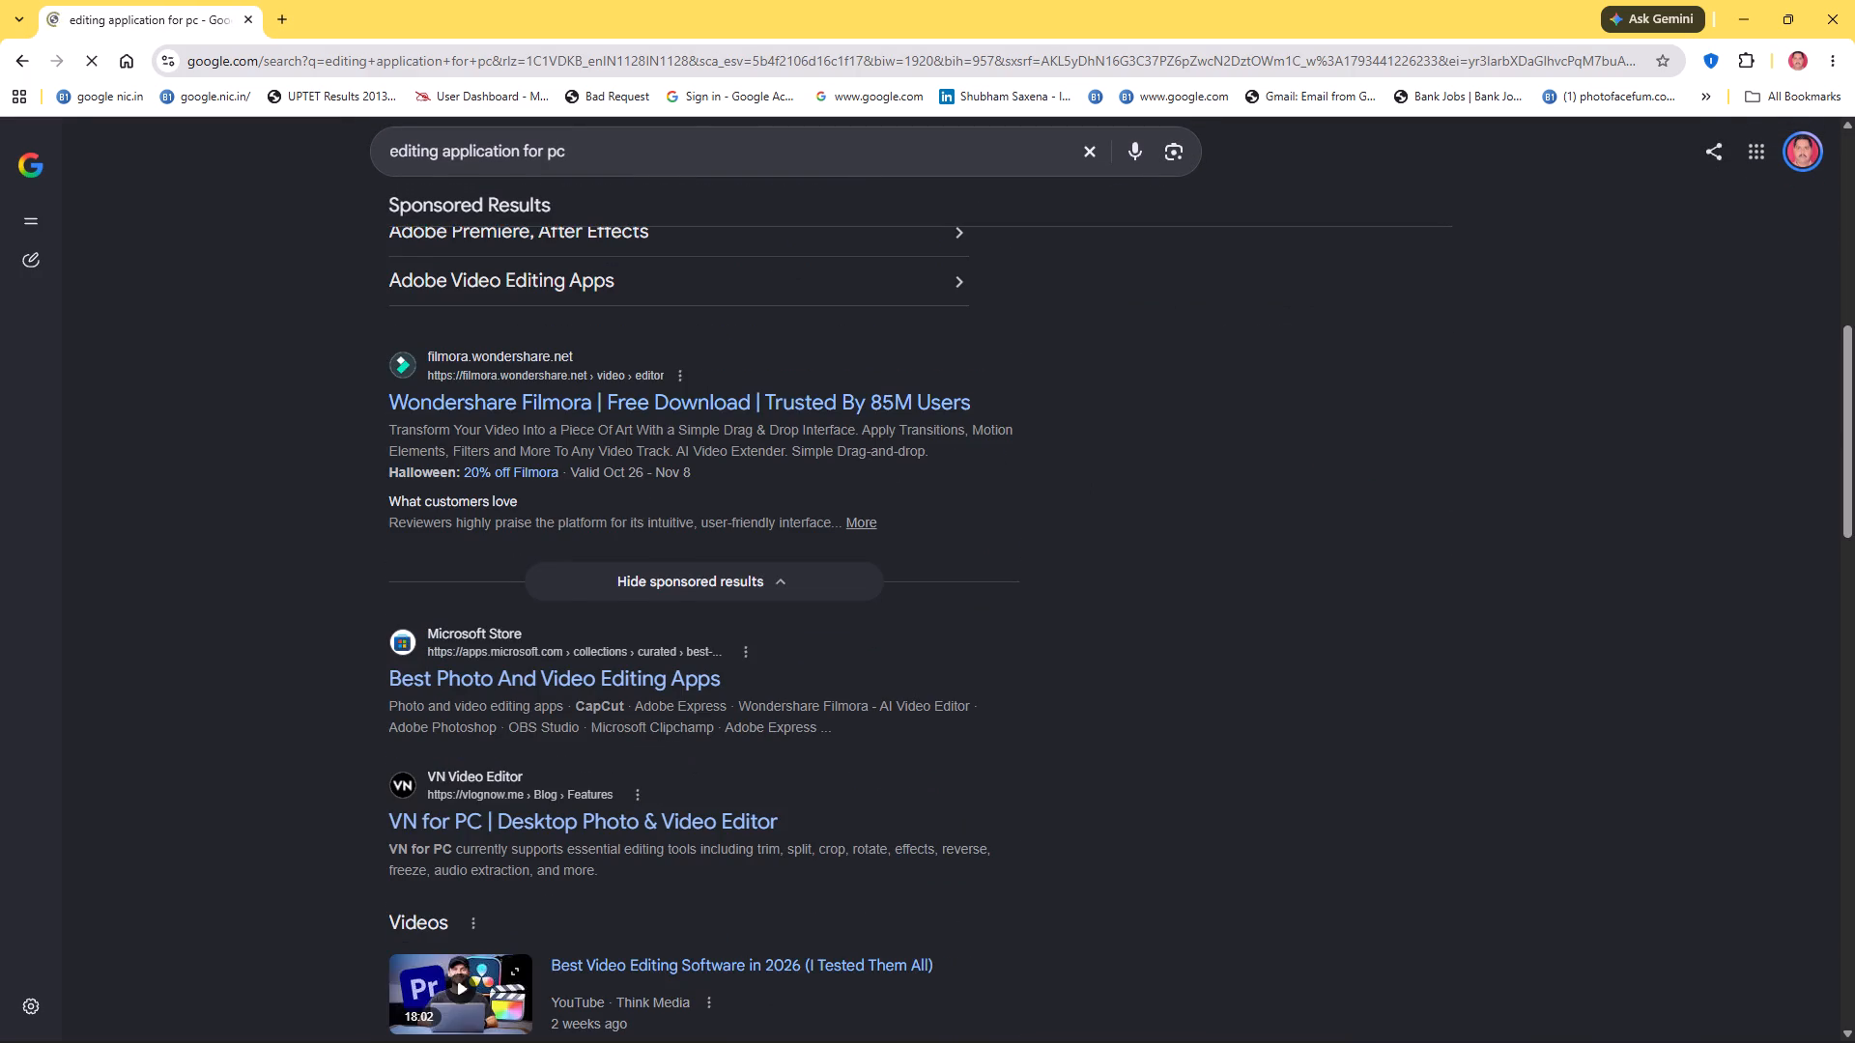
{"action": "scroll", "coordinate": [768, 719], "scroll_direction": "down", "scroll_amount": 4}
{"action": "scroll", "coordinate": [1134, 669], "scroll_direction": "down", "scroll_amount": 15}
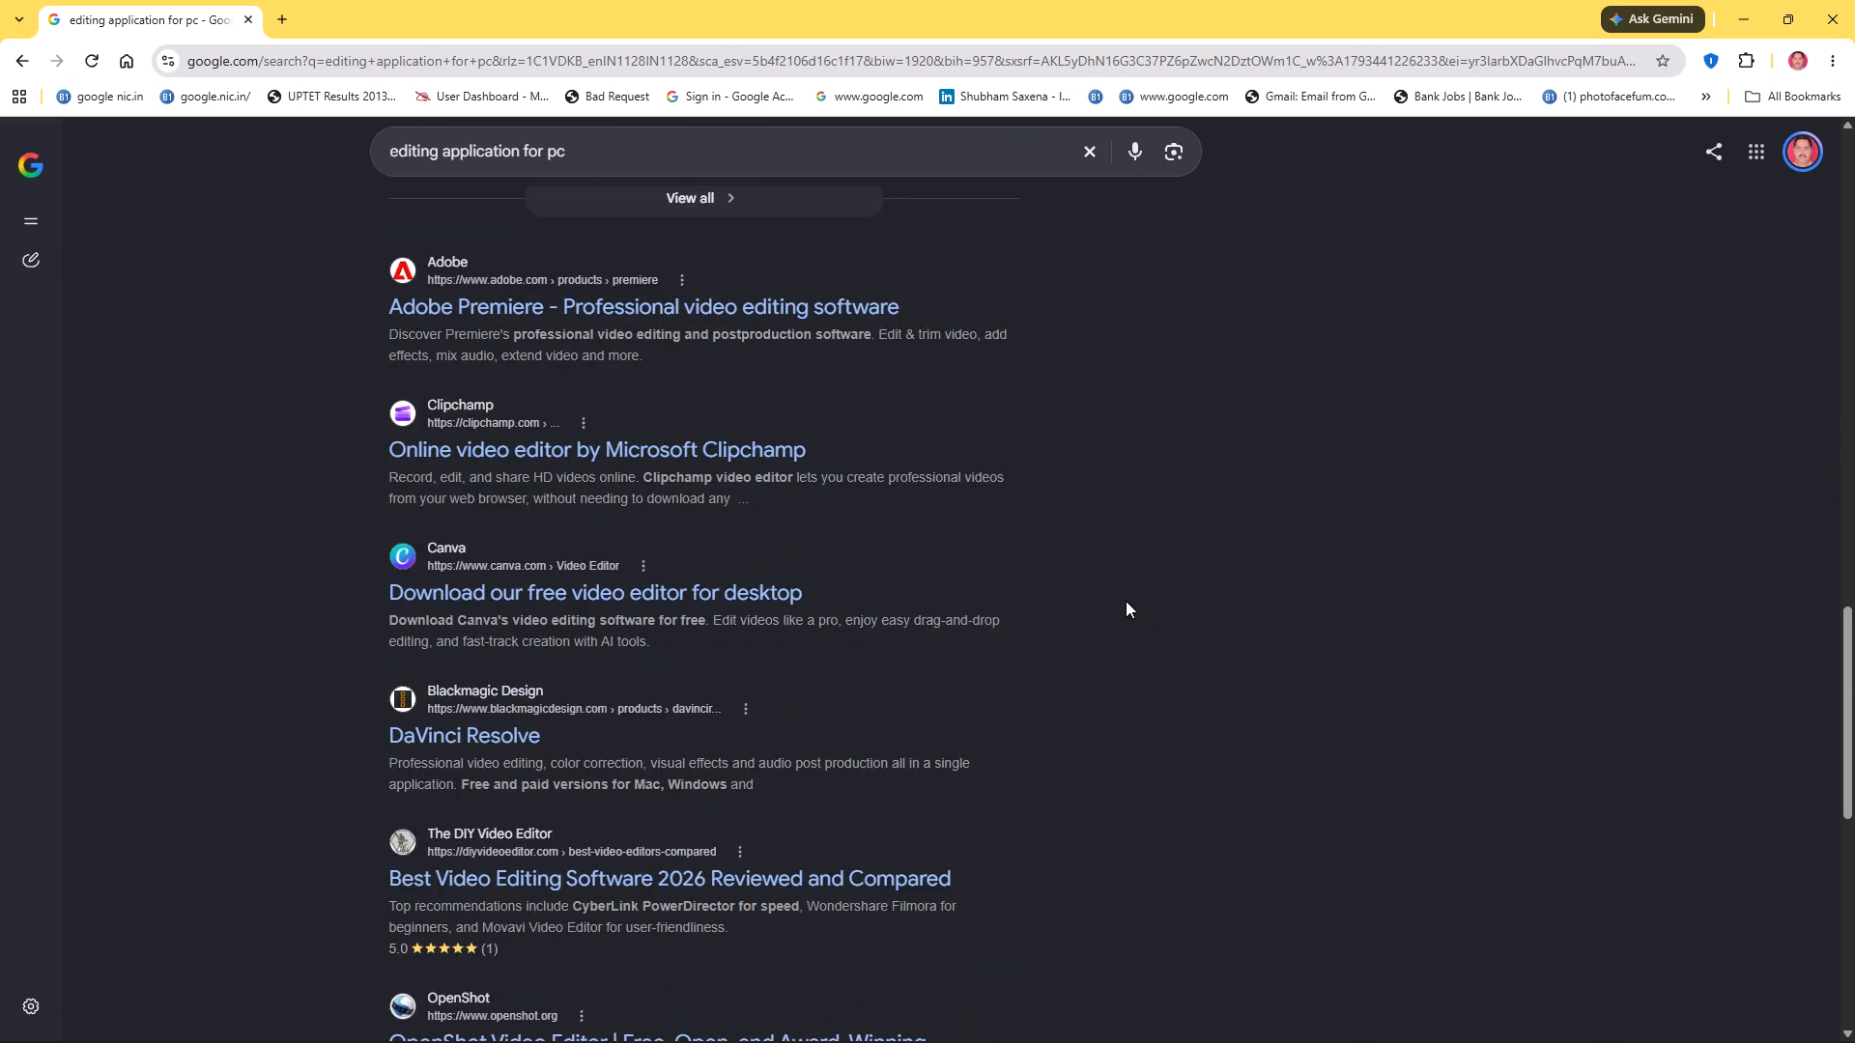
{"action": "scroll", "coordinate": [1126, 601], "scroll_direction": "down", "scroll_amount": 11}
{"action": "left_click", "coordinate": [739, 656]}
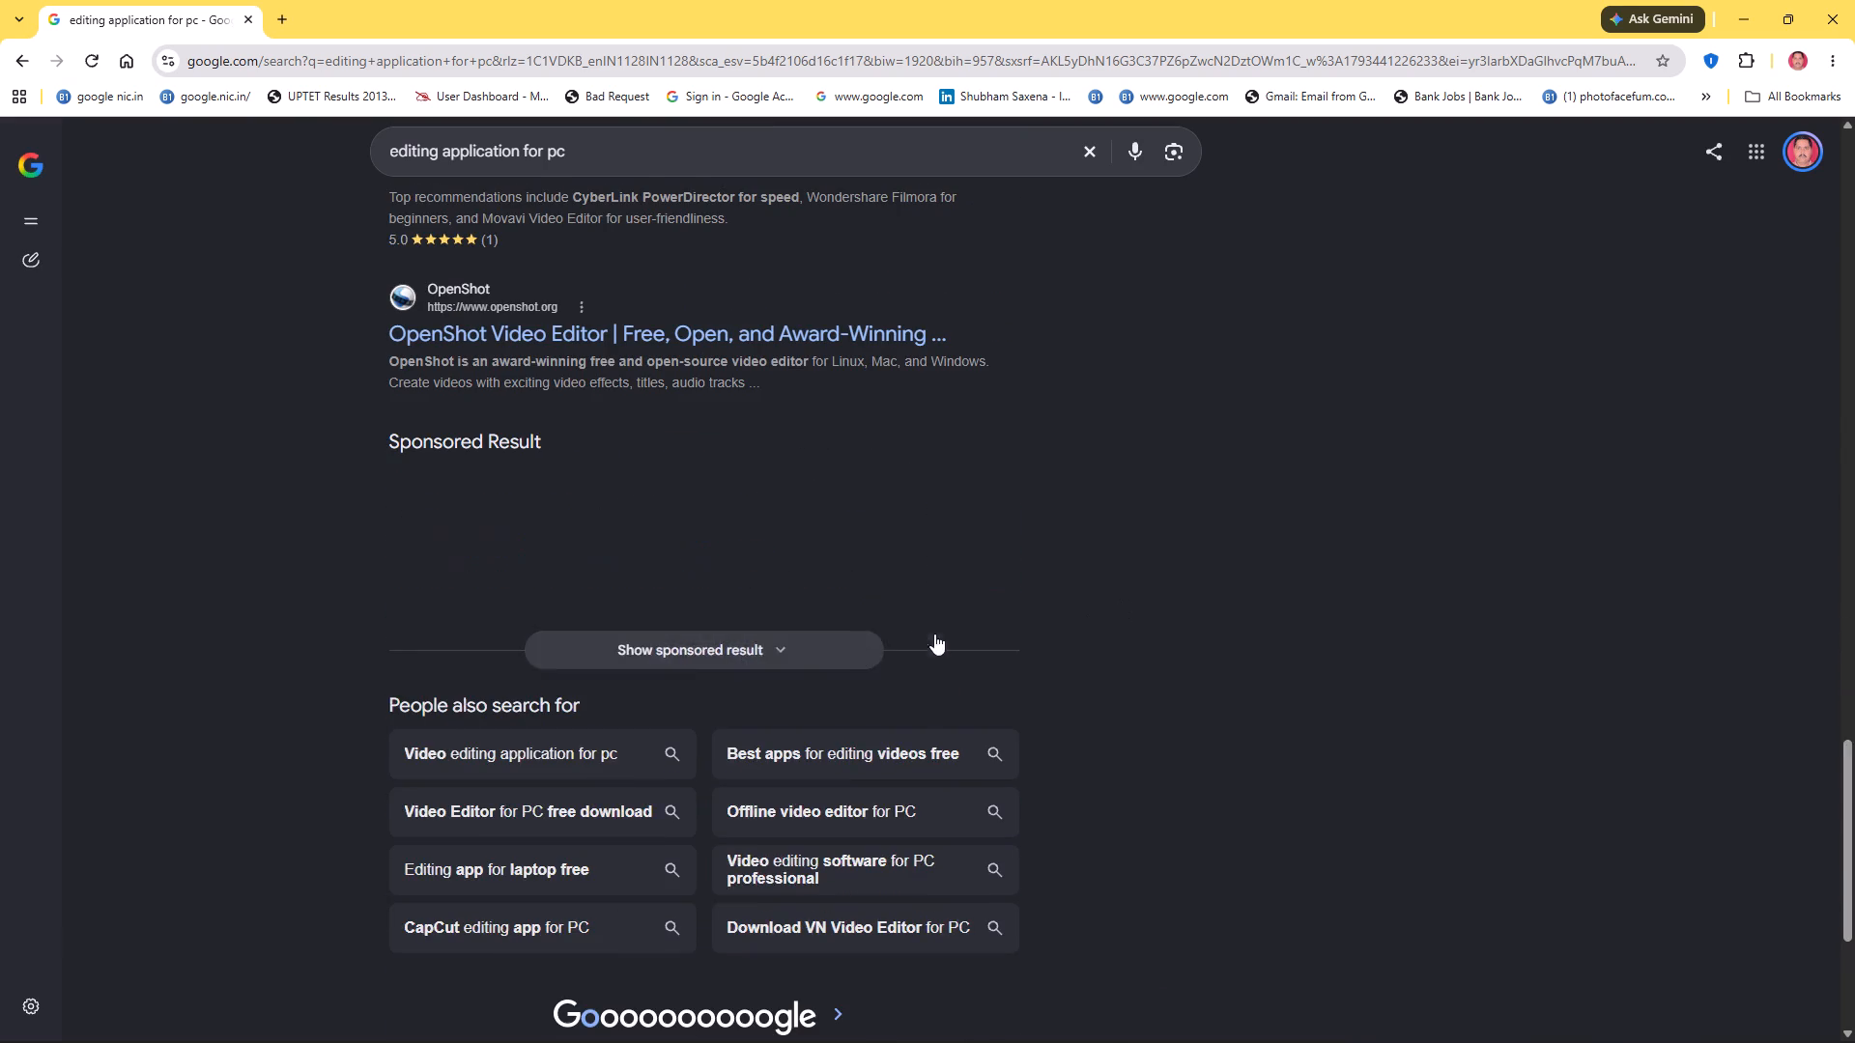
{"action": "scroll", "coordinate": [991, 624], "scroll_direction": "down", "scroll_amount": 6}
{"action": "left_click", "coordinate": [836, 474]}
{"action": "scroll", "coordinate": [945, 562], "scroll_direction": "down", "scroll_amount": 6}
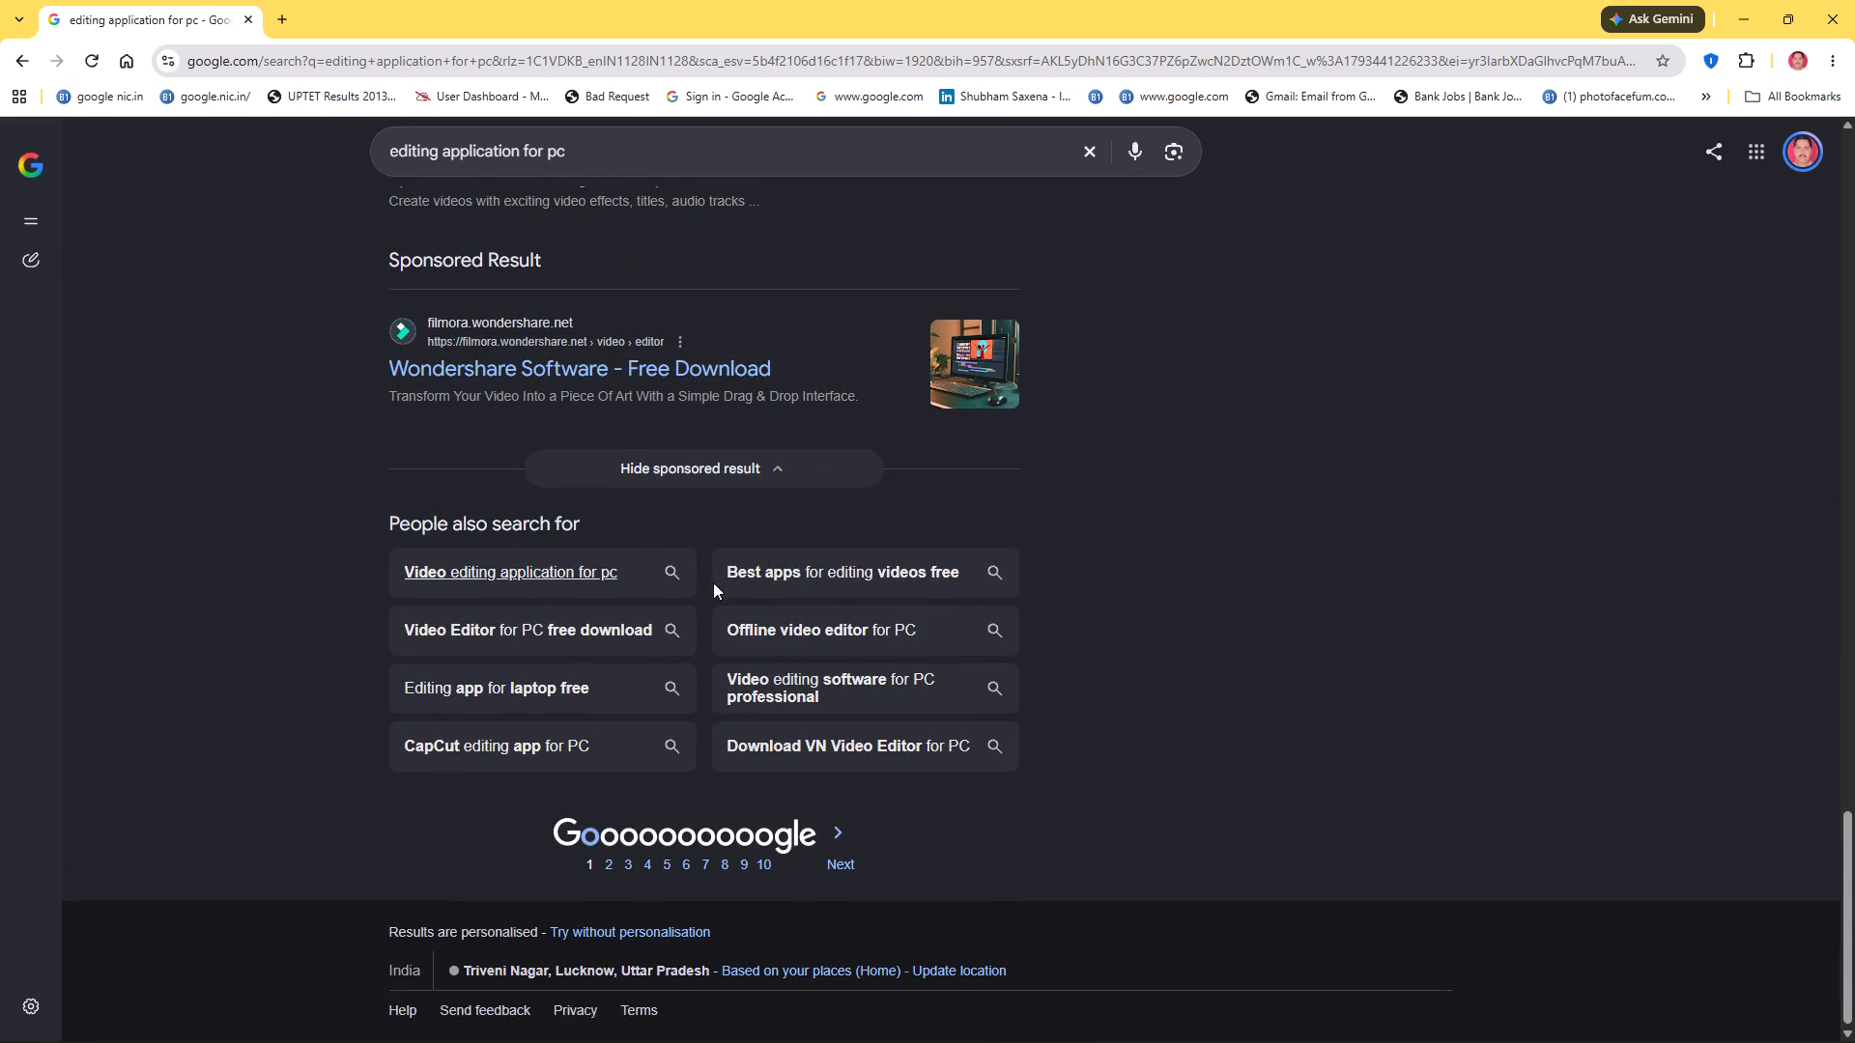
{"action": "scroll", "coordinate": [788, 820], "scroll_direction": "down", "scroll_amount": 5}
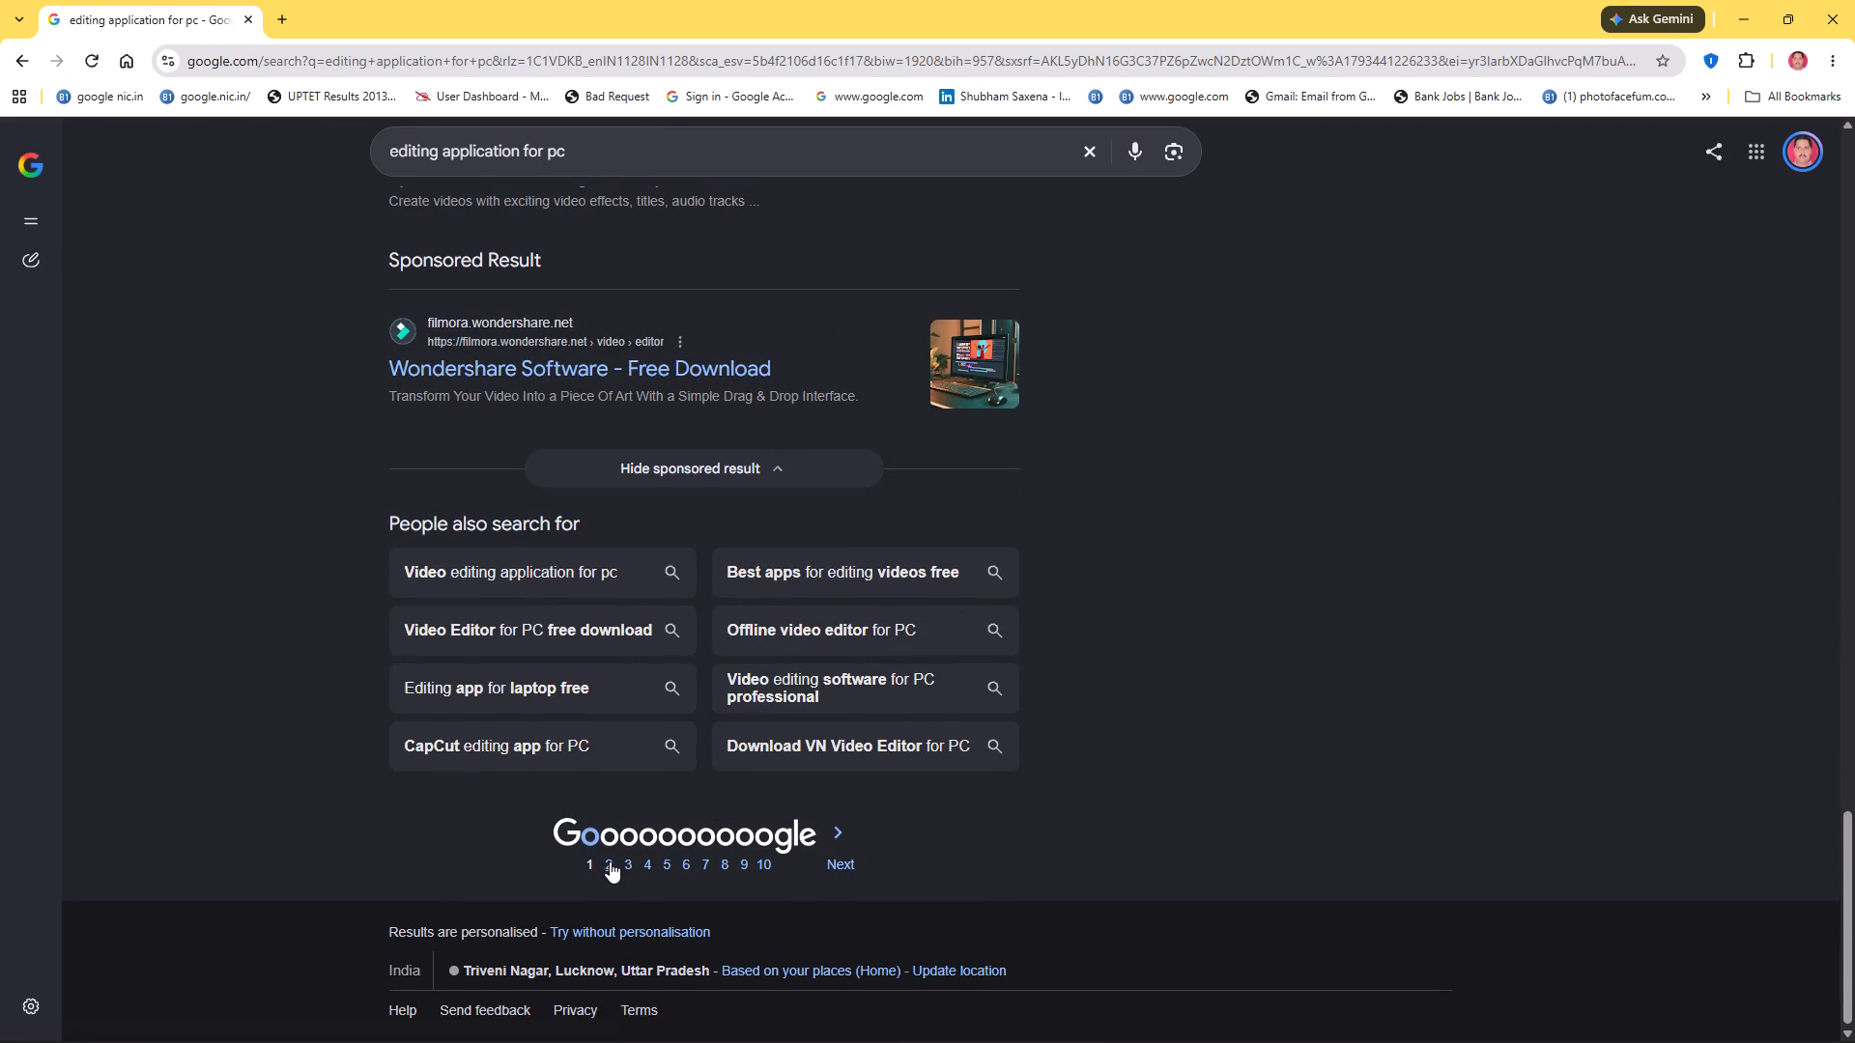
Open page 2 of the editing application results and look through the listed video editors.
{"action": "left_click", "coordinate": [611, 861]}
{"action": "scroll", "coordinate": [624, 500], "scroll_direction": "down", "scroll_amount": 5}
{"action": "scroll", "coordinate": [898, 517], "scroll_direction": "down", "scroll_amount": 2}
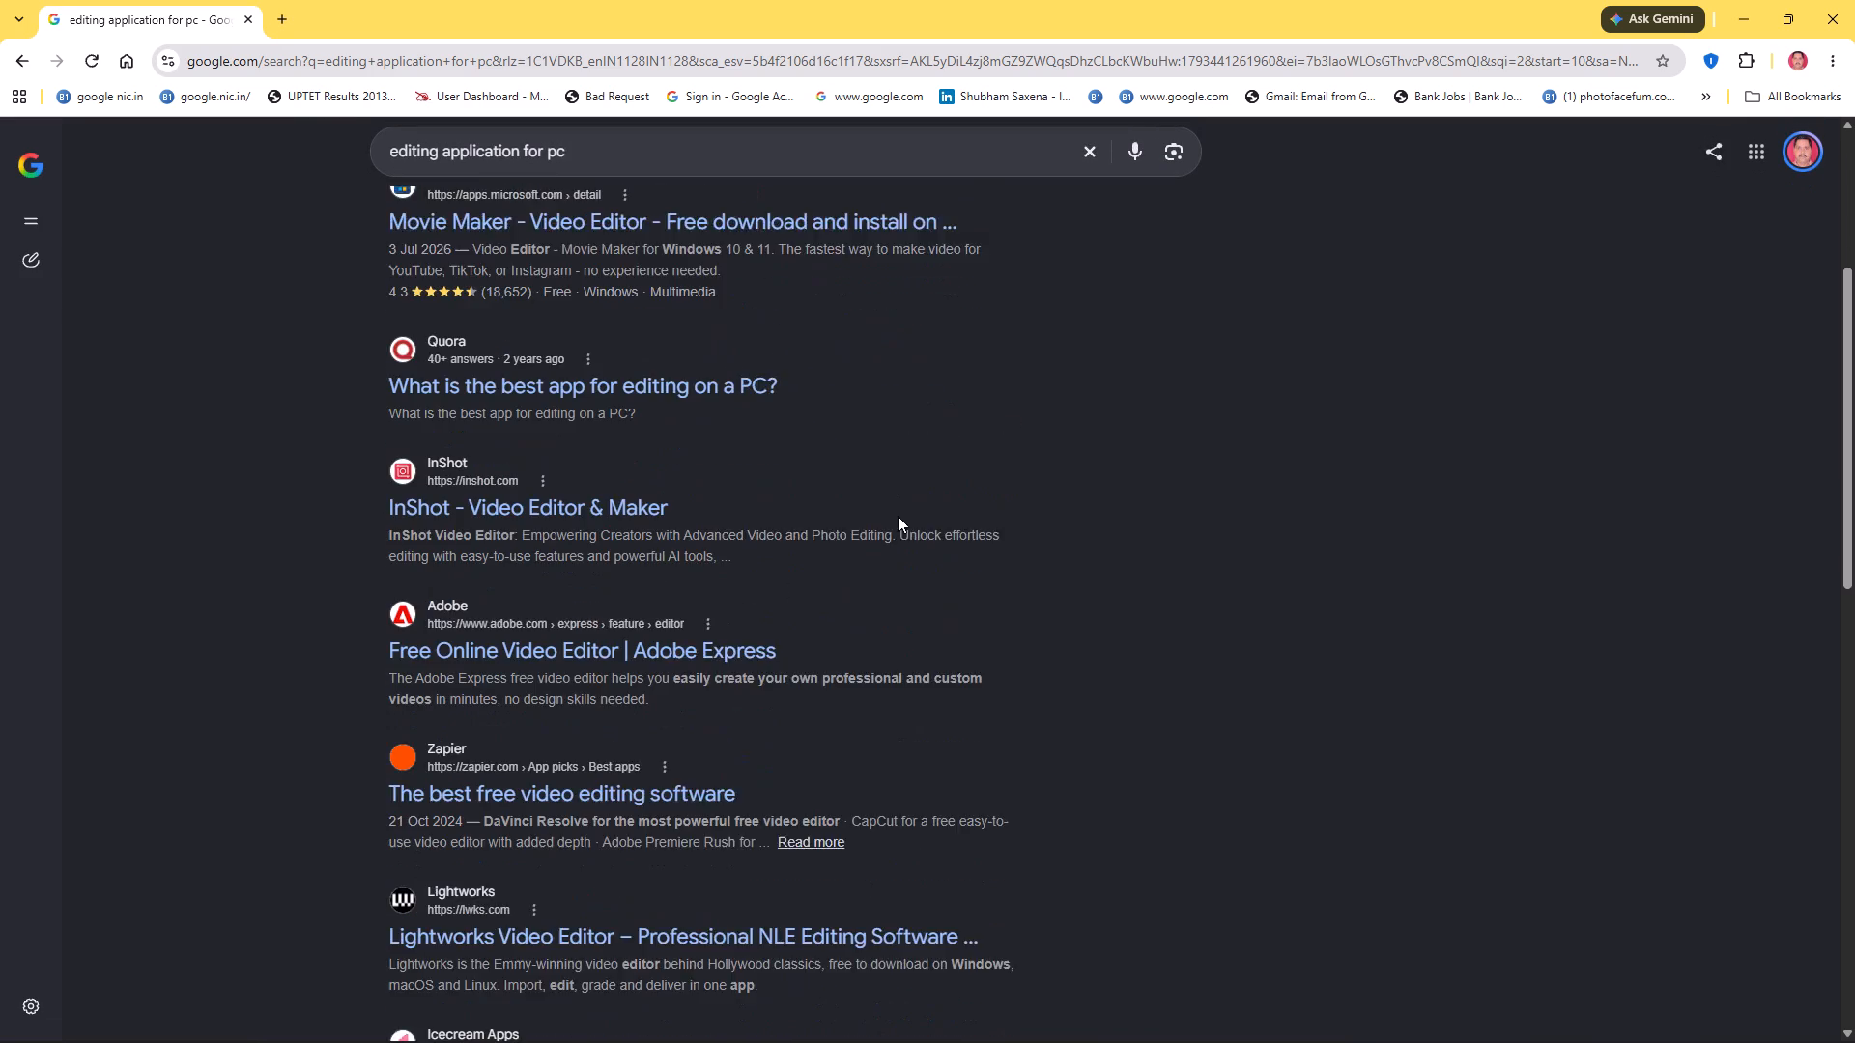
{"action": "scroll", "coordinate": [898, 516], "scroll_direction": "down", "scroll_amount": 6}
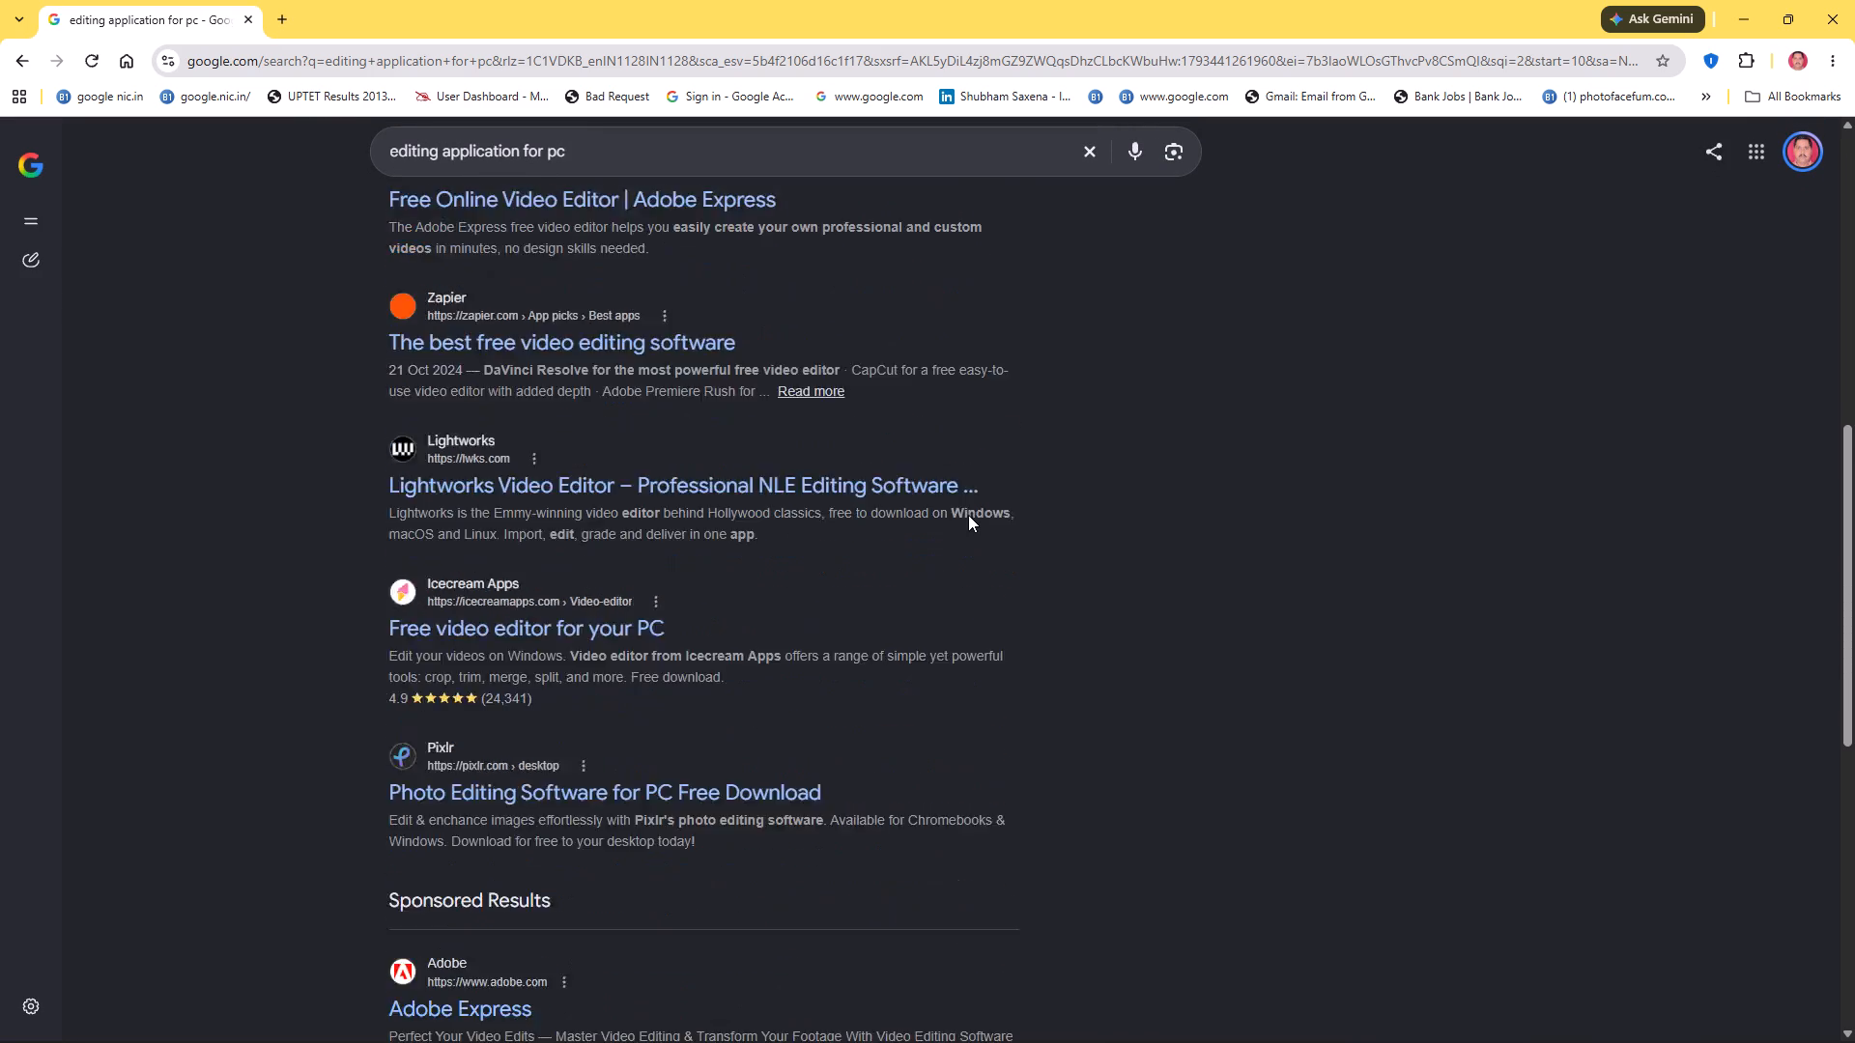
{"action": "scroll", "coordinate": [968, 515], "scroll_direction": "down", "scroll_amount": 1}
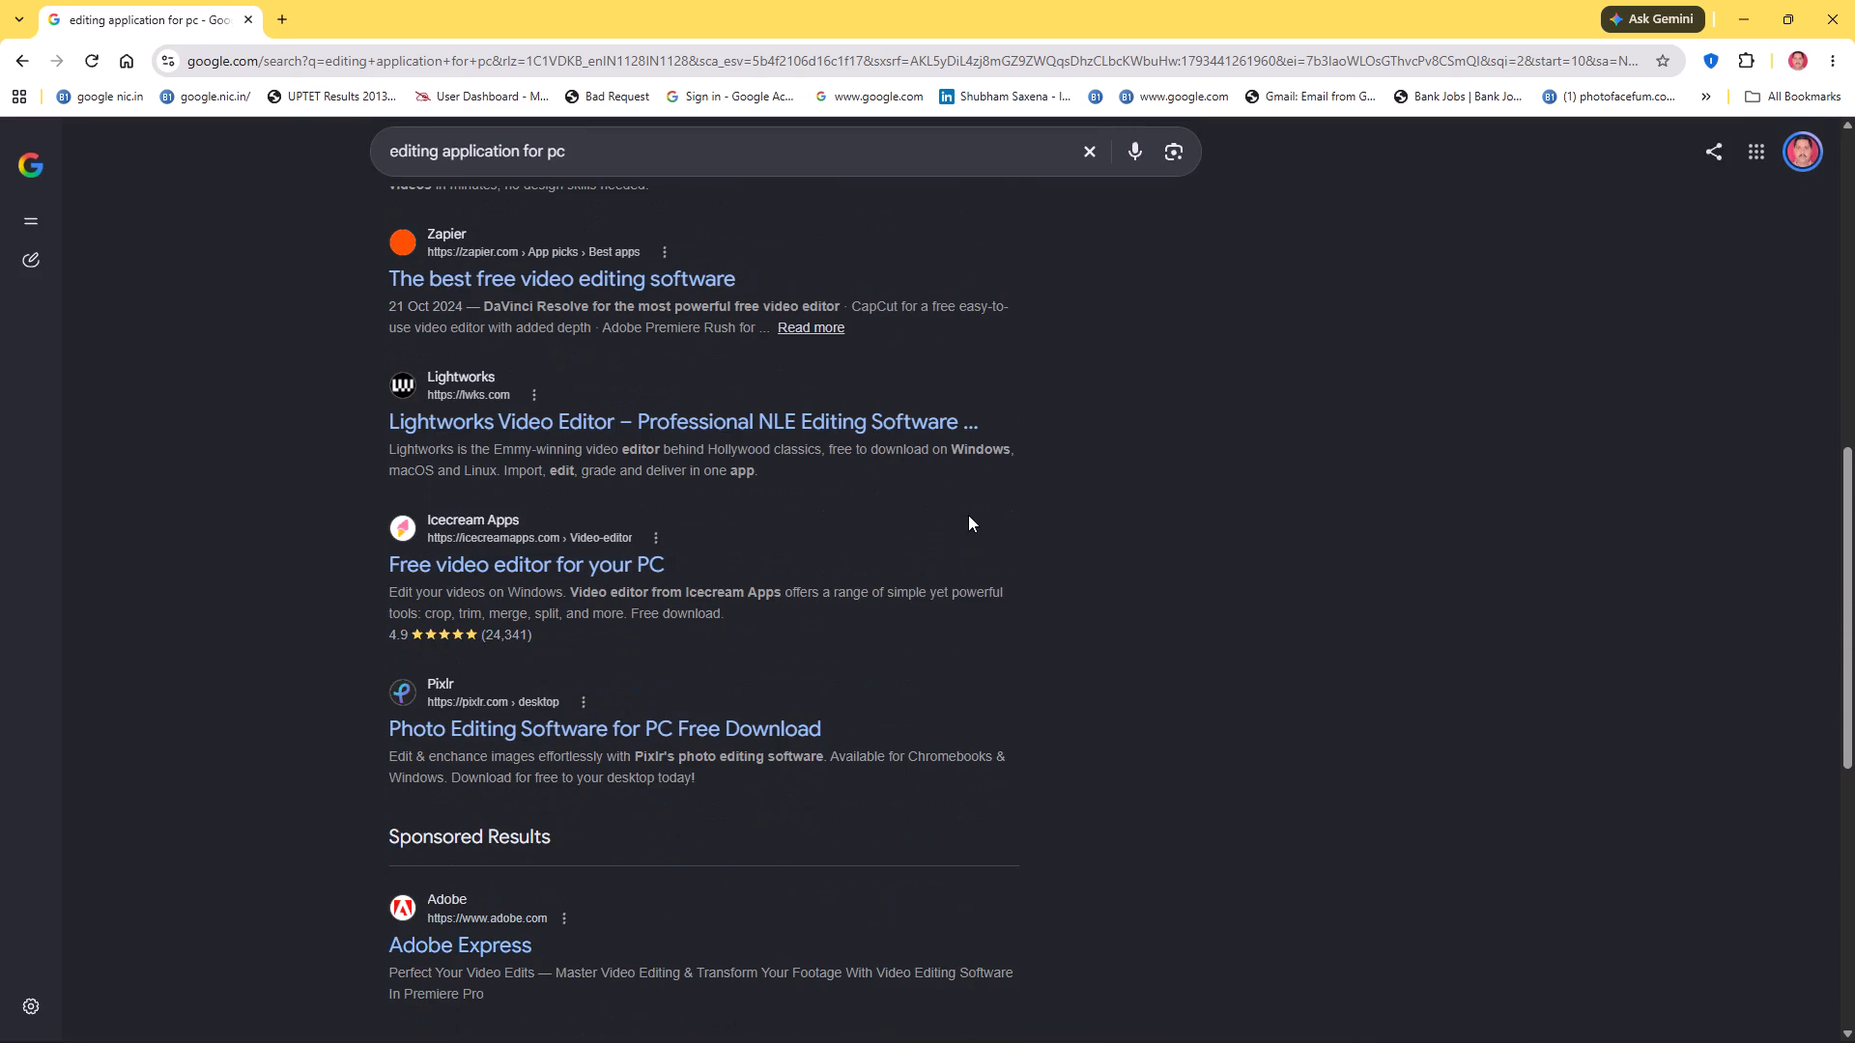
{"action": "scroll", "coordinate": [968, 515], "scroll_direction": "down", "scroll_amount": 6}
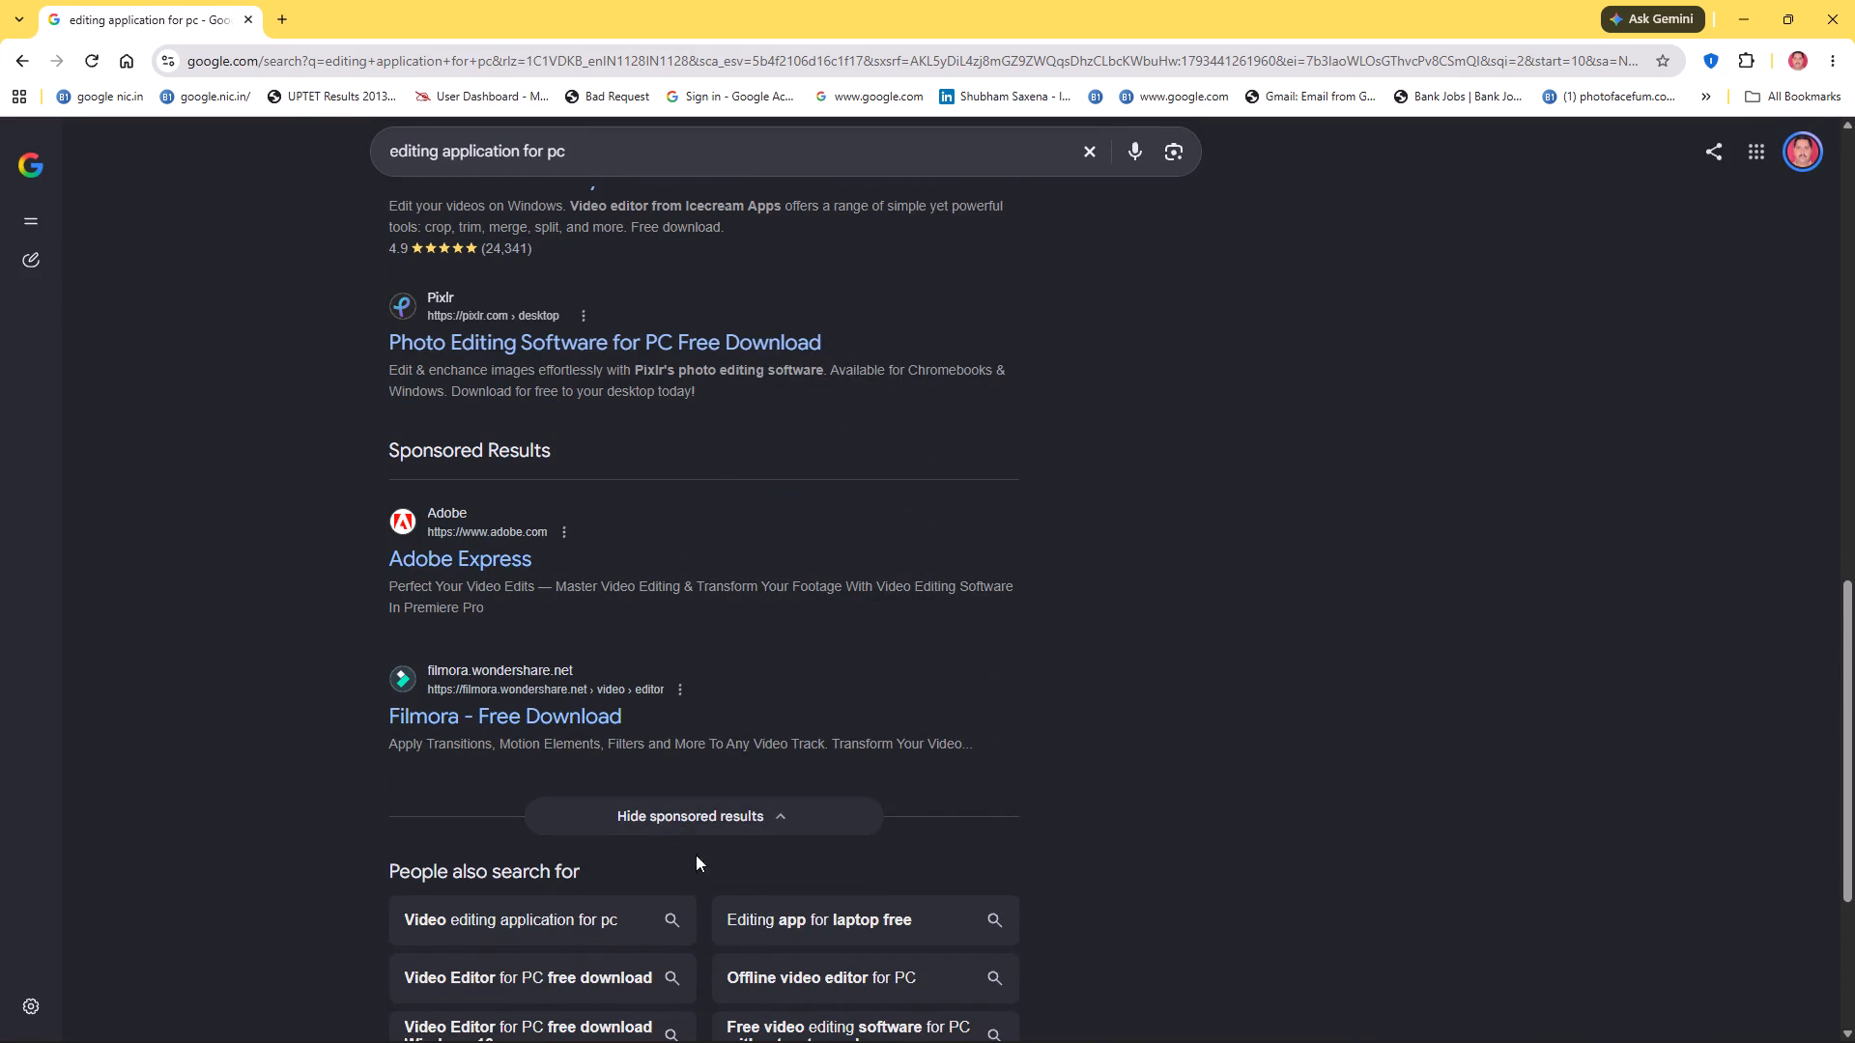
{"action": "scroll", "coordinate": [672, 857], "scroll_direction": "down", "scroll_amount": 3}
Open page 3 of the editing application results and look through the listed editors down to the end.
{"action": "left_click", "coordinate": [655, 1022]}
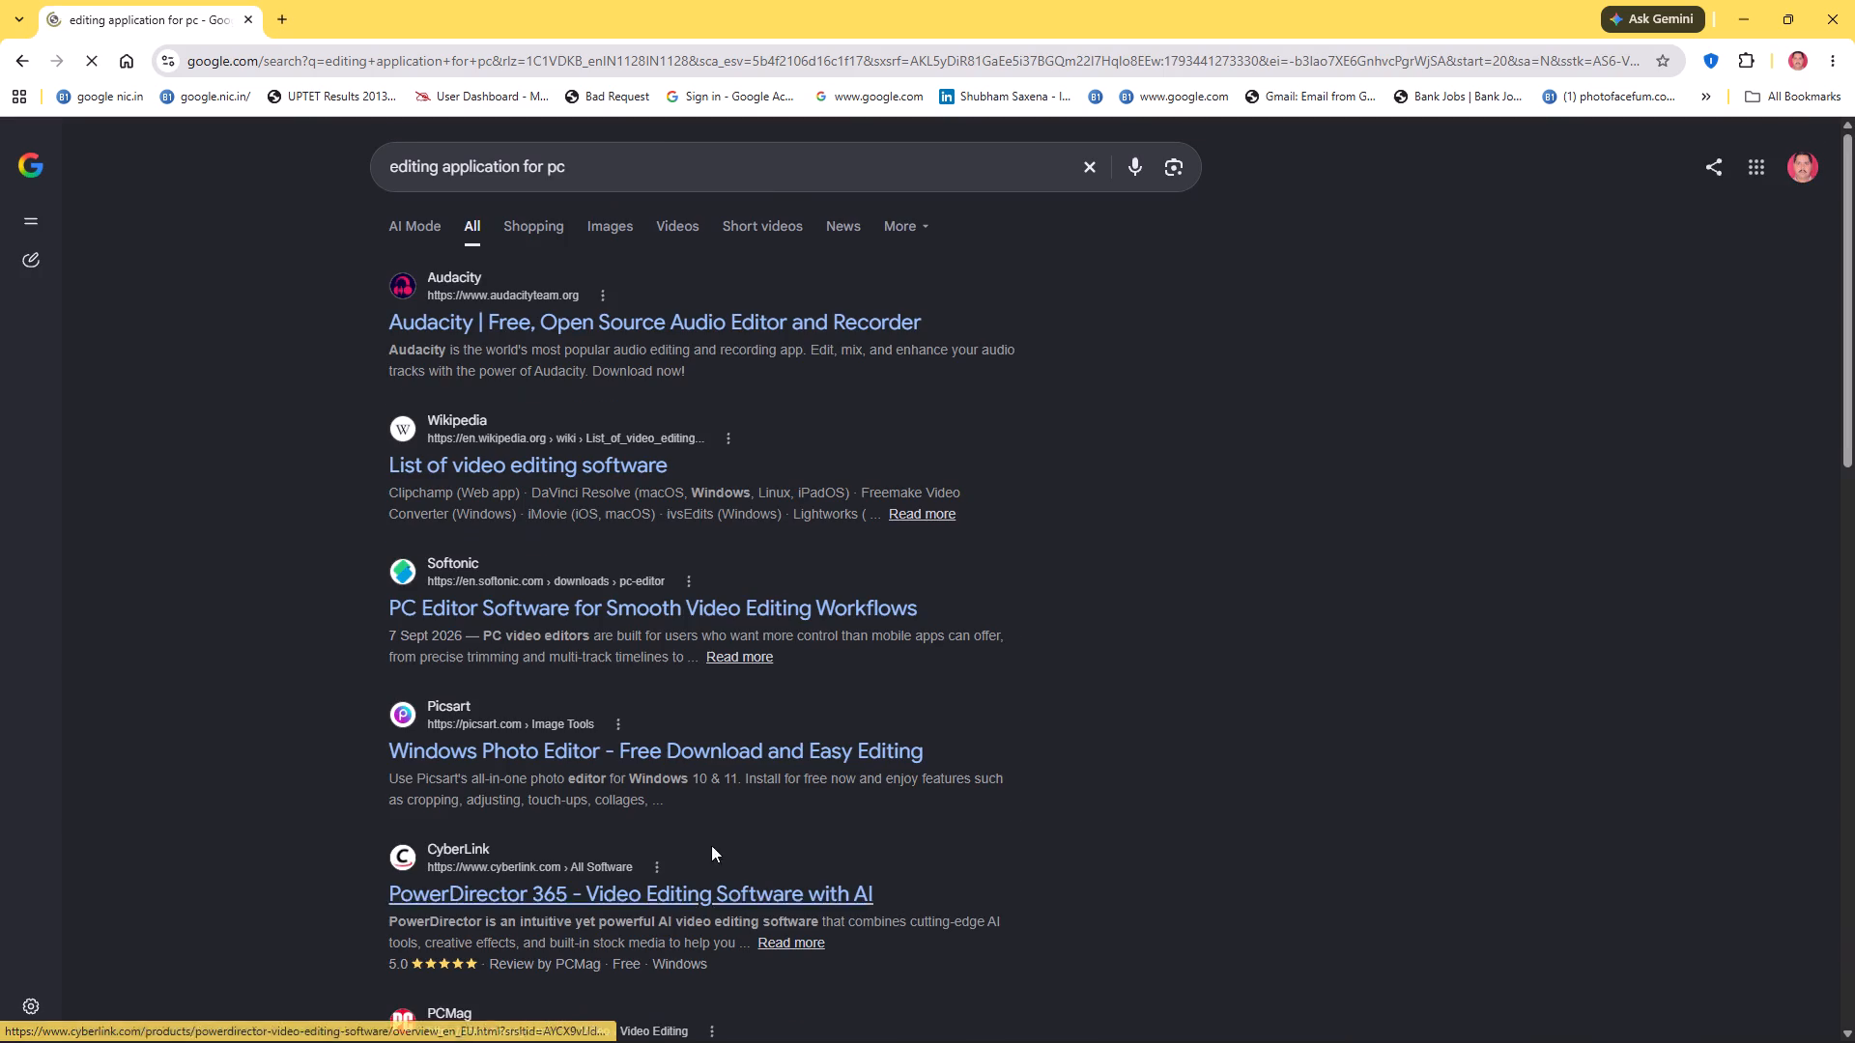
{"action": "scroll", "coordinate": [821, 589], "scroll_direction": "down", "scroll_amount": 14}
{"action": "scroll", "coordinate": [613, 668], "scroll_direction": "down", "scroll_amount": 3}
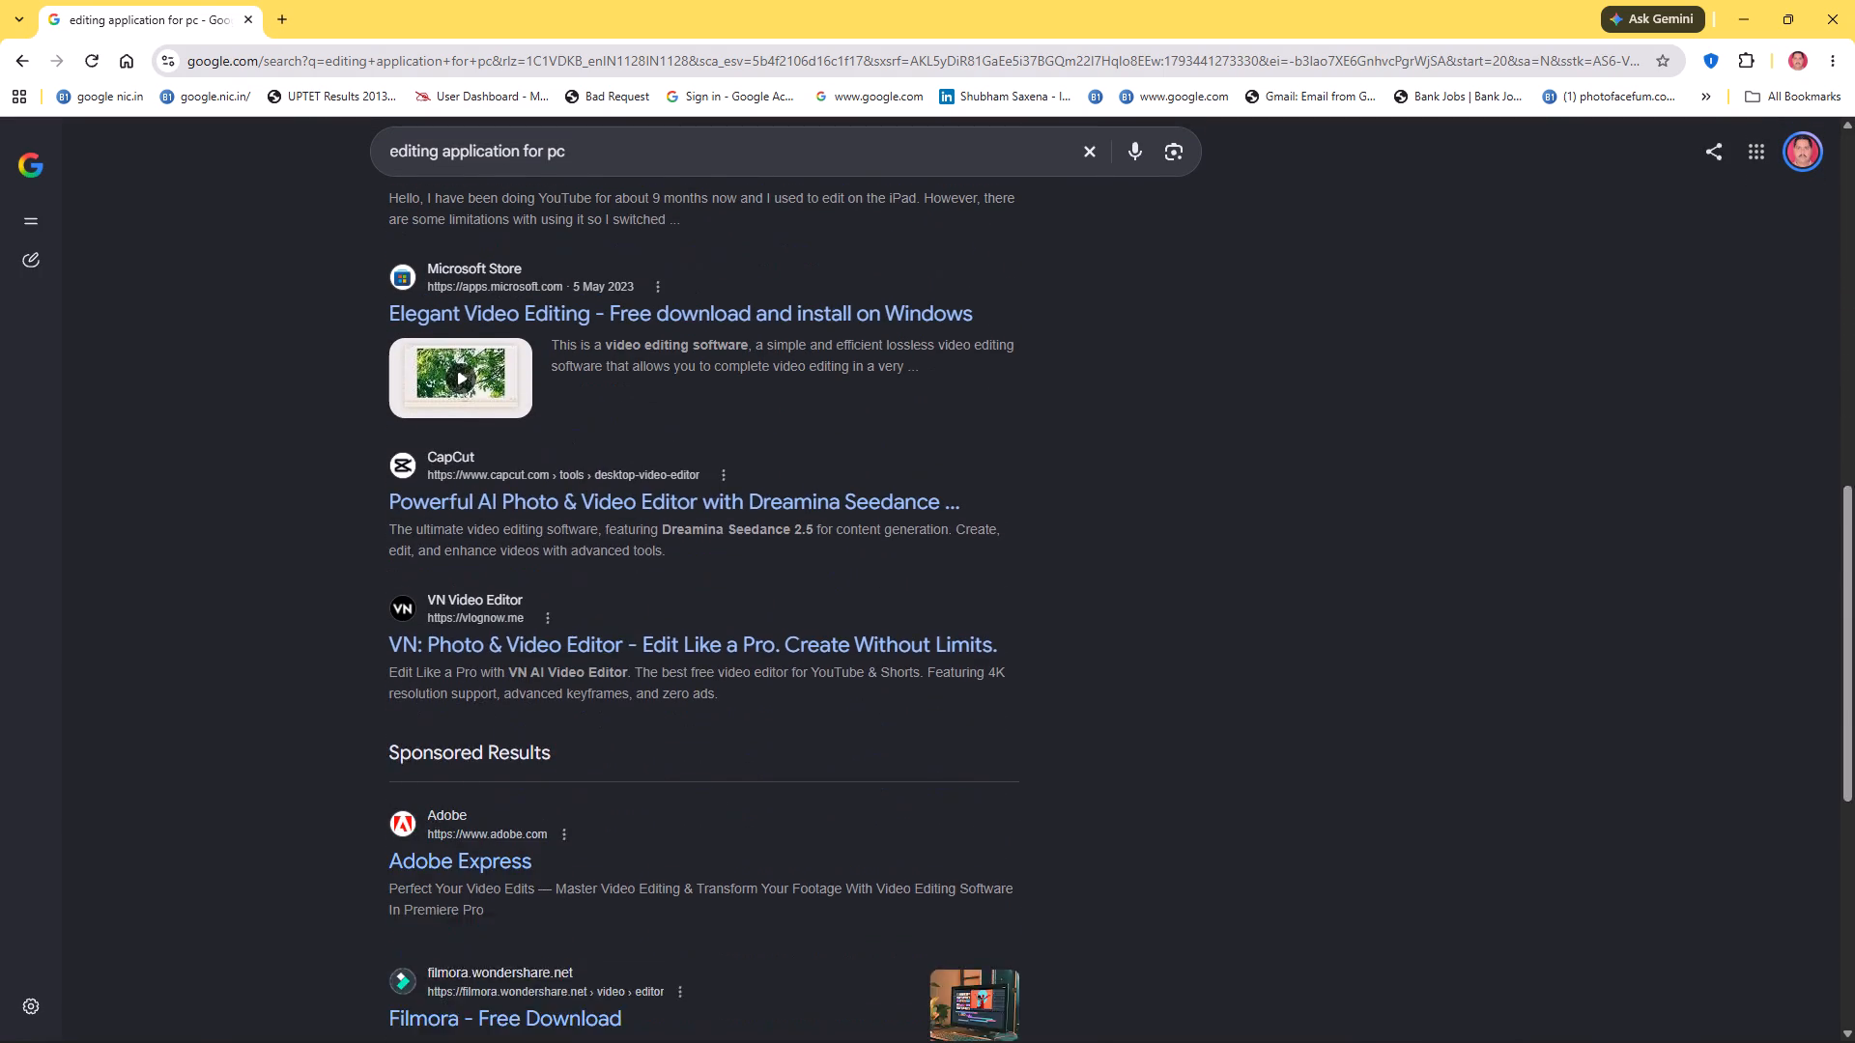
{"action": "scroll", "coordinate": [616, 679], "scroll_direction": "down", "scroll_amount": 3}
{"action": "scroll", "coordinate": [585, 767], "scroll_direction": "down", "scroll_amount": 2}
{"action": "scroll", "coordinate": [735, 871], "scroll_direction": "down", "scroll_amount": 5}
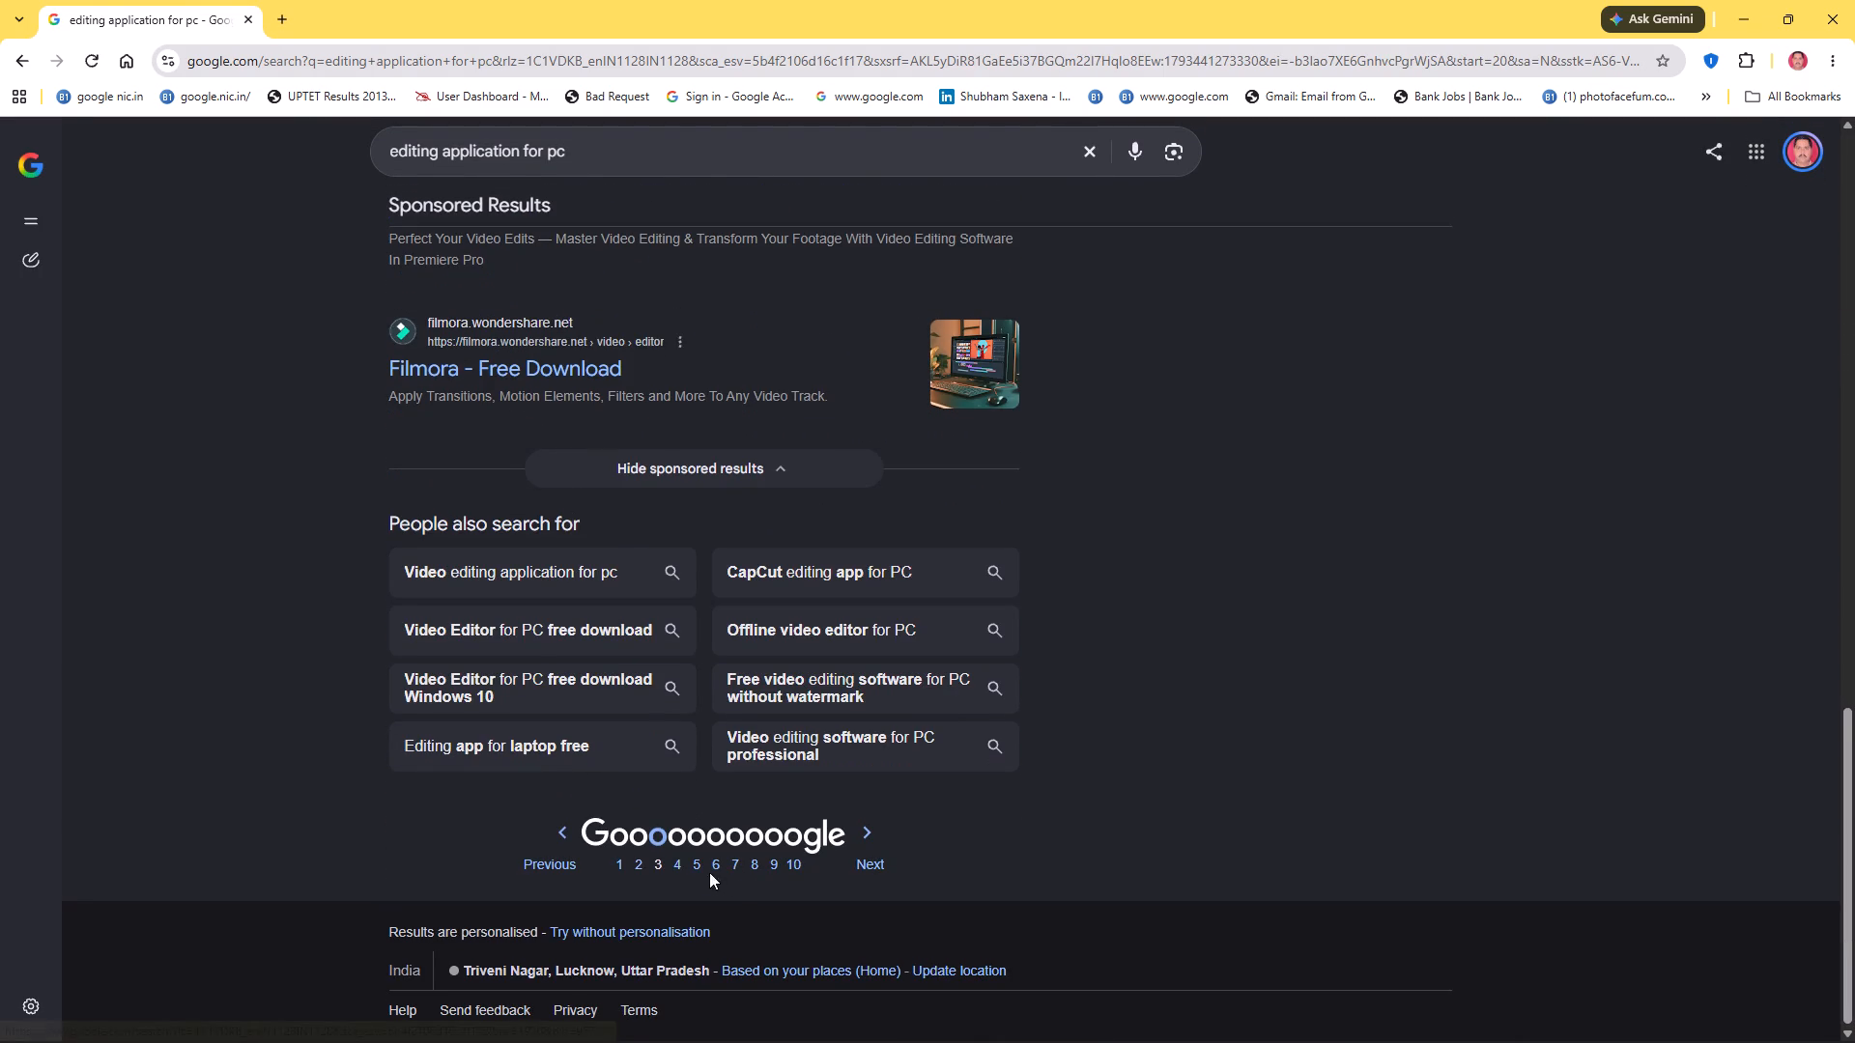
Open page 4 of the editing application results and look through the listed editors down to the end.
{"action": "left_click", "coordinate": [684, 866]}
{"action": "scroll", "coordinate": [964, 548], "scroll_direction": "down", "scroll_amount": 2}
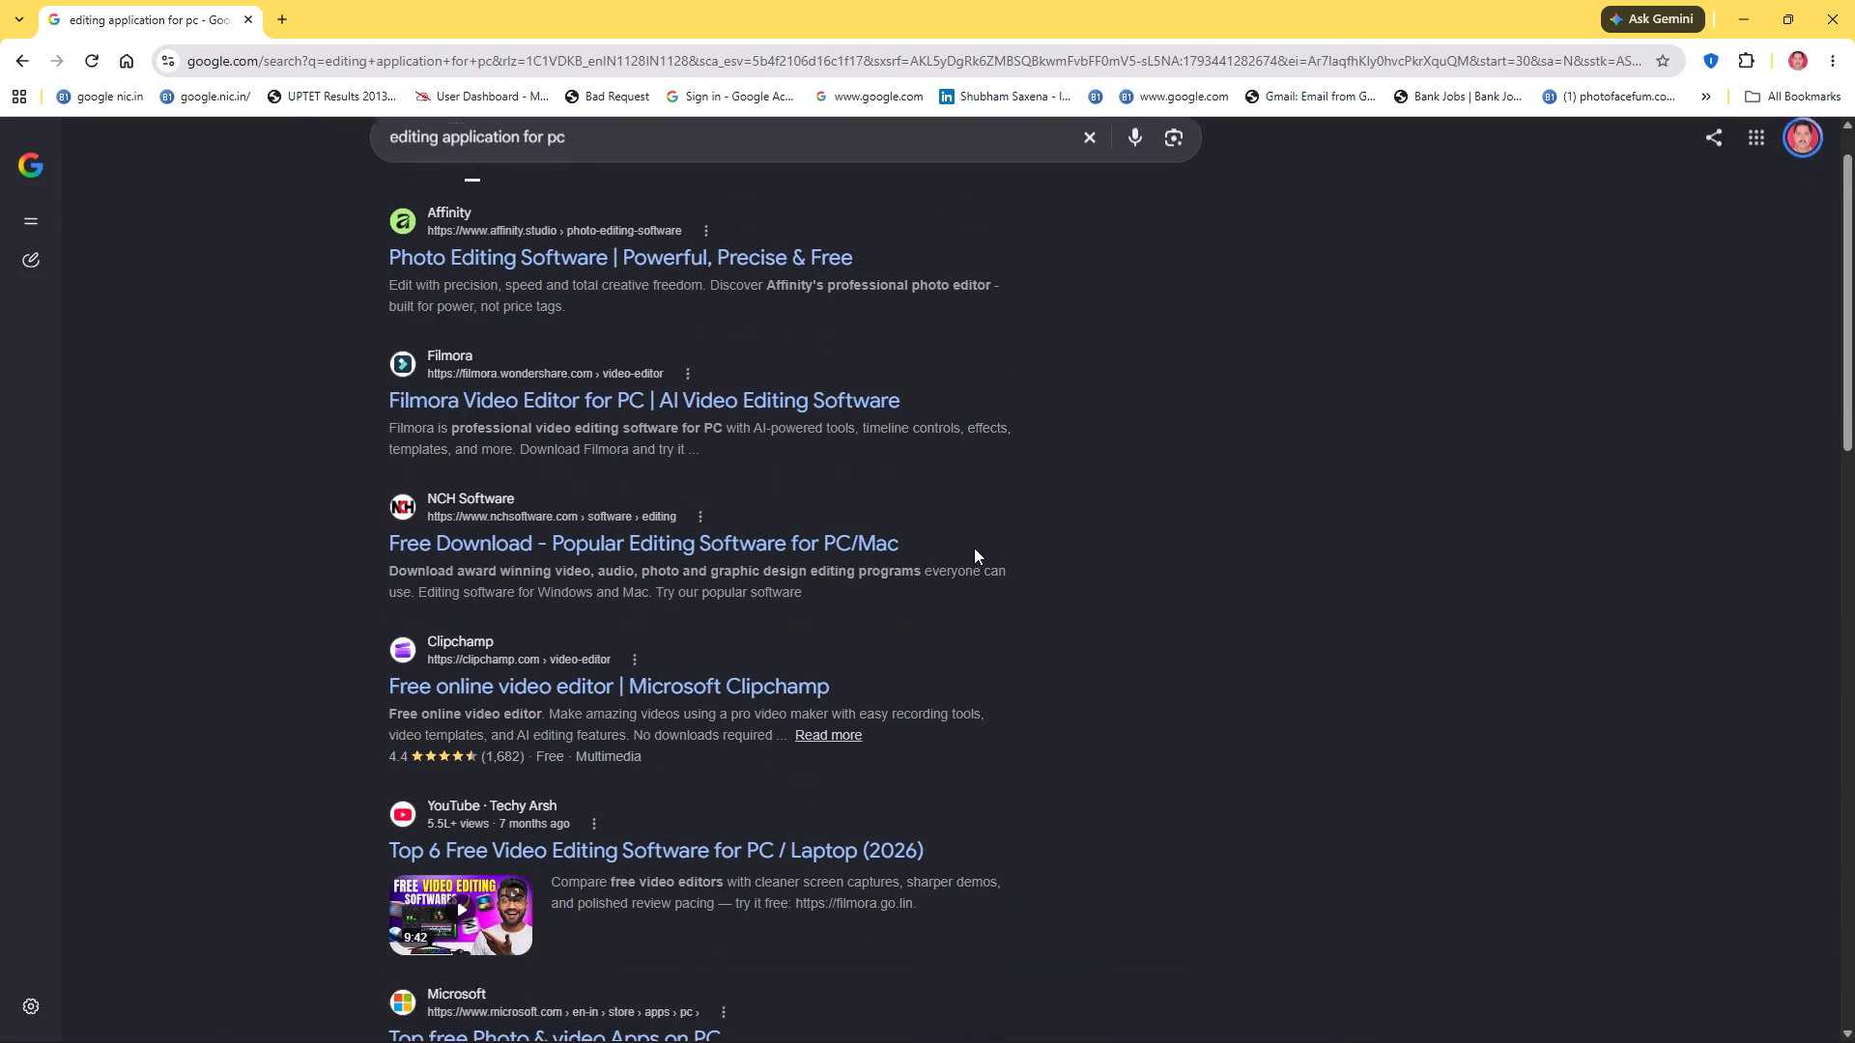
{"action": "scroll", "coordinate": [974, 548], "scroll_direction": "down", "scroll_amount": 3}
{"action": "scroll", "coordinate": [876, 504], "scroll_direction": "down", "scroll_amount": 4}
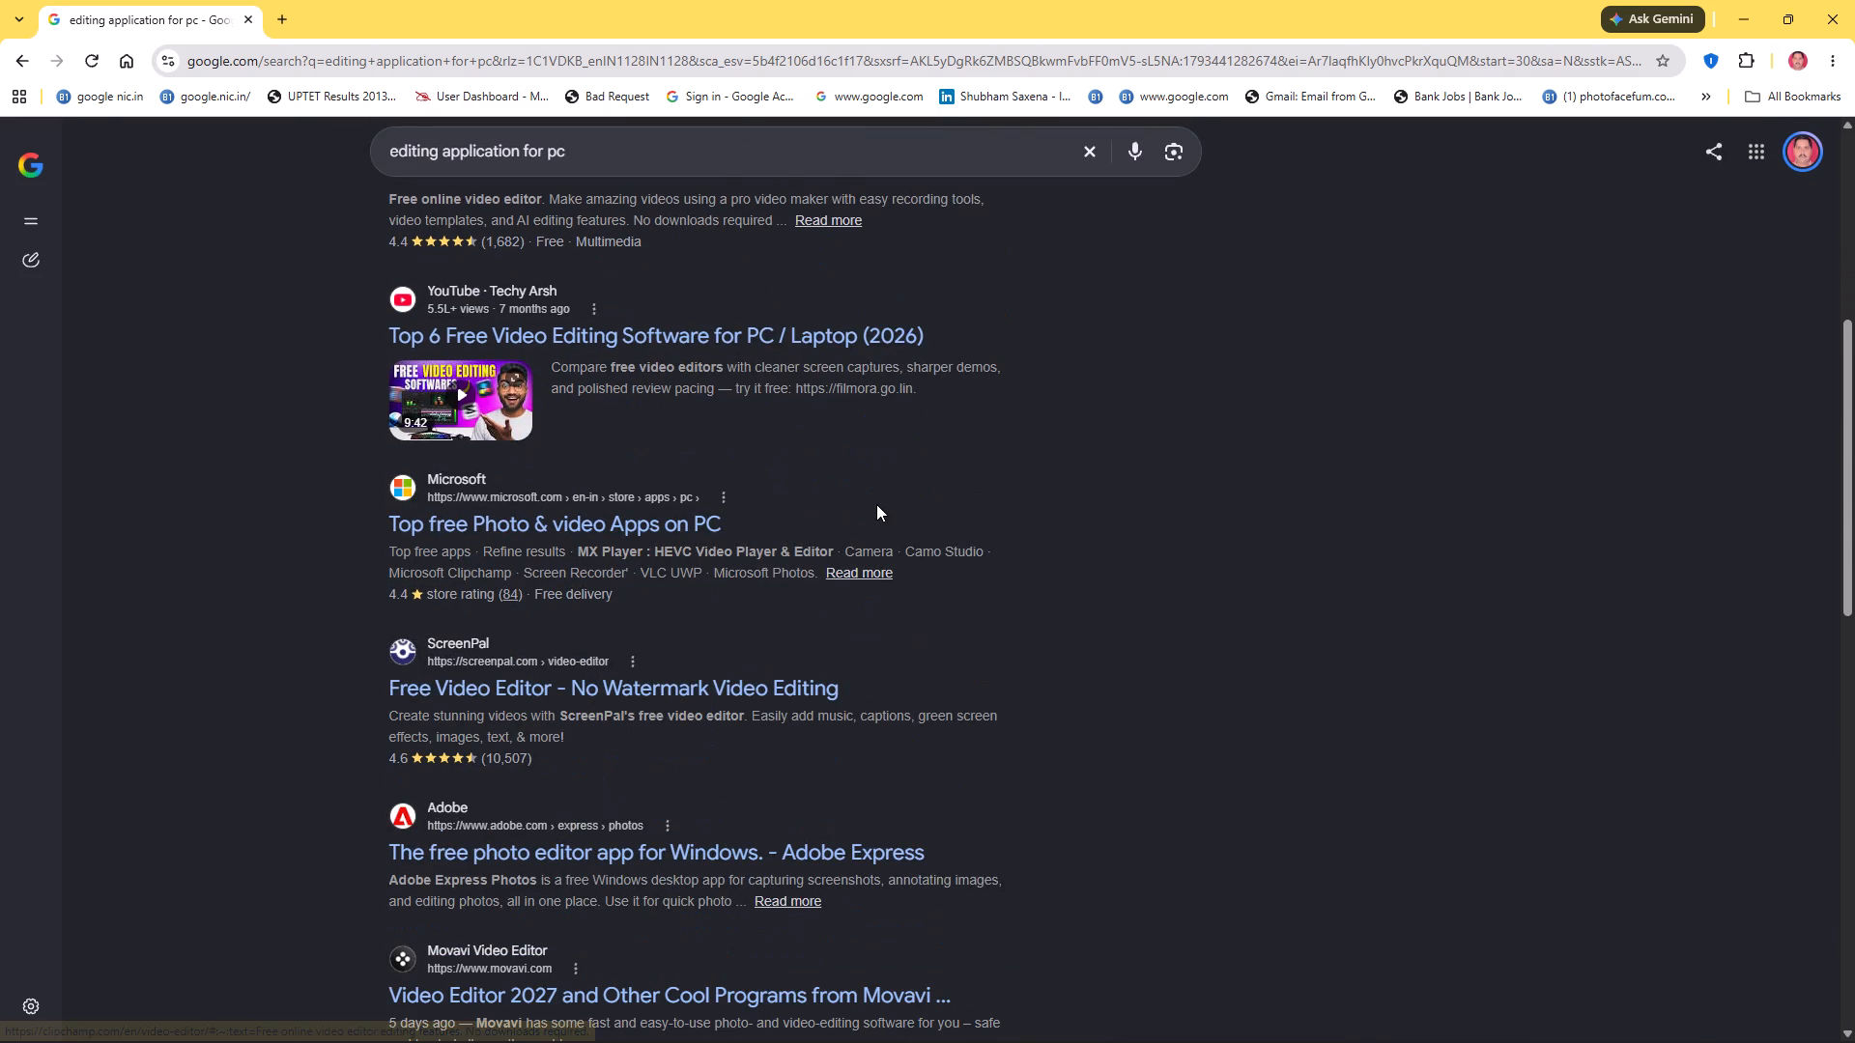
{"action": "scroll", "coordinate": [878, 507], "scroll_direction": "down", "scroll_amount": 18}
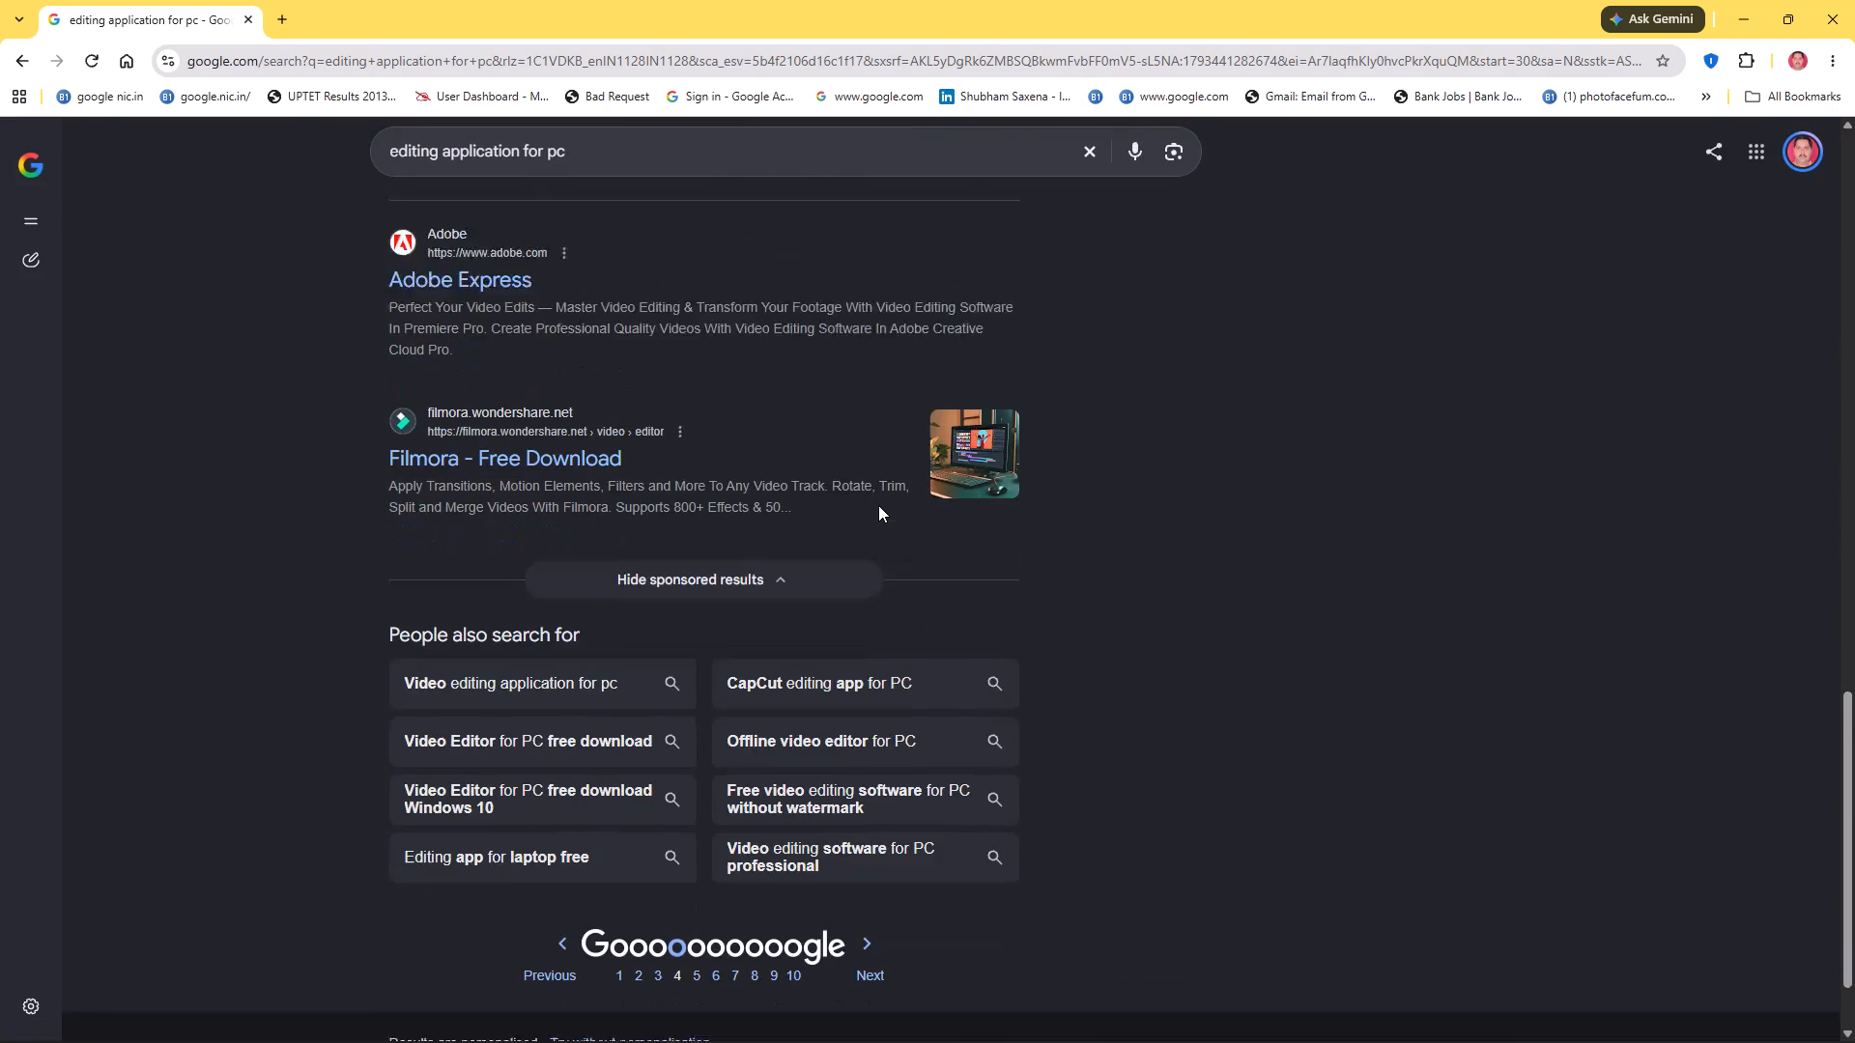
{"action": "scroll", "coordinate": [878, 505], "scroll_direction": "down", "scroll_amount": 2}
Open page 5 of the editing application results.
{"action": "left_click", "coordinate": [699, 863]}
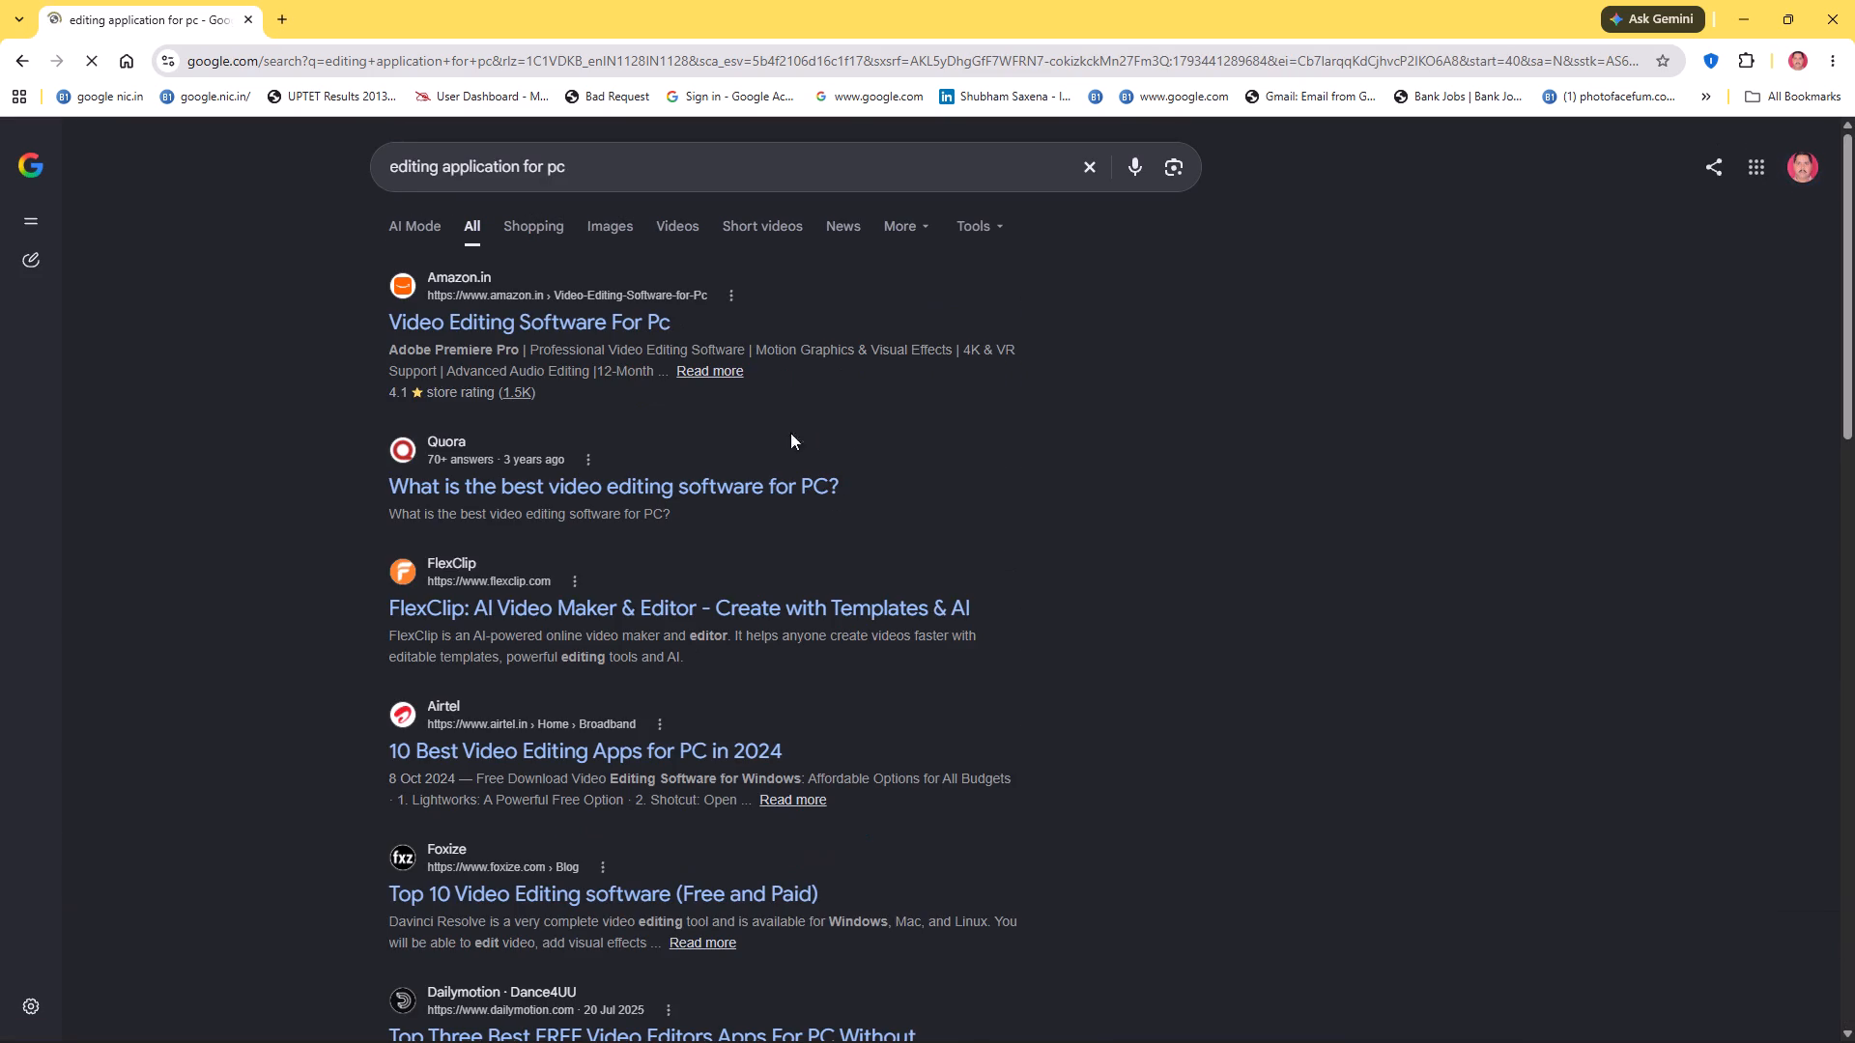
Replace "for pc" in the query and search Google for the suggested "editing application name start with".
{"action": "left_click", "coordinate": [642, 183]}
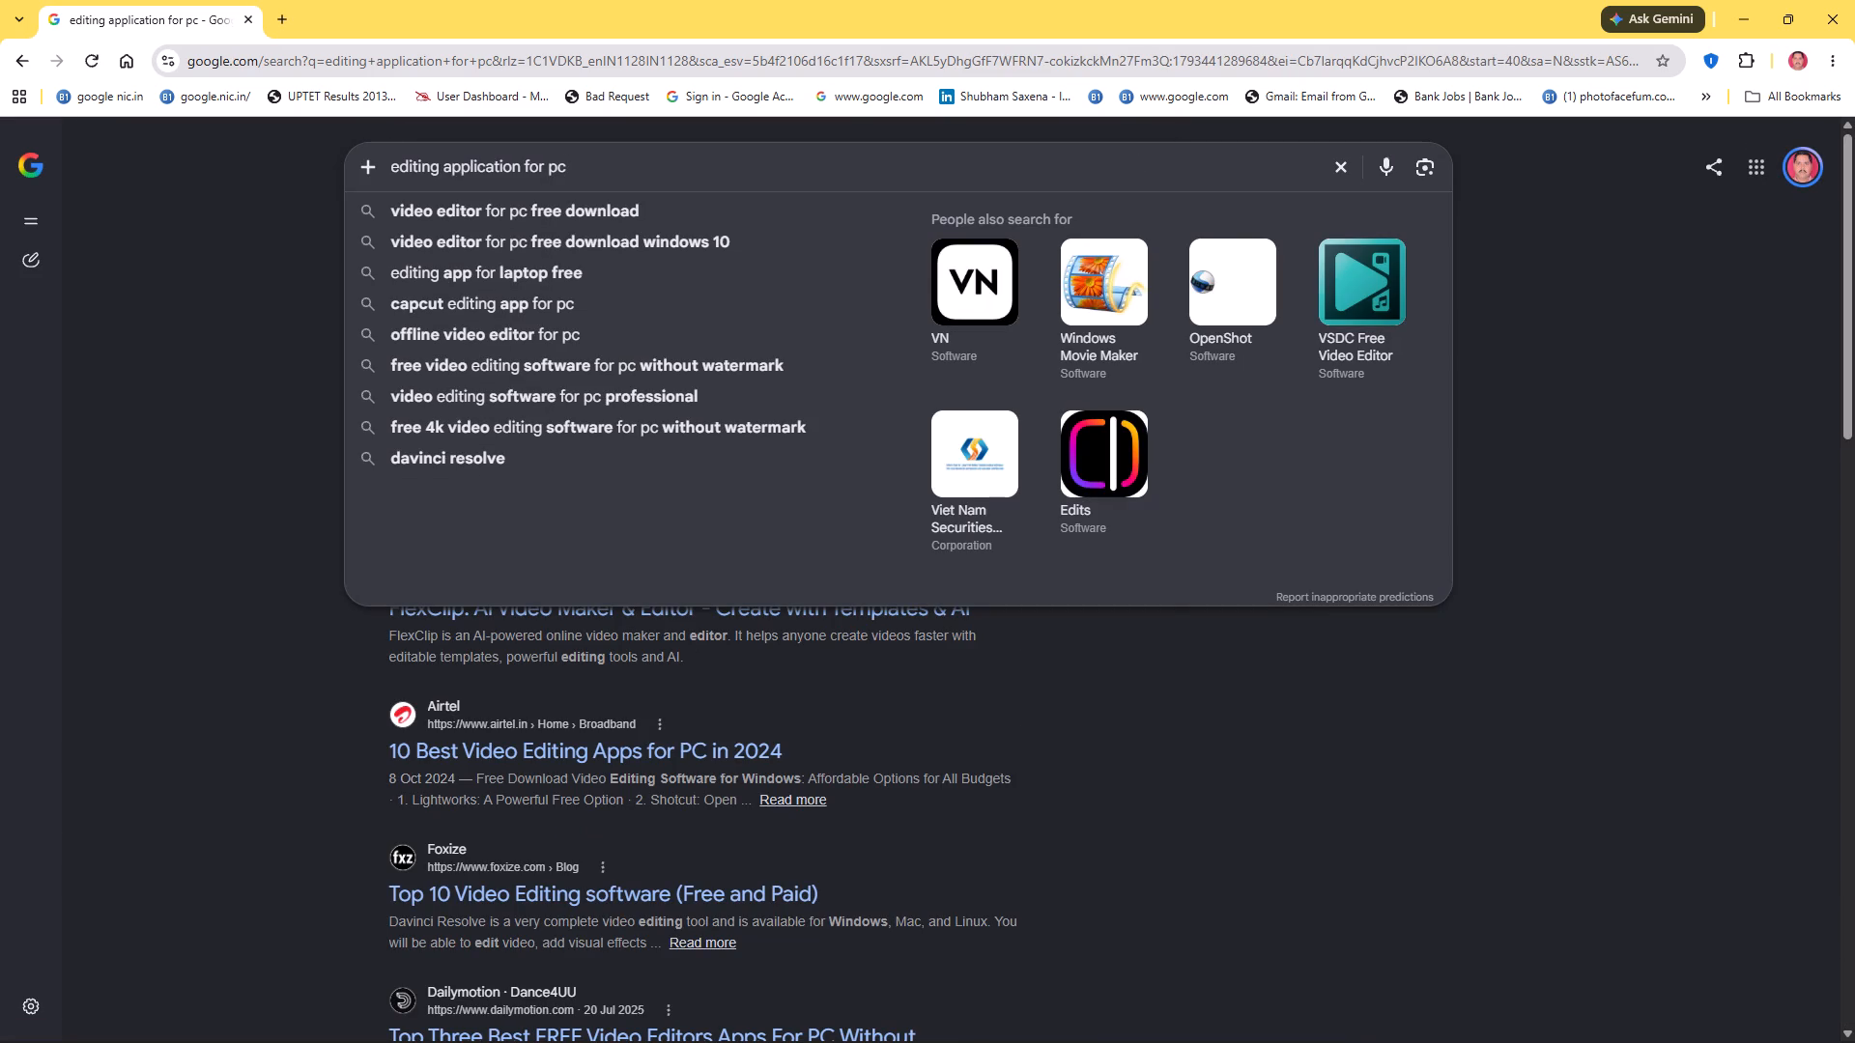
{"action": "key", "text": "BackSpace"}
{"action": "key", "text": "BackSpace"}
{"action": "key", "text": "BackSpace"}
{"action": "key", "text": "BackSpace"}
{"action": "key", "text": "BackSpace"}
{"action": "key", "text": "BackSpace"}
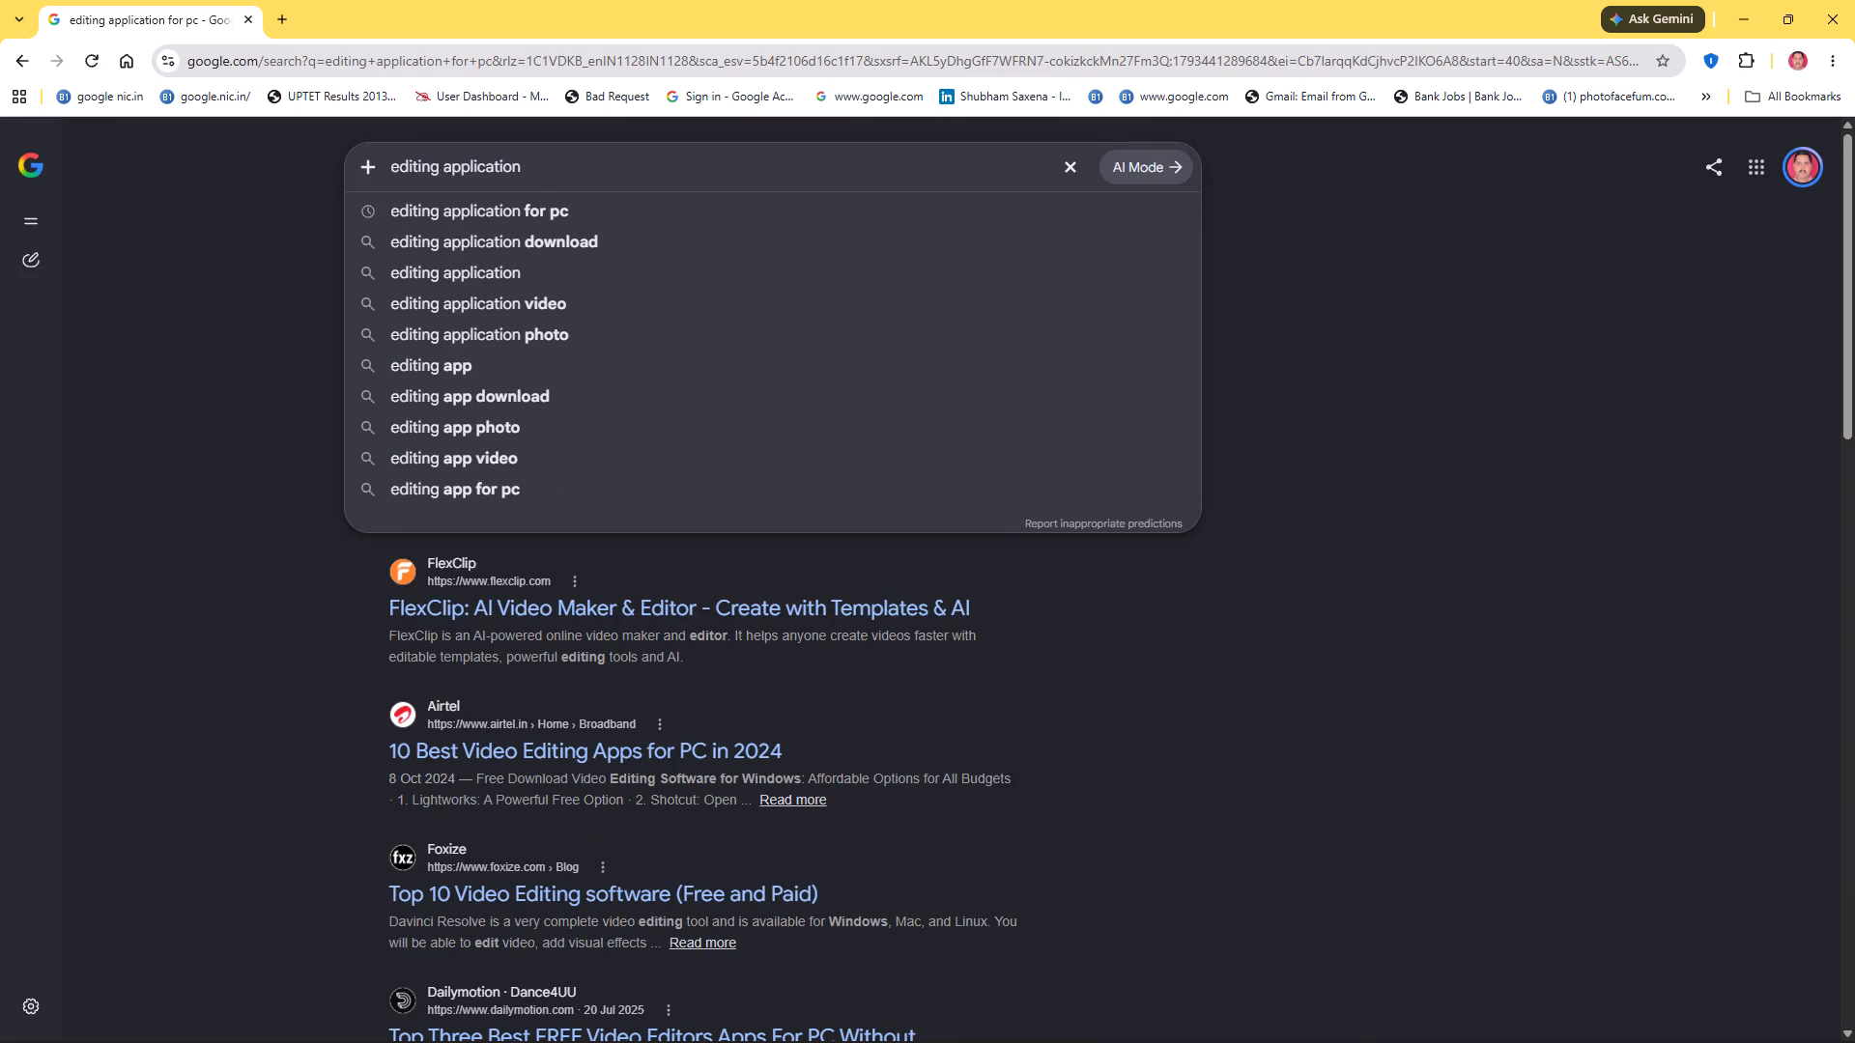
{"action": "type", "text": "nam"}
{"action": "type", "text": "e"}
{"action": "key", "text": "space"}
{"action": "type", "text": "sta"}
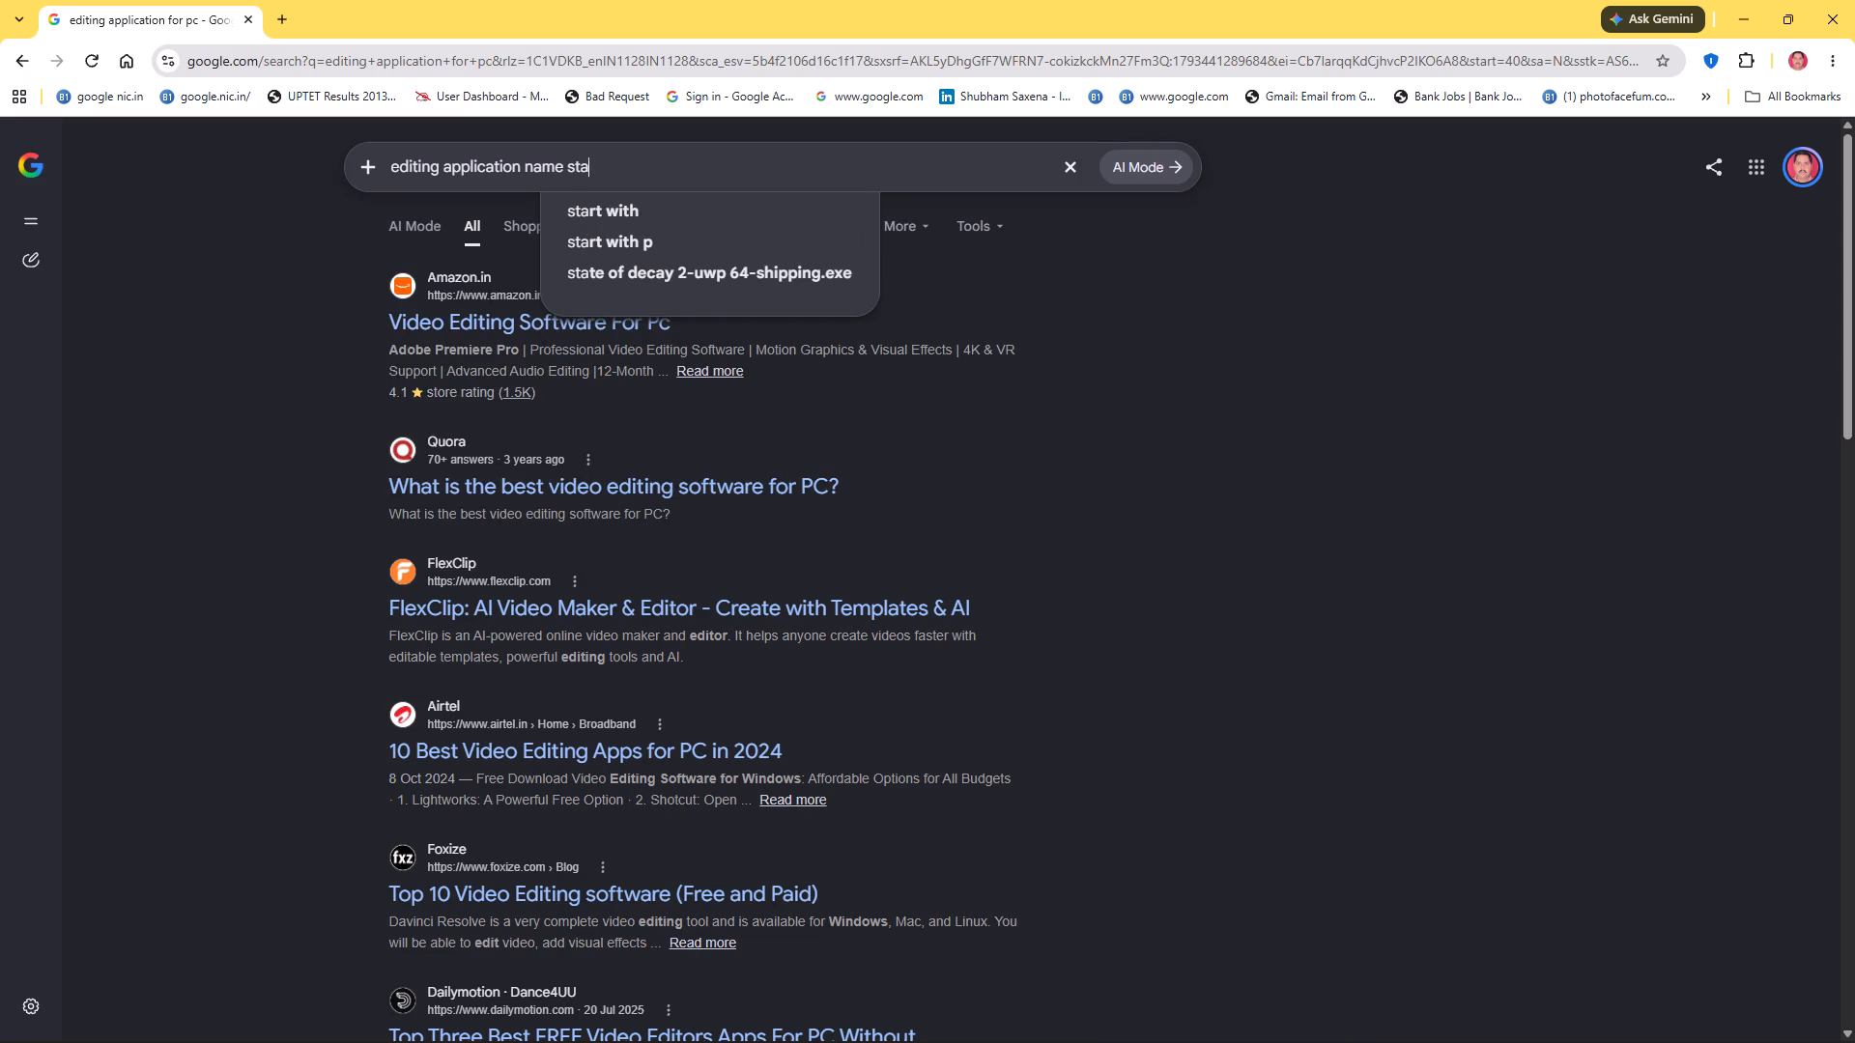
{"action": "left_click", "coordinate": [672, 204]}
Add the letter V to the query and search for "editing application name start with V".
{"action": "left_click", "coordinate": [671, 170]}
{"action": "key", "text": "space"}
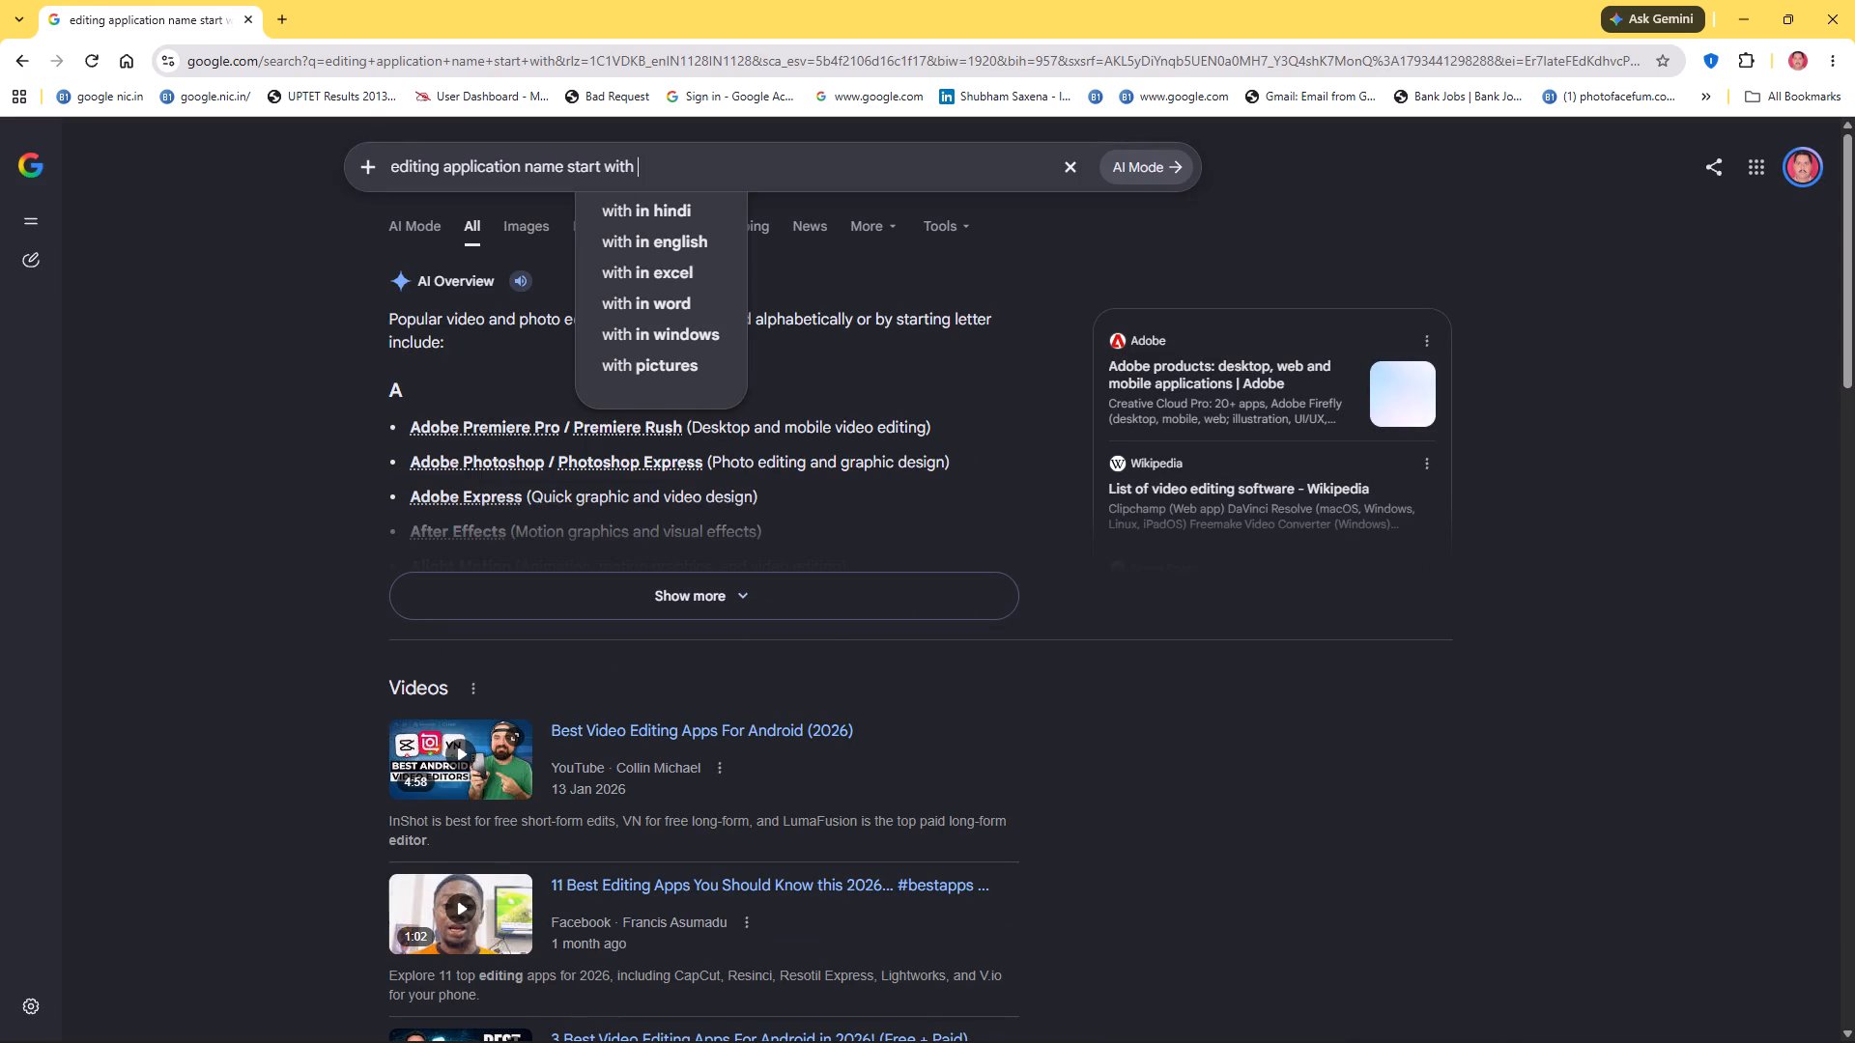
{"action": "key", "text": "v"}
{"action": "key", "text": "Return"}
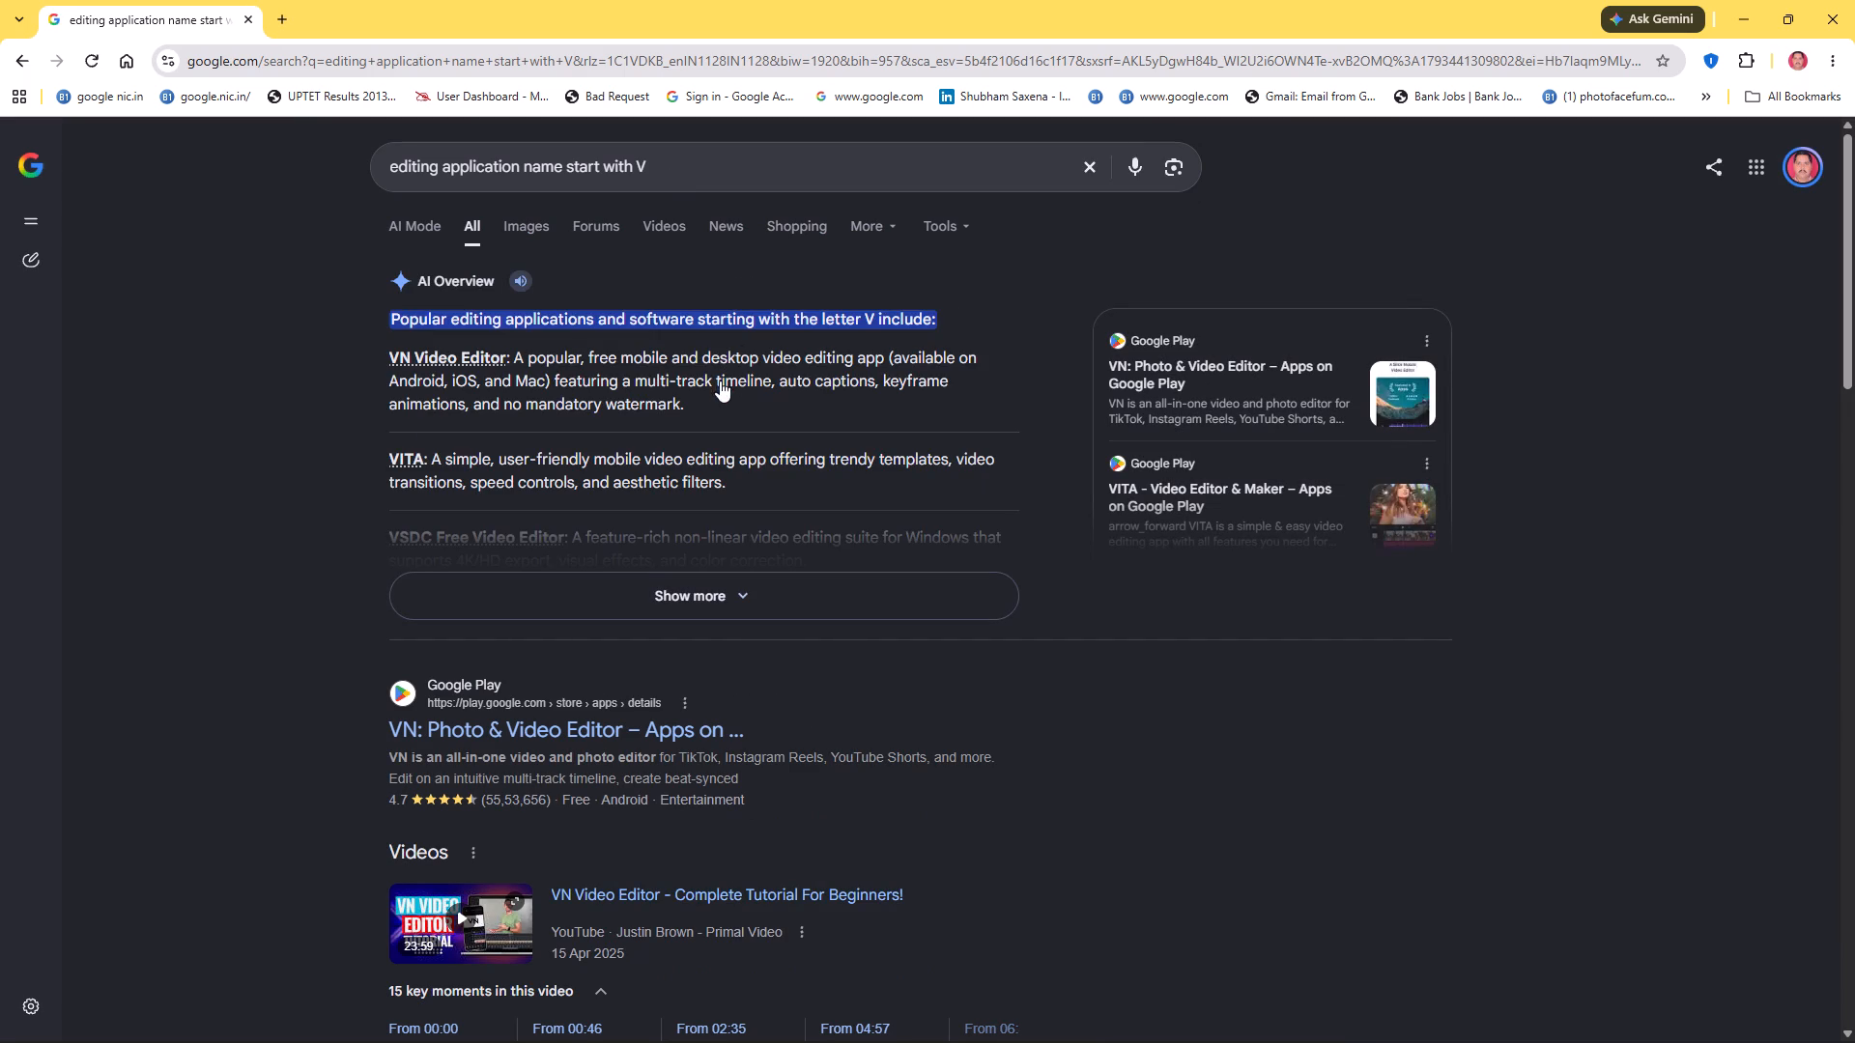
Look through the results for editing applications starting with V down to the related searches.
{"action": "scroll", "coordinate": [579, 532], "scroll_direction": "down", "scroll_amount": 1}
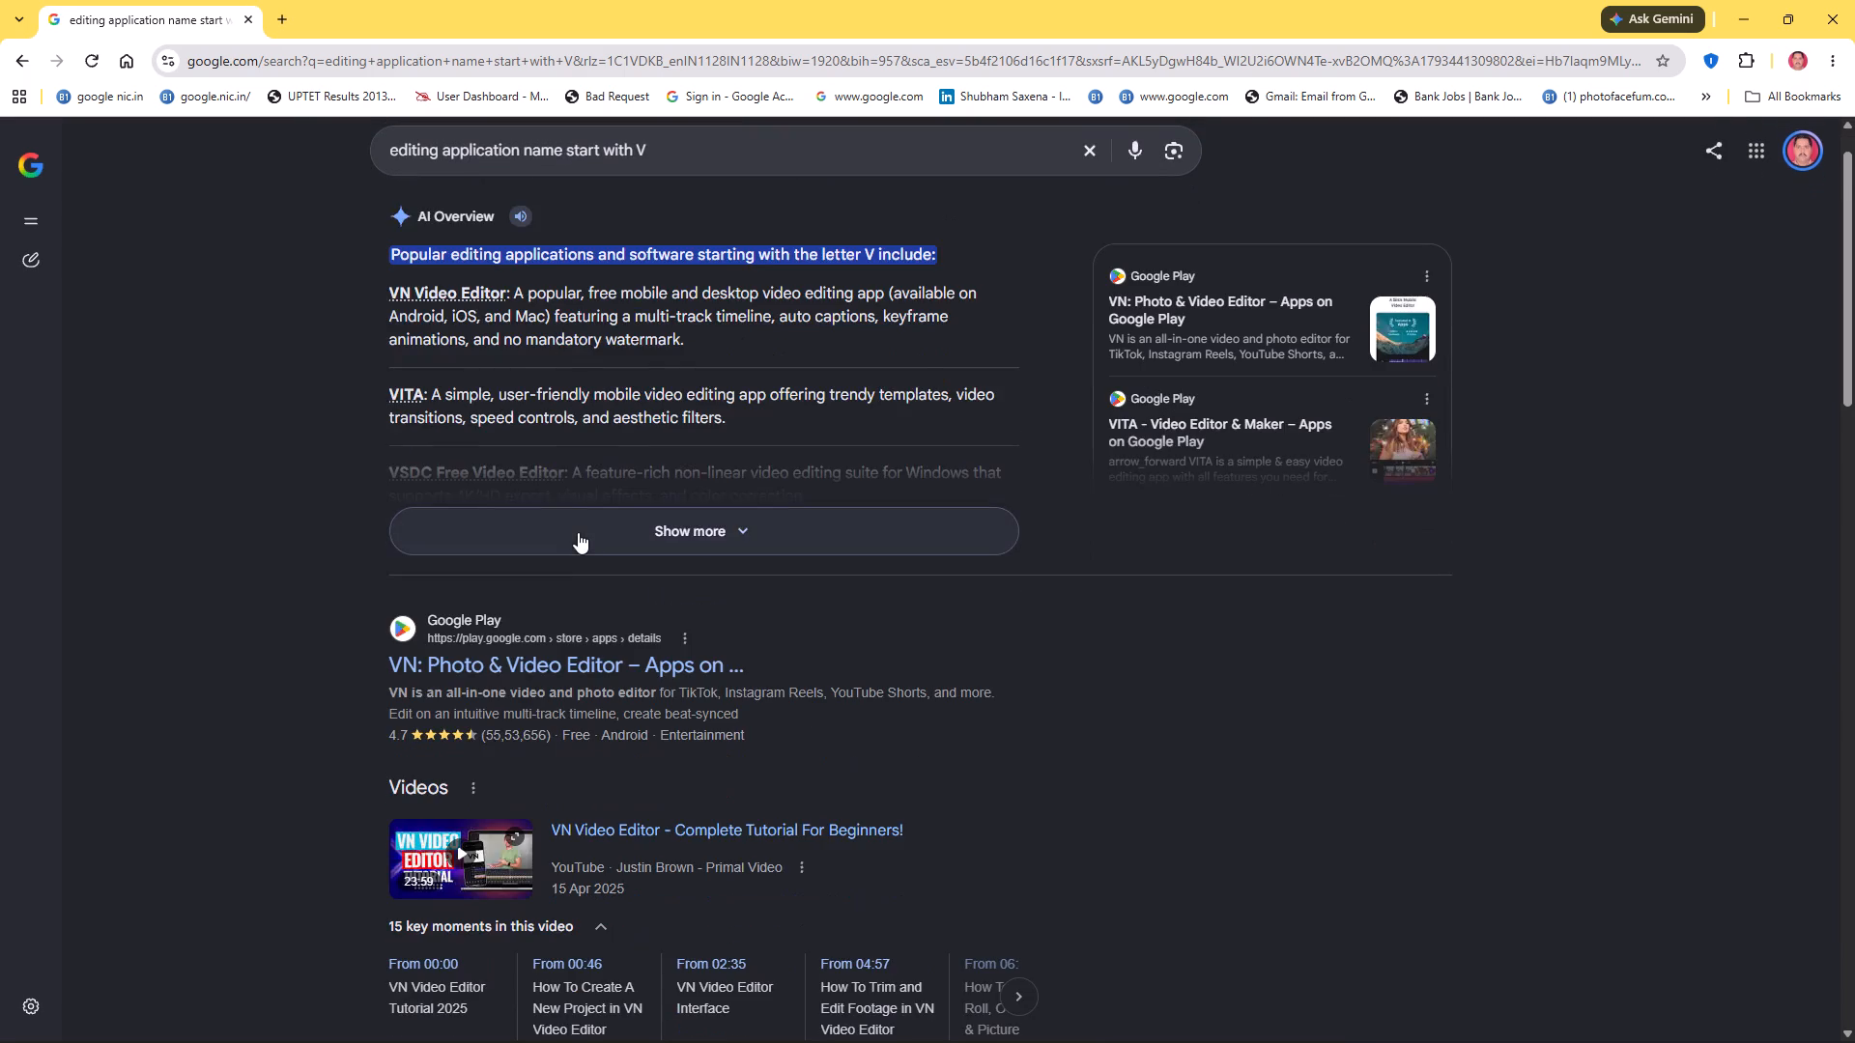
{"action": "scroll", "coordinate": [576, 578], "scroll_direction": "down", "scroll_amount": 11}
{"action": "scroll", "coordinate": [521, 686], "scroll_direction": "down", "scroll_amount": 8}
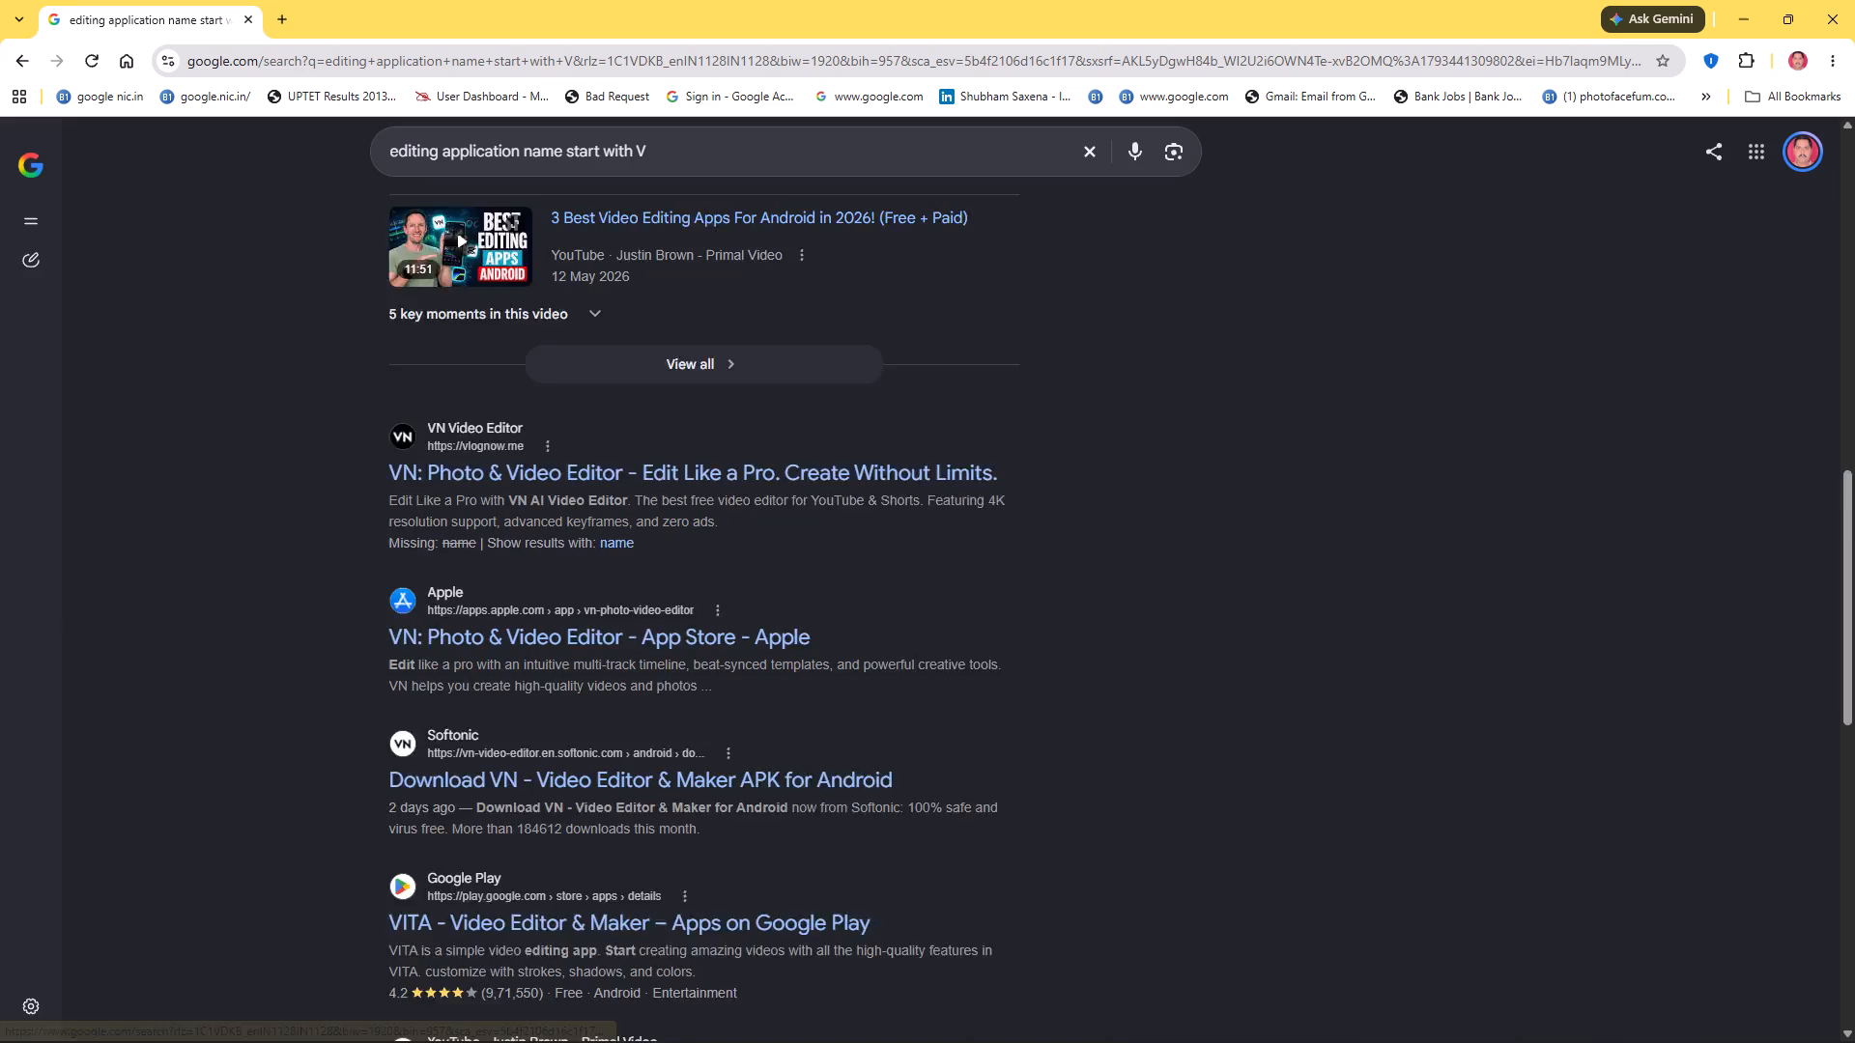
{"action": "scroll", "coordinate": [521, 691], "scroll_direction": "down", "scroll_amount": 3}
{"action": "scroll", "coordinate": [540, 519], "scroll_direction": "down", "scroll_amount": 4}
{"action": "scroll", "coordinate": [509, 617], "scroll_direction": "down", "scroll_amount": 9}
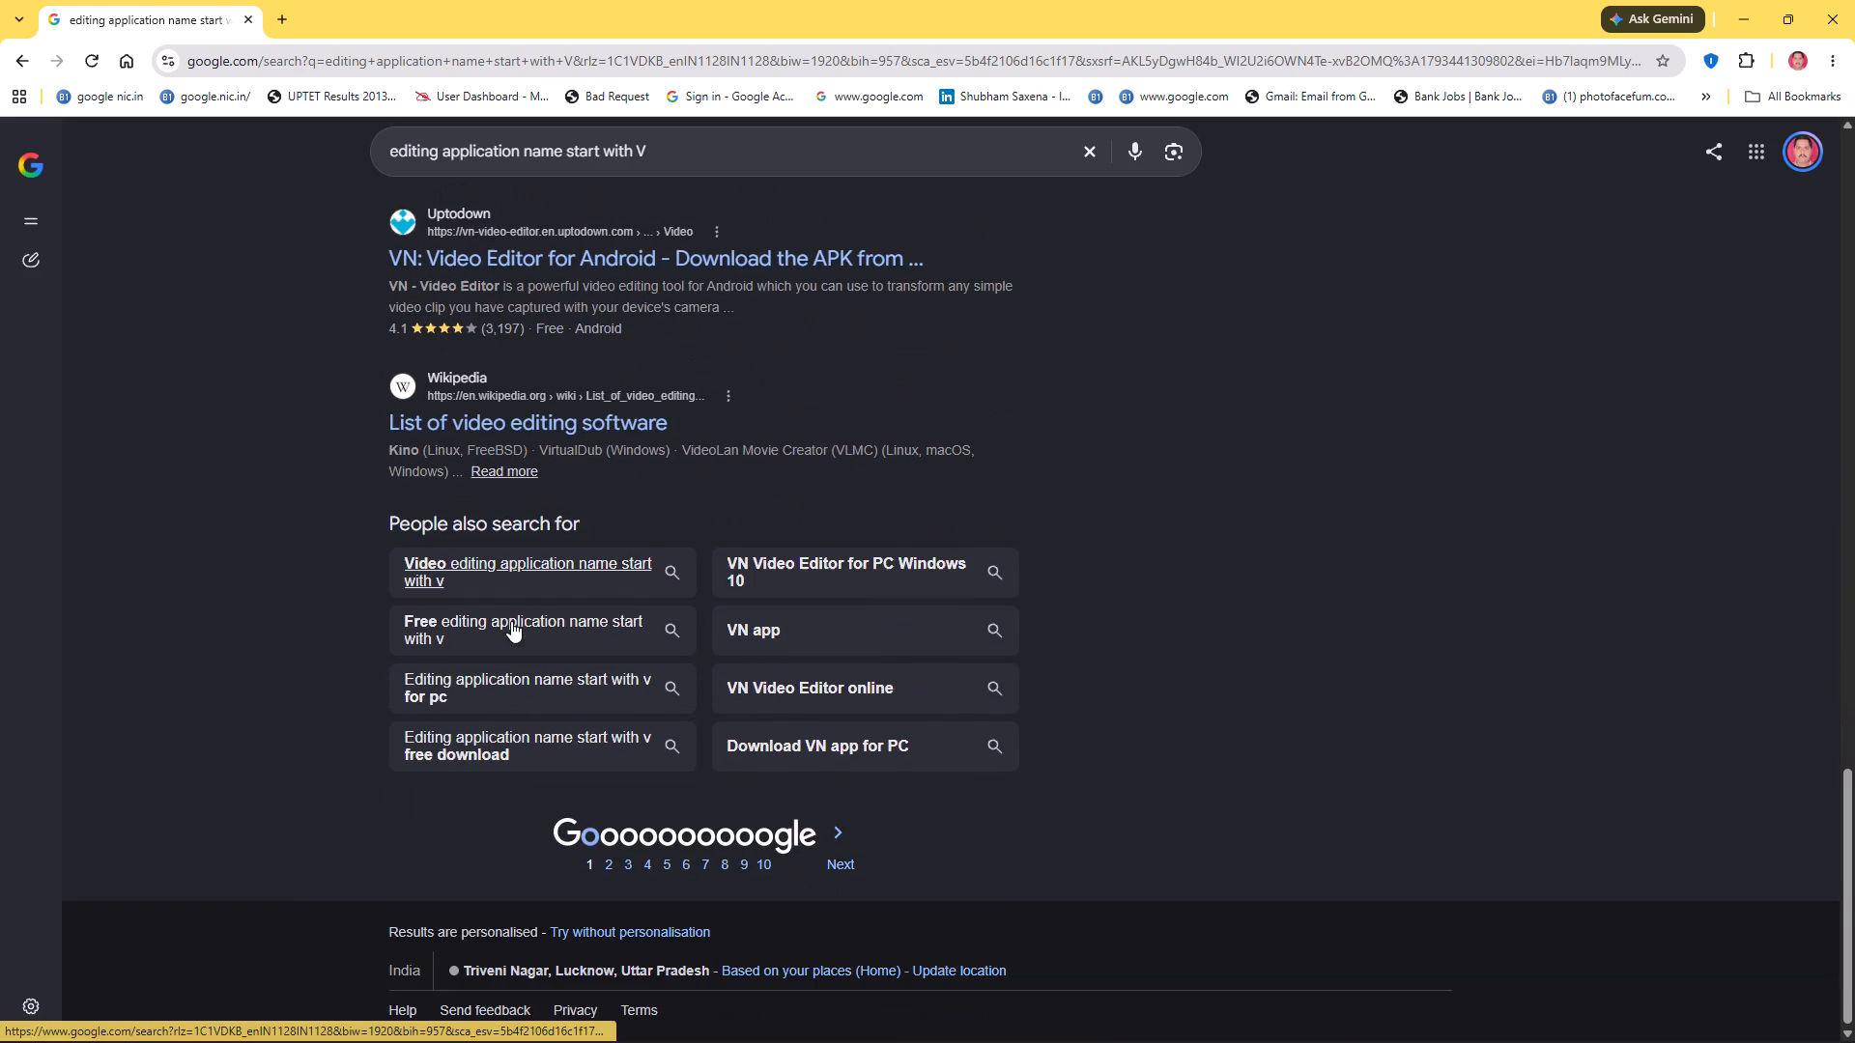
{"action": "scroll", "coordinate": [513, 624], "scroll_direction": "down", "scroll_amount": 7}
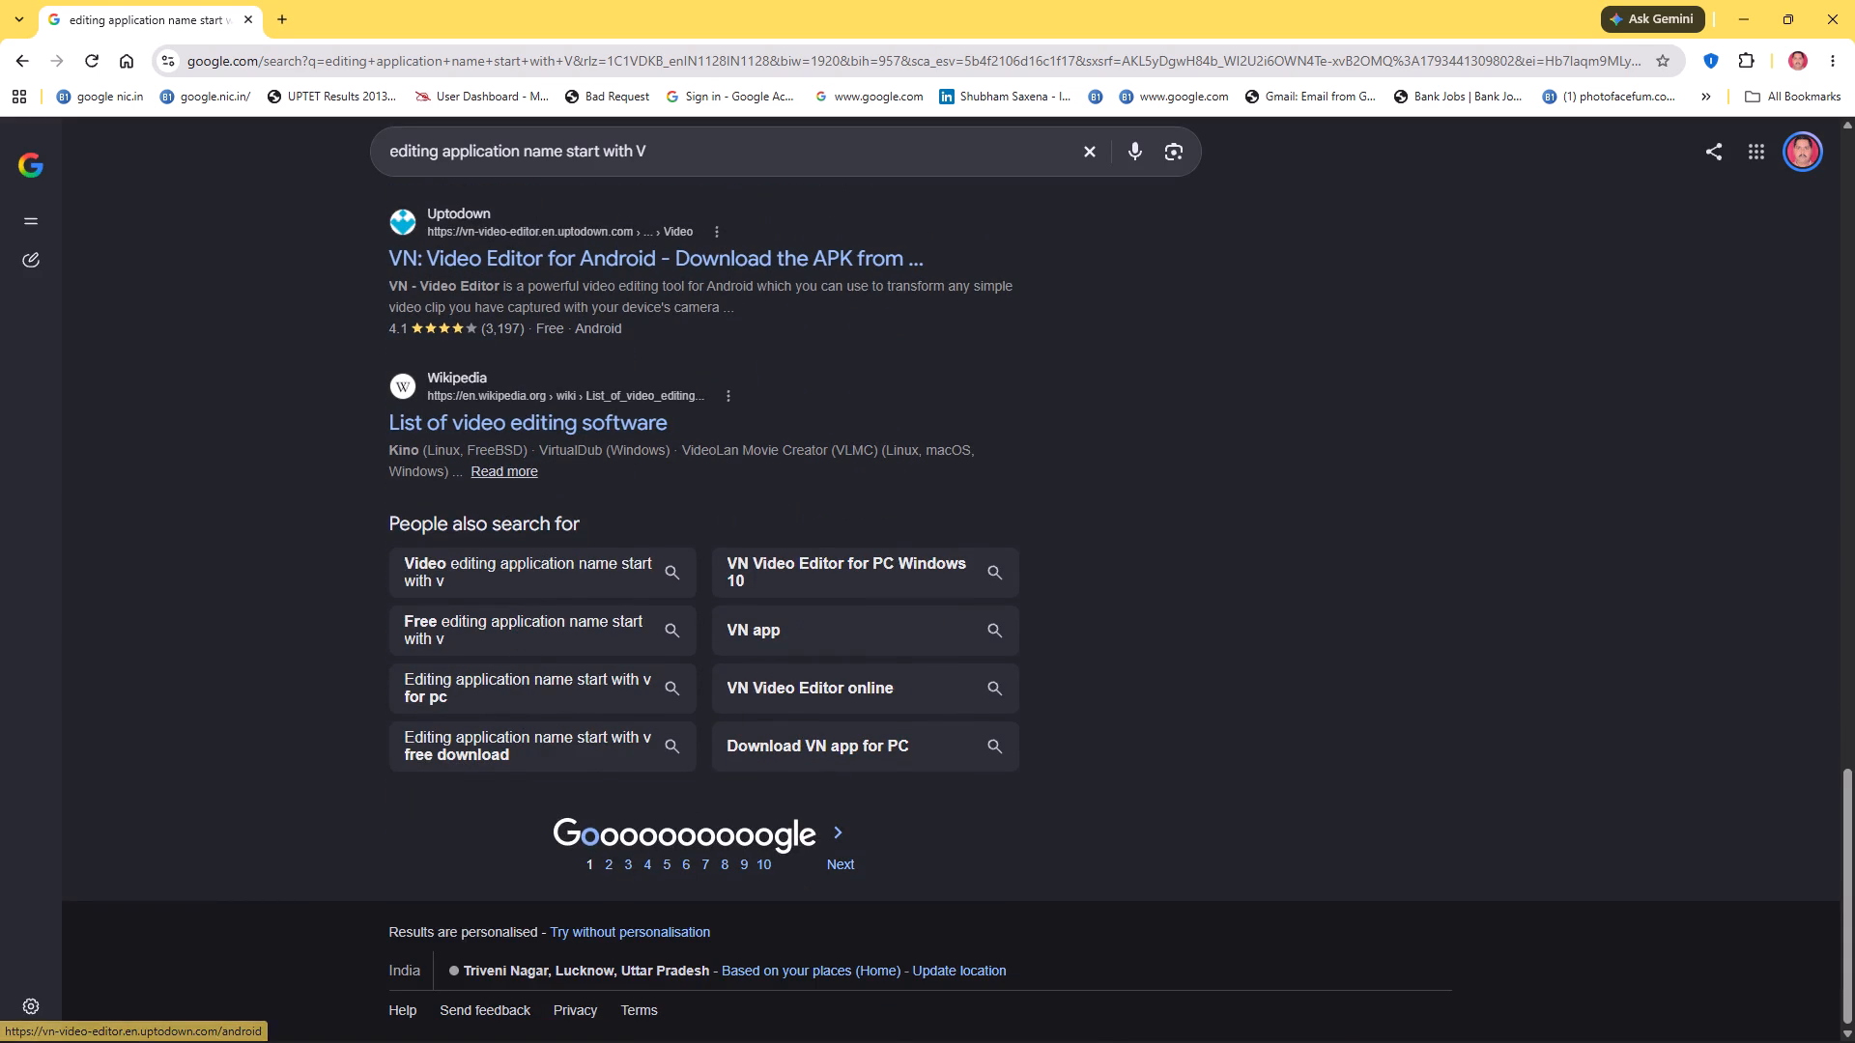
Replace the whole query and search Google for the suggested "suggest me a video editing app".
{"action": "left_click_drag", "start_coordinate": [734, 161], "coordinate": [271, 233]}
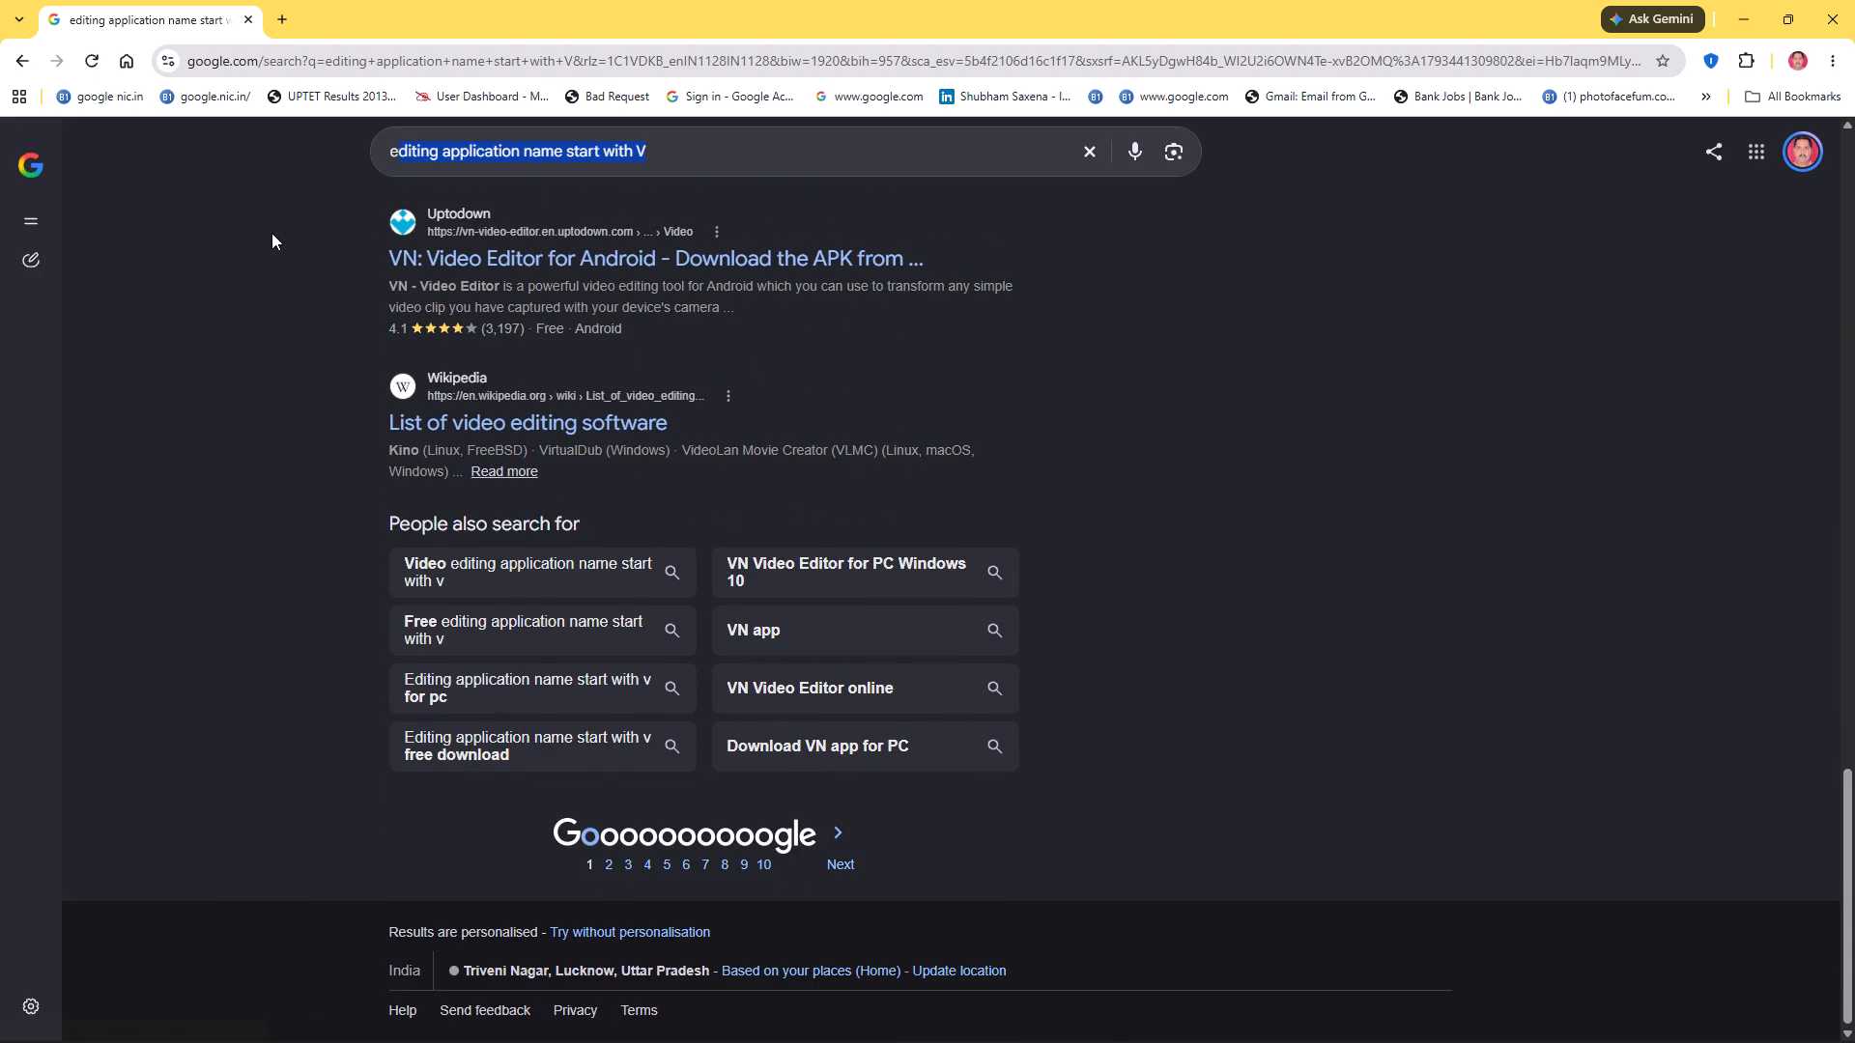
{"action": "key", "text": "BackSpace"}
{"action": "type", "text": "suggest me"}
{"action": "key", "text": "space"}
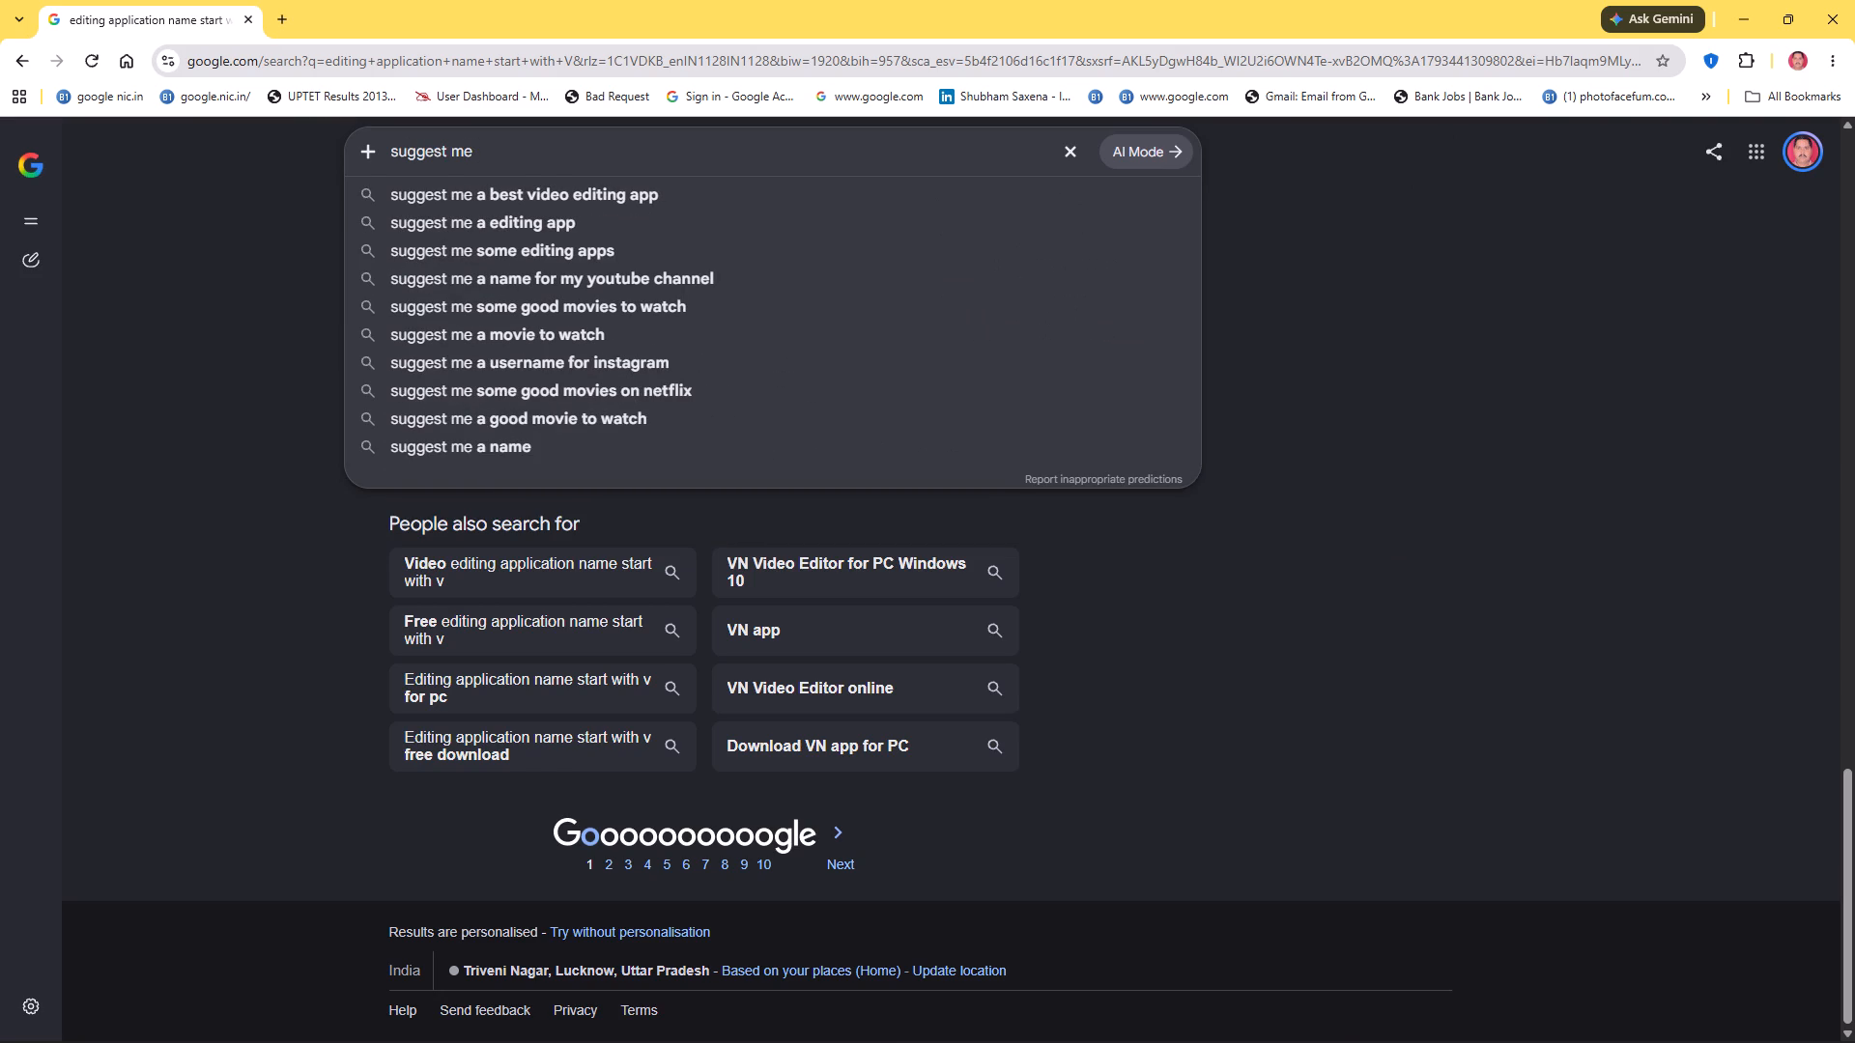
{"action": "type", "text": "a"}
{"action": "key", "text": "space"}
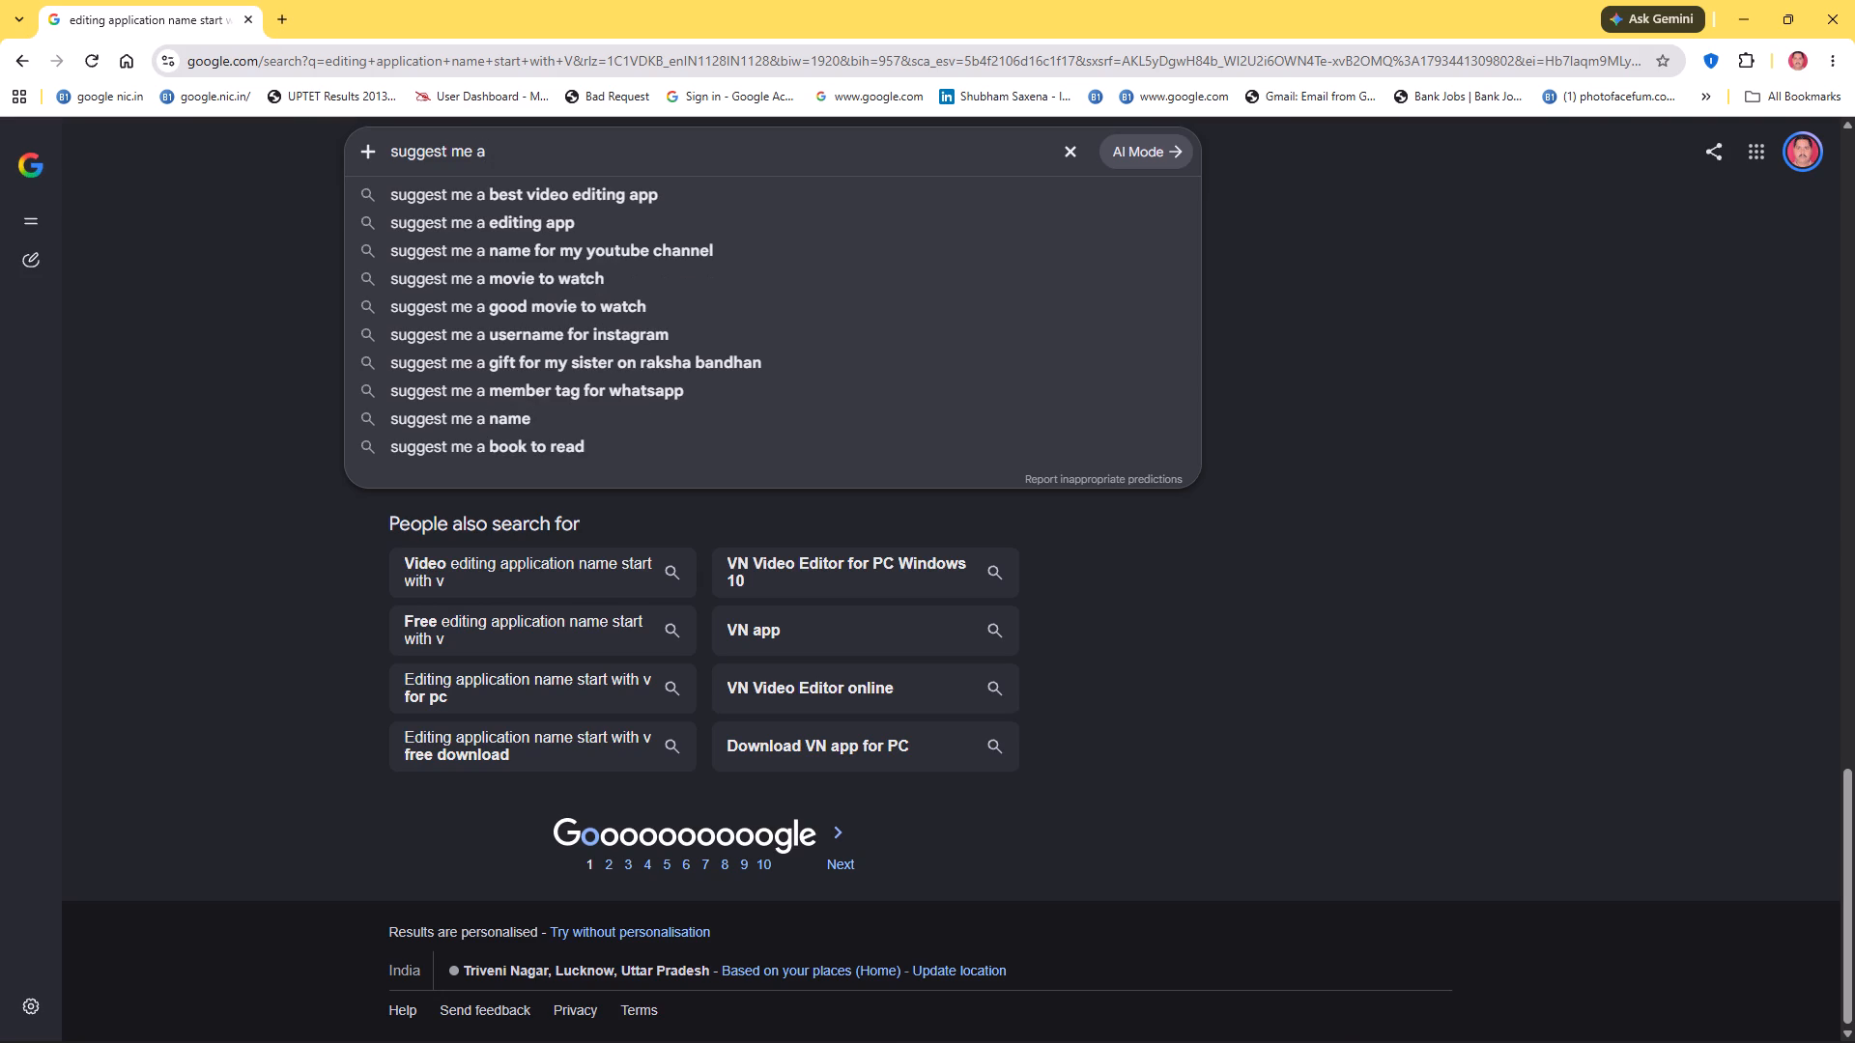
{"action": "type", "text": "vide"}
{"action": "key", "text": "o"}
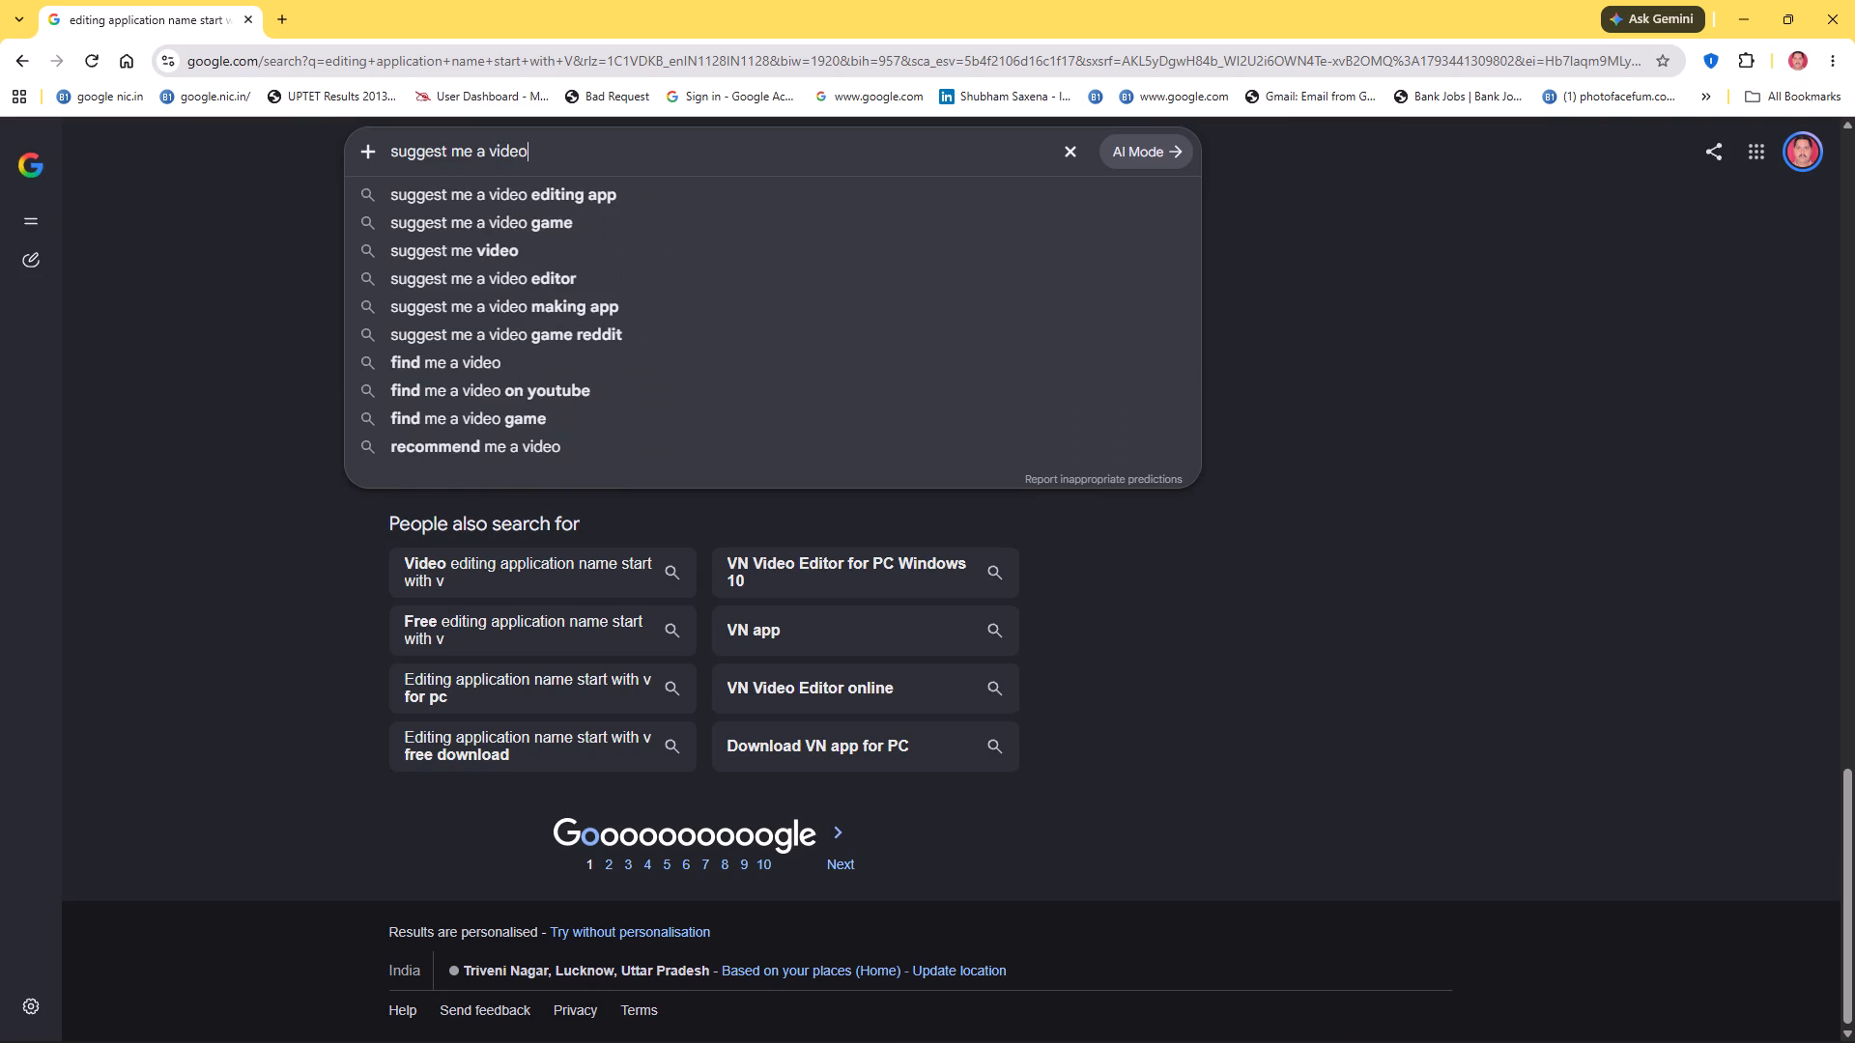
{"action": "left_click", "coordinate": [561, 191]}
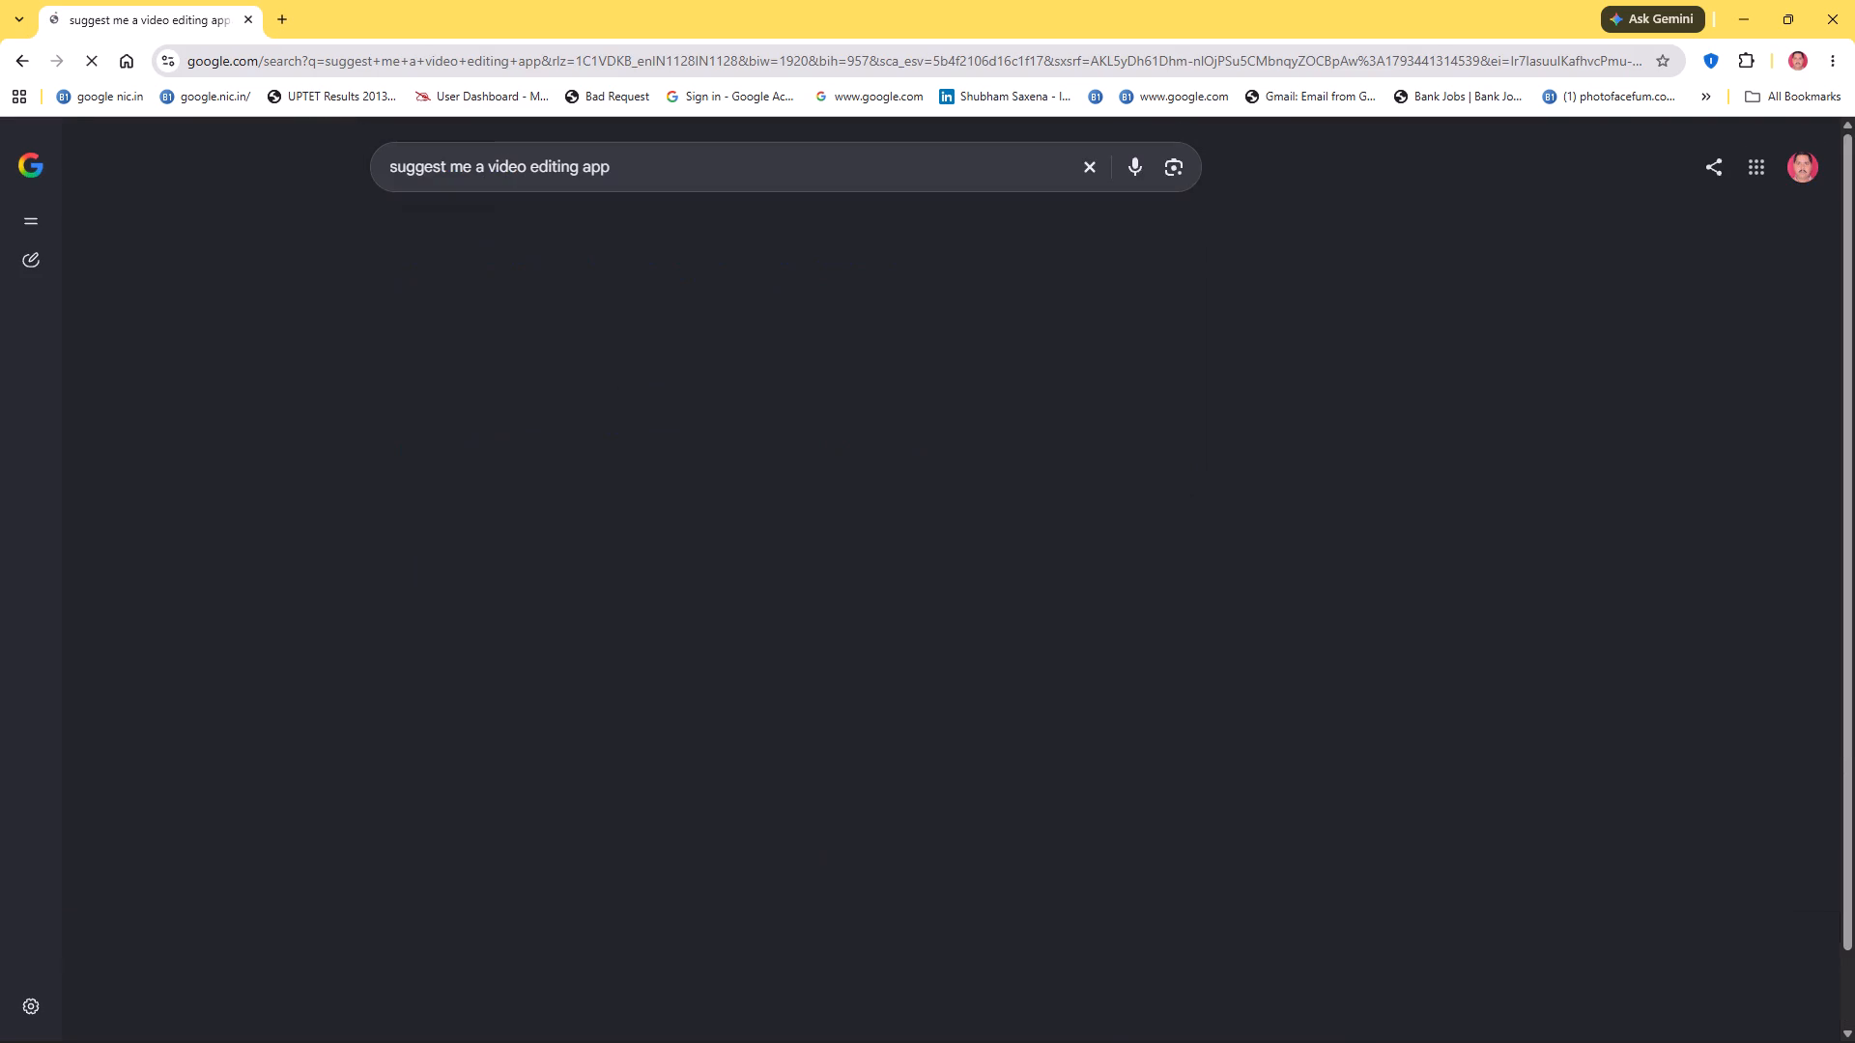
Extend the query with "by which i can change" after "suggest me a video editing app".
{"action": "left_click", "coordinate": [606, 148]}
{"action": "key", "text": "space"}
{"action": "type", "text": "buy"}
{"action": "key", "text": "BackSpace"}
{"action": "key", "text": "BackSpace"}
{"action": "type", "text": "y"}
{"action": "key", "text": "space"}
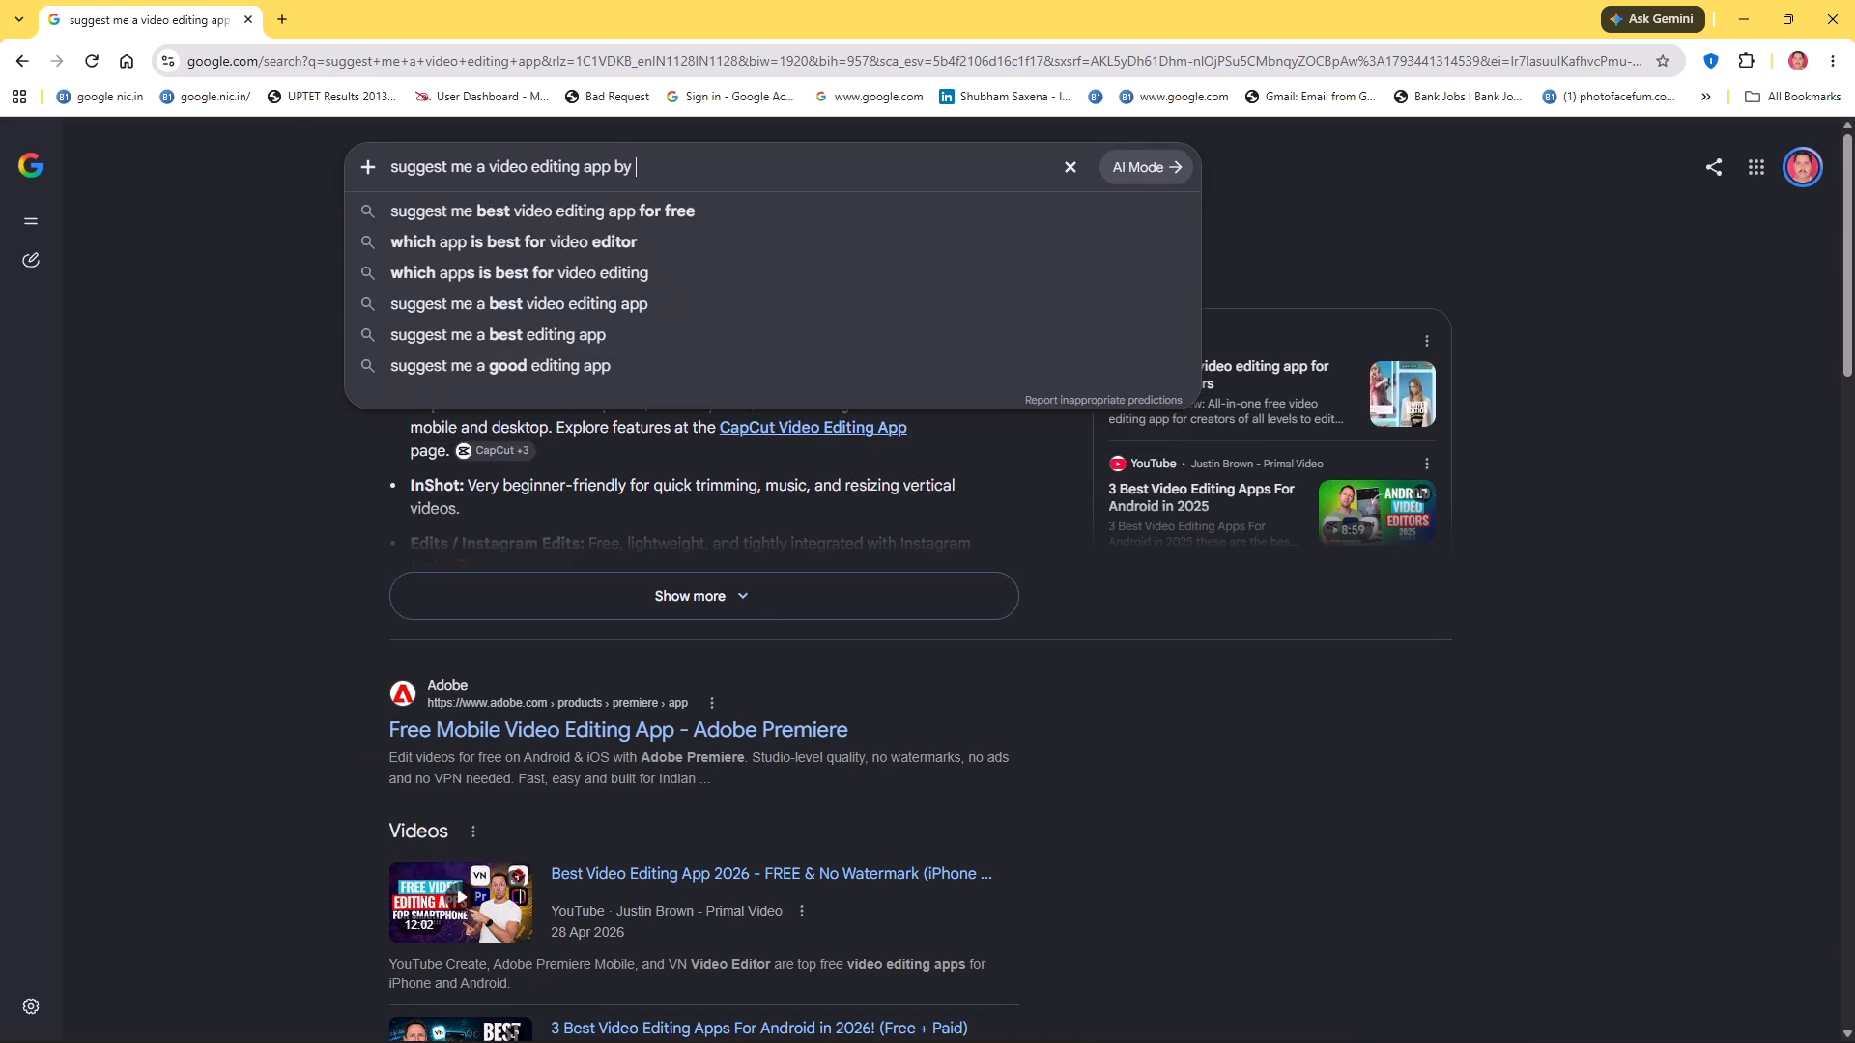
{"action": "type", "text": "which is"}
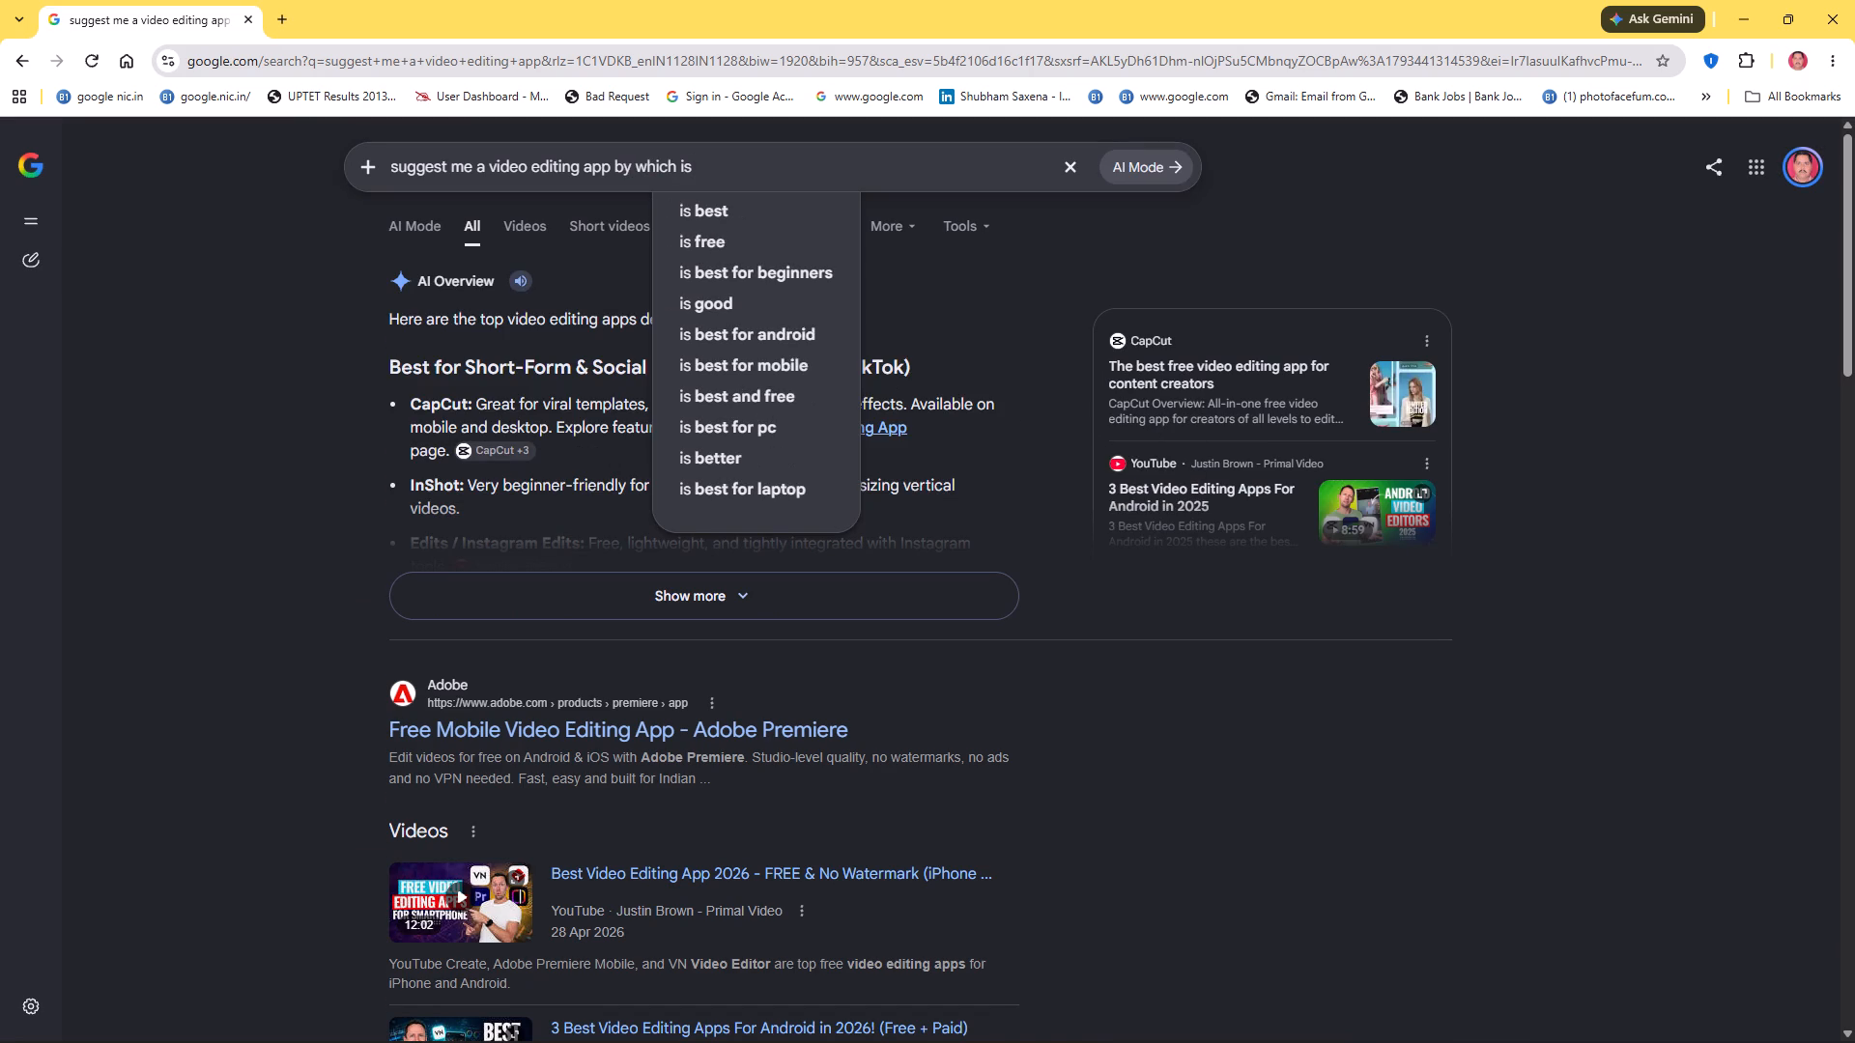
{"action": "key", "text": "BackSpace"}
{"action": "key", "text": "space"}
{"action": "type", "text": "can change"}
{"action": "key", "text": "space"}
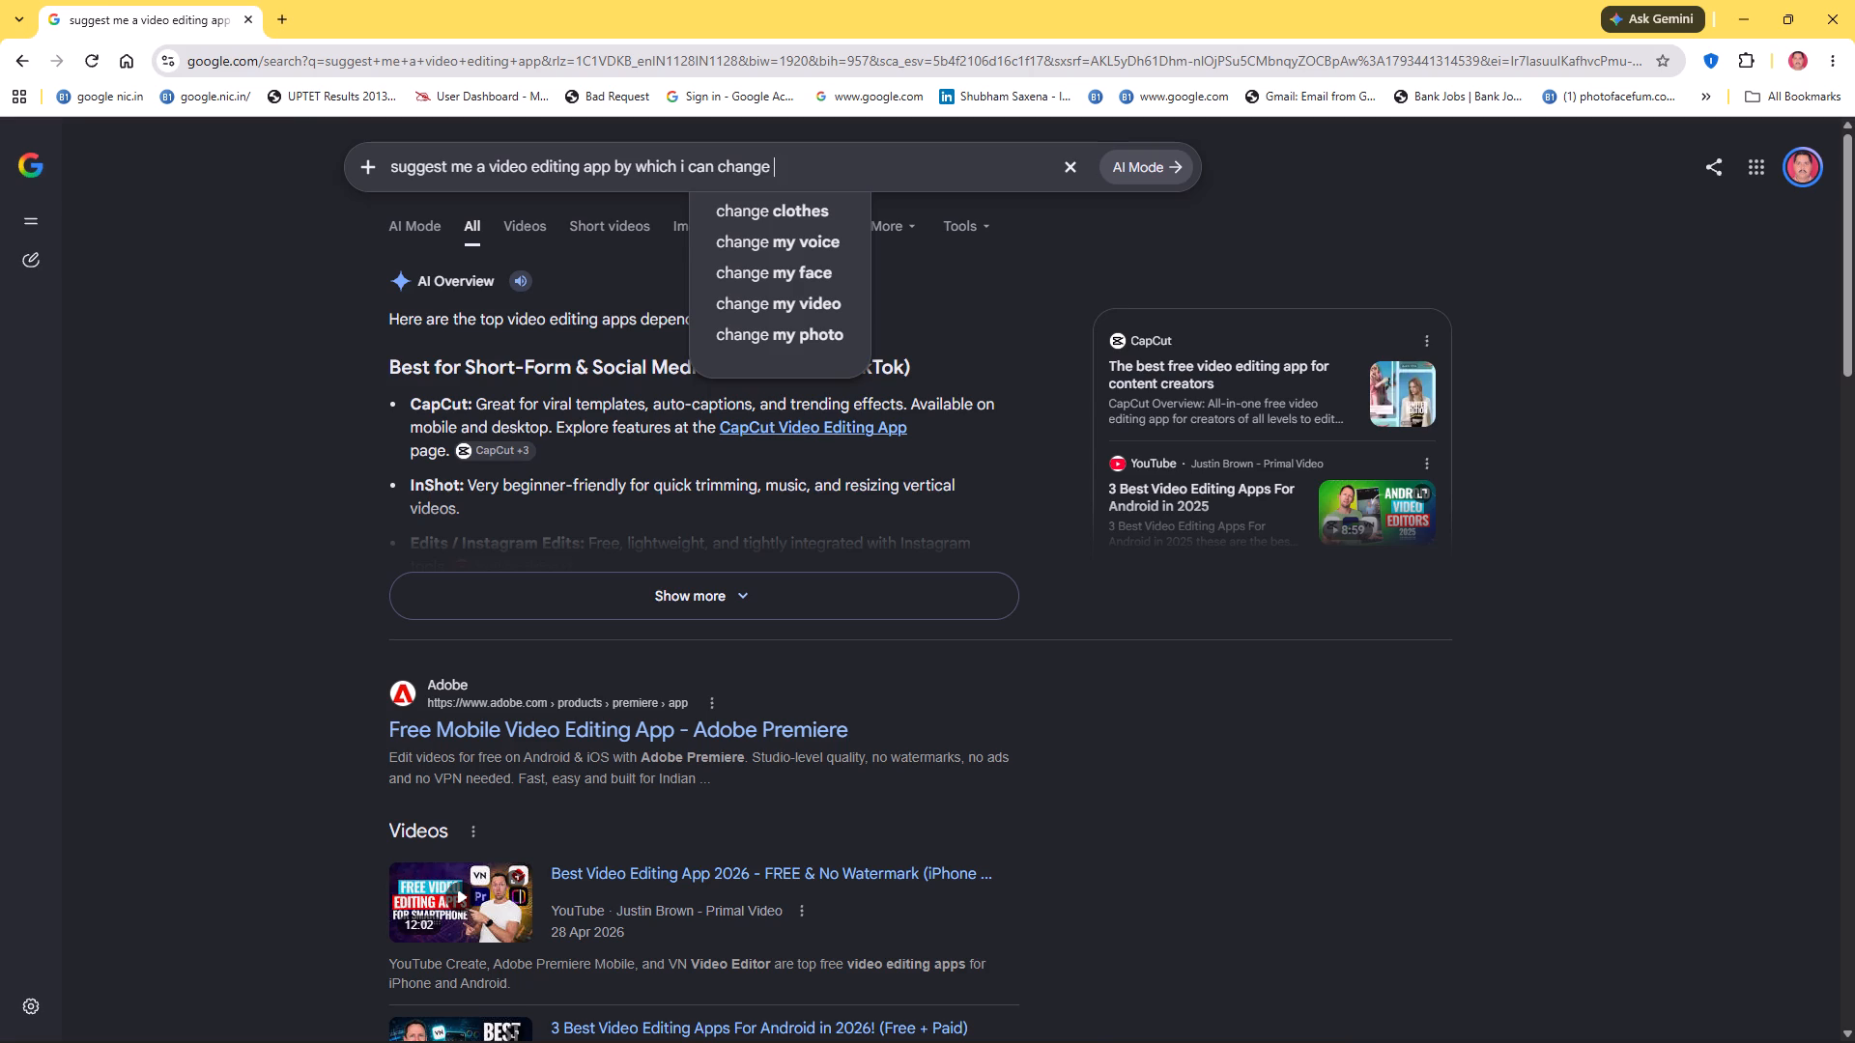
Complete the query with "size from long video to short wideo" after "can change".
{"action": "type", "text": "si"}
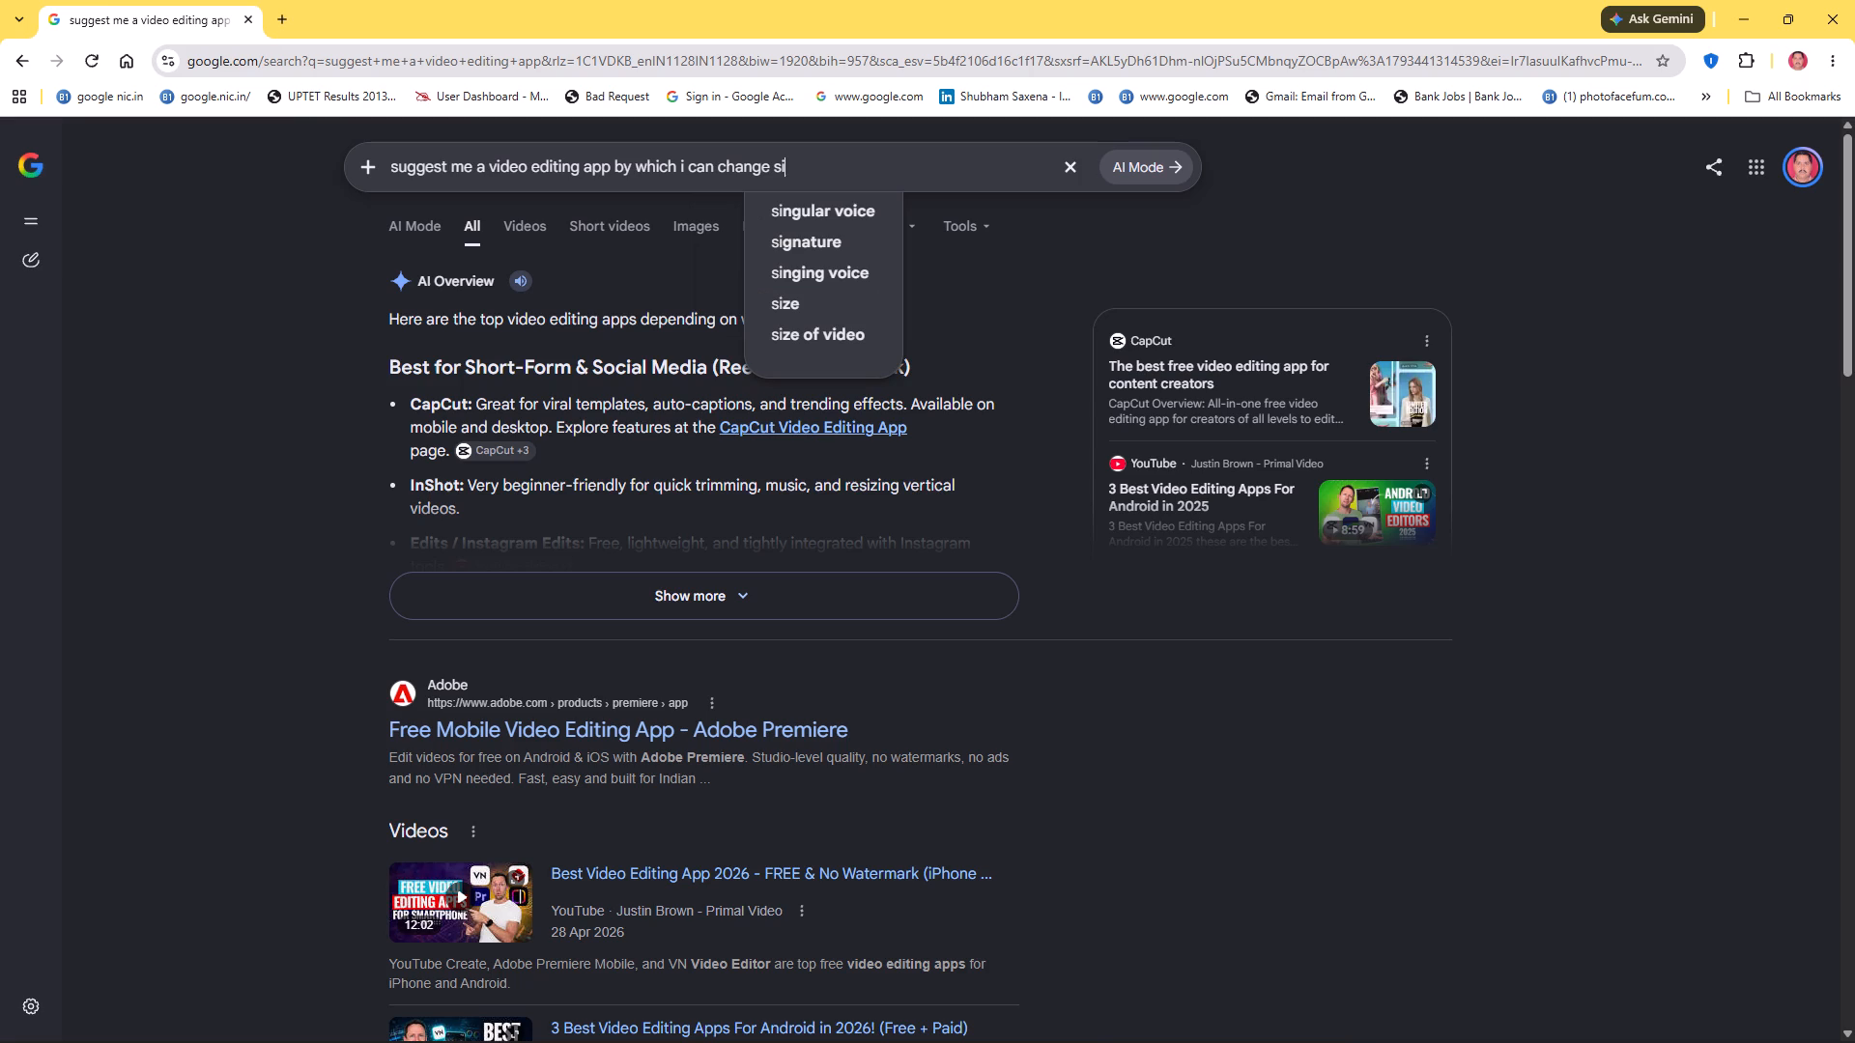
{"action": "type", "text": "ze"}
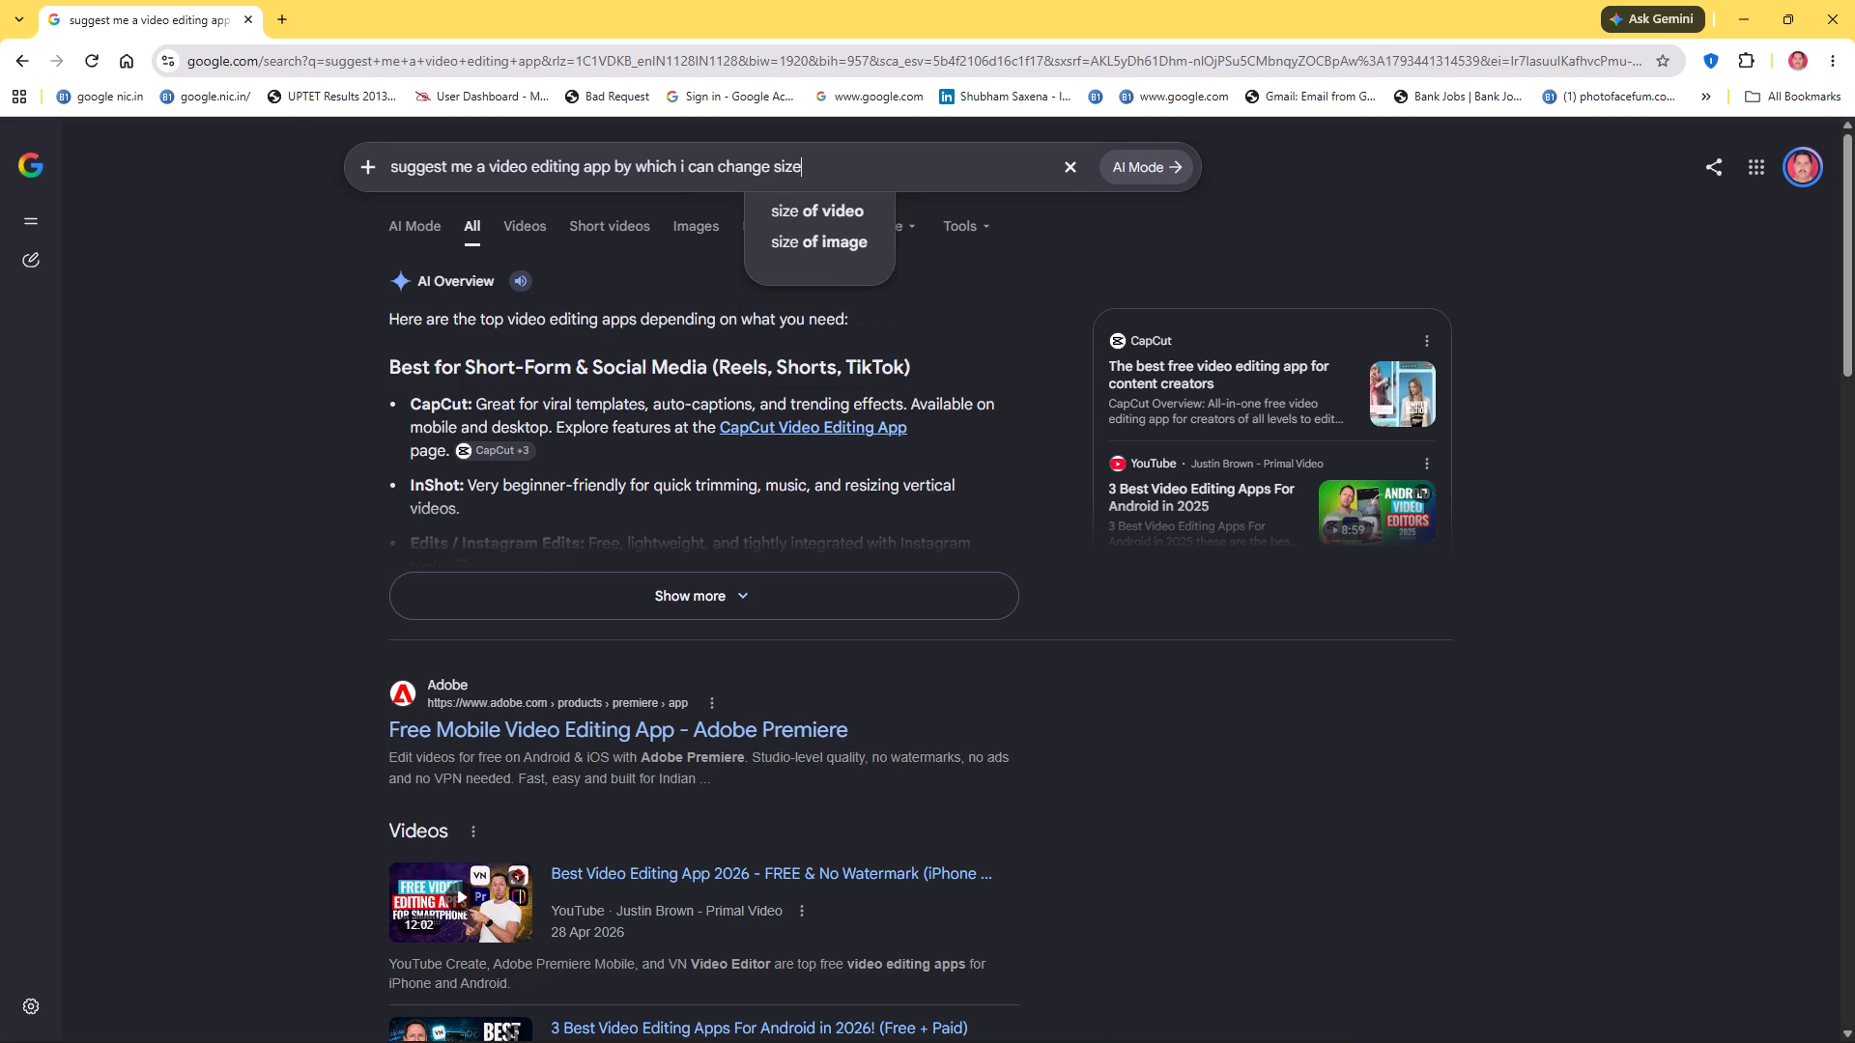
{"action": "key", "text": "space"}
{"action": "type", "text": "from l"}
{"action": "type", "text": "ong video"}
{"action": "key", "text": "space"}
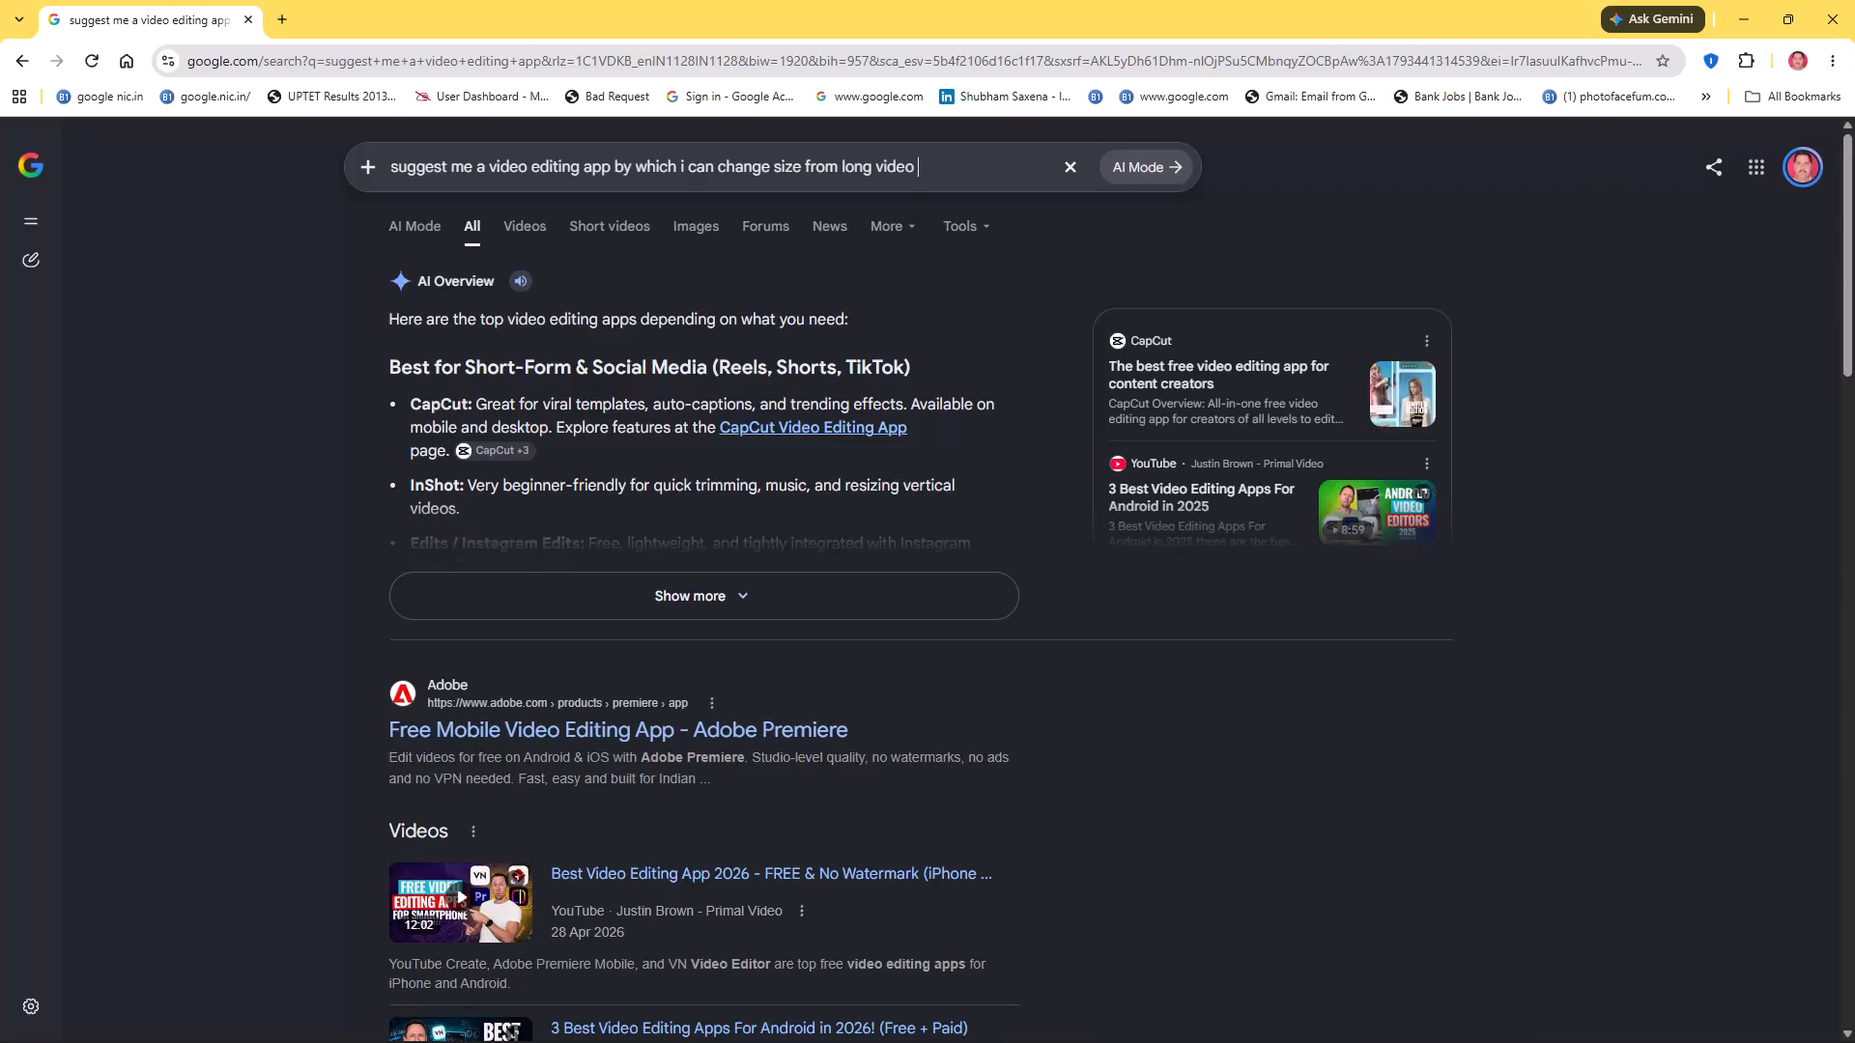
{"action": "type", "text": "to s"}
{"action": "type", "text": "hor"}
{"action": "key", "text": "t"}
{"action": "key", "text": "space"}
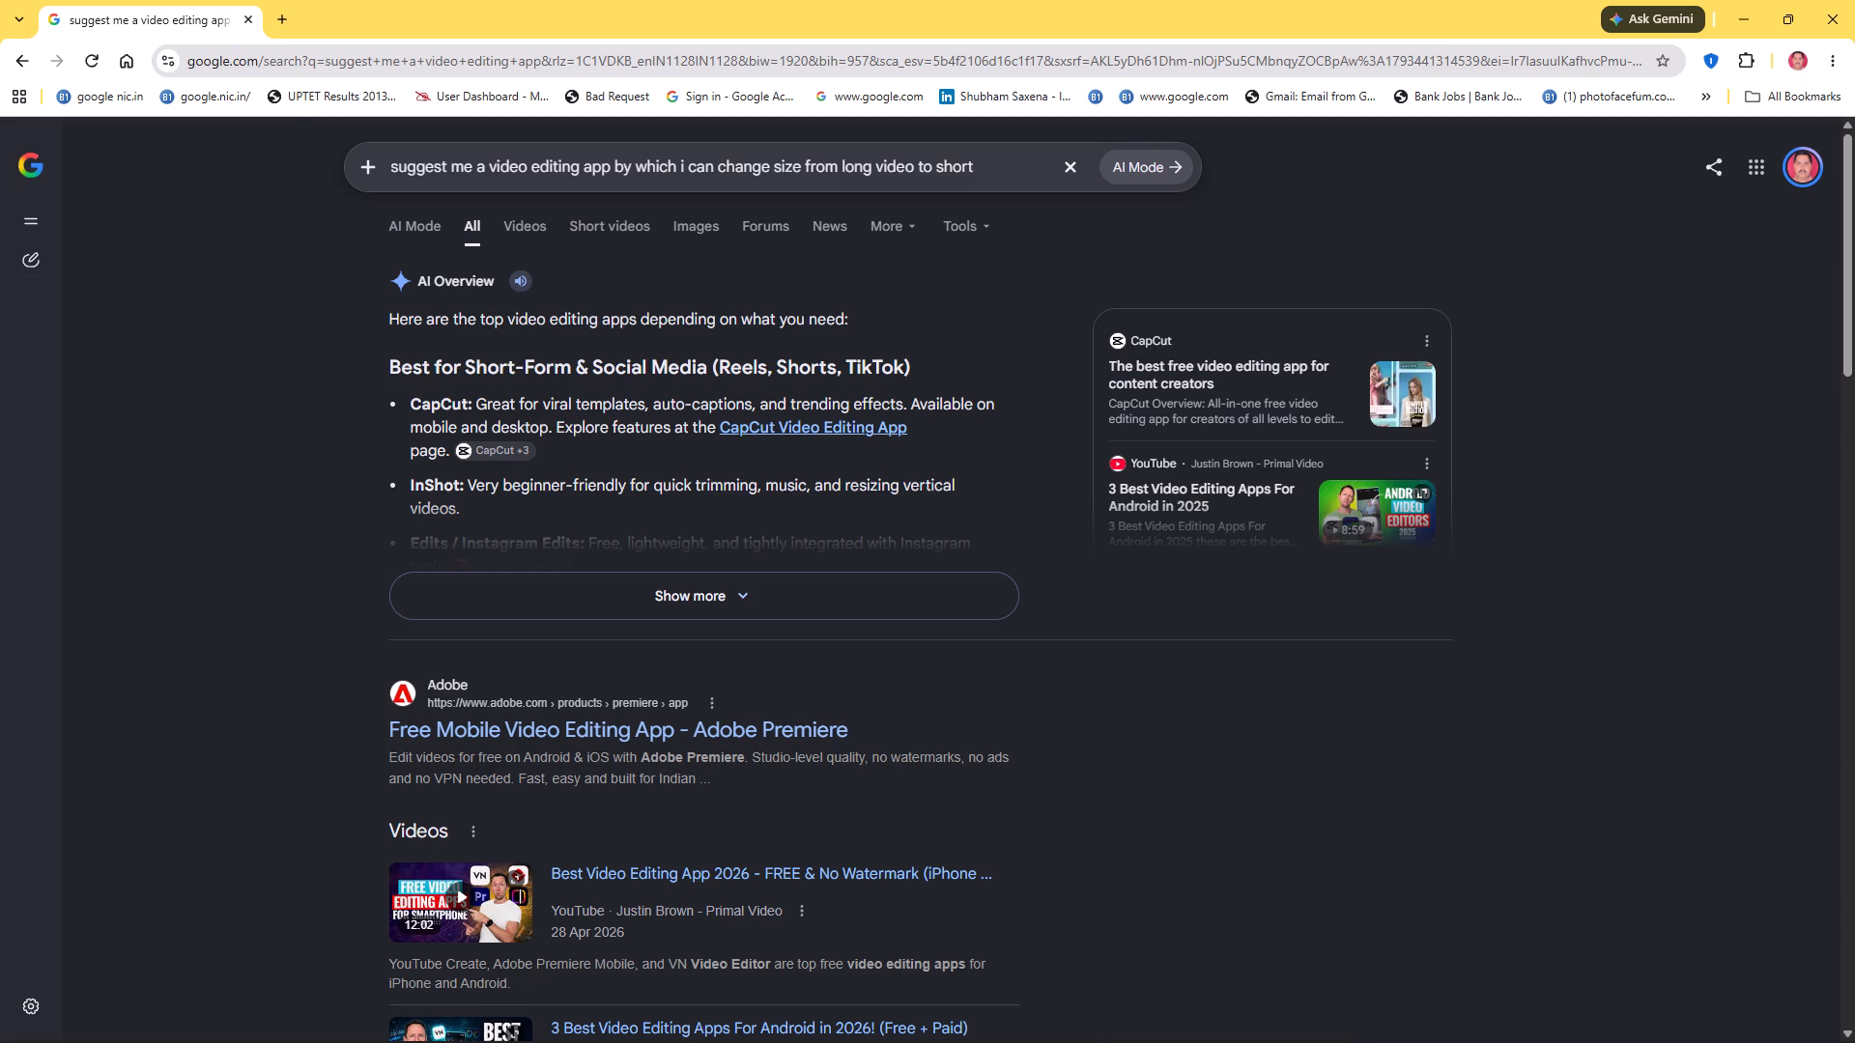
{"action": "key", "text": "w"}
{"action": "type", "text": "ideo"}
Correct the query's misspelled last word to "video" and run the search for a long-to-short video editing app.
{"action": "left_click", "coordinate": [1010, 163]}
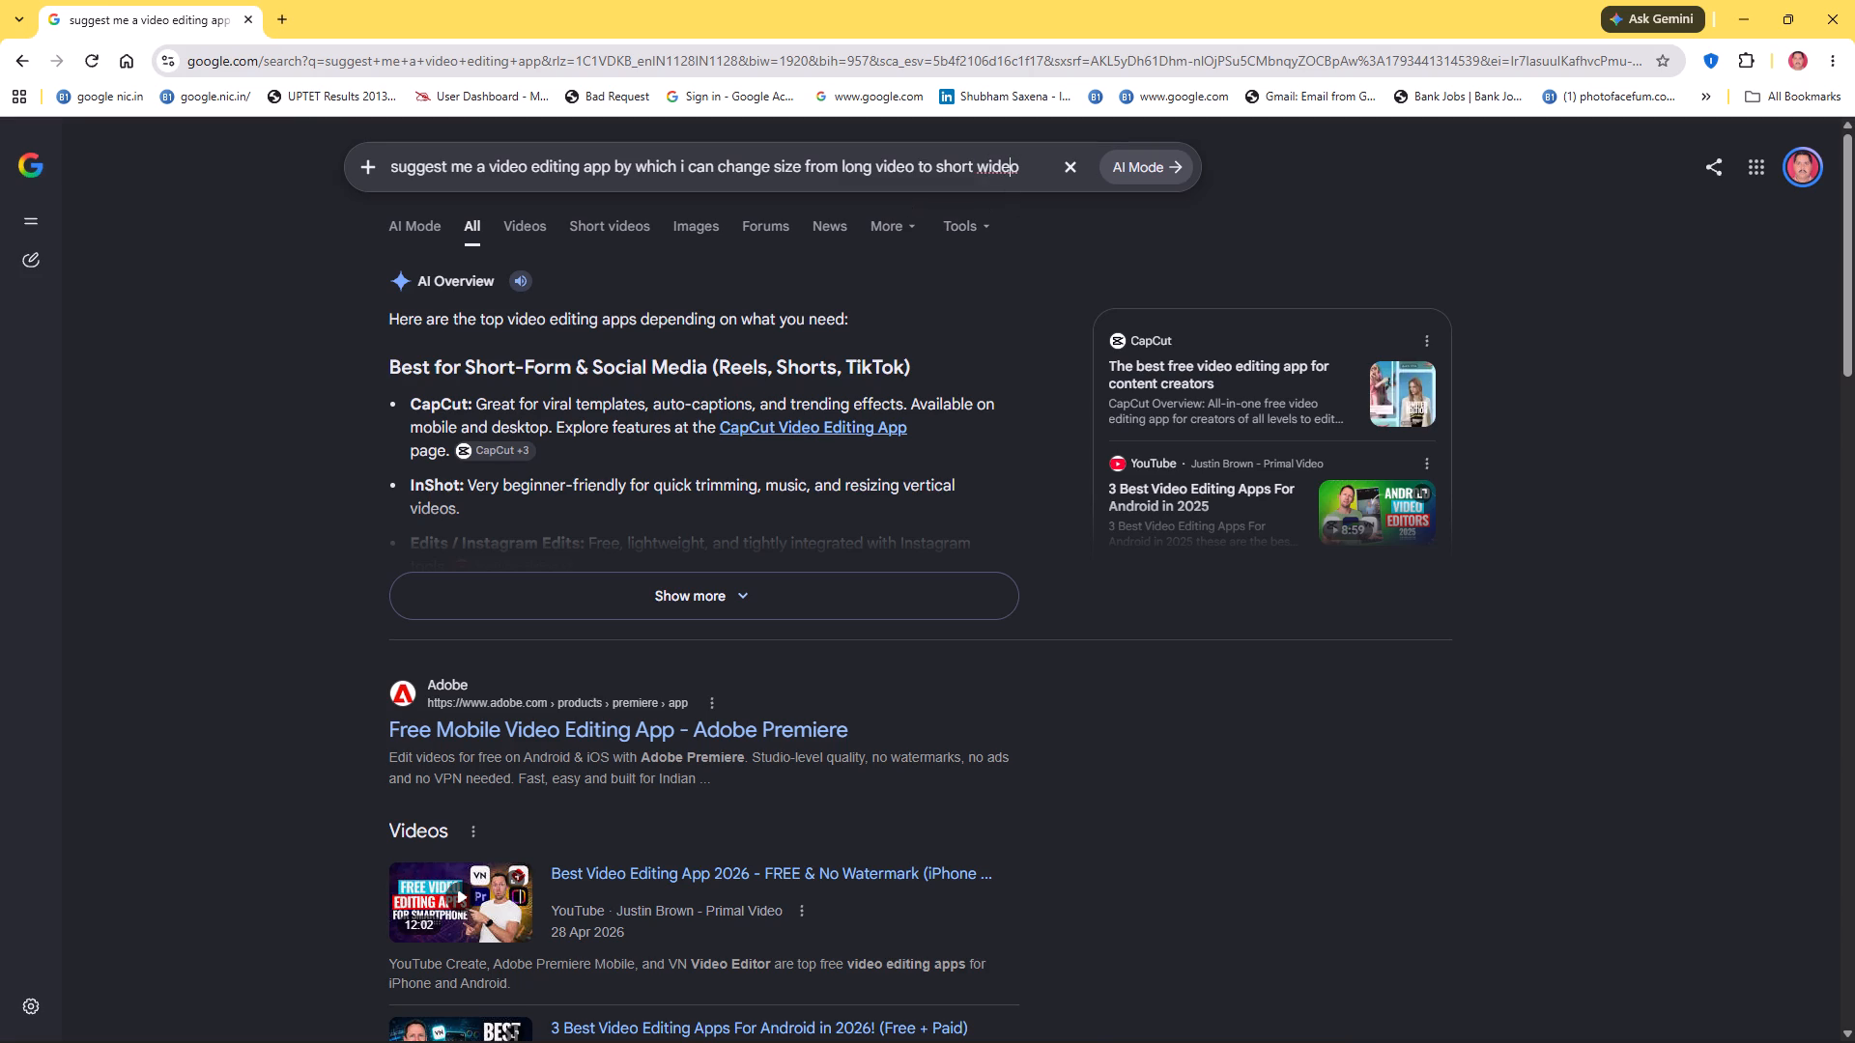
{"action": "double_click", "coordinate": [996, 166]}
{"action": "triple_click", "coordinate": [996, 166]}
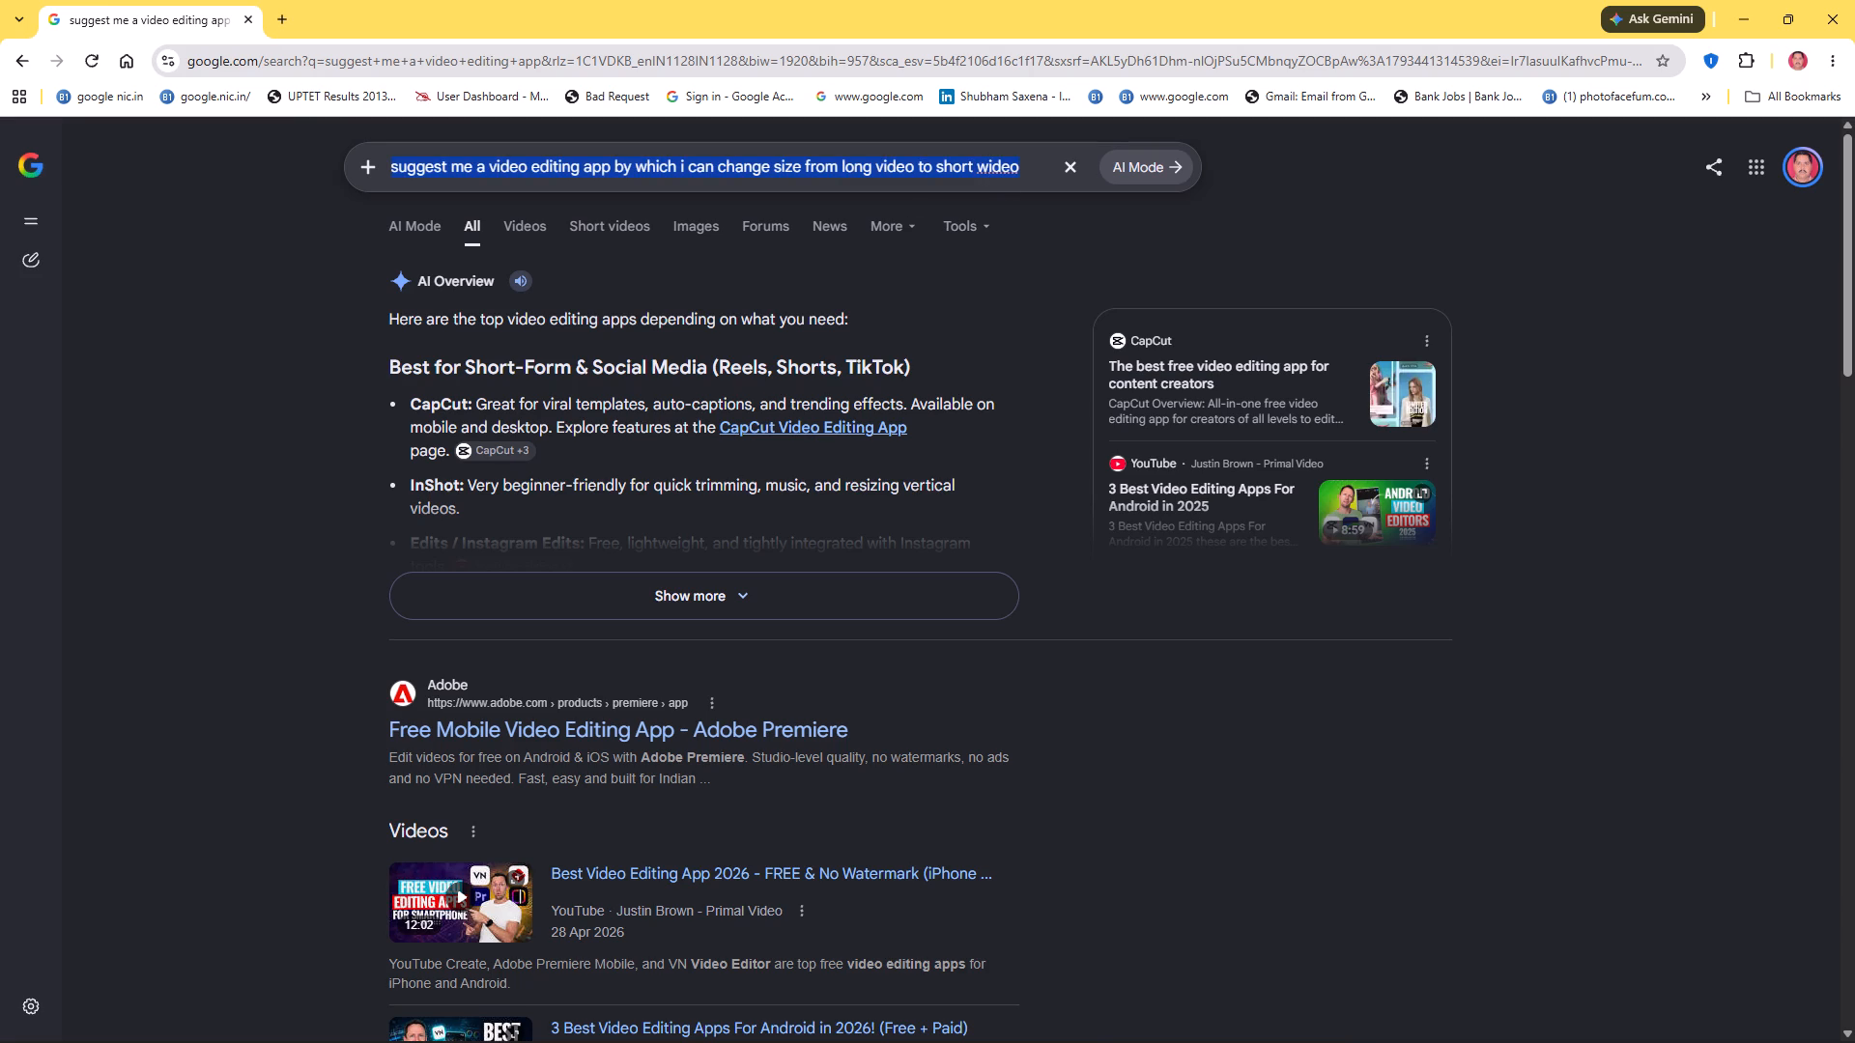
{"action": "left_click", "coordinate": [996, 166]}
{"action": "right_click", "coordinate": [996, 166]}
{"action": "left_click", "coordinate": [914, 269]}
{"action": "left_click", "coordinate": [979, 169]}
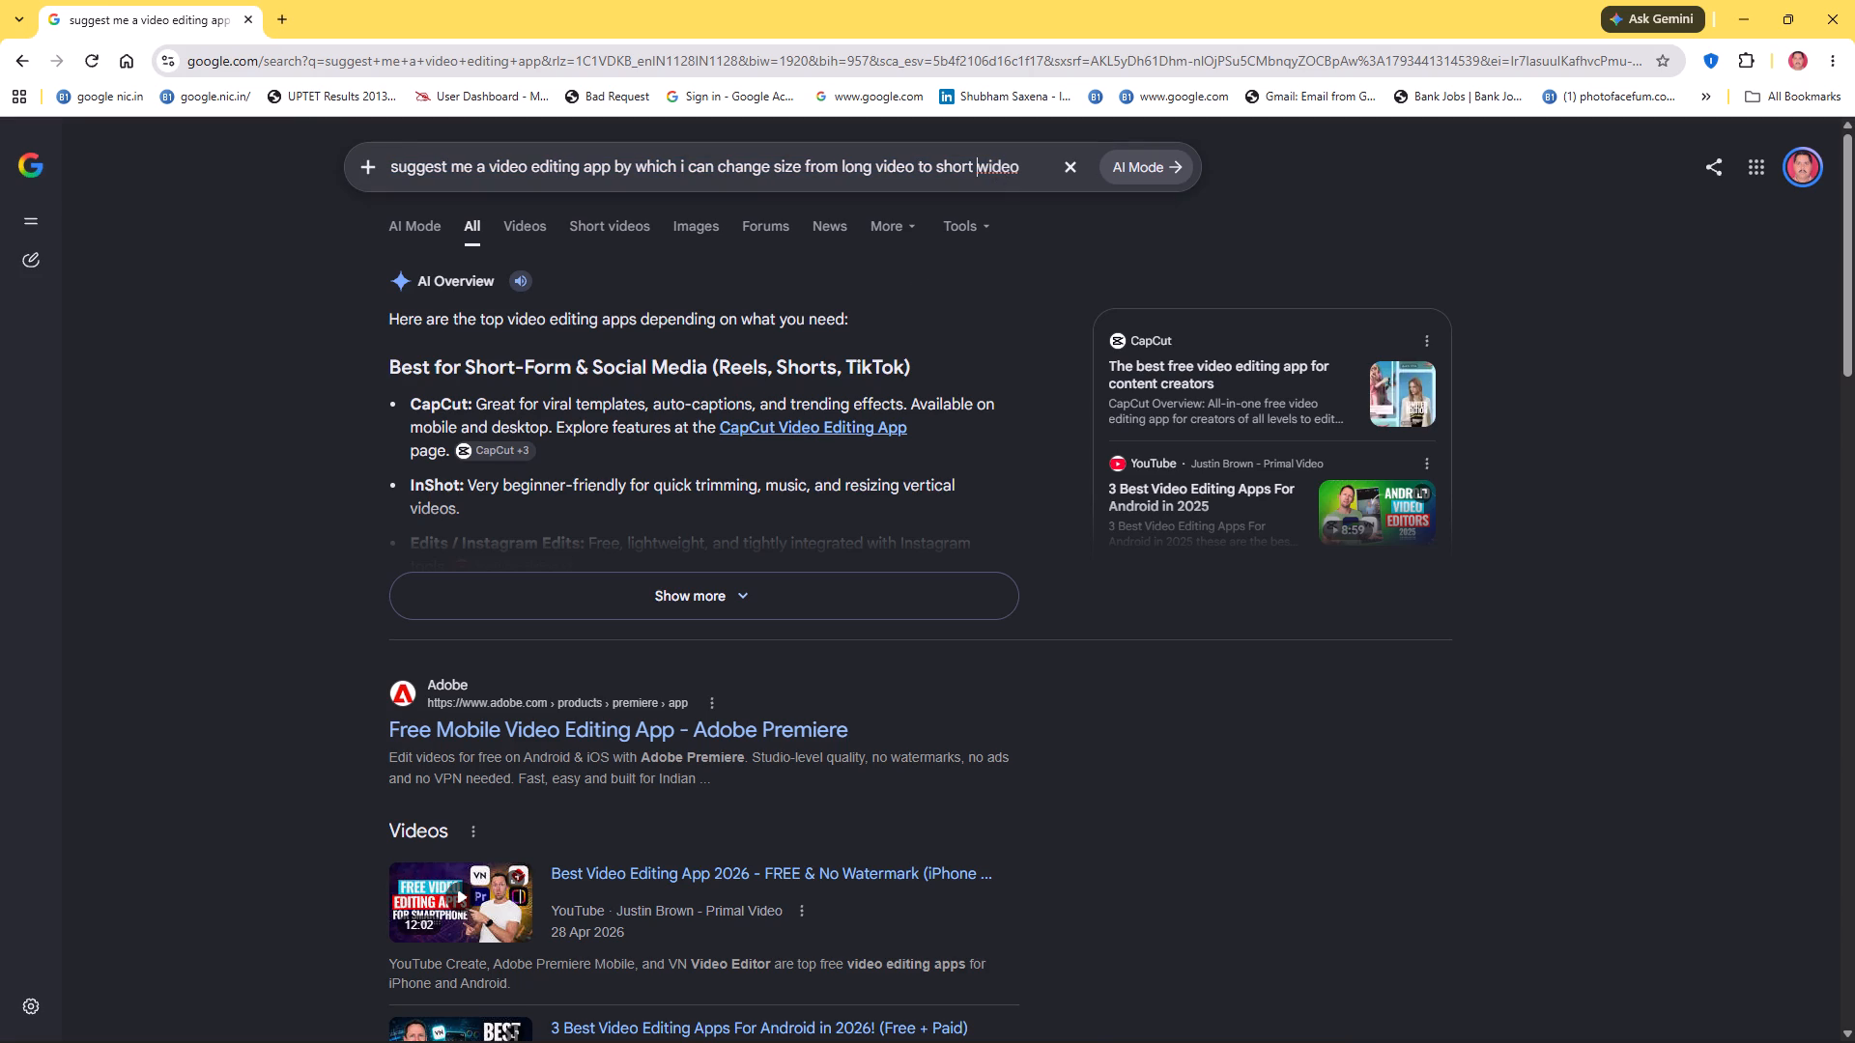
{"action": "right_click", "coordinate": [992, 169]}
{"action": "left_click", "coordinate": [985, 168]}
{"action": "key", "text": "BackSpace"}
{"action": "key", "text": "v"}
{"action": "left_click", "coordinate": [1030, 162]}
{"action": "key", "text": "Return"}
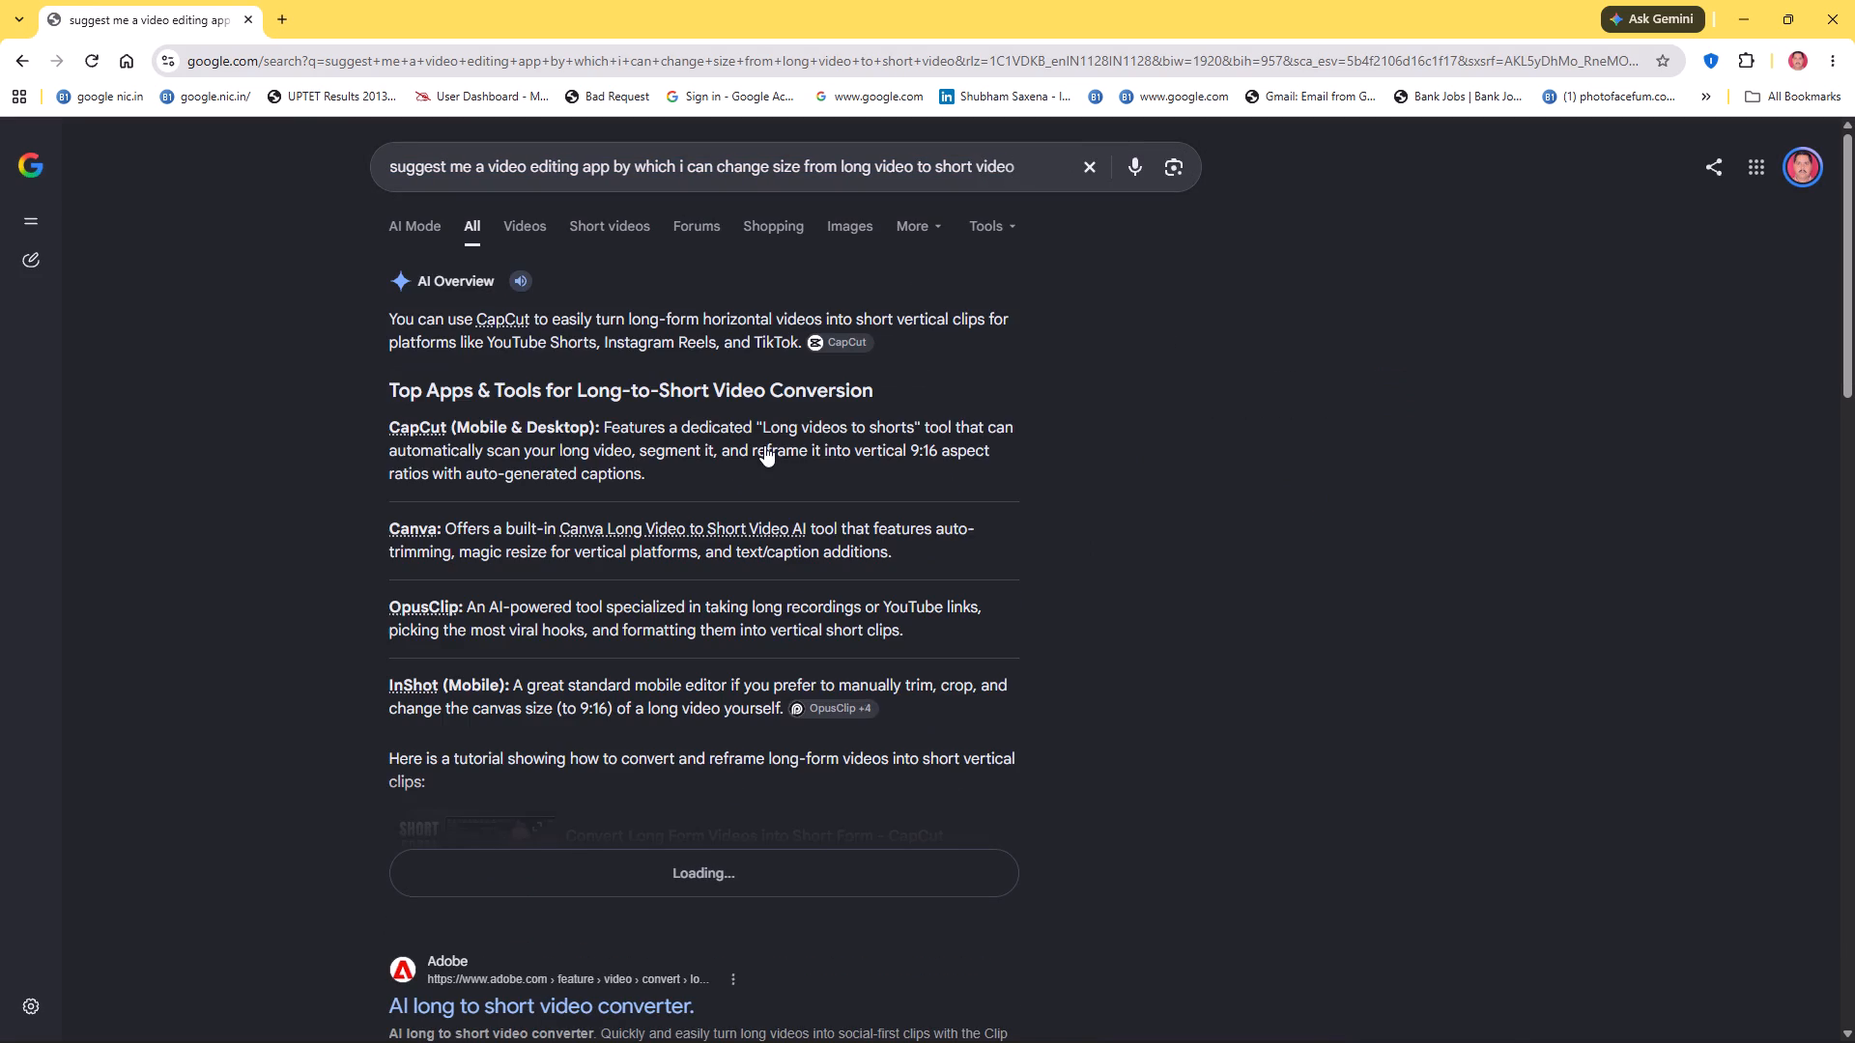
Review the AI overview's long-to-short conversion tools and open the details of InShot.
{"action": "scroll", "coordinate": [456, 475], "scroll_direction": "down", "scroll_amount": 2}
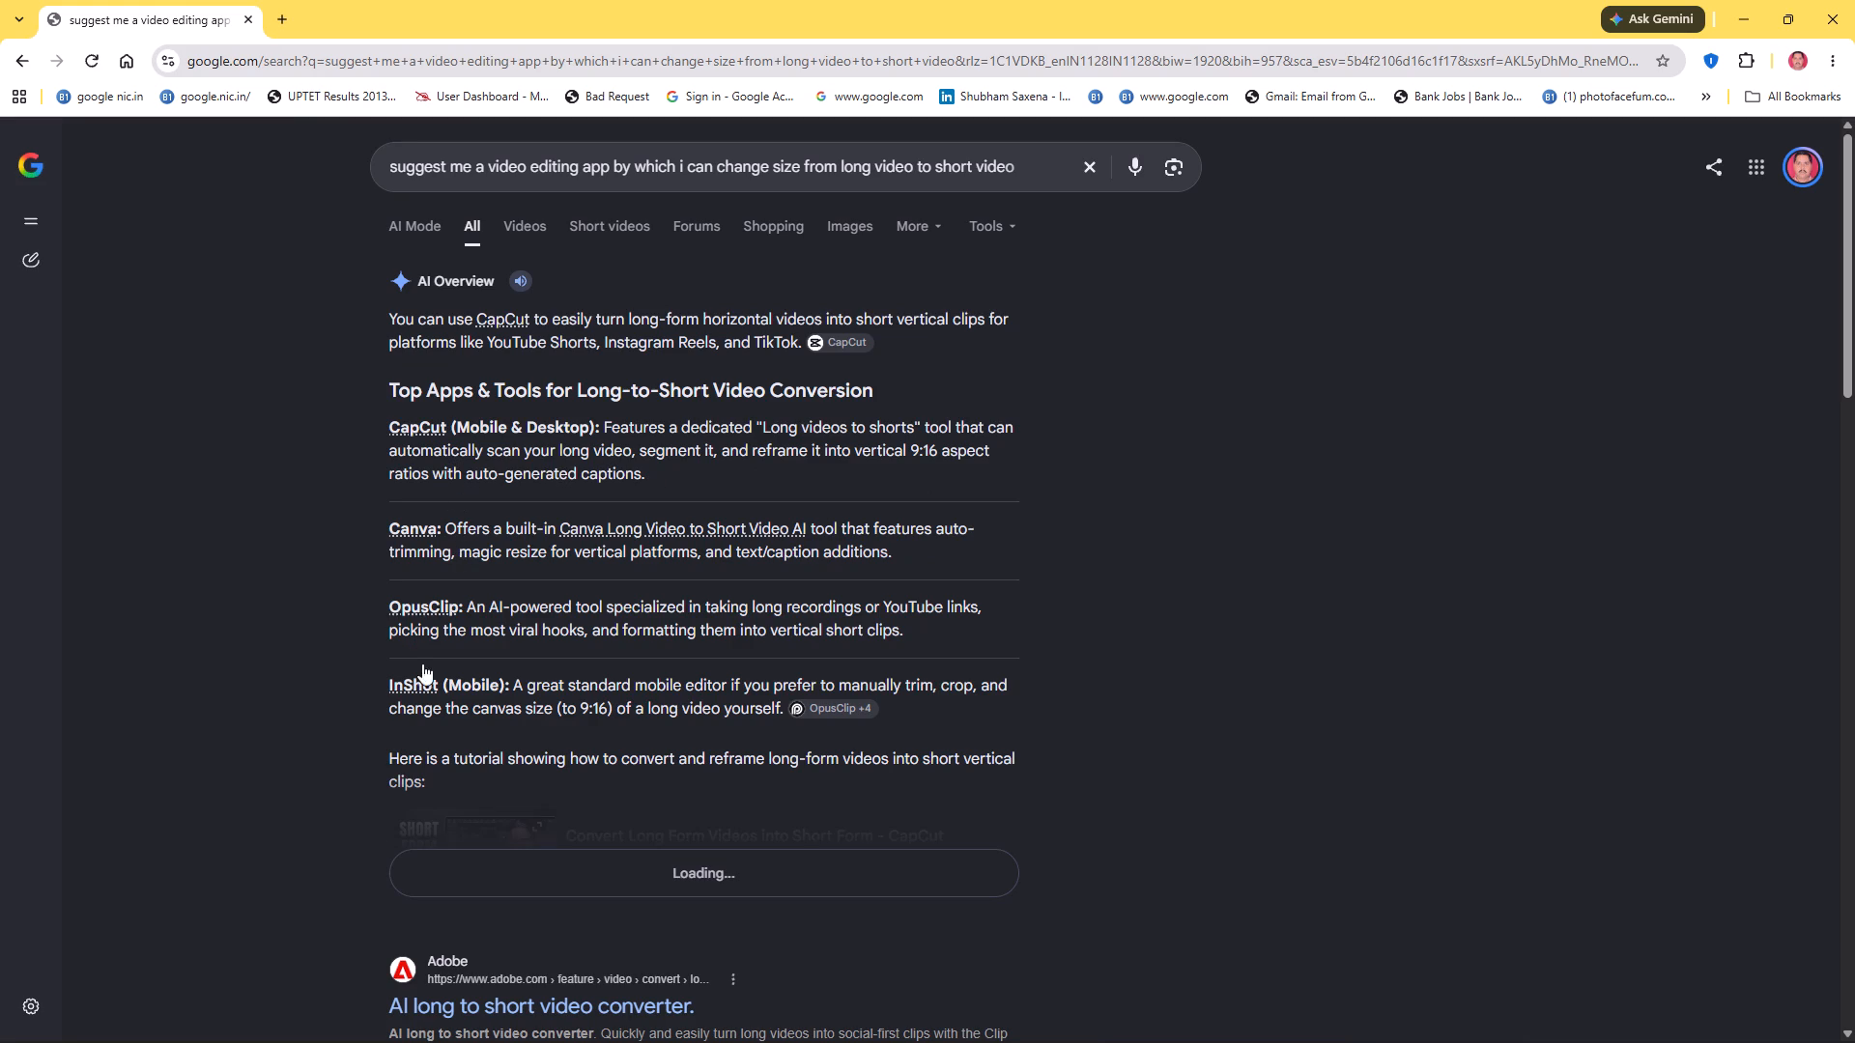
{"action": "scroll", "coordinate": [422, 667], "scroll_direction": "down", "scroll_amount": 1}
{"action": "left_click", "coordinate": [426, 685]}
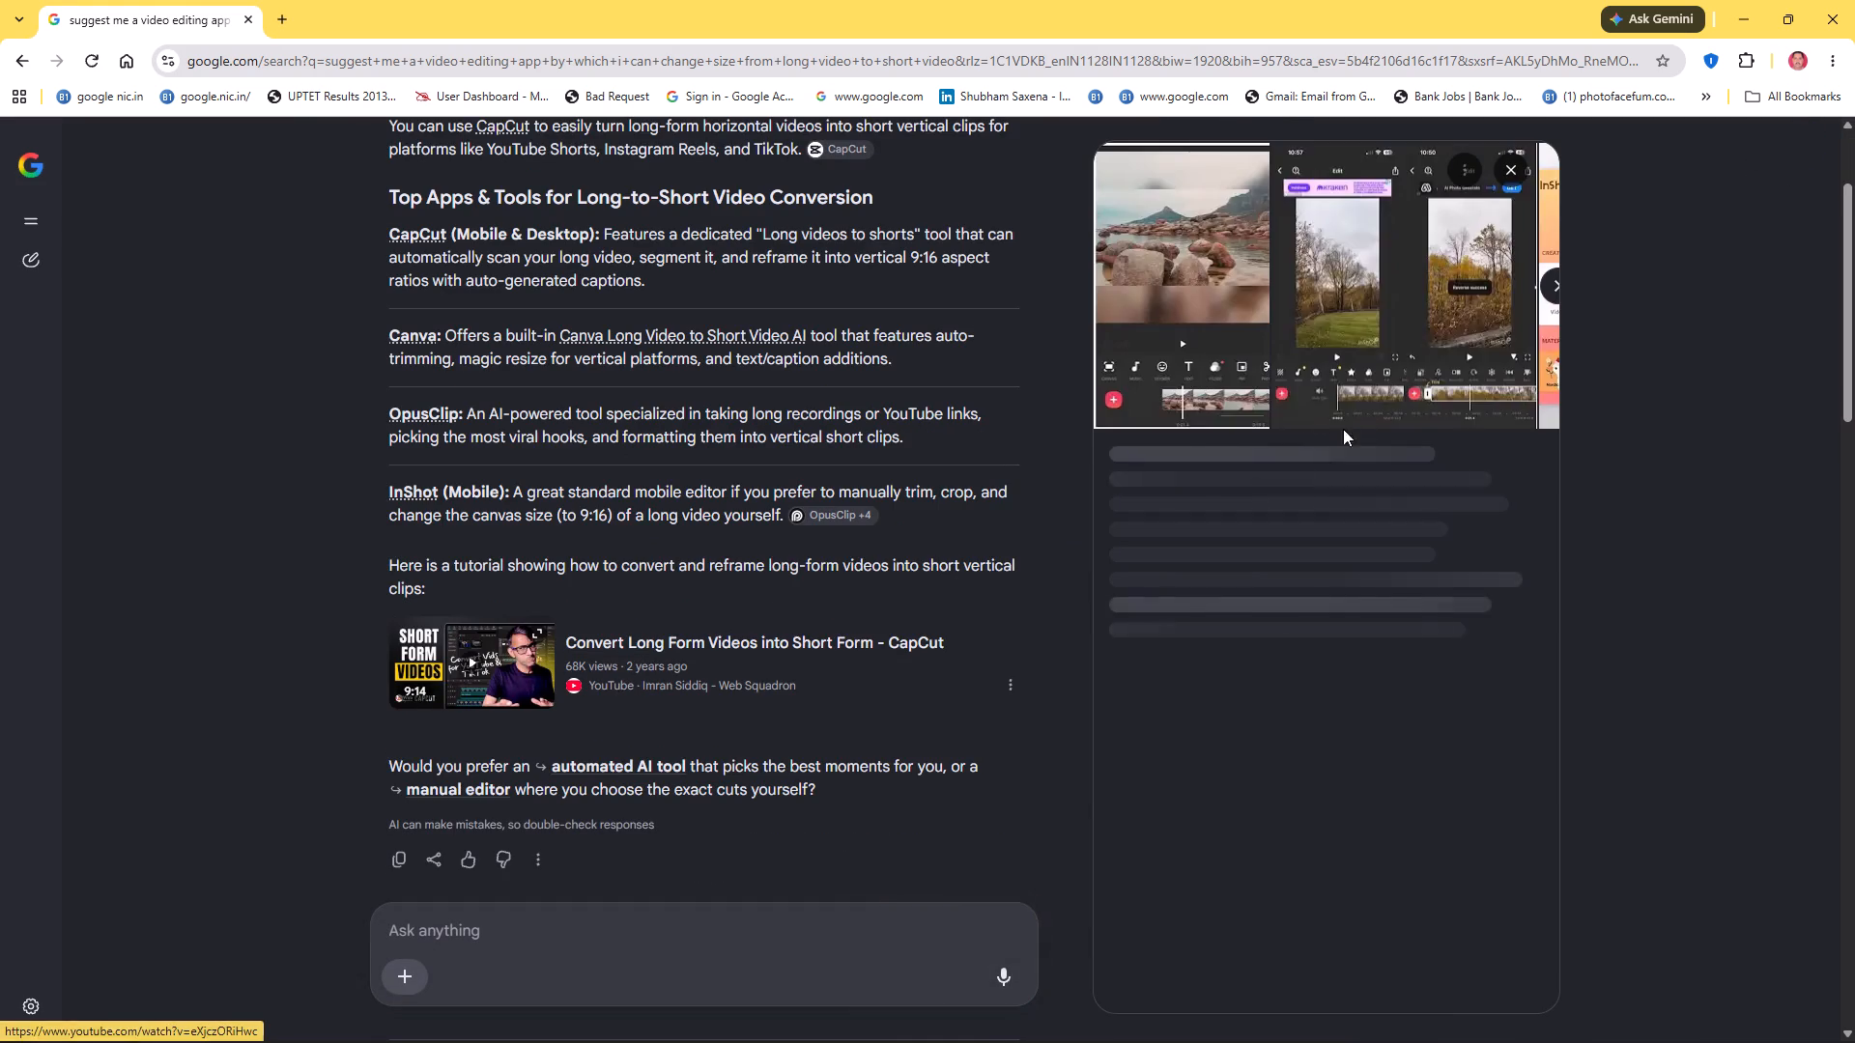
Read InShot's detail card for its supported platforms, aspect ratios, pricing and core features.
{"action": "scroll", "coordinate": [1282, 409], "scroll_direction": "up", "scroll_amount": 12}
{"action": "scroll", "coordinate": [844, 495], "scroll_direction": "down", "scroll_amount": 6}
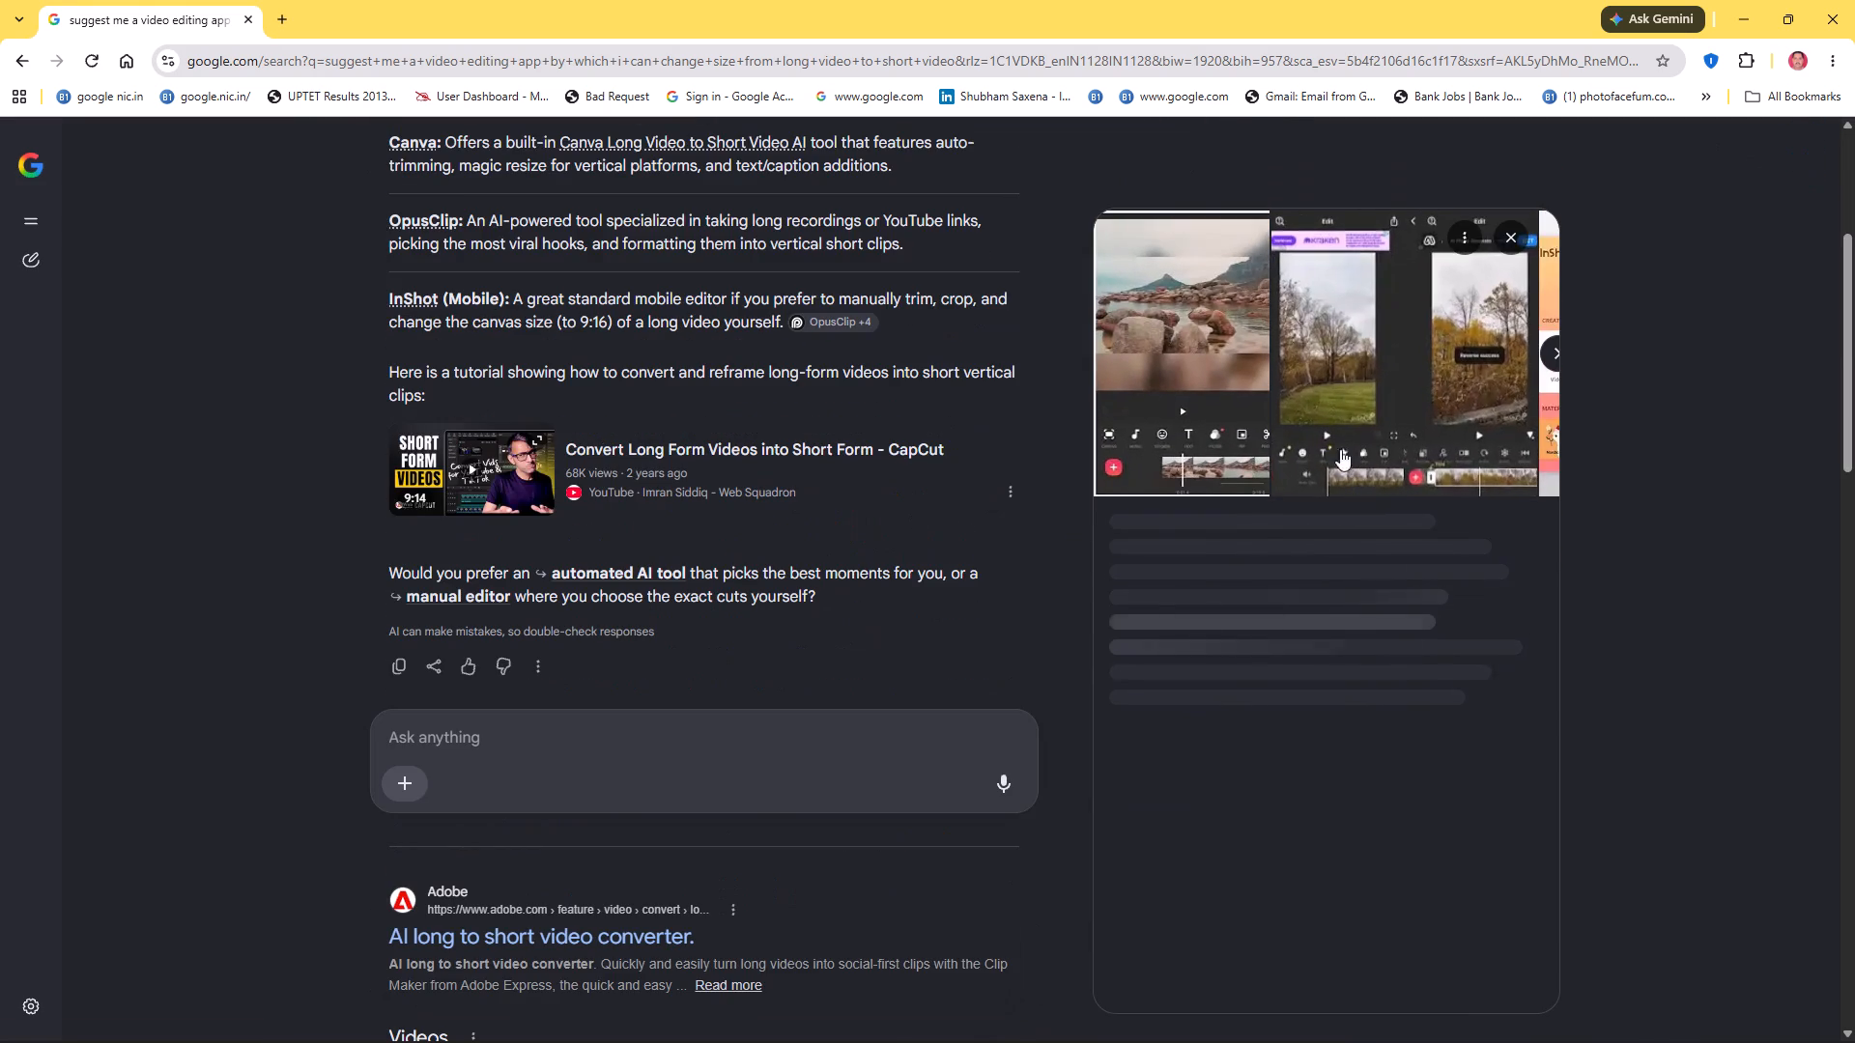
{"action": "scroll", "coordinate": [1321, 449], "scroll_direction": "down", "scroll_amount": 6}
{"action": "scroll", "coordinate": [1259, 501], "scroll_direction": "down", "scroll_amount": 5}
{"action": "scroll", "coordinate": [1240, 583], "scroll_direction": "down", "scroll_amount": 6}
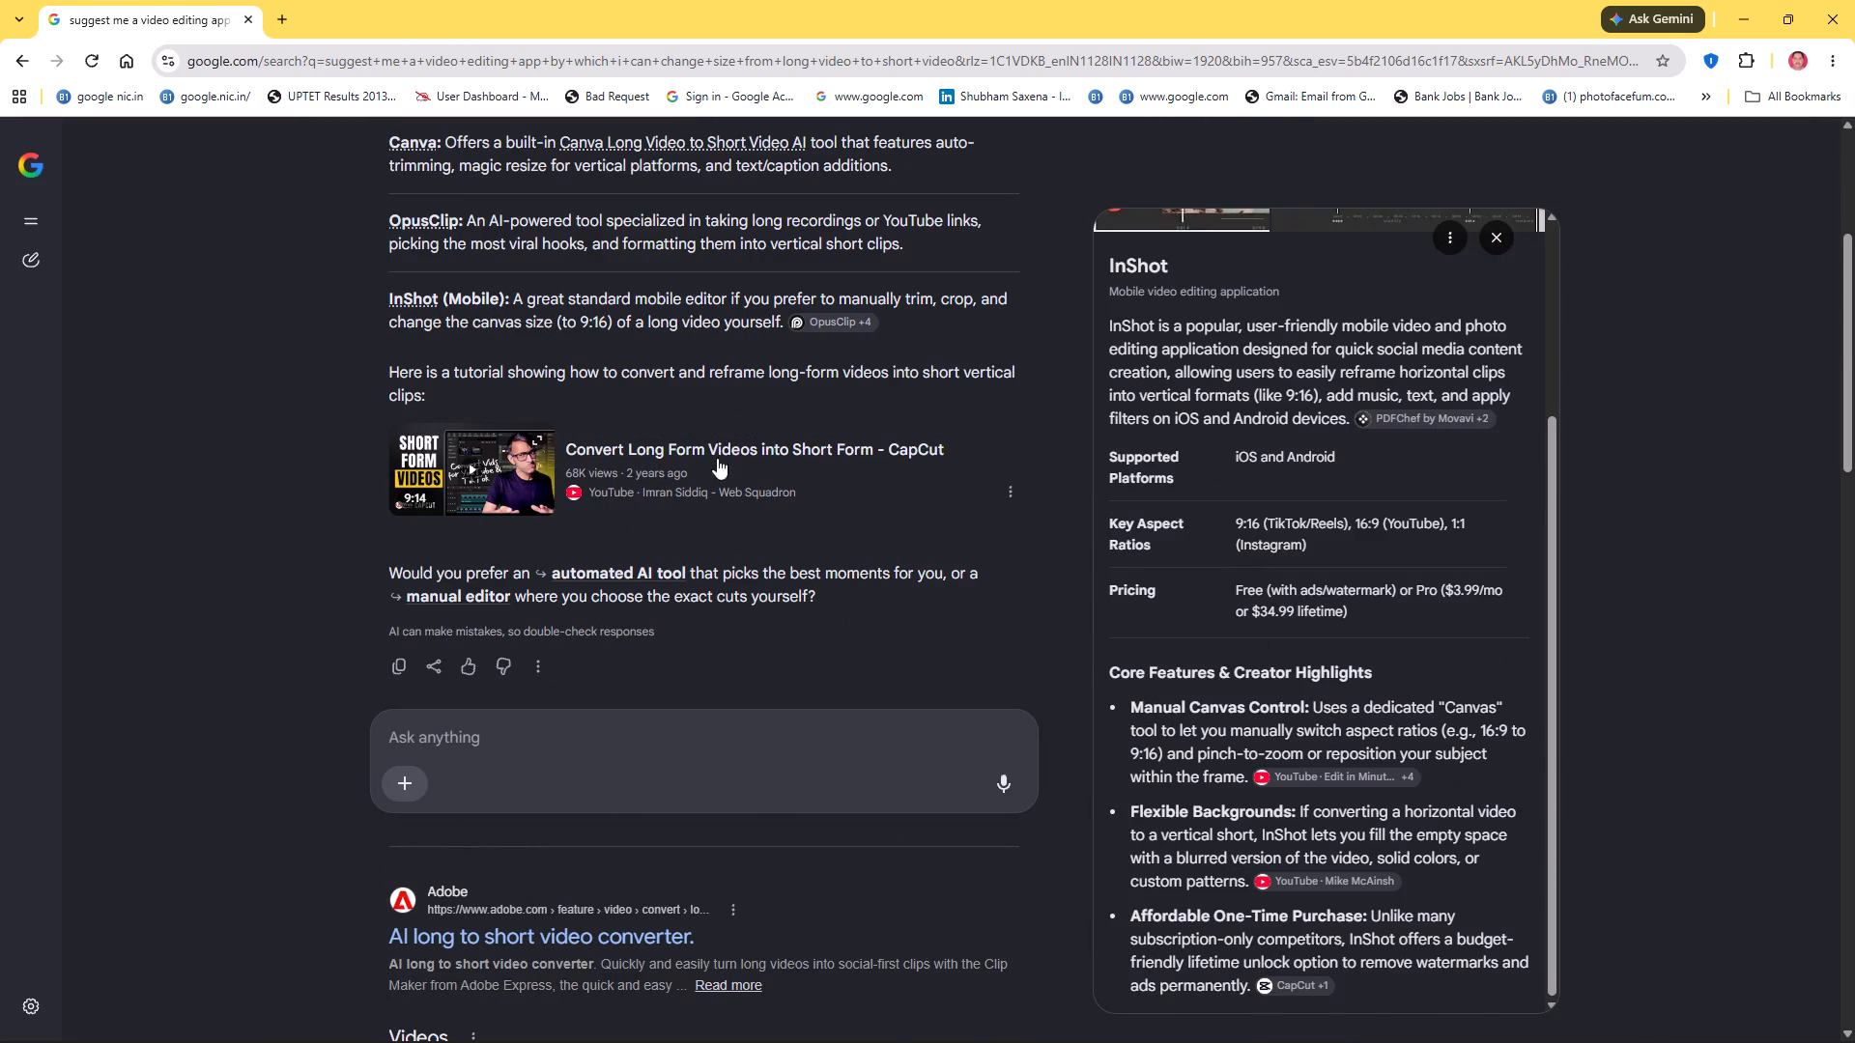
{"action": "scroll", "coordinate": [701, 338], "scroll_direction": "up", "scroll_amount": 9}
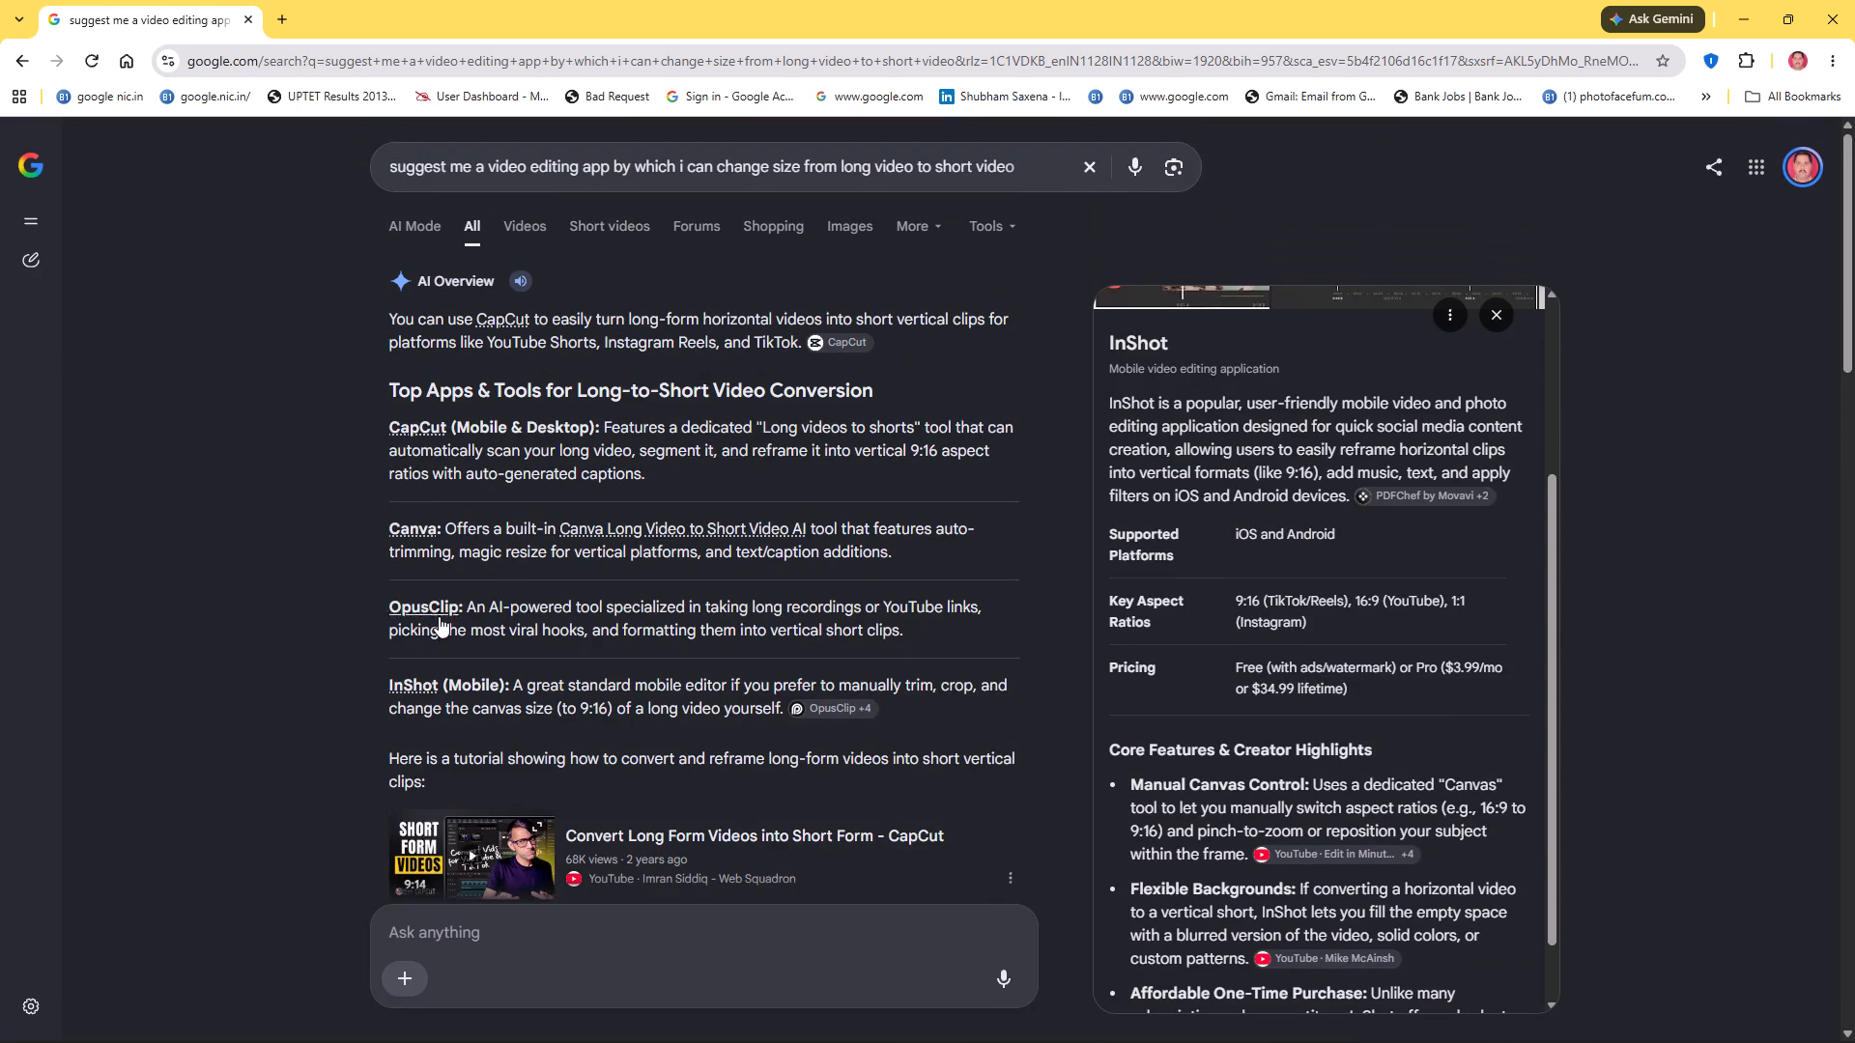
Replace the whole search query with "inshot" and run the search.
{"action": "left_click_drag", "start_coordinate": [1045, 176], "coordinate": [633, 210]}
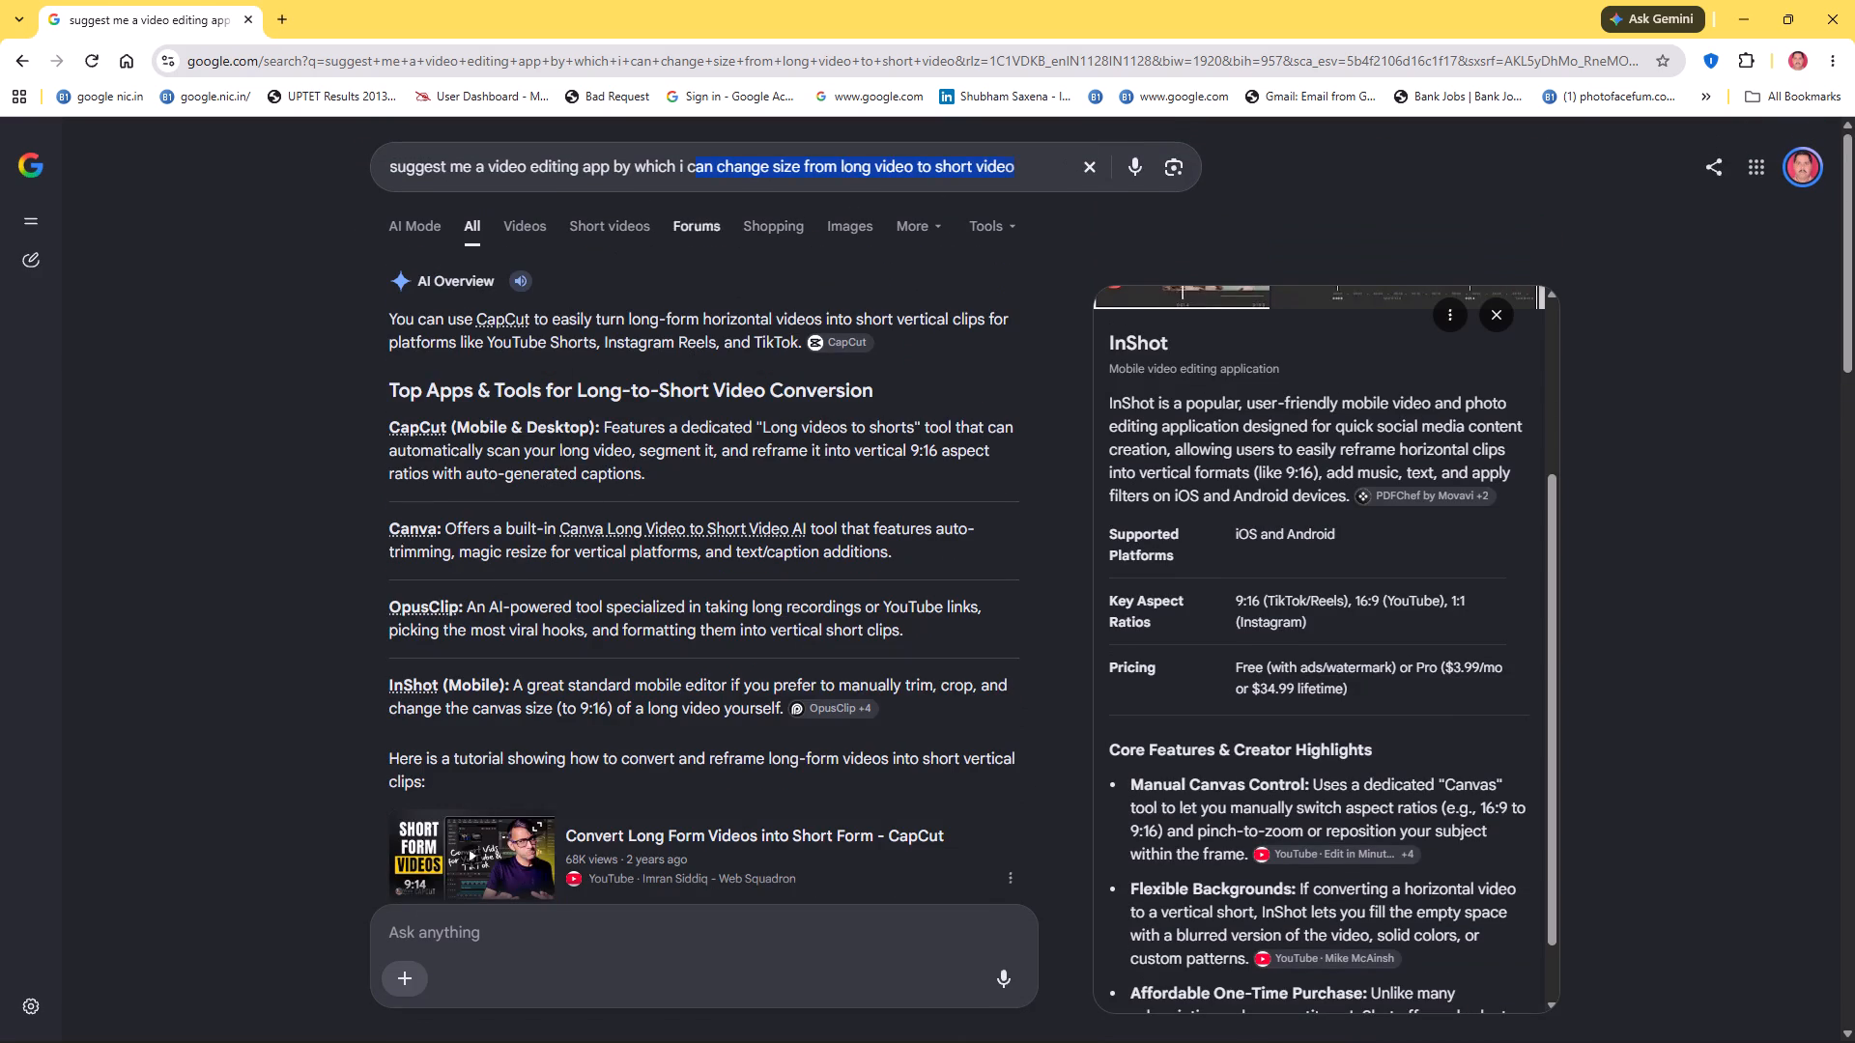
{"action": "left_click_drag", "start_coordinate": [633, 210], "coordinate": [226, 233]}
{"action": "key", "text": "BackSpace"}
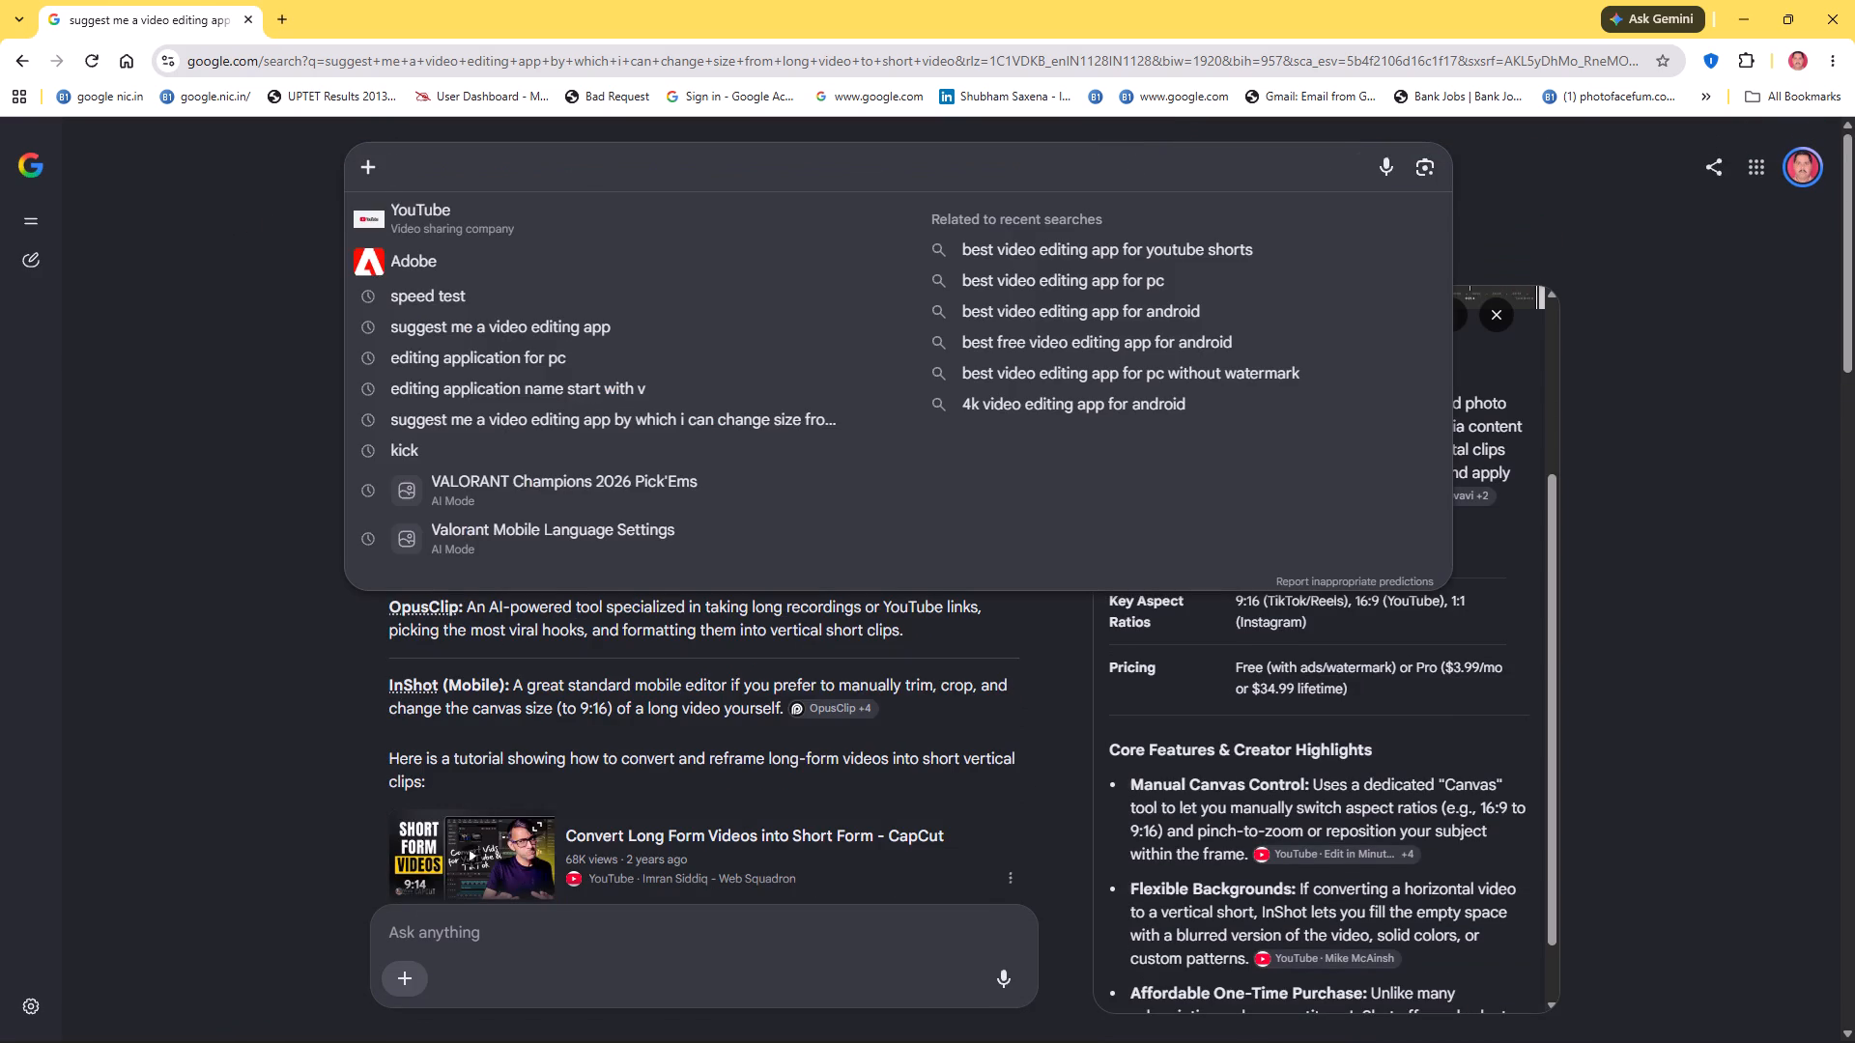
{"action": "key", "text": "i"}
{"action": "key", "text": "n"}
{"action": "key", "text": "s"}
{"action": "key", "text": "h"}
{"action": "type", "text": "ot"}
{"action": "key", "text": "Return"}
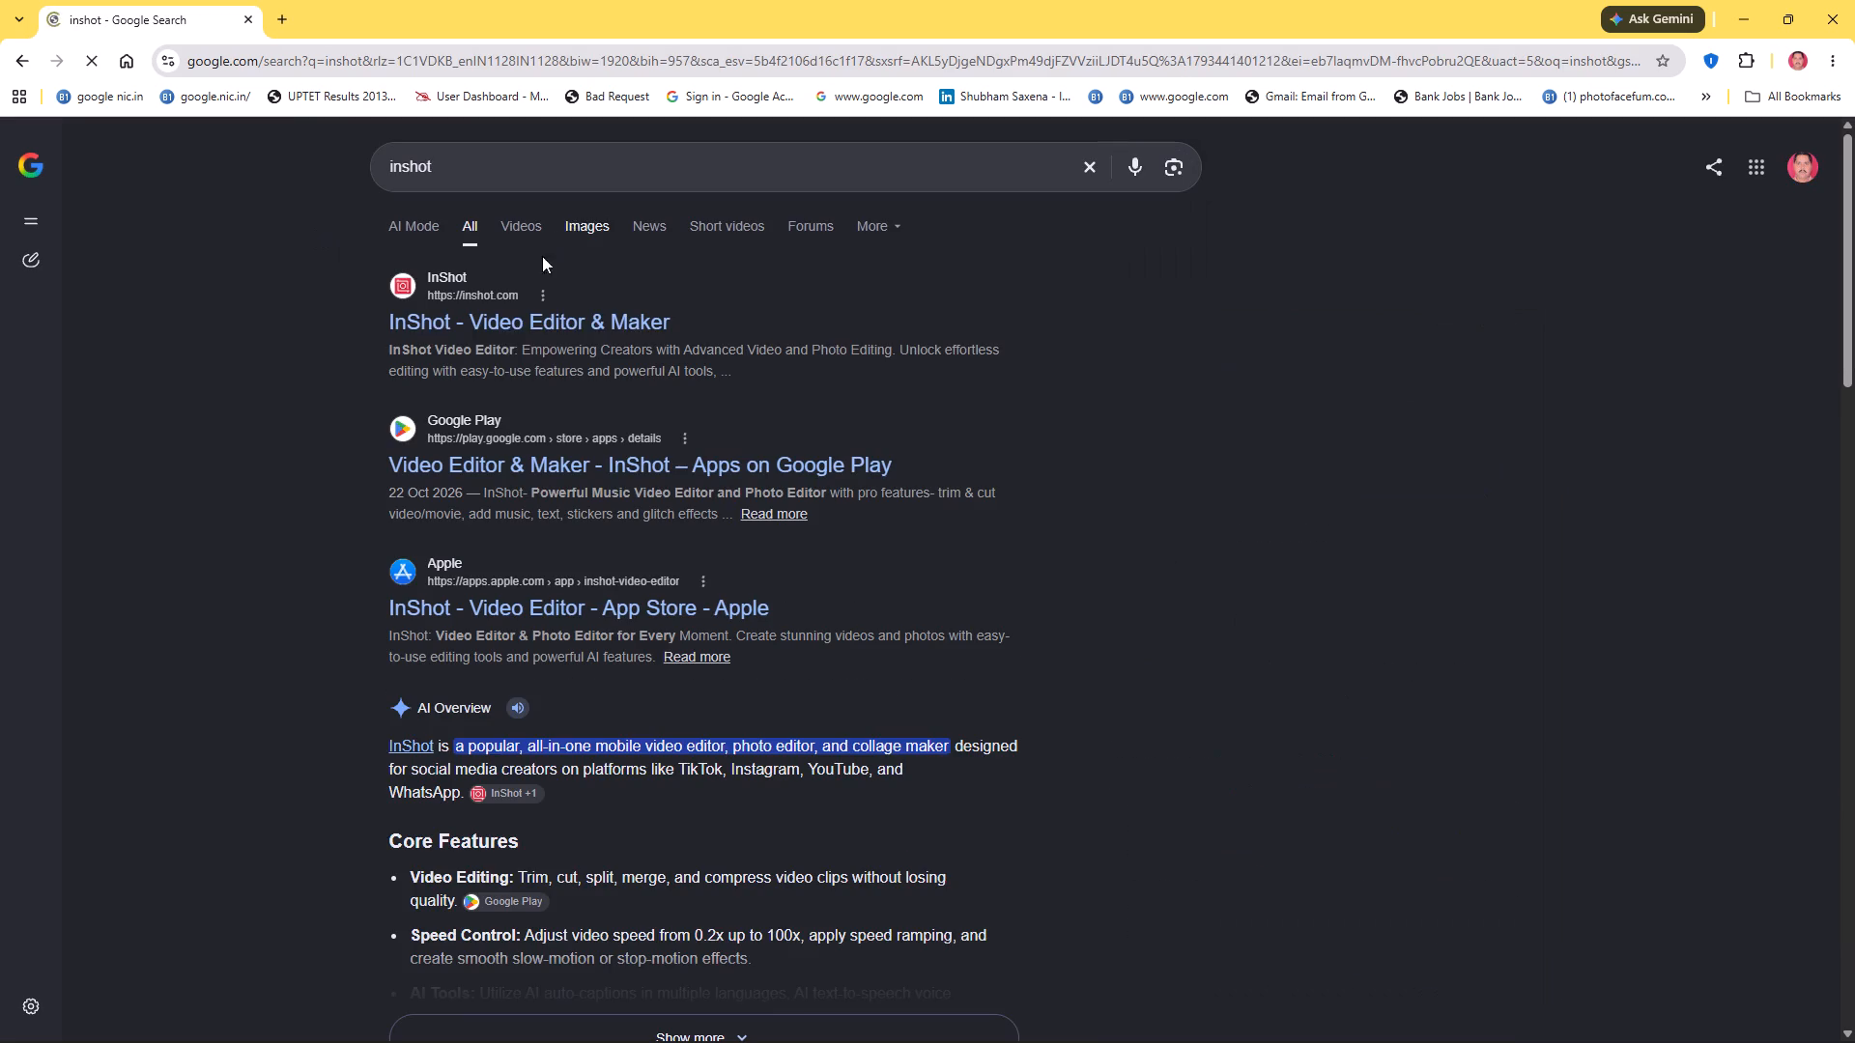
Open the official inshot.com site from the results and look through its features, effects, user reviews and other apps.
{"action": "left_click", "coordinate": [556, 315]}
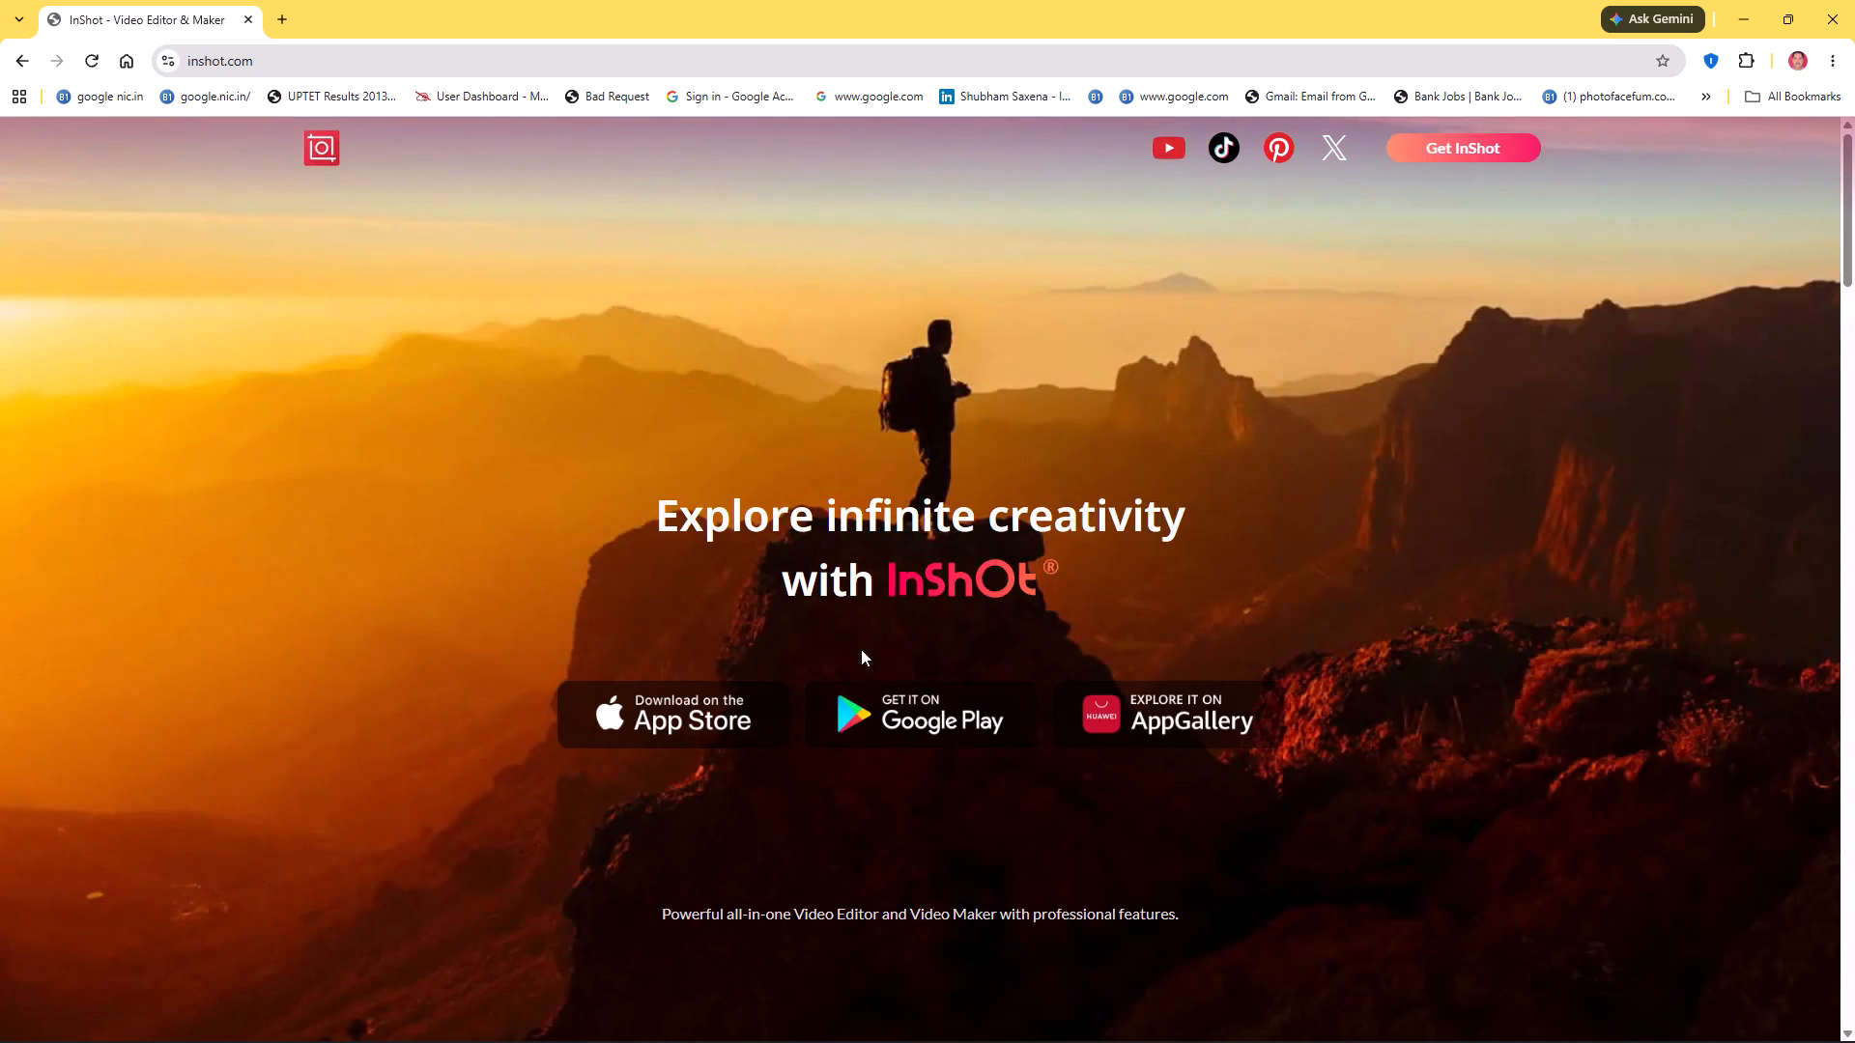
{"action": "scroll", "coordinate": [746, 676], "scroll_direction": "down", "scroll_amount": 2}
{"action": "scroll", "coordinate": [1422, 400], "scroll_direction": "up", "scroll_amount": 6}
{"action": "scroll", "coordinate": [1422, 400], "scroll_direction": "down", "scroll_amount": 12}
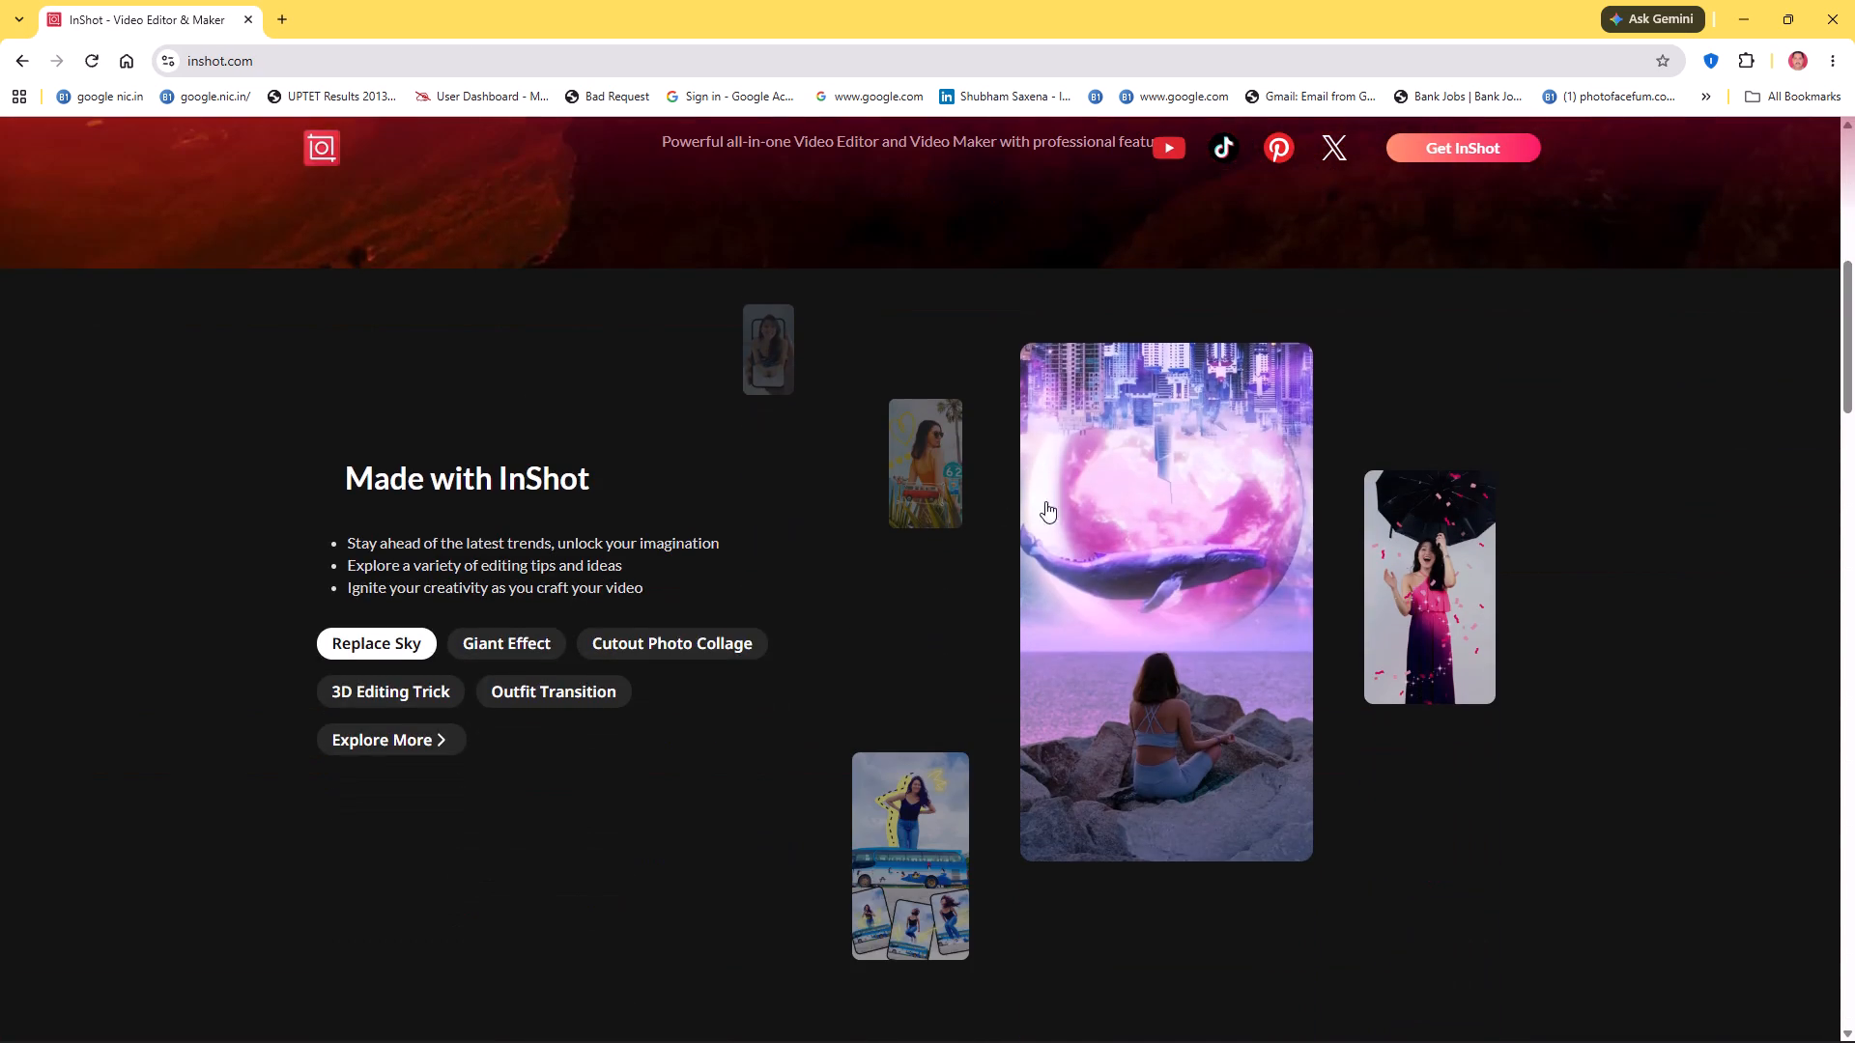
{"action": "scroll", "coordinate": [619, 643], "scroll_direction": "down", "scroll_amount": 6}
{"action": "scroll", "coordinate": [1043, 634], "scroll_direction": "down", "scroll_amount": 14}
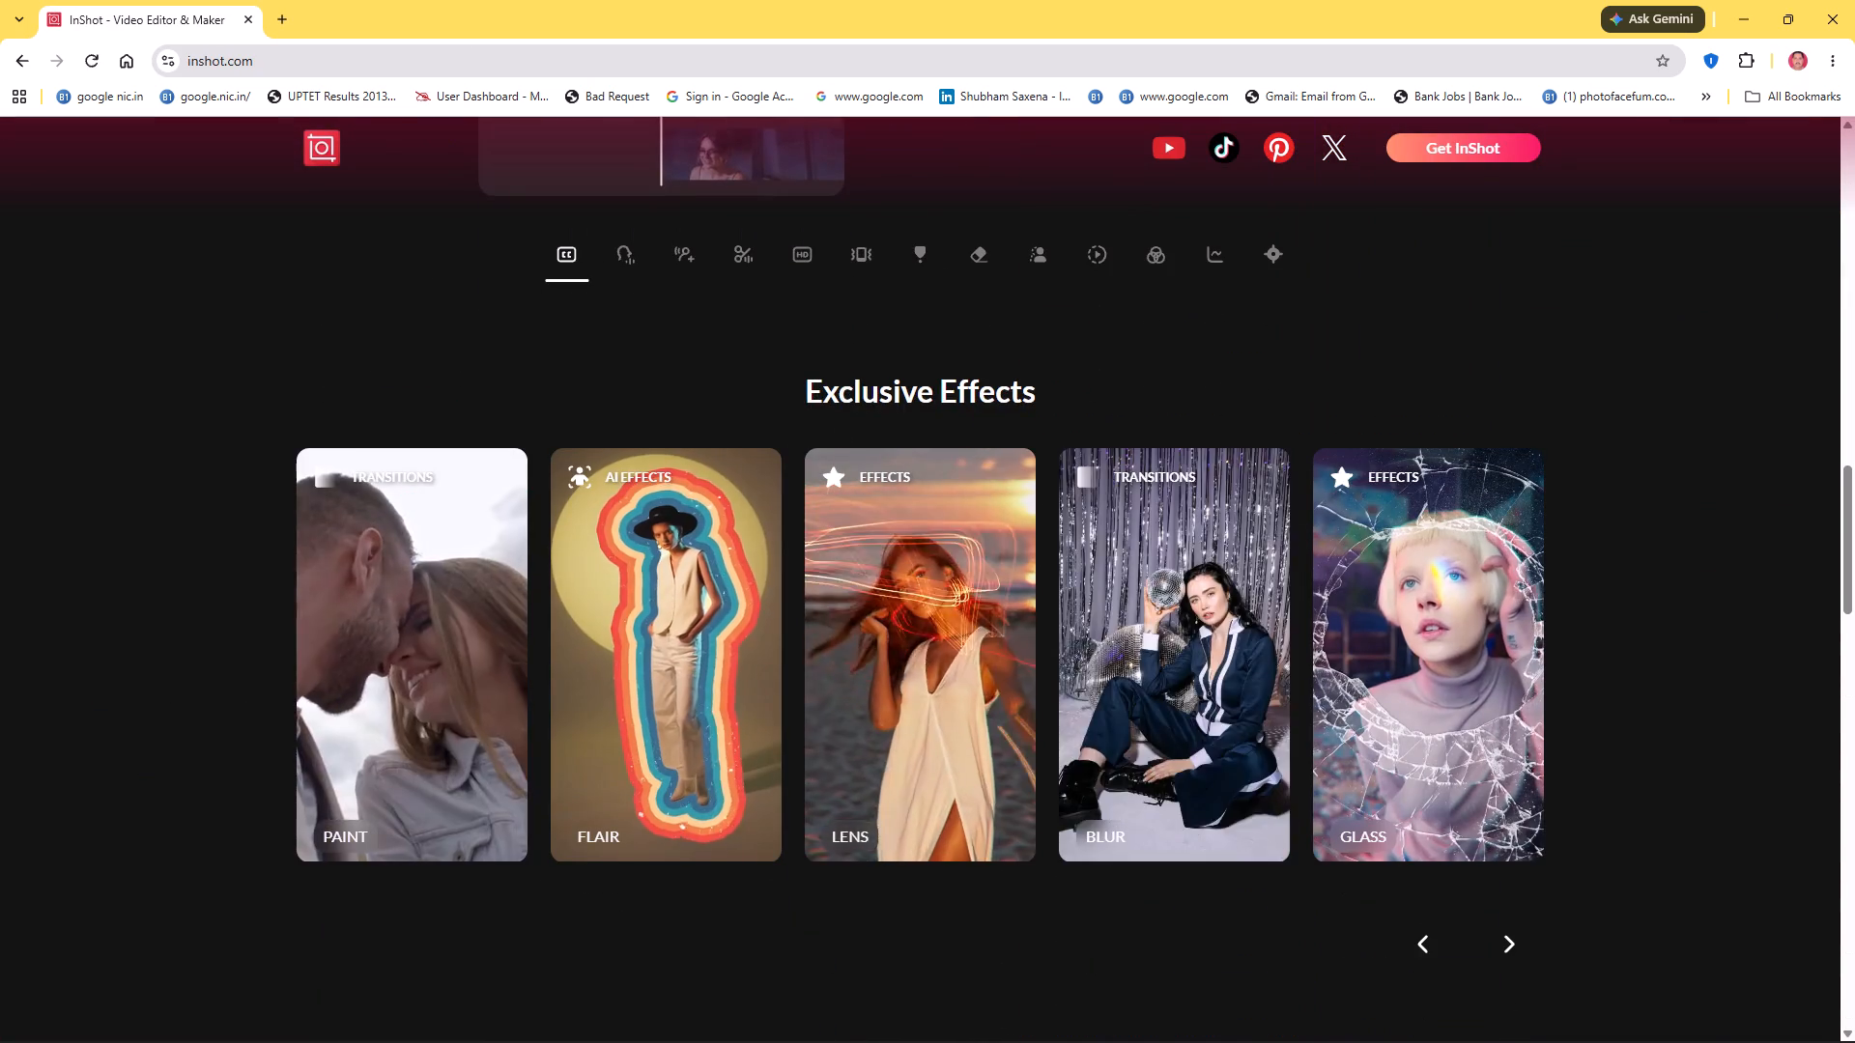
{"action": "scroll", "coordinate": [1609, 420], "scroll_direction": "down", "scroll_amount": 4}
{"action": "scroll", "coordinate": [1545, 631], "scroll_direction": "down", "scroll_amount": 19}
{"action": "scroll", "coordinate": [1544, 630], "scroll_direction": "down", "scroll_amount": 10}
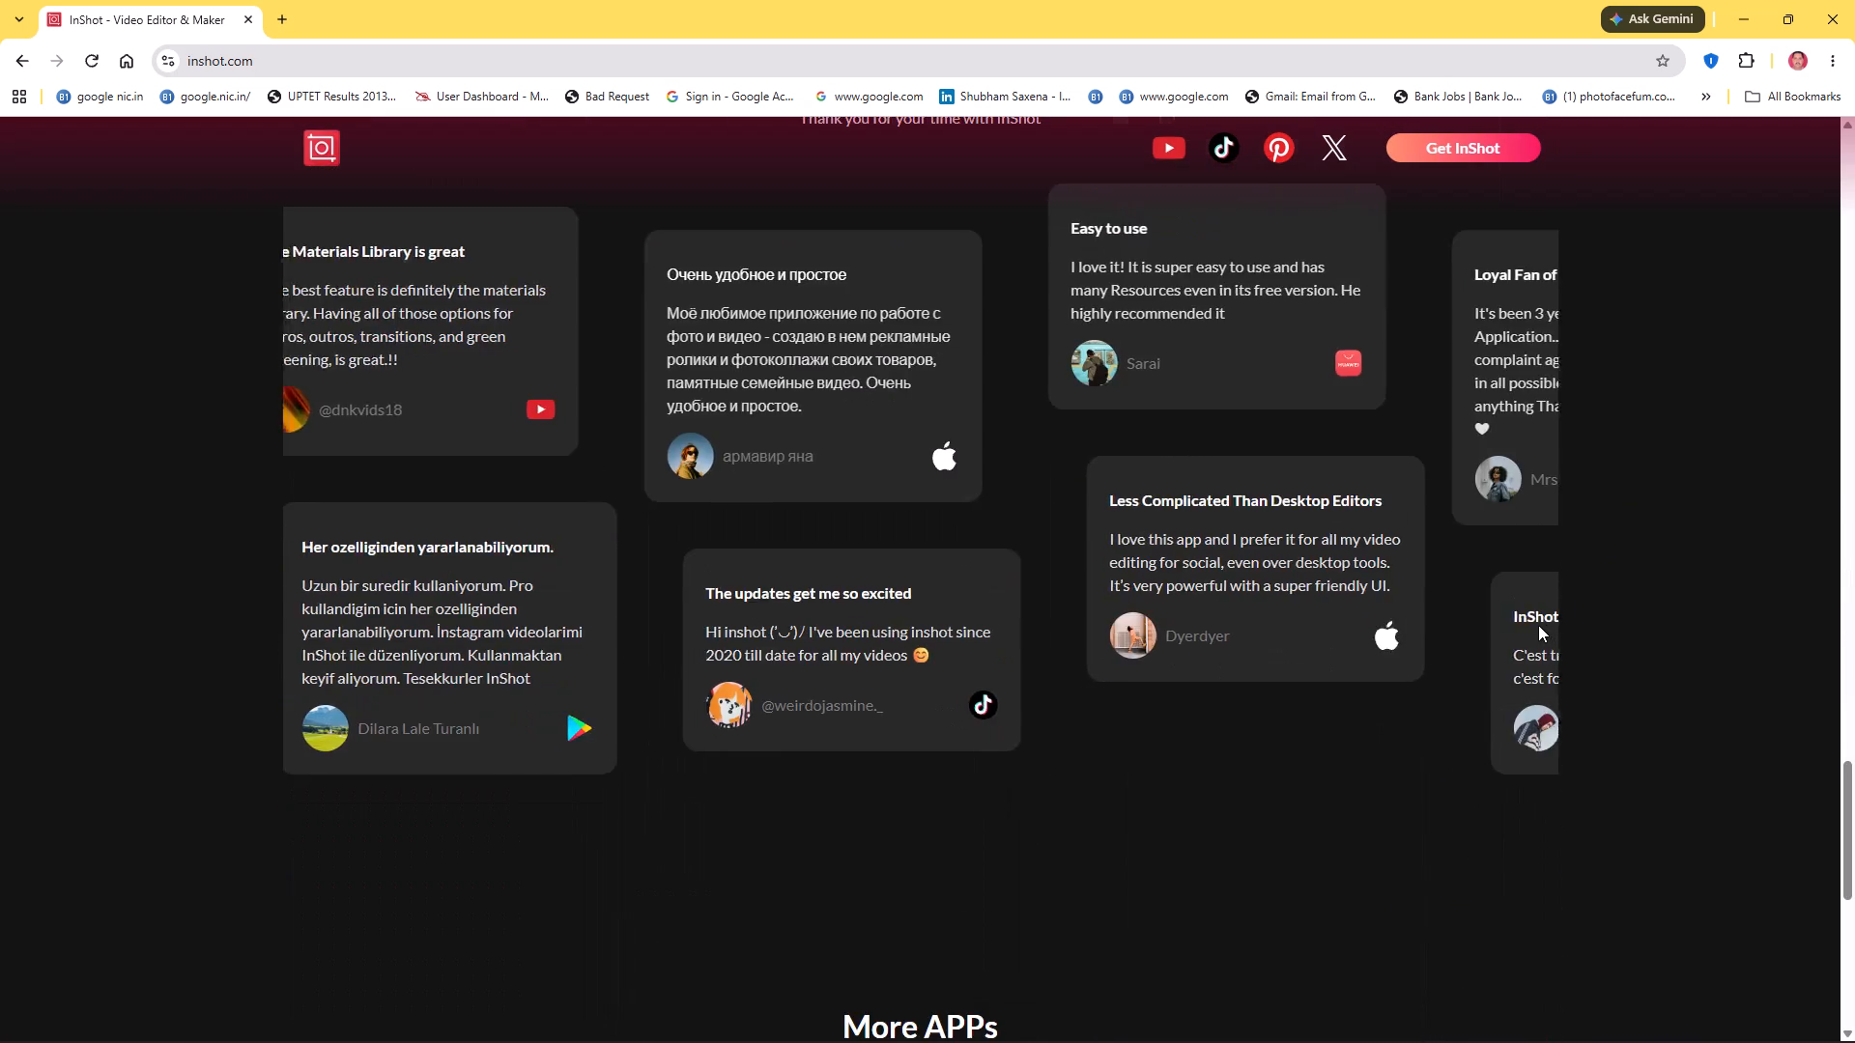
{"action": "scroll", "coordinate": [1544, 669], "scroll_direction": "down", "scroll_amount": 14}
{"action": "scroll", "coordinate": [1347, 669], "scroll_direction": "up", "scroll_amount": 13}
{"action": "scroll", "coordinate": [1347, 668], "scroll_direction": "down", "scroll_amount": 8}
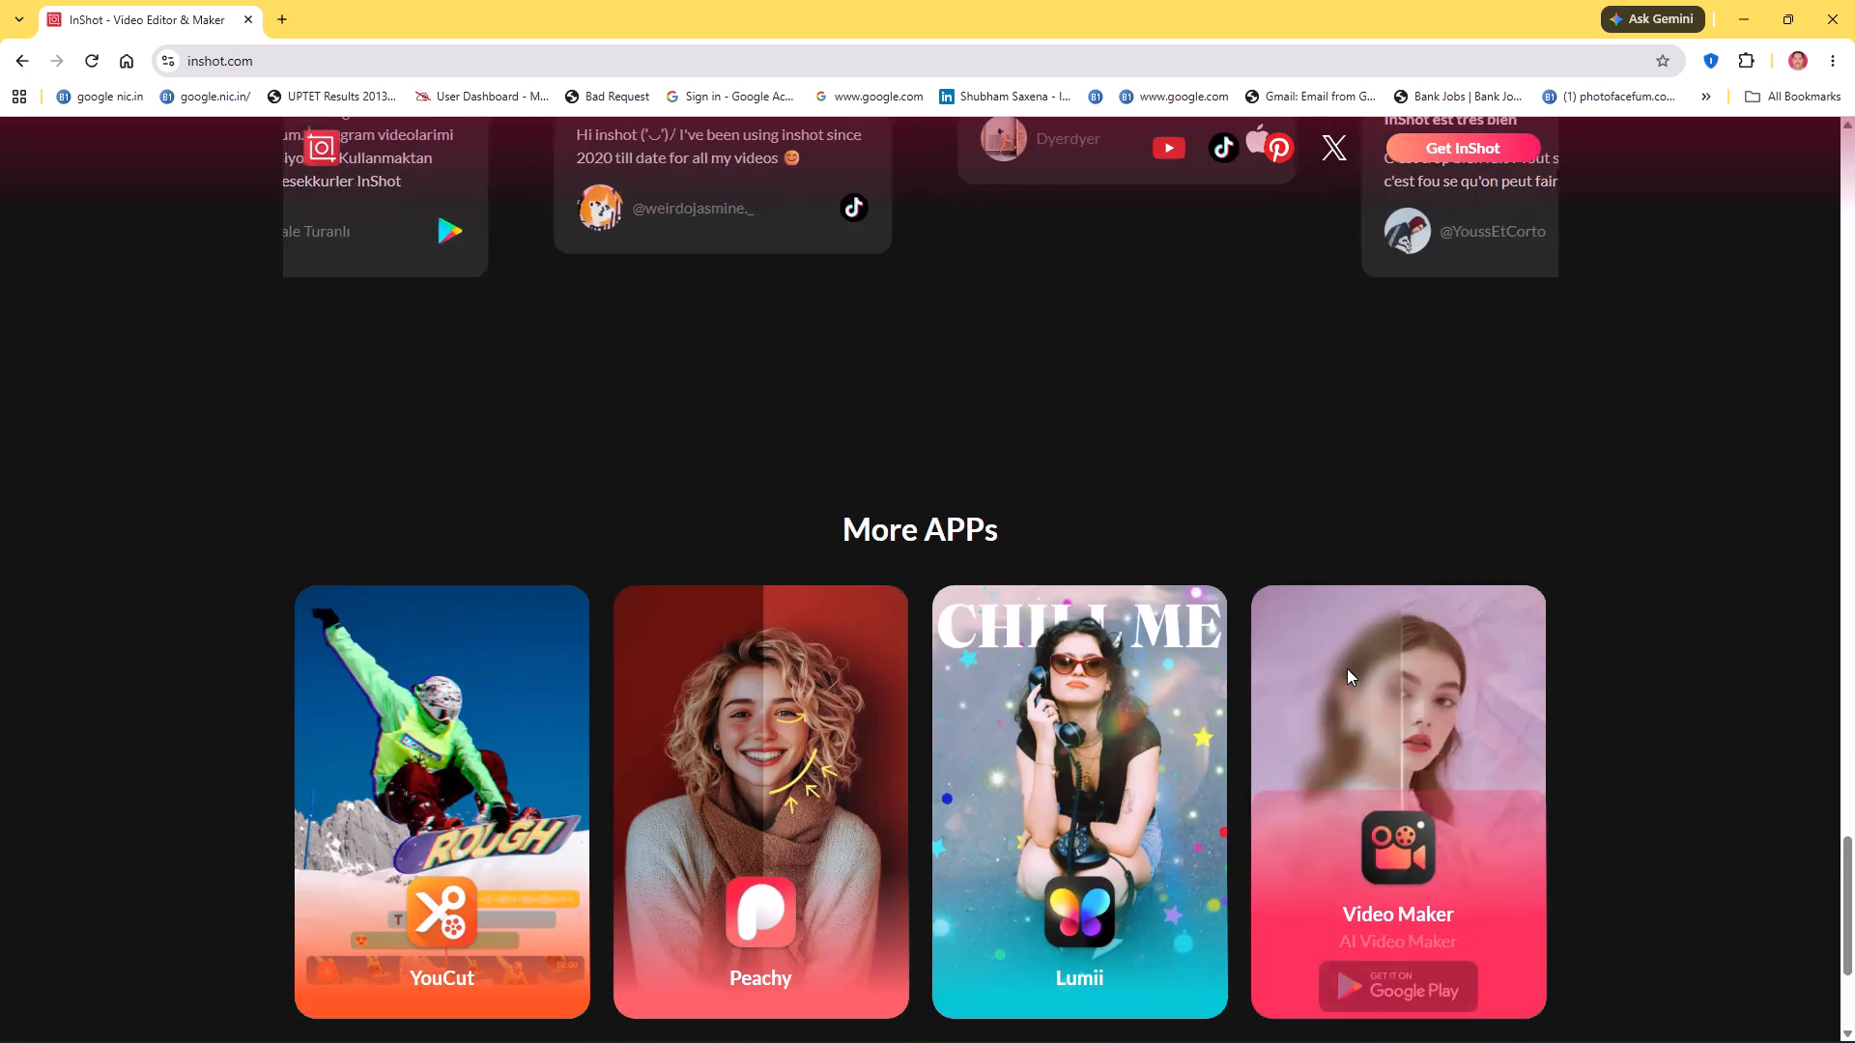
{"action": "scroll", "coordinate": [1520, 675], "scroll_direction": "down", "scroll_amount": 6}
{"action": "scroll", "coordinate": [1600, 686], "scroll_direction": "up", "scroll_amount": 14}
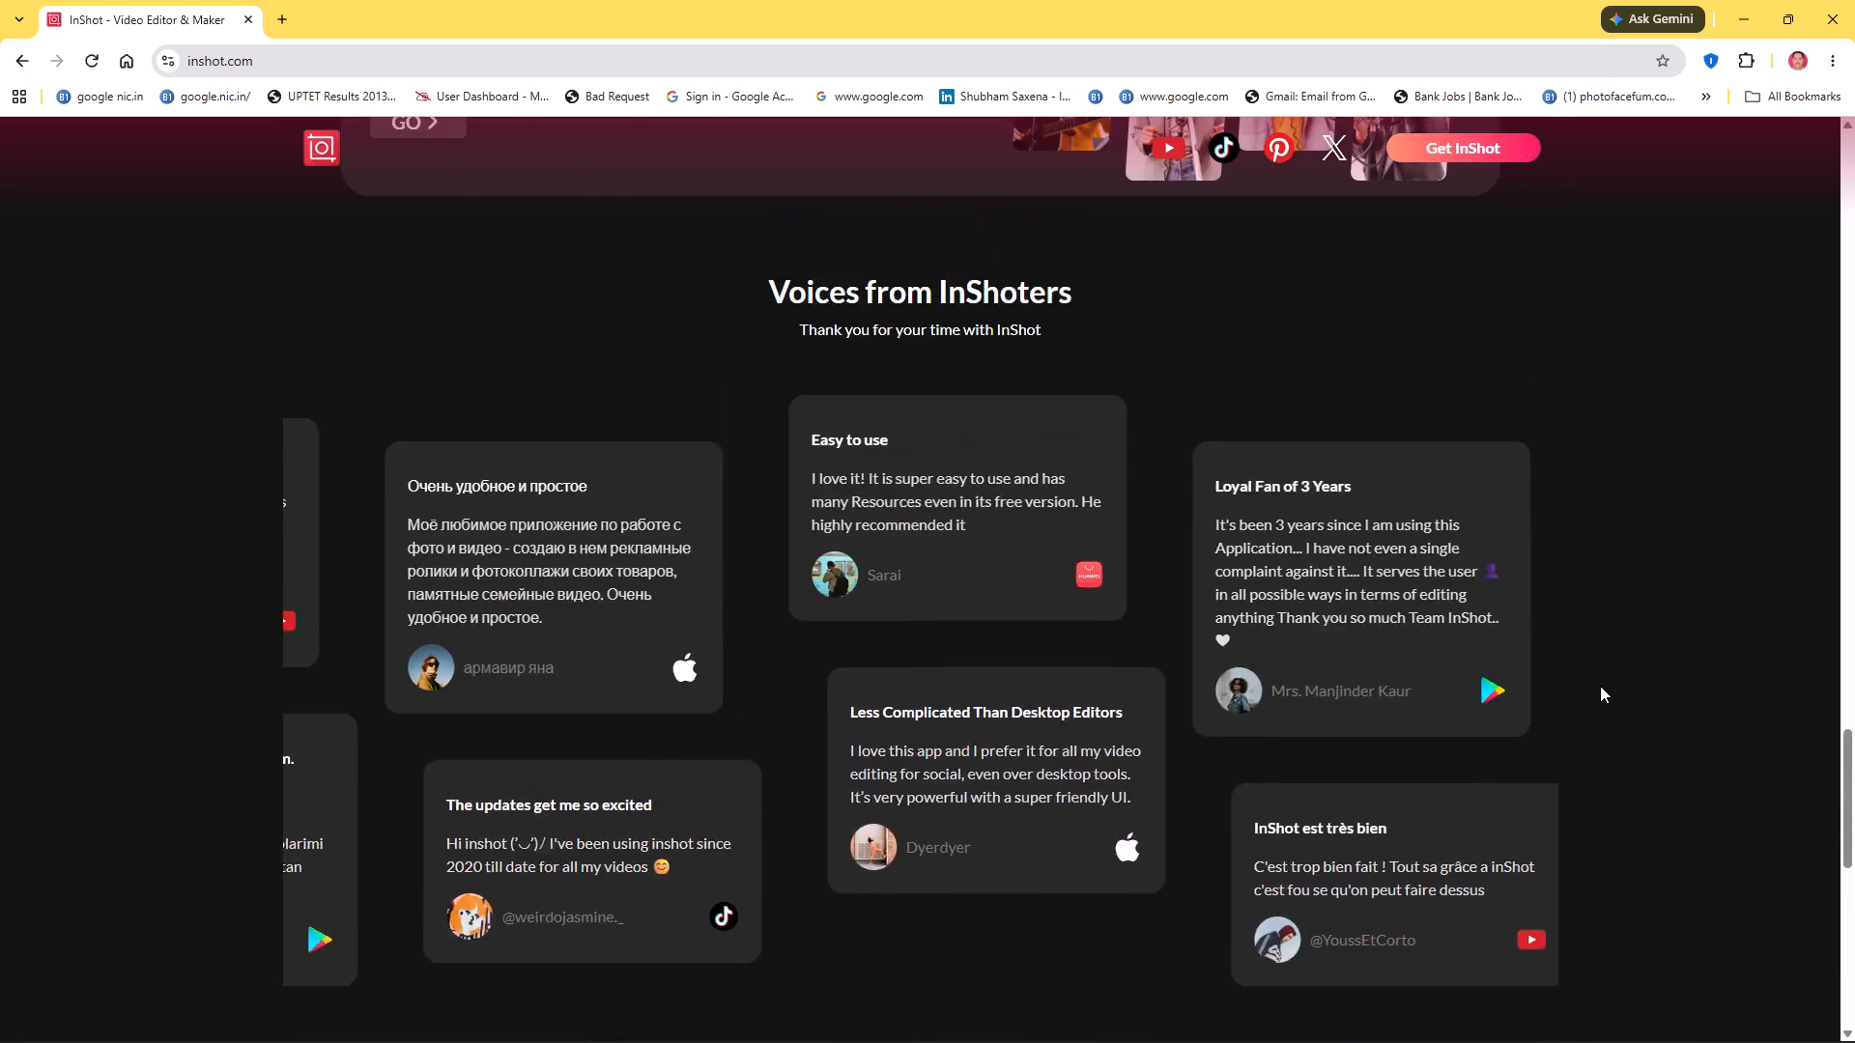
{"action": "scroll", "coordinate": [1600, 686], "scroll_direction": "up", "scroll_amount": 20}
{"action": "scroll", "coordinate": [1600, 686], "scroll_direction": "up", "scroll_amount": 20}
{"action": "scroll", "coordinate": [1600, 686], "scroll_direction": "up", "scroll_amount": 5}
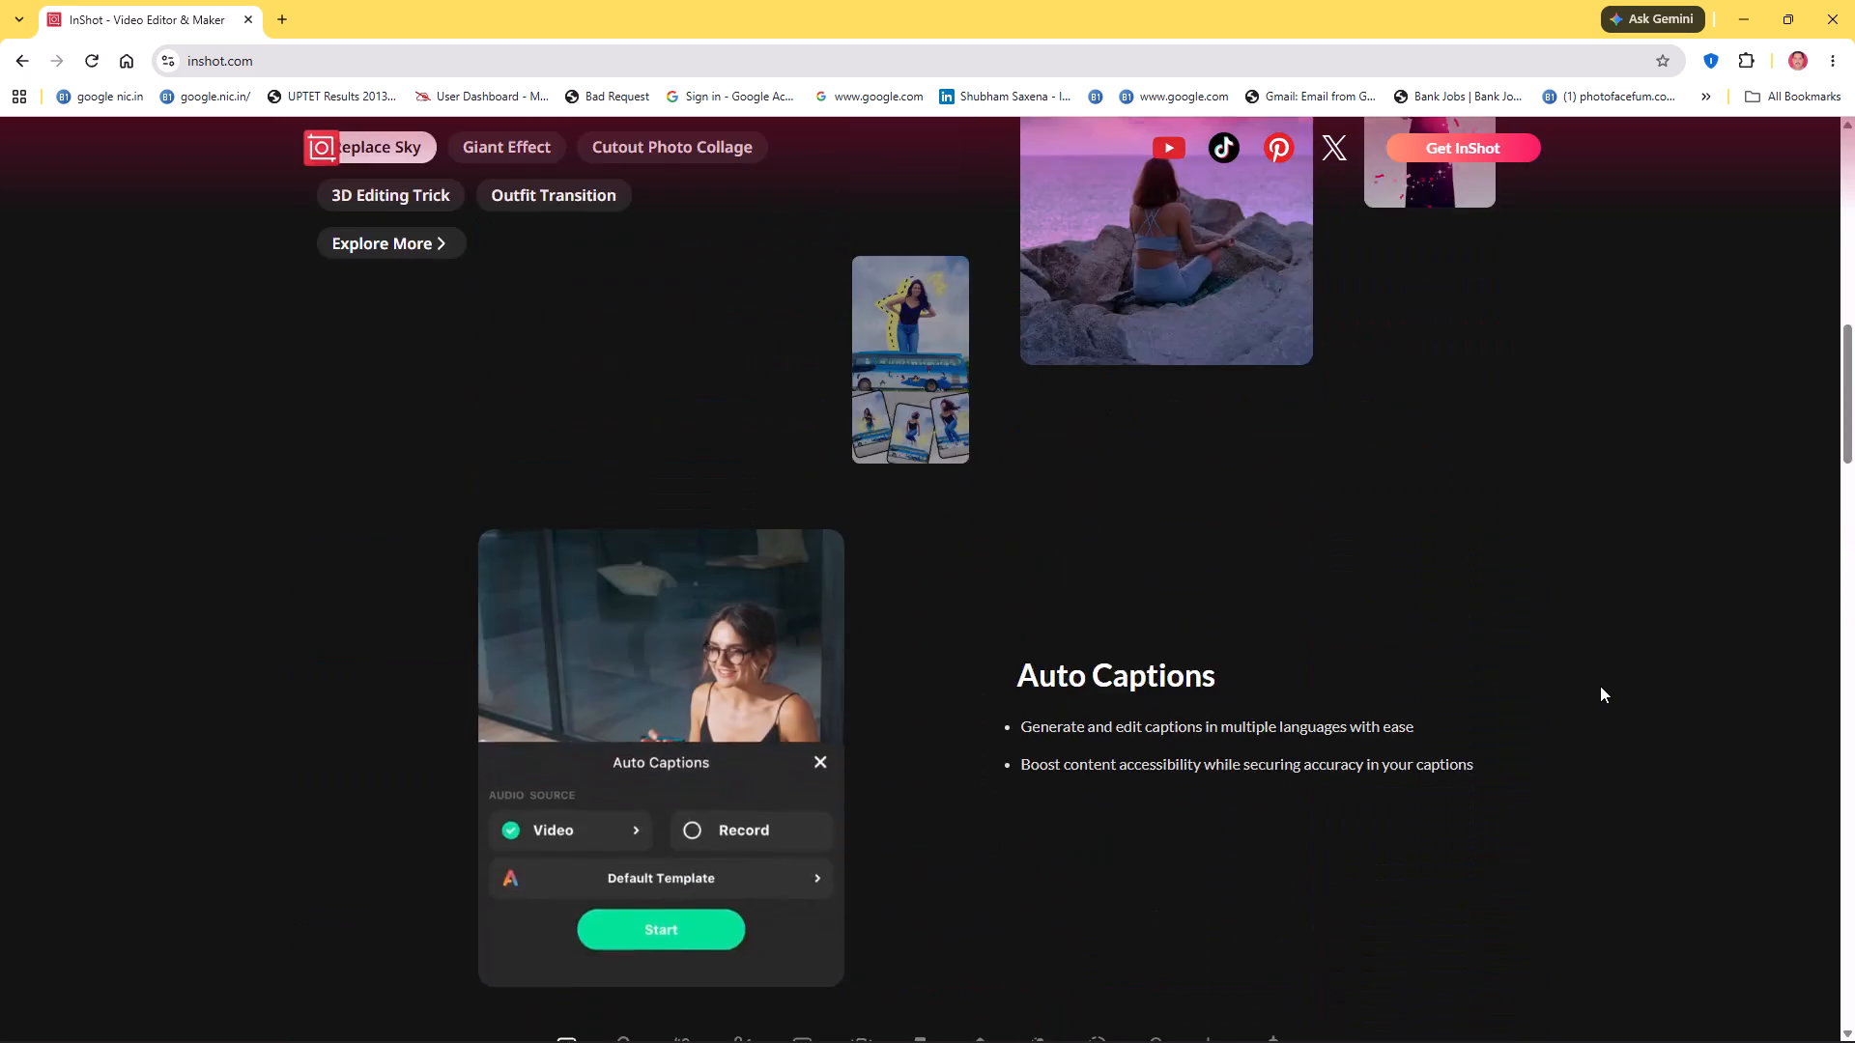
{"action": "scroll", "coordinate": [1600, 686], "scroll_direction": "up", "scroll_amount": 10}
Open InShot's Google Play listing from the site's download options, view it, and close its tab.
{"action": "left_click", "coordinate": [1501, 155]}
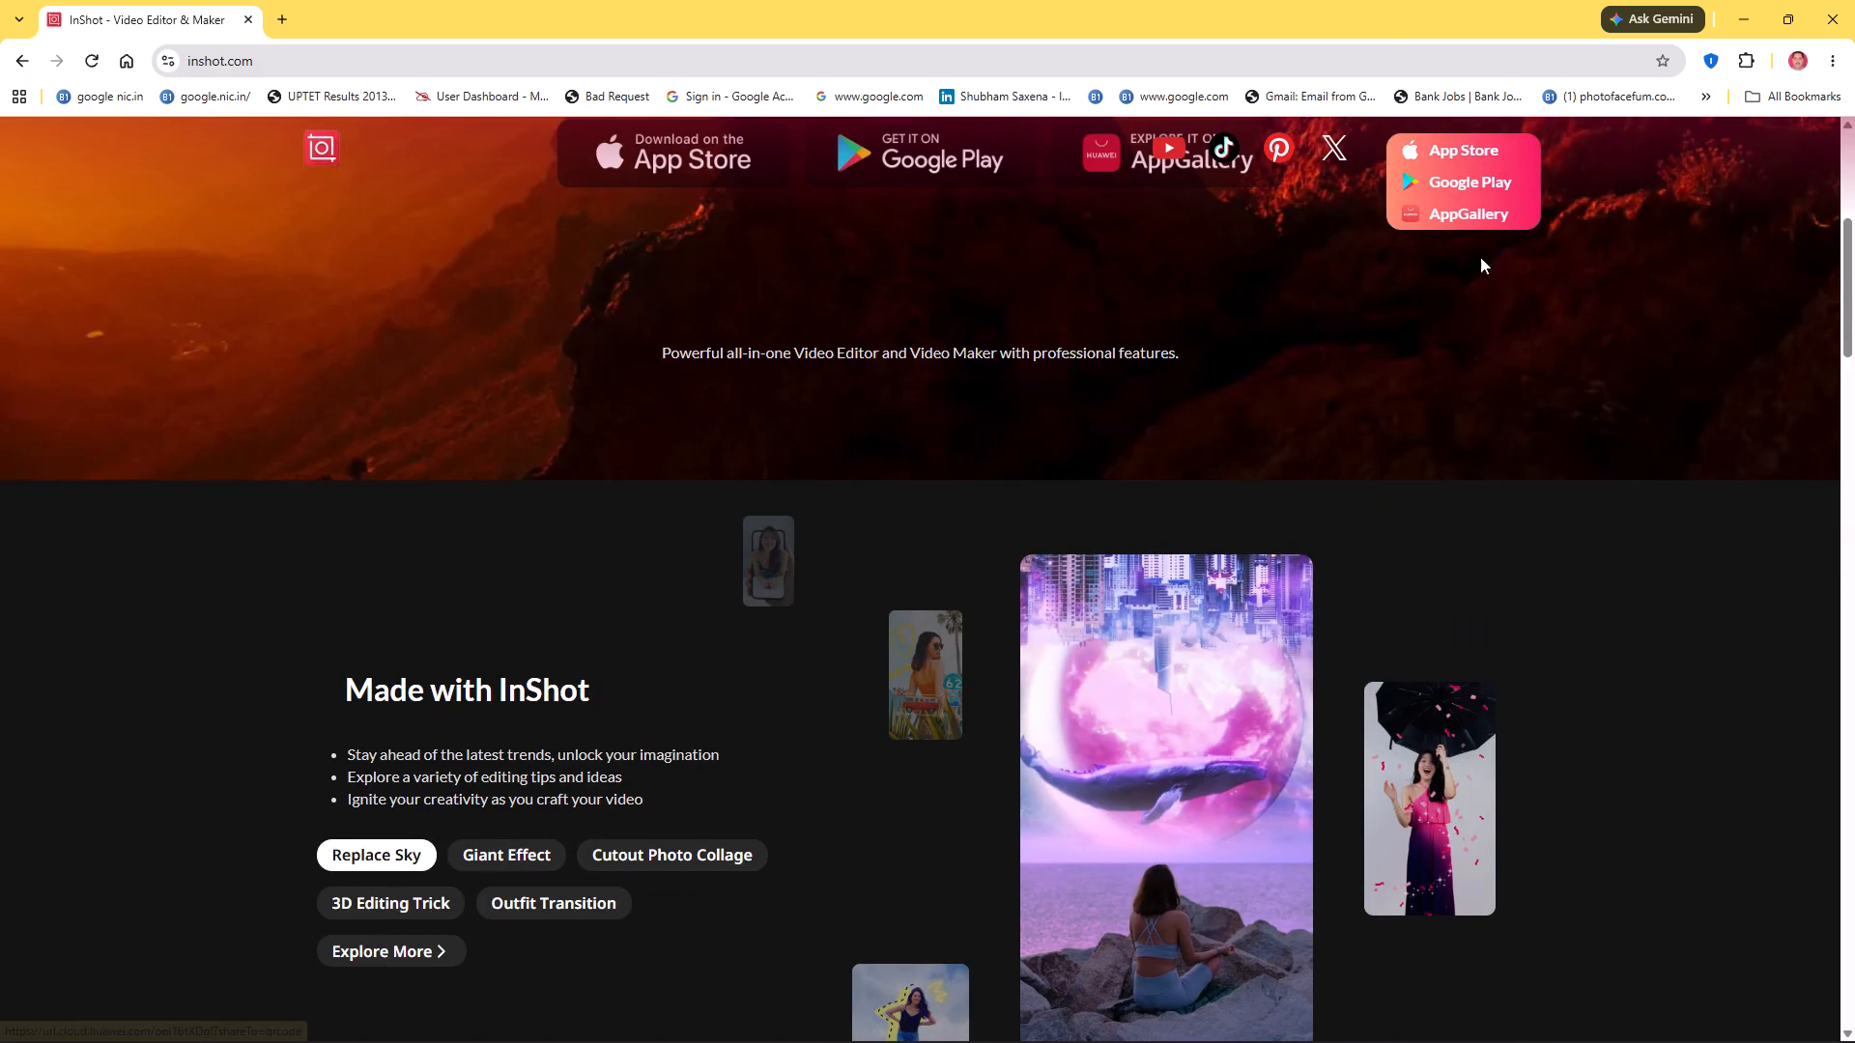
{"action": "left_click", "coordinate": [1466, 189]}
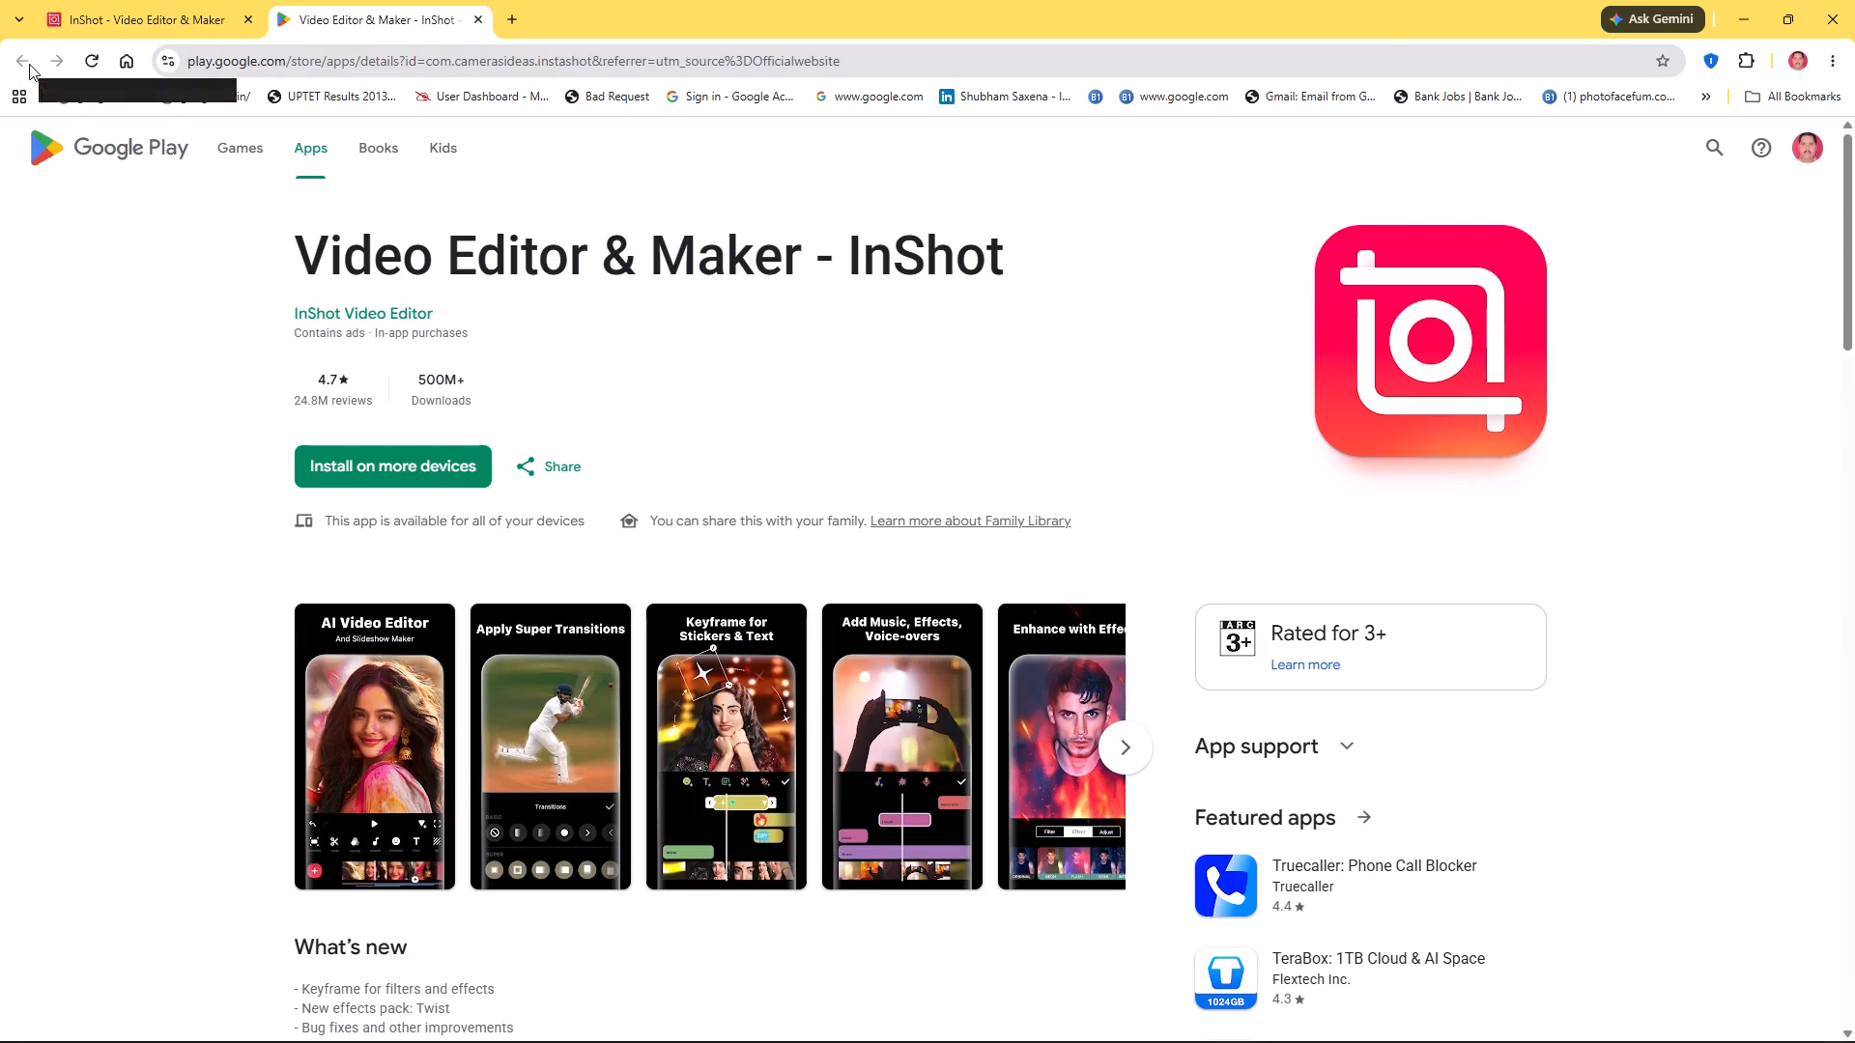
{"action": "left_click", "coordinate": [29, 64]}
{"action": "left_click", "coordinate": [176, 291]}
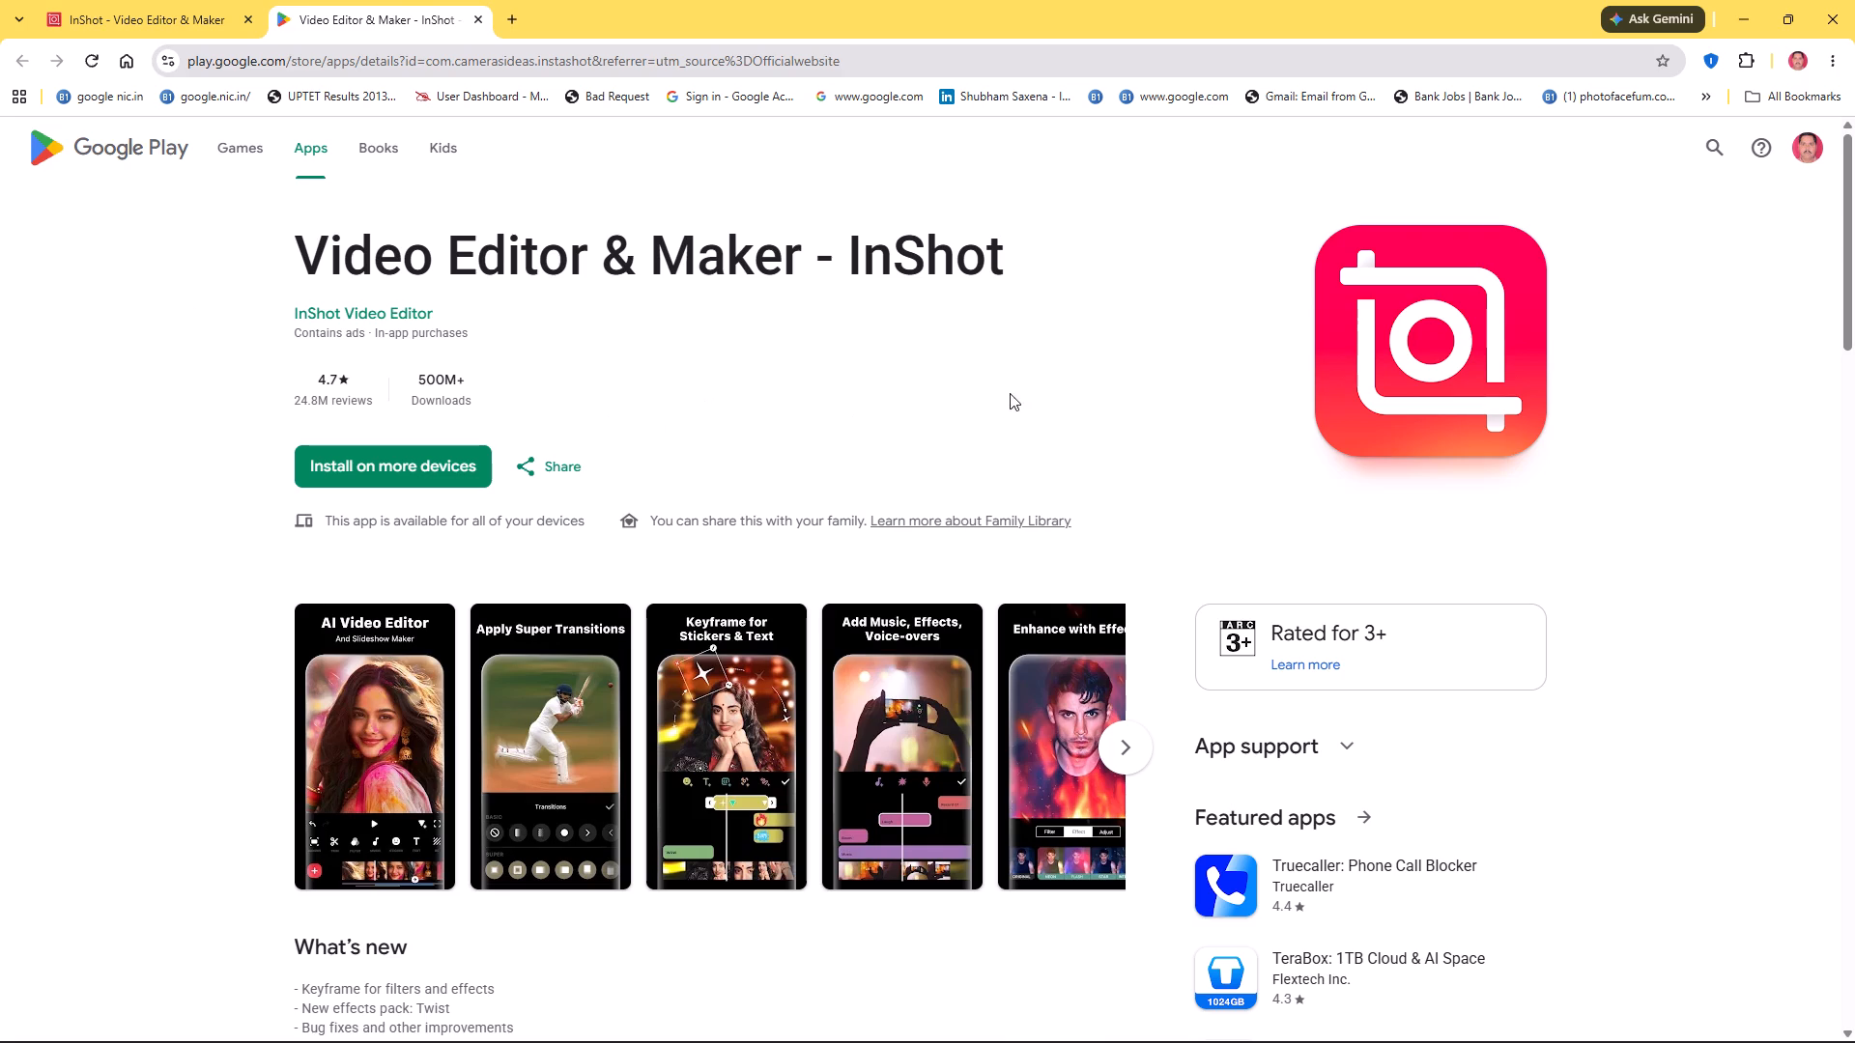
{"action": "left_click", "coordinate": [483, 21]}
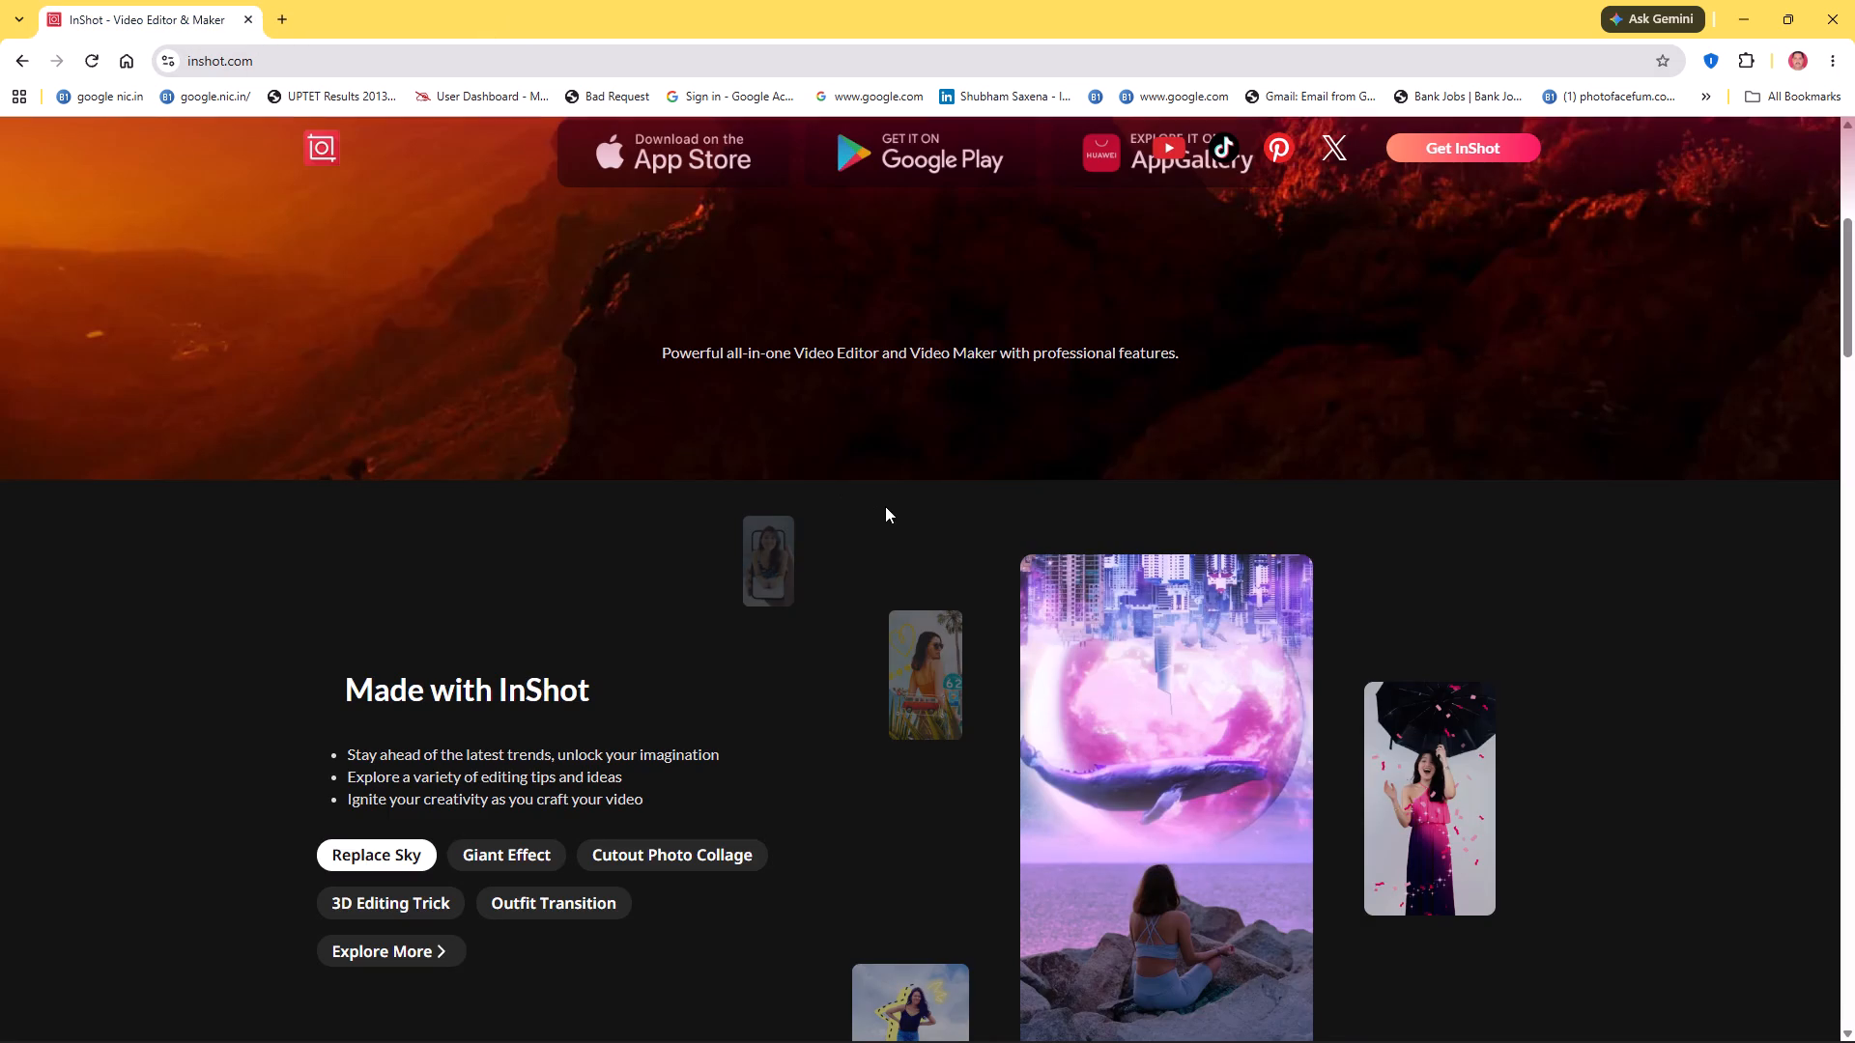
Look over the InShot home page's download options and the "Made with InShot" and Auto Captions sections.
{"action": "scroll", "coordinate": [458, 824], "scroll_direction": "down", "scroll_amount": 5}
{"action": "scroll", "coordinate": [966, 711], "scroll_direction": "up", "scroll_amount": 18}
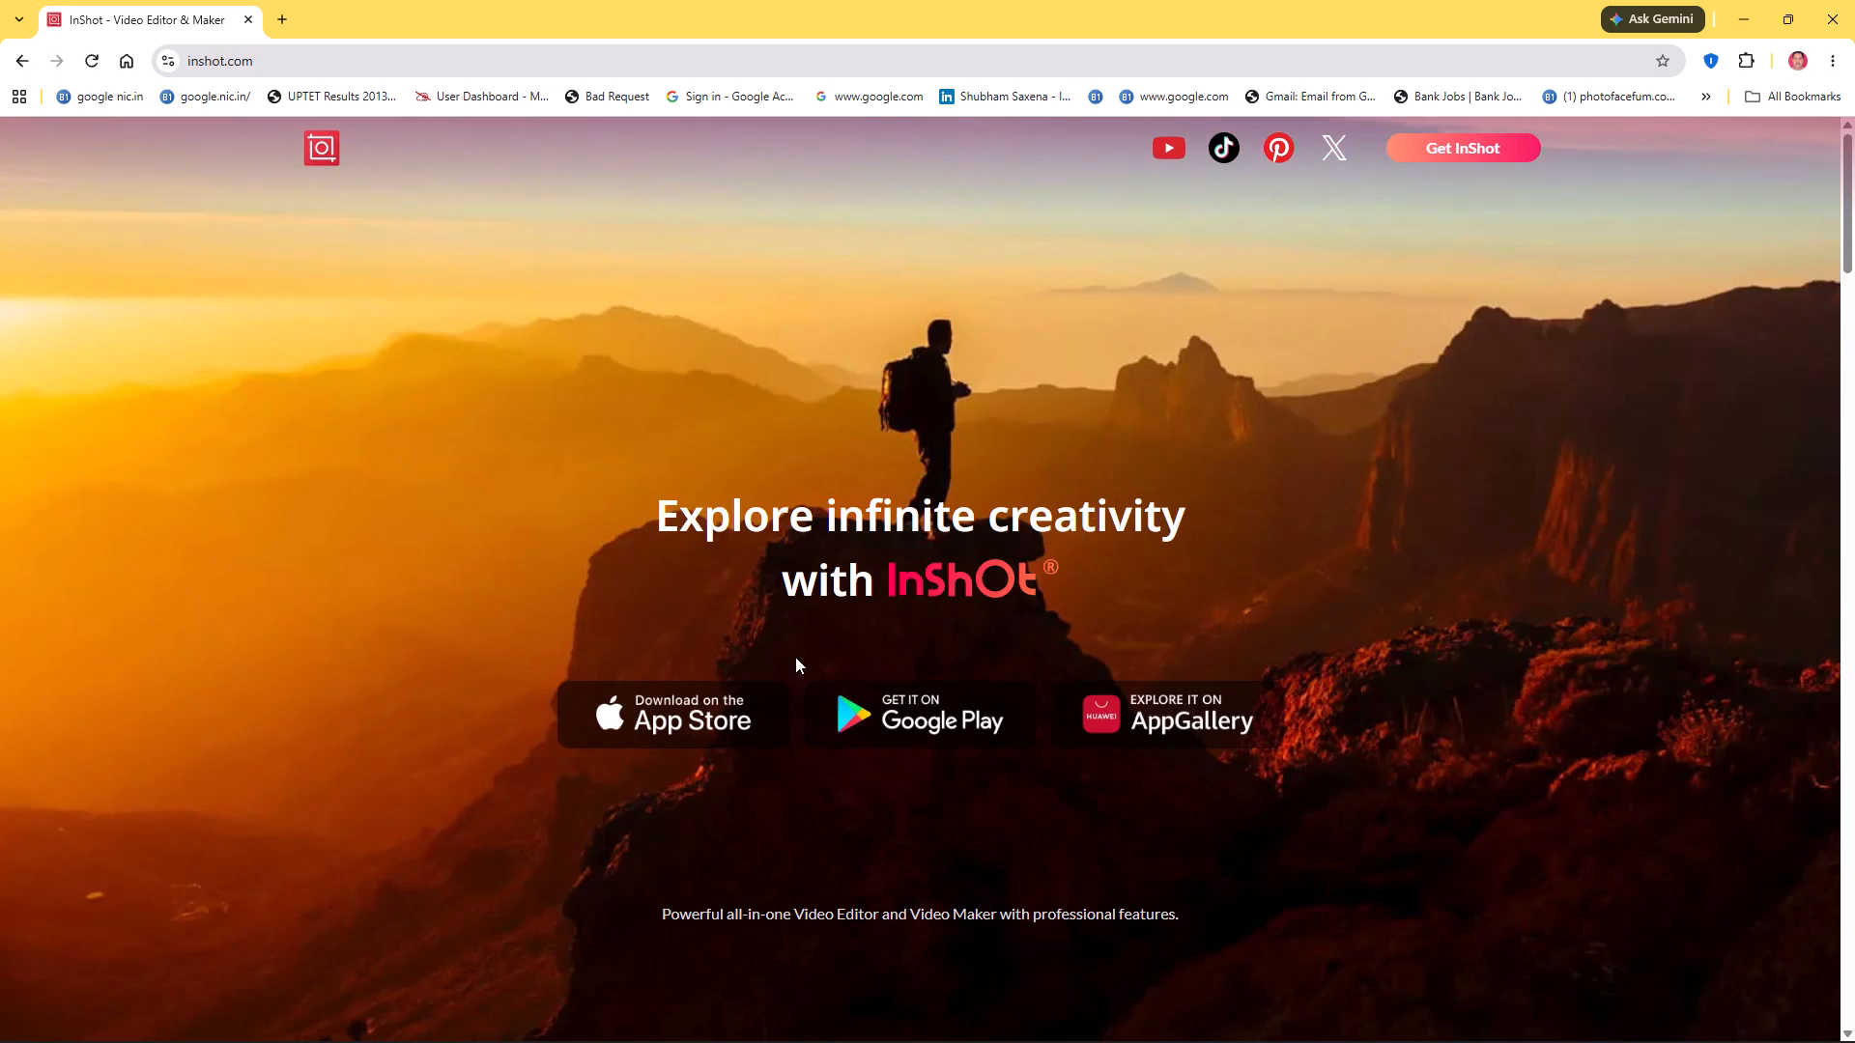
{"action": "left_click", "coordinate": [961, 521]}
{"action": "left_click_drag", "start_coordinate": [1244, 387], "coordinate": [1227, 386]}
{"action": "left_click", "coordinate": [998, 567]}
{"action": "scroll", "coordinate": [1155, 809], "scroll_direction": "down", "scroll_amount": 4}
{"action": "scroll", "coordinate": [1371, 713], "scroll_direction": "down", "scroll_amount": 4}
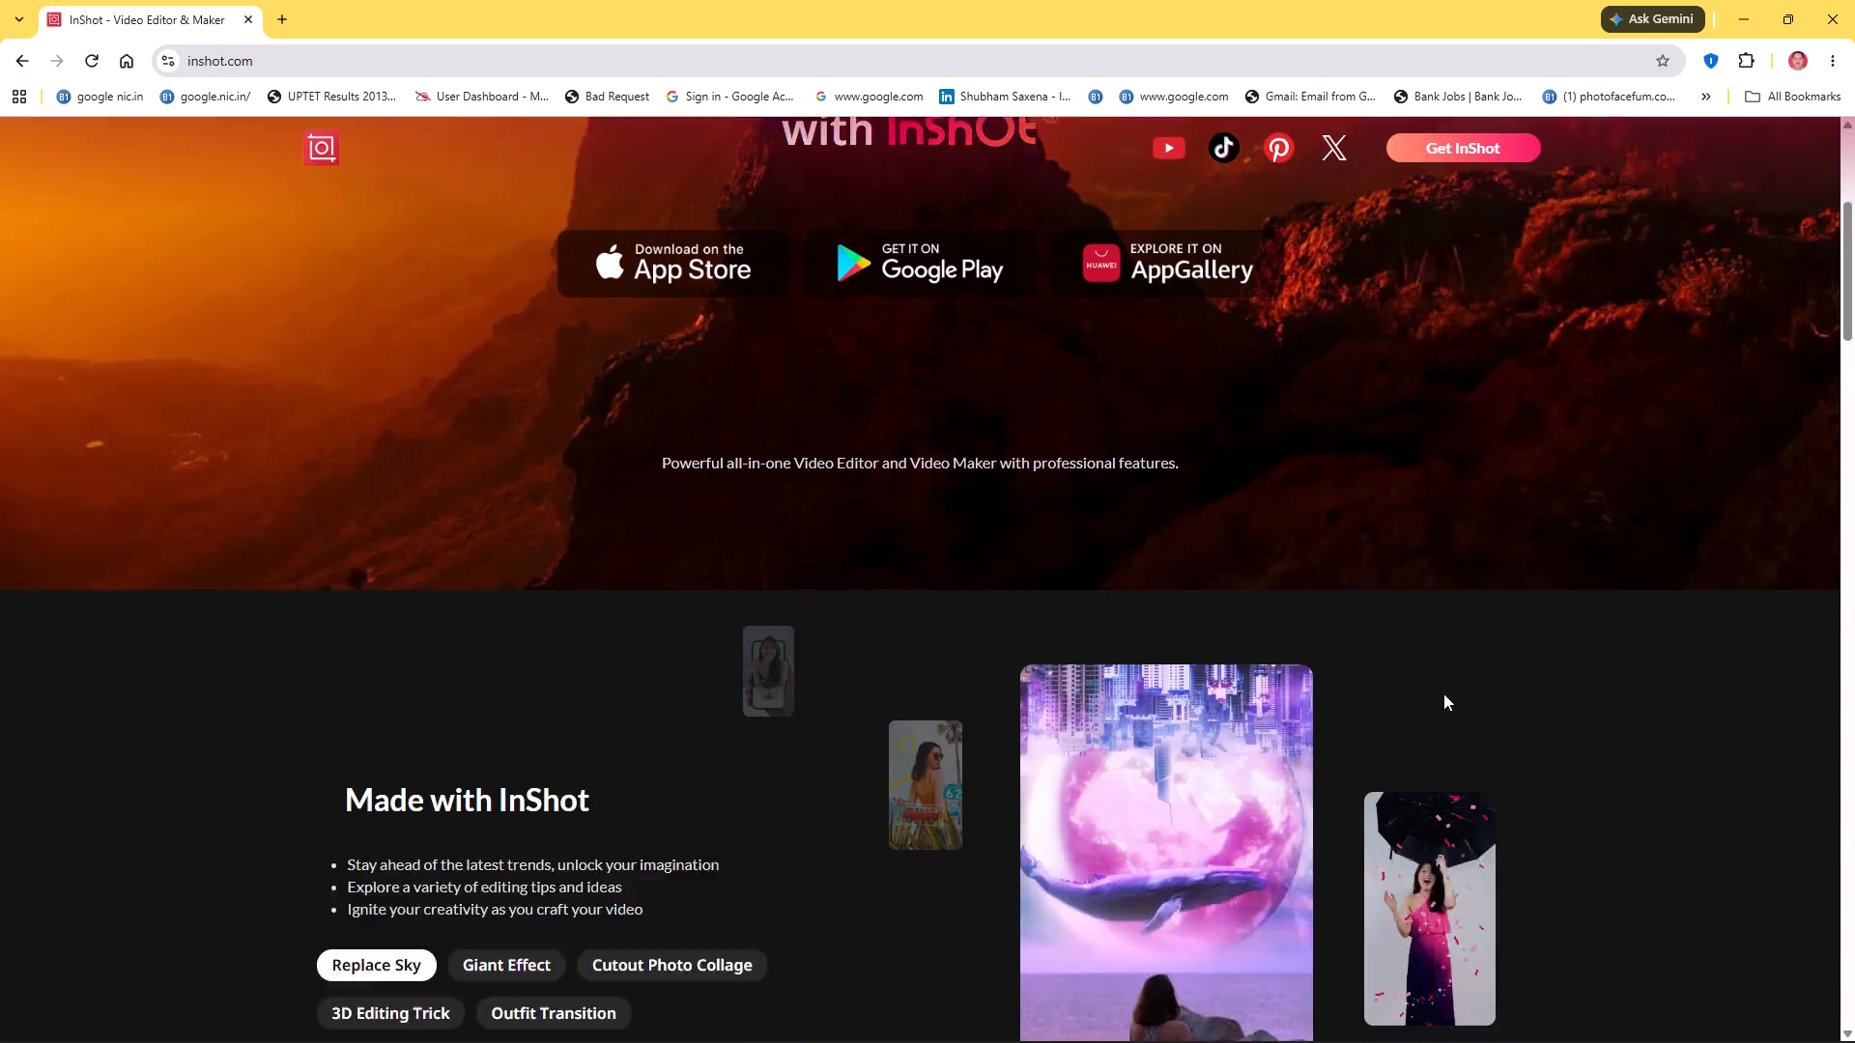
{"action": "scroll", "coordinate": [1443, 693], "scroll_direction": "down", "scroll_amount": 3}
{"action": "scroll", "coordinate": [508, 698], "scroll_direction": "down", "scroll_amount": 5}
{"action": "scroll", "coordinate": [707, 585], "scroll_direction": "down", "scroll_amount": 5}
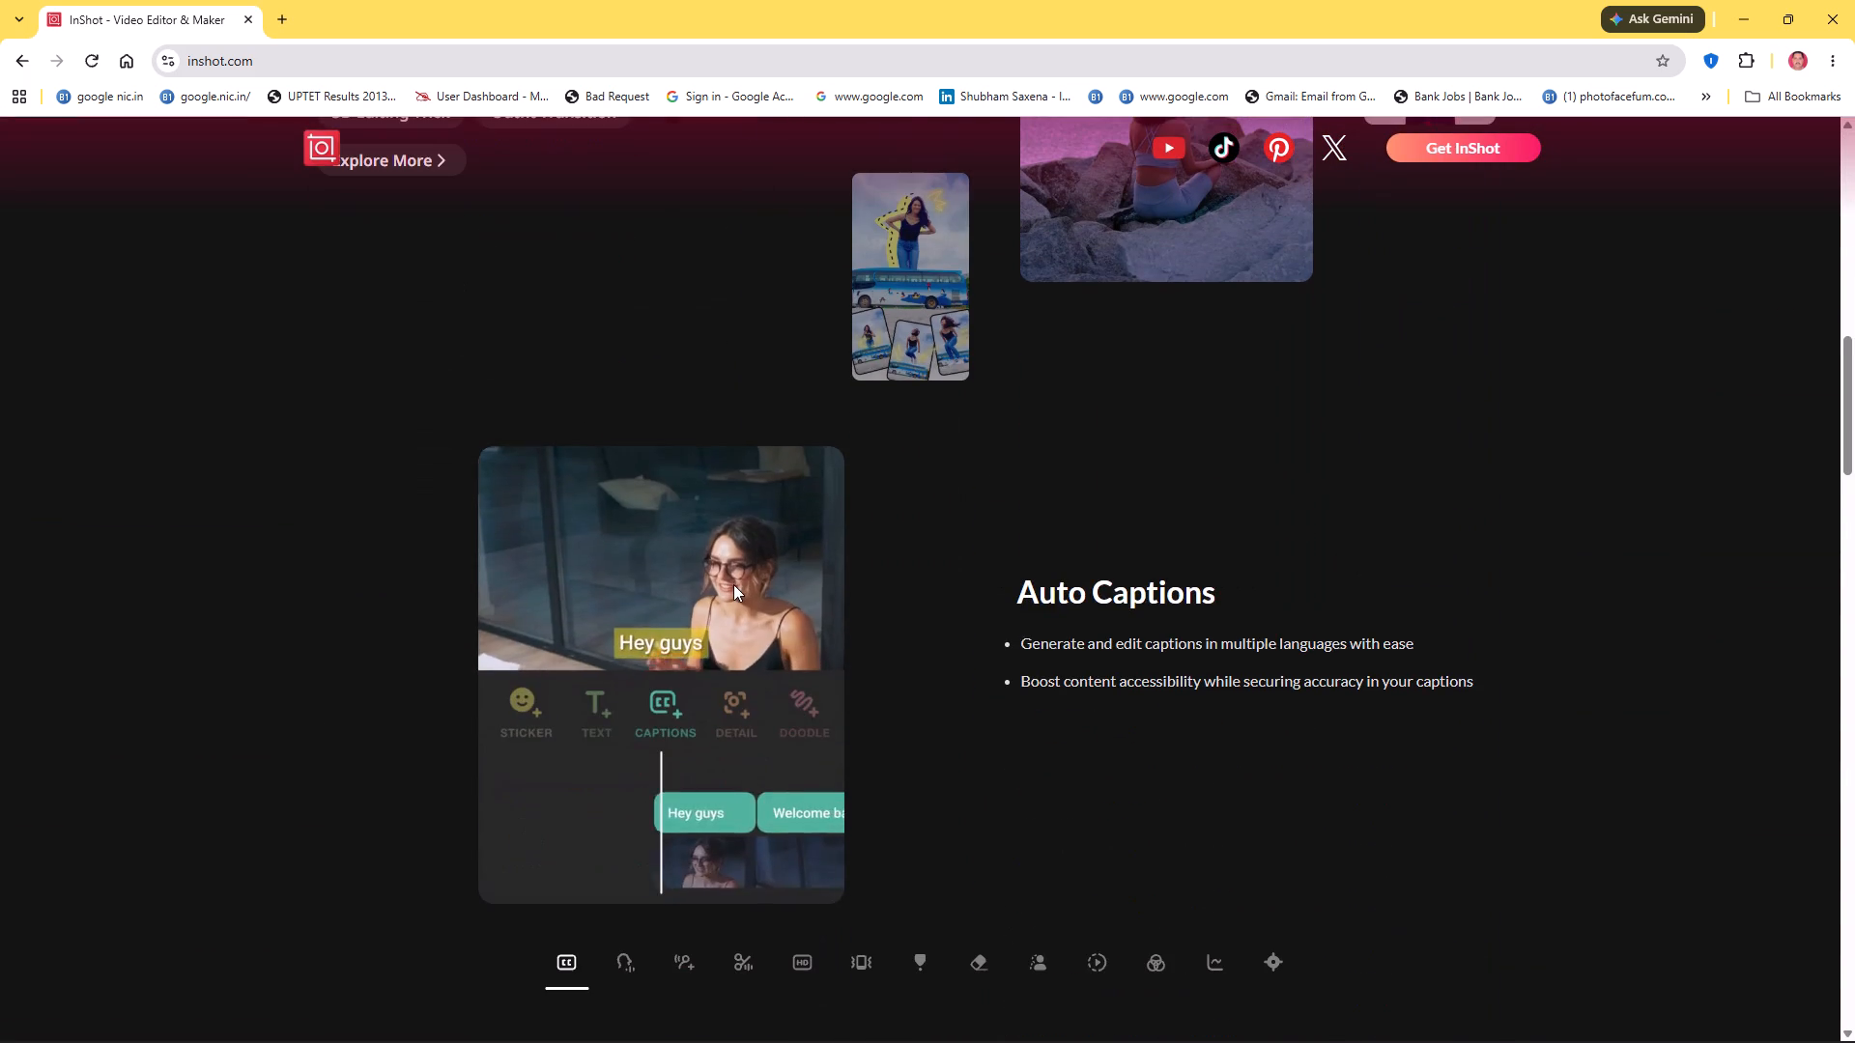
{"action": "scroll", "coordinate": [733, 584], "scroll_direction": "up", "scroll_amount": 5}
{"action": "scroll", "coordinate": [675, 583], "scroll_direction": "down", "scroll_amount": 5}
{"action": "scroll", "coordinate": [479, 430], "scroll_direction": "up", "scroll_amount": 4}
Open the "Explore More" link under "Made with InShot" and close the tab it opens.
{"action": "left_click", "coordinate": [411, 433]}
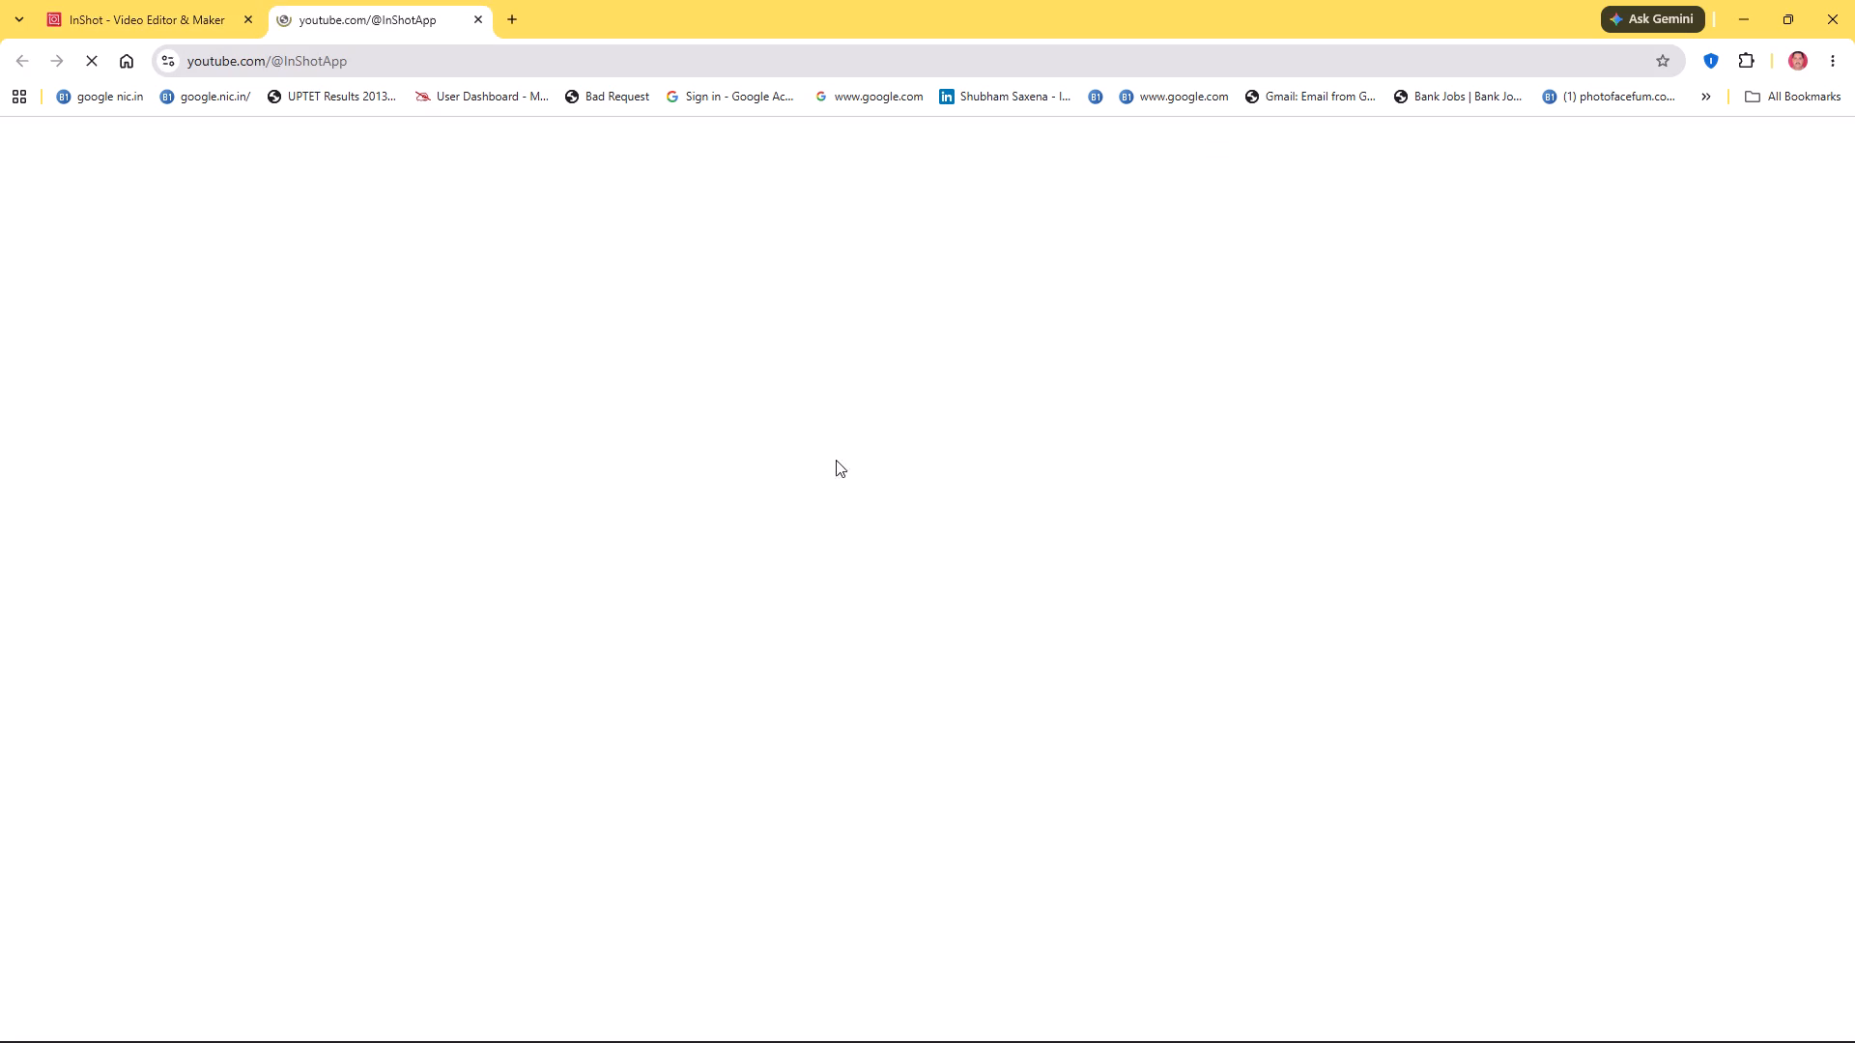
{"action": "left_click", "coordinate": [478, 17]}
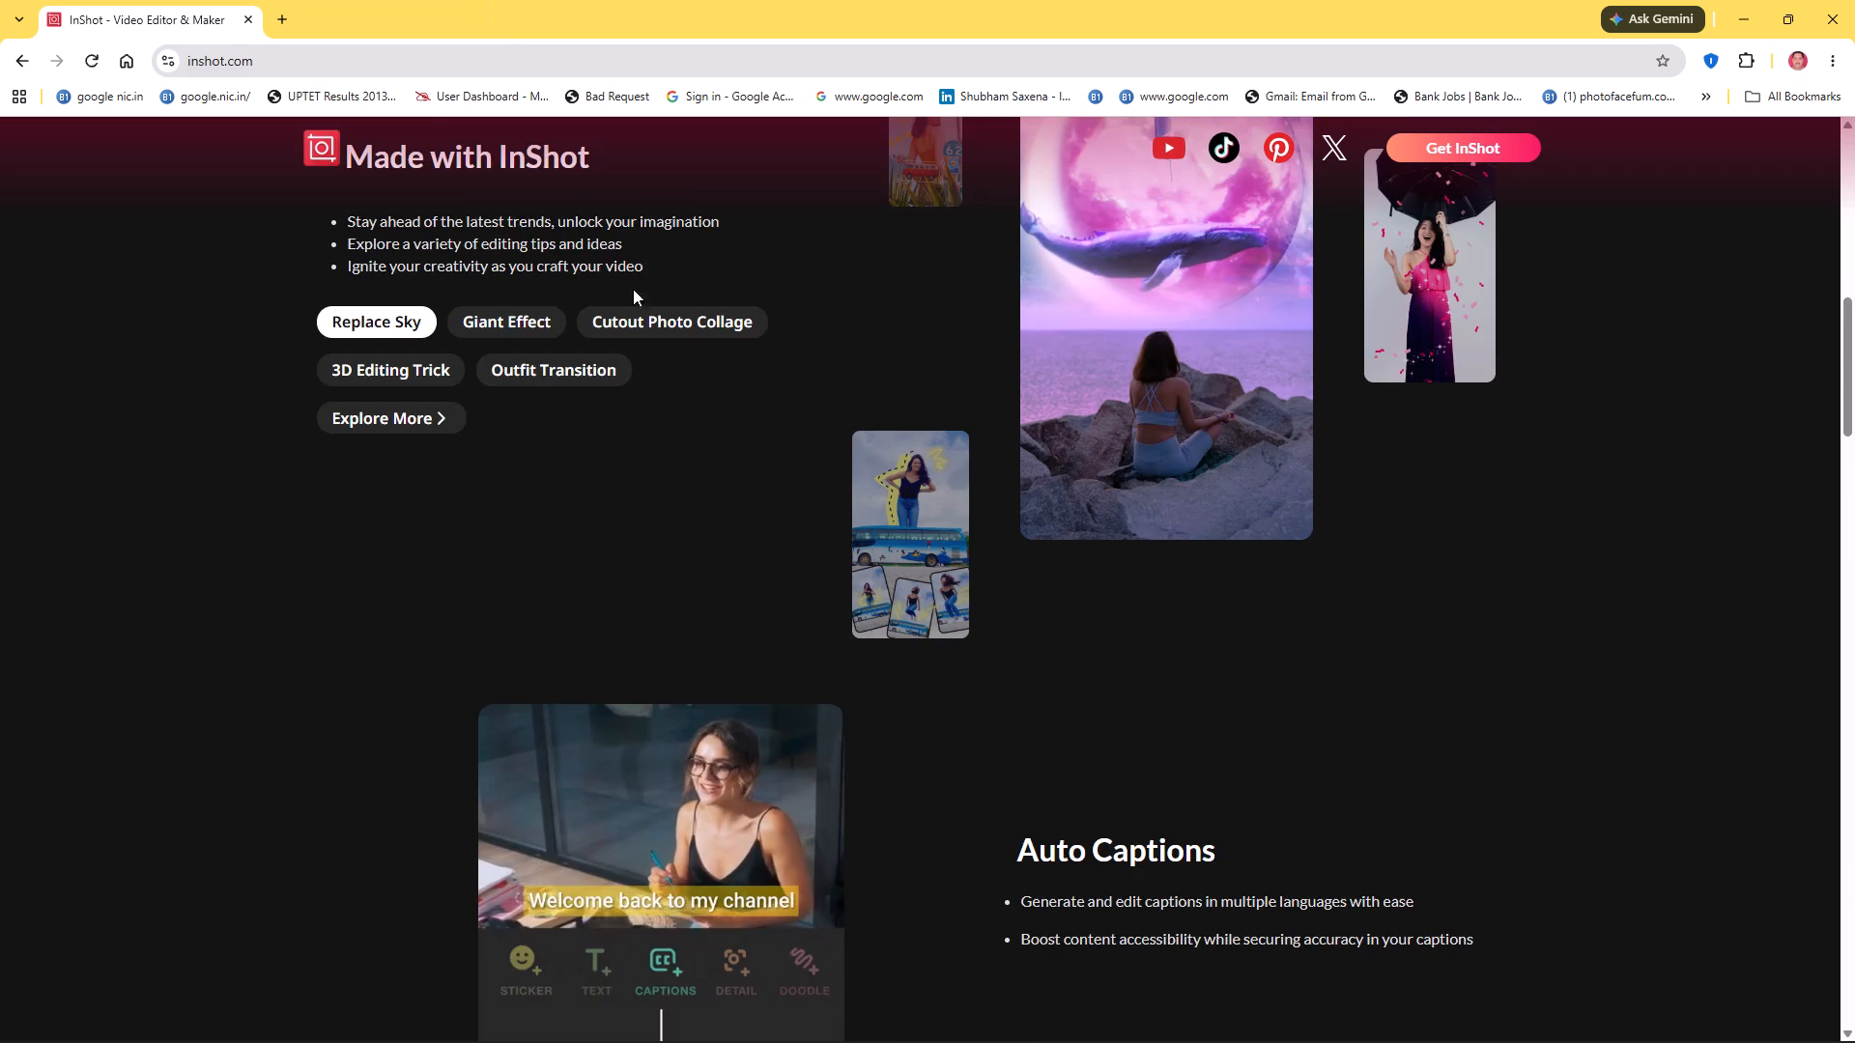
Examine the InShot site's feature list, Exclusive Effects carousel, music library, user reviews and More APPs section.
{"action": "scroll", "coordinate": [704, 438], "scroll_direction": "down", "scroll_amount": 6}
{"action": "scroll", "coordinate": [1356, 562], "scroll_direction": "down", "scroll_amount": 4}
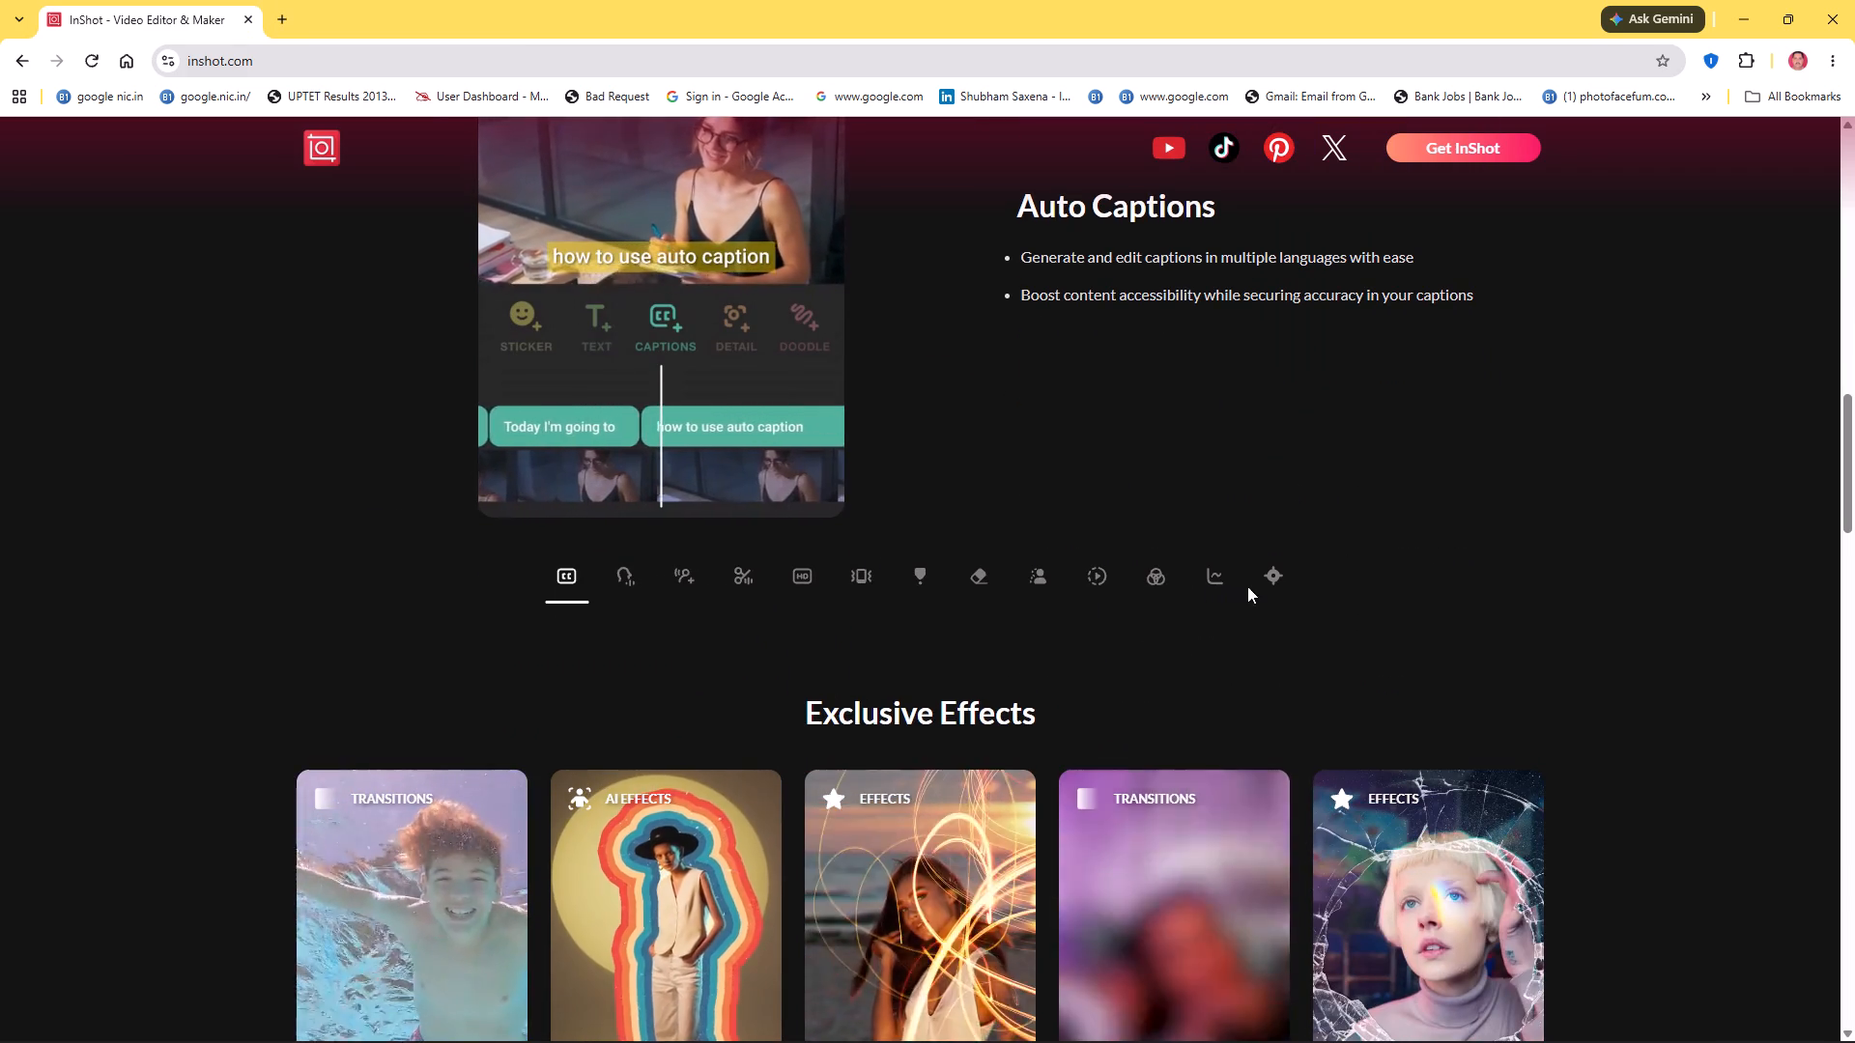
{"action": "left_click", "coordinate": [911, 711]}
{"action": "left_click", "coordinate": [554, 578]}
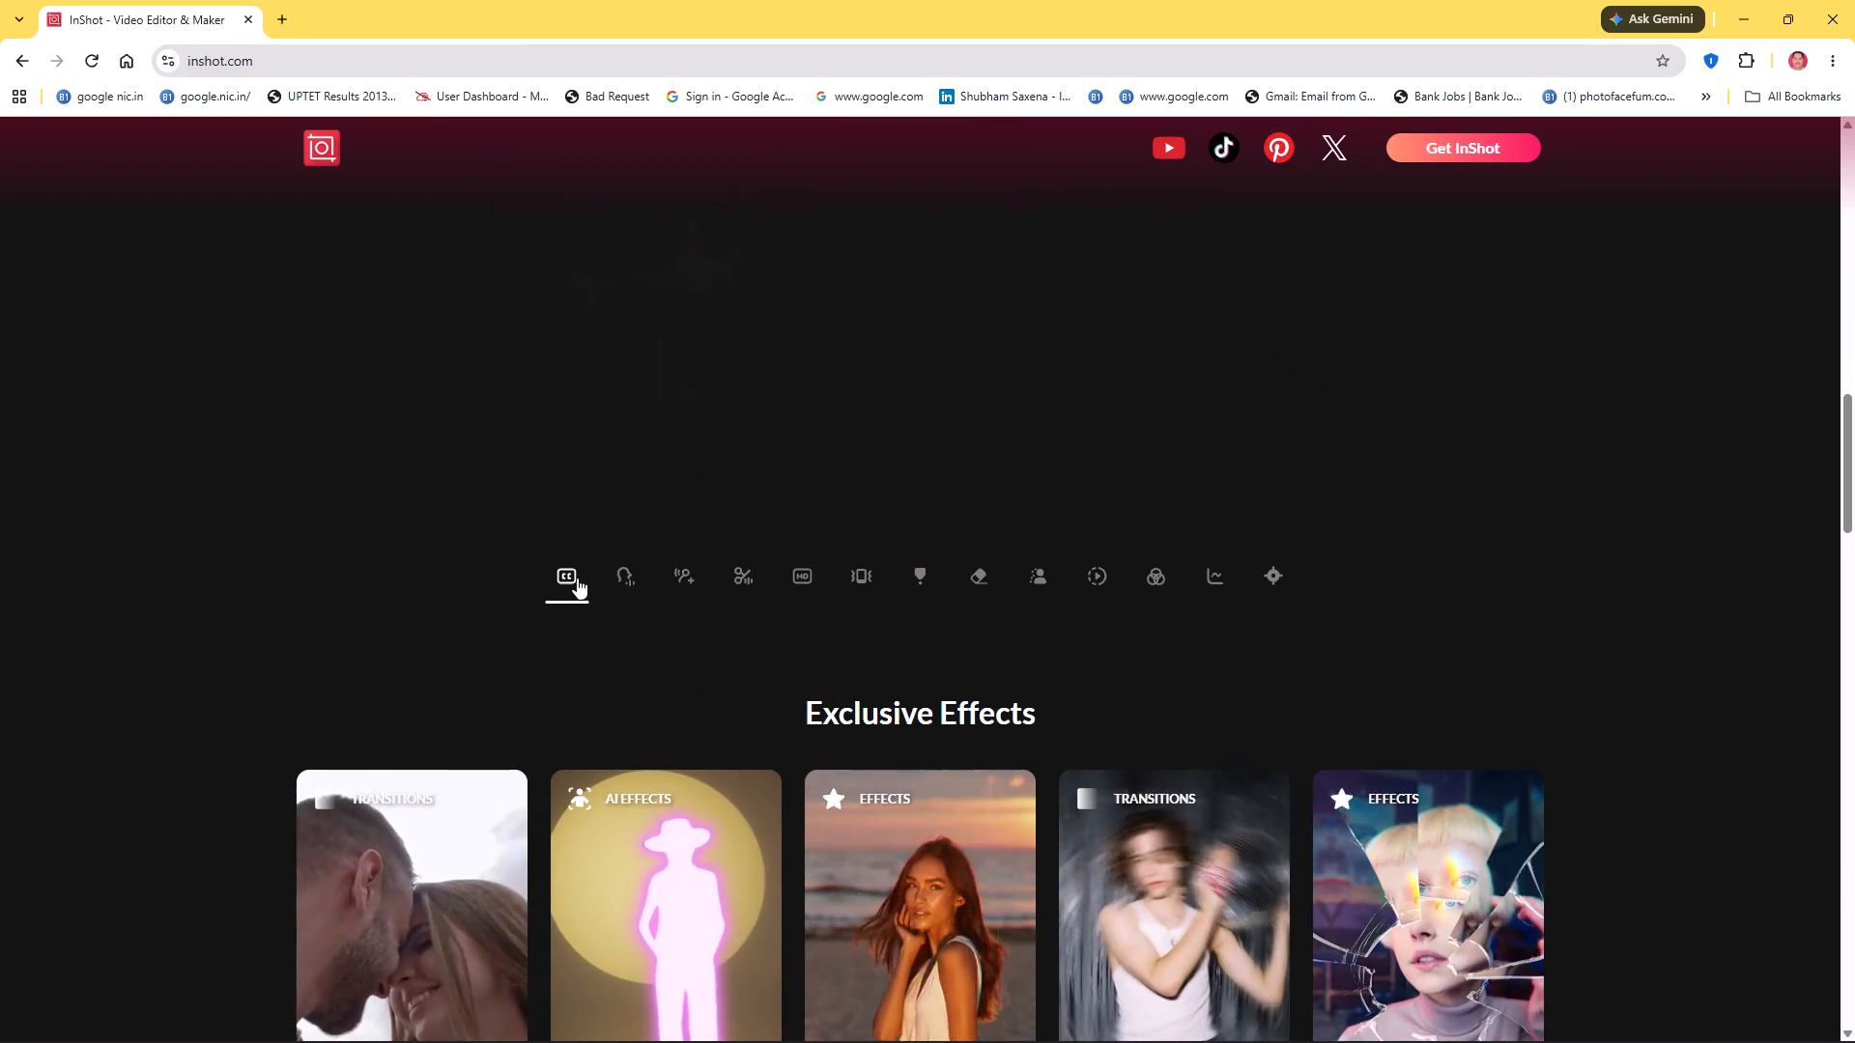
{"action": "scroll", "coordinate": [736, 623], "scroll_direction": "down", "scroll_amount": 5}
{"action": "scroll", "coordinate": [1242, 563], "scroll_direction": "down", "scroll_amount": 6}
{"action": "left_click", "coordinate": [1501, 562]}
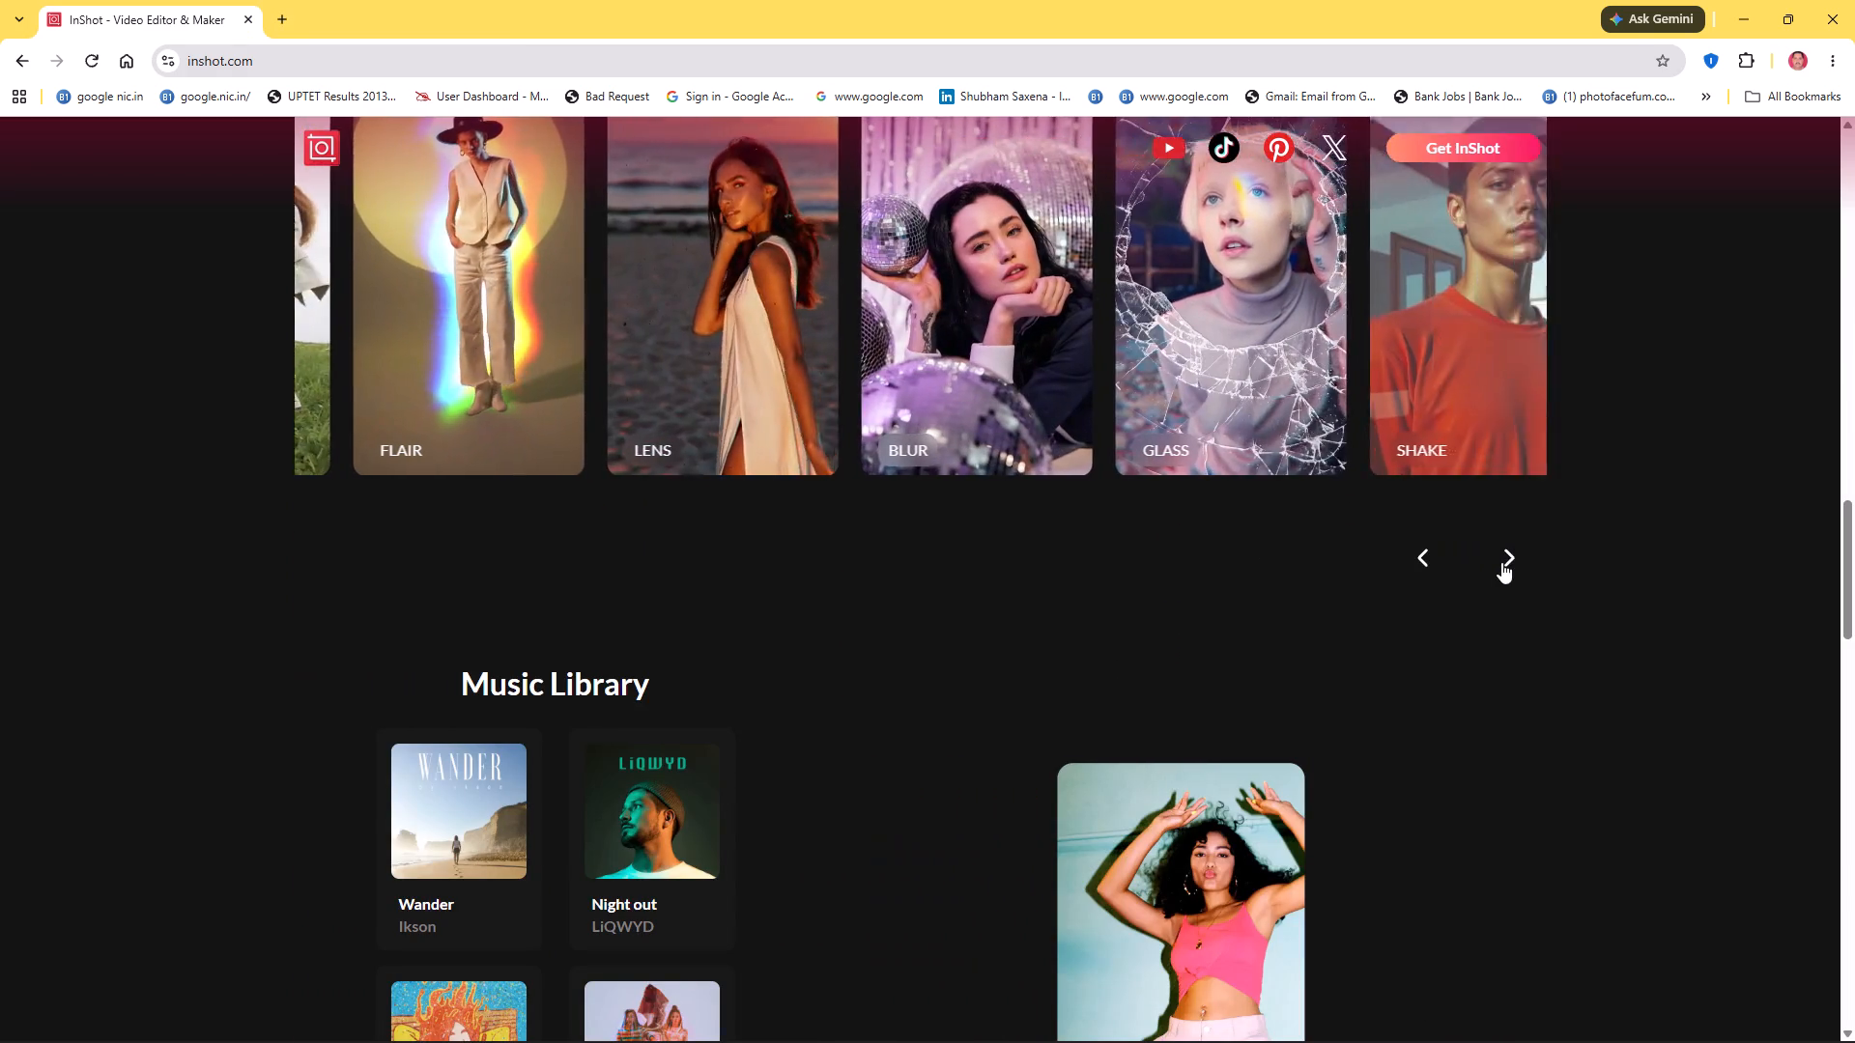
{"action": "scroll", "coordinate": [606, 626], "scroll_direction": "down", "scroll_amount": 6}
{"action": "scroll", "coordinate": [1275, 557], "scroll_direction": "down", "scroll_amount": 6}
{"action": "scroll", "coordinate": [1590, 509], "scroll_direction": "down", "scroll_amount": 3}
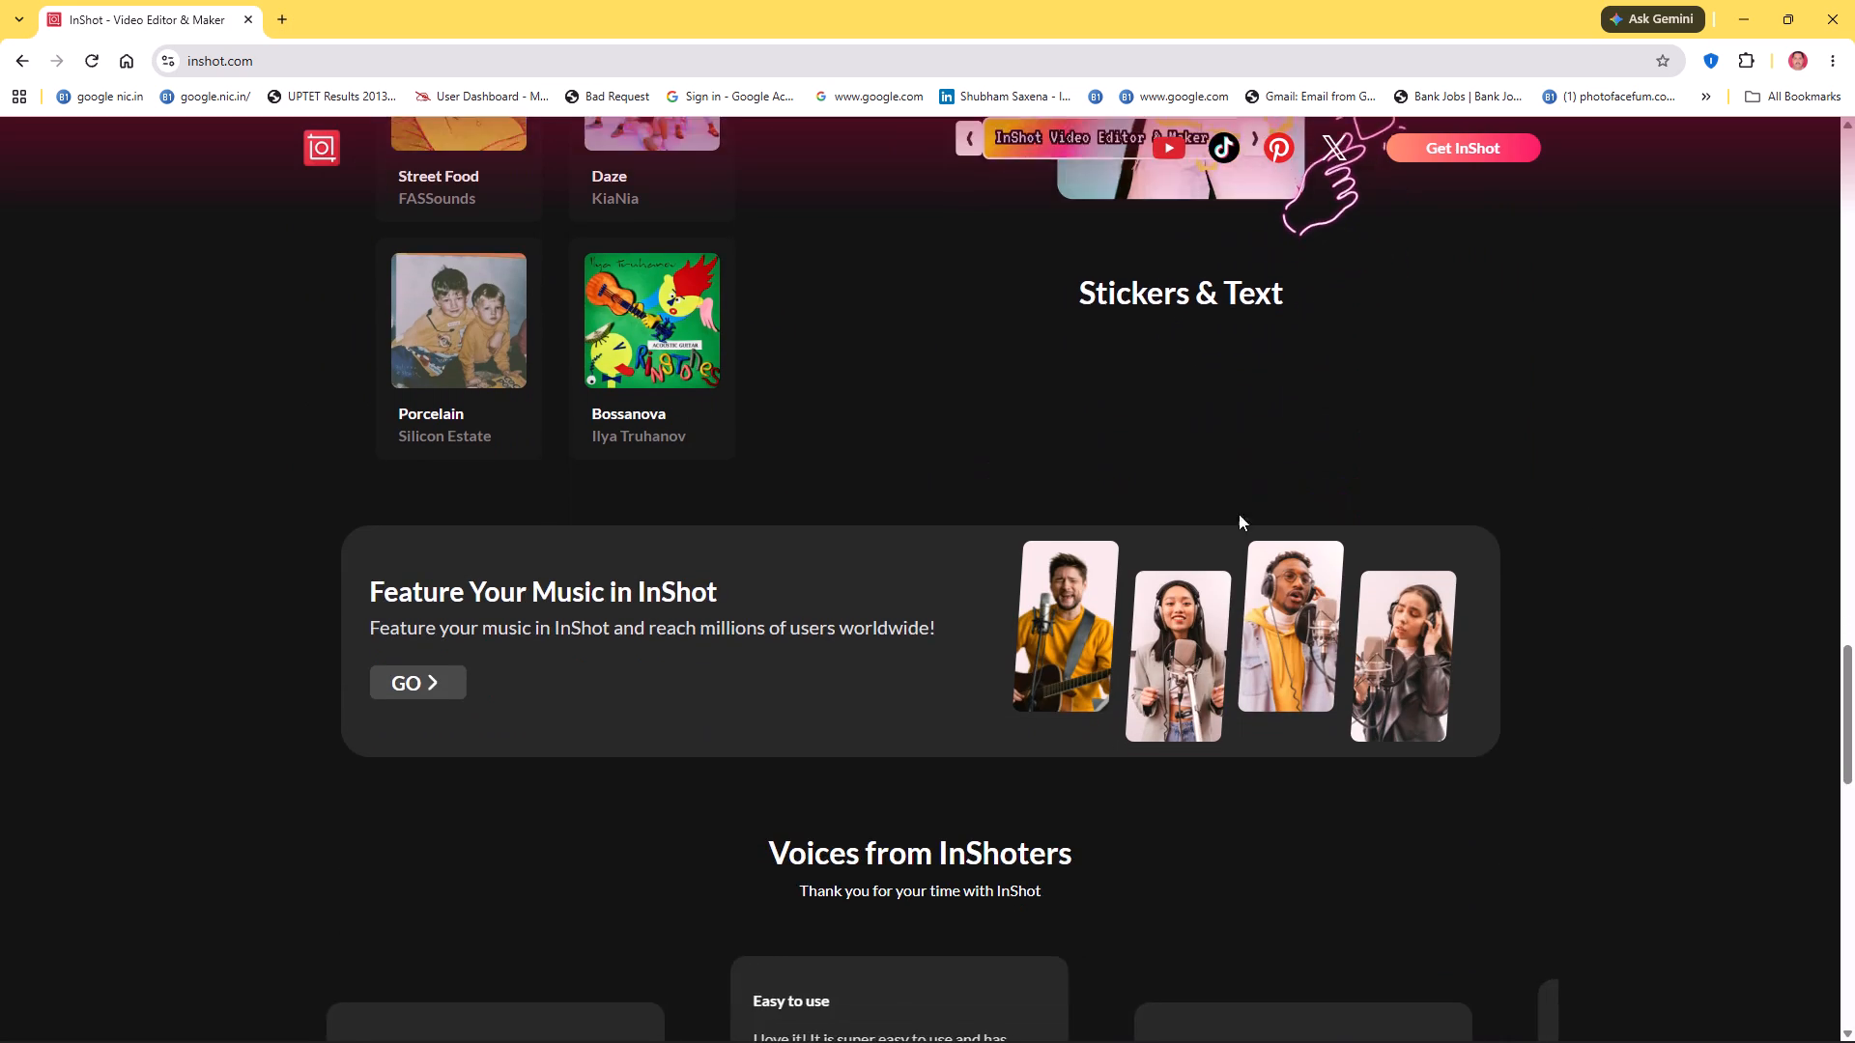
{"action": "scroll", "coordinate": [1239, 514], "scroll_direction": "down", "scroll_amount": 2}
{"action": "scroll", "coordinate": [1544, 483], "scroll_direction": "down", "scroll_amount": 6}
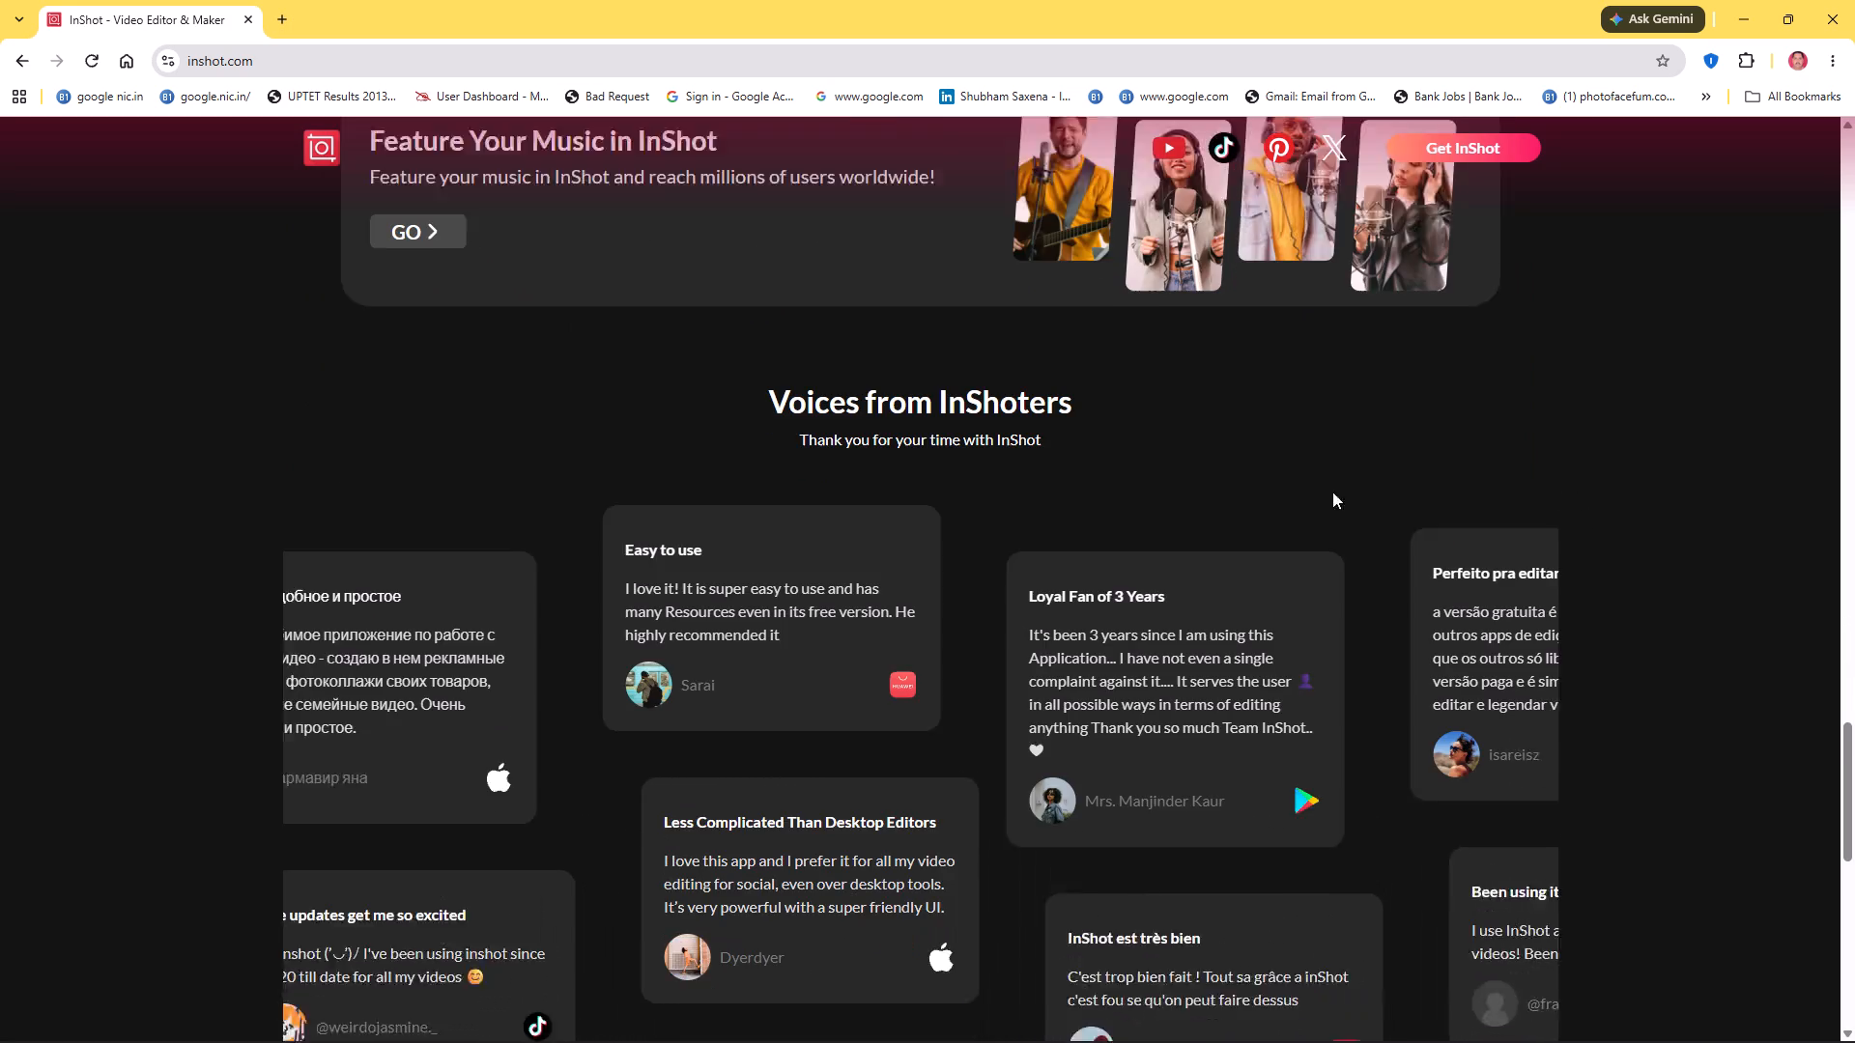
{"action": "scroll", "coordinate": [1014, 388], "scroll_direction": "down", "scroll_amount": 9}
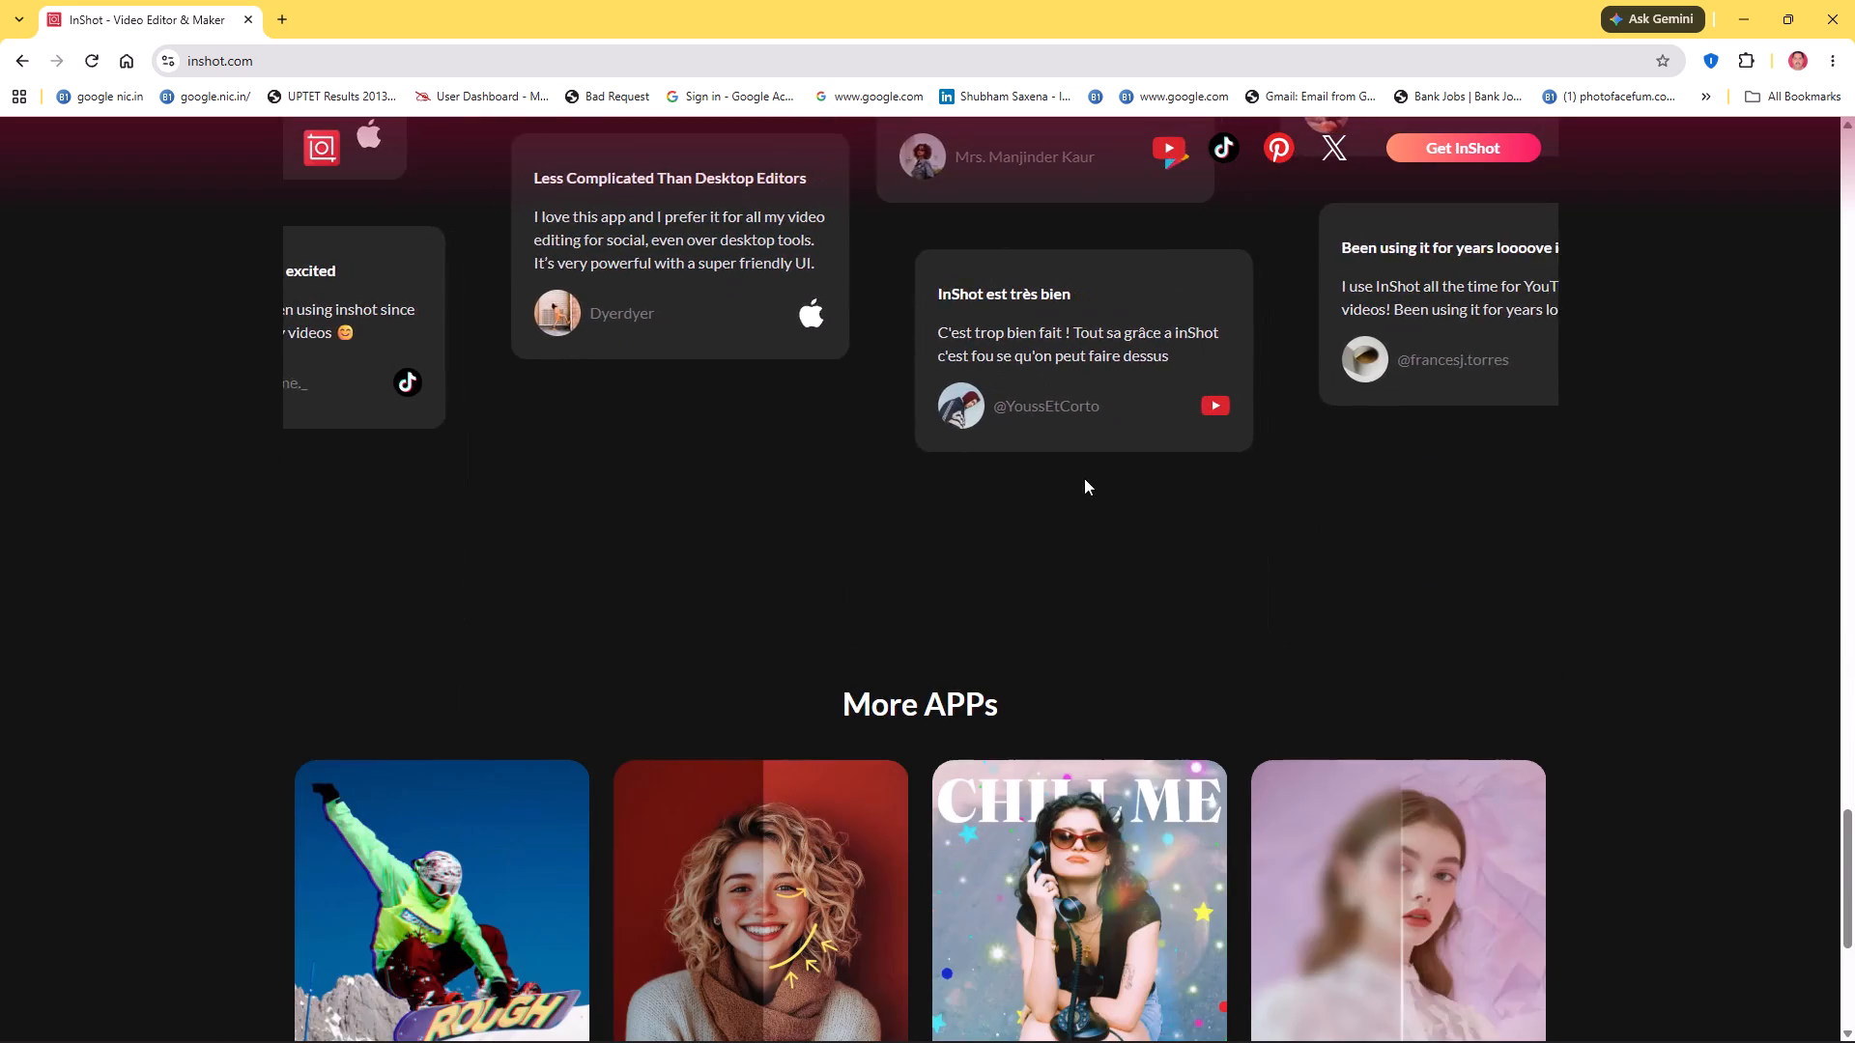
{"action": "scroll", "coordinate": [1080, 477], "scroll_direction": "down", "scroll_amount": 14}
{"action": "left_click", "coordinate": [475, 841]}
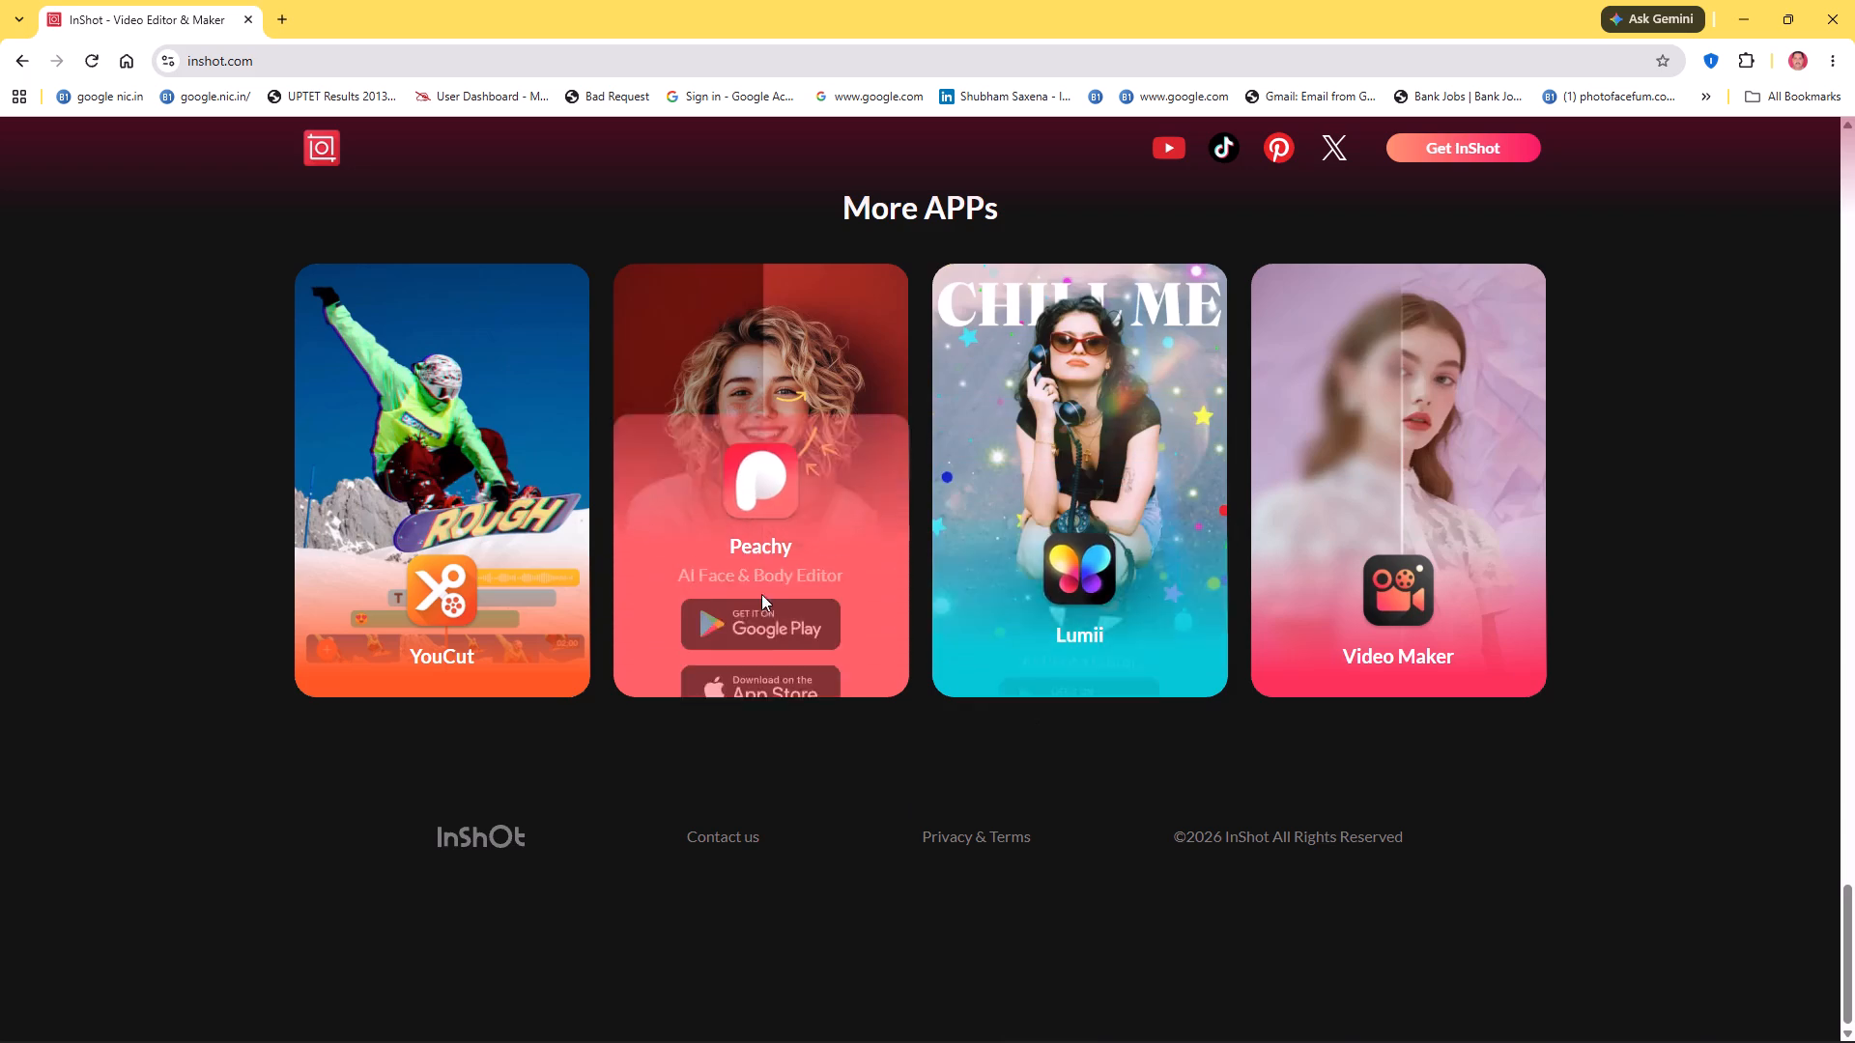
{"action": "scroll", "coordinate": [1023, 409], "scroll_direction": "up", "scroll_amount": 16}
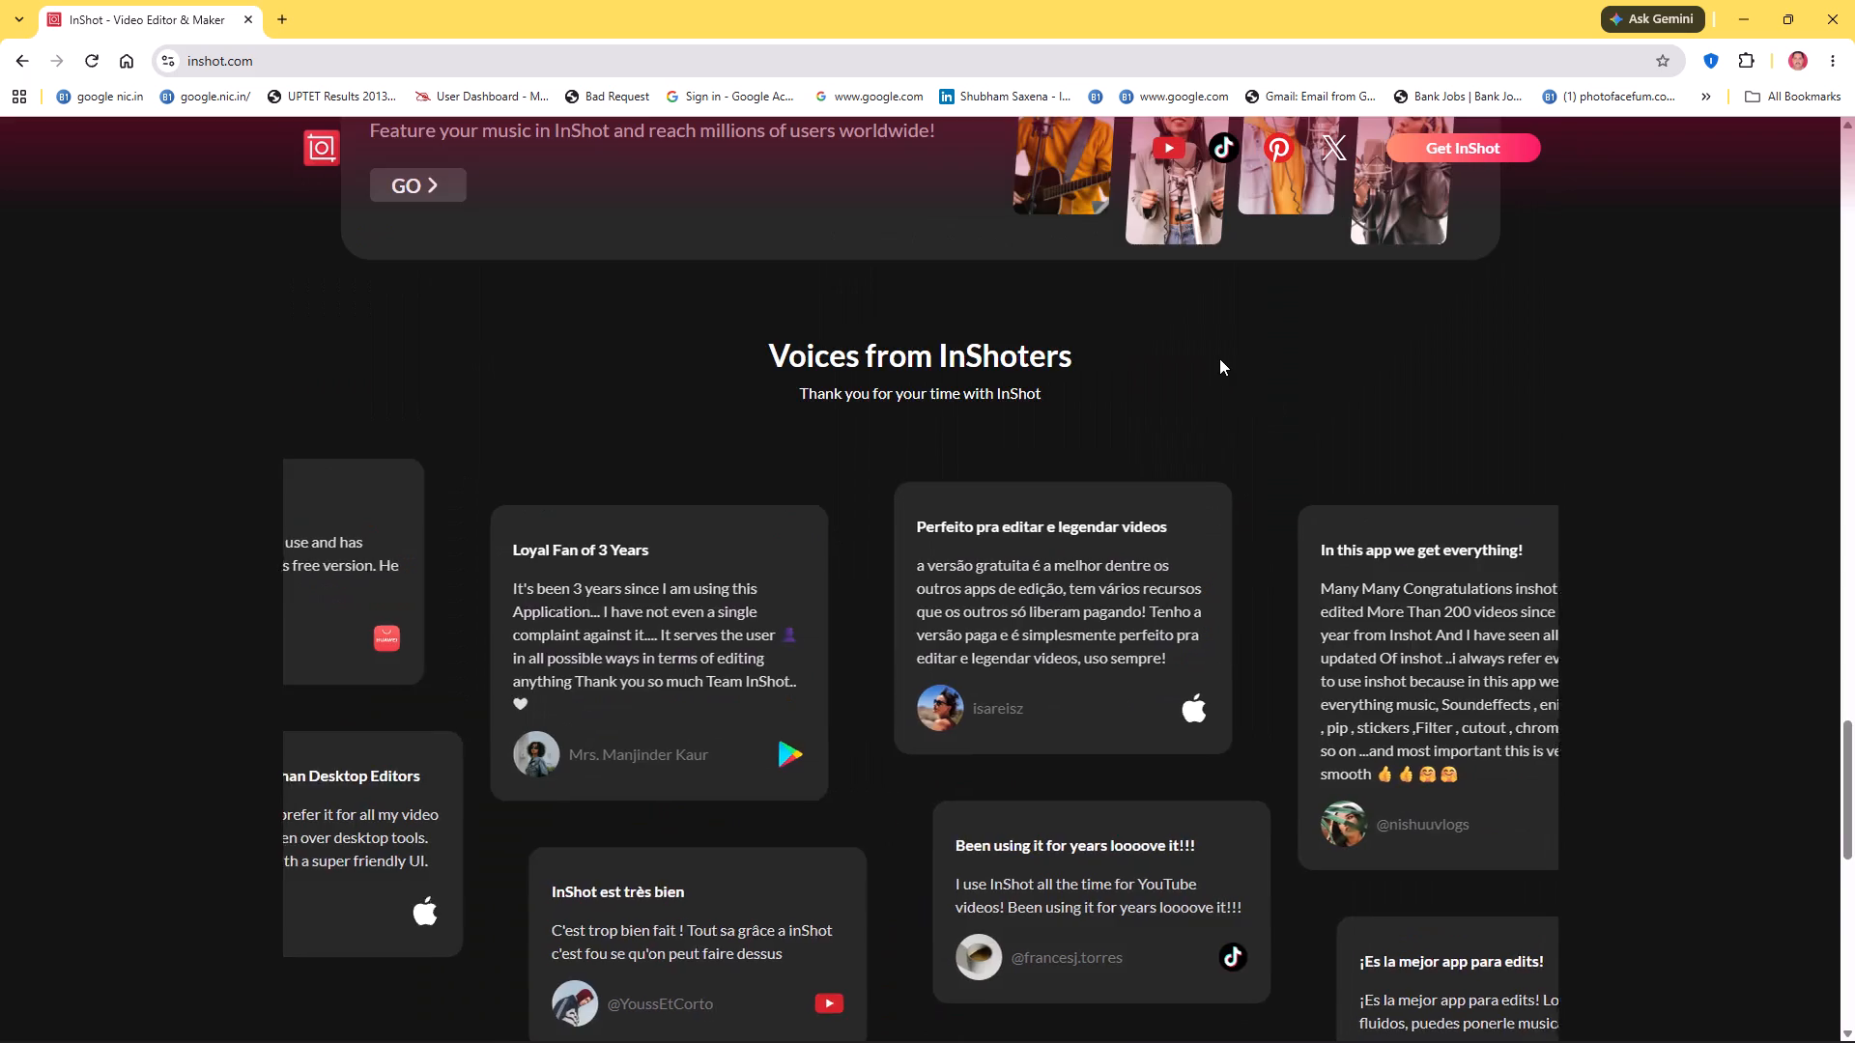
{"action": "scroll", "coordinate": [1219, 358], "scroll_direction": "up", "scroll_amount": 20}
{"action": "scroll", "coordinate": [1219, 358], "scroll_direction": "up", "scroll_amount": 17}
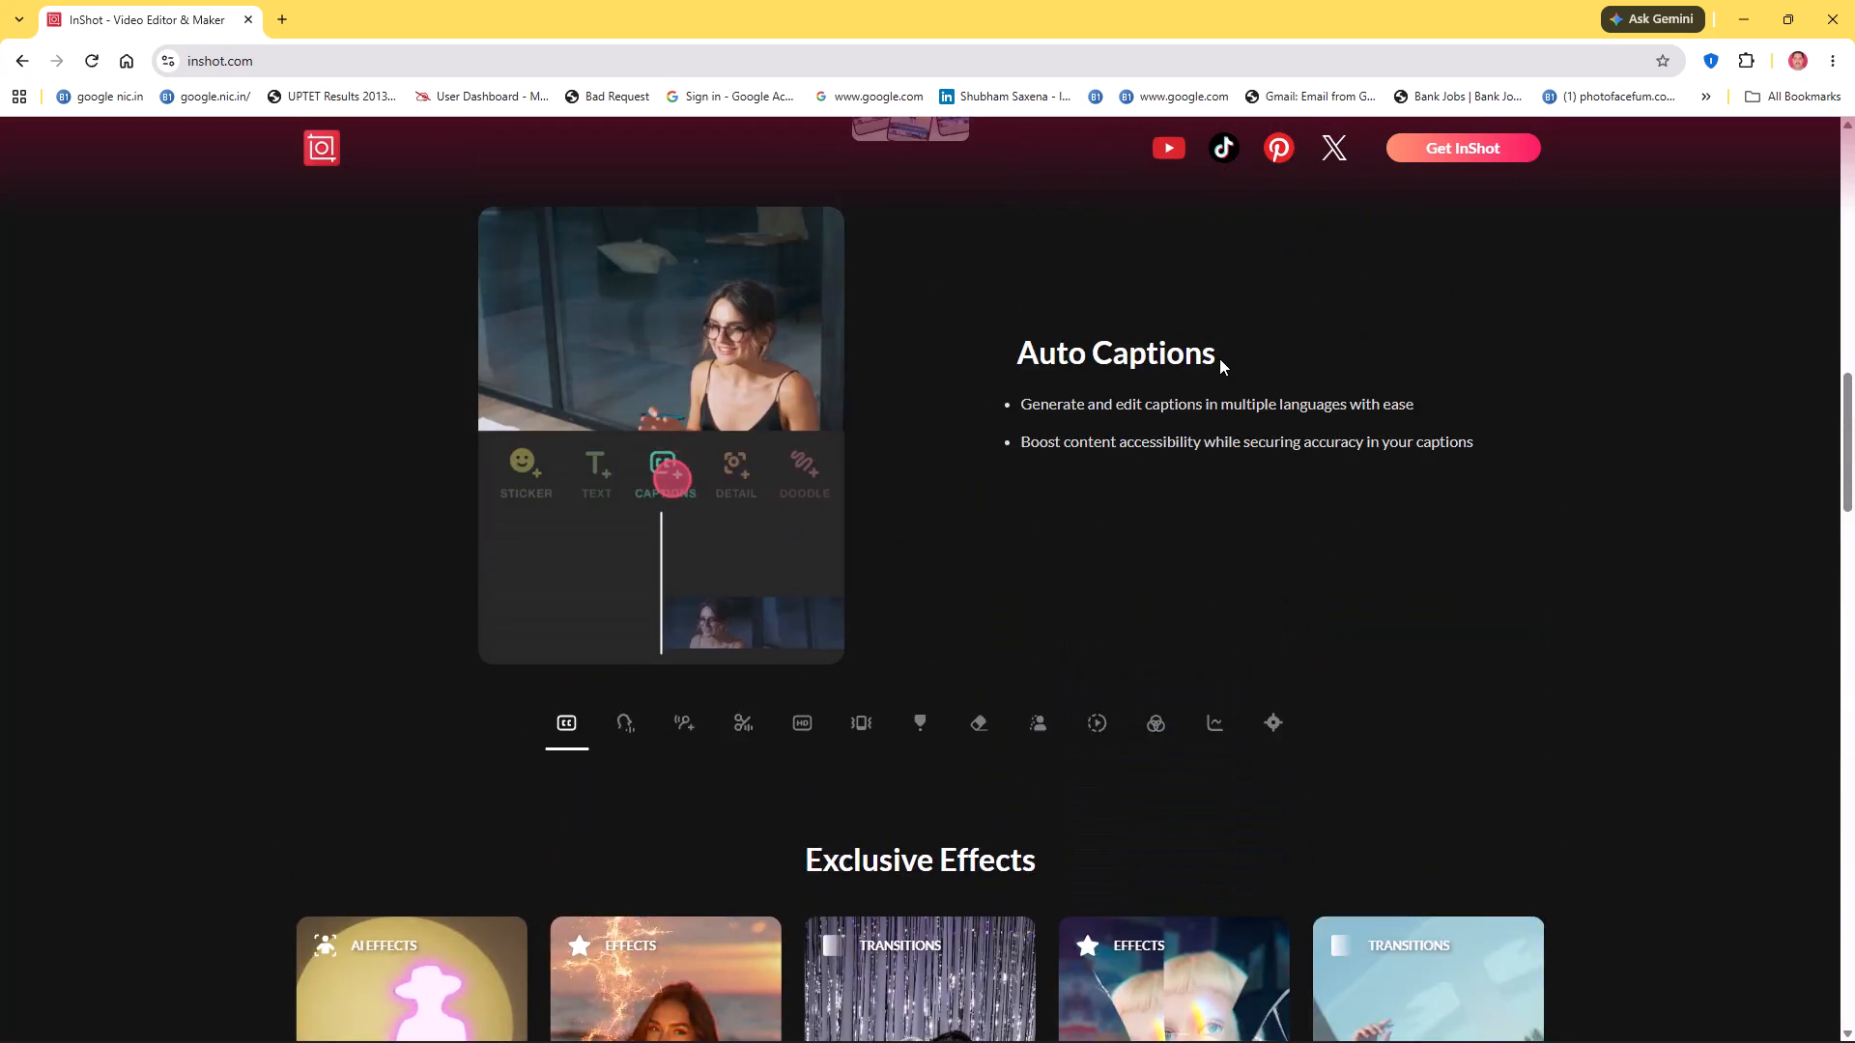
{"action": "scroll", "coordinate": [1219, 358], "scroll_direction": "up", "scroll_amount": 20}
{"action": "scroll", "coordinate": [1219, 358], "scroll_direction": "up", "scroll_amount": 14}
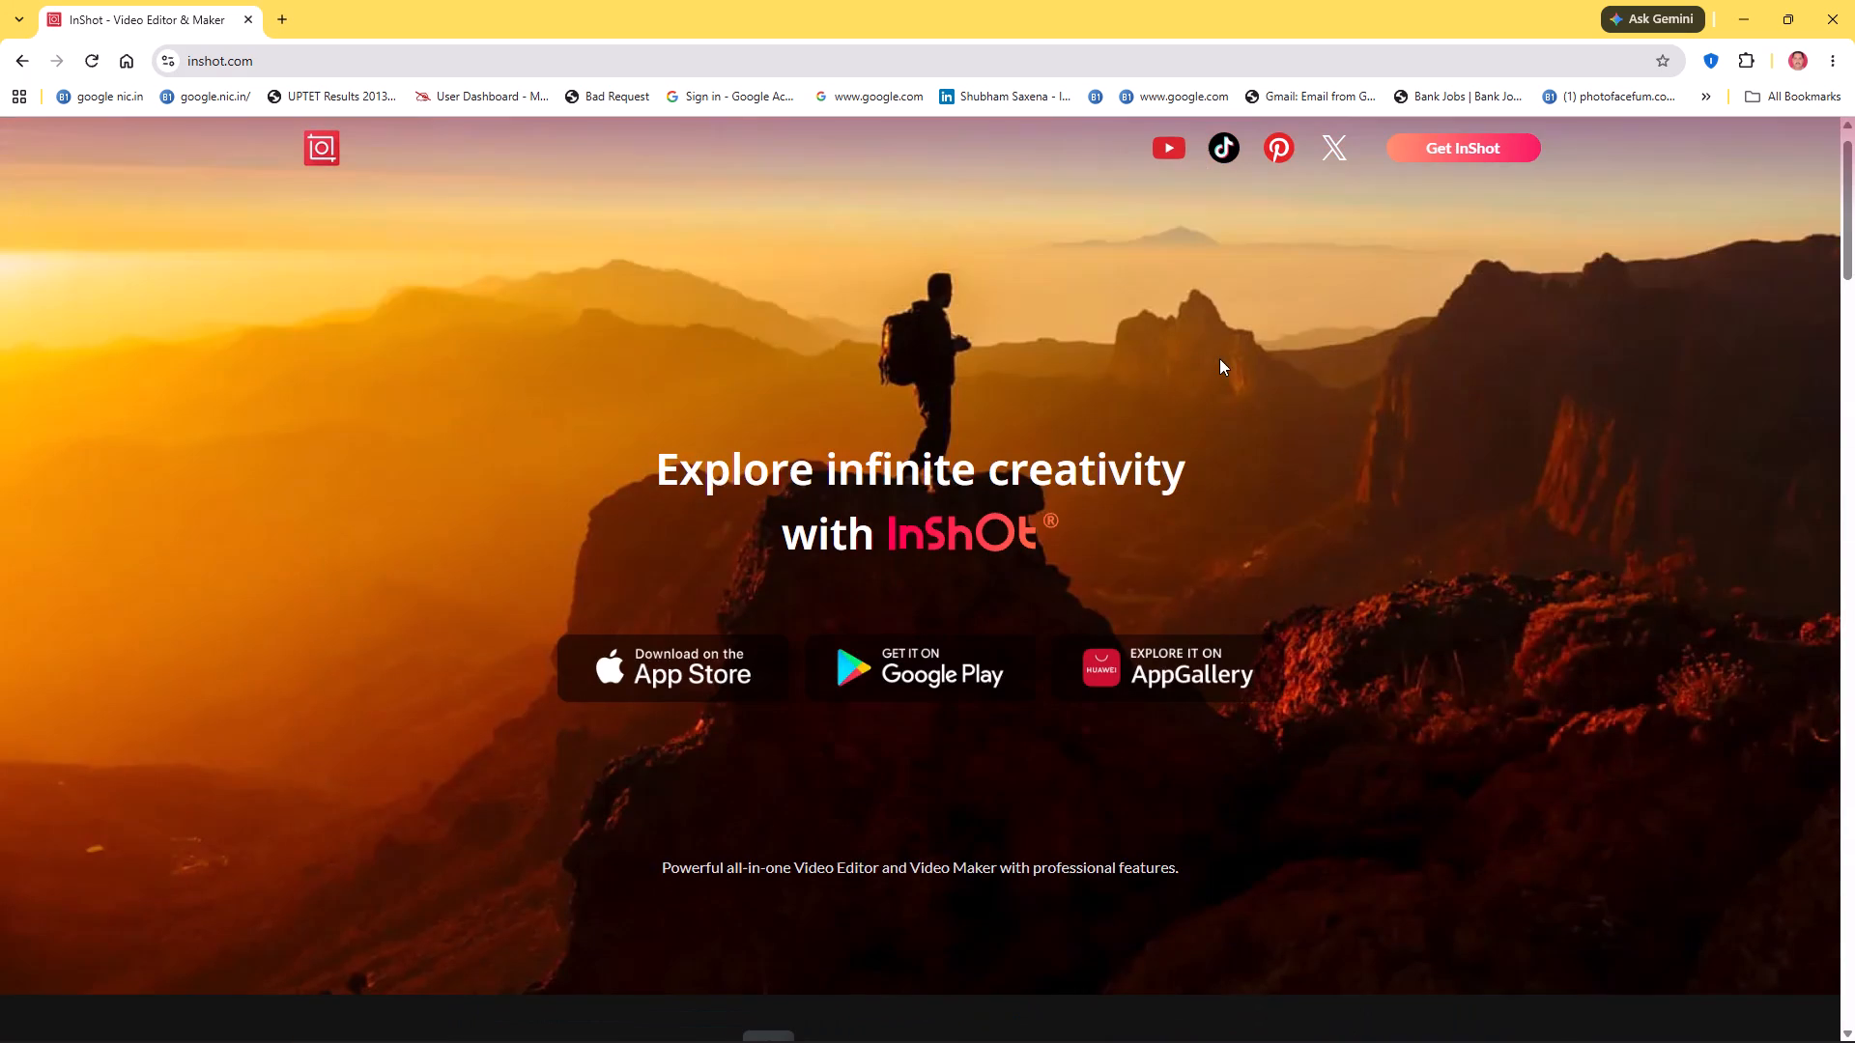
Return to the "inshot" search results, look through them, open InShot's Terms of Use page and go back to the results.
{"action": "left_click", "coordinate": [12, 58]}
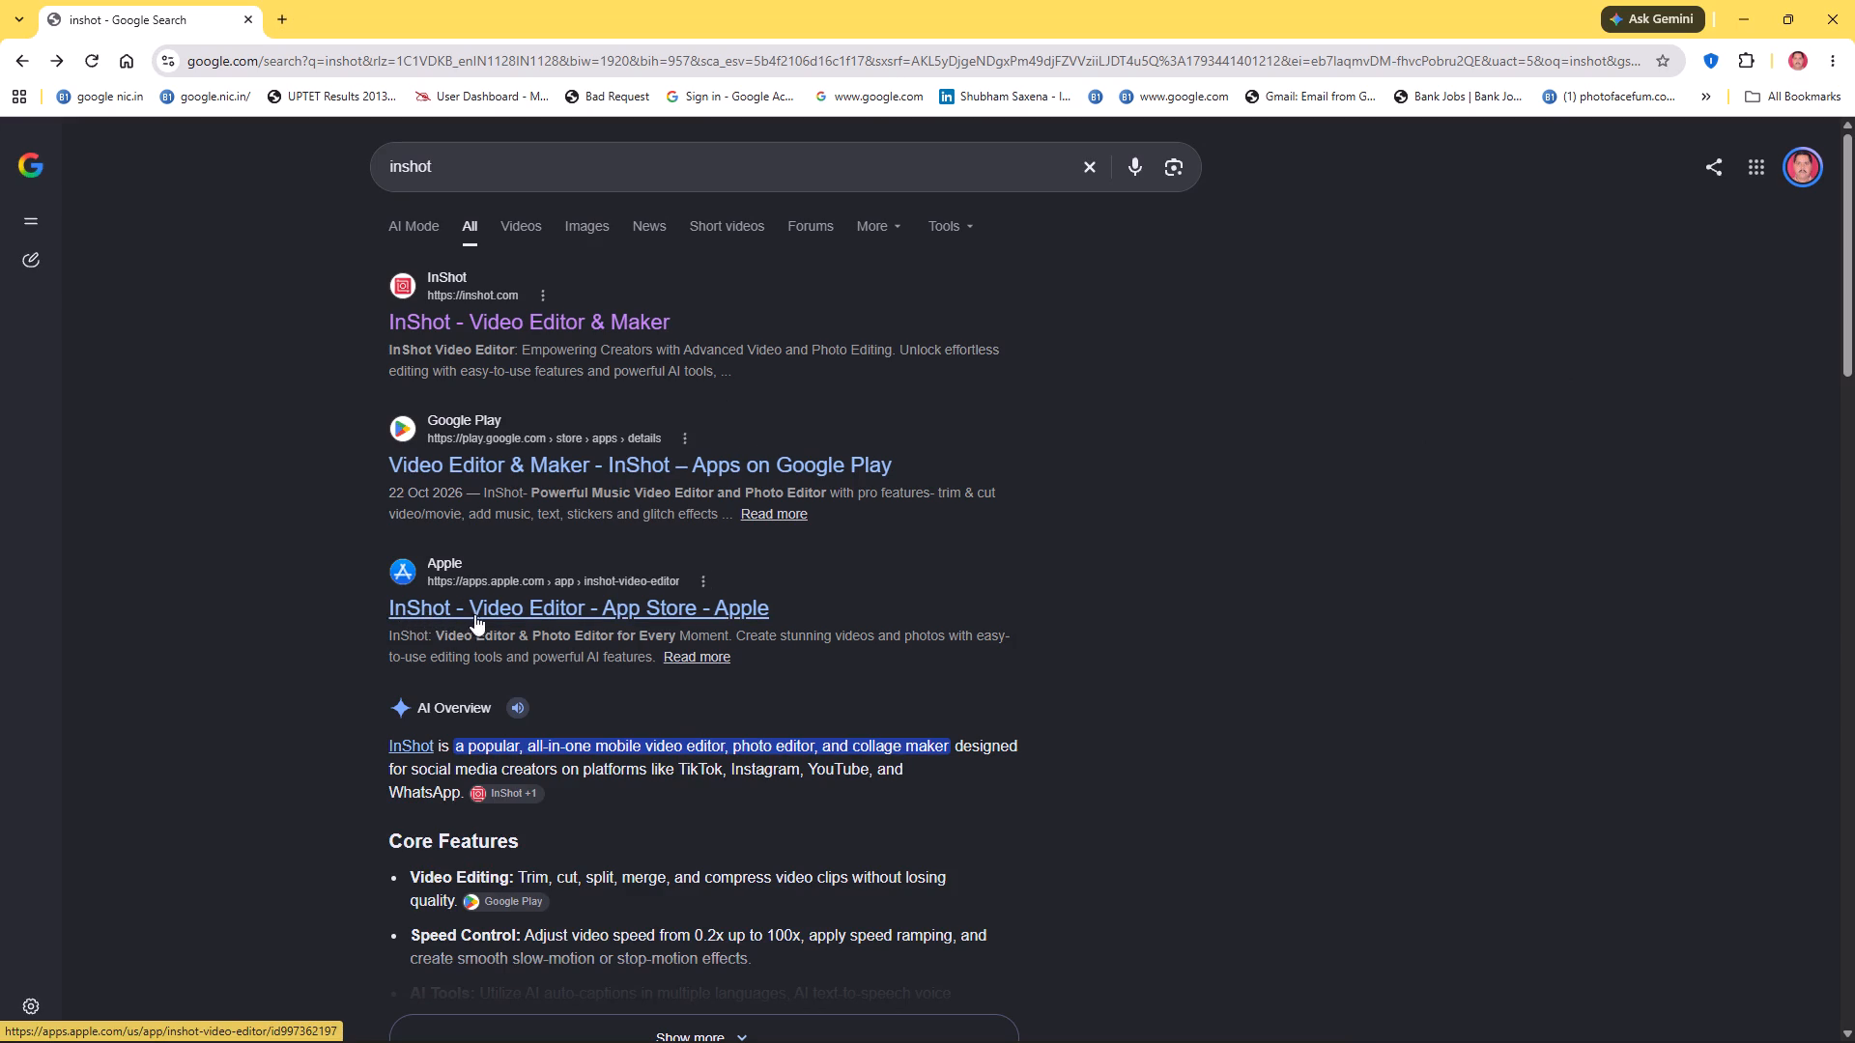
{"action": "scroll", "coordinate": [450, 730], "scroll_direction": "down", "scroll_amount": 4}
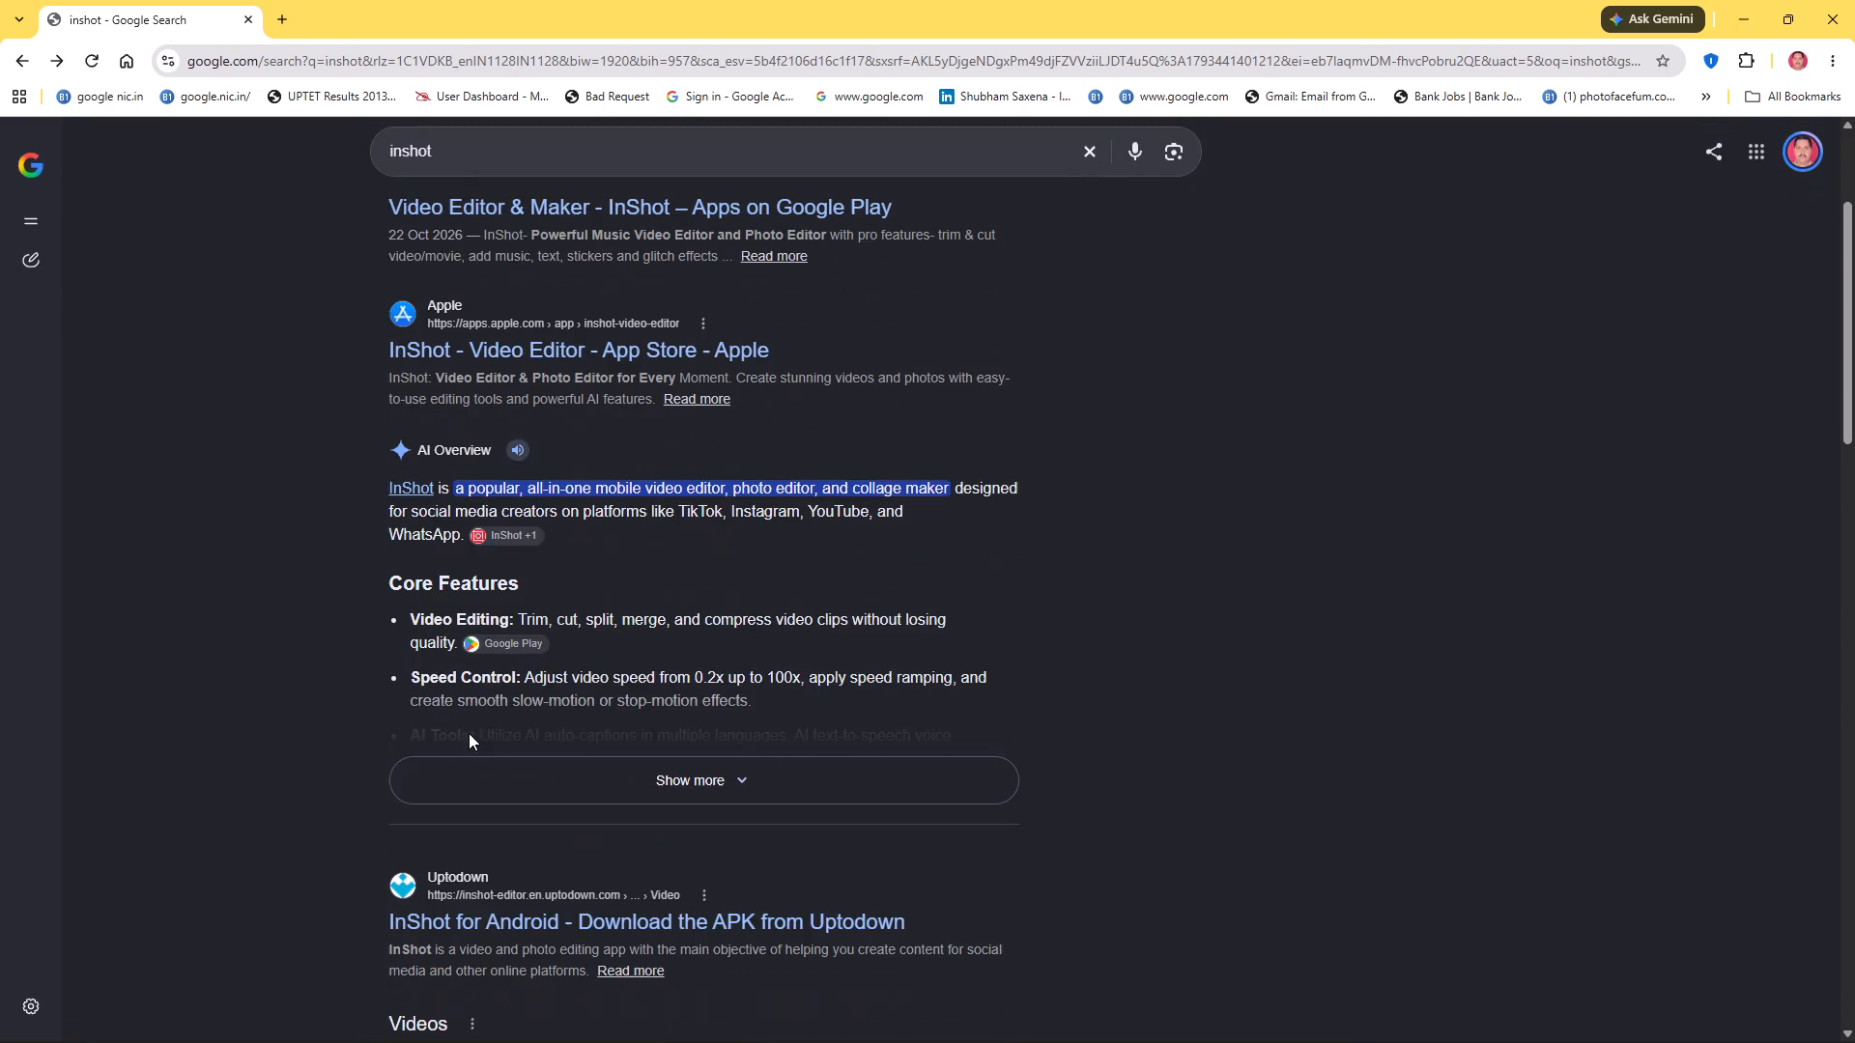
{"action": "scroll", "coordinate": [519, 627], "scroll_direction": "down", "scroll_amount": 5}
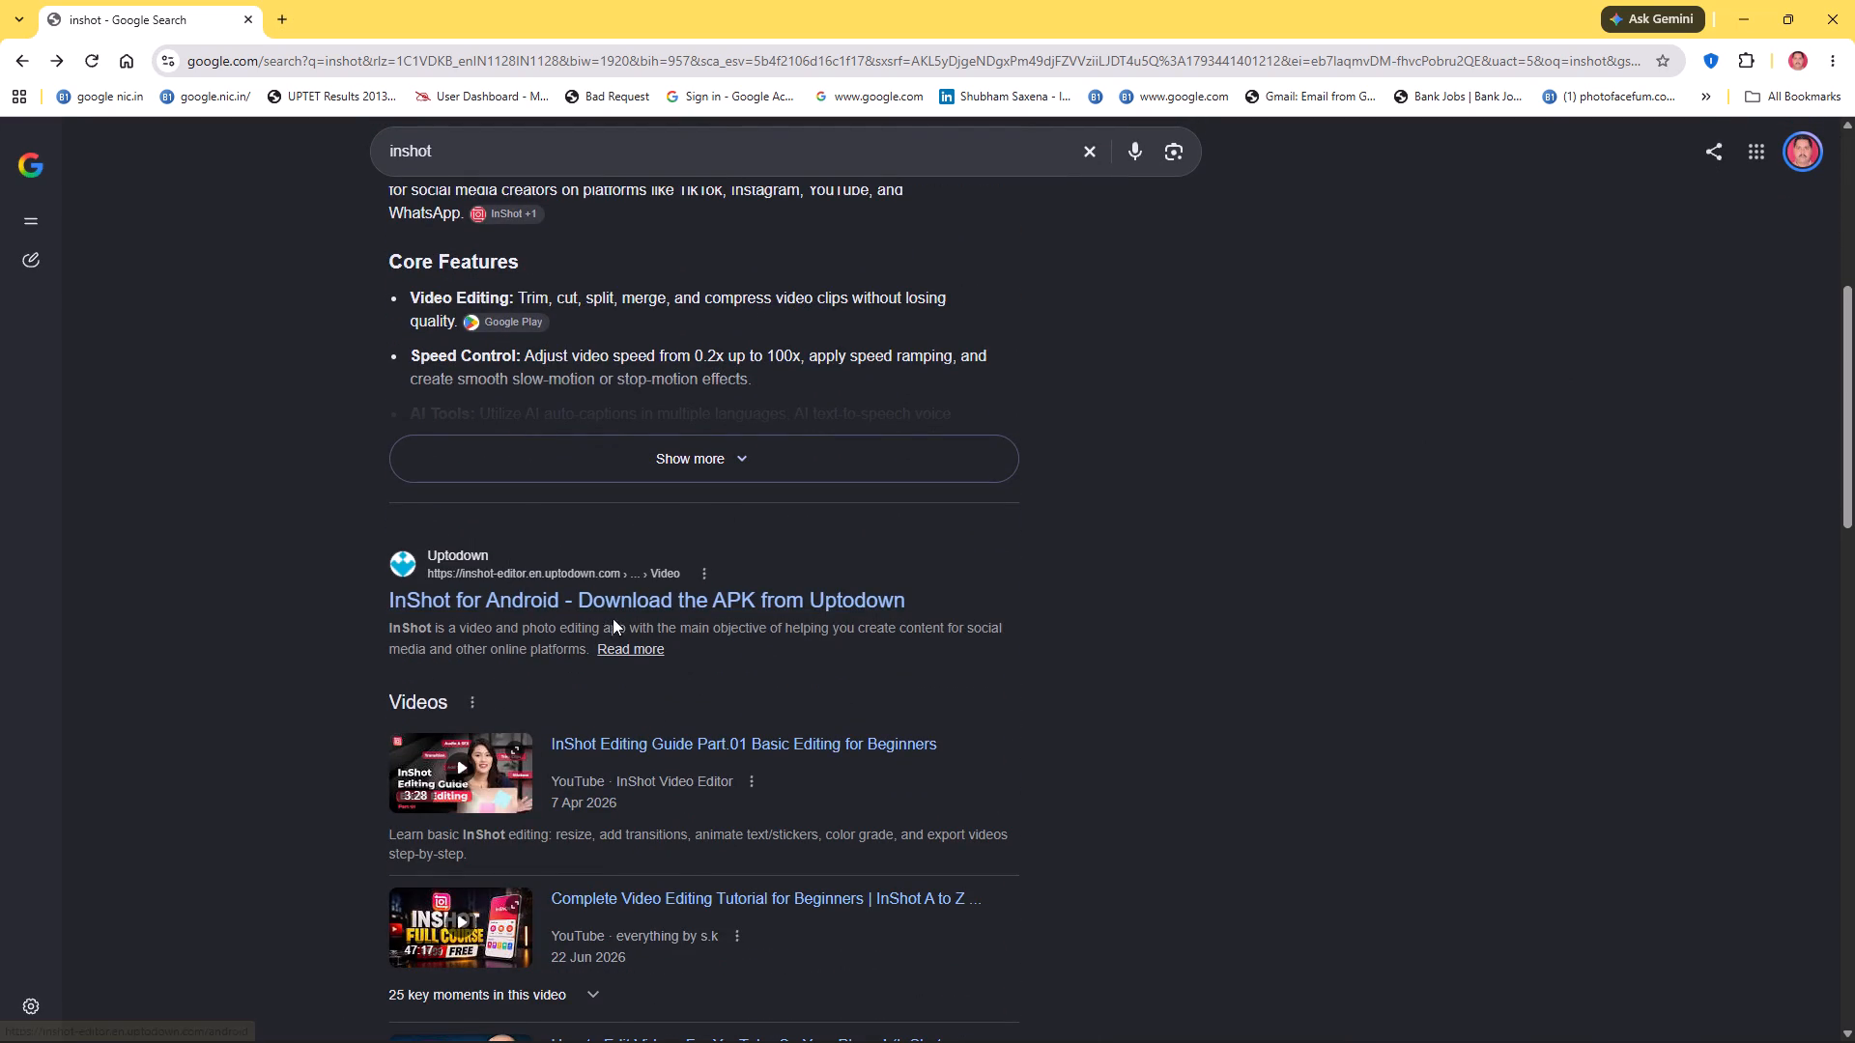
{"action": "scroll", "coordinate": [630, 610], "scroll_direction": "down", "scroll_amount": 12}
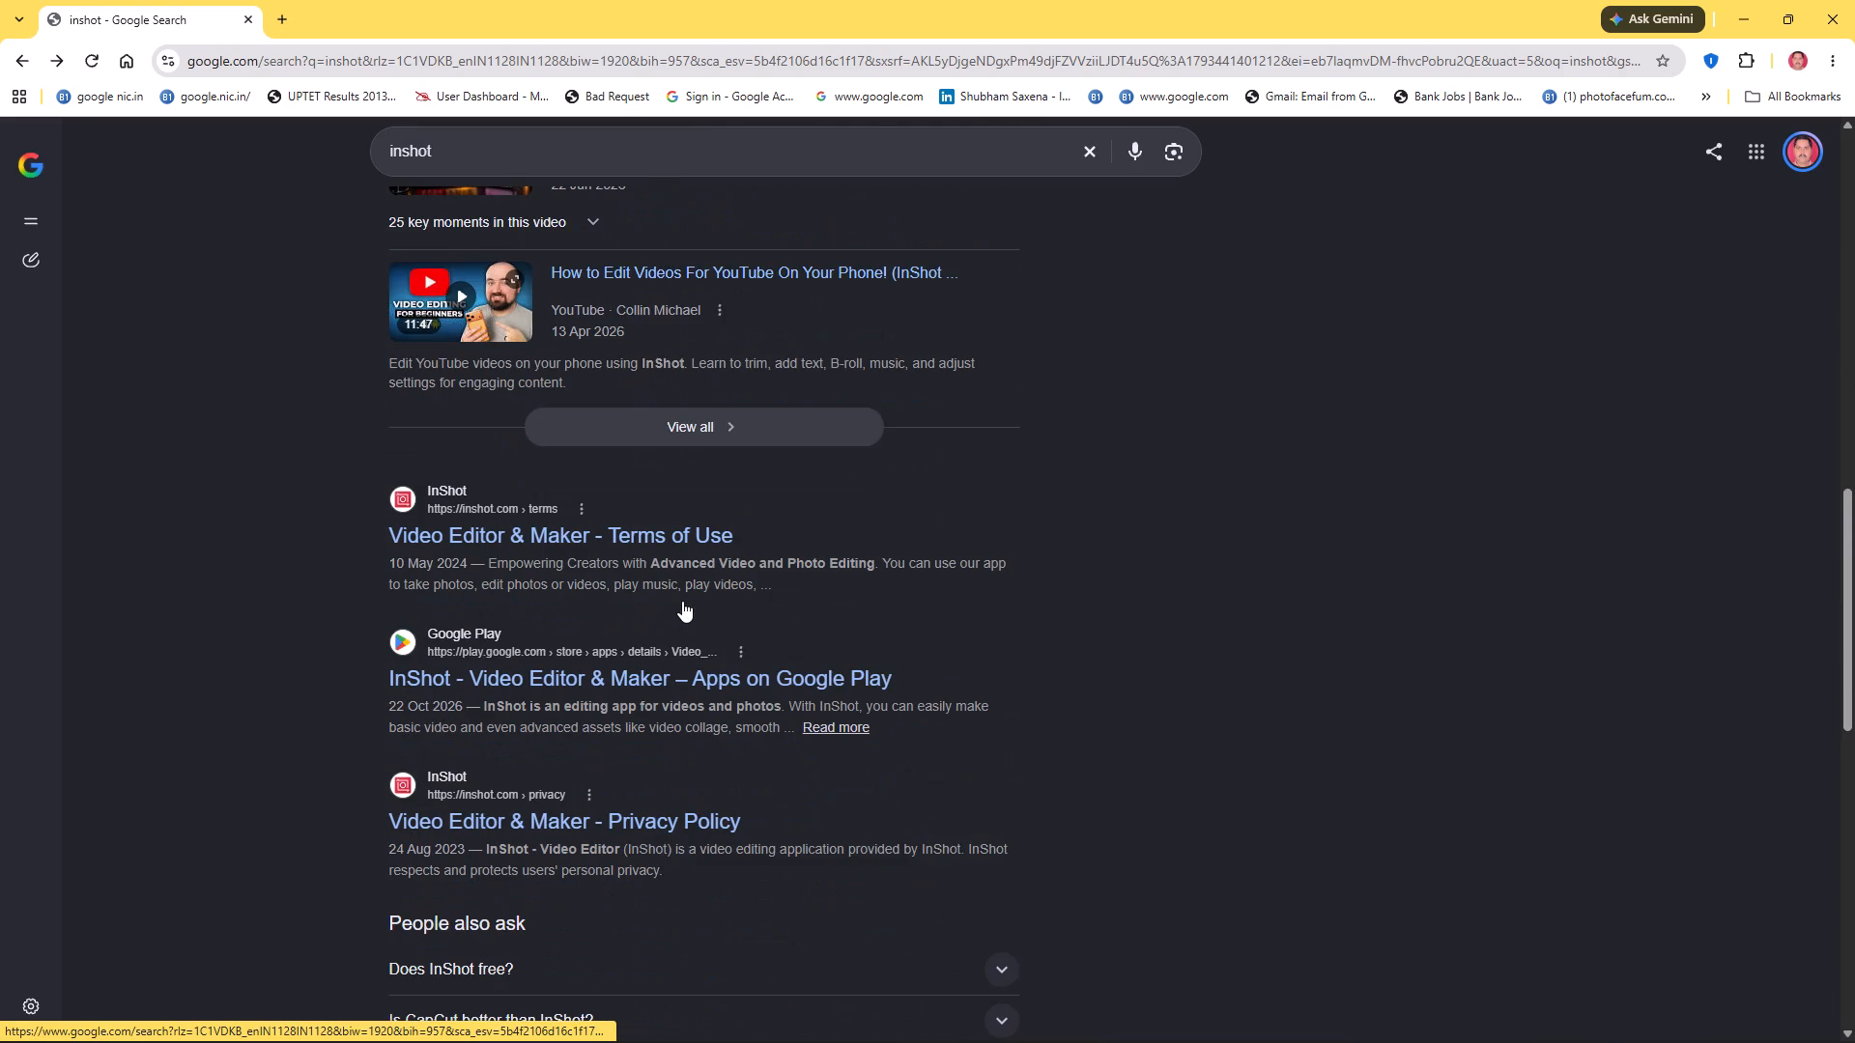
{"action": "left_click", "coordinate": [617, 526]}
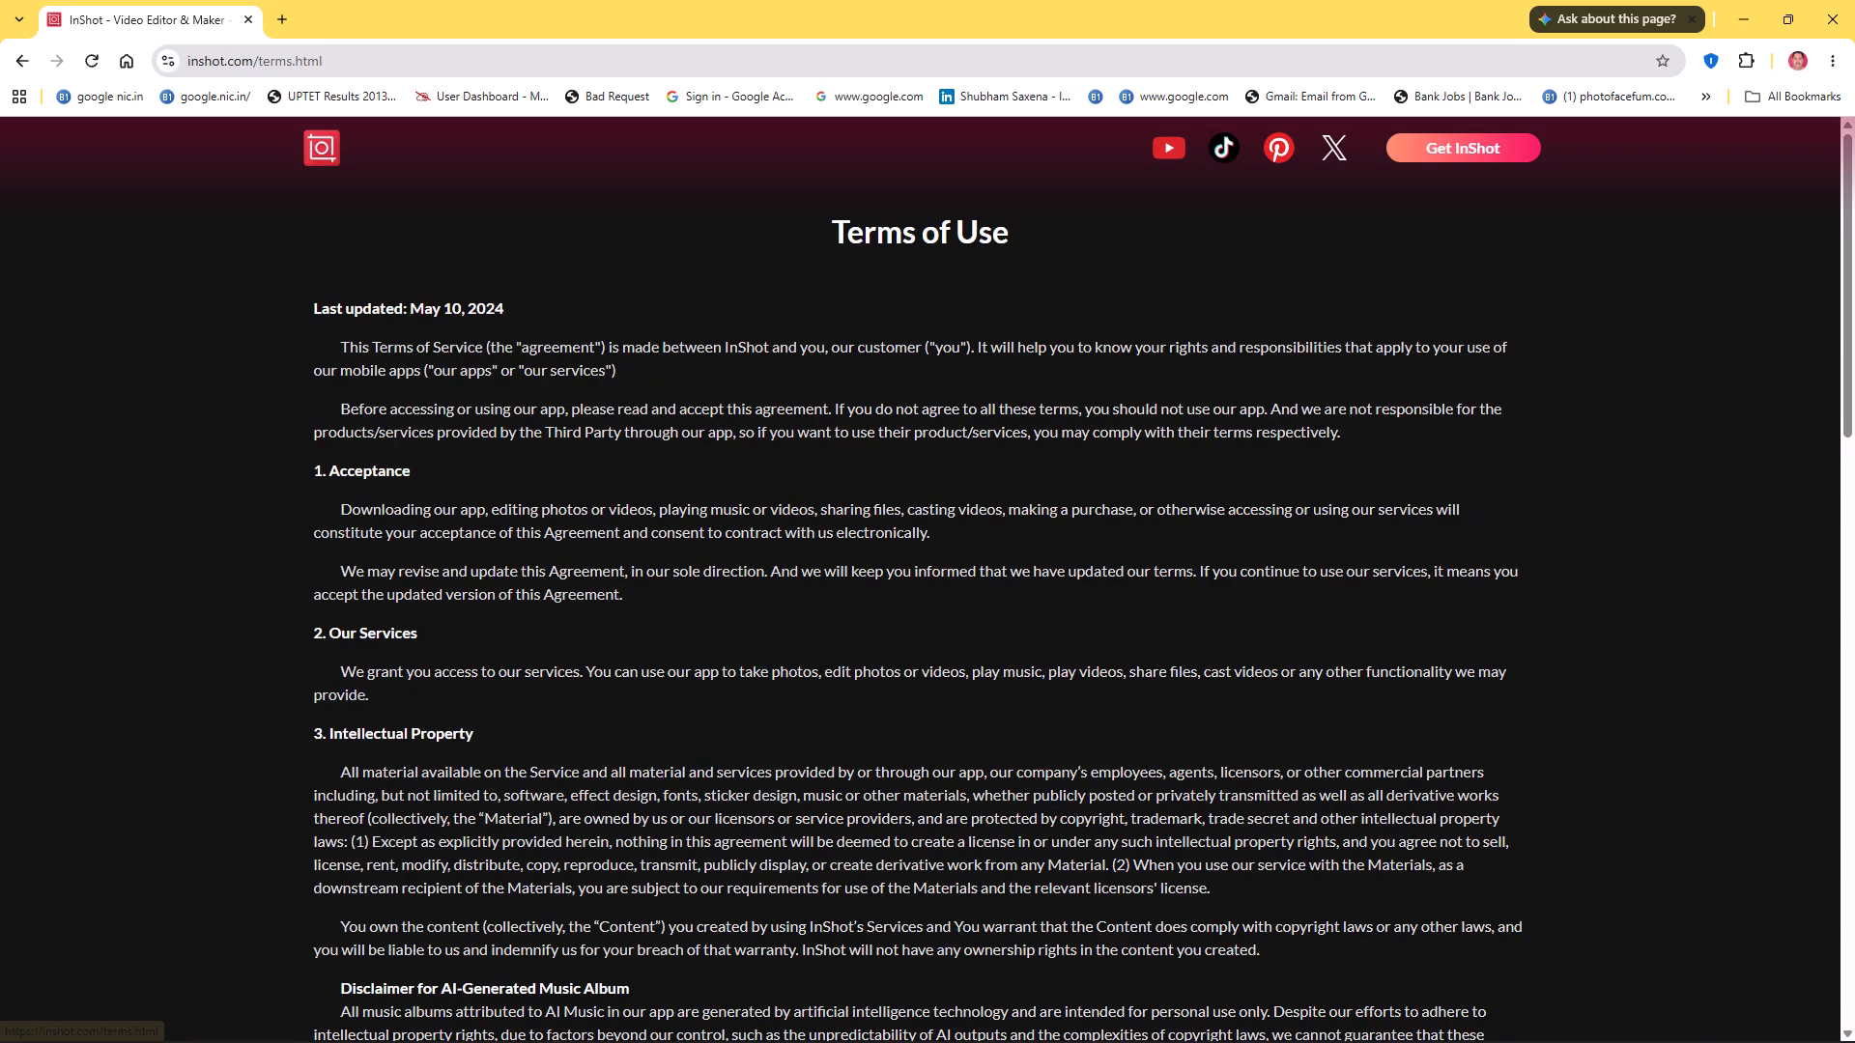
{"action": "scroll", "coordinate": [1032, 463], "scroll_direction": "up", "scroll_amount": 6}
{"action": "left_click", "coordinate": [841, 478]}
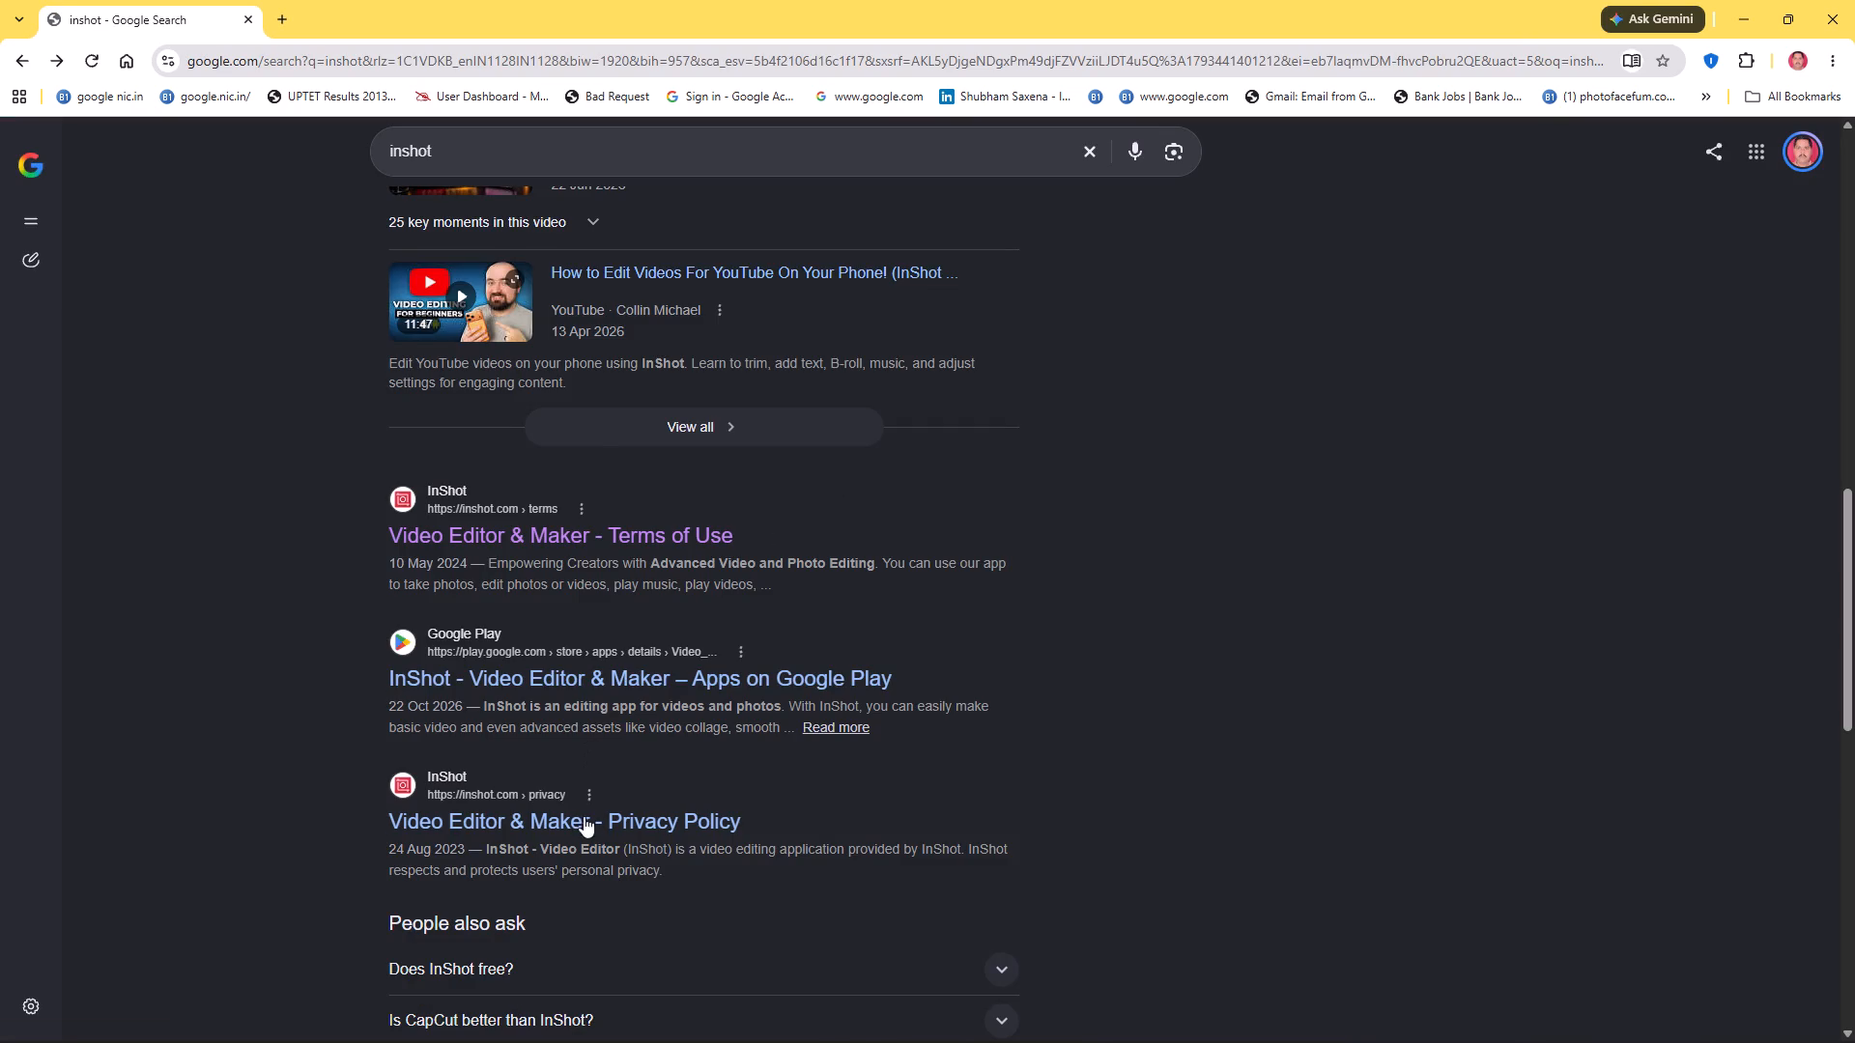
Open InShot's Privacy Policy from the search results, skim it and go back to the results.
{"action": "left_click", "coordinate": [584, 816]}
{"action": "scroll", "coordinate": [1297, 600], "scroll_direction": "down", "scroll_amount": 20}
{"action": "scroll", "coordinate": [1117, 599], "scroll_direction": "down", "scroll_amount": 7}
{"action": "left_click", "coordinate": [1113, 602]}
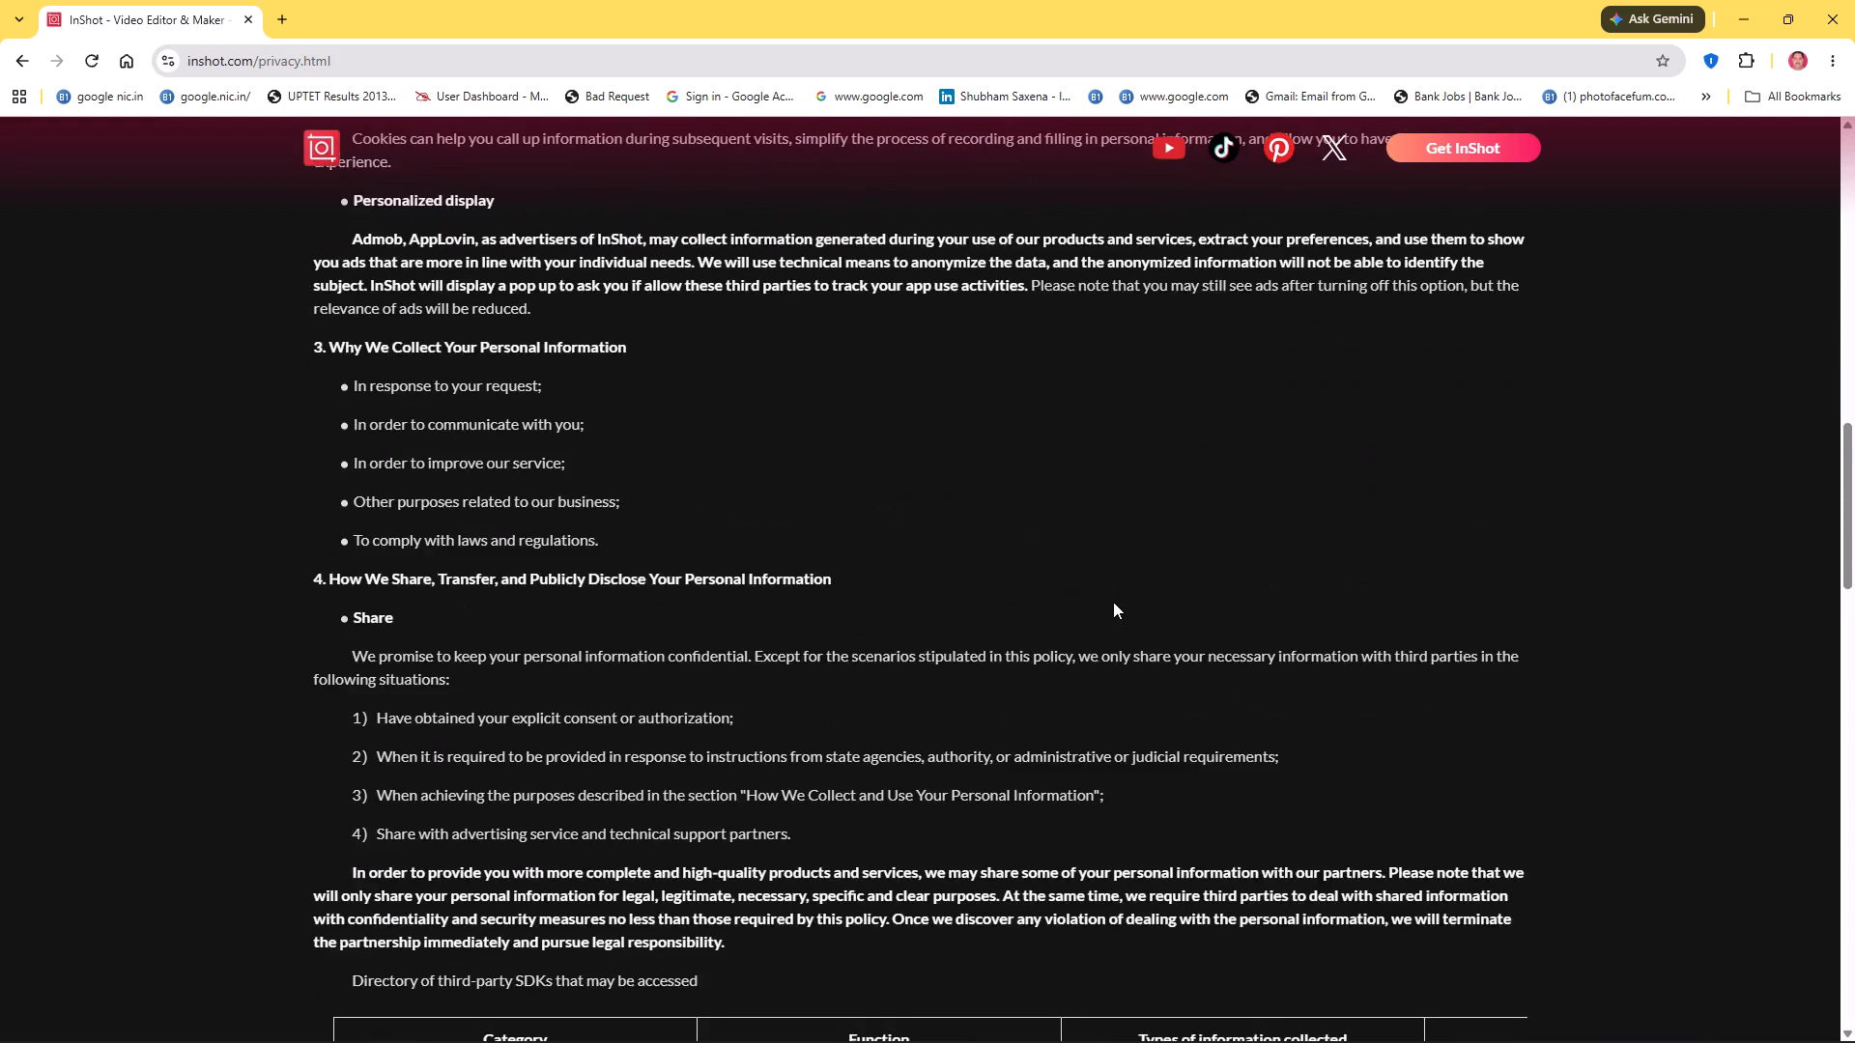
Open Softonic's InShot for Android page from the search results, view it and return to the results.
{"action": "scroll", "coordinate": [1113, 602], "scroll_direction": "down", "scroll_amount": 8}
{"action": "scroll", "coordinate": [875, 640], "scroll_direction": "down", "scroll_amount": 4}
{"action": "left_click", "coordinate": [638, 470]}
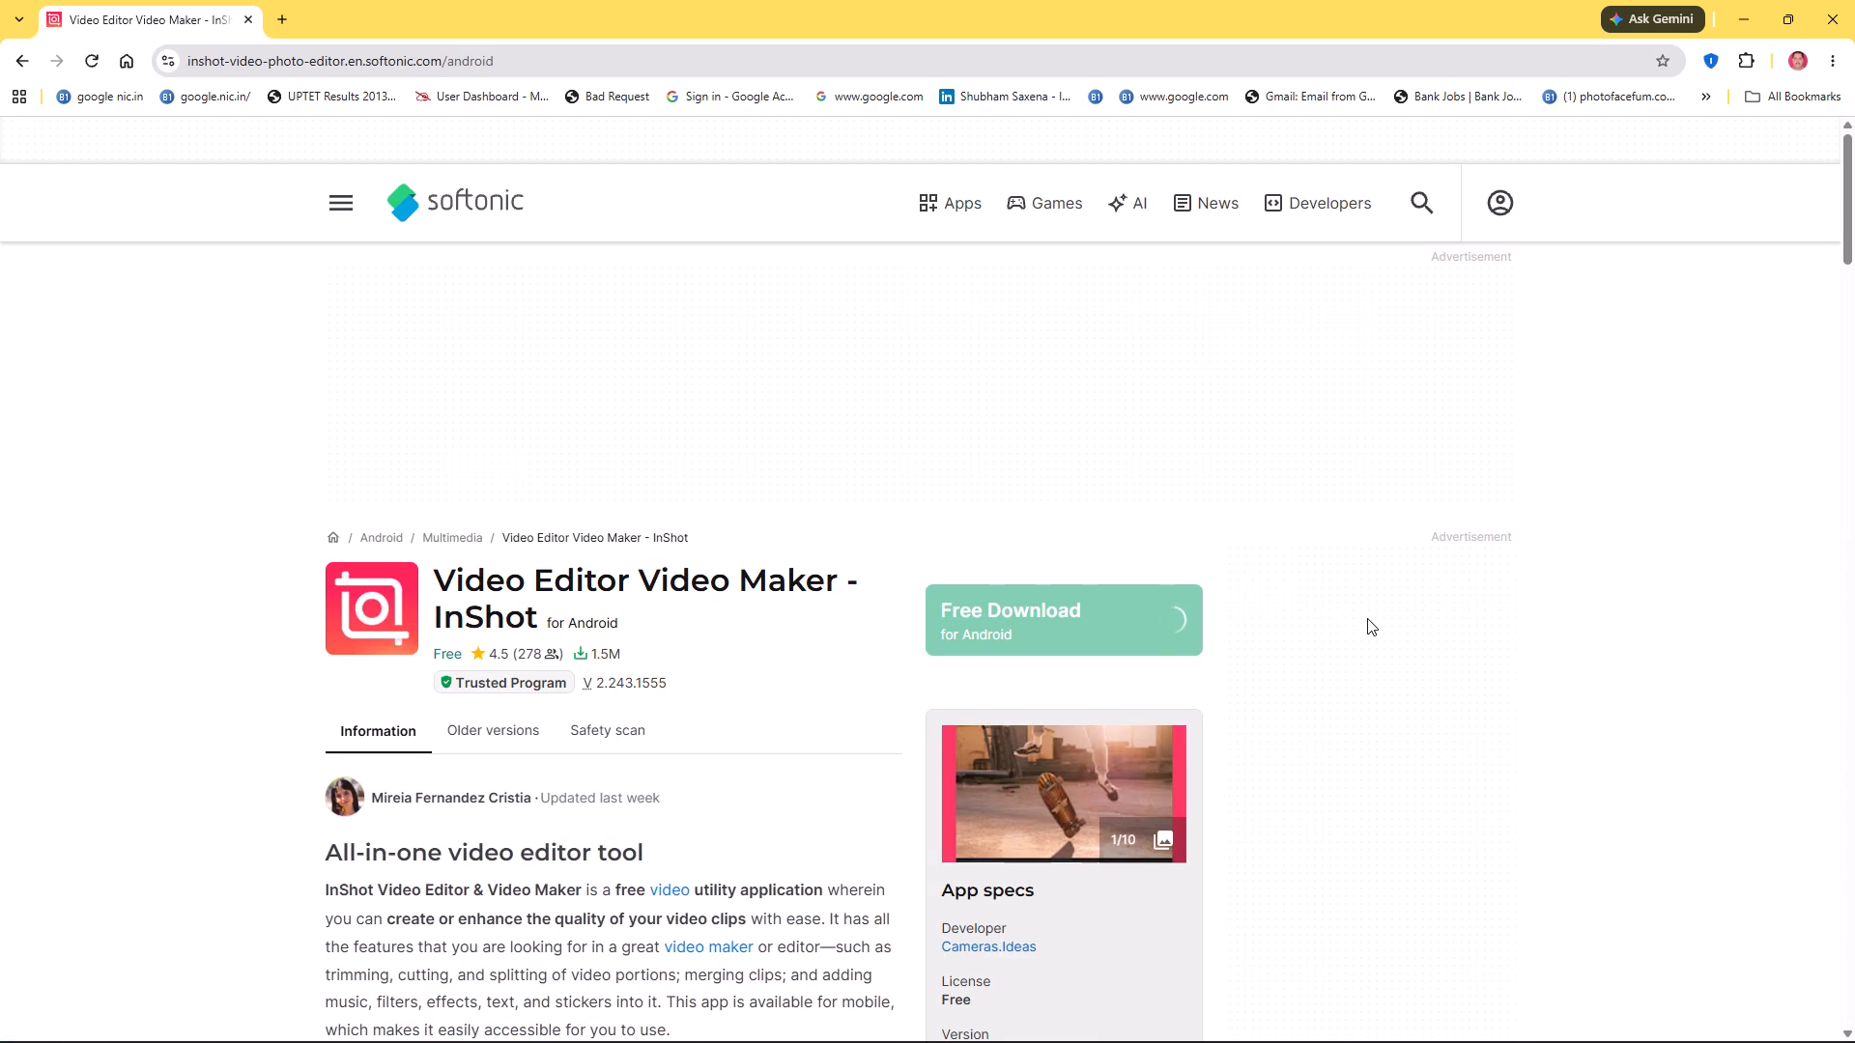
{"action": "left_click", "coordinate": [1213, 612]}
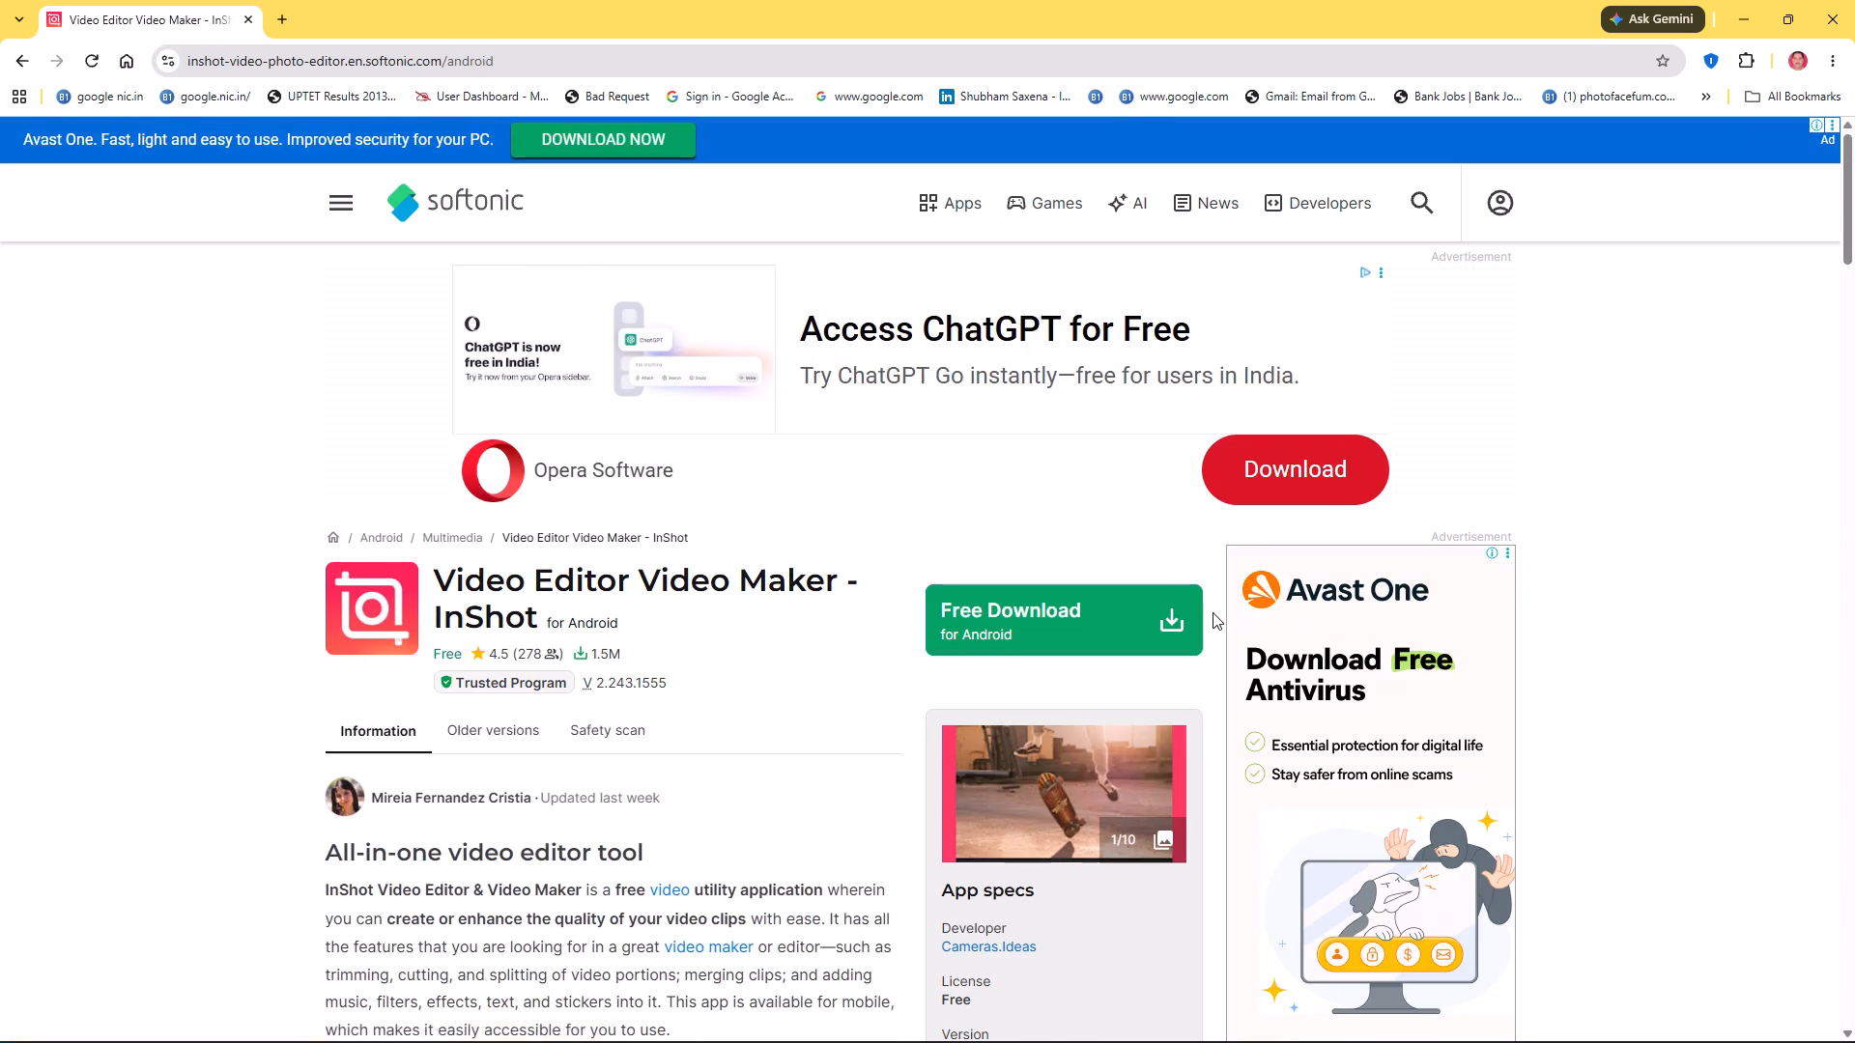
{"action": "scroll", "coordinate": [1213, 612], "scroll_direction": "down", "scroll_amount": 7}
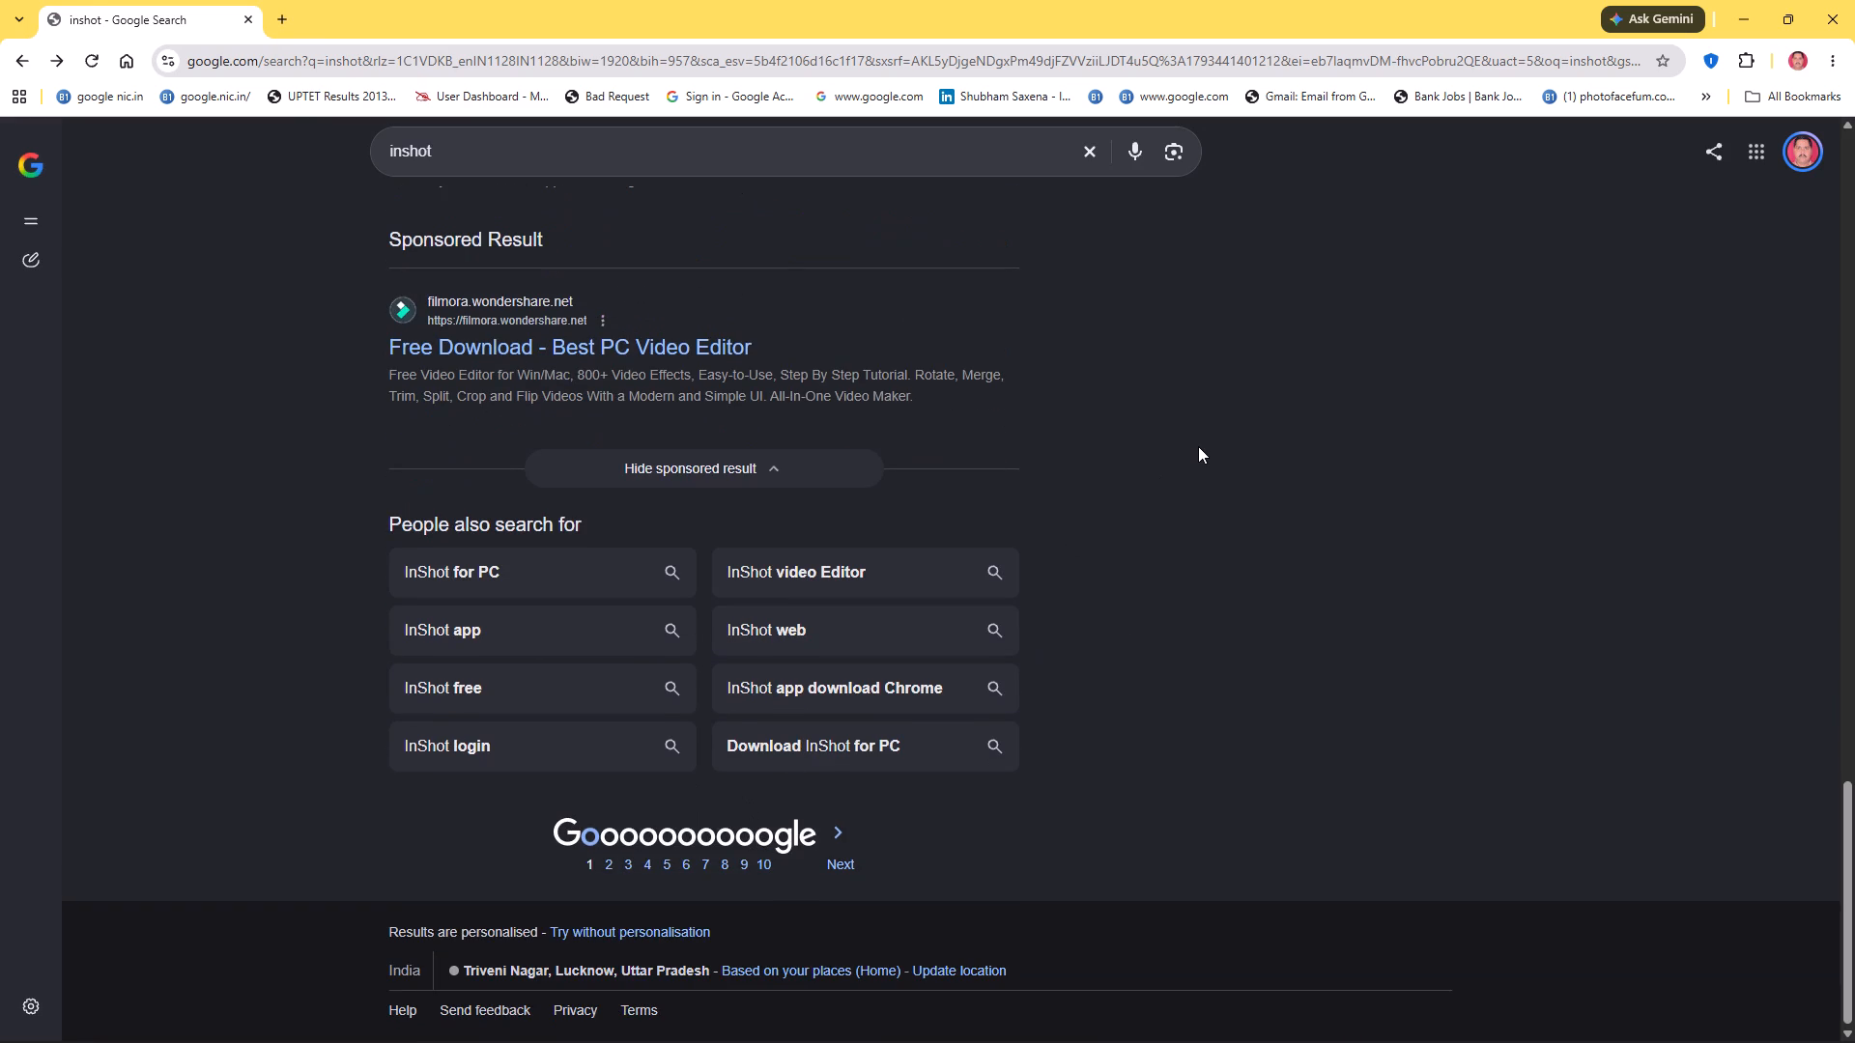
Open page 2 of the "inshot" search results and look through its listings.
{"action": "left_click", "coordinate": [613, 858]}
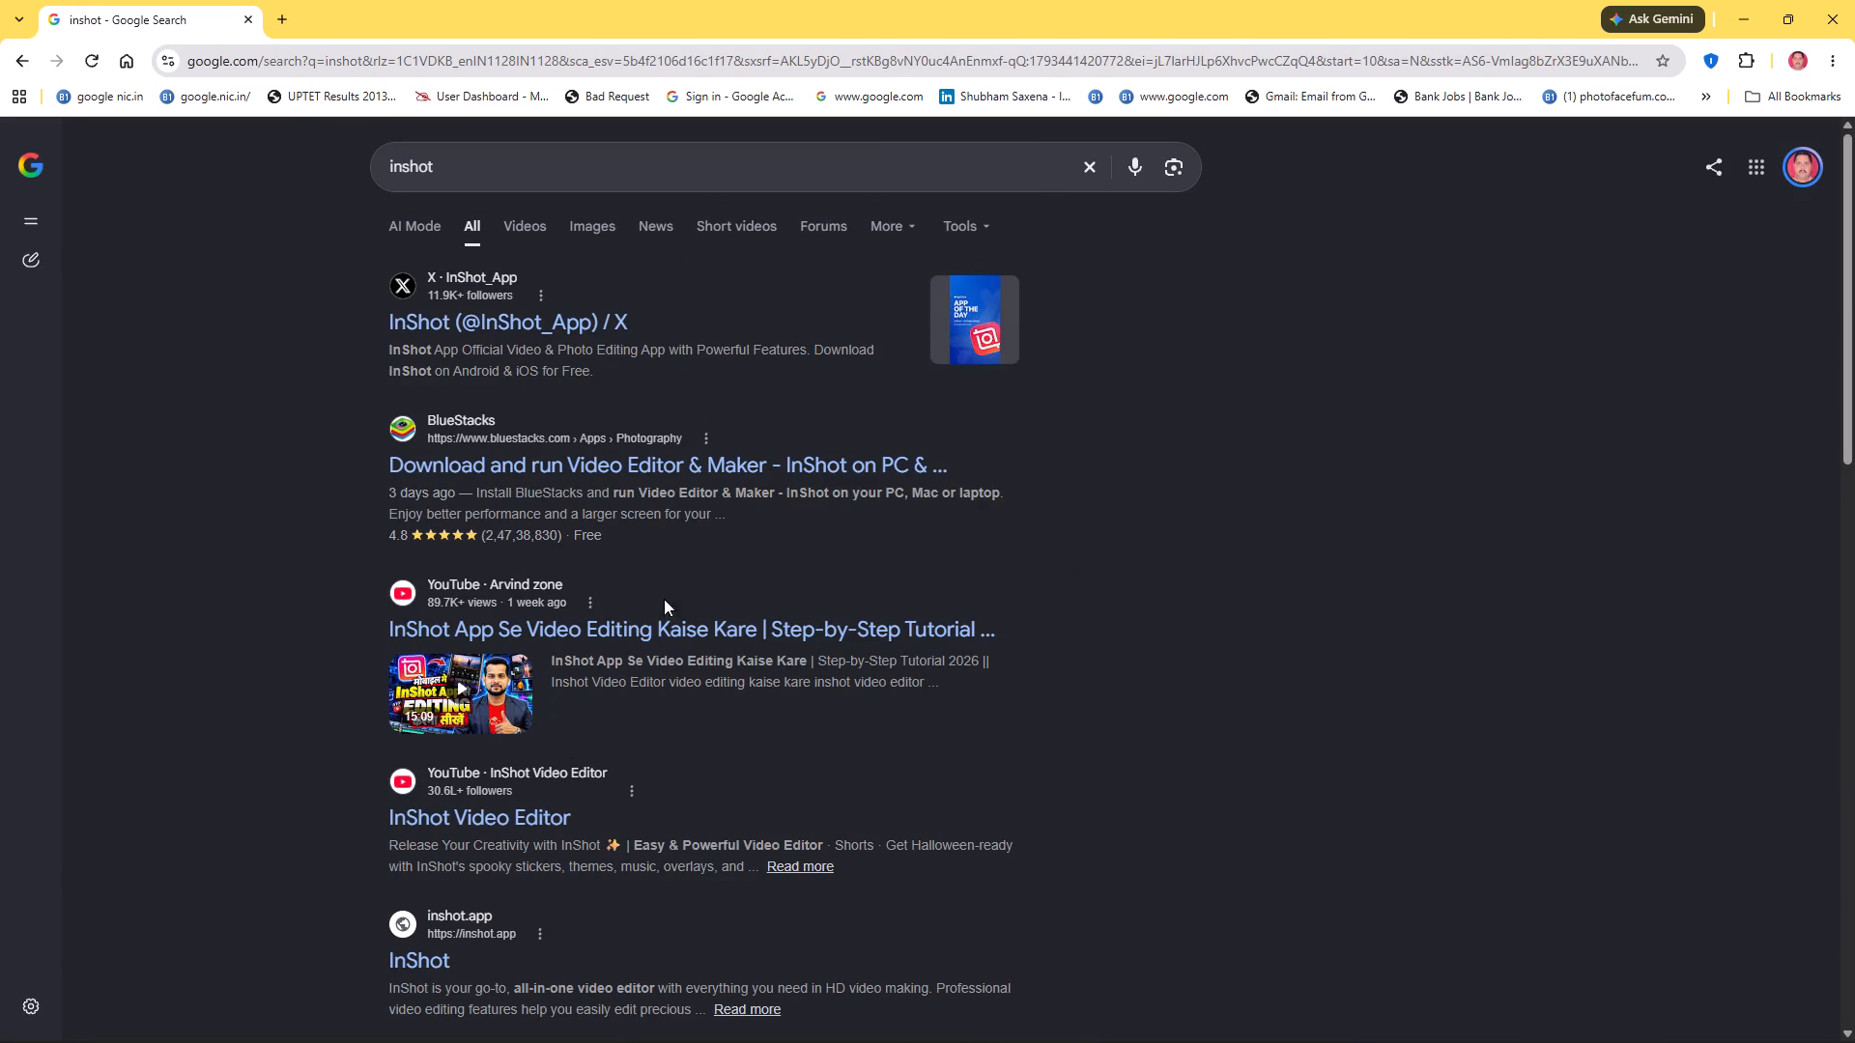
{"action": "scroll", "coordinate": [1307, 451], "scroll_direction": "down", "scroll_amount": 3}
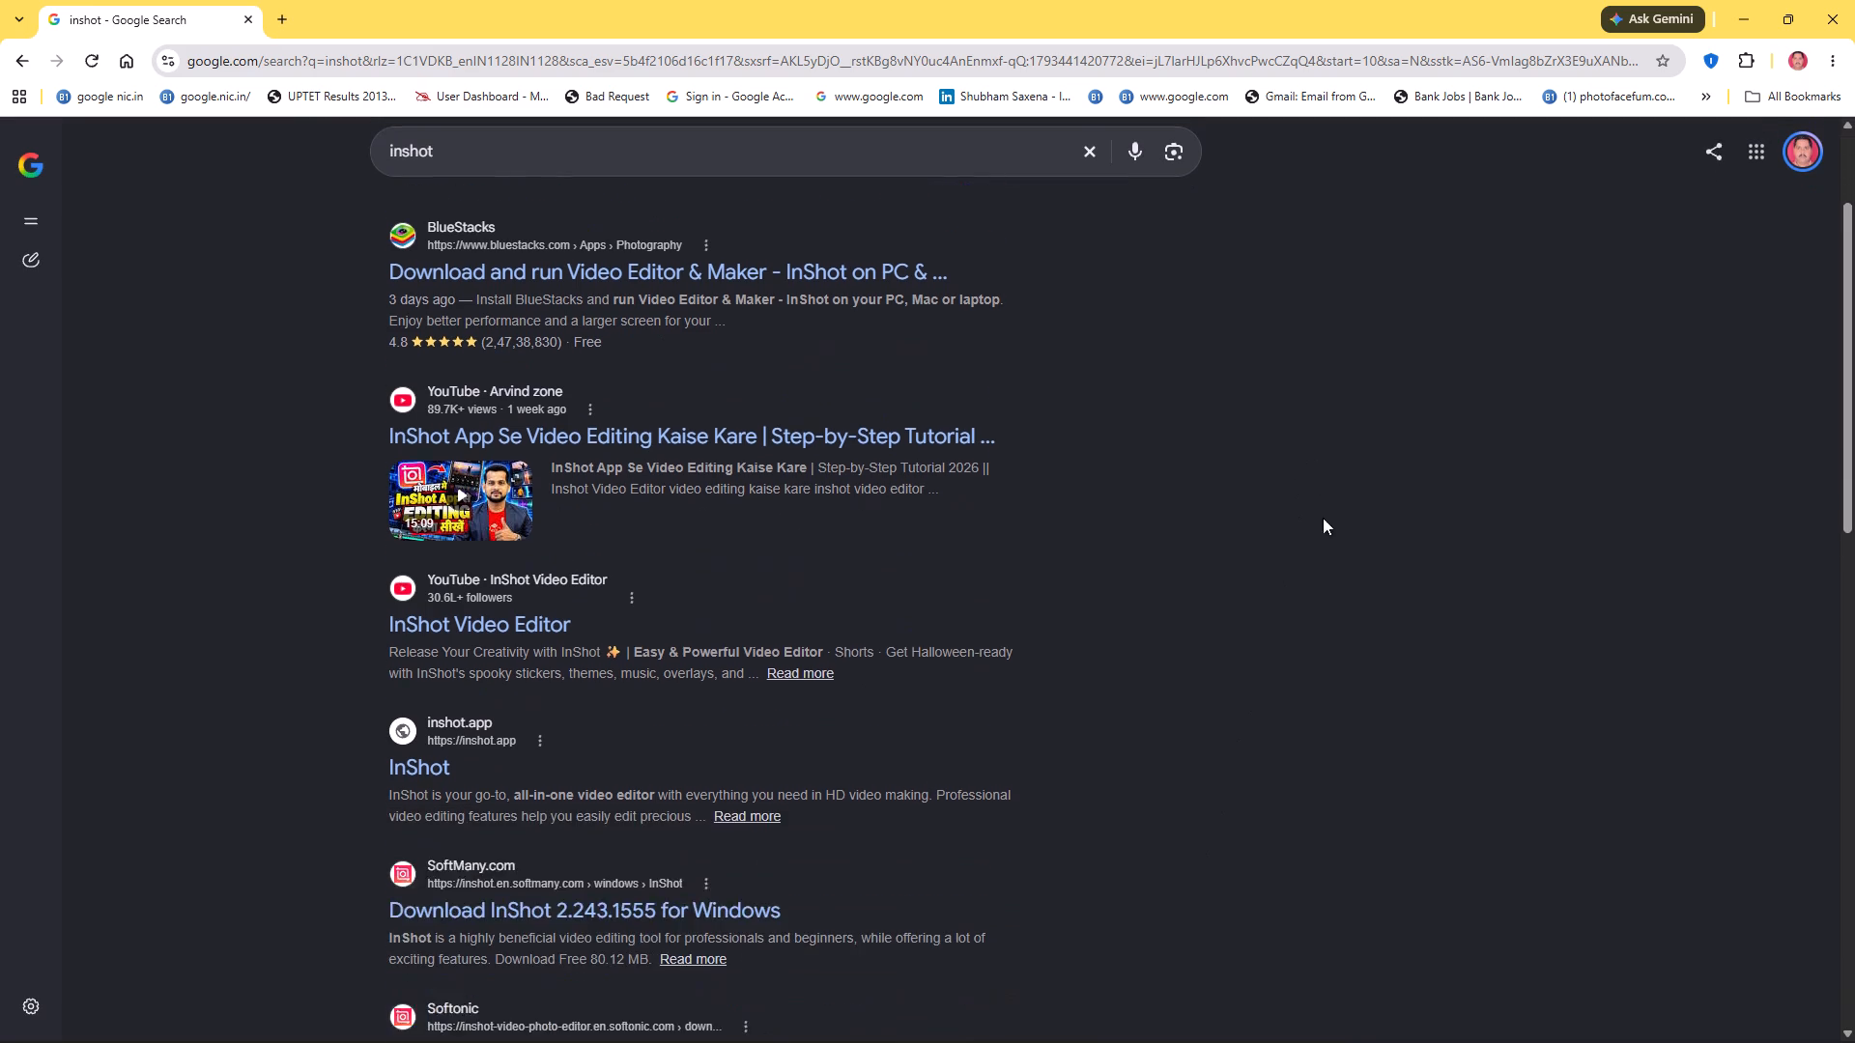
{"action": "scroll", "coordinate": [1323, 518], "scroll_direction": "down", "scroll_amount": 1}
{"action": "scroll", "coordinate": [1543, 932], "scroll_direction": "down", "scroll_amount": 2}
{"action": "scroll", "coordinate": [1599, 878], "scroll_direction": "down", "scroll_amount": 3}
{"action": "scroll", "coordinate": [1345, 201], "scroll_direction": "down", "scroll_amount": 7}
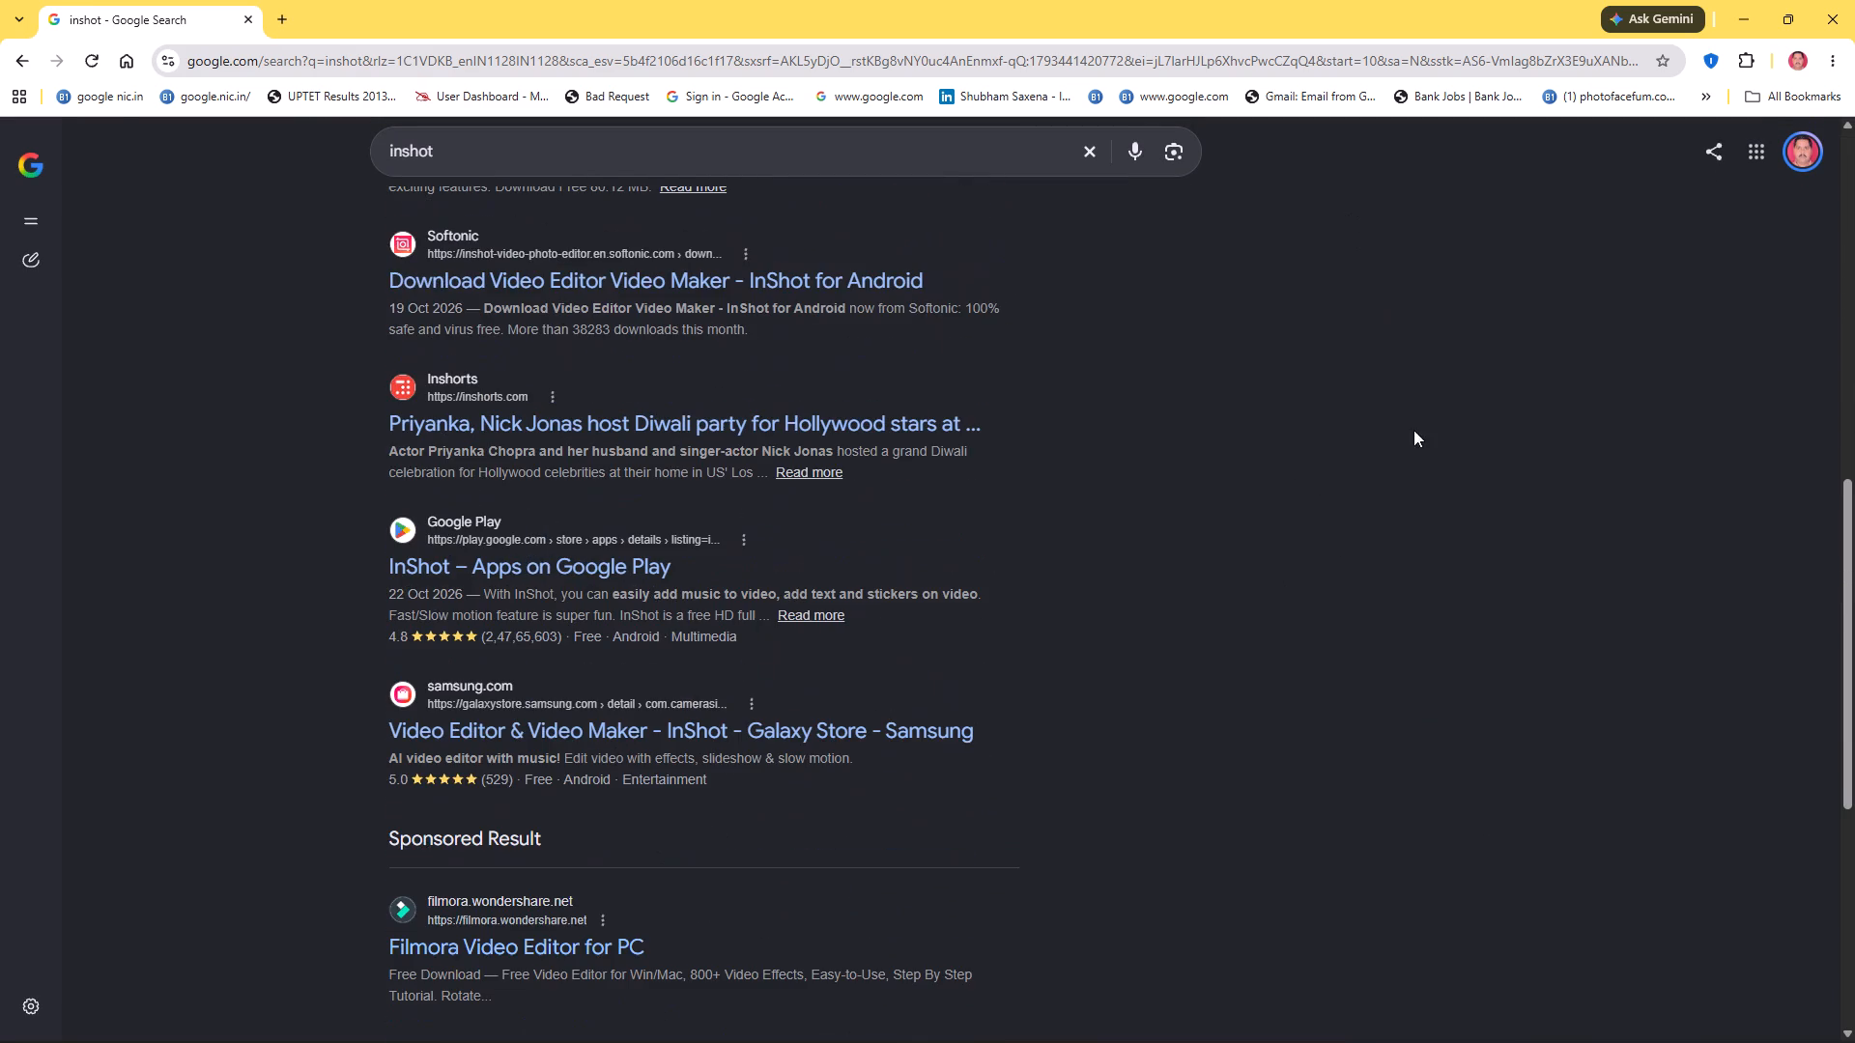
Replace the search query with "voode" and run the search.
{"action": "scroll", "coordinate": [773, 434], "scroll_direction": "up", "scroll_amount": 7}
{"action": "left_click_drag", "start_coordinate": [481, 135], "coordinate": [277, 134]}
{"action": "left_click_drag", "start_coordinate": [468, 135], "coordinate": [336, 141]}
{"action": "key", "text": "BackSpace"}
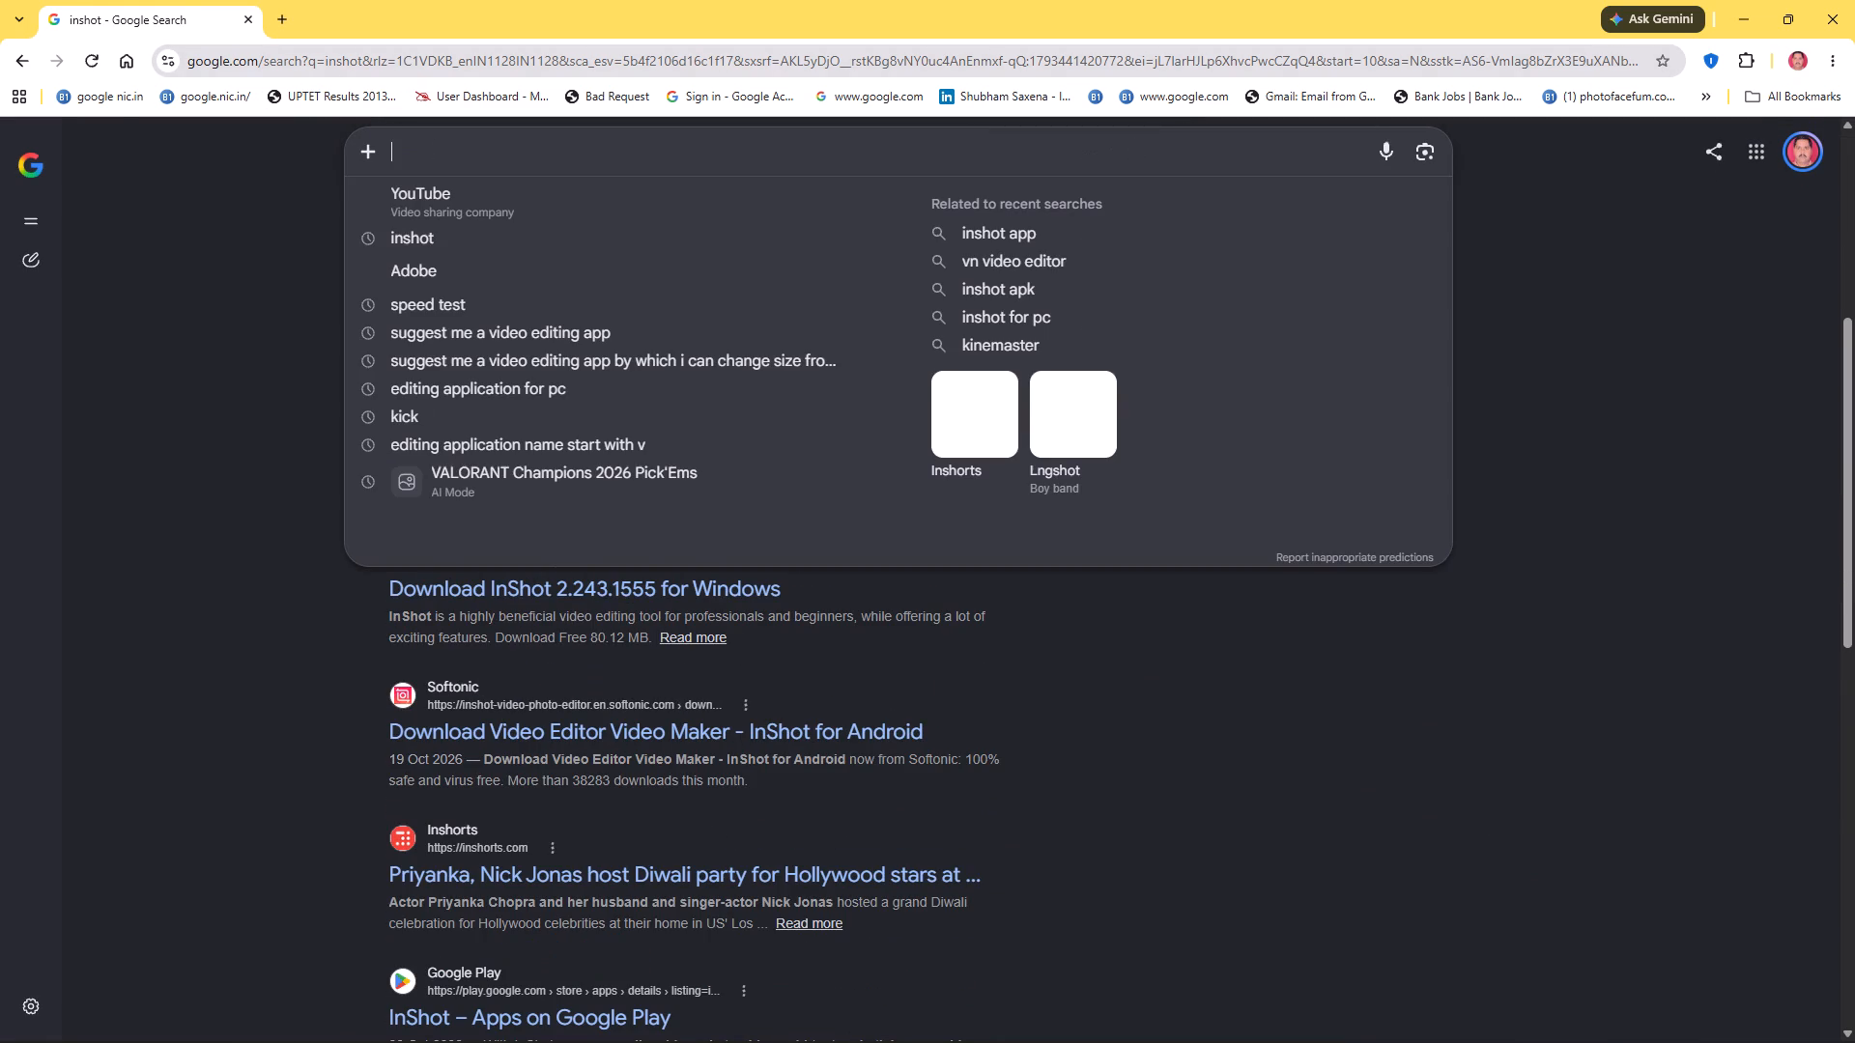
{"action": "type", "text": "voode"}
{"action": "key", "text": "Return"}
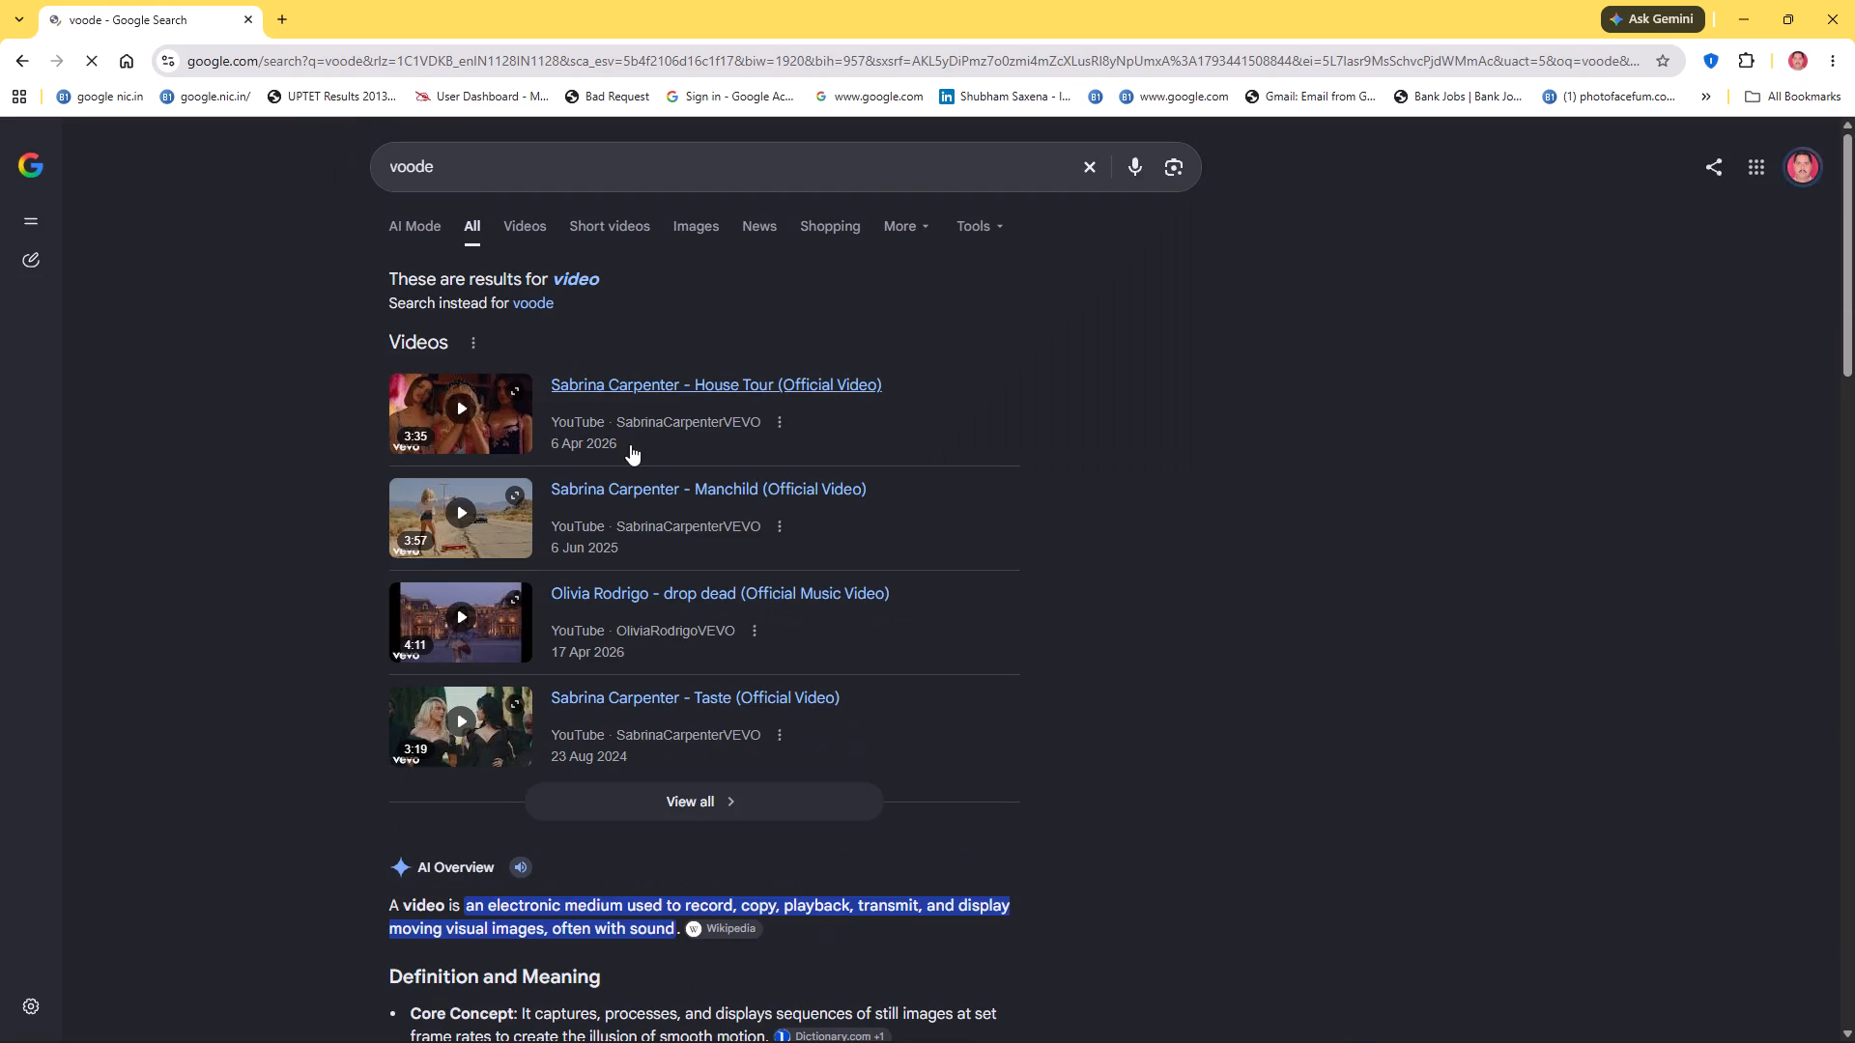
Correct the search query to "vood", run it and look through the results for a video editor.
{"action": "left_click", "coordinate": [497, 164]}
{"action": "key", "text": "BackSpace"}
{"action": "key", "text": "Return"}
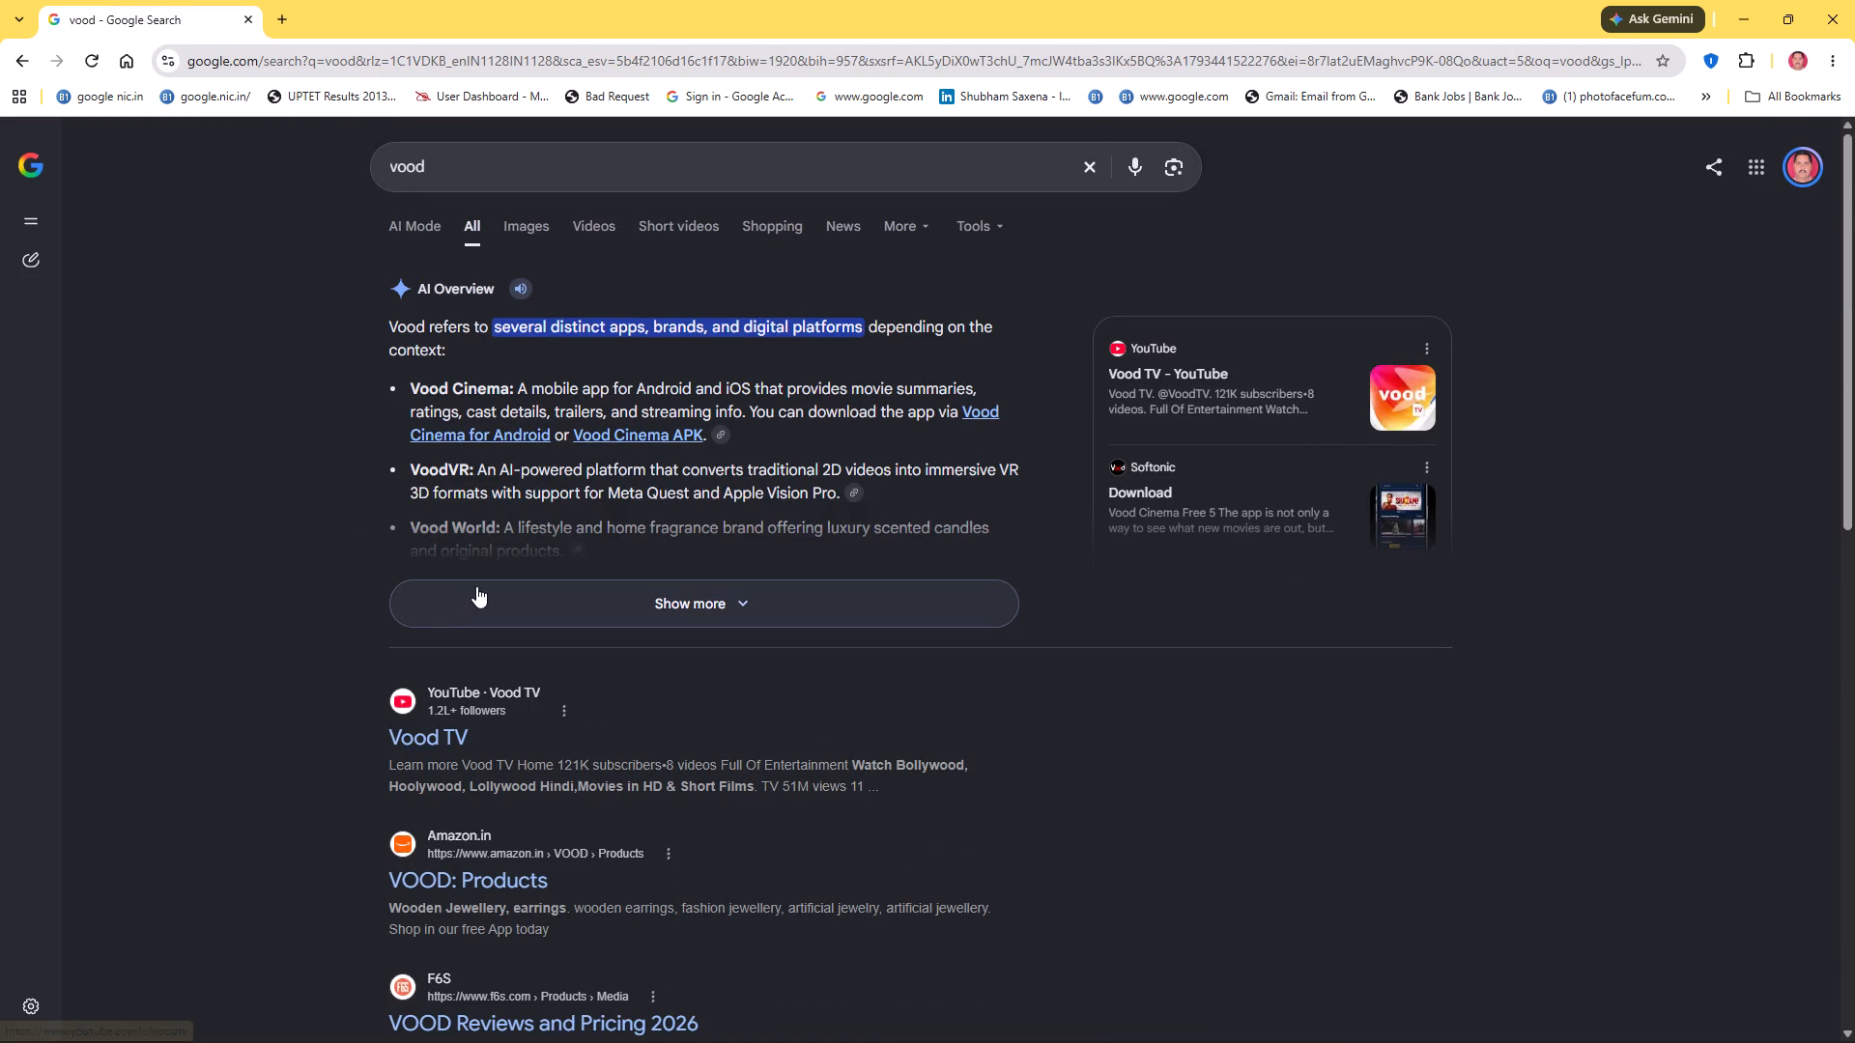
{"action": "scroll", "coordinate": [476, 586], "scroll_direction": "down", "scroll_amount": 3}
{"action": "scroll", "coordinate": [476, 586], "scroll_direction": "up", "scroll_amount": 2}
{"action": "scroll", "coordinate": [476, 586], "scroll_direction": "down", "scroll_amount": 8}
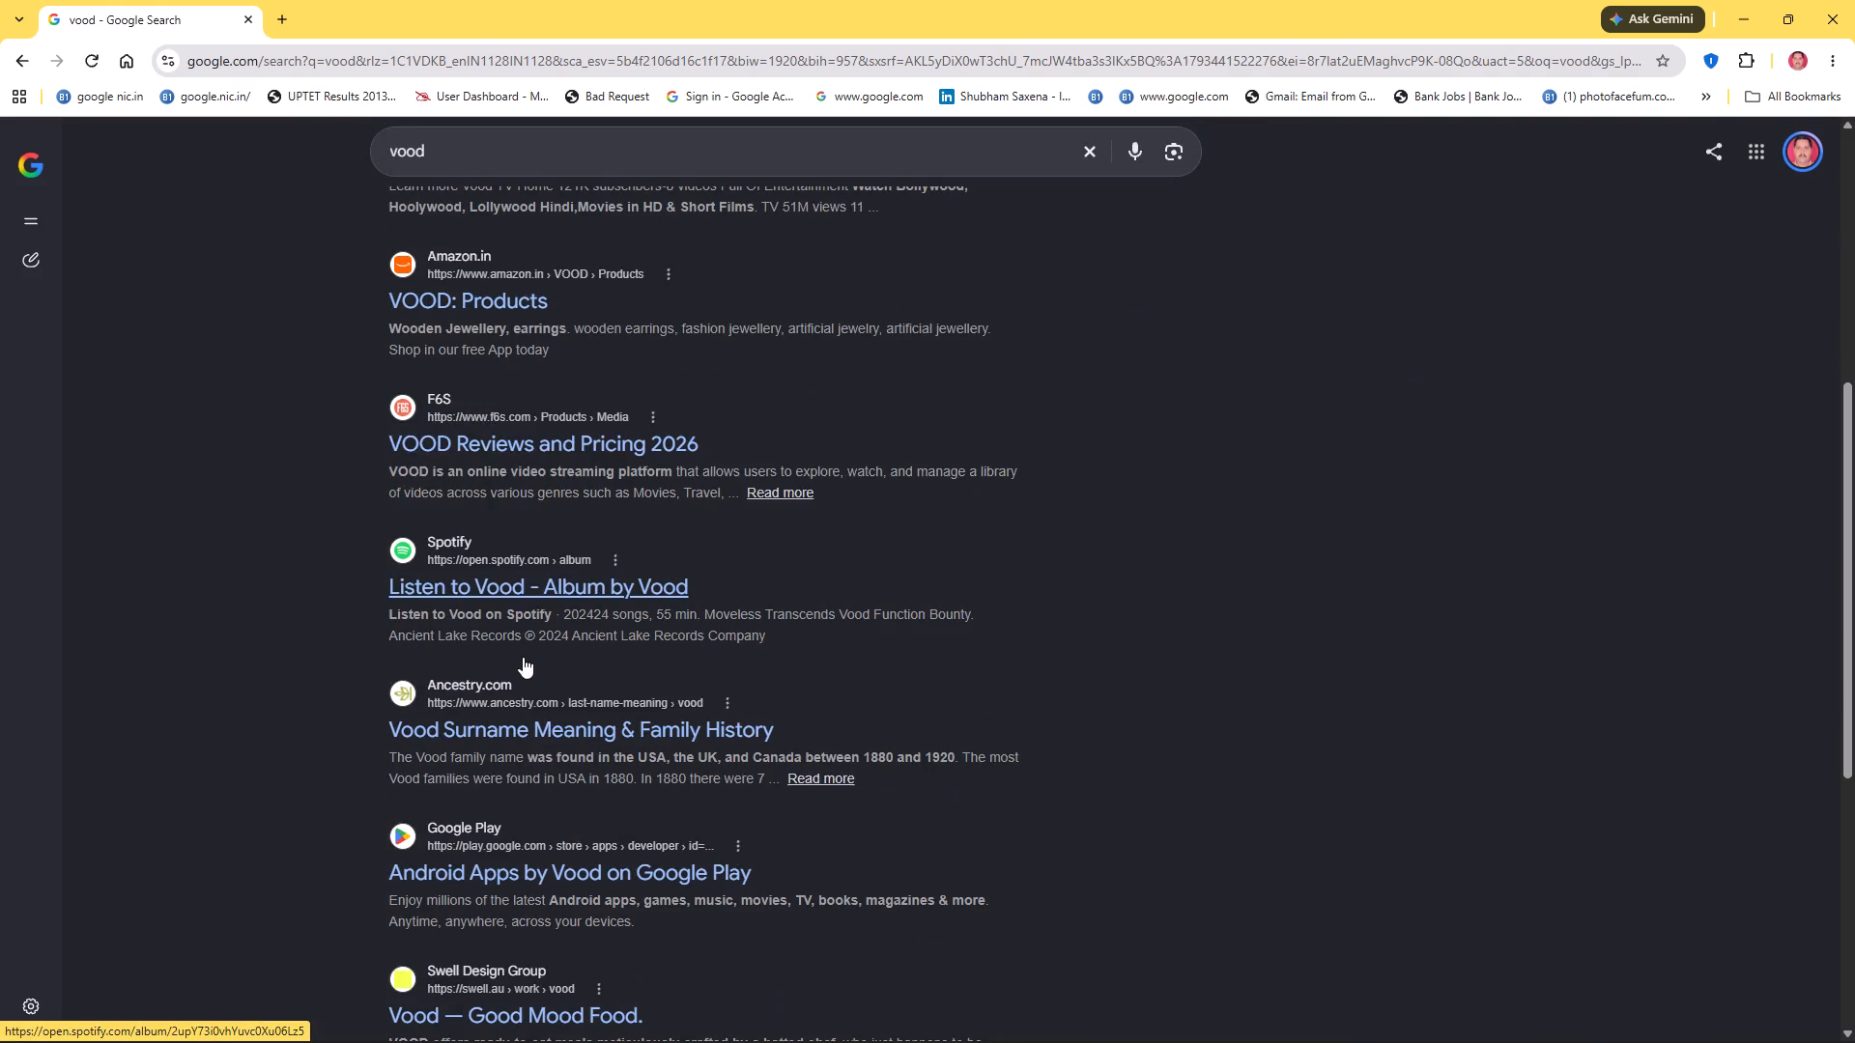
{"action": "scroll", "coordinate": [495, 411], "scroll_direction": "down", "scroll_amount": 11}
Clear the "vood" query, search for "inshot" again from the suggestions and look over the top results.
{"action": "left_click", "coordinate": [475, 146]}
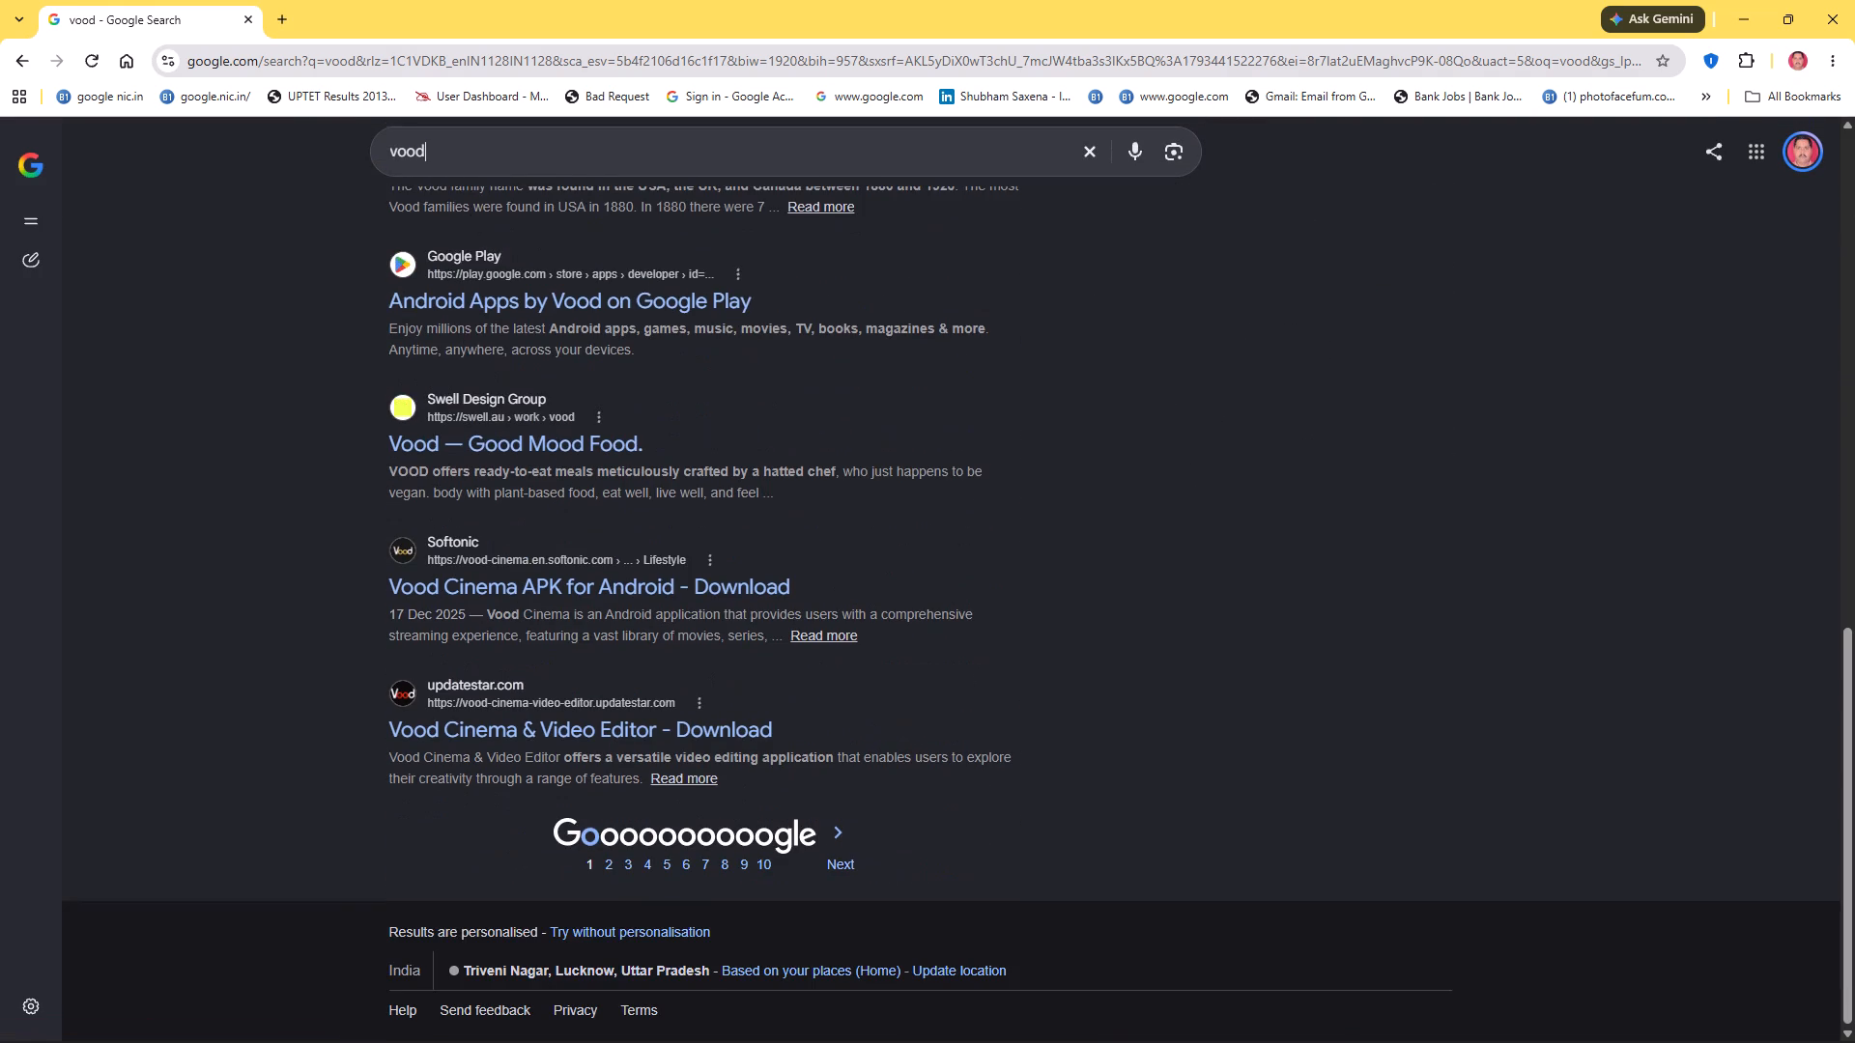
{"action": "key", "text": "BackSpace"}
{"action": "key", "text": "BackSpace"}
{"action": "key", "text": "BackSpace"}
{"action": "key", "text": "BackSpace"}
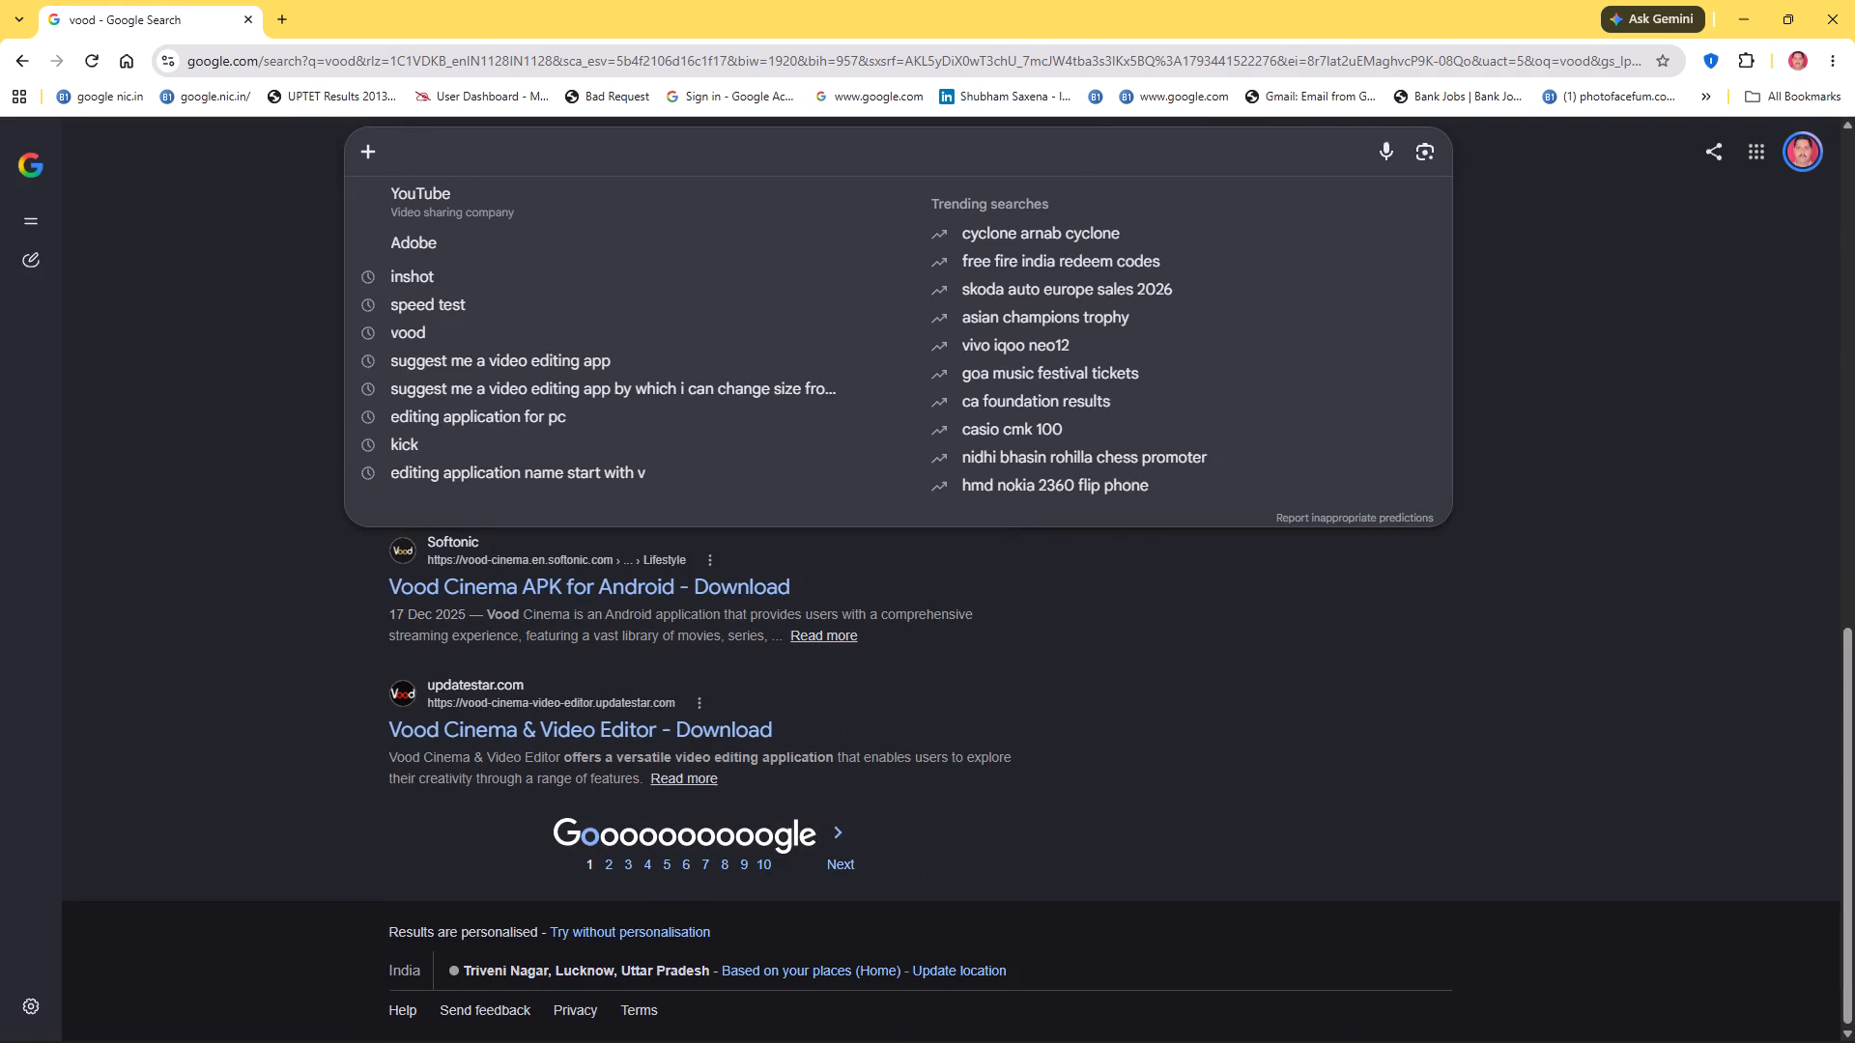
{"action": "left_click", "coordinate": [471, 268]}
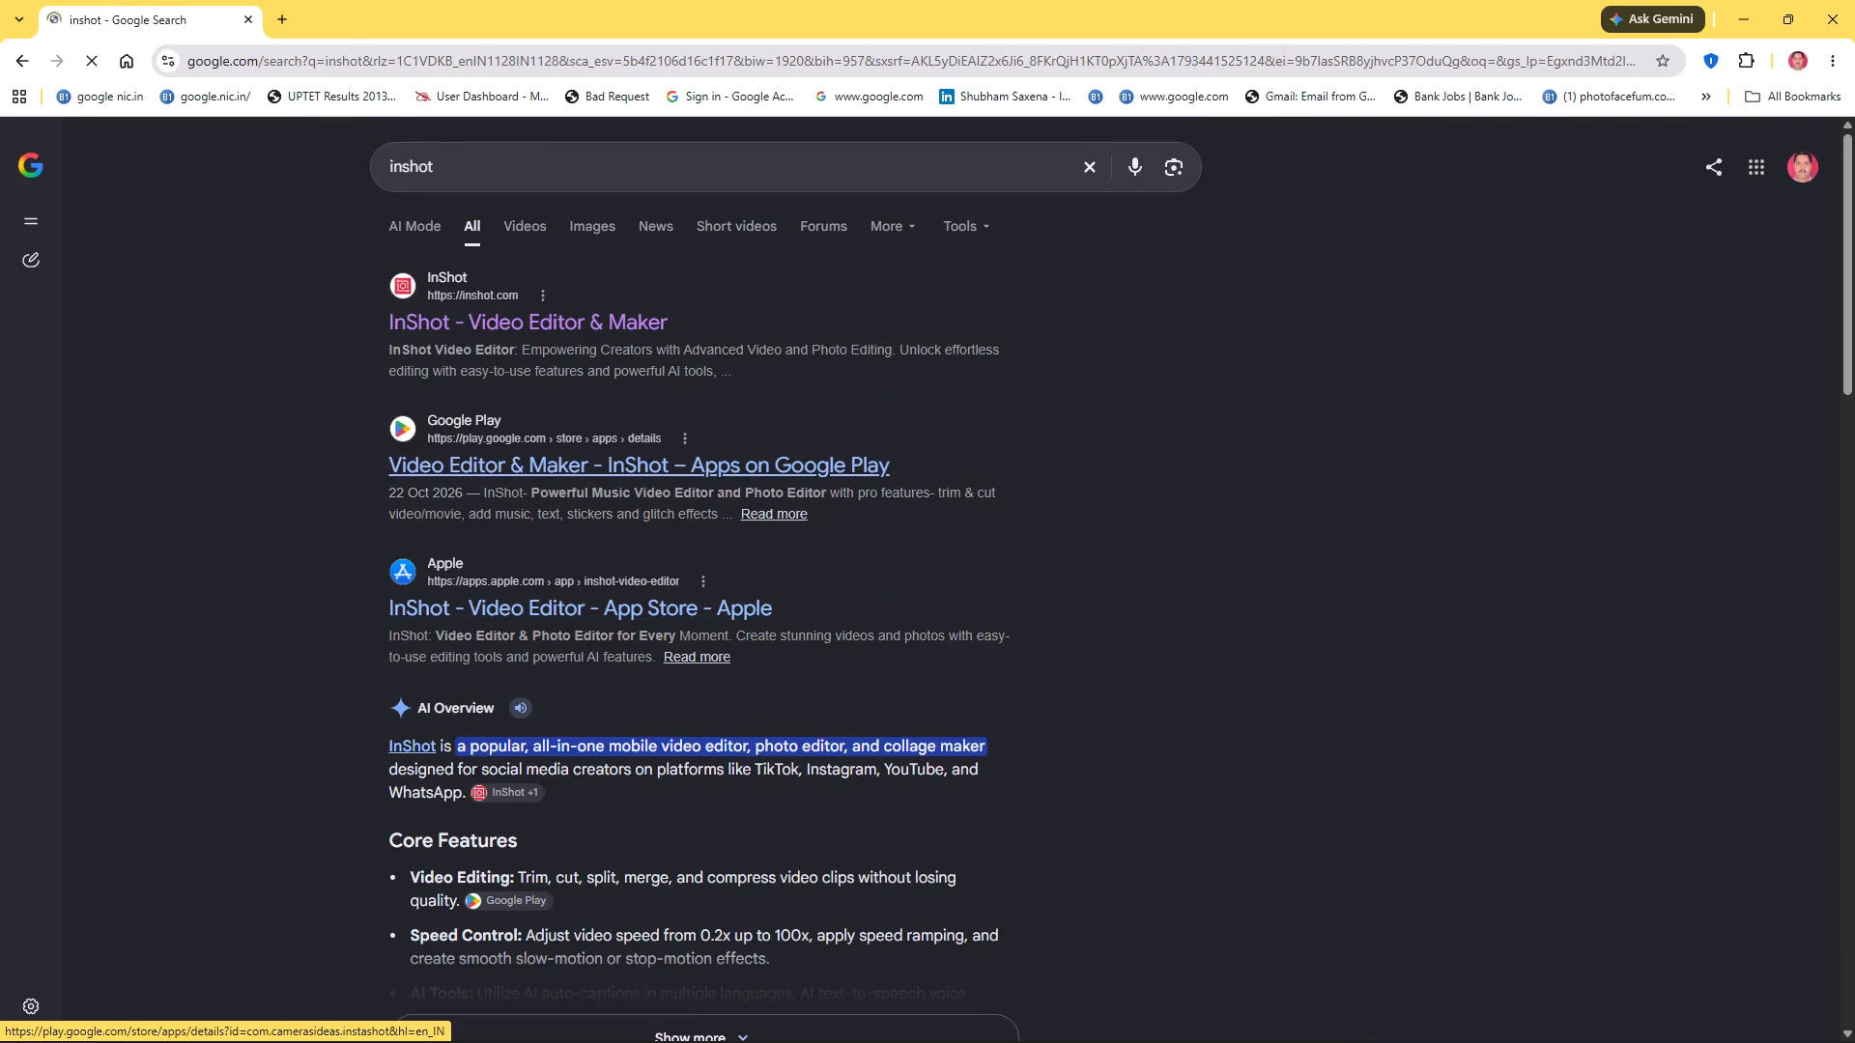
{"action": "scroll", "coordinate": [633, 552], "scroll_direction": "down", "scroll_amount": 6}
{"action": "scroll", "coordinate": [812, 590], "scroll_direction": "up", "scroll_amount": 6}
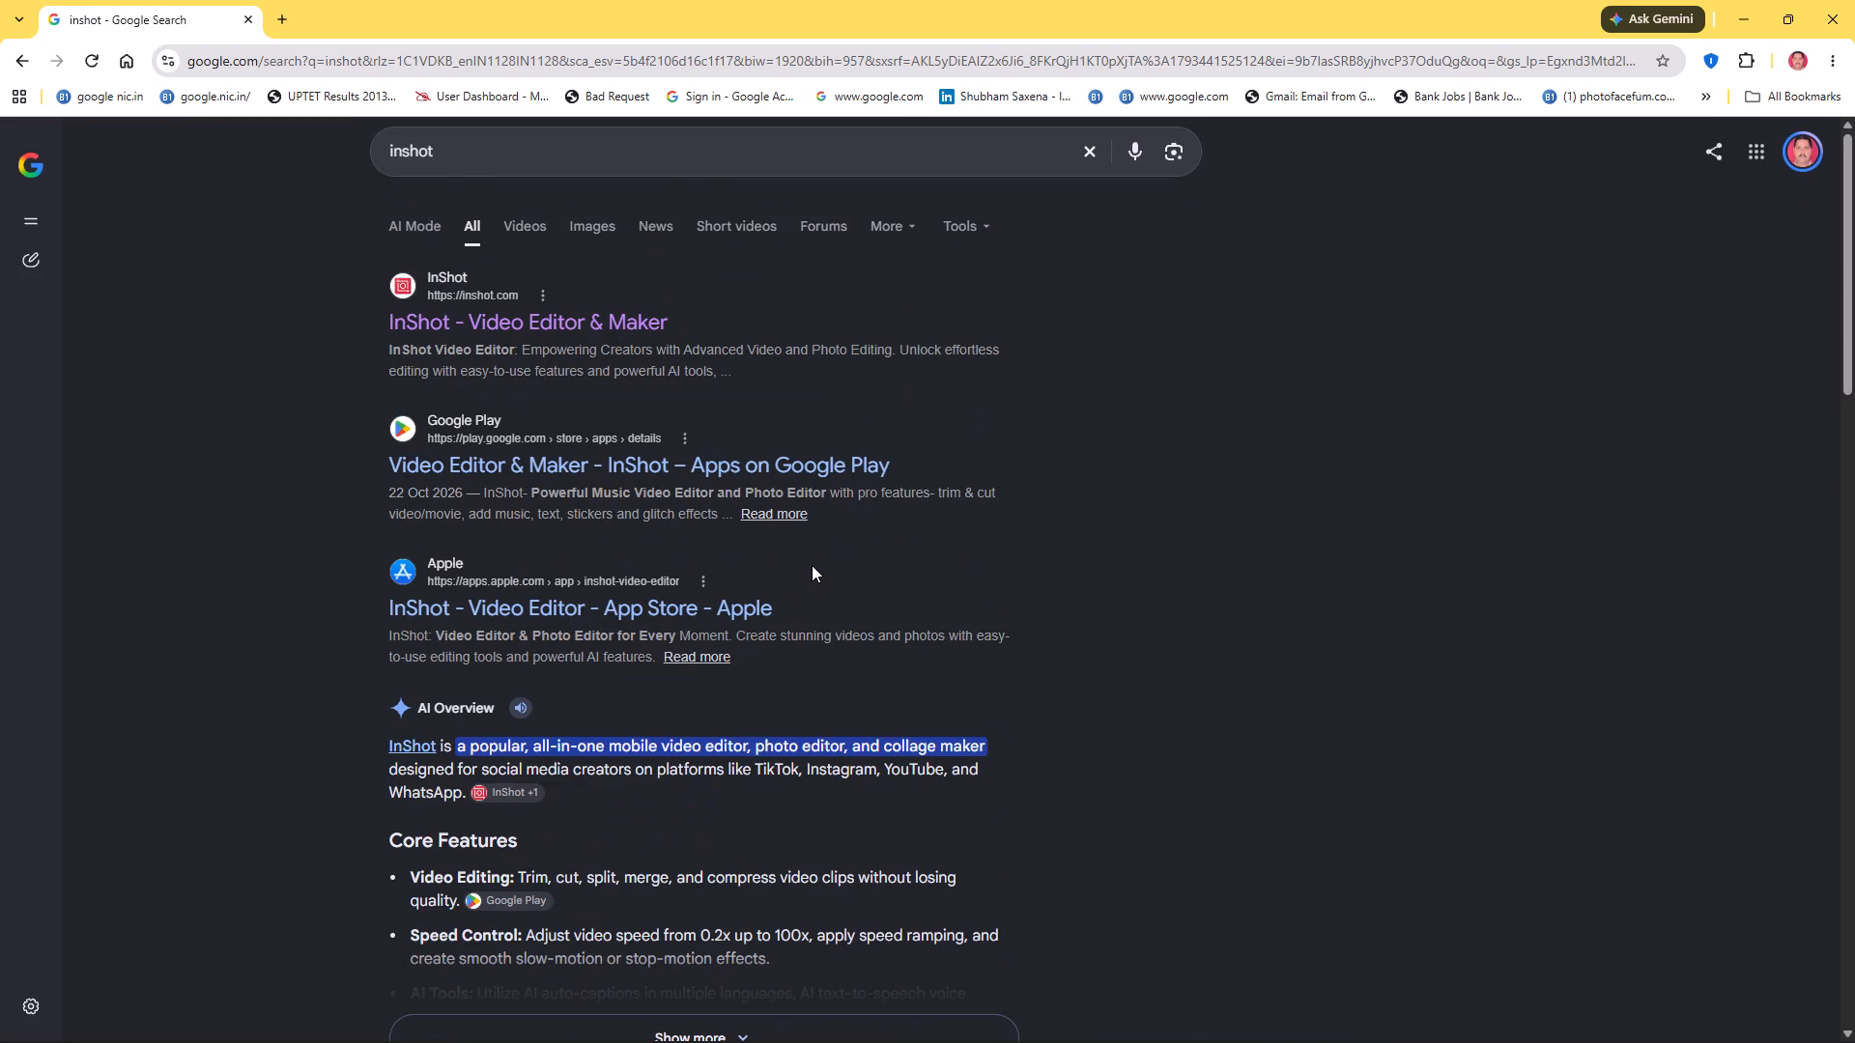
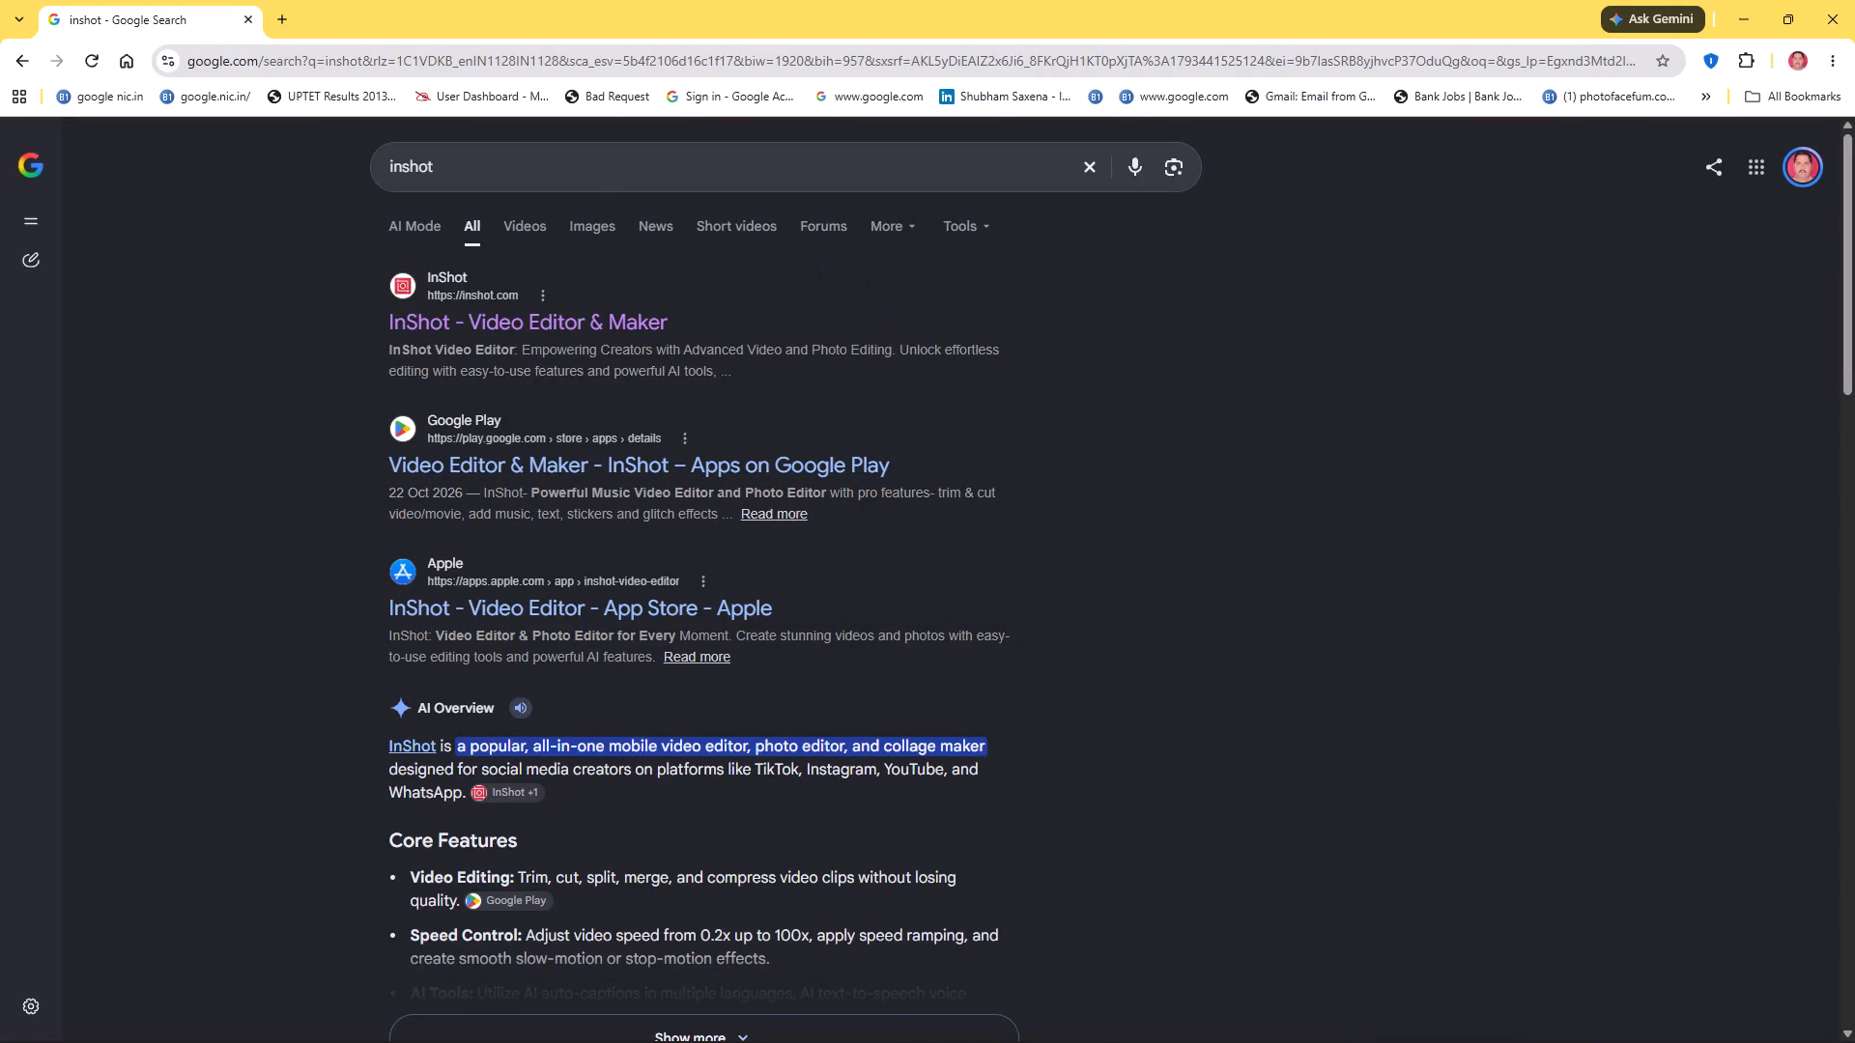
Replace the search query with "veed io", run it and open the VEED website from the results.
{"action": "left_click_drag", "start_coordinate": [586, 155], "coordinate": [367, 191]}
{"action": "left_click_drag", "start_coordinate": [366, 191], "coordinate": [375, 173]}
{"action": "left_click_drag", "start_coordinate": [480, 157], "coordinate": [299, 164]}
{"action": "key", "text": "BackSpace"}
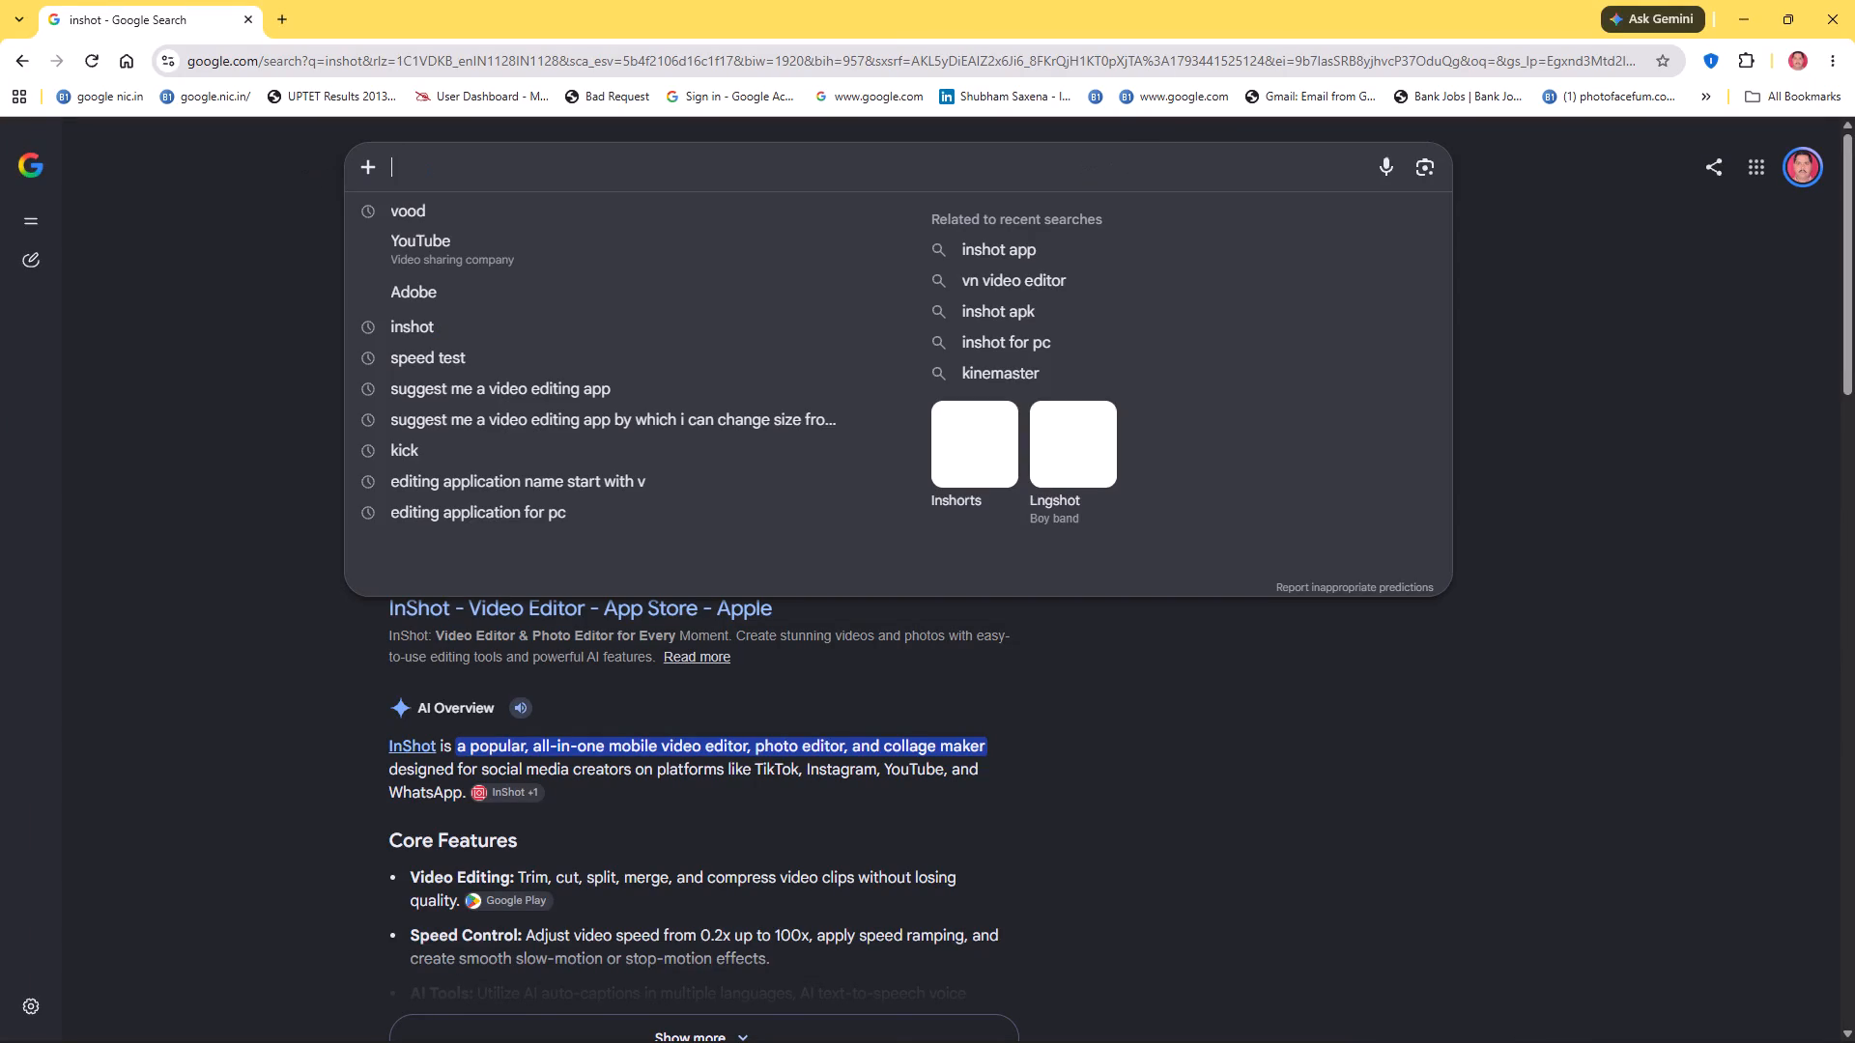
{"action": "type", "text": "veed io"}
{"action": "left_click", "coordinate": [500, 233]}
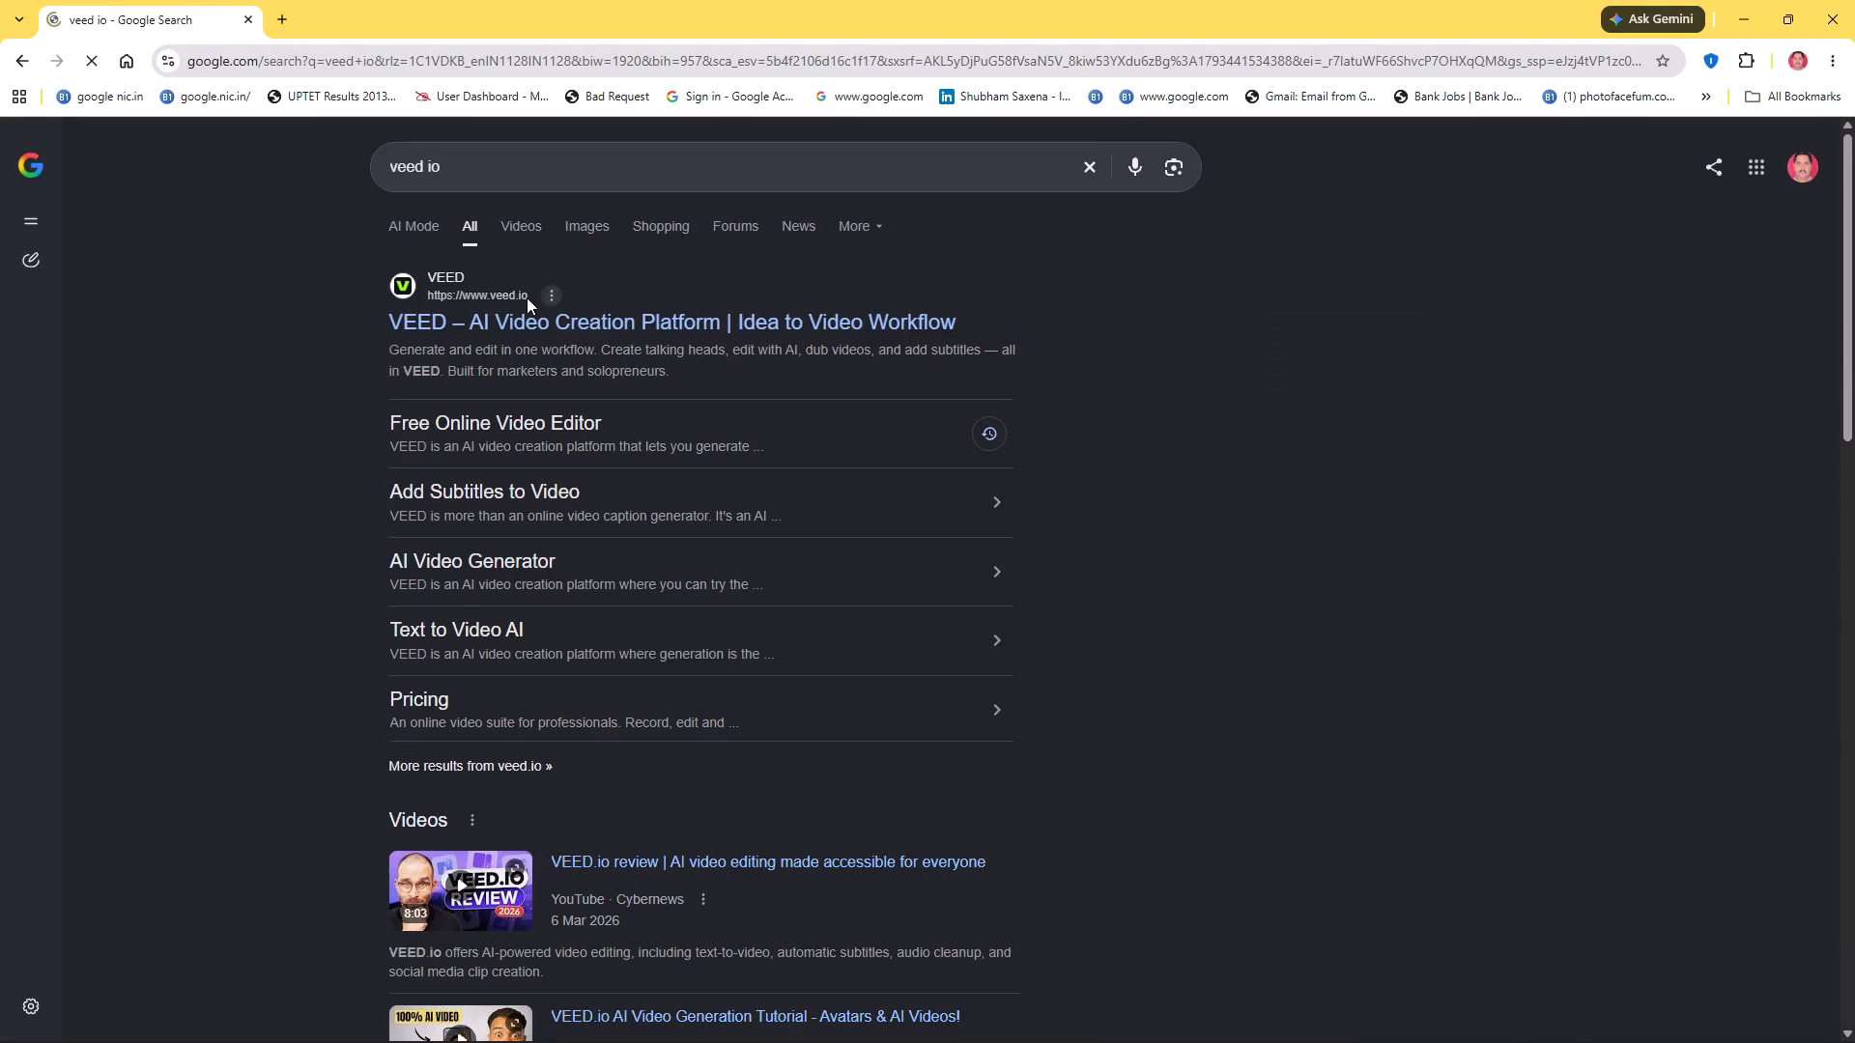
{"action": "left_click", "coordinate": [536, 306]}
{"action": "left_click", "coordinate": [555, 325]}
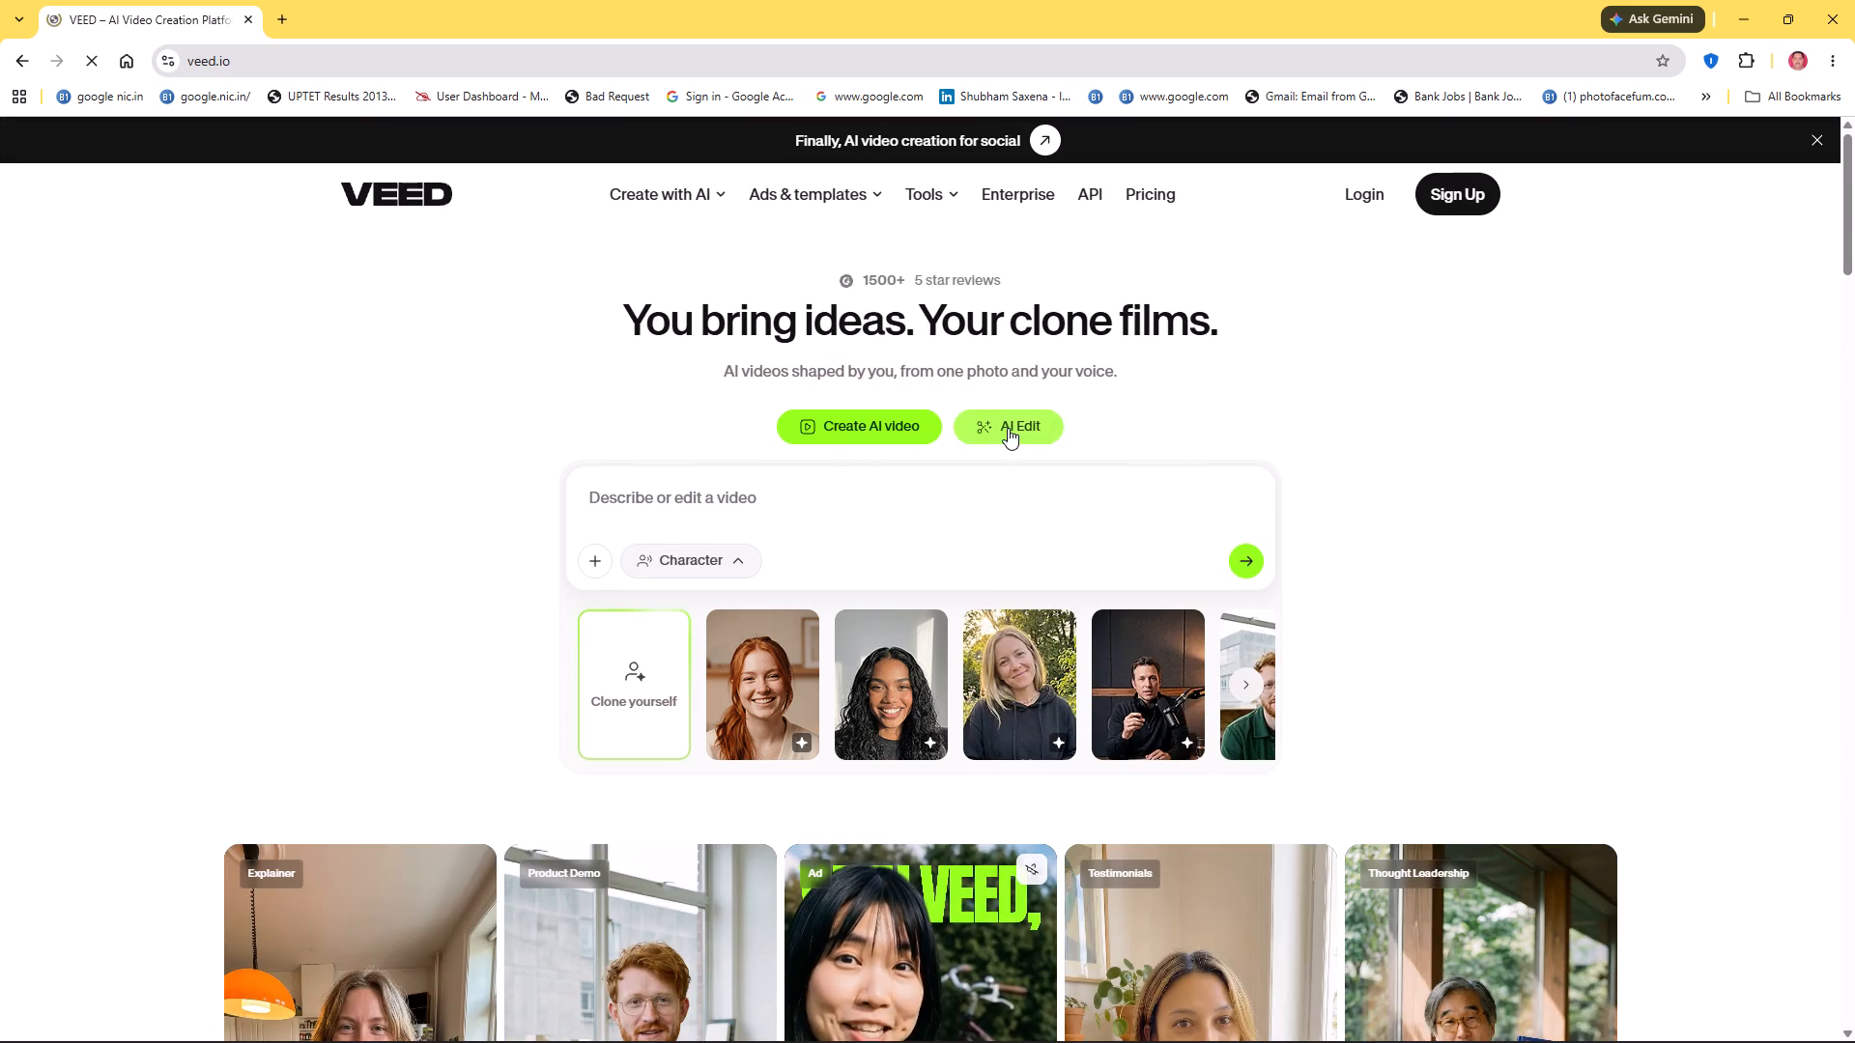
Look over the VEED homepage, from the AI video prompt to the section on generating on-brand videos.
{"action": "scroll", "coordinate": [956, 360], "scroll_direction": "up", "scroll_amount": 4}
{"action": "scroll", "coordinate": [1298, 300], "scroll_direction": "down", "scroll_amount": 5}
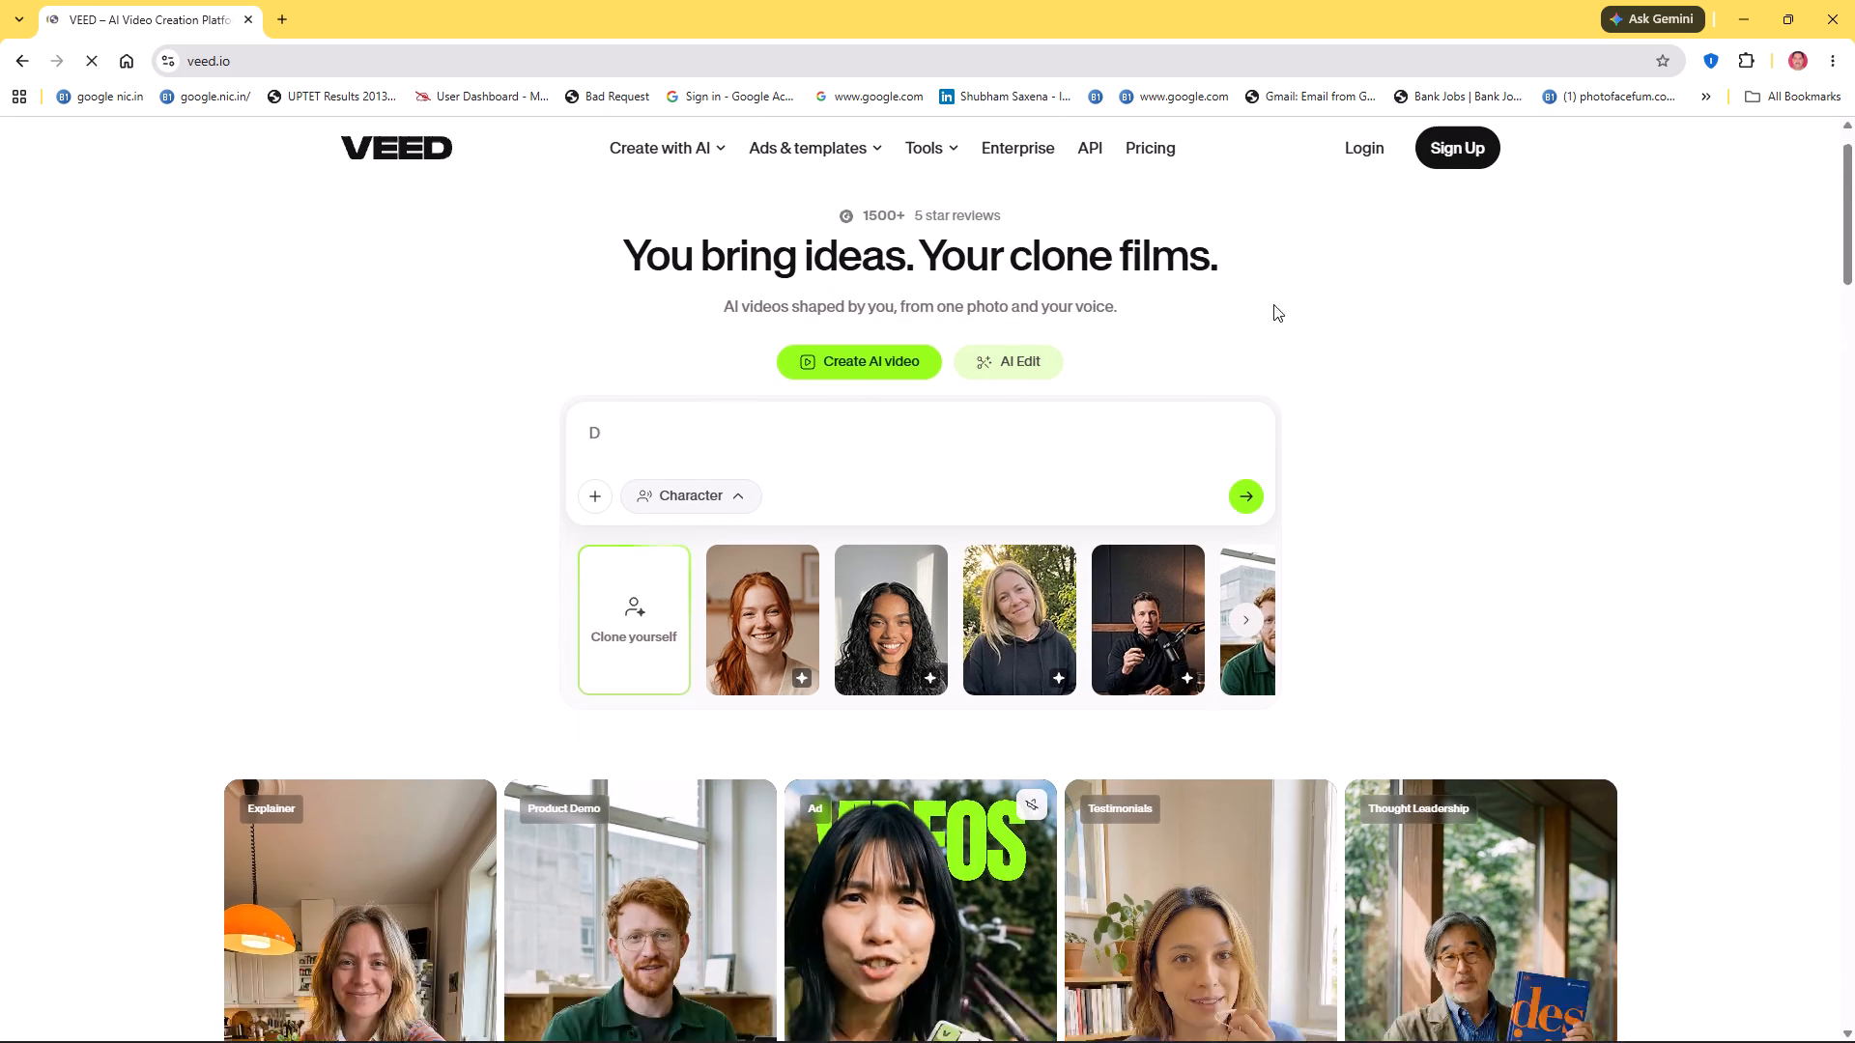
{"action": "scroll", "coordinate": [1016, 408], "scroll_direction": "down", "scroll_amount": 6}
{"action": "scroll", "coordinate": [923, 466], "scroll_direction": "up", "scroll_amount": 5}
{"action": "scroll", "coordinate": [918, 466], "scroll_direction": "down", "scroll_amount": 7}
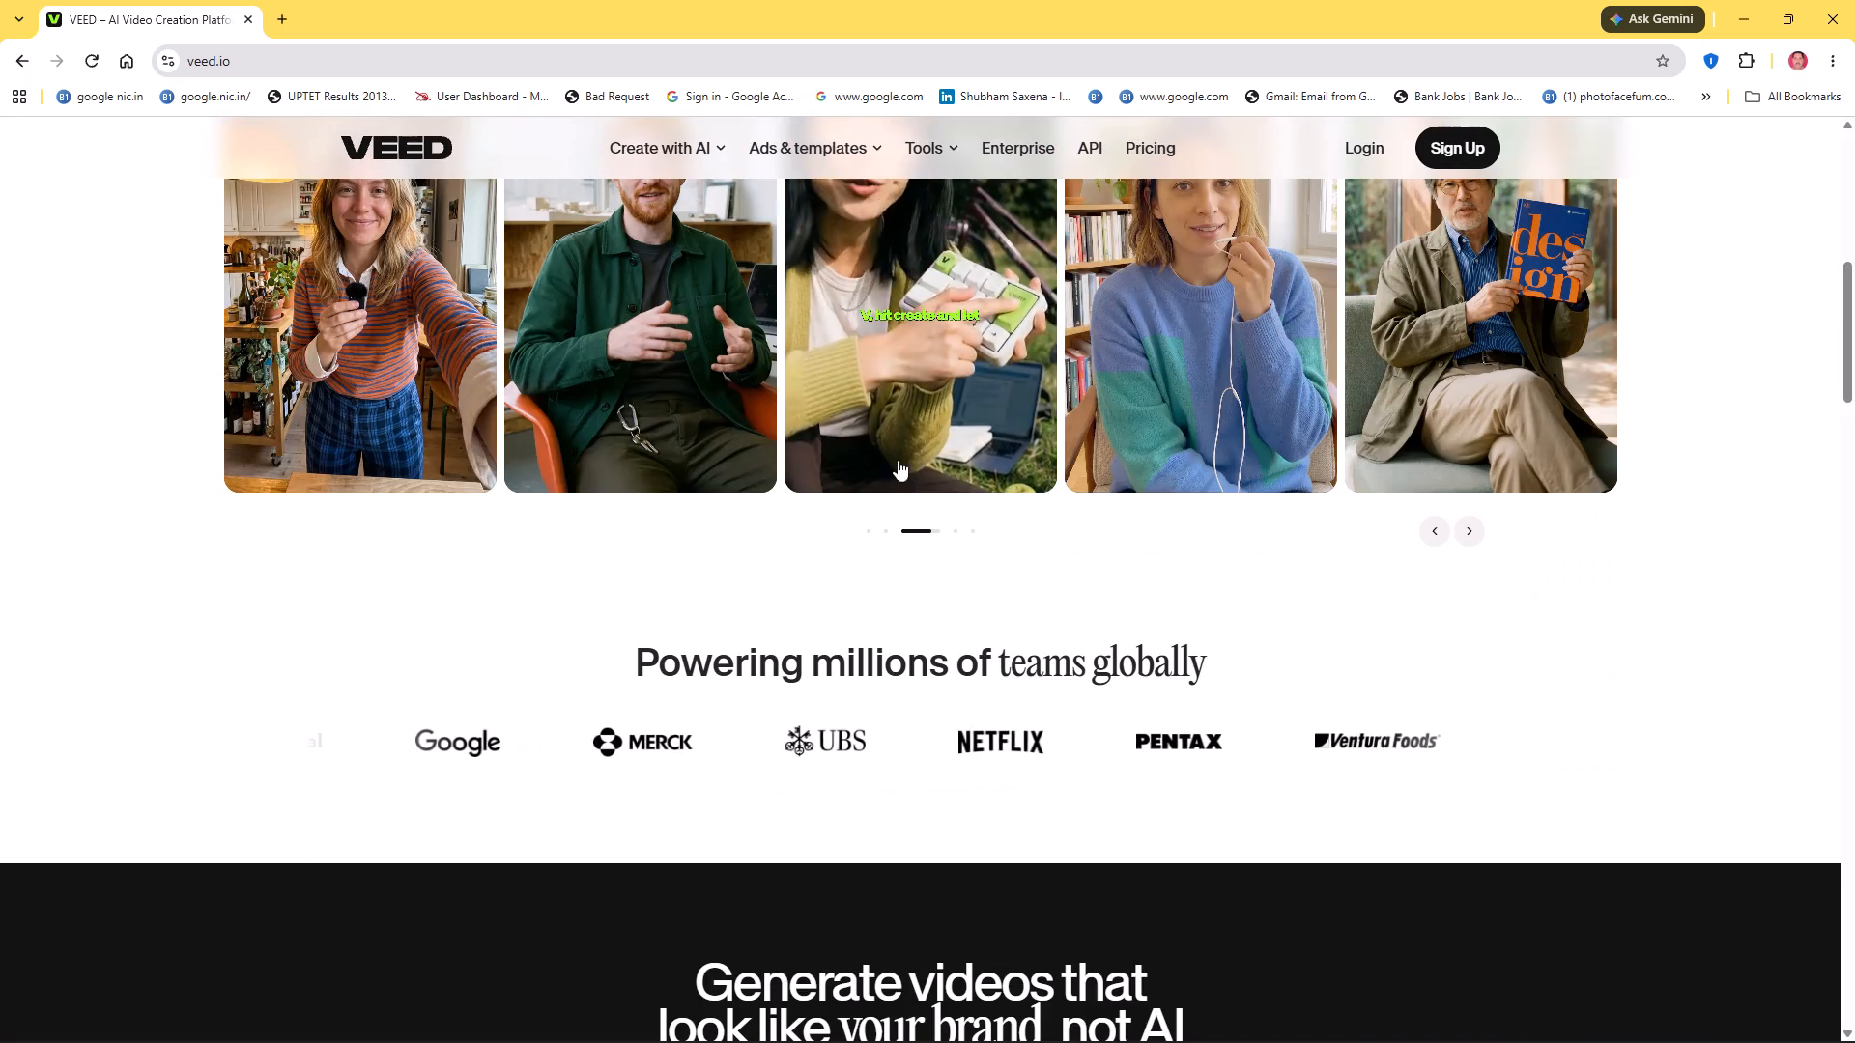
{"action": "scroll", "coordinate": [991, 583], "scroll_direction": "down", "scroll_amount": 12}
{"action": "scroll", "coordinate": [975, 534], "scroll_direction": "up", "scroll_amount": 2}
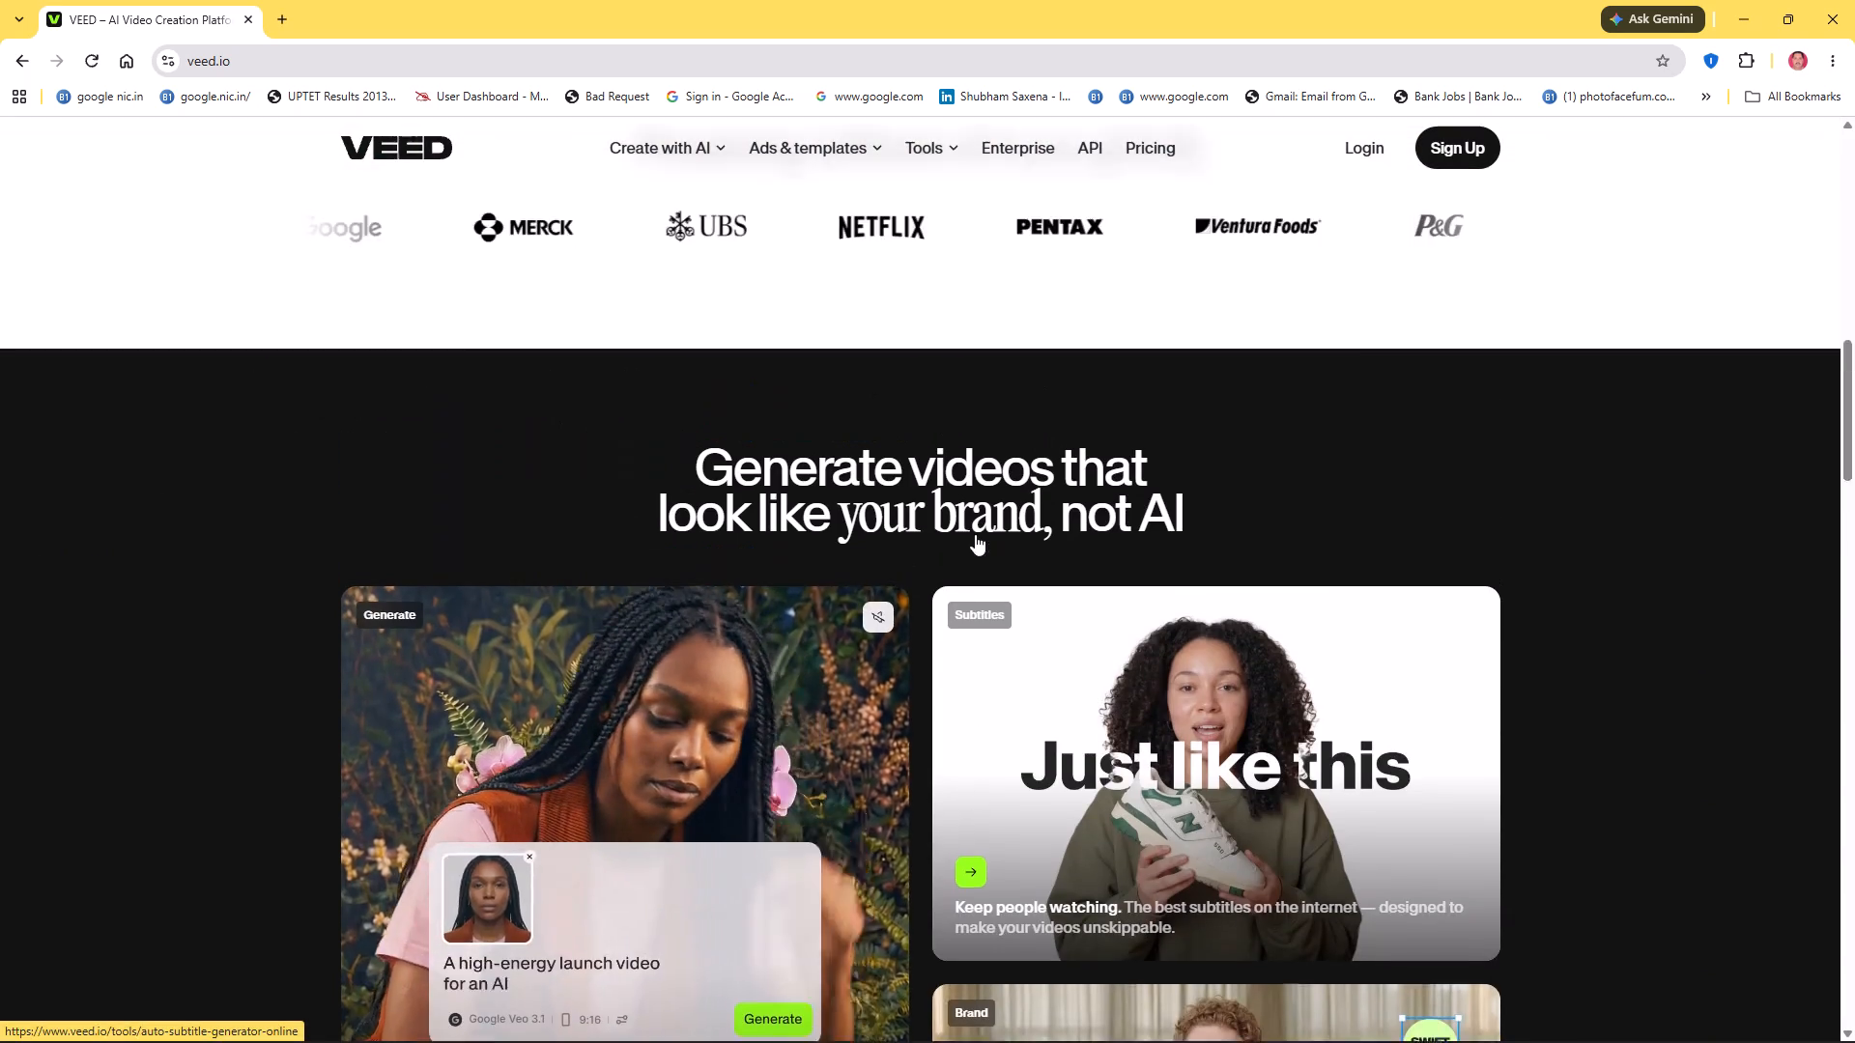
{"action": "scroll", "coordinate": [975, 534], "scroll_direction": "up", "scroll_amount": 10}
{"action": "scroll", "coordinate": [1132, 475], "scroll_direction": "up", "scroll_amount": 5}
{"action": "scroll", "coordinate": [936, 432], "scroll_direction": "up", "scroll_amount": 12}
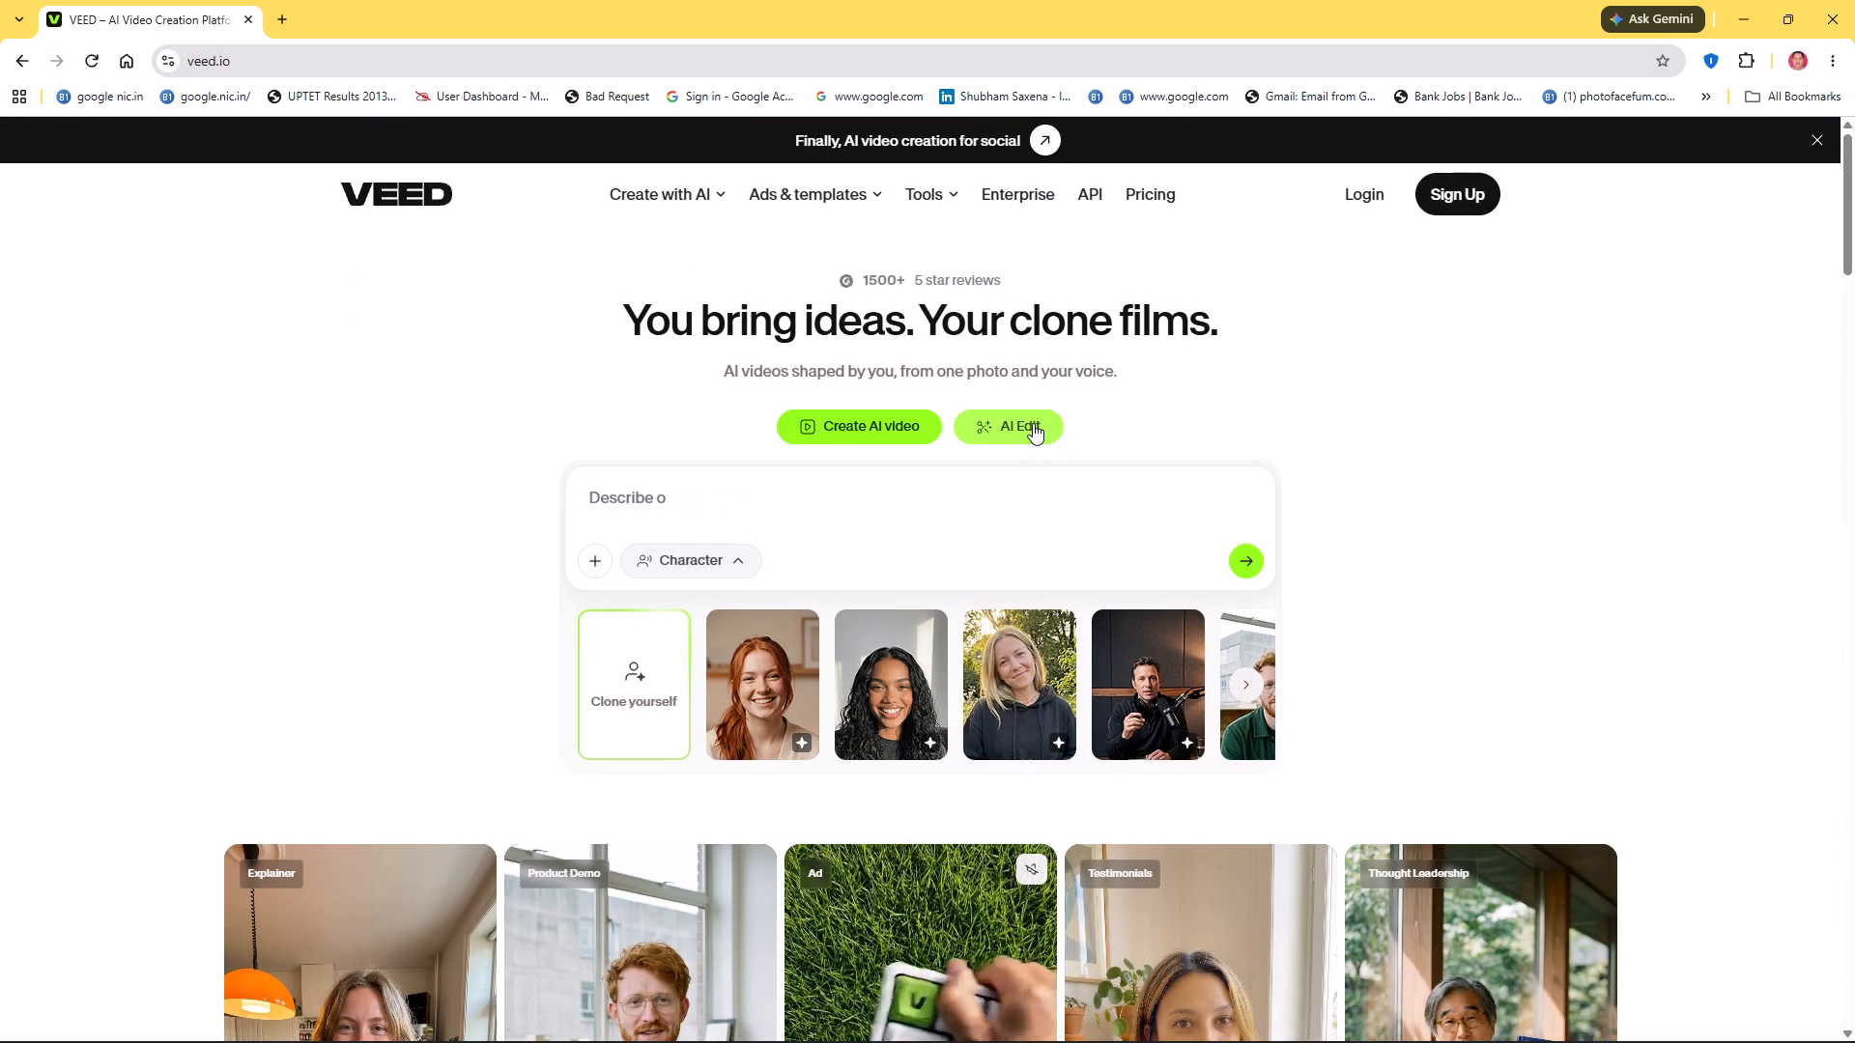
Choose Create AI video on the VEED homepage and examine the page's features, tool links and footer.
{"action": "left_click", "coordinate": [884, 424]}
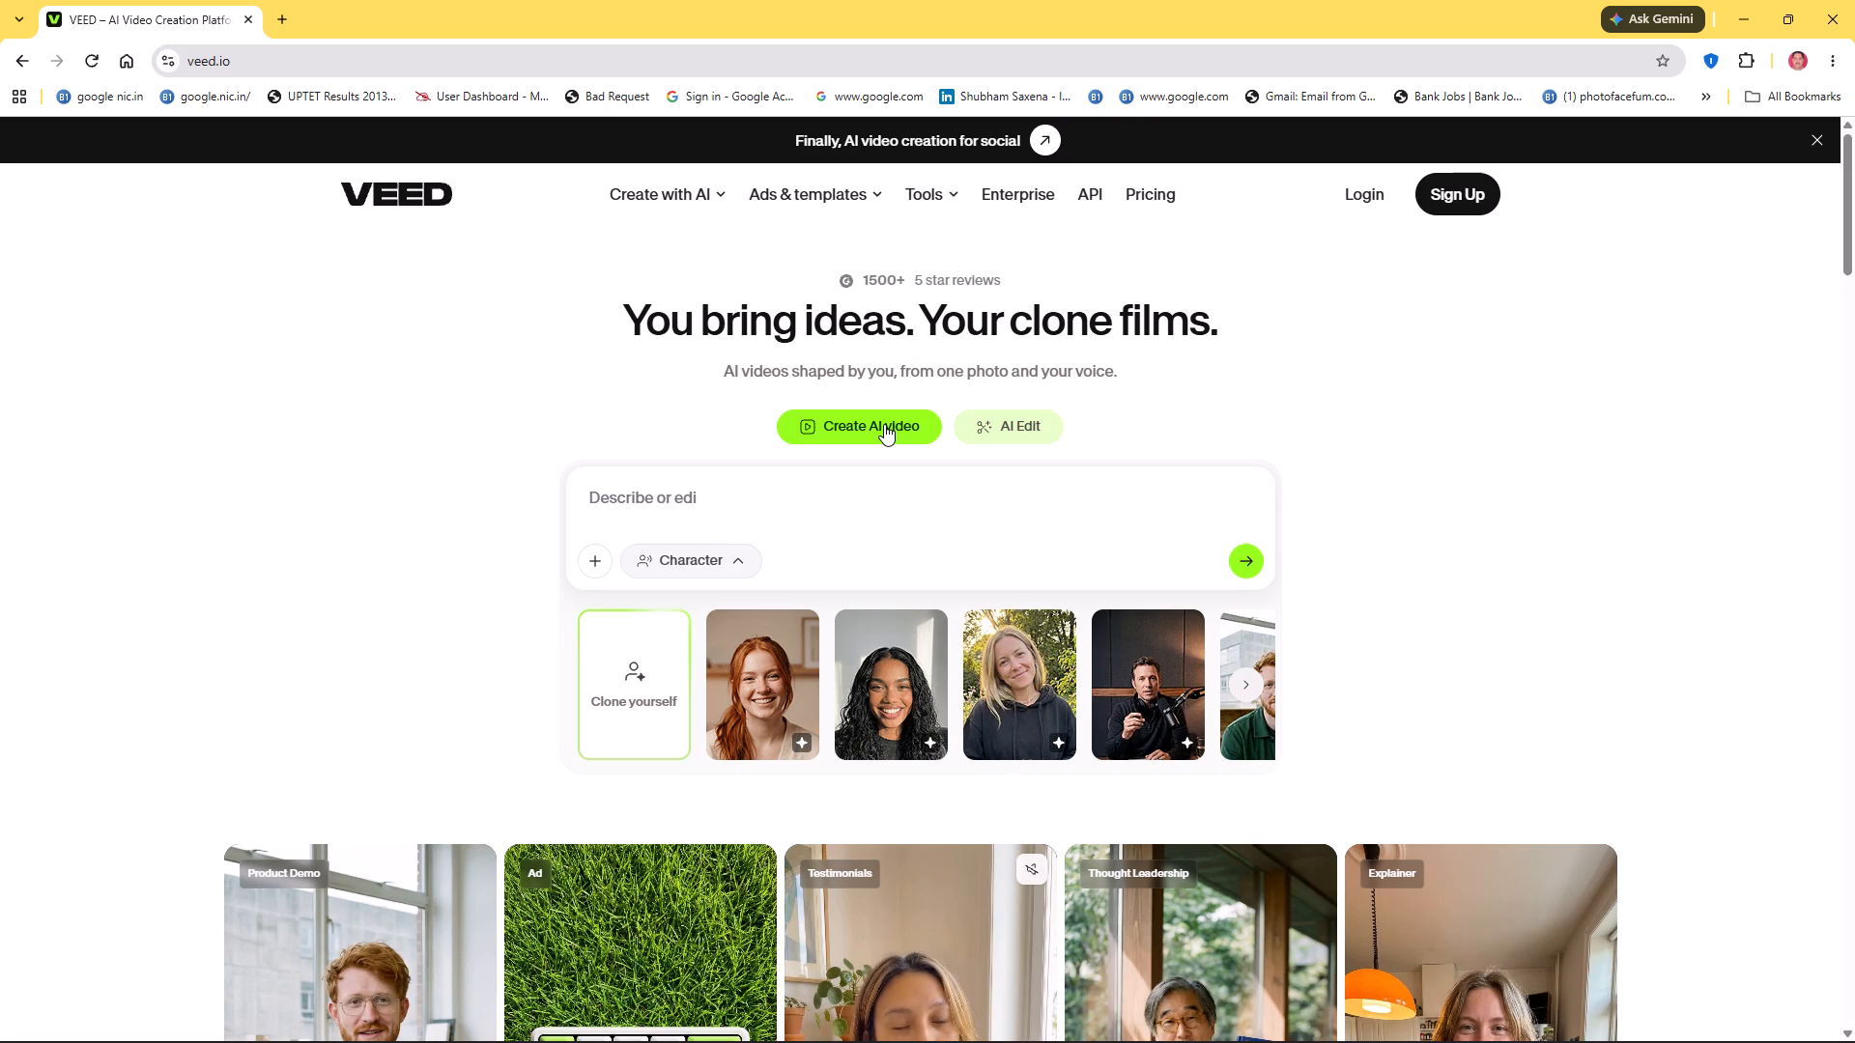
{"action": "scroll", "coordinate": [883, 536], "scroll_direction": "down", "scroll_amount": 5}
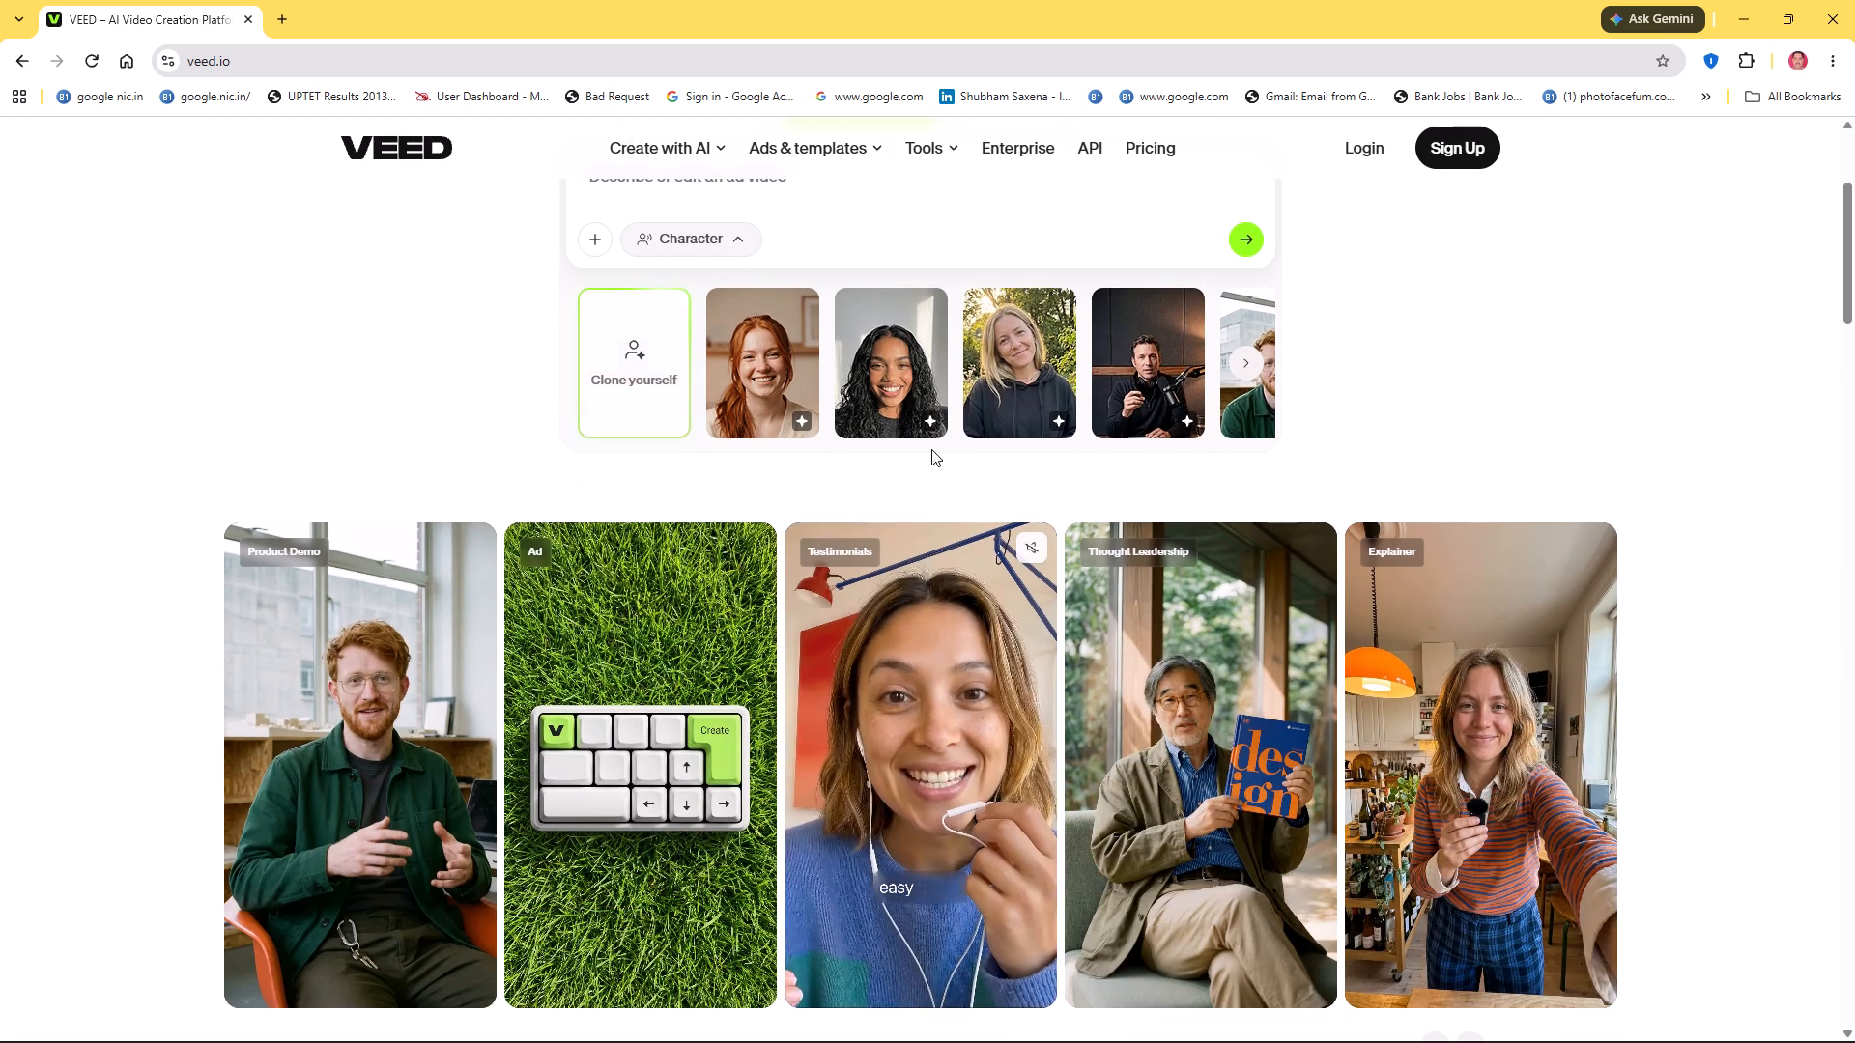
{"action": "scroll", "coordinate": [1271, 386], "scroll_direction": "down", "scroll_amount": 4}
{"action": "scroll", "coordinate": [1699, 333], "scroll_direction": "down", "scroll_amount": 10}
{"action": "scroll", "coordinate": [1207, 445], "scroll_direction": "down", "scroll_amount": 8}
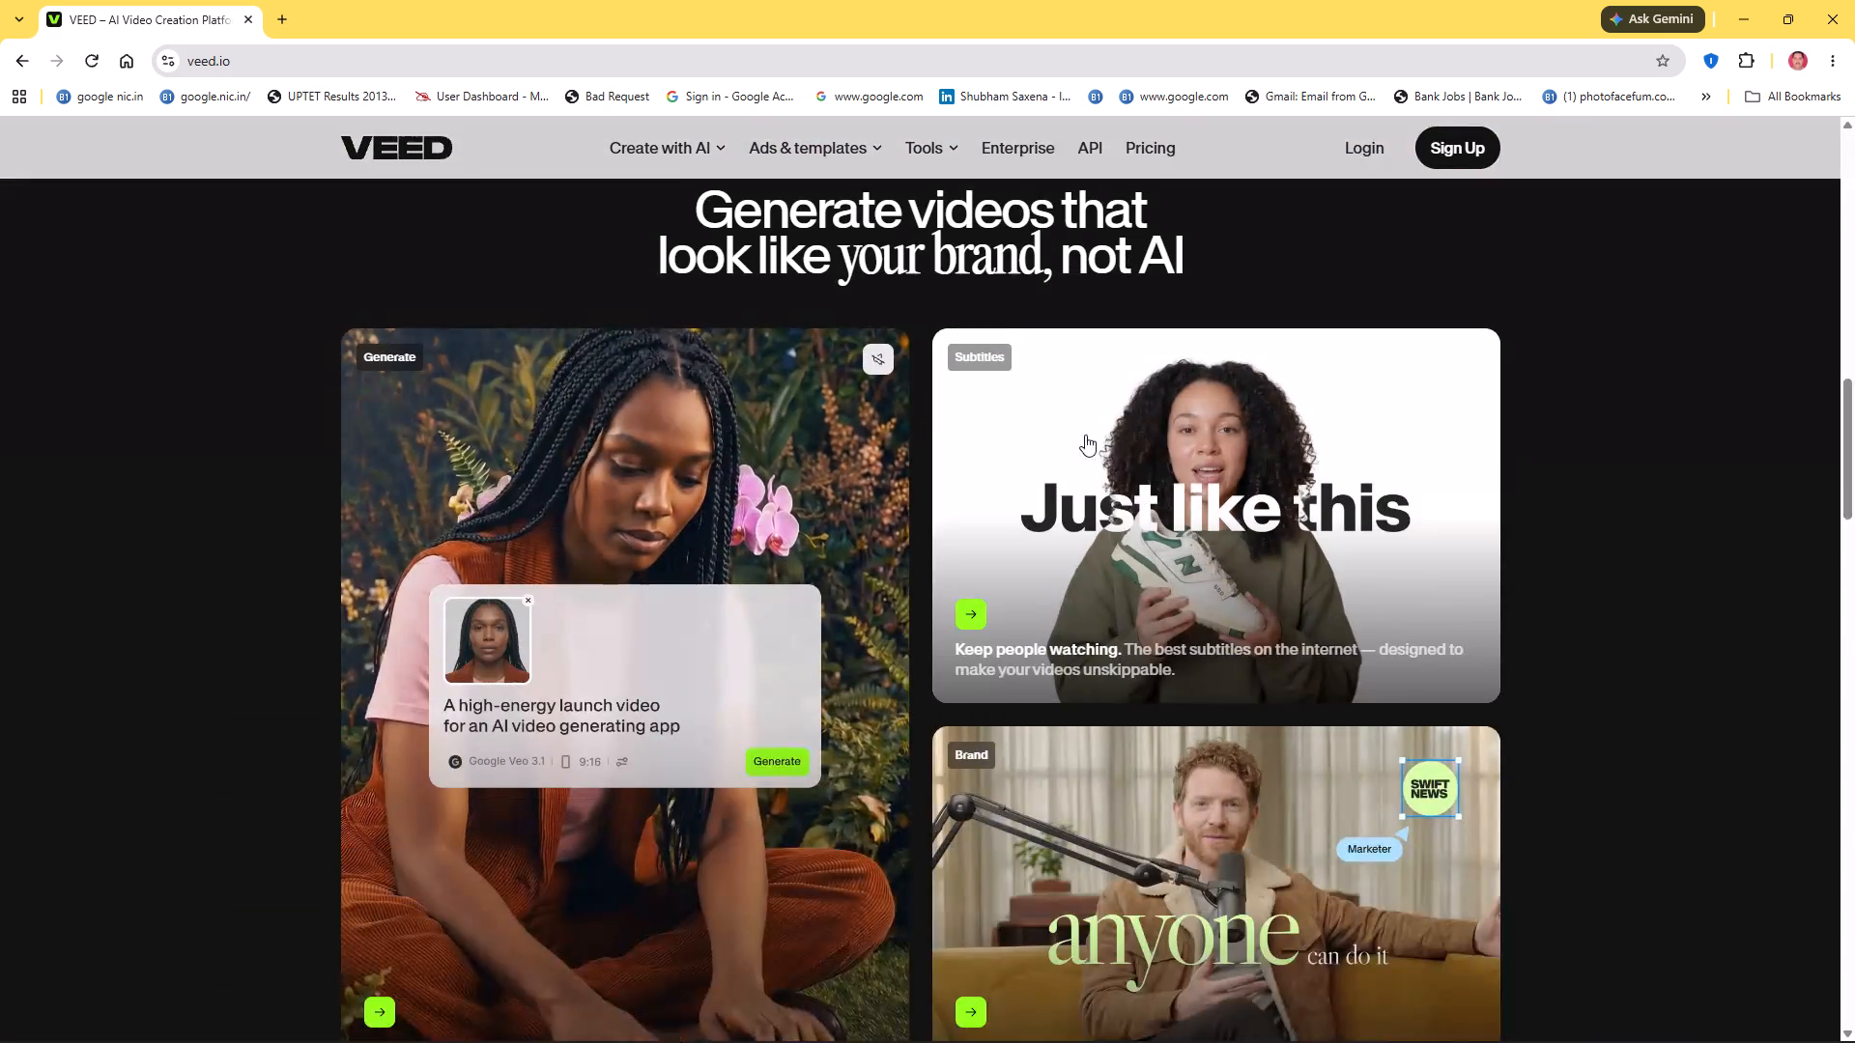
{"action": "scroll", "coordinate": [1085, 435], "scroll_direction": "down", "scroll_amount": 20}
{"action": "scroll", "coordinate": [1085, 435], "scroll_direction": "down", "scroll_amount": 20}
{"action": "scroll", "coordinate": [1085, 435], "scroll_direction": "down", "scroll_amount": 2}
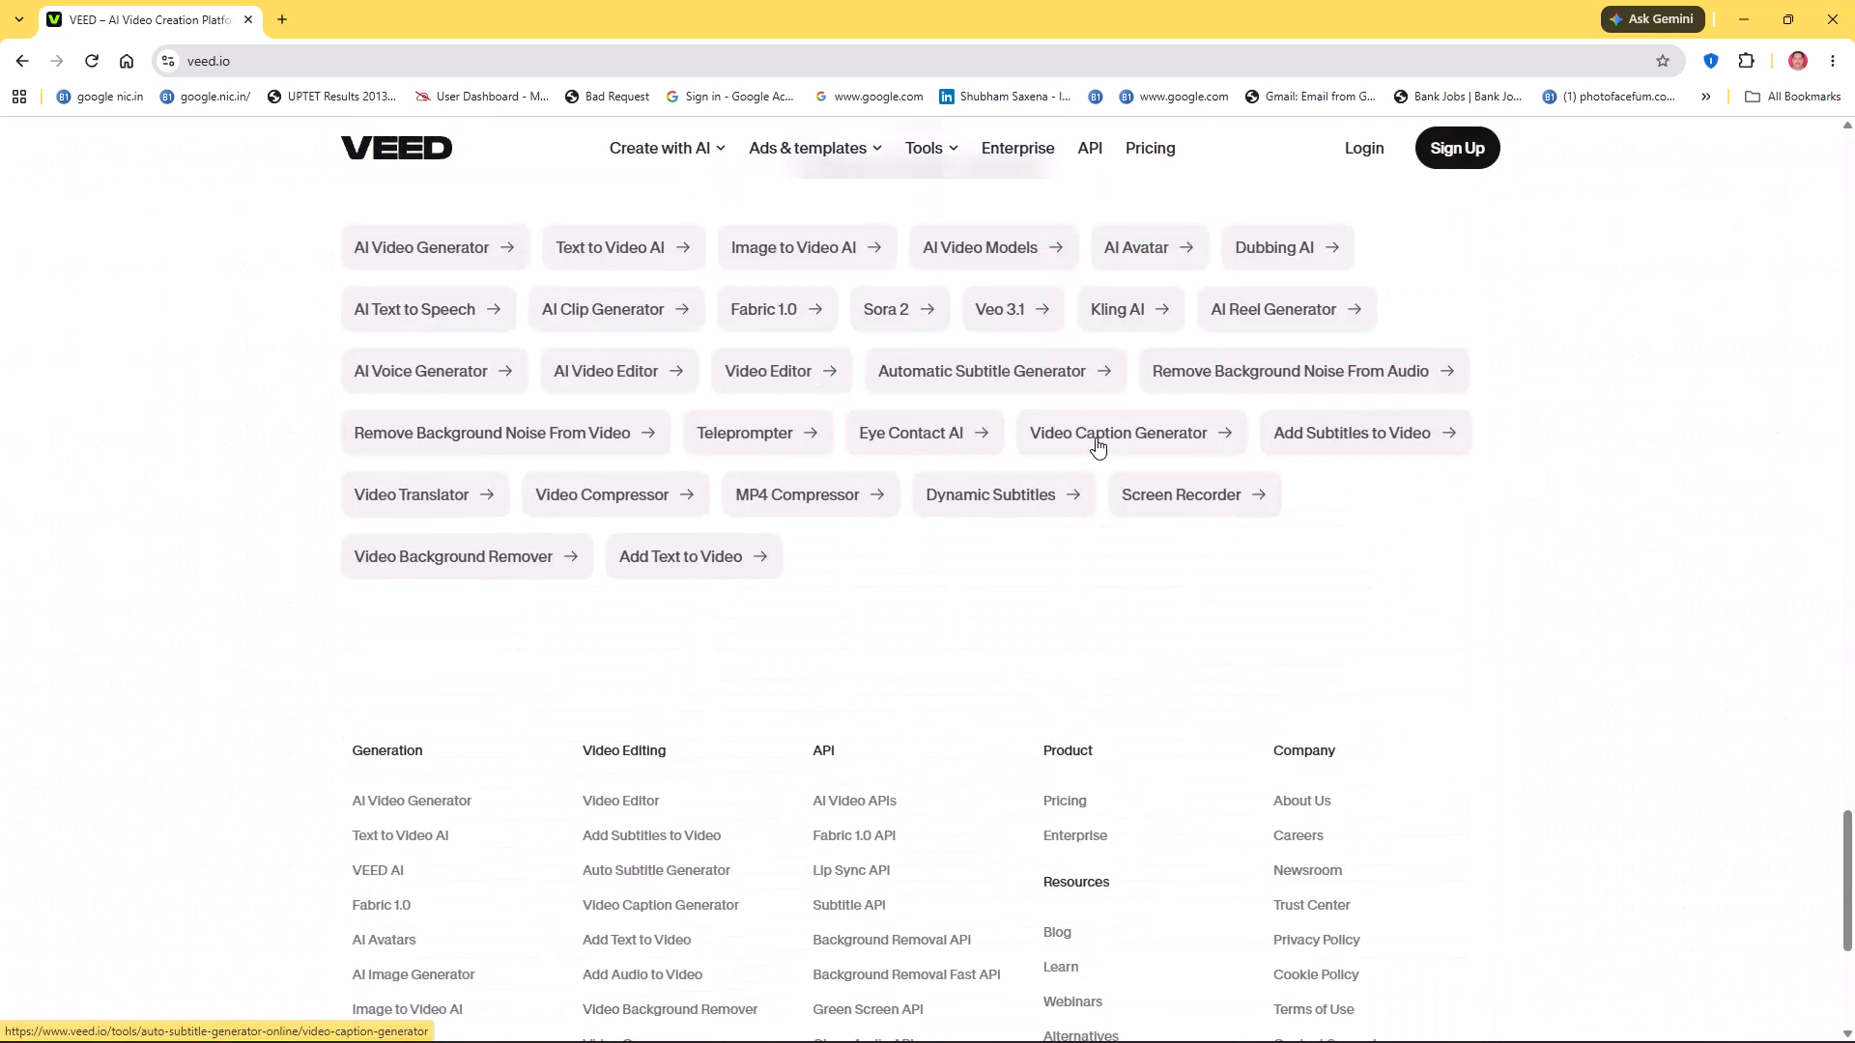
{"action": "scroll", "coordinate": [1096, 437], "scroll_direction": "down", "scroll_amount": 19}
{"action": "scroll", "coordinate": [1097, 433], "scroll_direction": "up", "scroll_amount": 20}
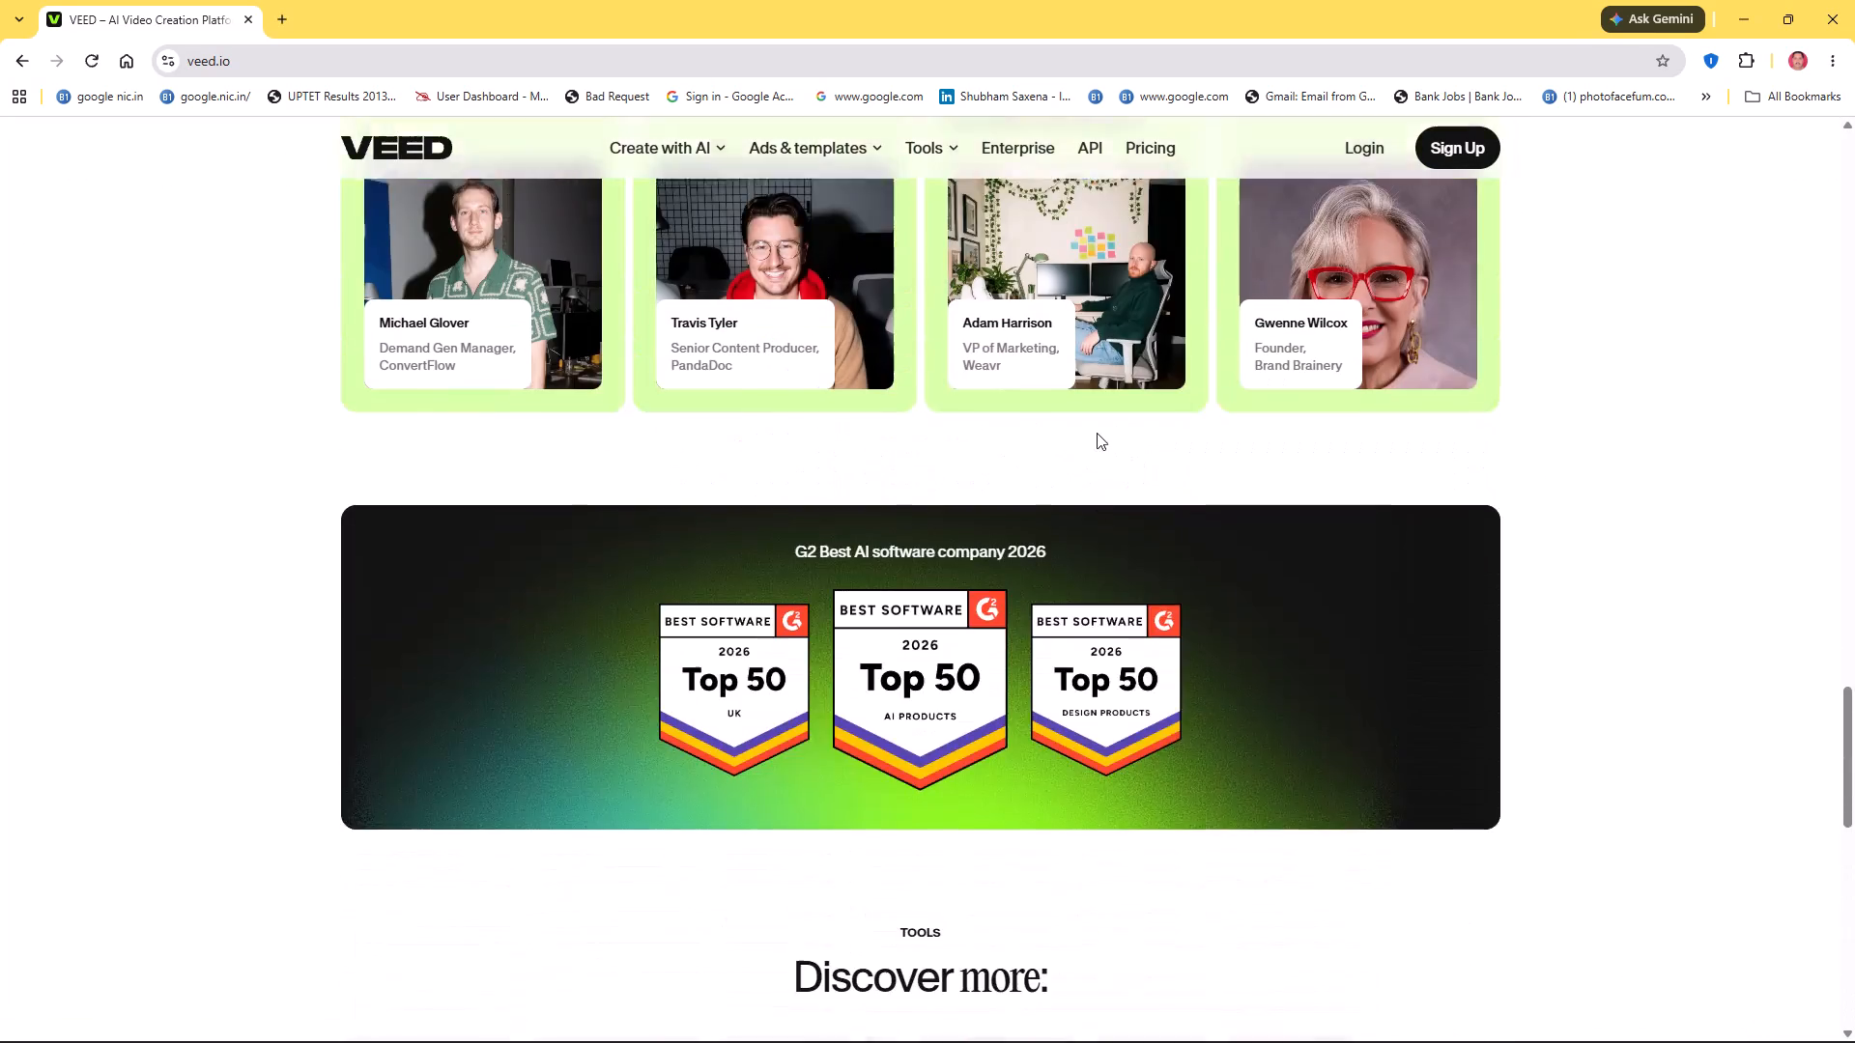
{"action": "scroll", "coordinate": [1097, 433], "scroll_direction": "up", "scroll_amount": 15}
{"action": "scroll", "coordinate": [1096, 427], "scroll_direction": "up", "scroll_amount": 7}
{"action": "scroll", "coordinate": [1612, 379], "scroll_direction": "up", "scroll_amount": 4}
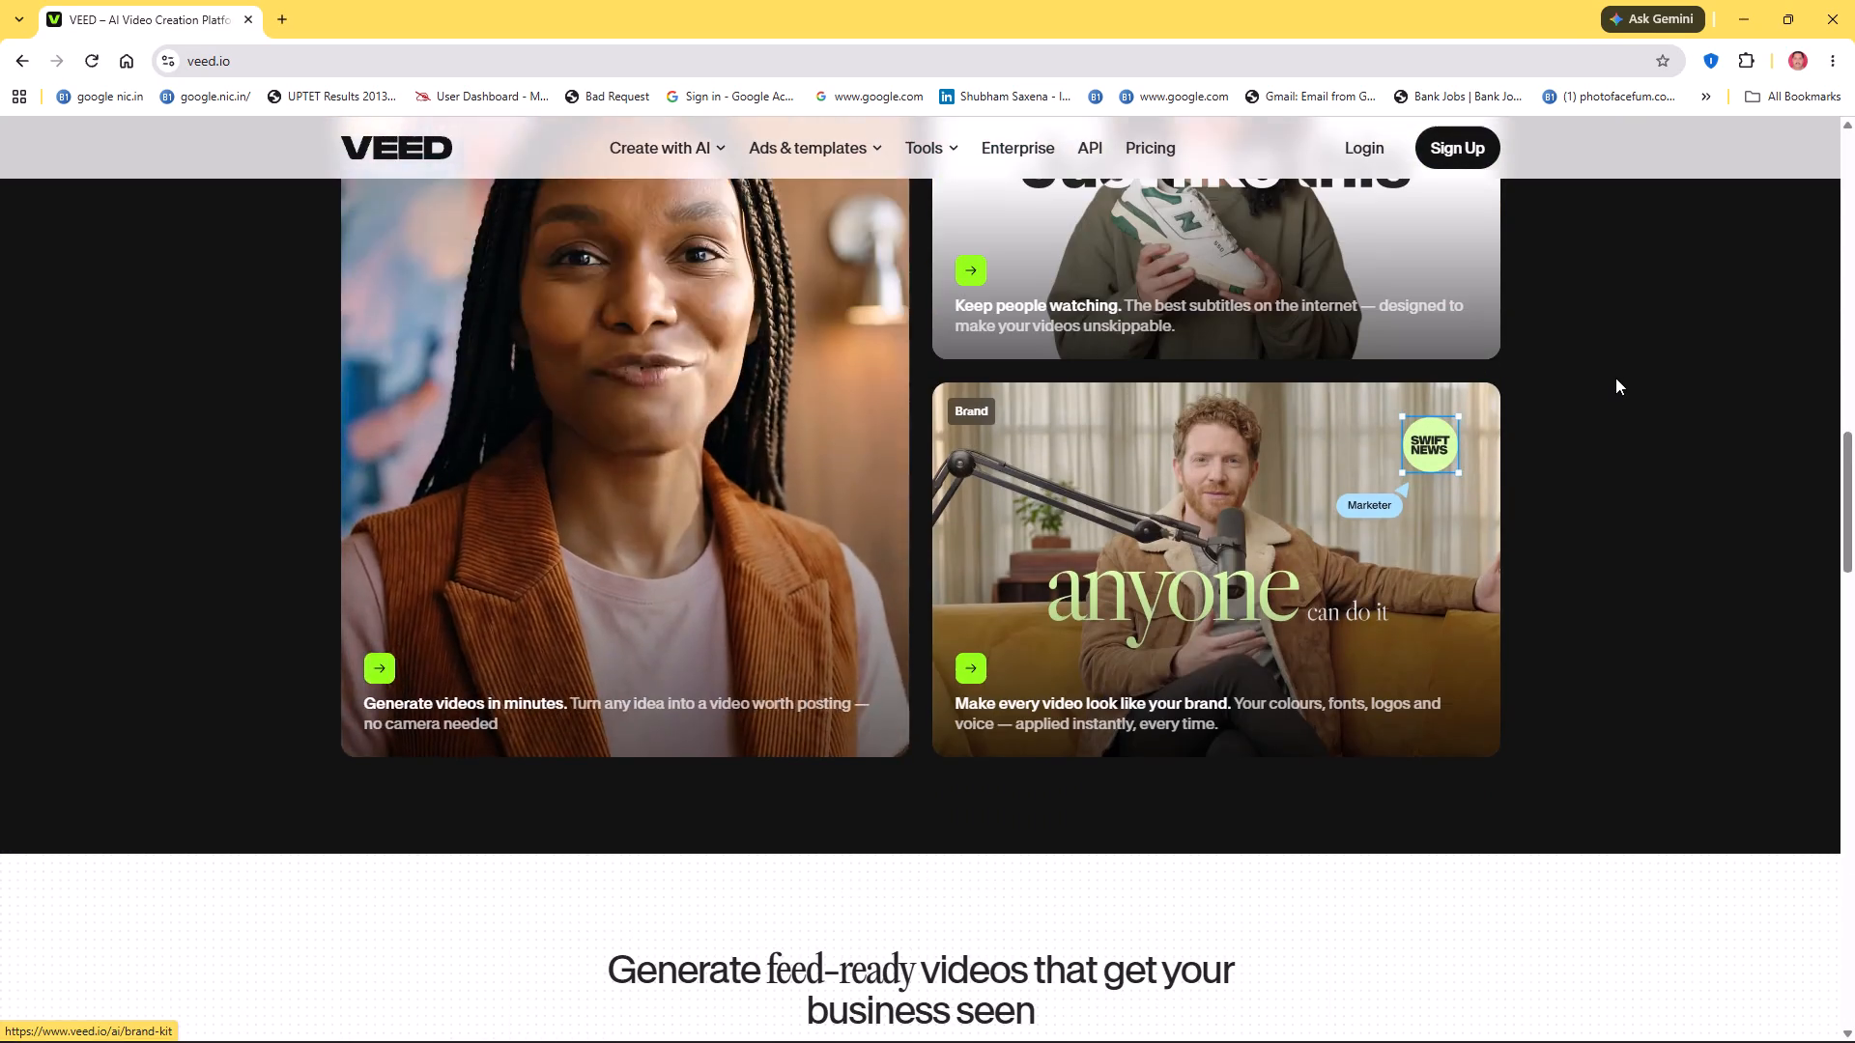
{"action": "scroll", "coordinate": [1612, 377], "scroll_direction": "up", "scroll_amount": 20}
{"action": "scroll", "coordinate": [1612, 377], "scroll_direction": "up", "scroll_amount": 6}
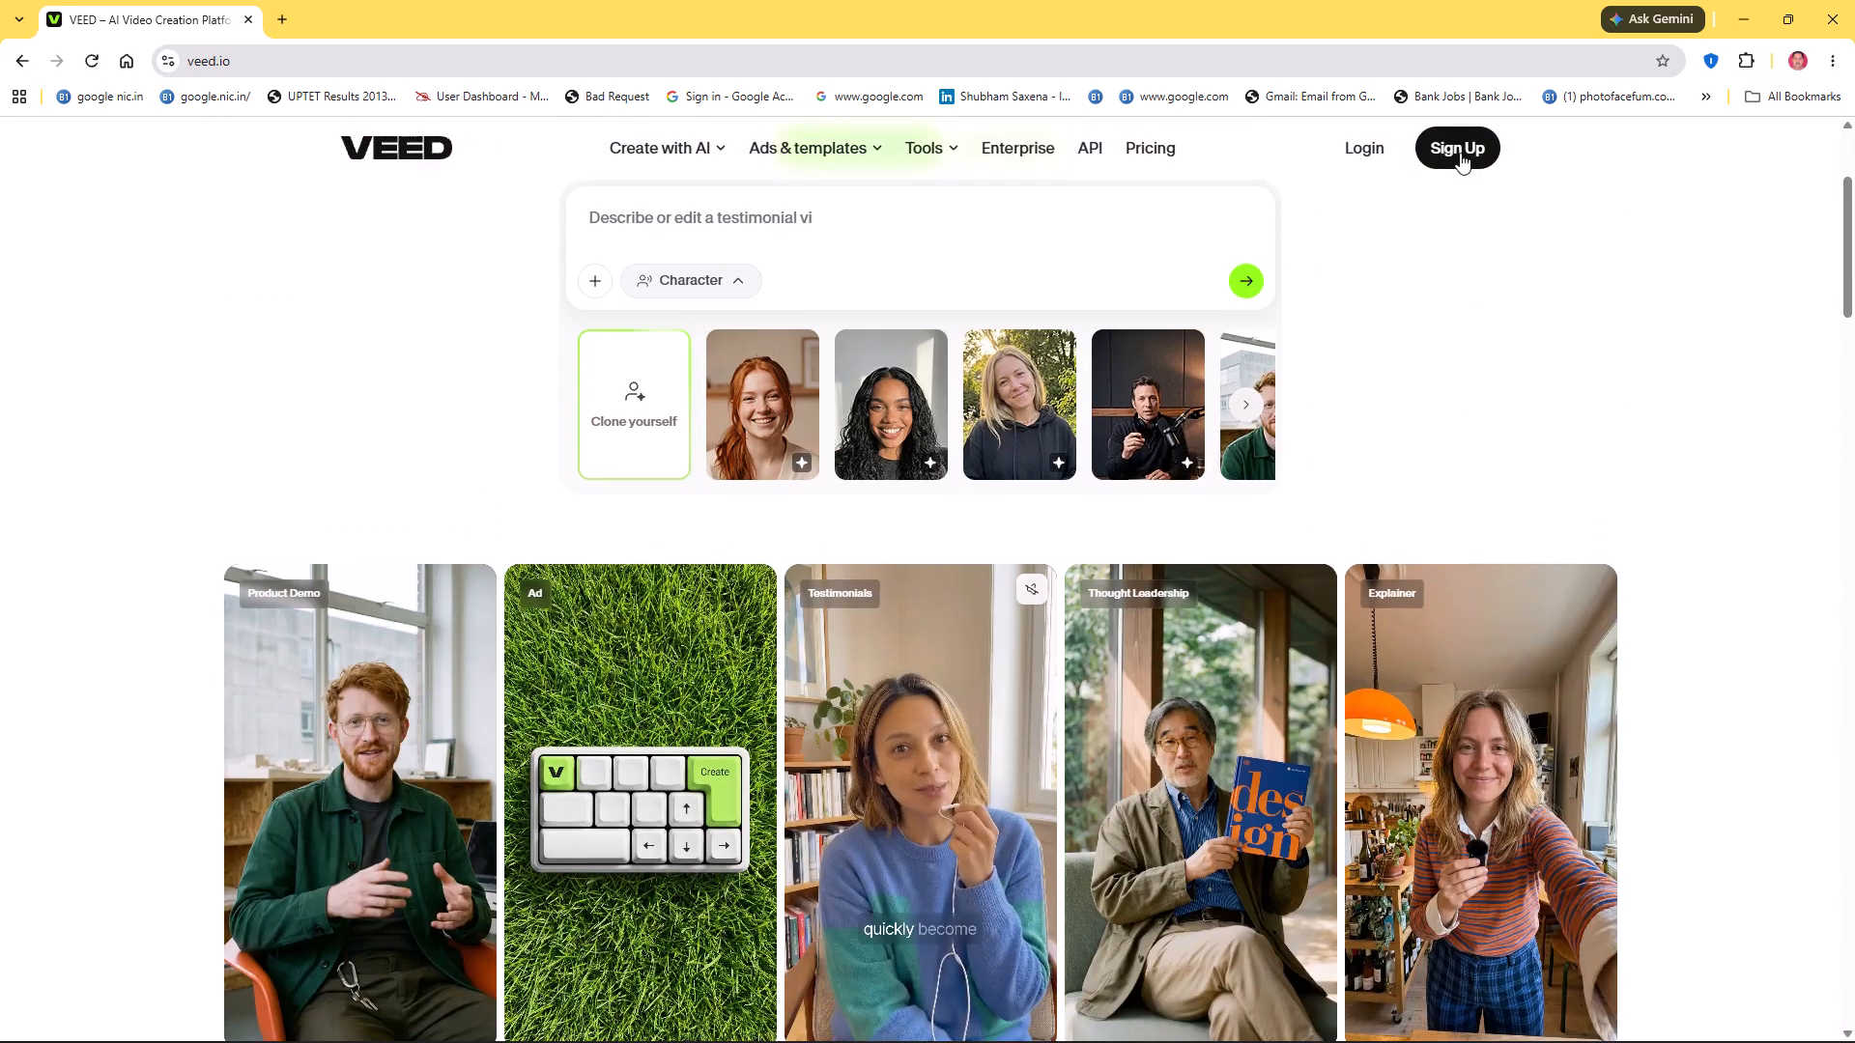
Open the VEED login page.
{"action": "left_click", "coordinate": [1370, 145]}
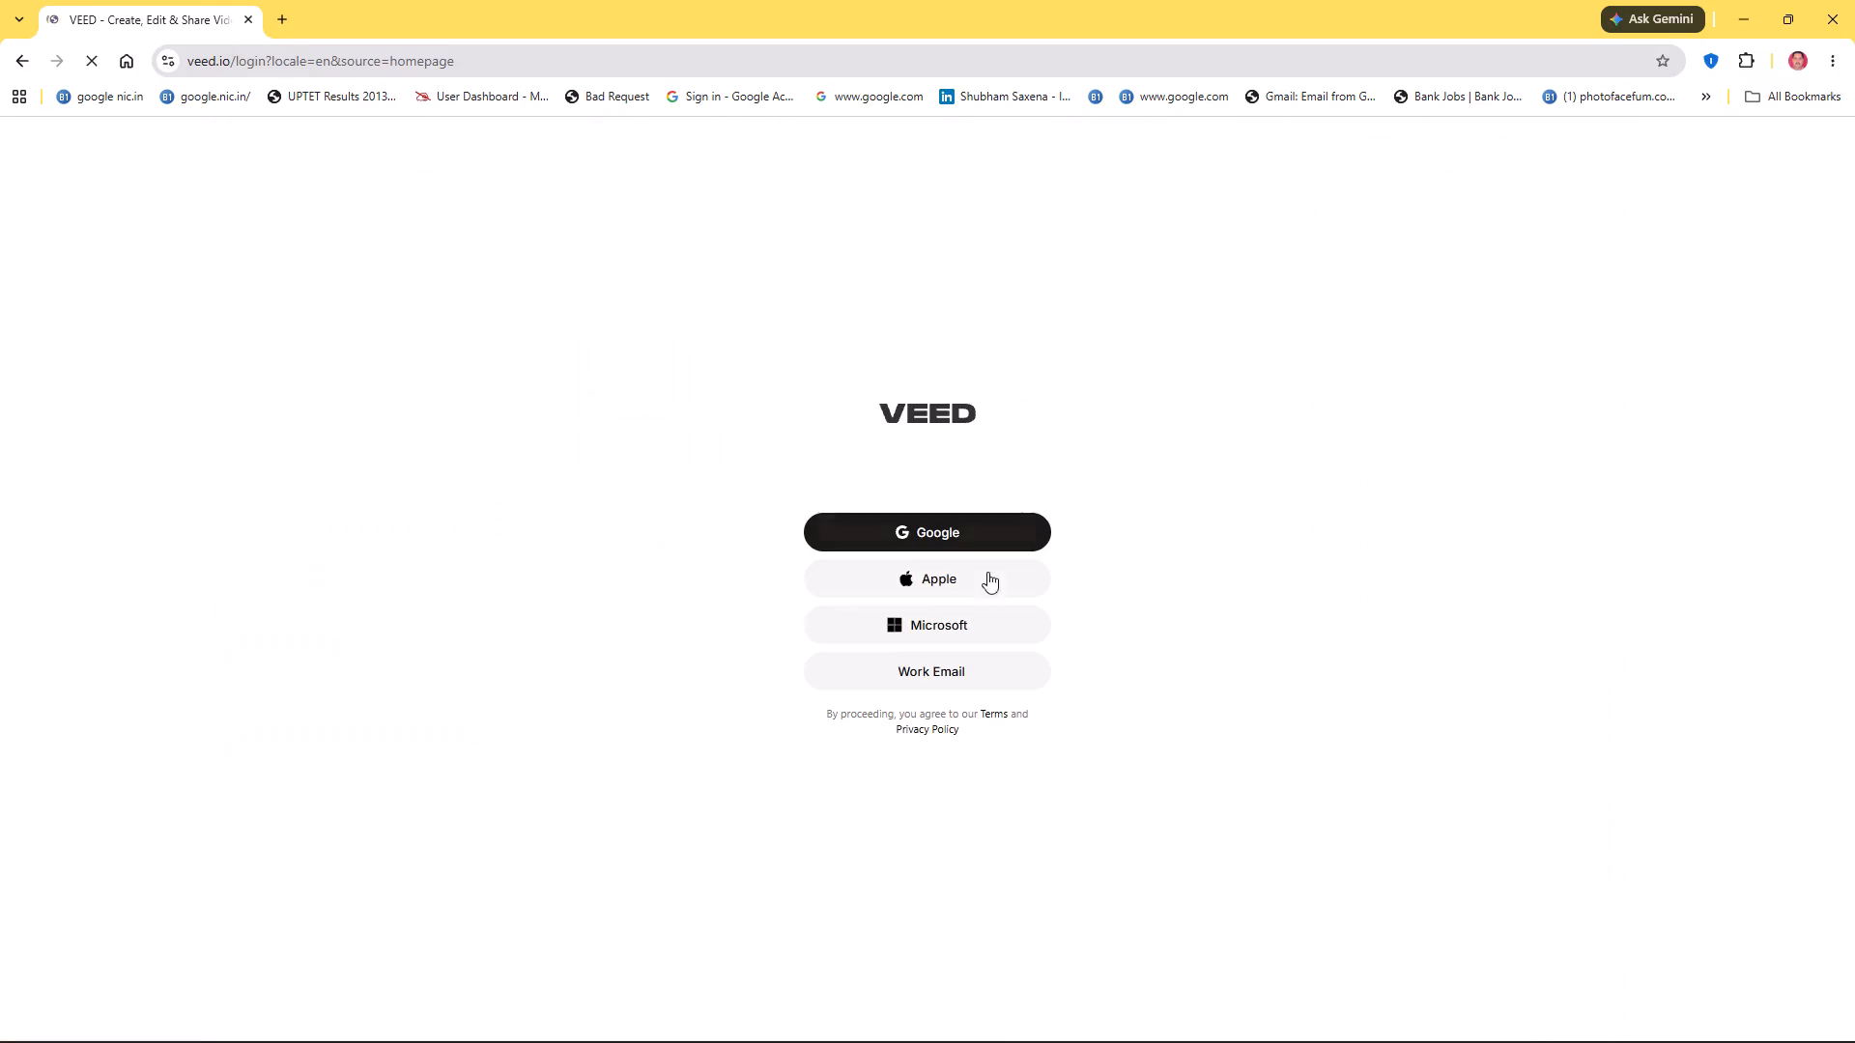
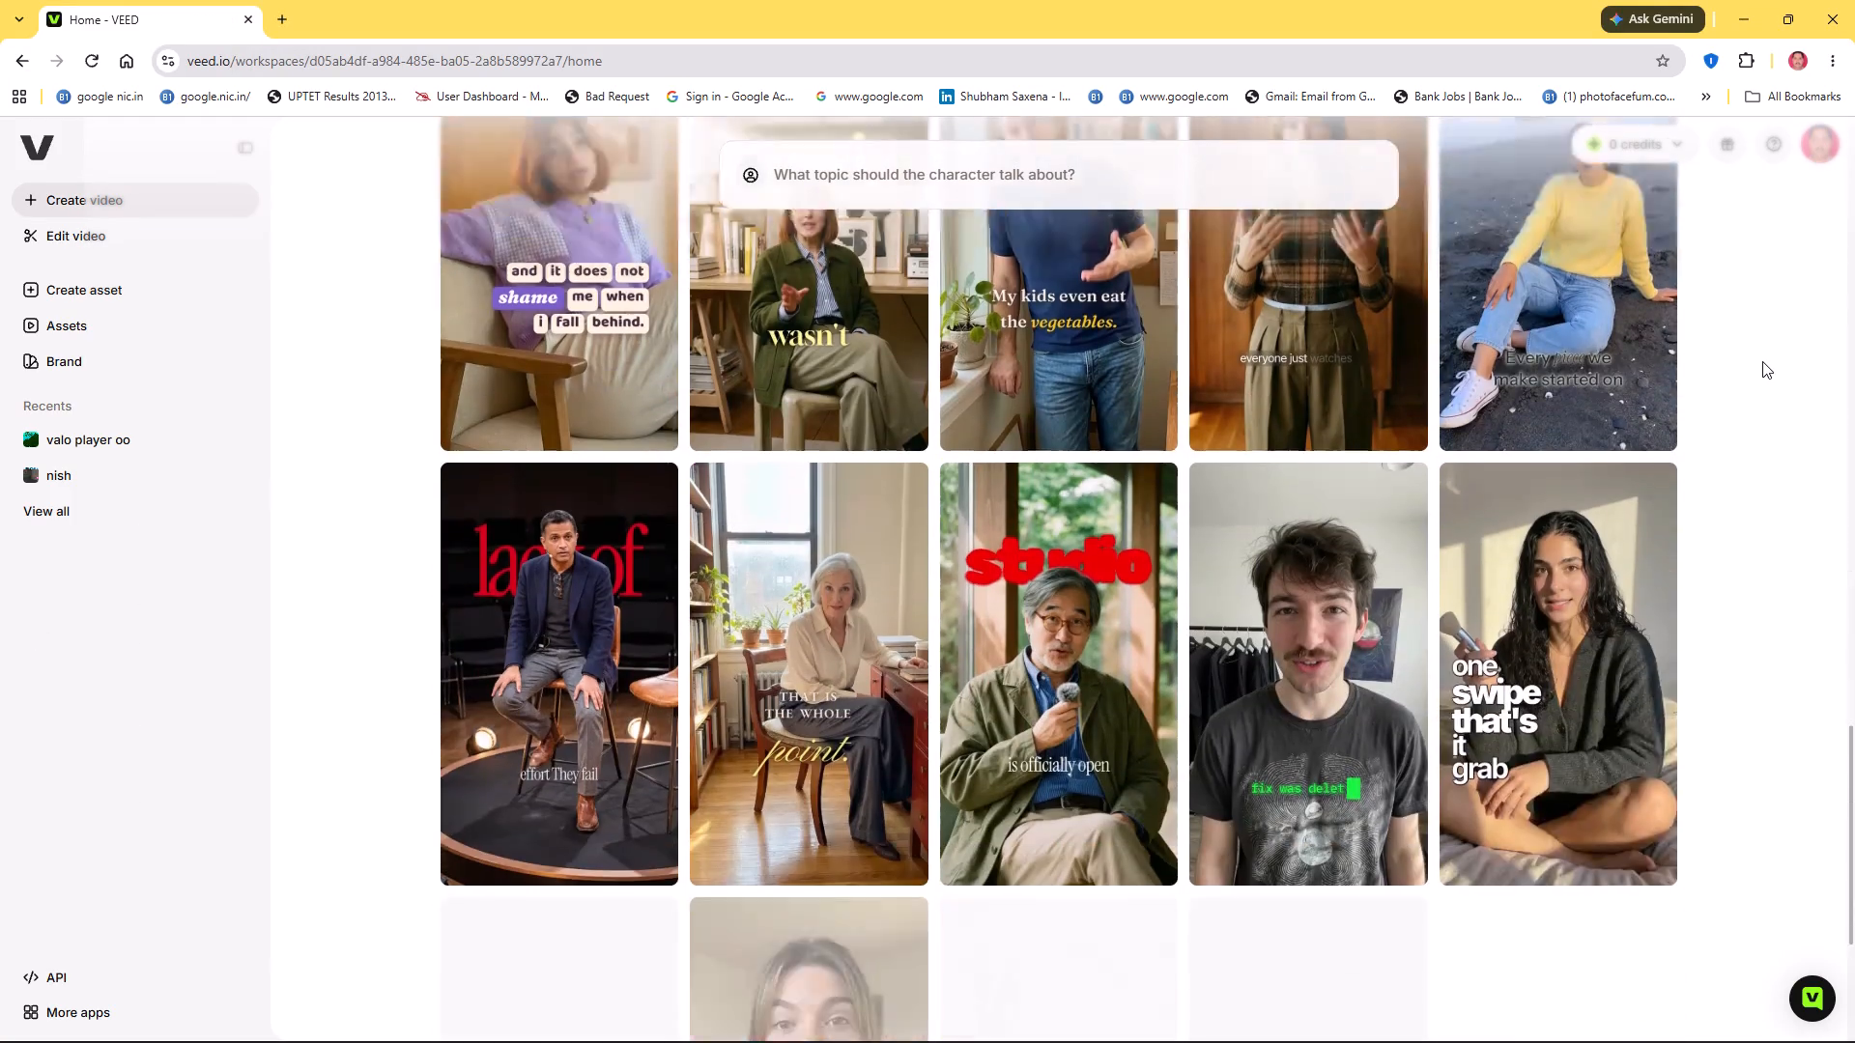
Dismiss the offer to clone yourself on the VEED dashboard.
{"action": "scroll", "coordinate": [1762, 361], "scroll_direction": "down", "scroll_amount": 3}
{"action": "scroll", "coordinate": [1762, 361], "scroll_direction": "up", "scroll_amount": 8}
{"action": "scroll", "coordinate": [1762, 361], "scroll_direction": "up", "scroll_amount": 20}
{"action": "scroll", "coordinate": [1762, 361], "scroll_direction": "up", "scroll_amount": 9}
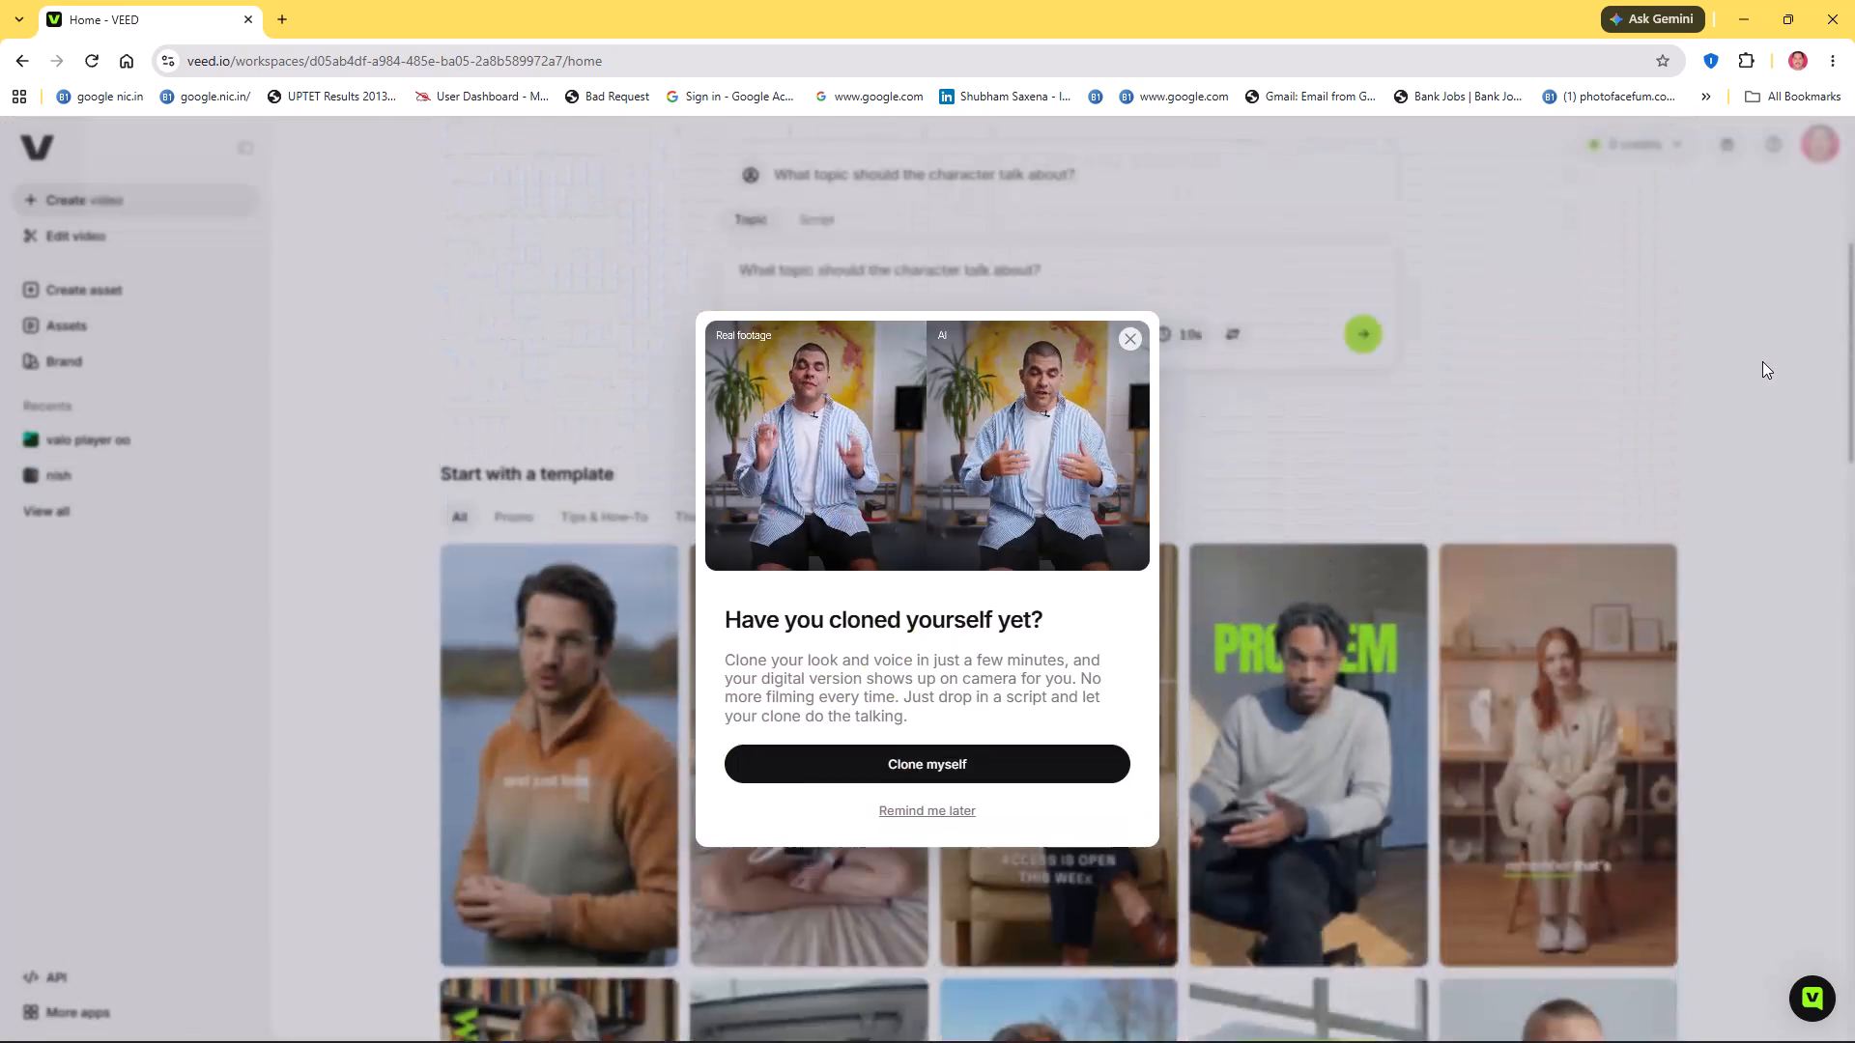
{"action": "scroll", "coordinate": [1762, 361], "scroll_direction": "up", "scroll_amount": 2}
{"action": "left_click", "coordinate": [1138, 341]}
{"action": "left_click", "coordinate": [1135, 341]}
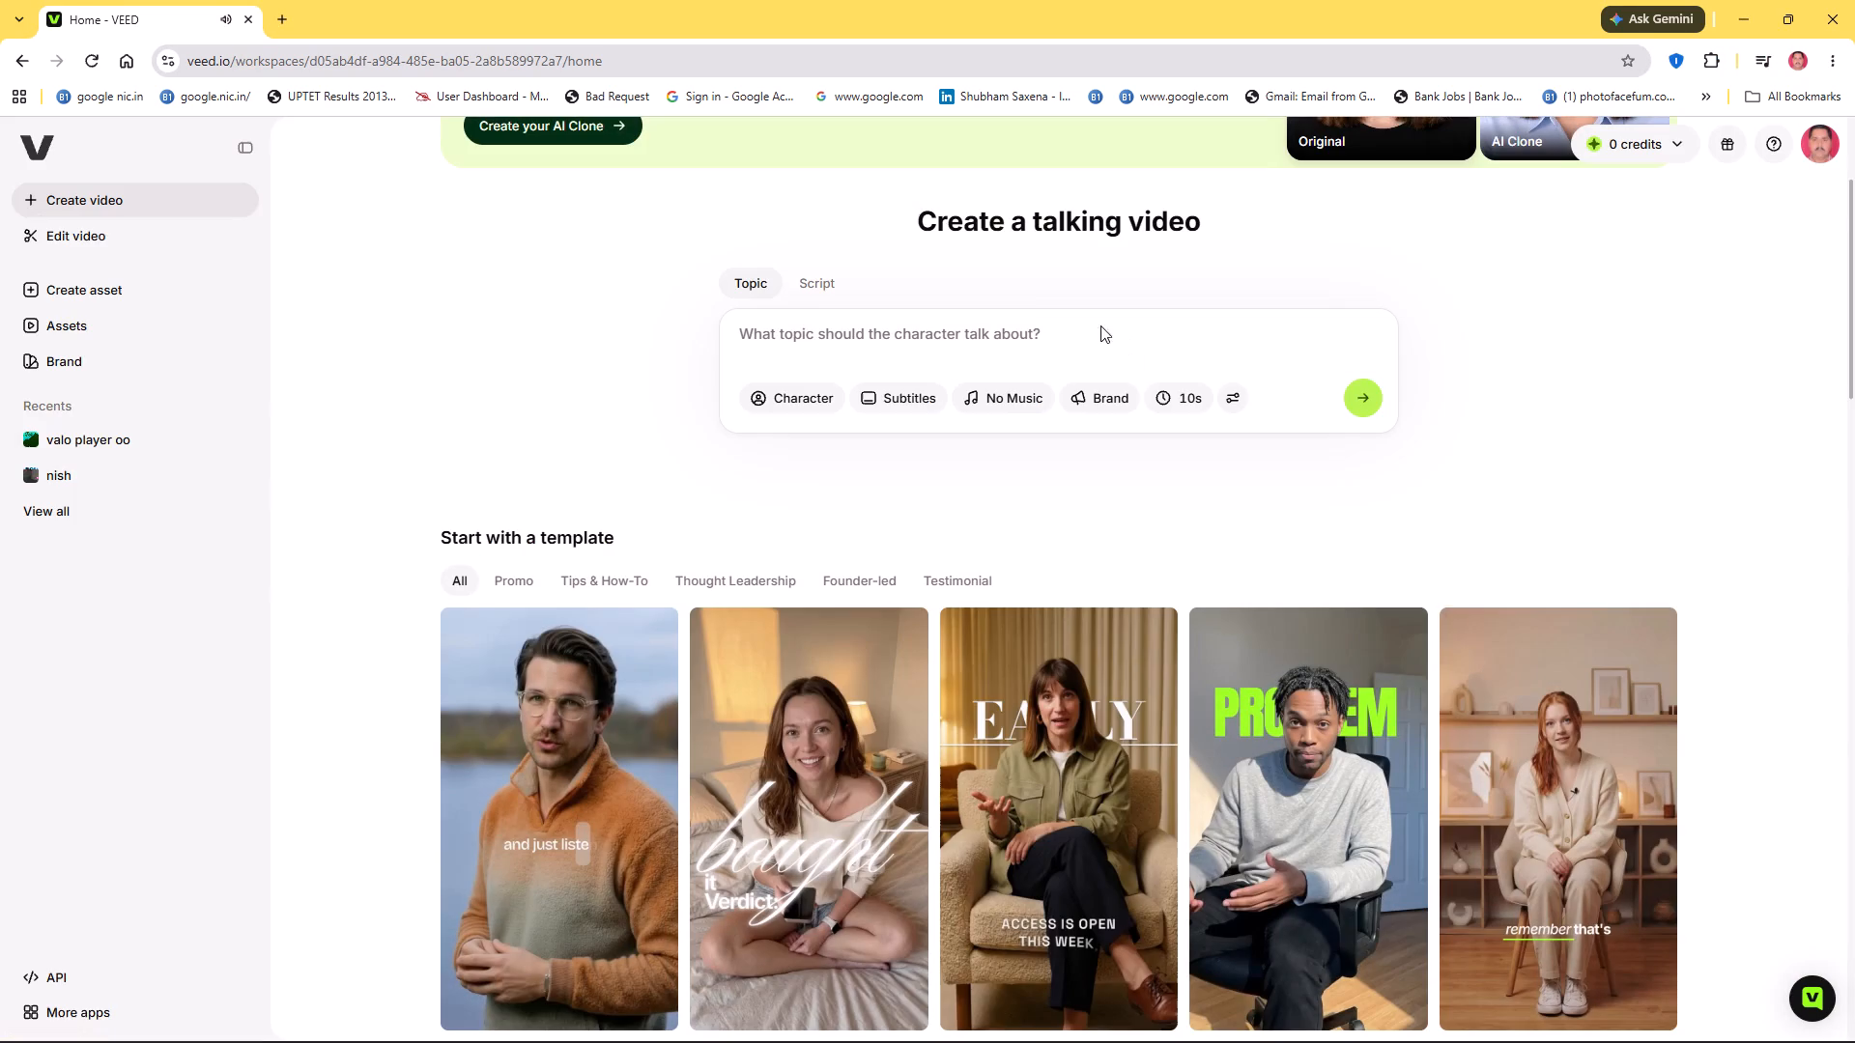
Start an Edit video project and upload the DNox v1 video from the davinci Videos folder.
{"action": "left_click", "coordinate": [91, 229]}
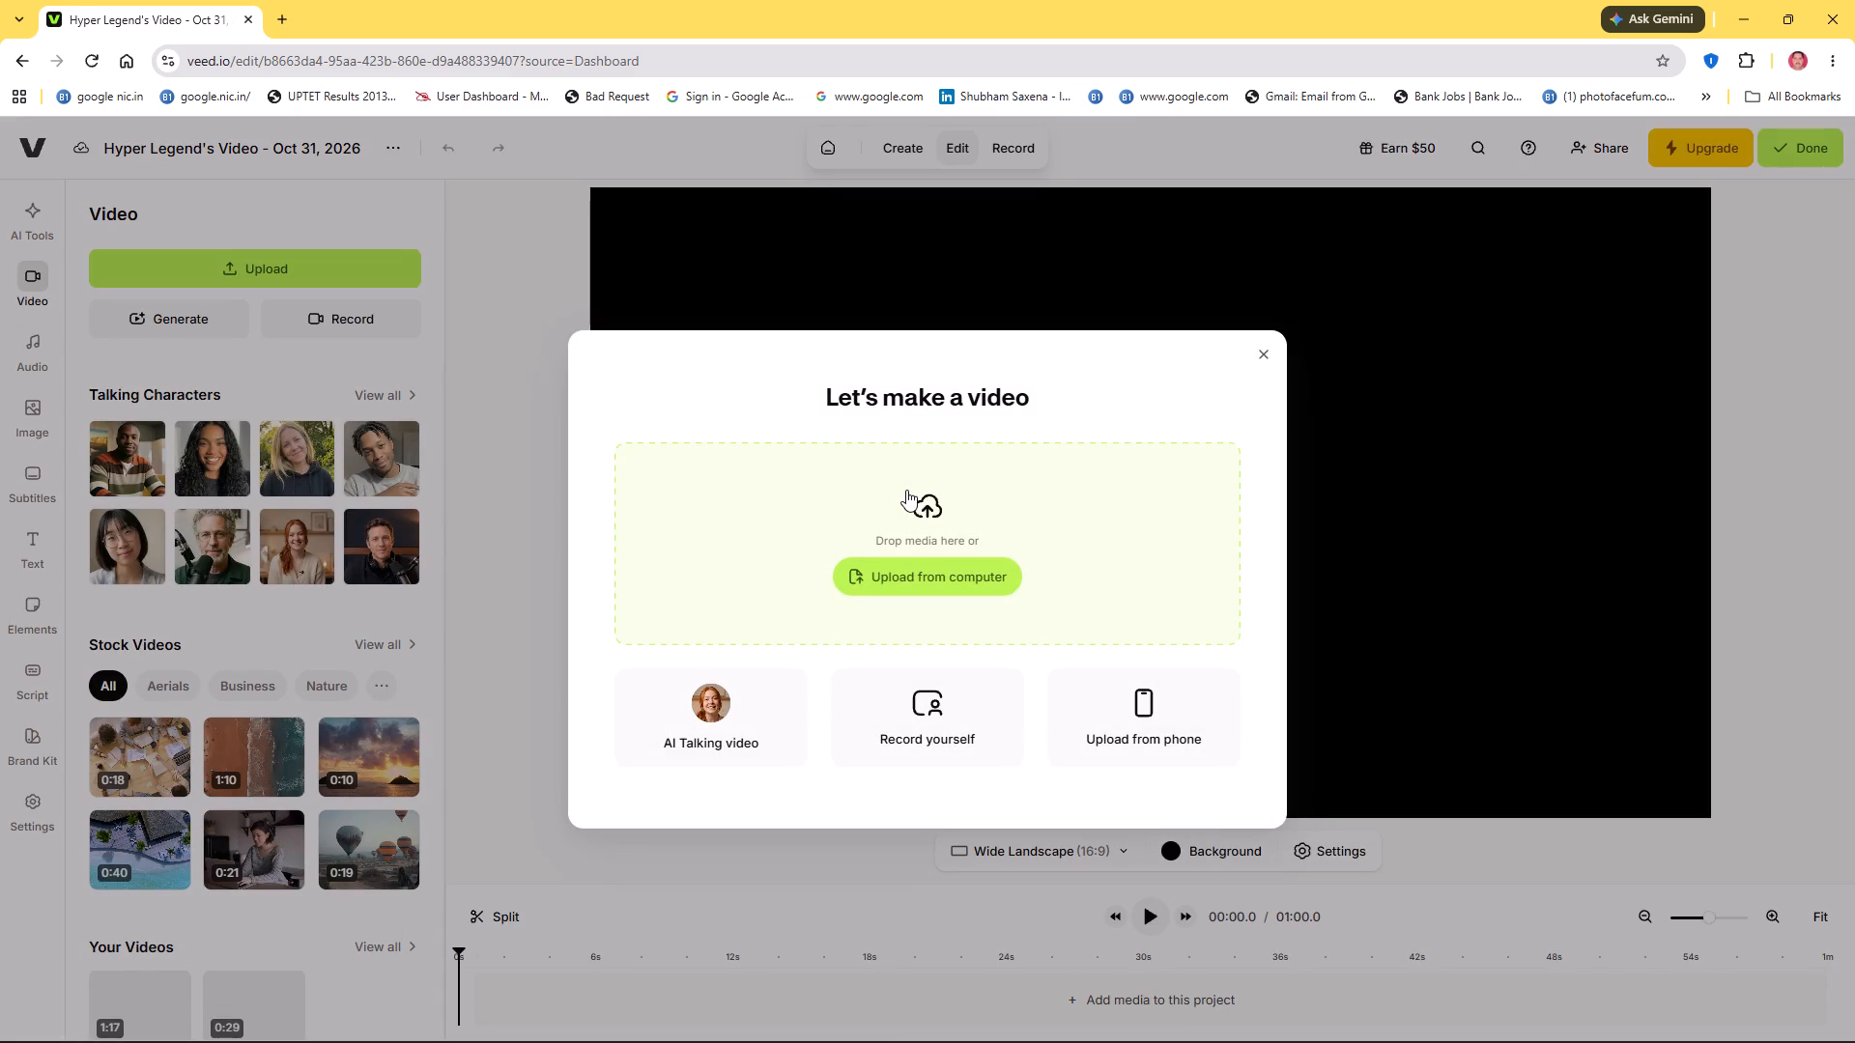
{"action": "left_click", "coordinate": [946, 580]}
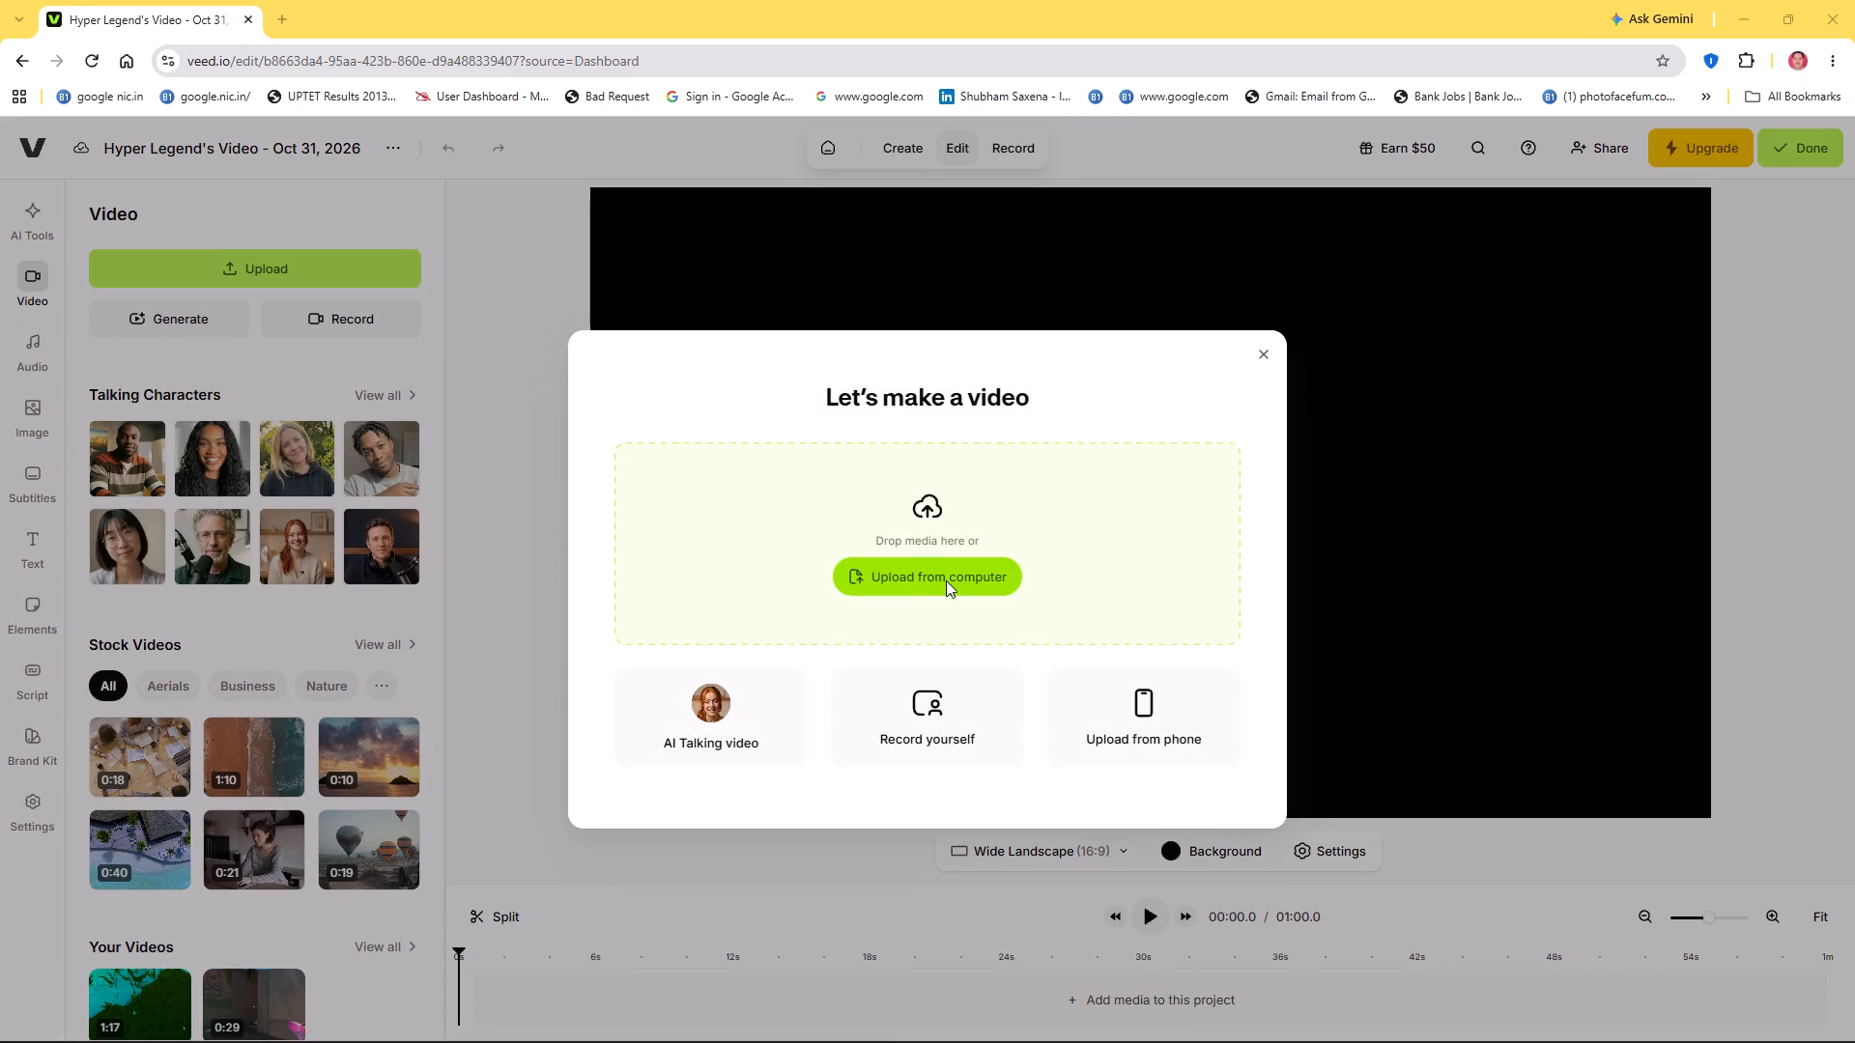
{"action": "left_click", "coordinate": [267, 268]}
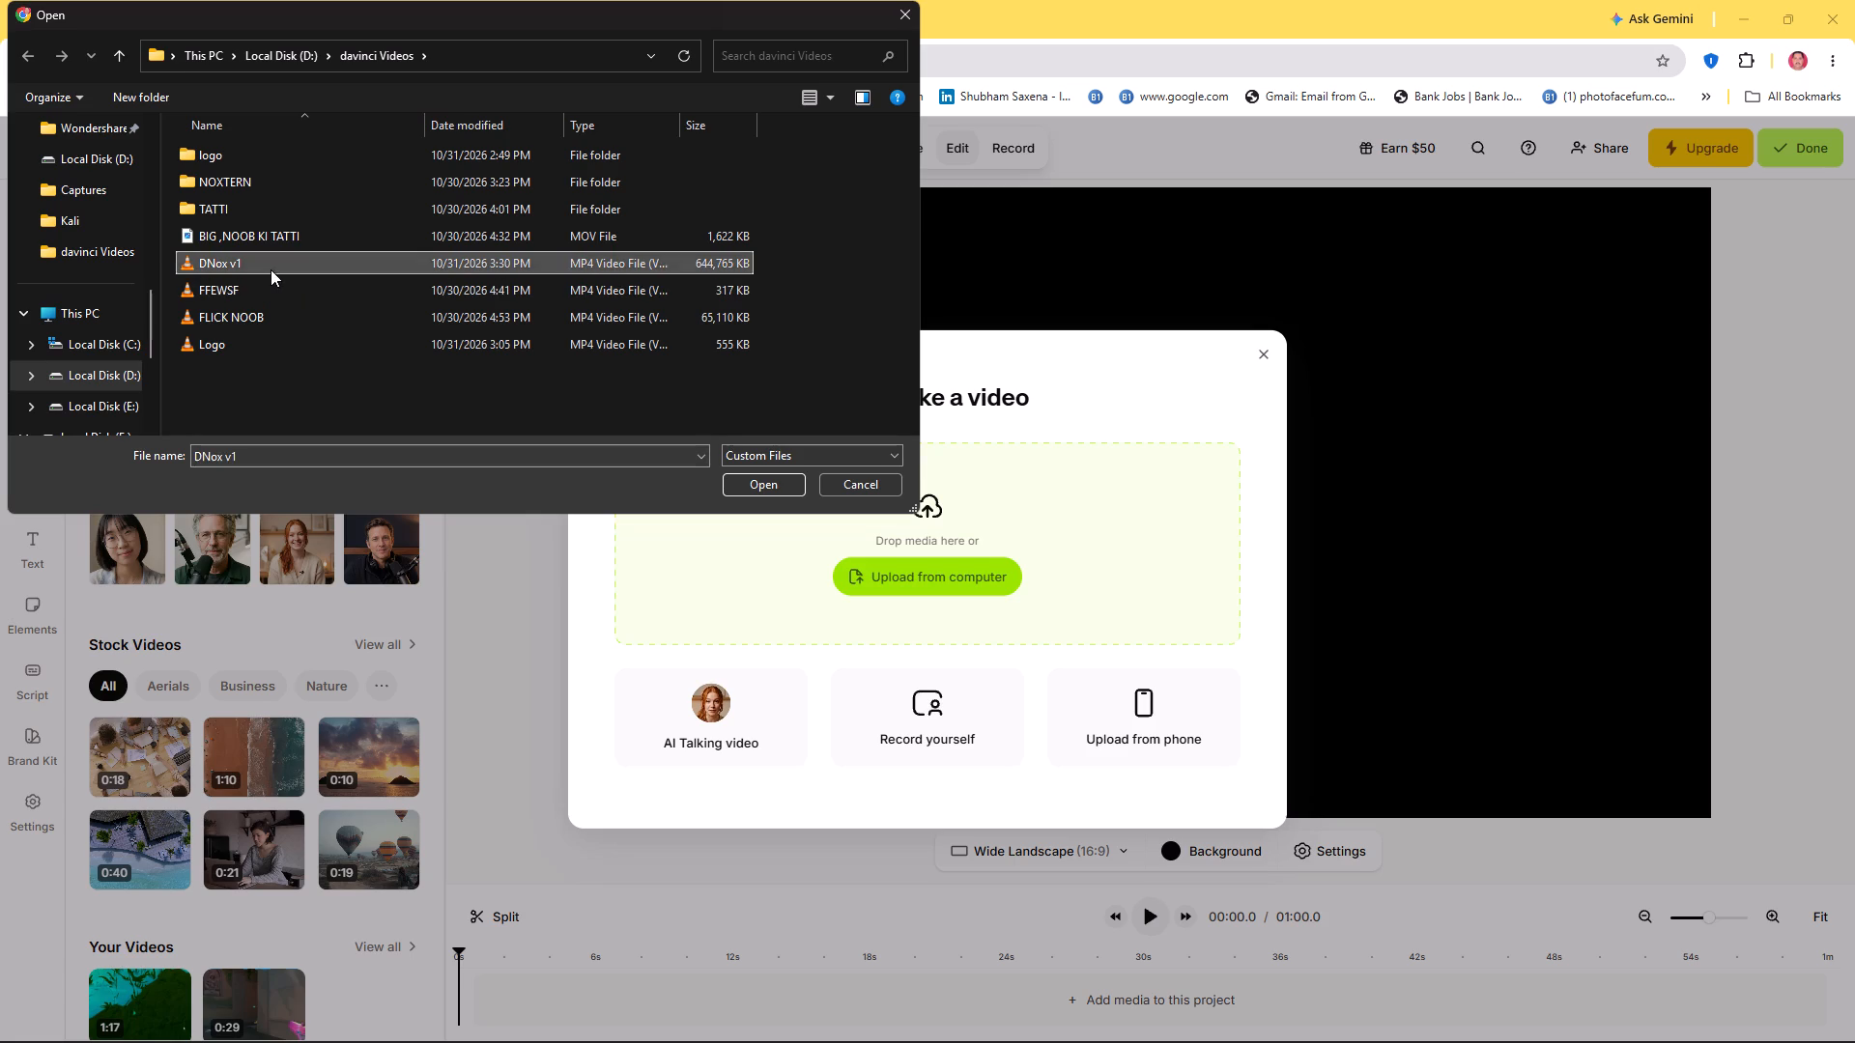
{"action": "left_click", "coordinate": [783, 479]}
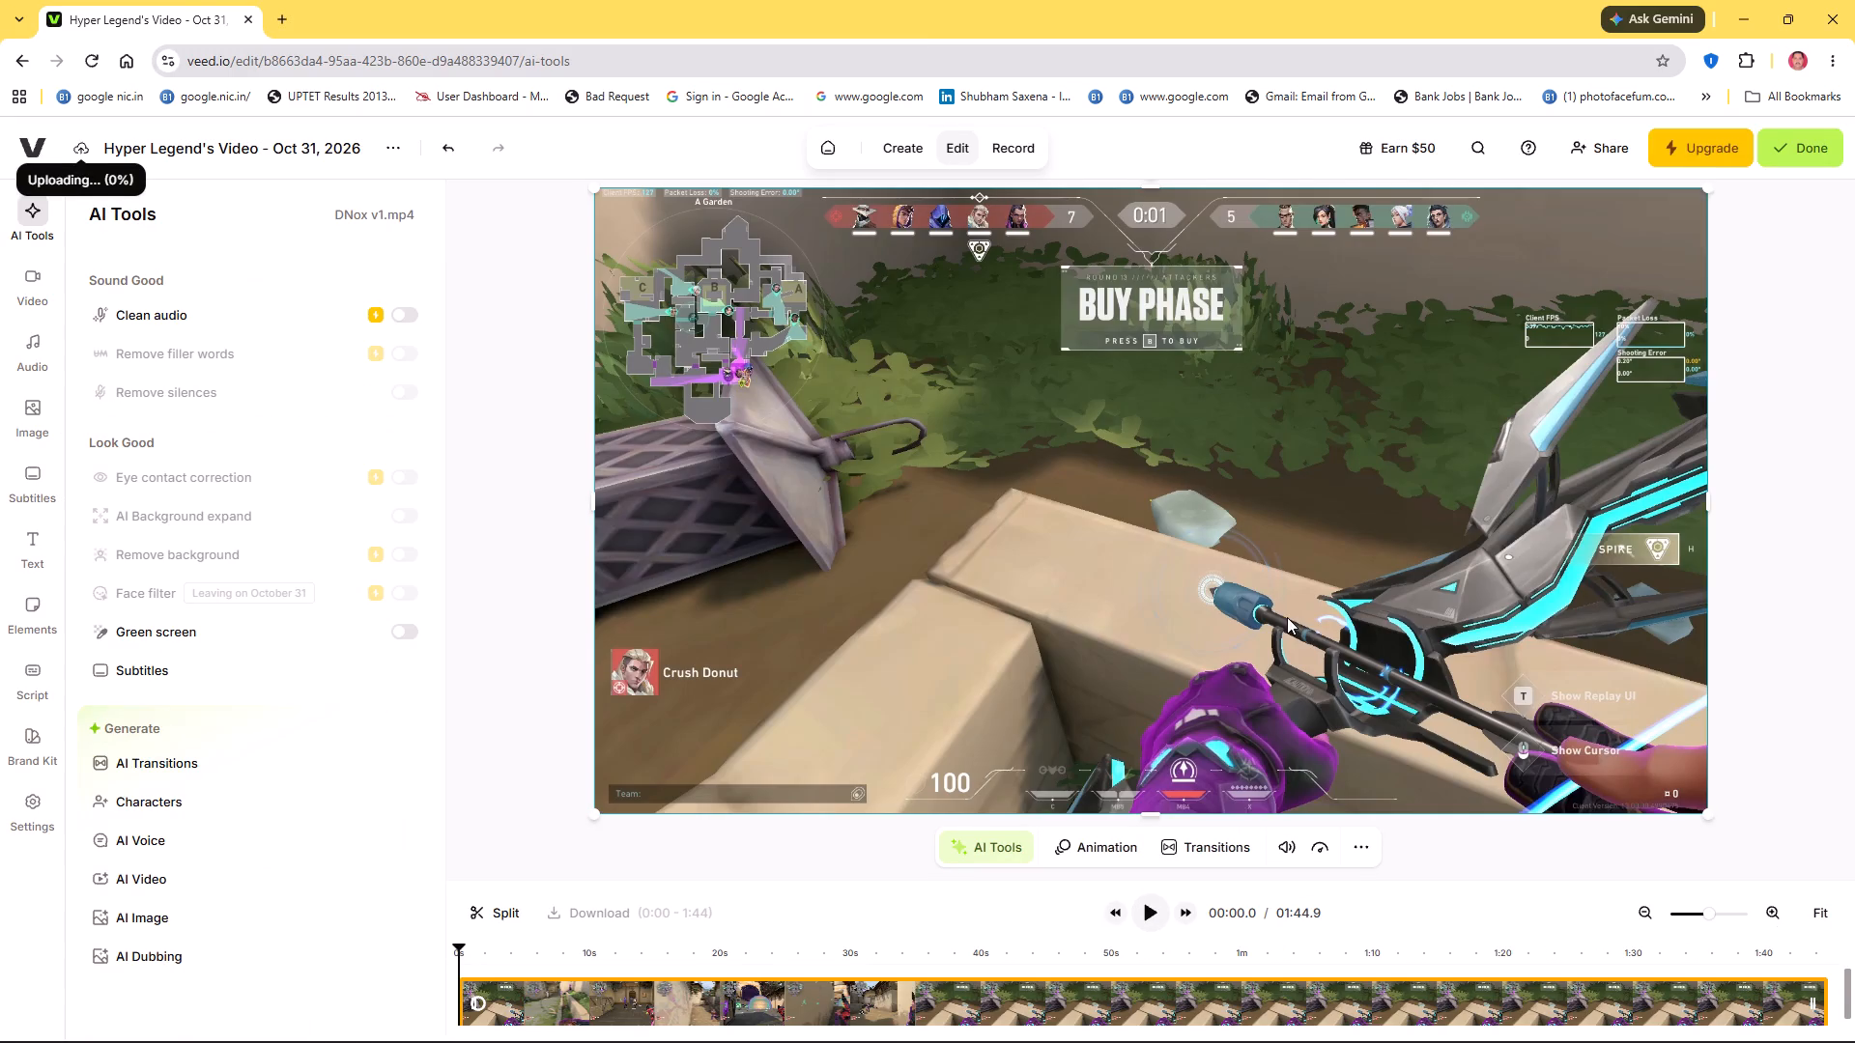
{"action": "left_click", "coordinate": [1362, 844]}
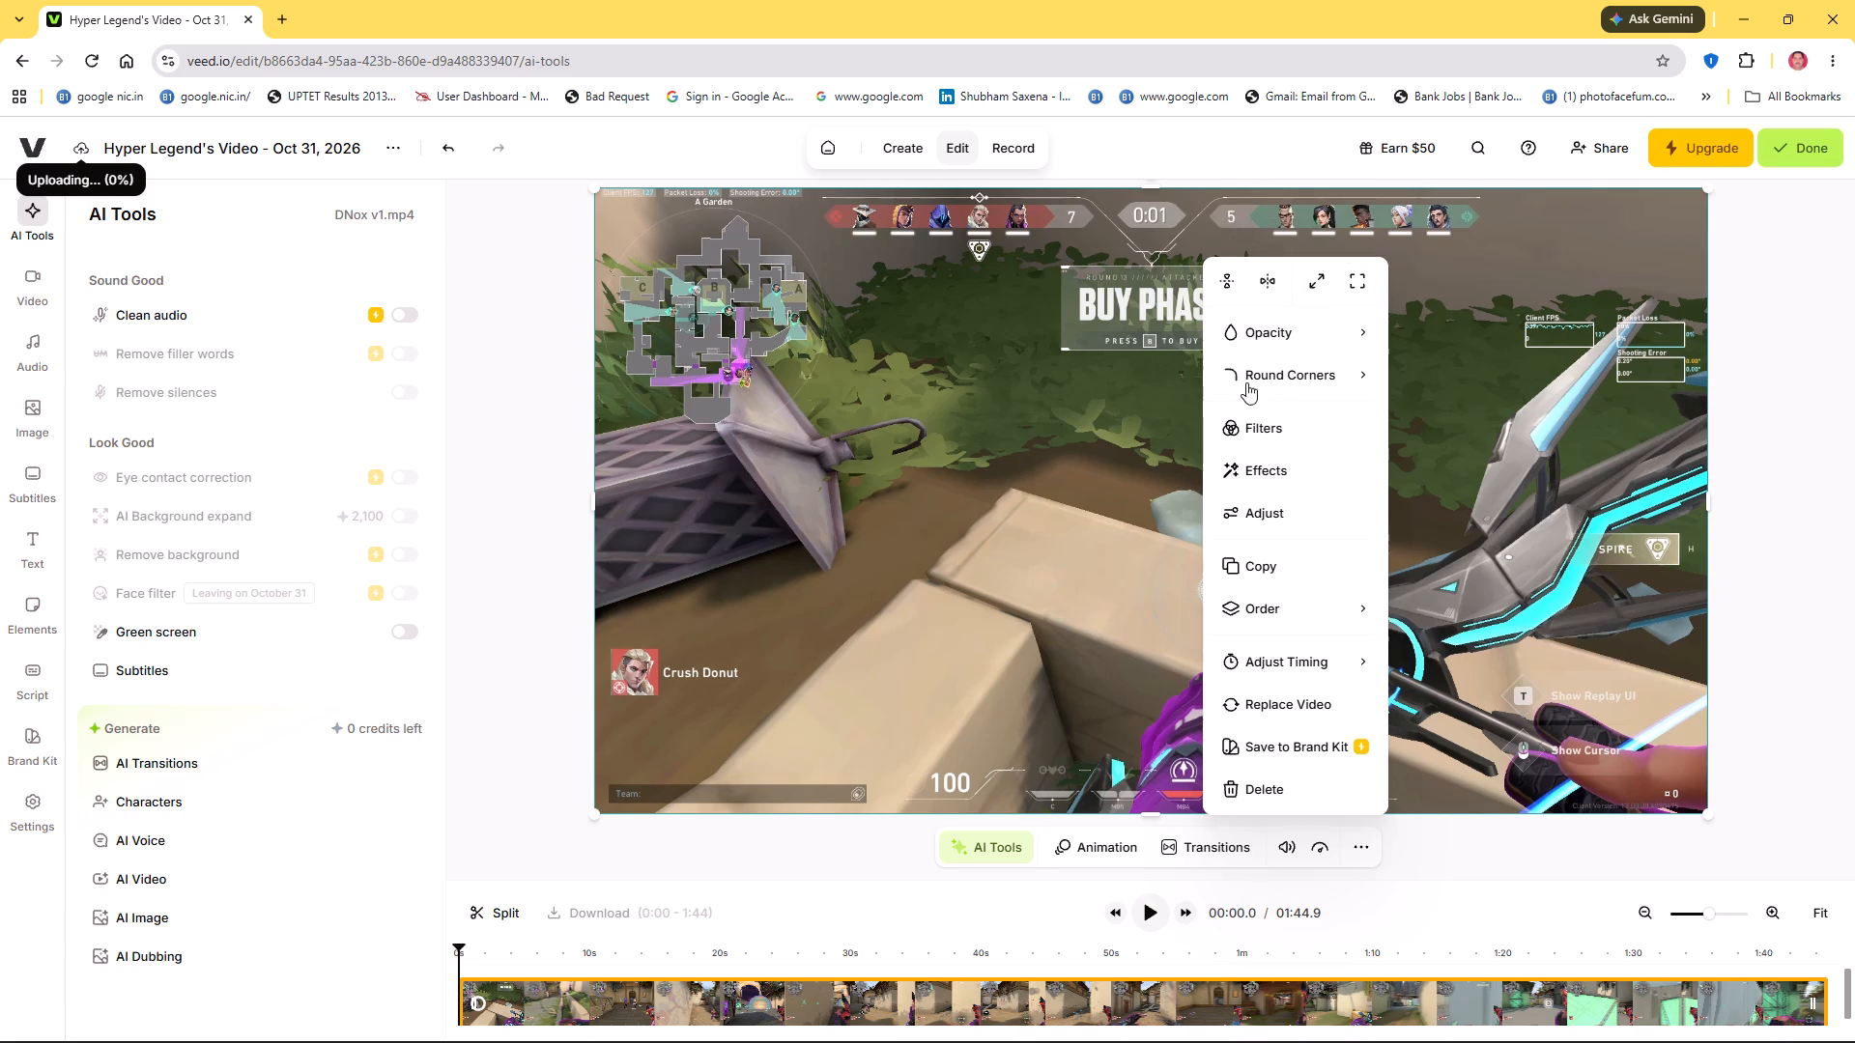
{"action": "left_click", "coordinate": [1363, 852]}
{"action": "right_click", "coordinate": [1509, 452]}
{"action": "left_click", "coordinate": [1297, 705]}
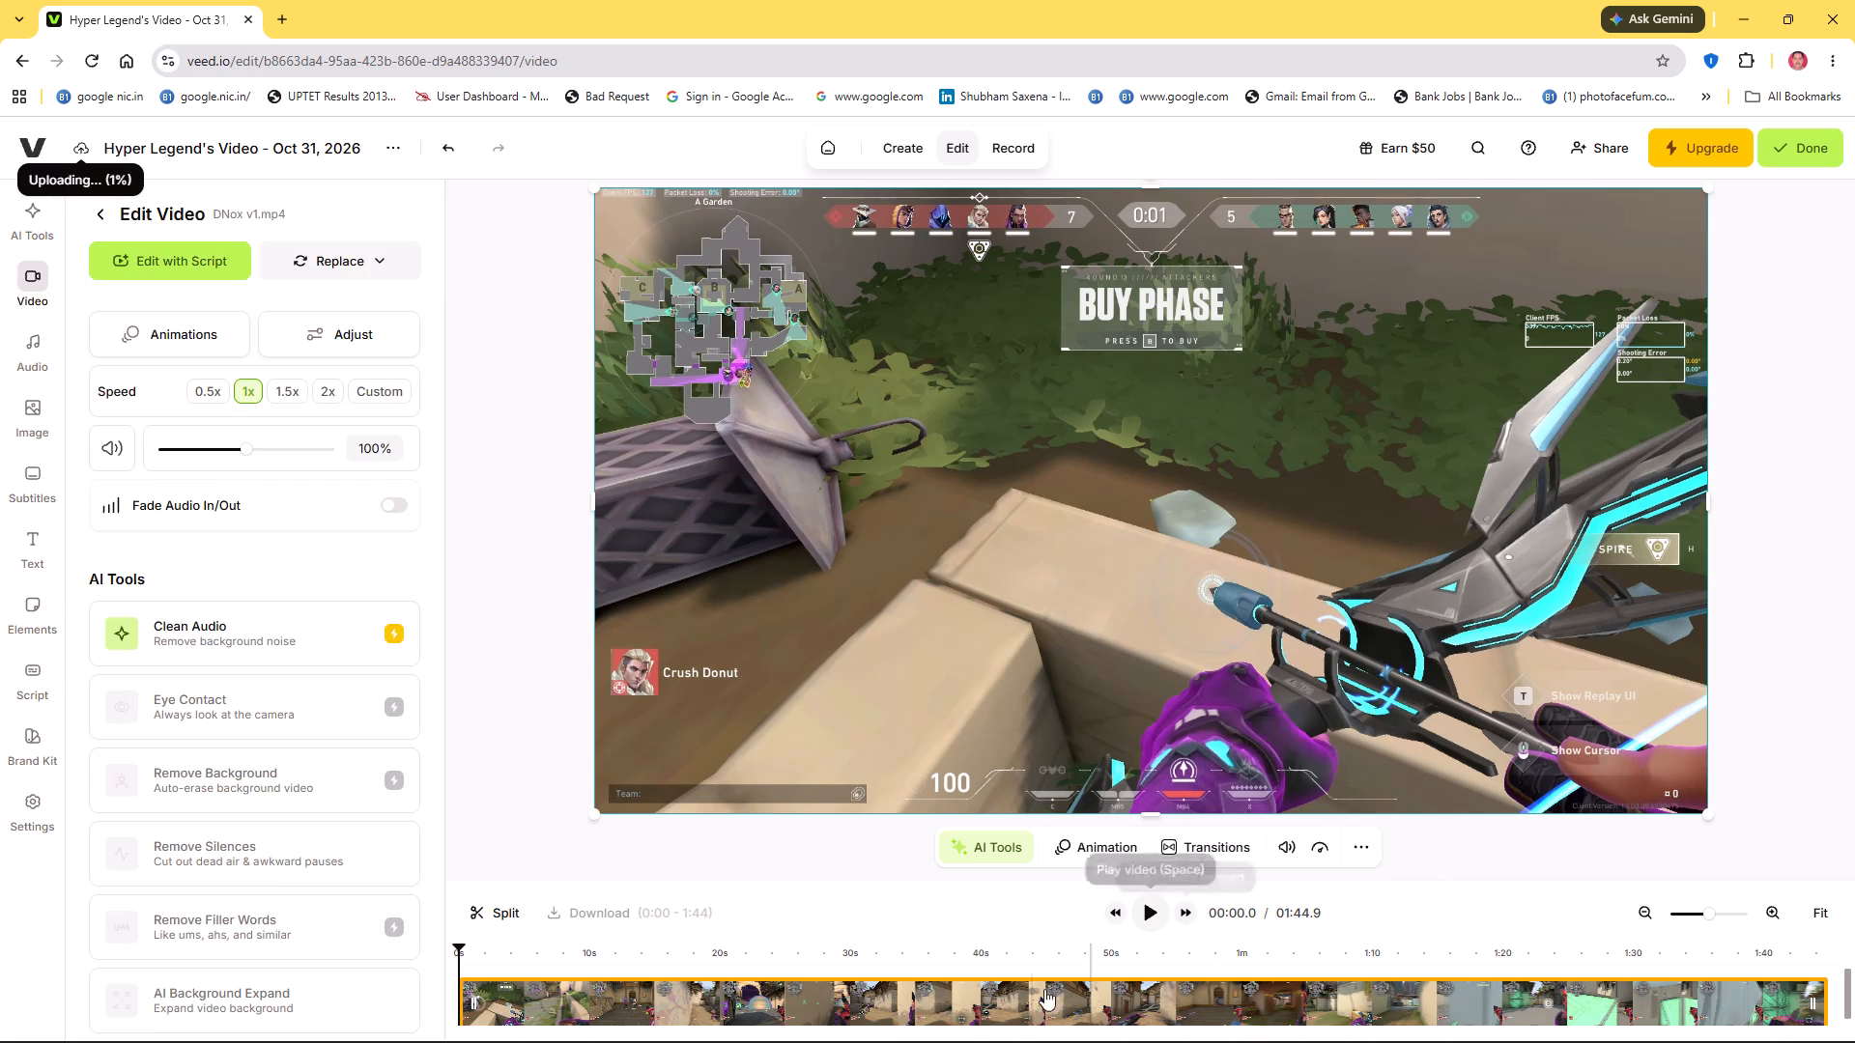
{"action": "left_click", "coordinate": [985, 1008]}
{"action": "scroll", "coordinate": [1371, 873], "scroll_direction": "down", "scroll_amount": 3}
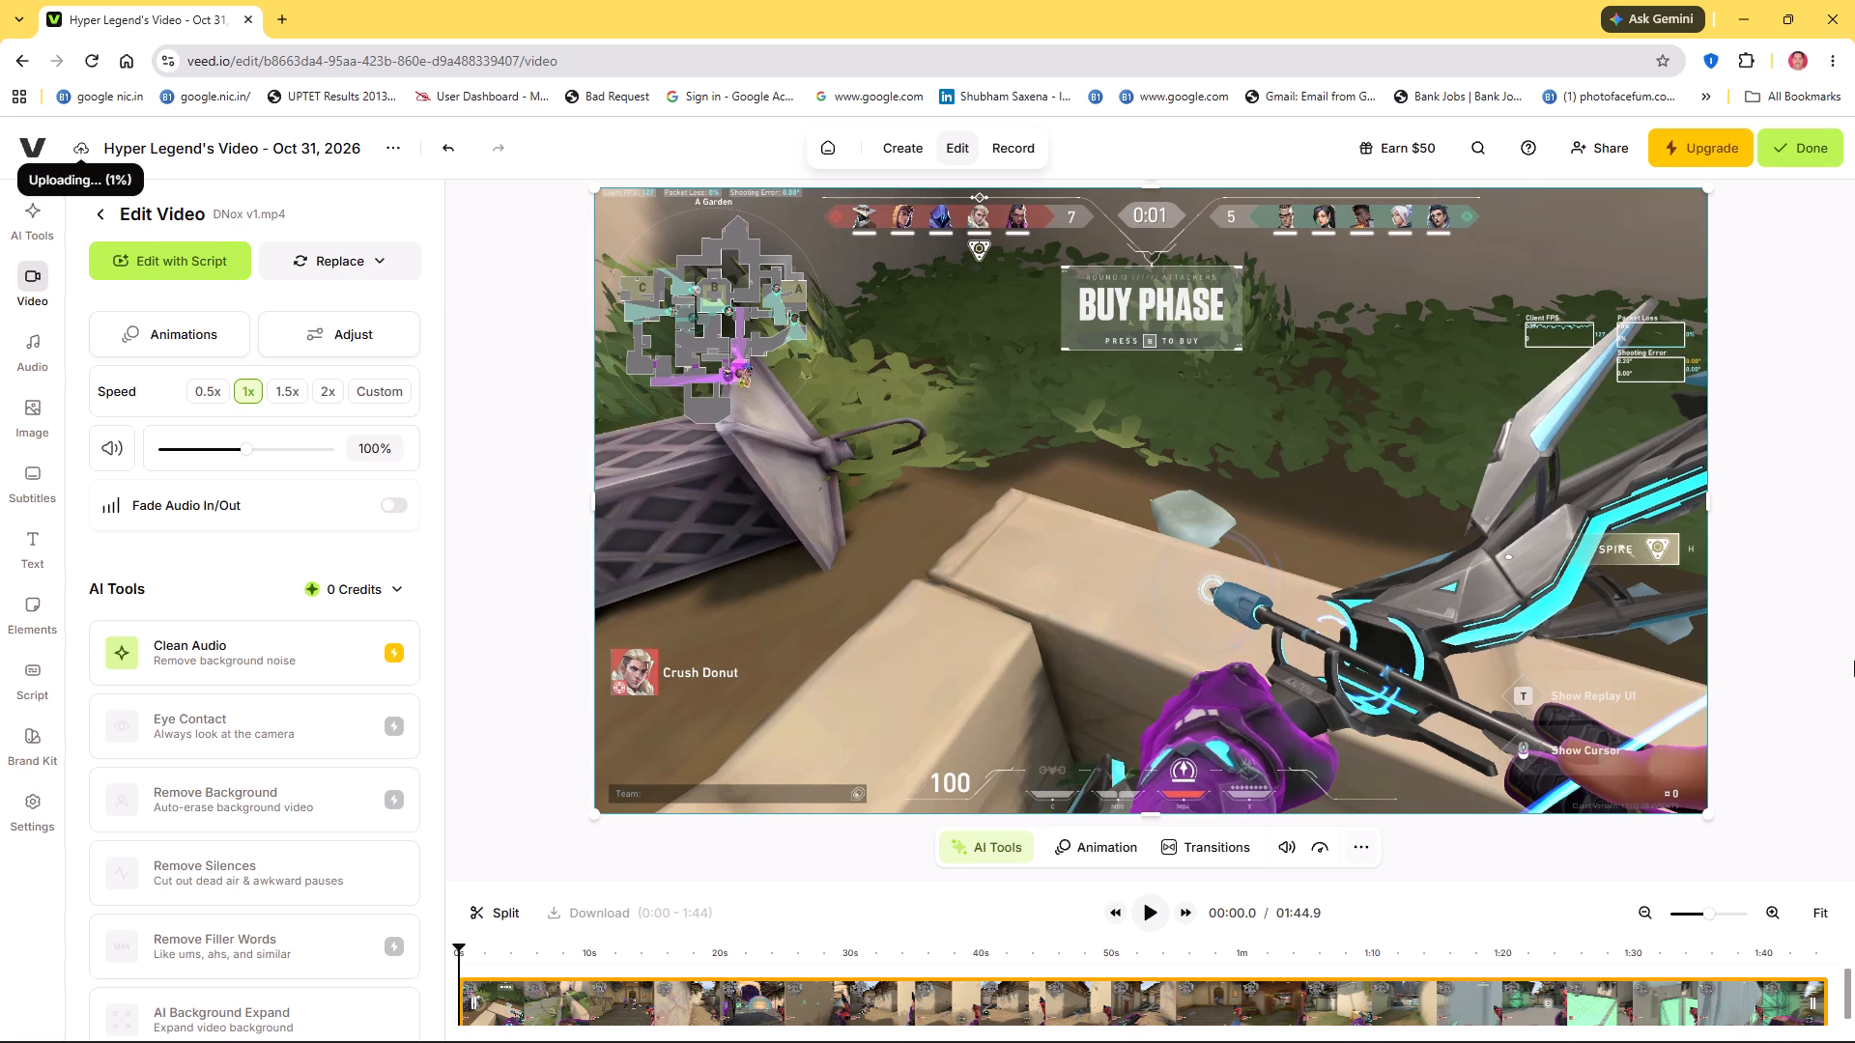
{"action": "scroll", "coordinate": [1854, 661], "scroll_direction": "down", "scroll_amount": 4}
Enlarge the timeline area by raising its boundary with the video preview.
{"action": "left_click_drag", "start_coordinate": [1846, 996], "coordinate": [1843, 1011]}
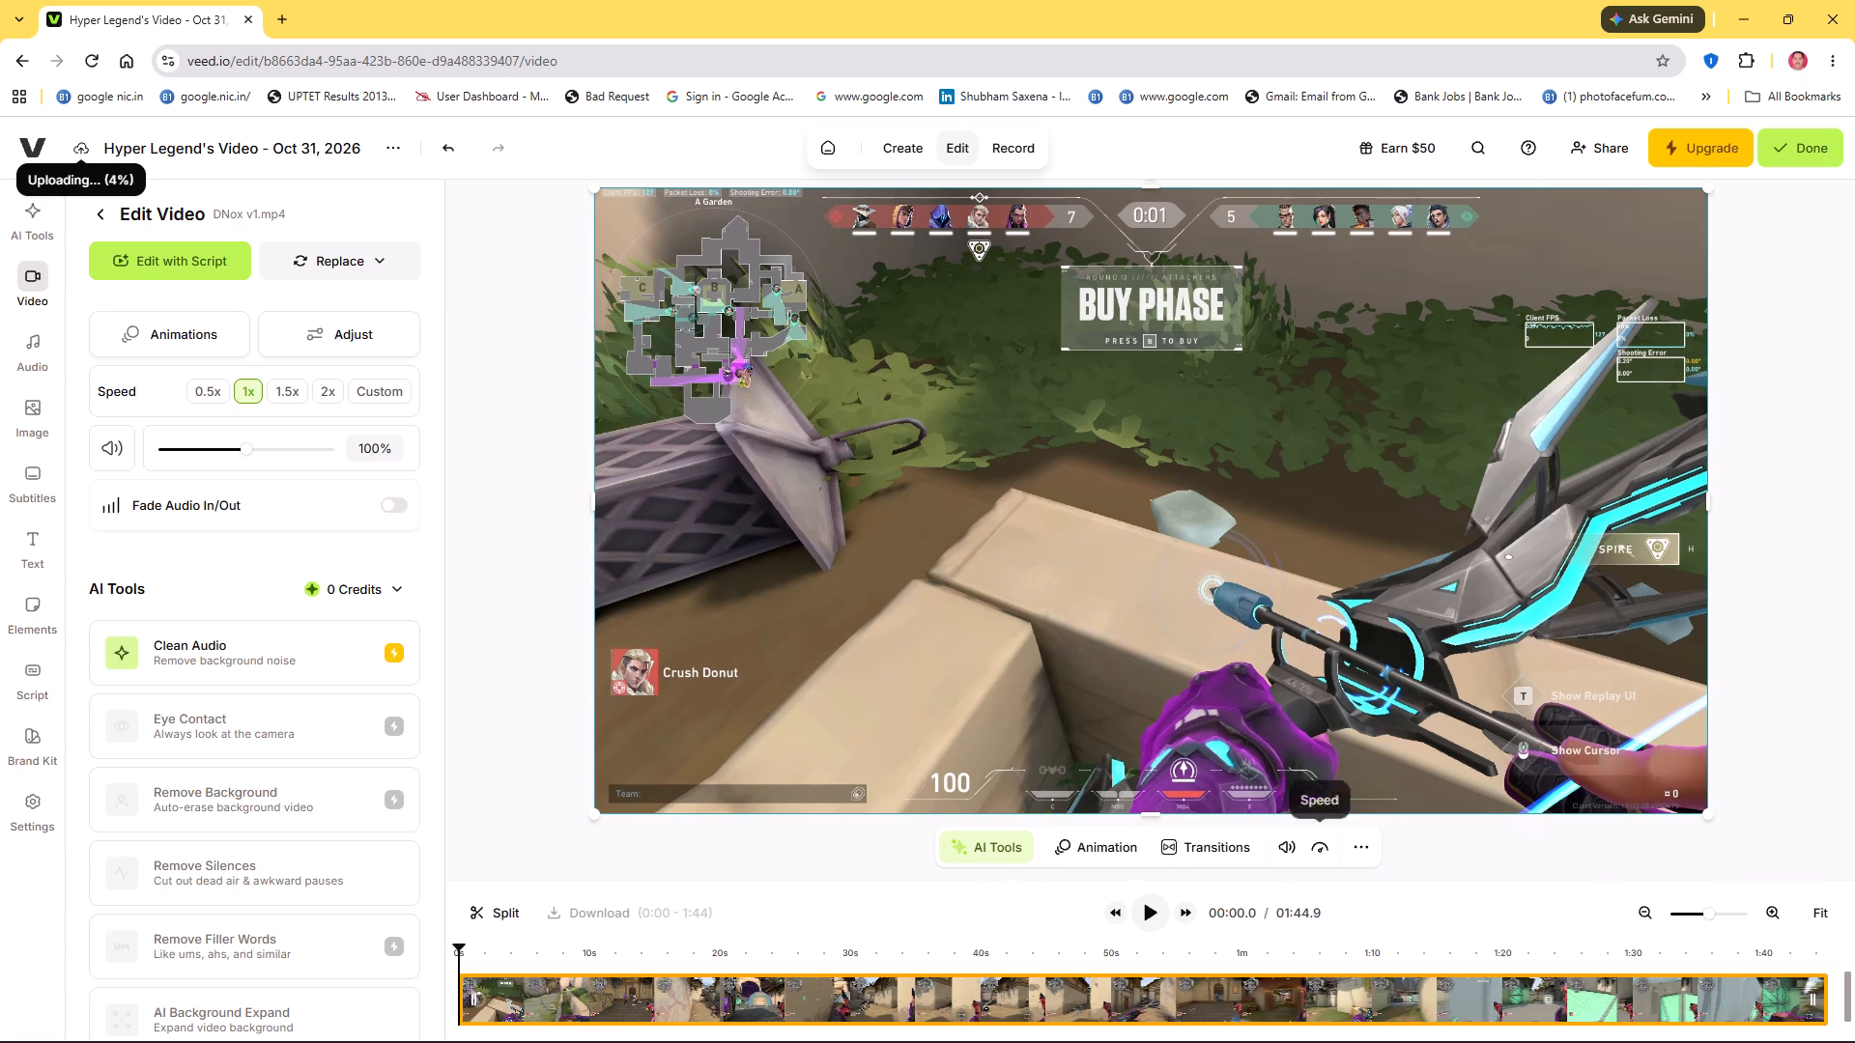
{"action": "left_click_drag", "start_coordinate": [1244, 880], "coordinate": [1232, 763]}
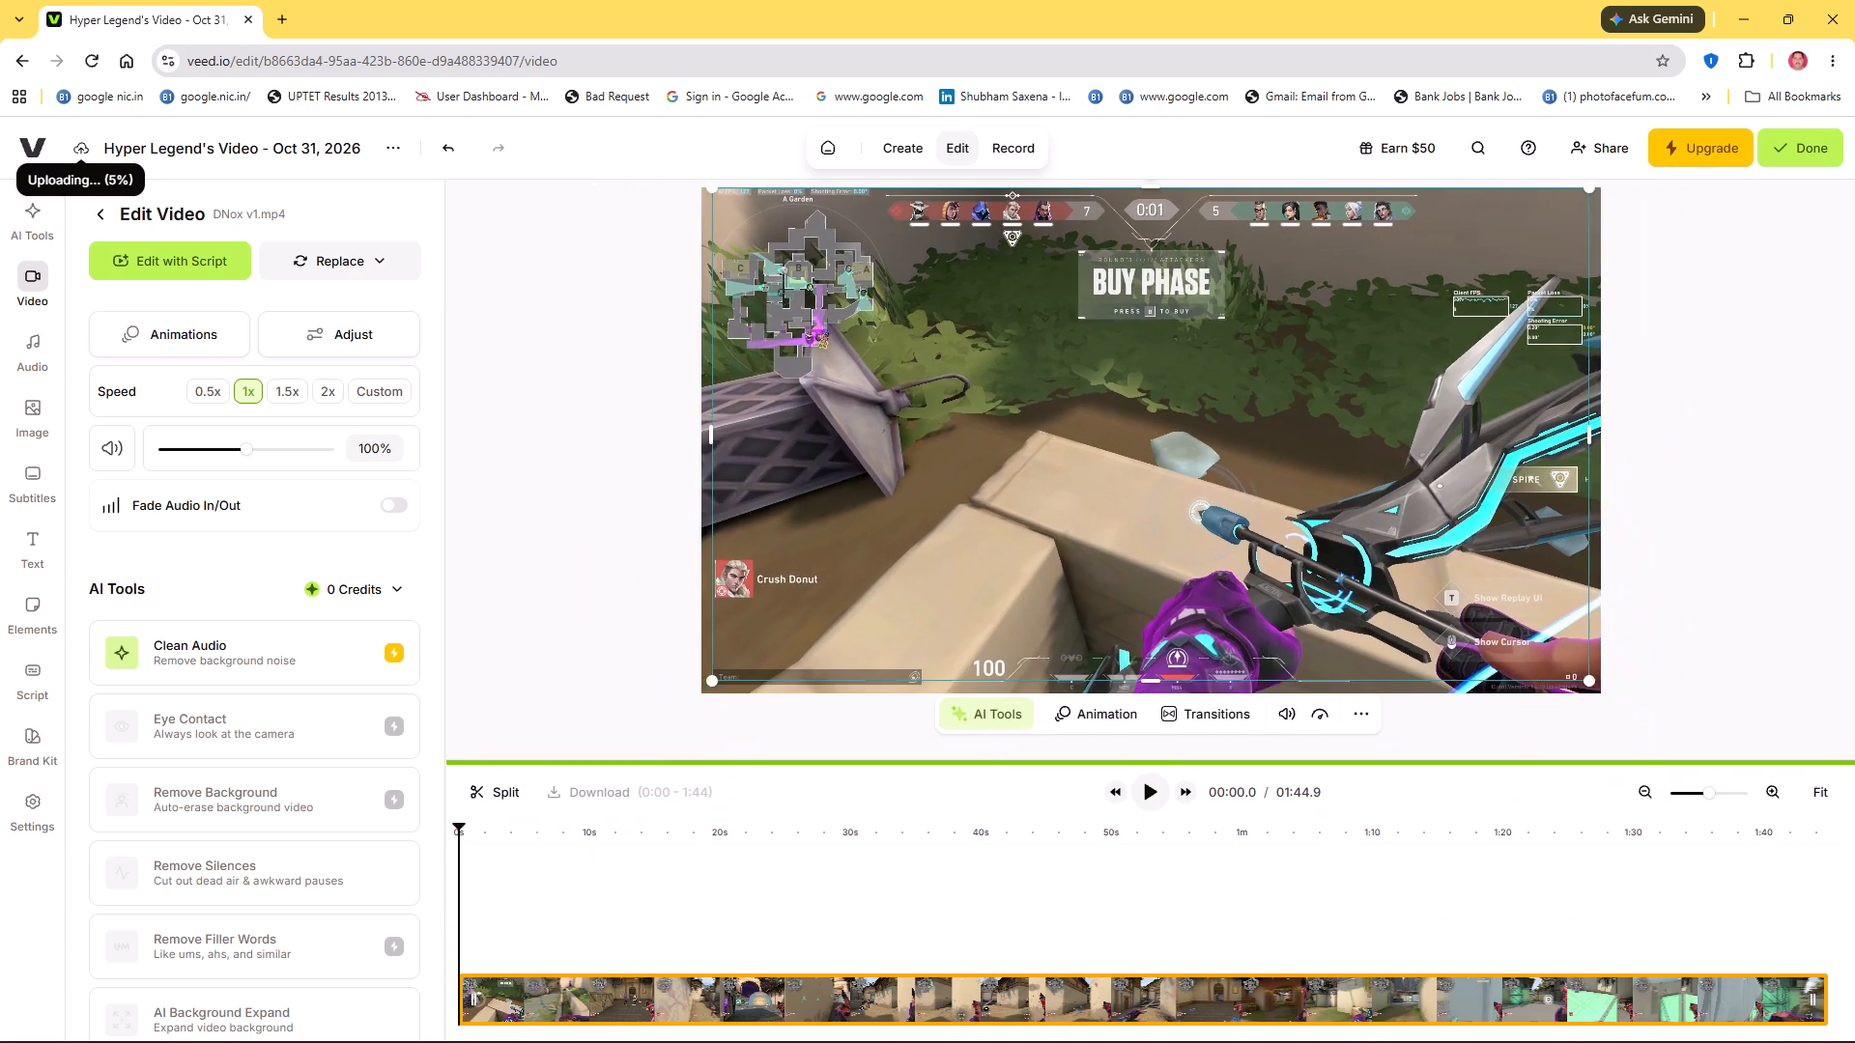
{"action": "left_click_drag", "start_coordinate": [1232, 763], "coordinate": [1230, 771]}
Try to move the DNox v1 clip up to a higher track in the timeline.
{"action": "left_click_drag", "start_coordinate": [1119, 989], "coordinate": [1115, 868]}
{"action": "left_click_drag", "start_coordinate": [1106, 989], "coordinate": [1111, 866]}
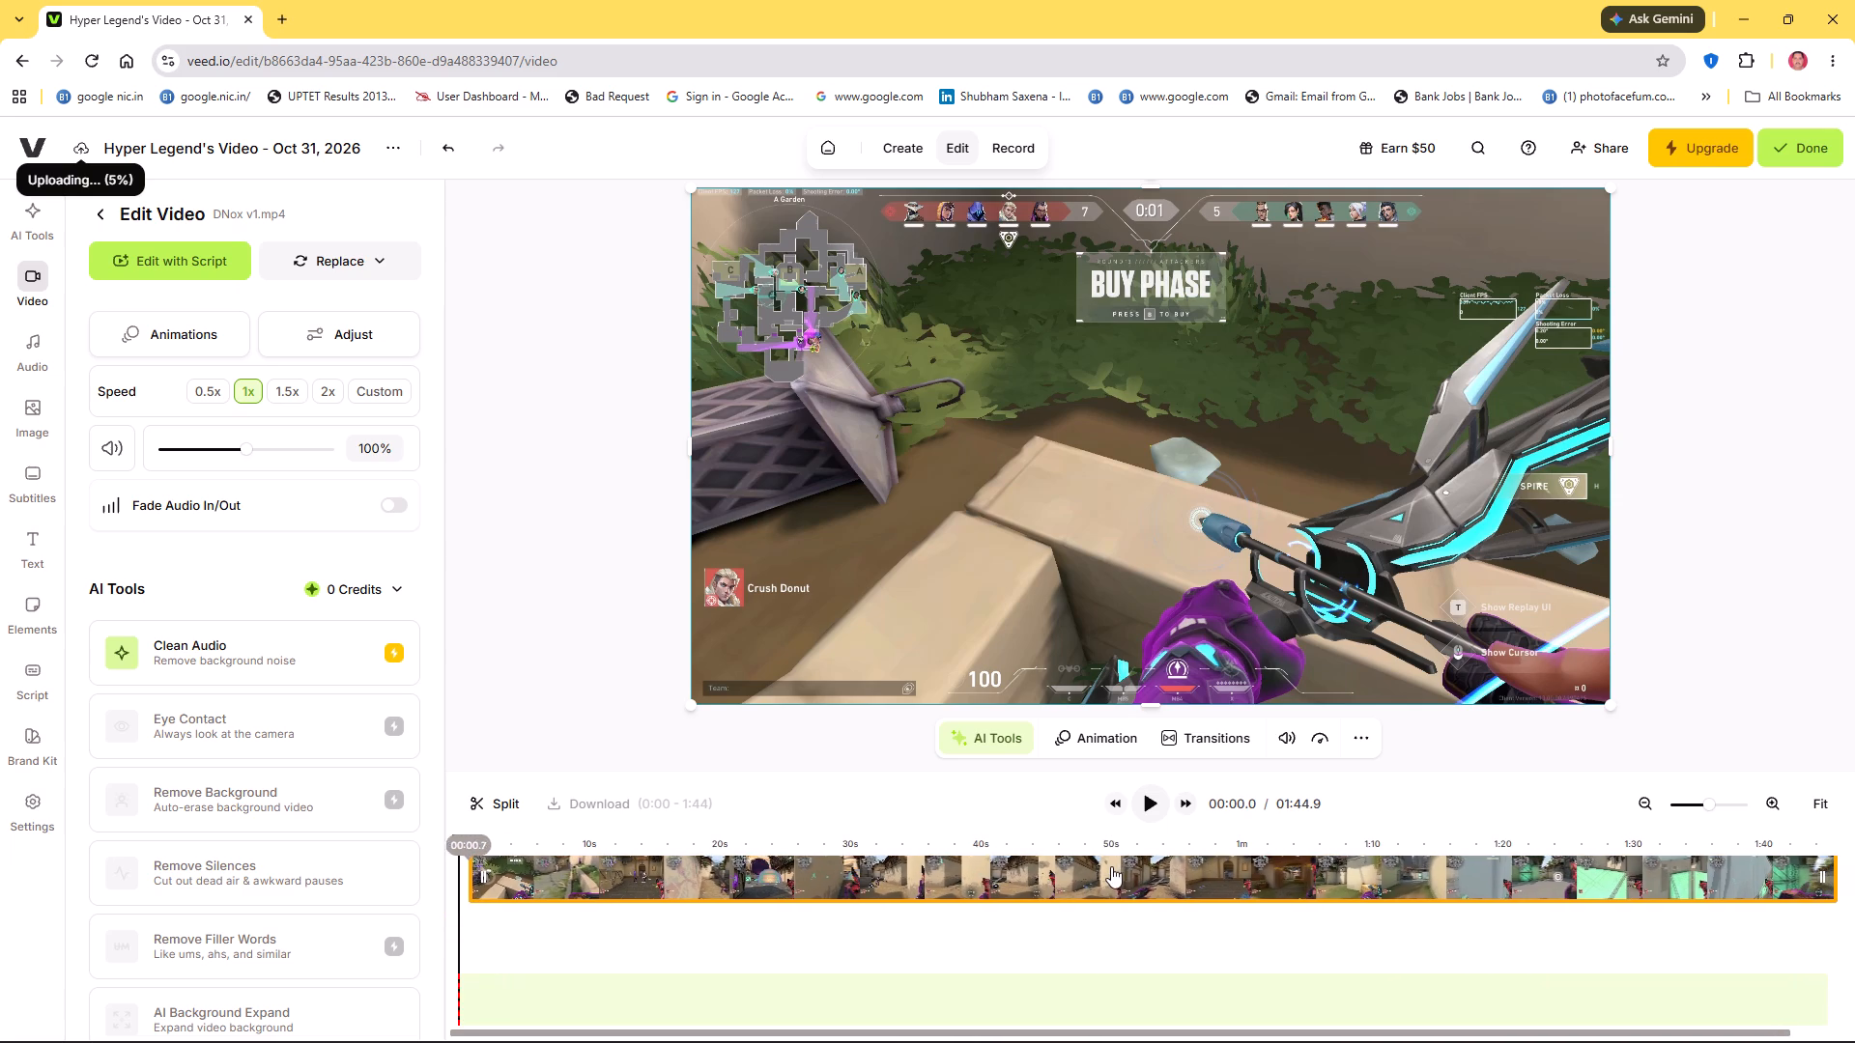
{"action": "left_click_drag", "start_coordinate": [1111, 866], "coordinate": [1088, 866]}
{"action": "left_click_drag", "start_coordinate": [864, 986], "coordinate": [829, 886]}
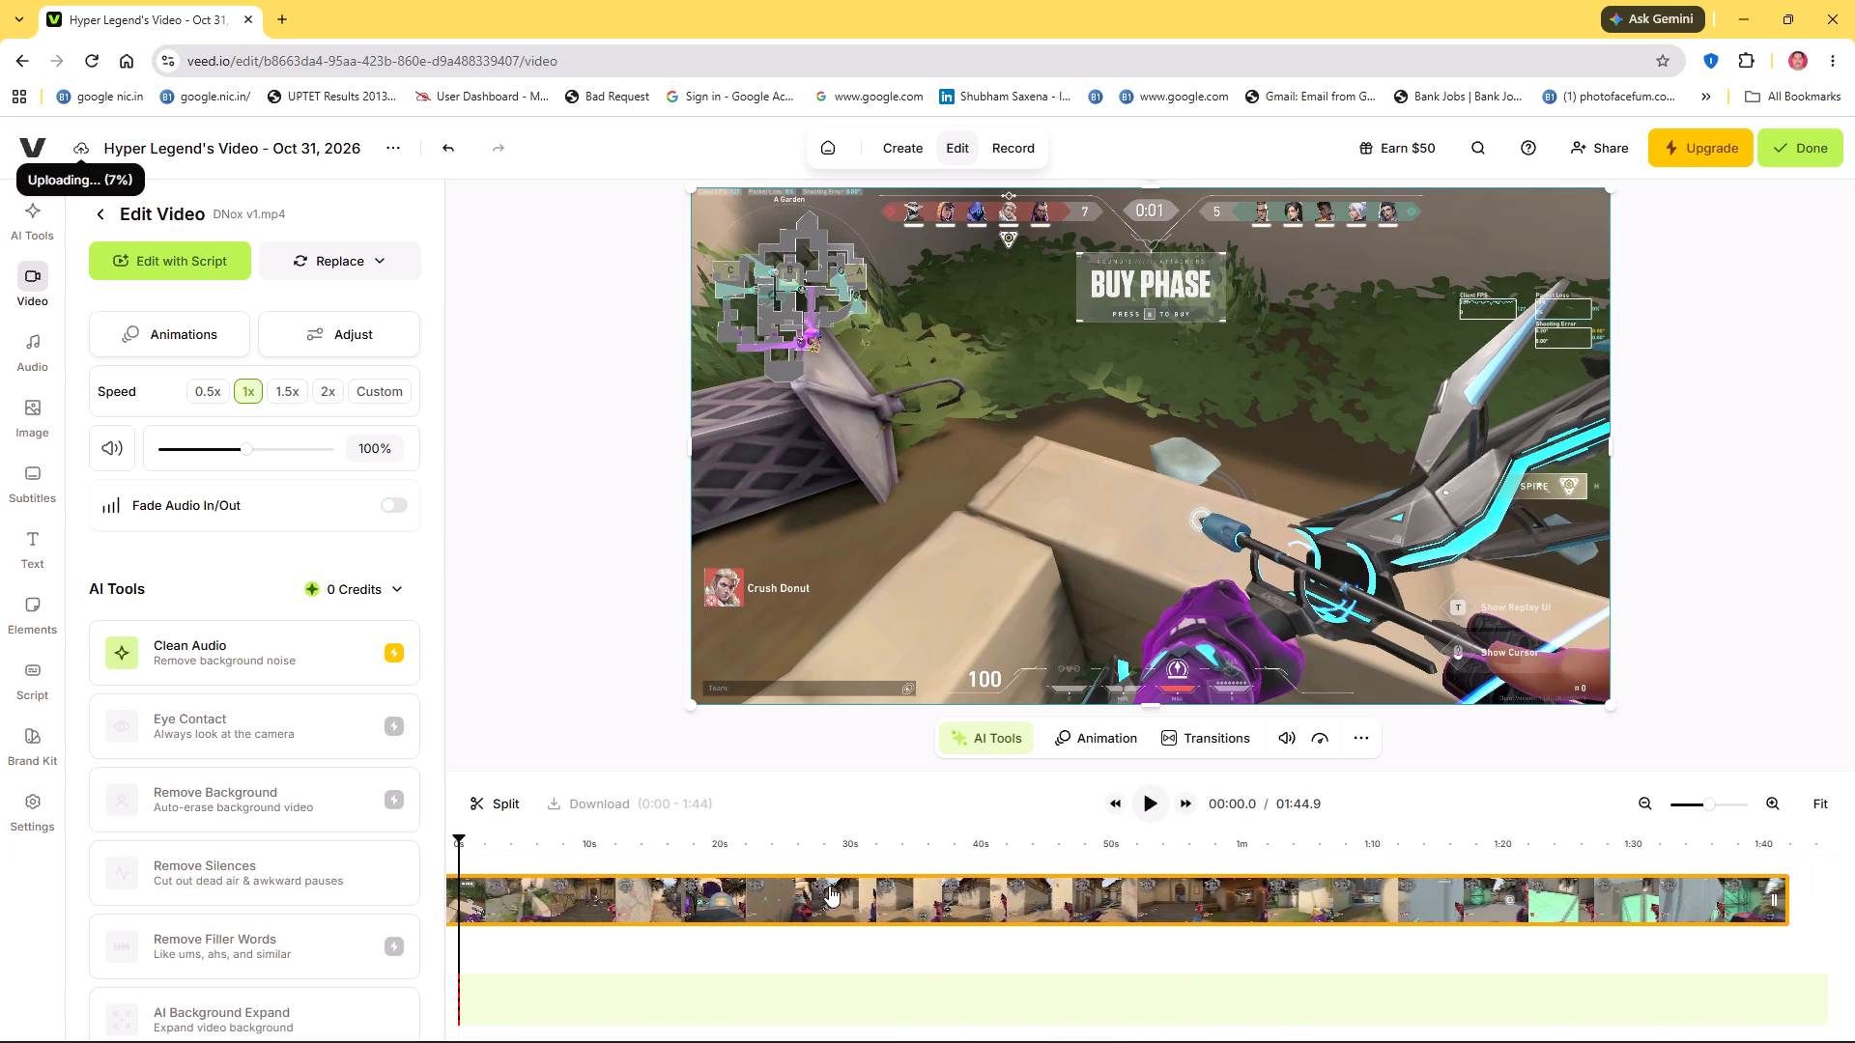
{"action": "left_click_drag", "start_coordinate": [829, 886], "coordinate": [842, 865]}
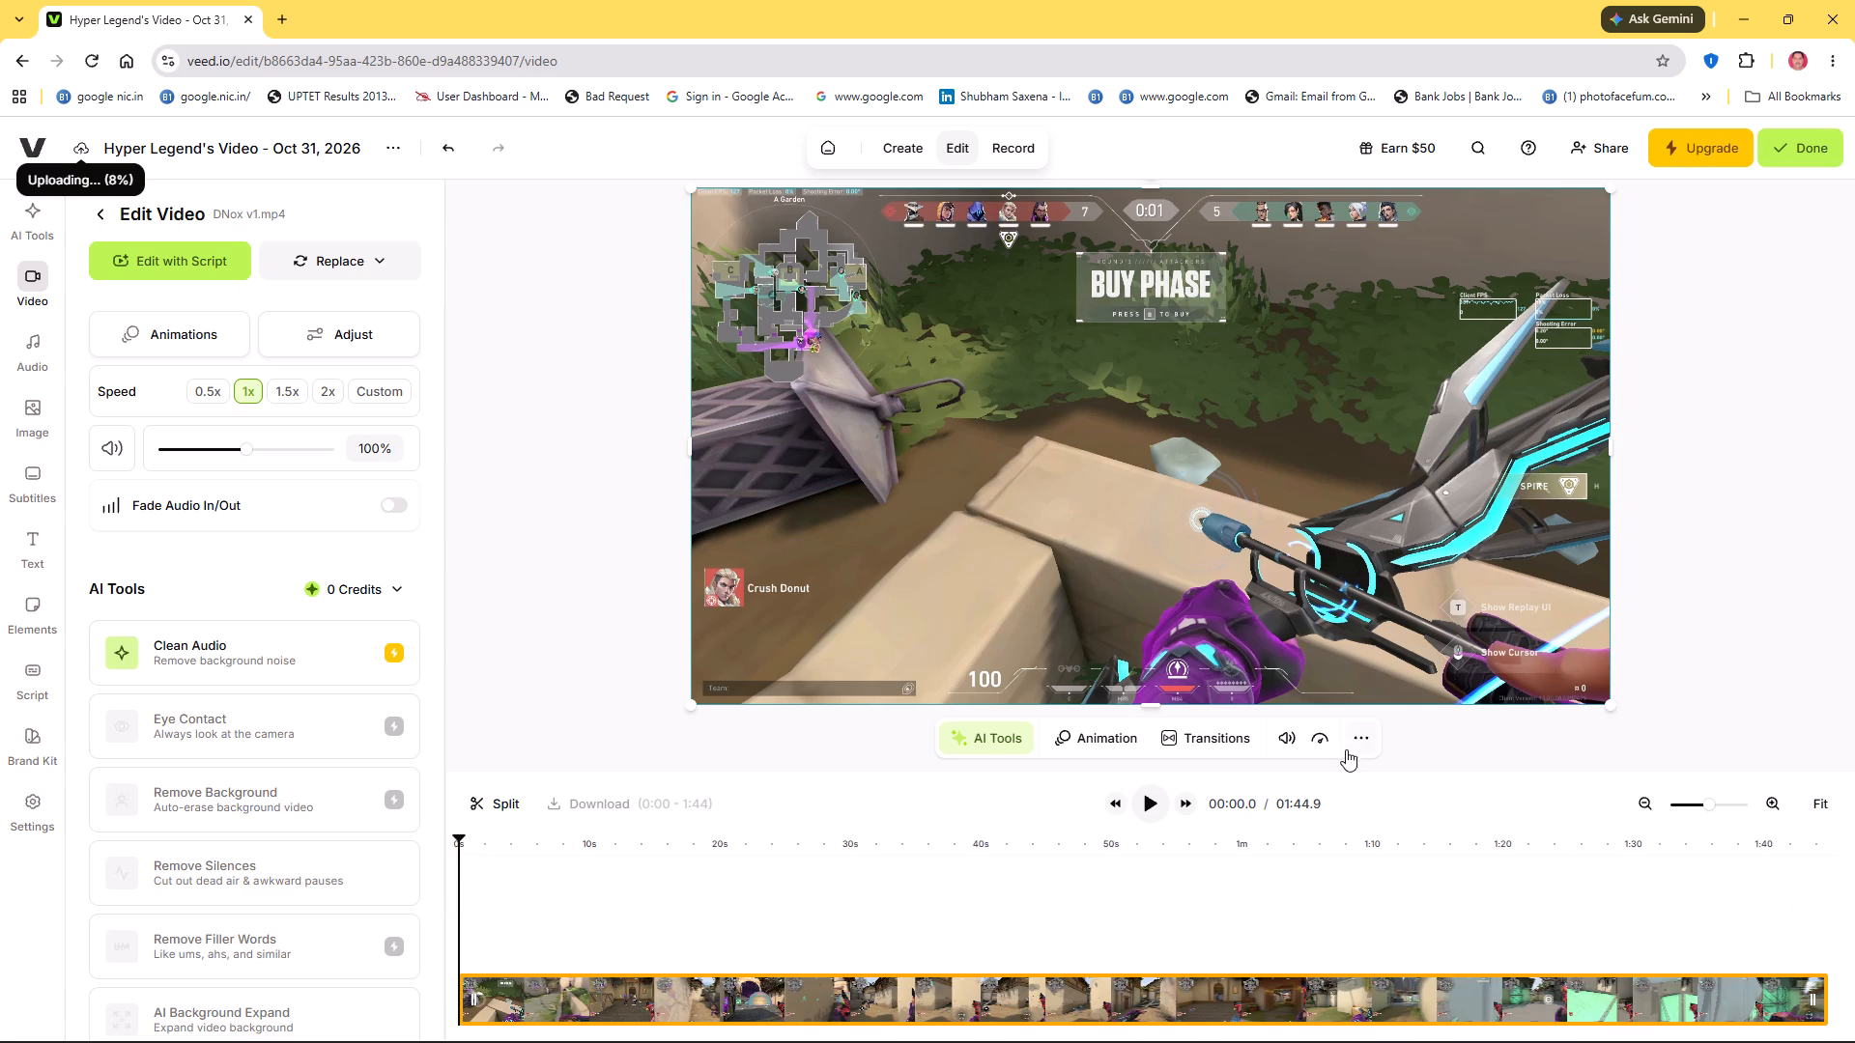
Look over the clip's In animations and its additional editing options.
{"action": "left_click", "coordinate": [1107, 737]}
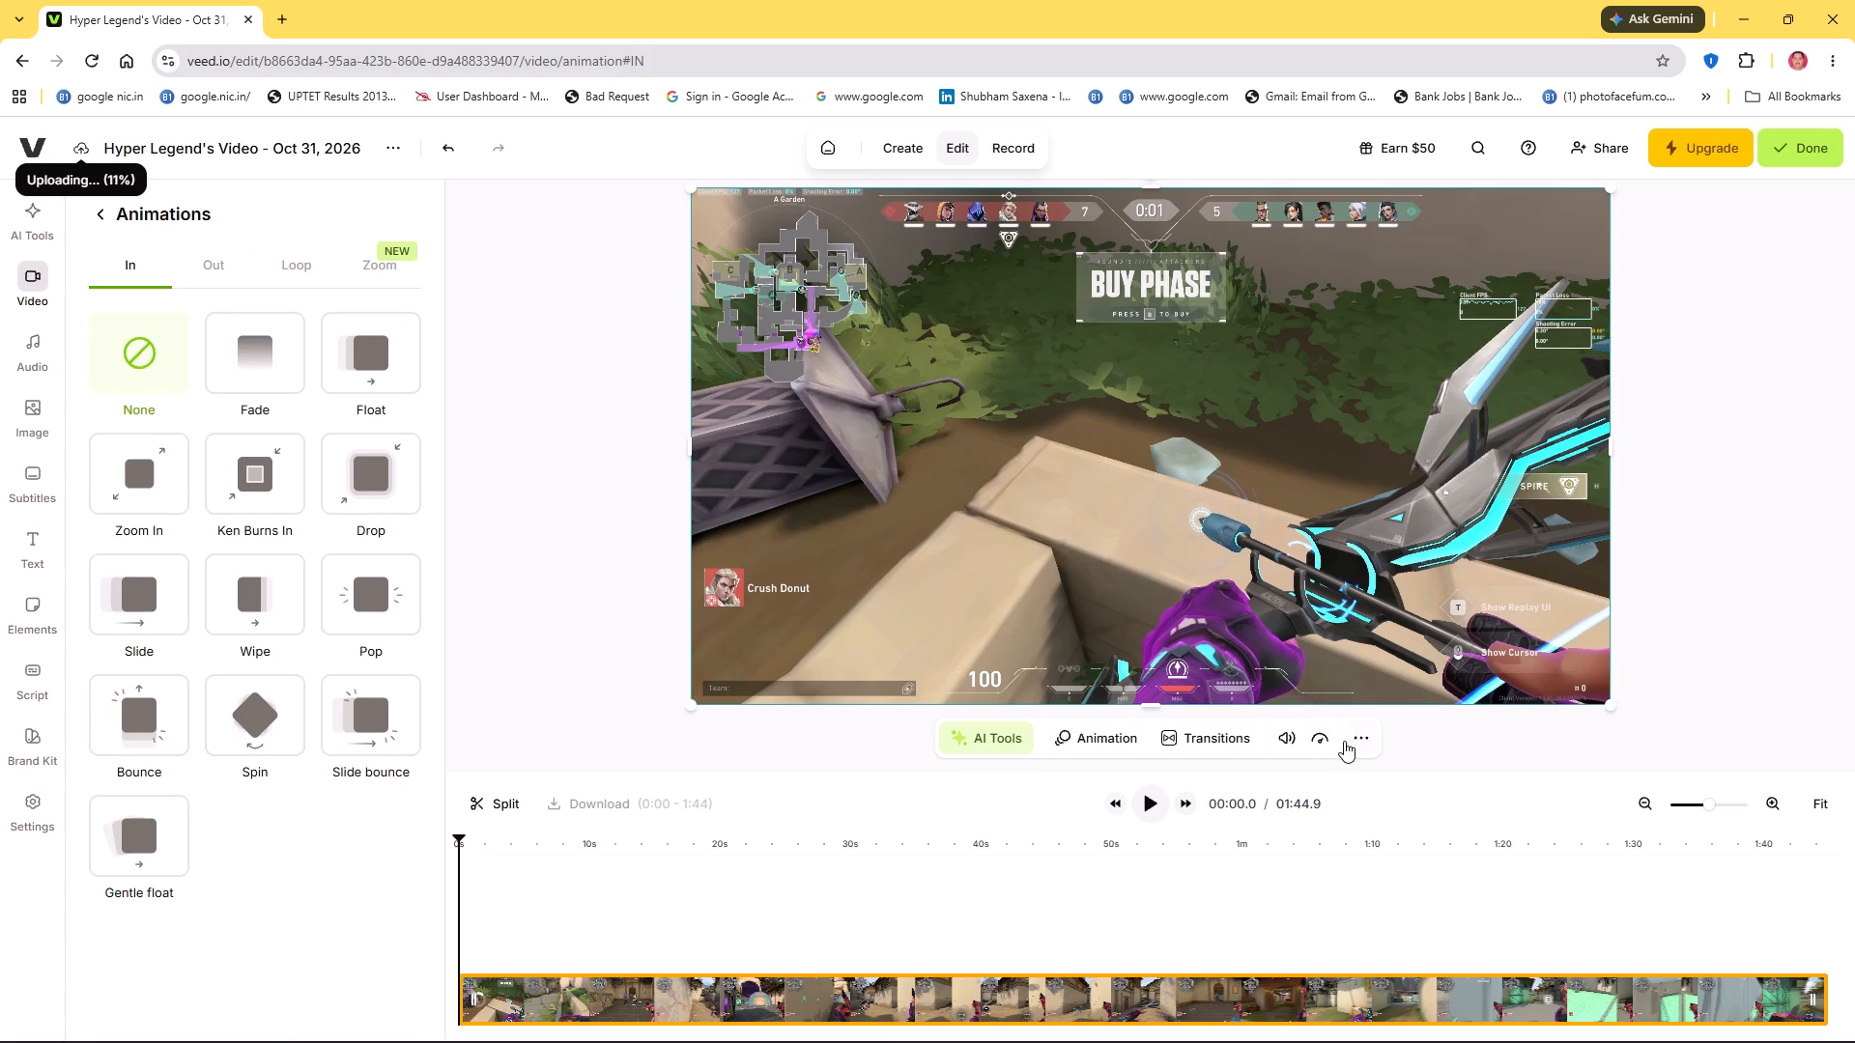
{"action": "left_click", "coordinate": [1359, 734]}
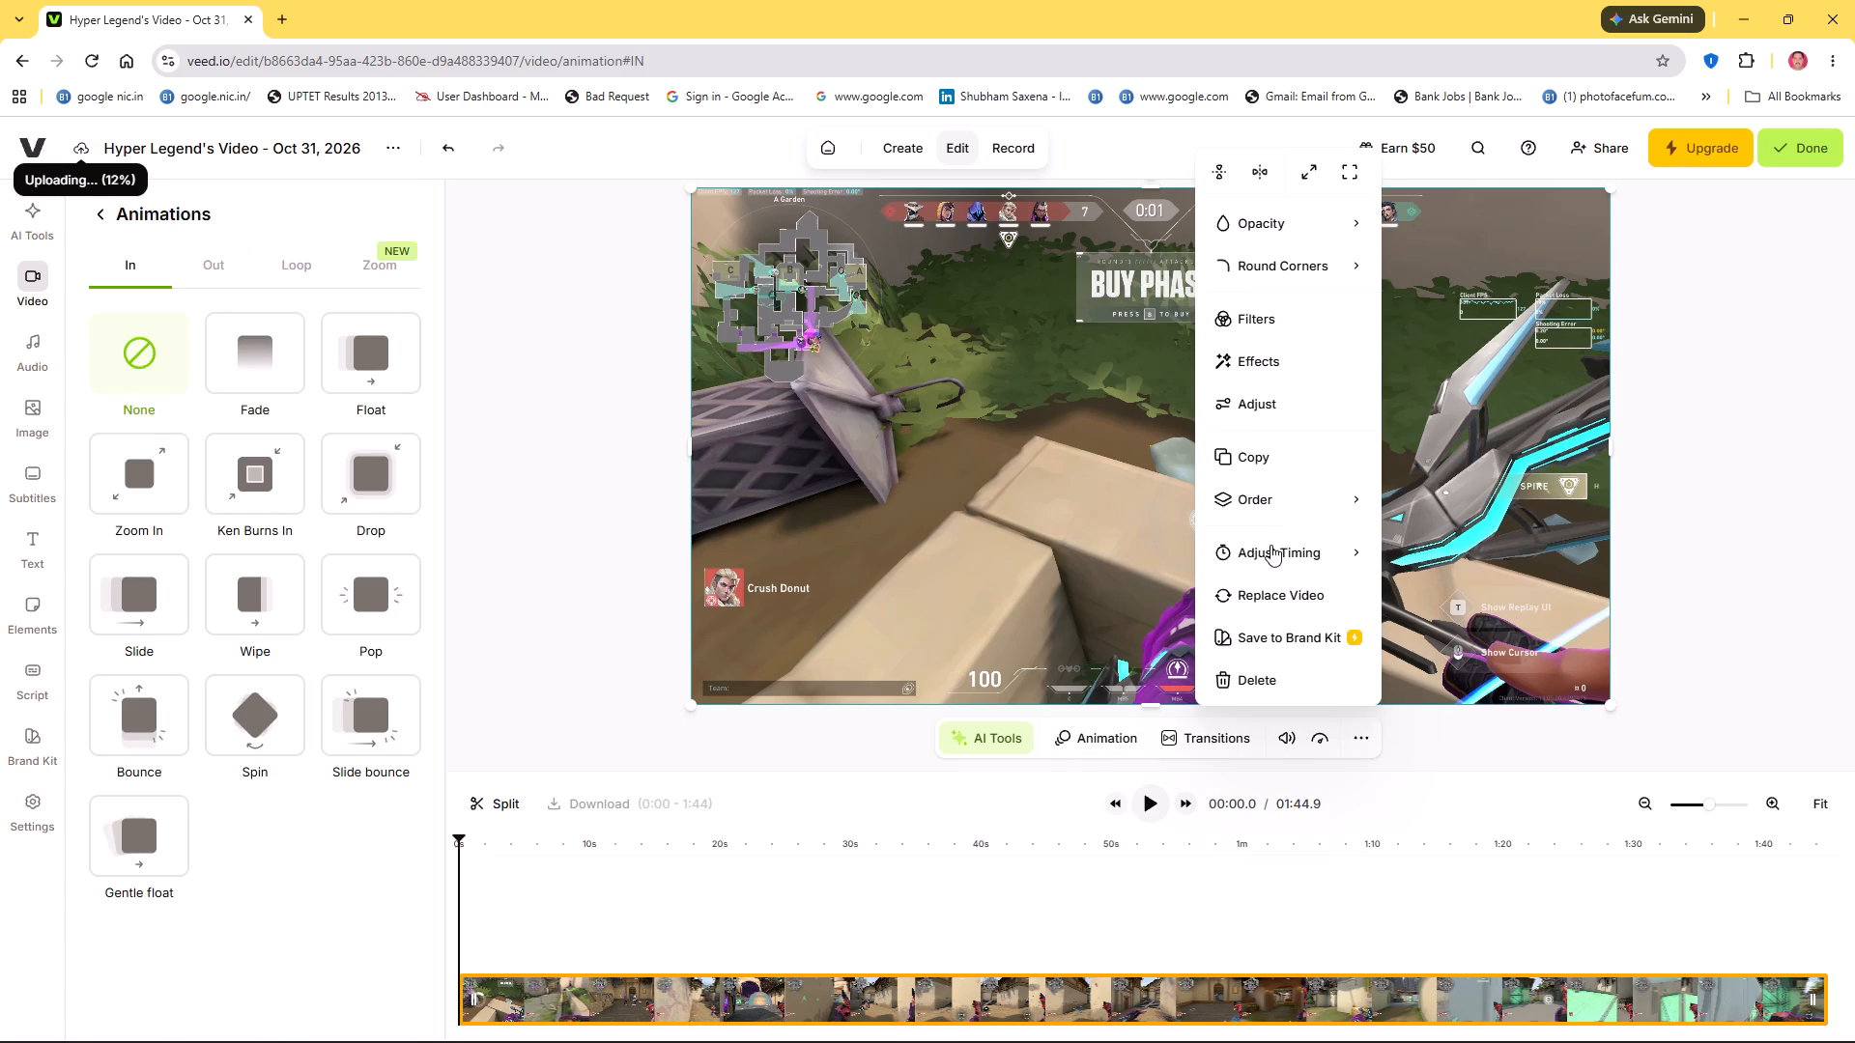
{"action": "left_click", "coordinate": [1334, 179]}
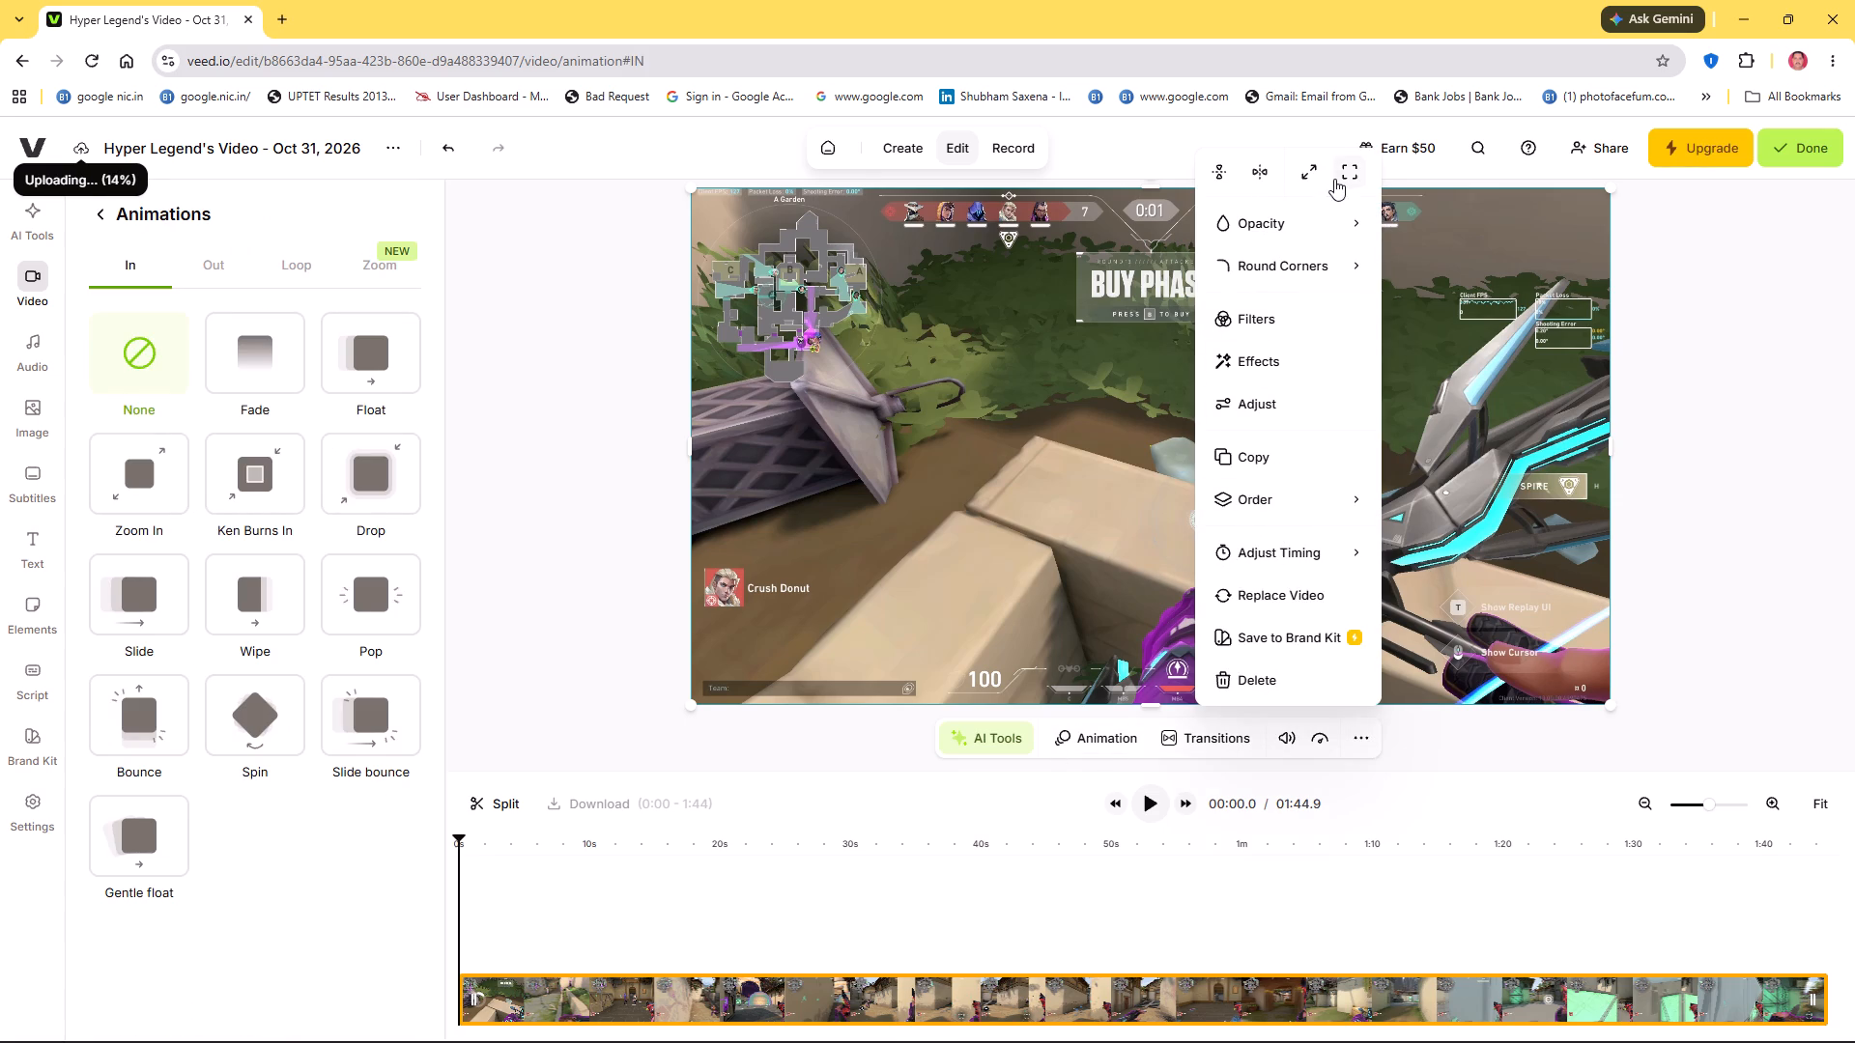
{"action": "left_click", "coordinate": [1349, 176]}
{"action": "left_click", "coordinate": [1349, 176]}
{"action": "left_click", "coordinate": [1854, 151]}
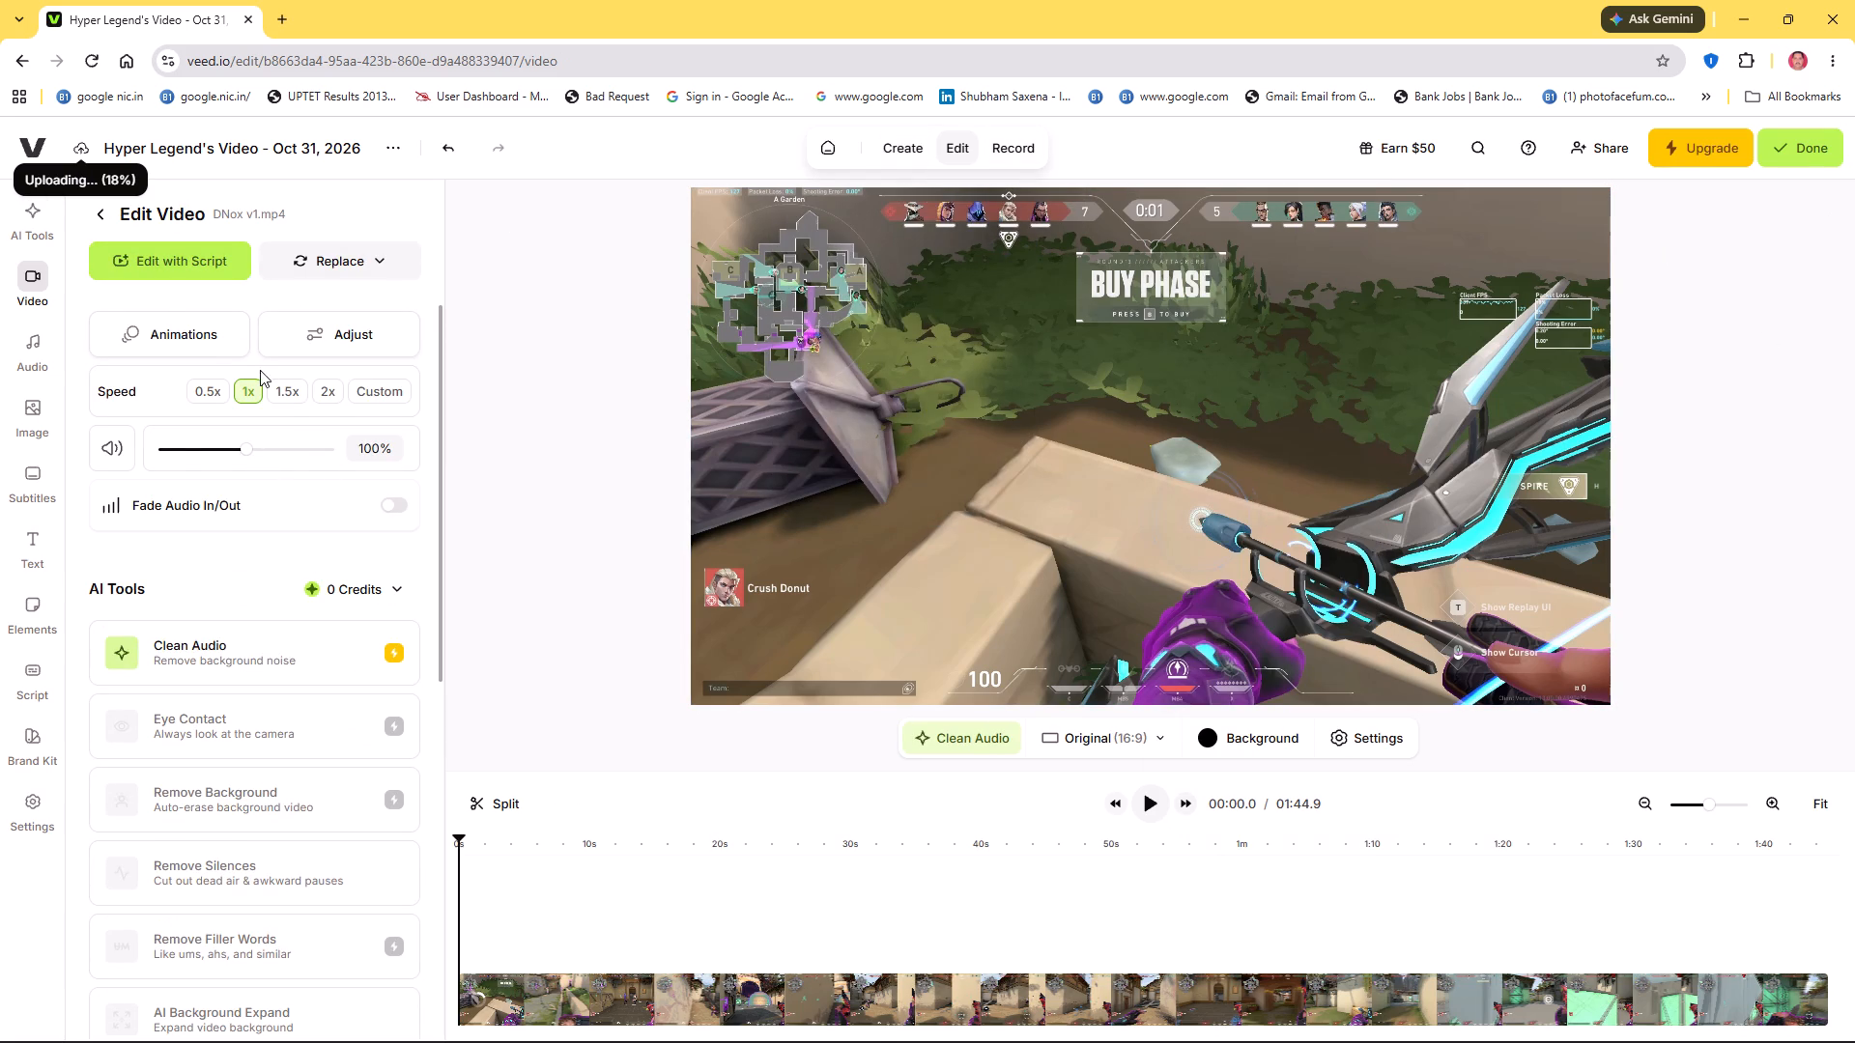
Zoom the timeline out slightly, move the playhead to about 01:43.5 and briefly play the clip's ending.
{"action": "left_click", "coordinate": [978, 985]}
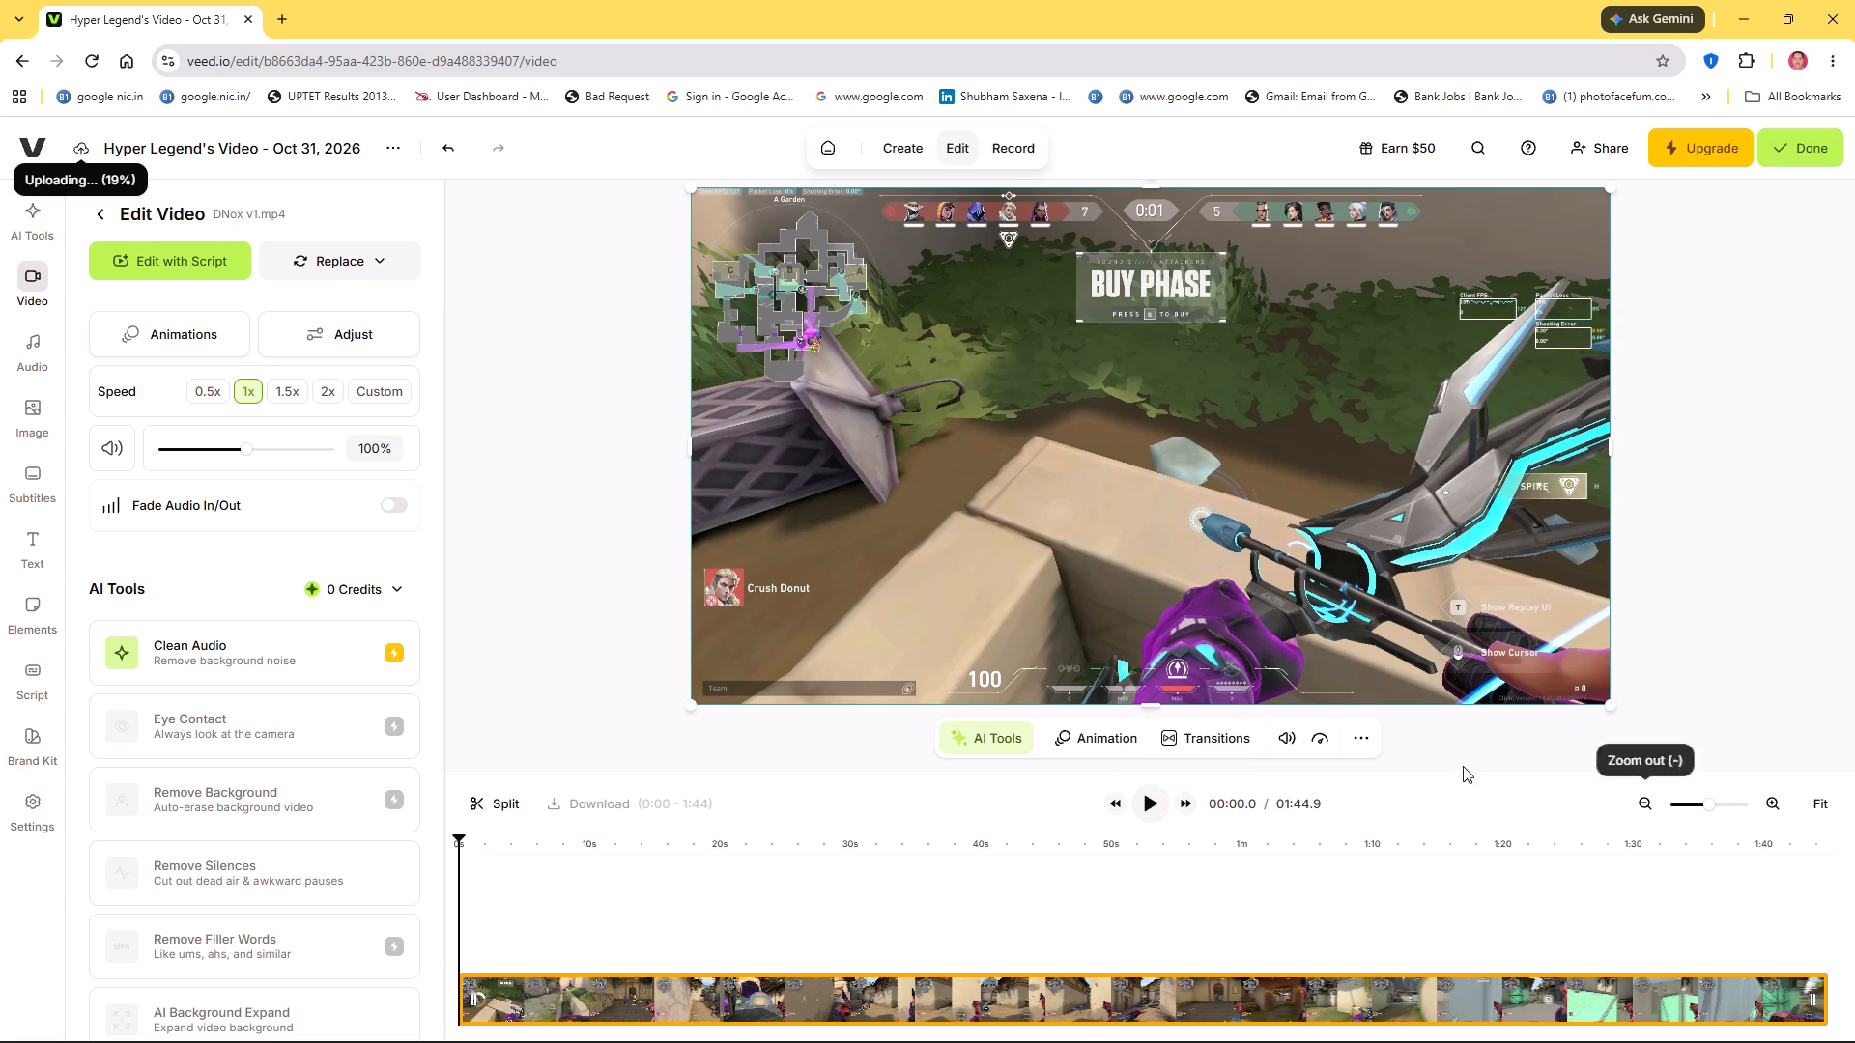
{"action": "left_click", "coordinate": [1709, 807]}
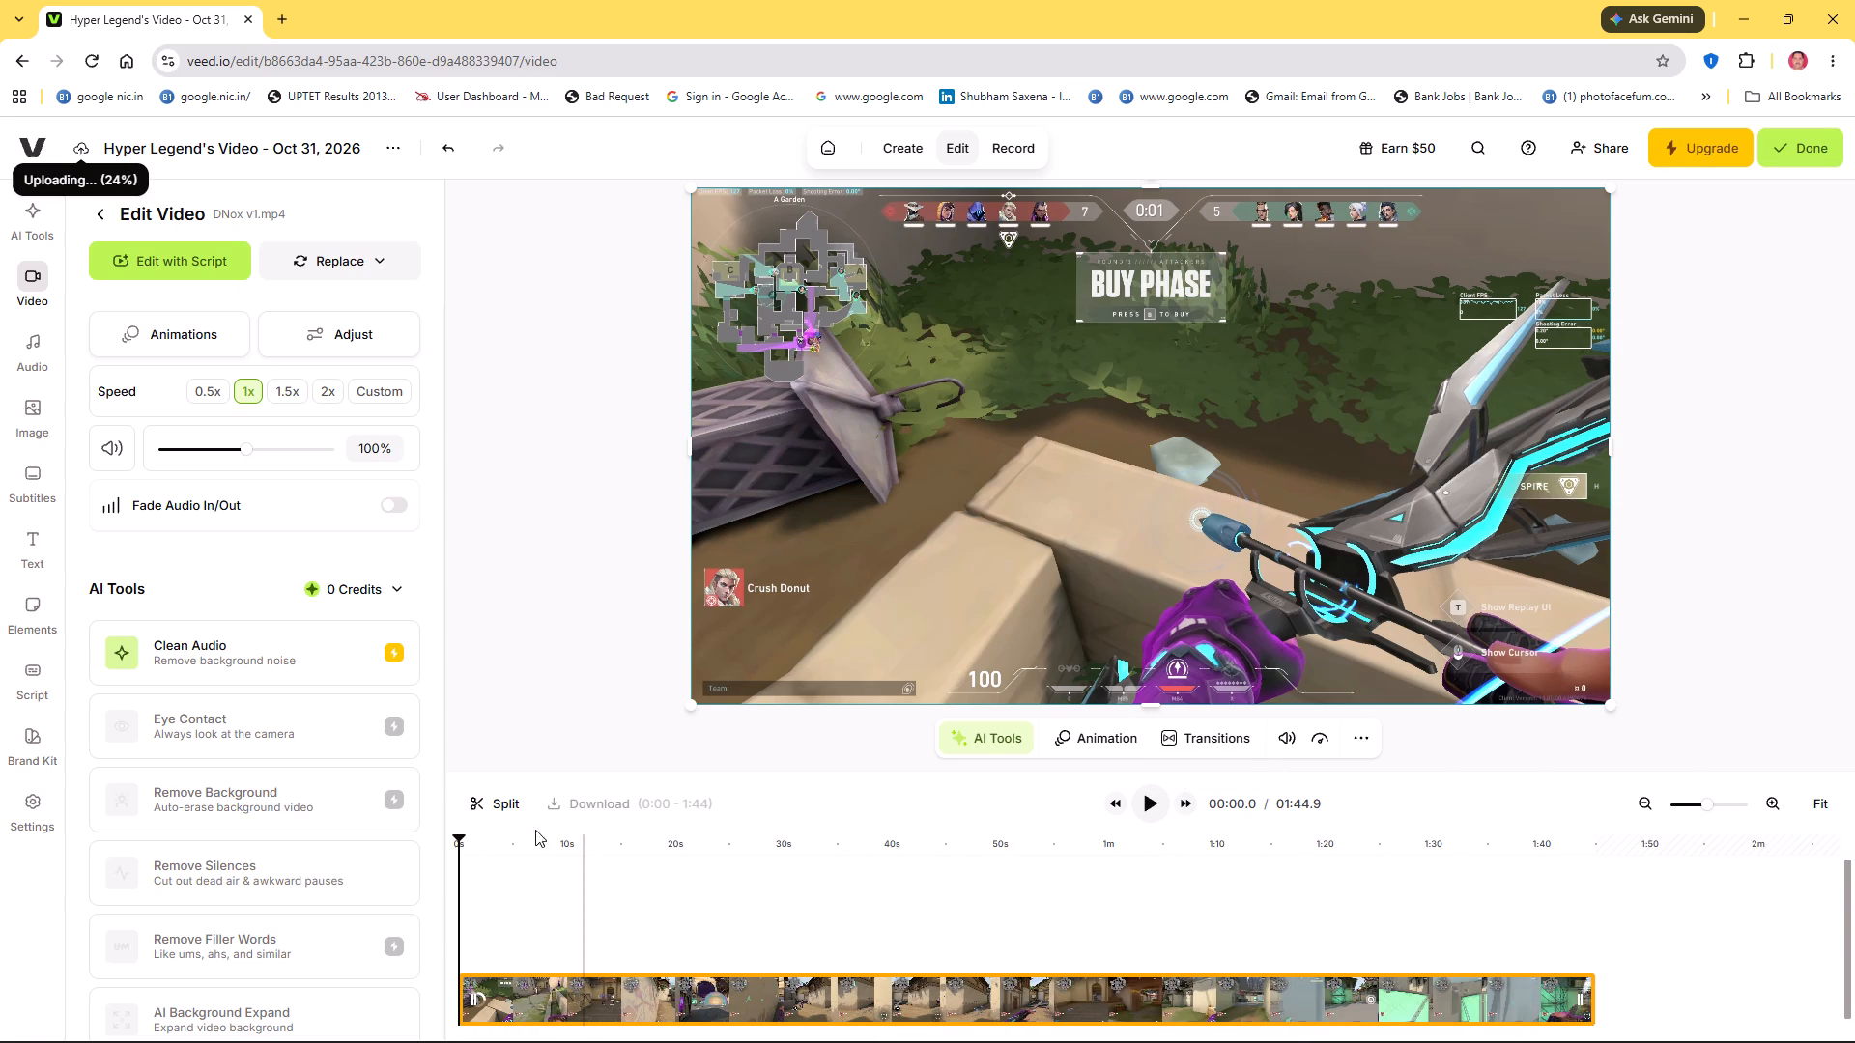
{"action": "left_click_drag", "start_coordinate": [452, 842], "coordinate": [1570, 857]}
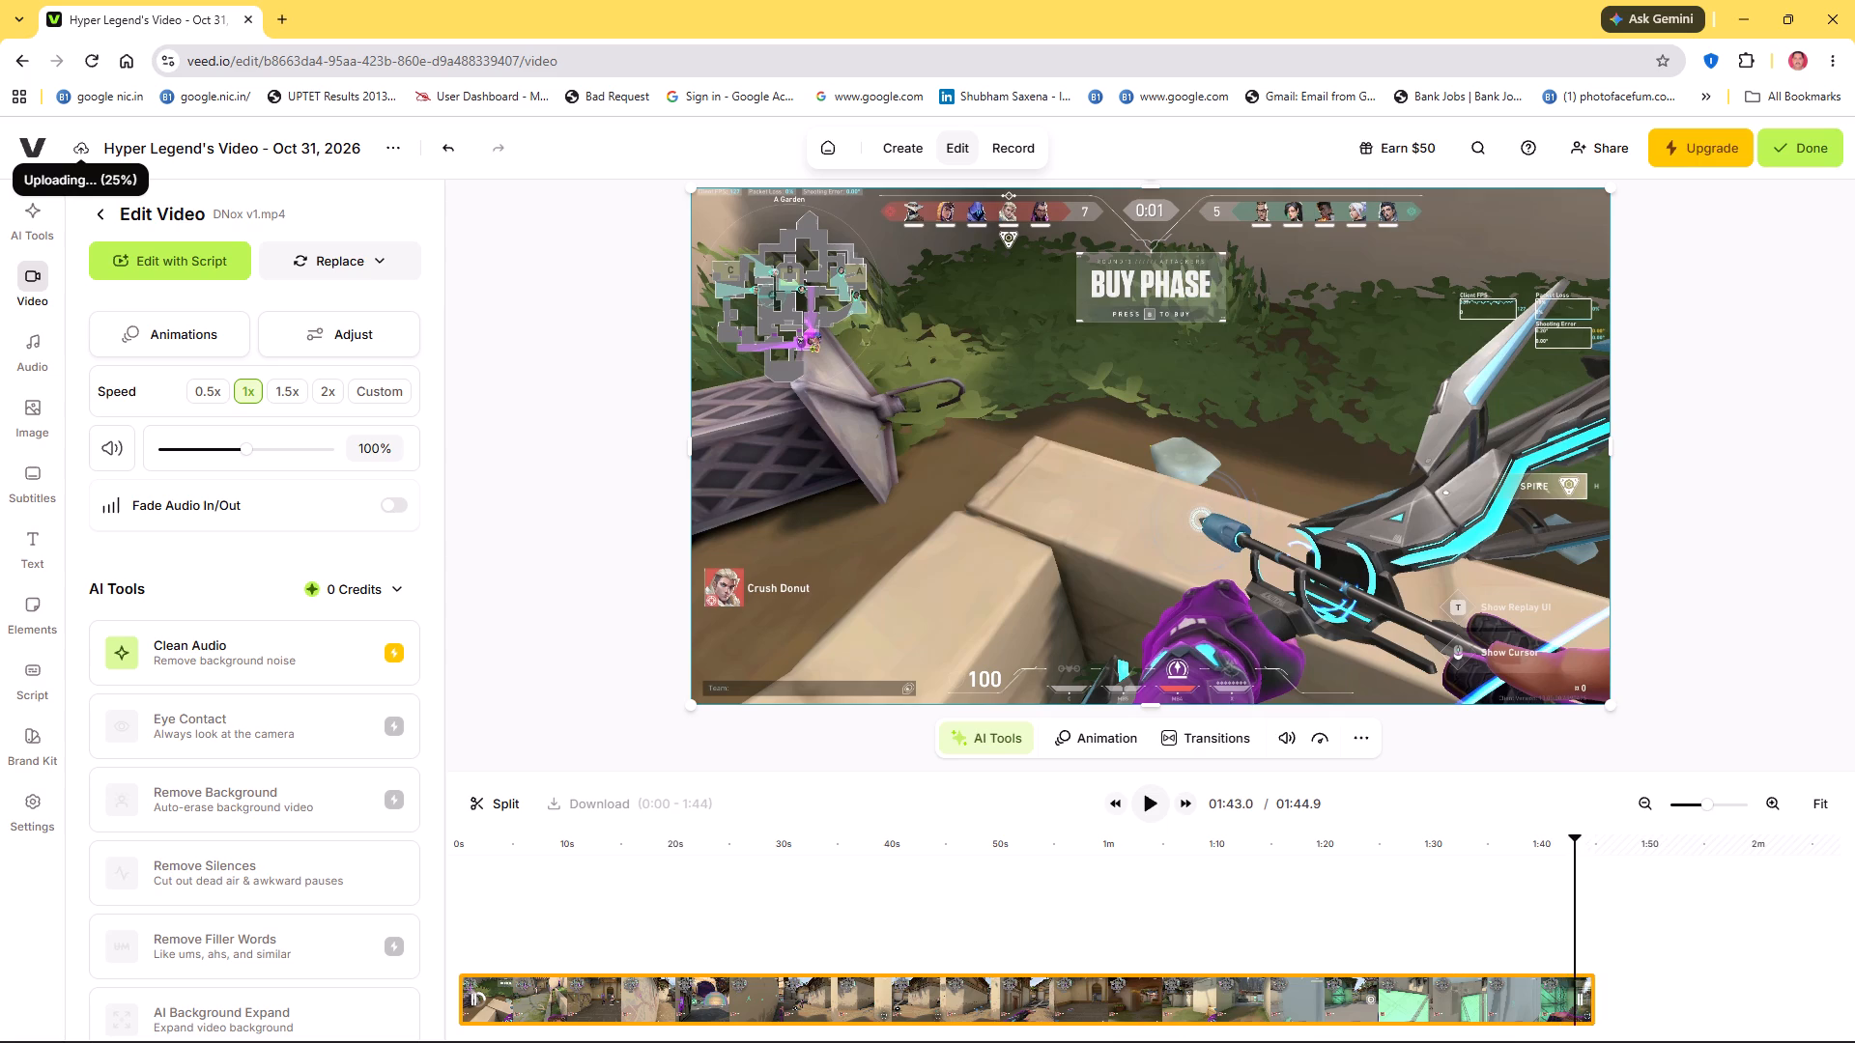
{"action": "left_click_drag", "start_coordinate": [1570, 857], "coordinate": [1580, 859]}
{"action": "left_click", "coordinate": [1145, 558]}
{"action": "left_click", "coordinate": [1147, 800]}
{"action": "left_click", "coordinate": [1147, 800]}
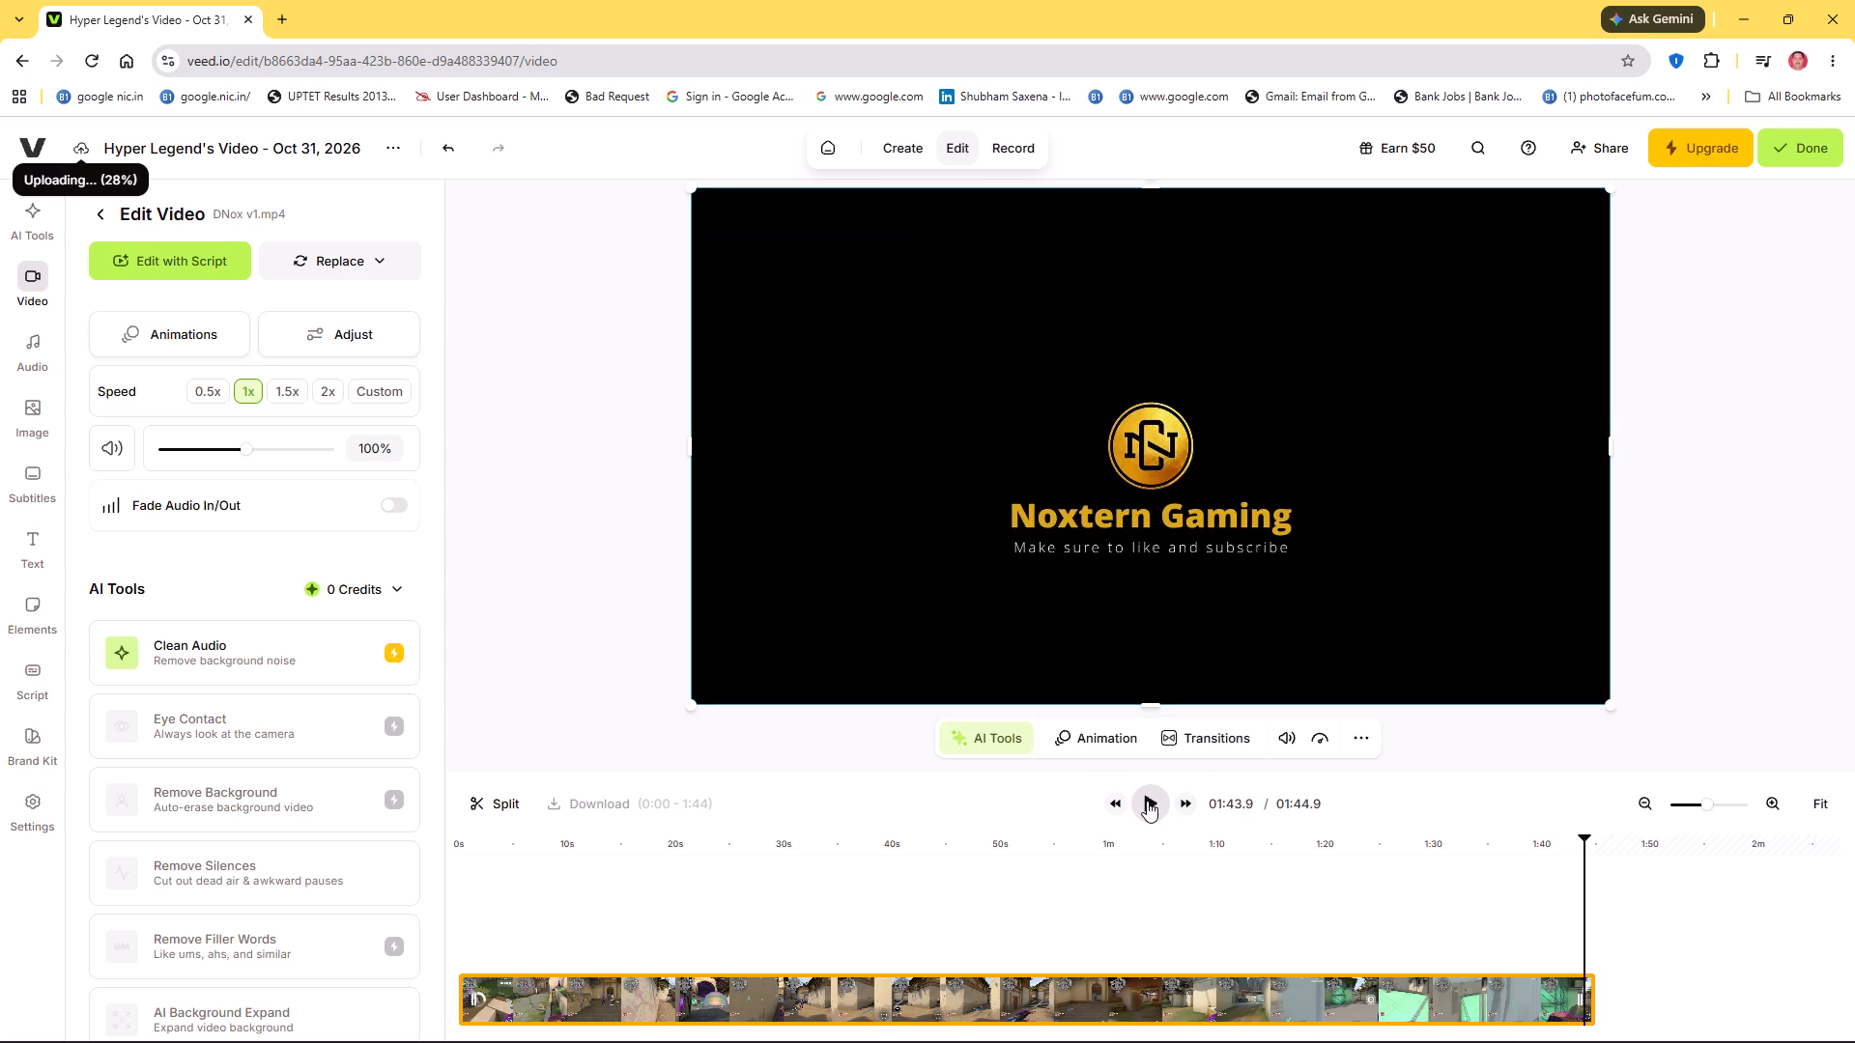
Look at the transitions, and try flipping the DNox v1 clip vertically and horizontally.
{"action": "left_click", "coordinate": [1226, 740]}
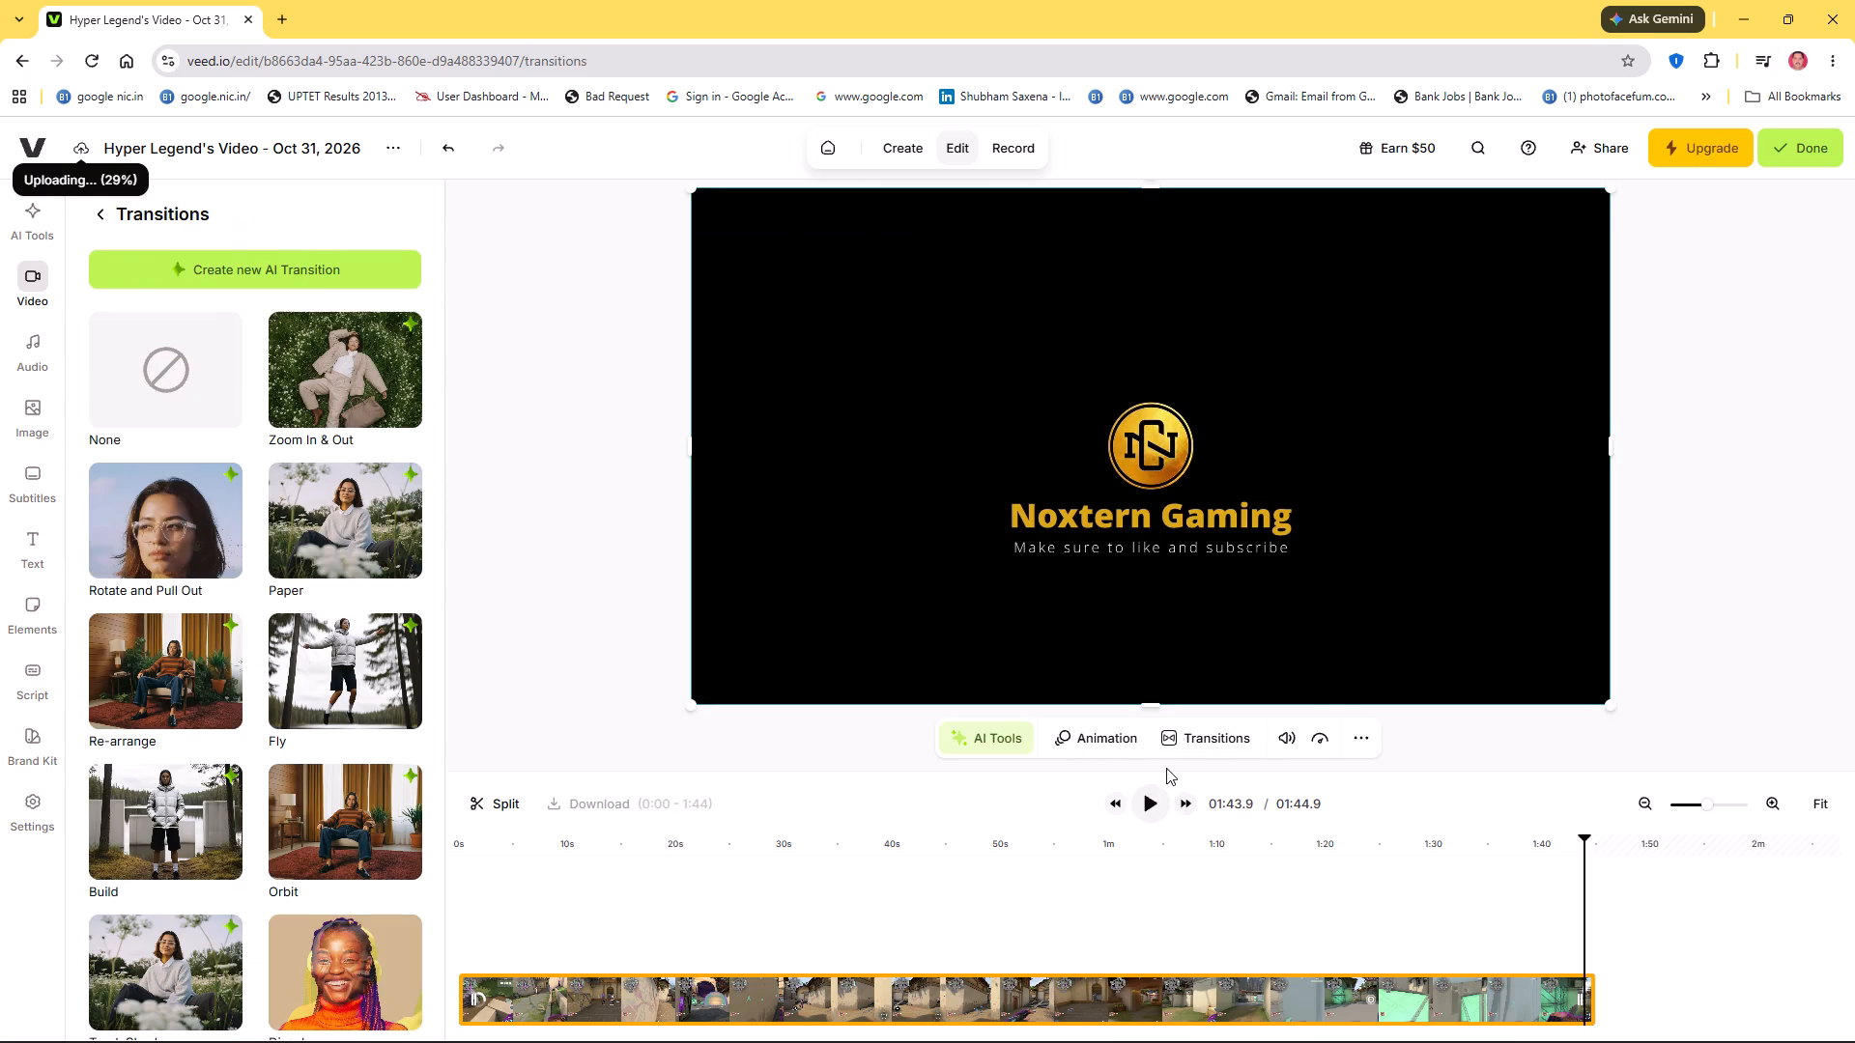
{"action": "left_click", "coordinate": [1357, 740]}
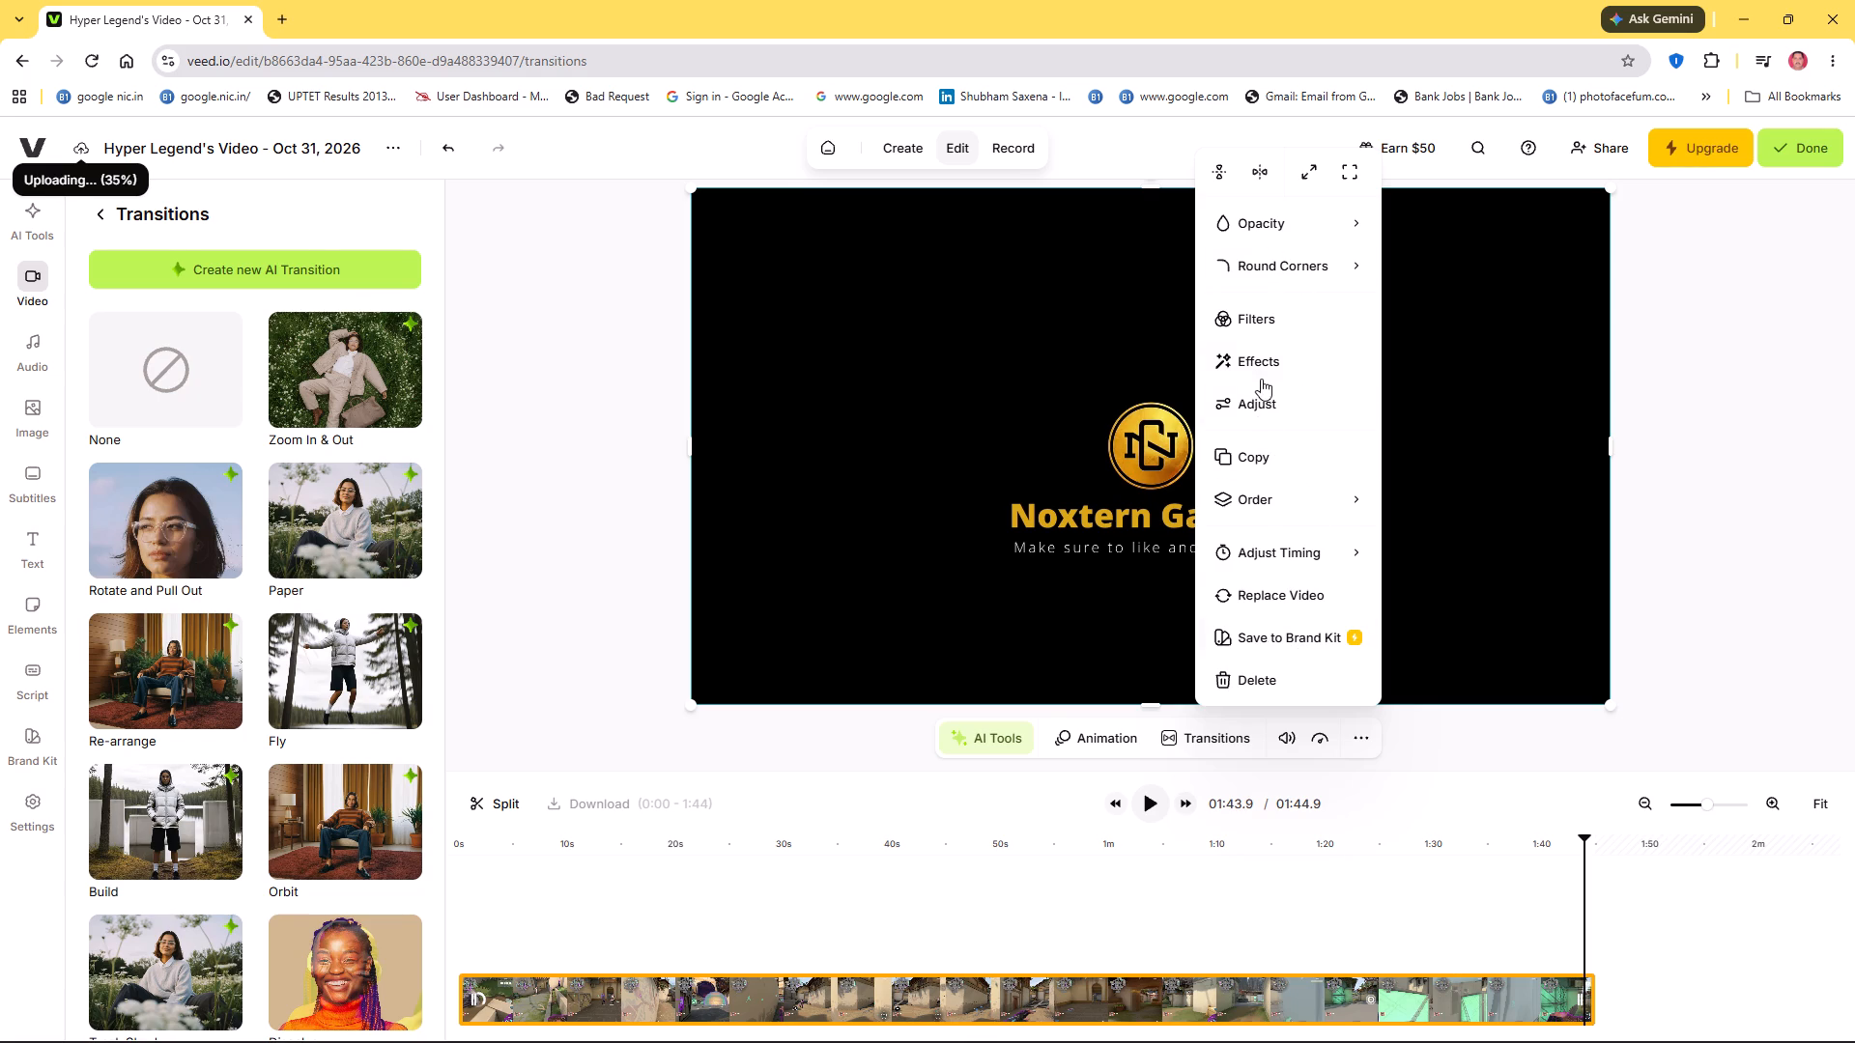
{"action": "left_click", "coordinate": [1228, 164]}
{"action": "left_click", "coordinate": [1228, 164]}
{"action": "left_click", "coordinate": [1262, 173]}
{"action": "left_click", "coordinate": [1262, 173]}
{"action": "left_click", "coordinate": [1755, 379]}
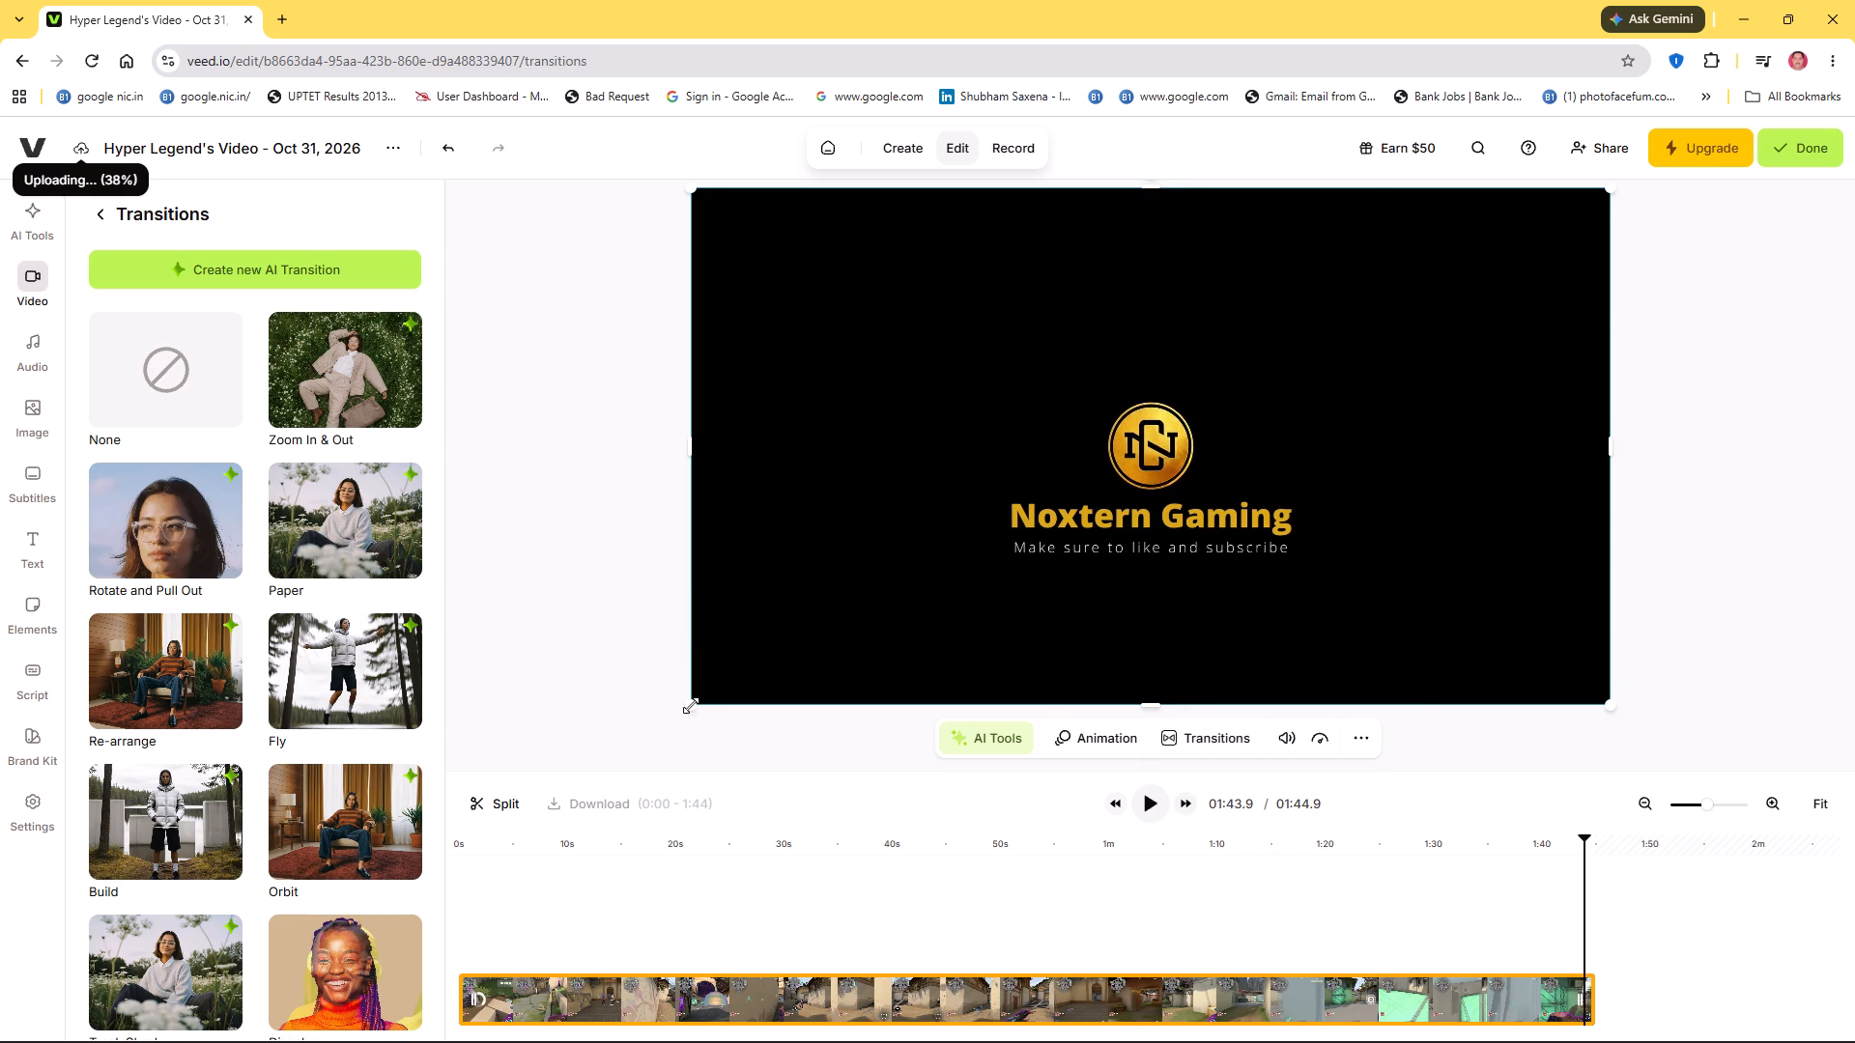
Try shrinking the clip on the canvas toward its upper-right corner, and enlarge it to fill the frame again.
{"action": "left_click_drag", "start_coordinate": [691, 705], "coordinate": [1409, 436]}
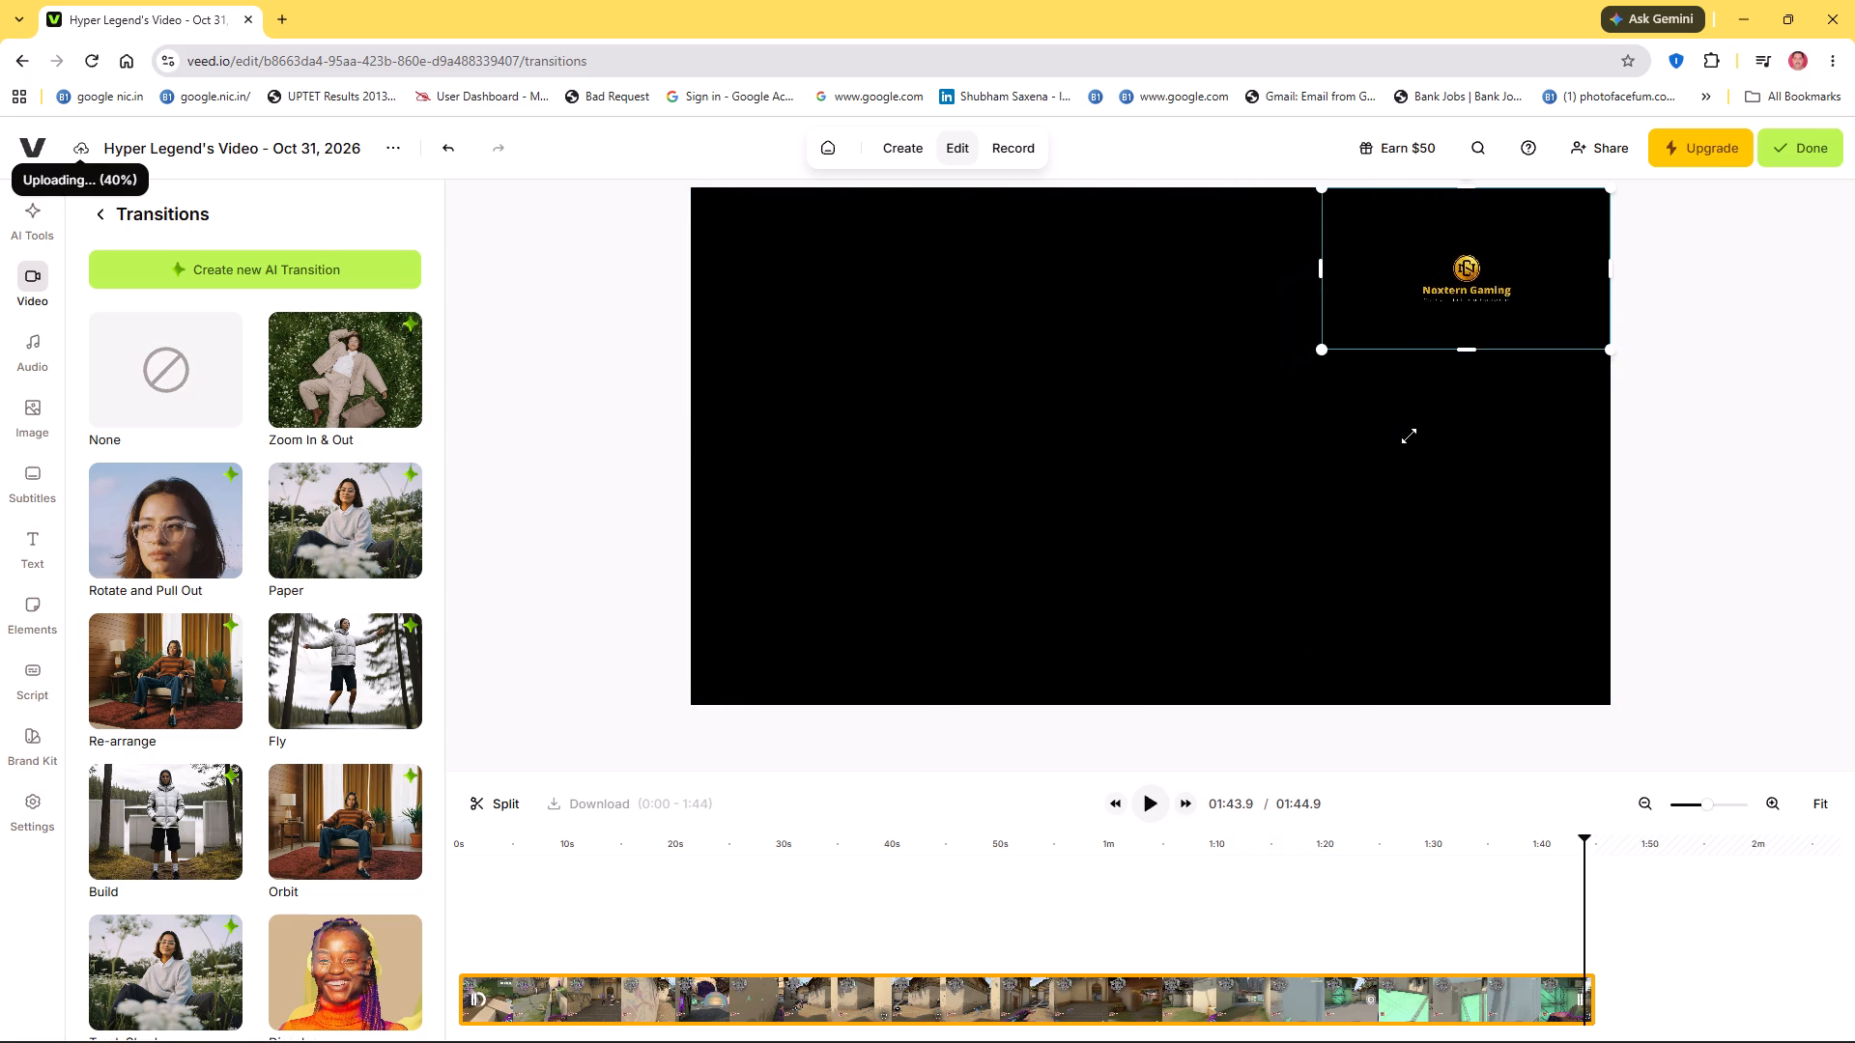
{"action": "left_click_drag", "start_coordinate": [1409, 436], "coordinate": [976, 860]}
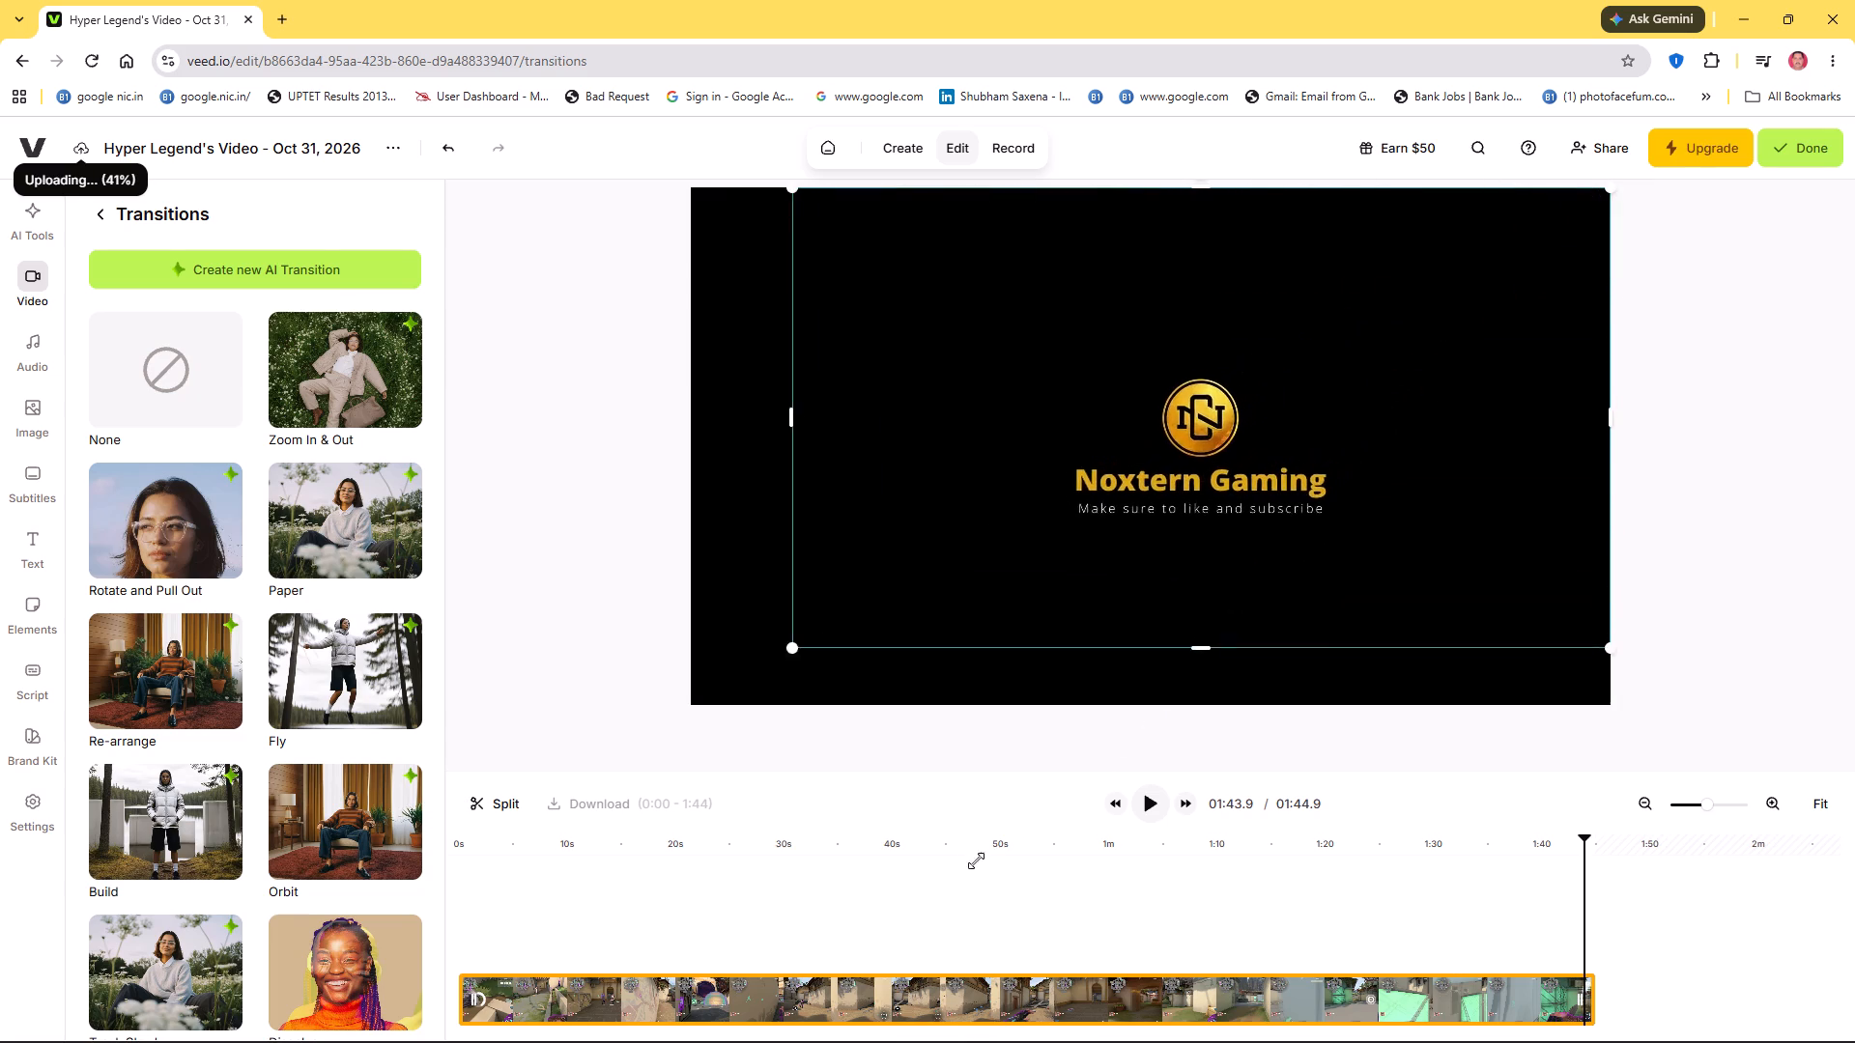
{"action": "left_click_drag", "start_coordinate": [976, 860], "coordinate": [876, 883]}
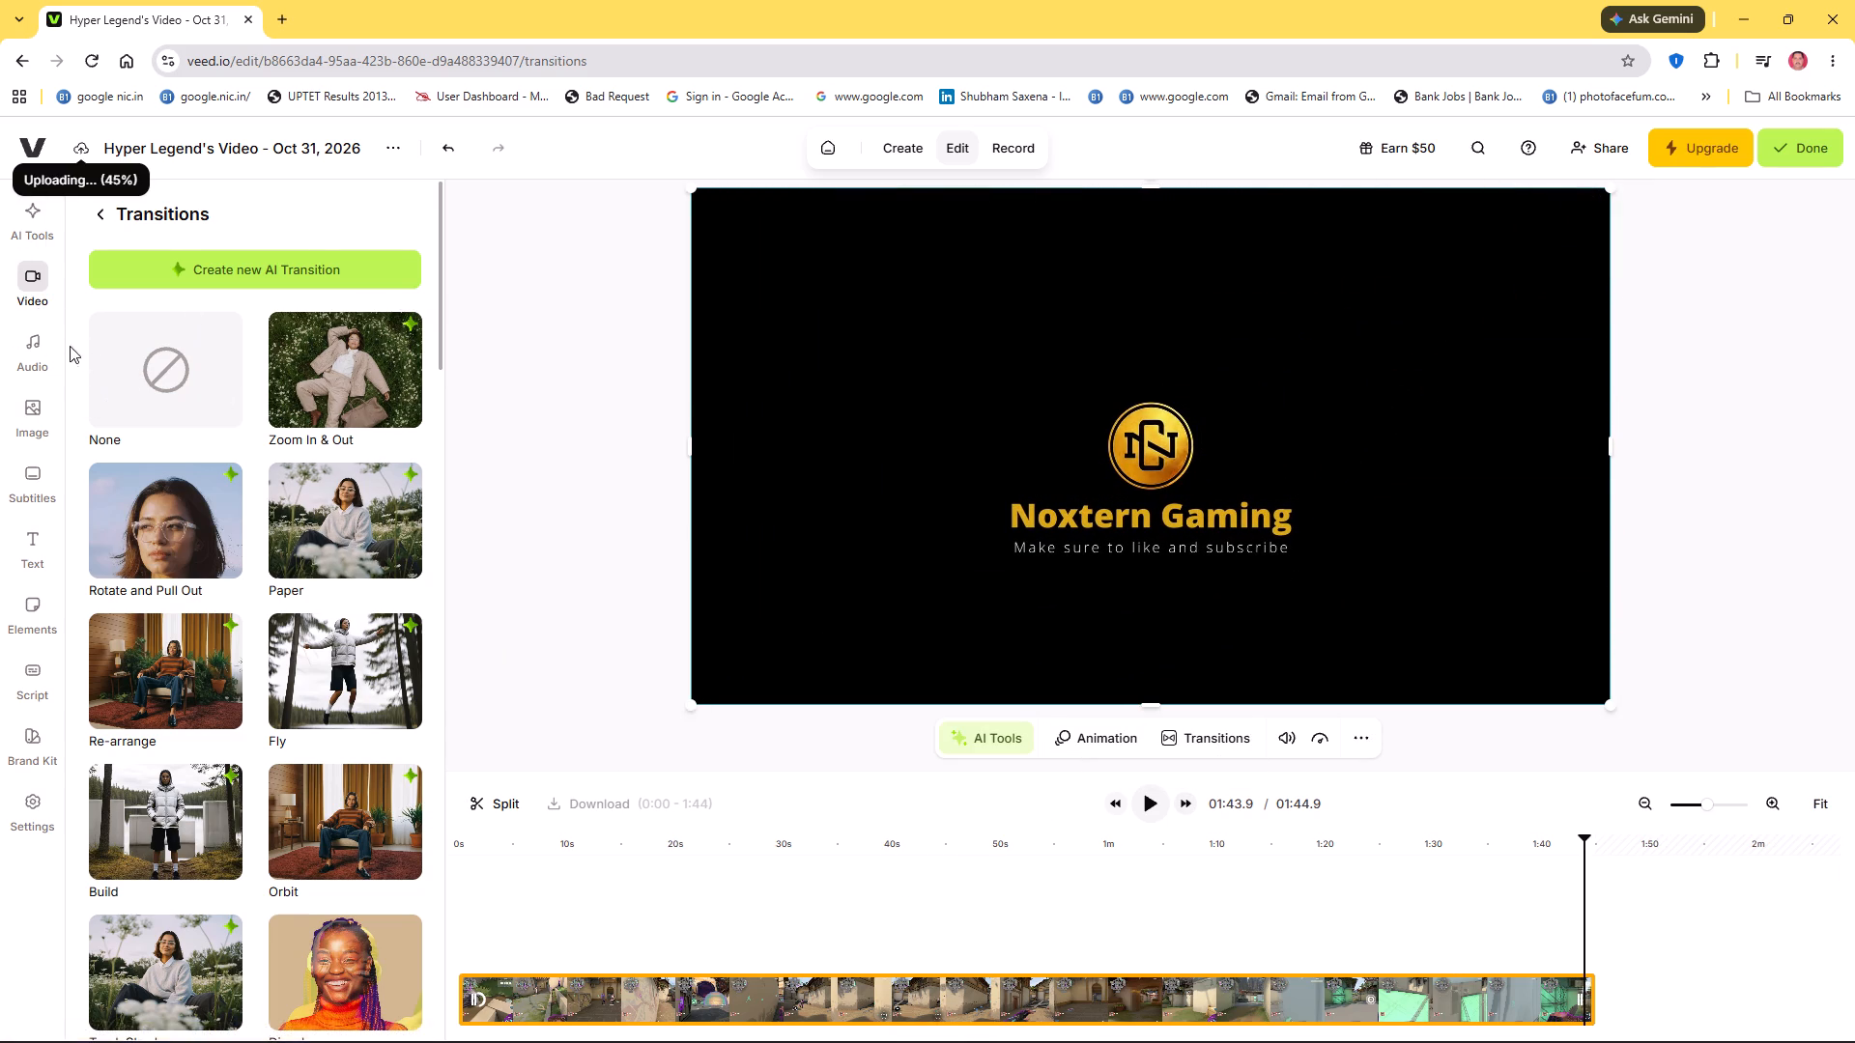
Bring up the Edit Video options for the DNox v1 clip again.
{"action": "left_click", "coordinate": [27, 286]}
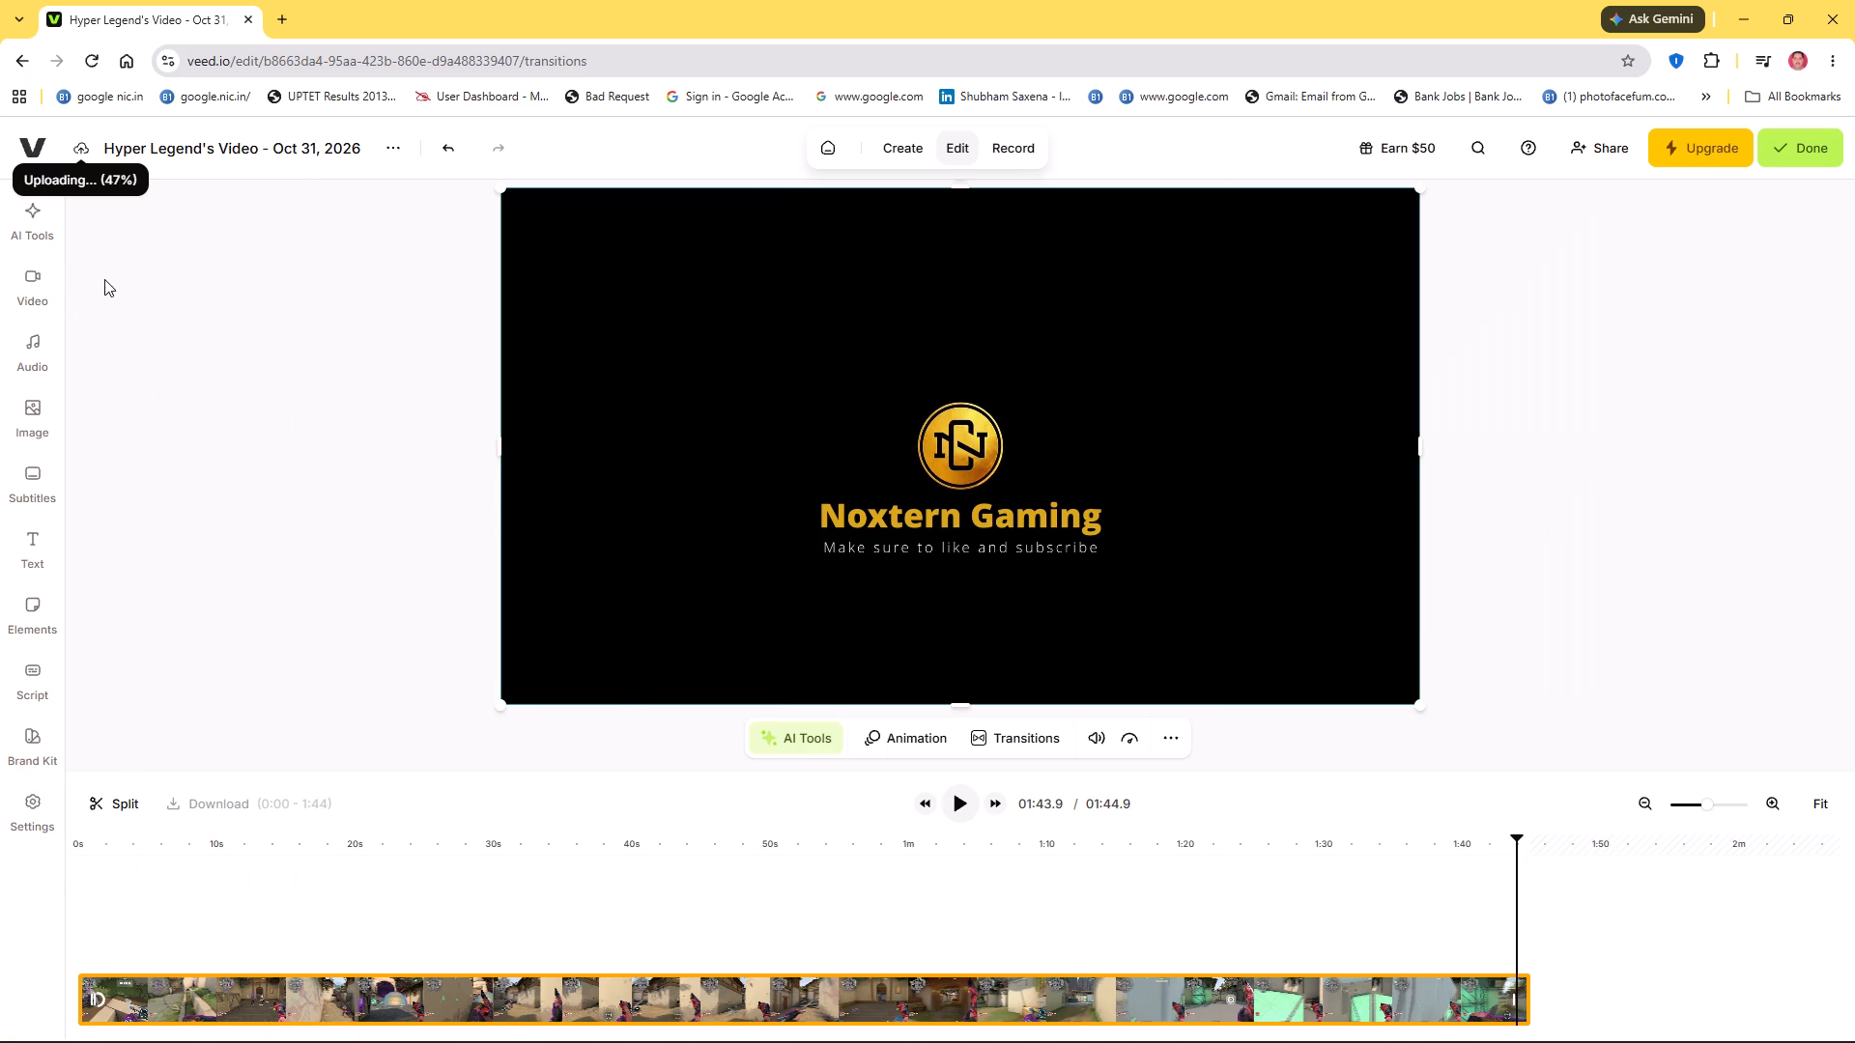
{"action": "left_click", "coordinate": [39, 269]}
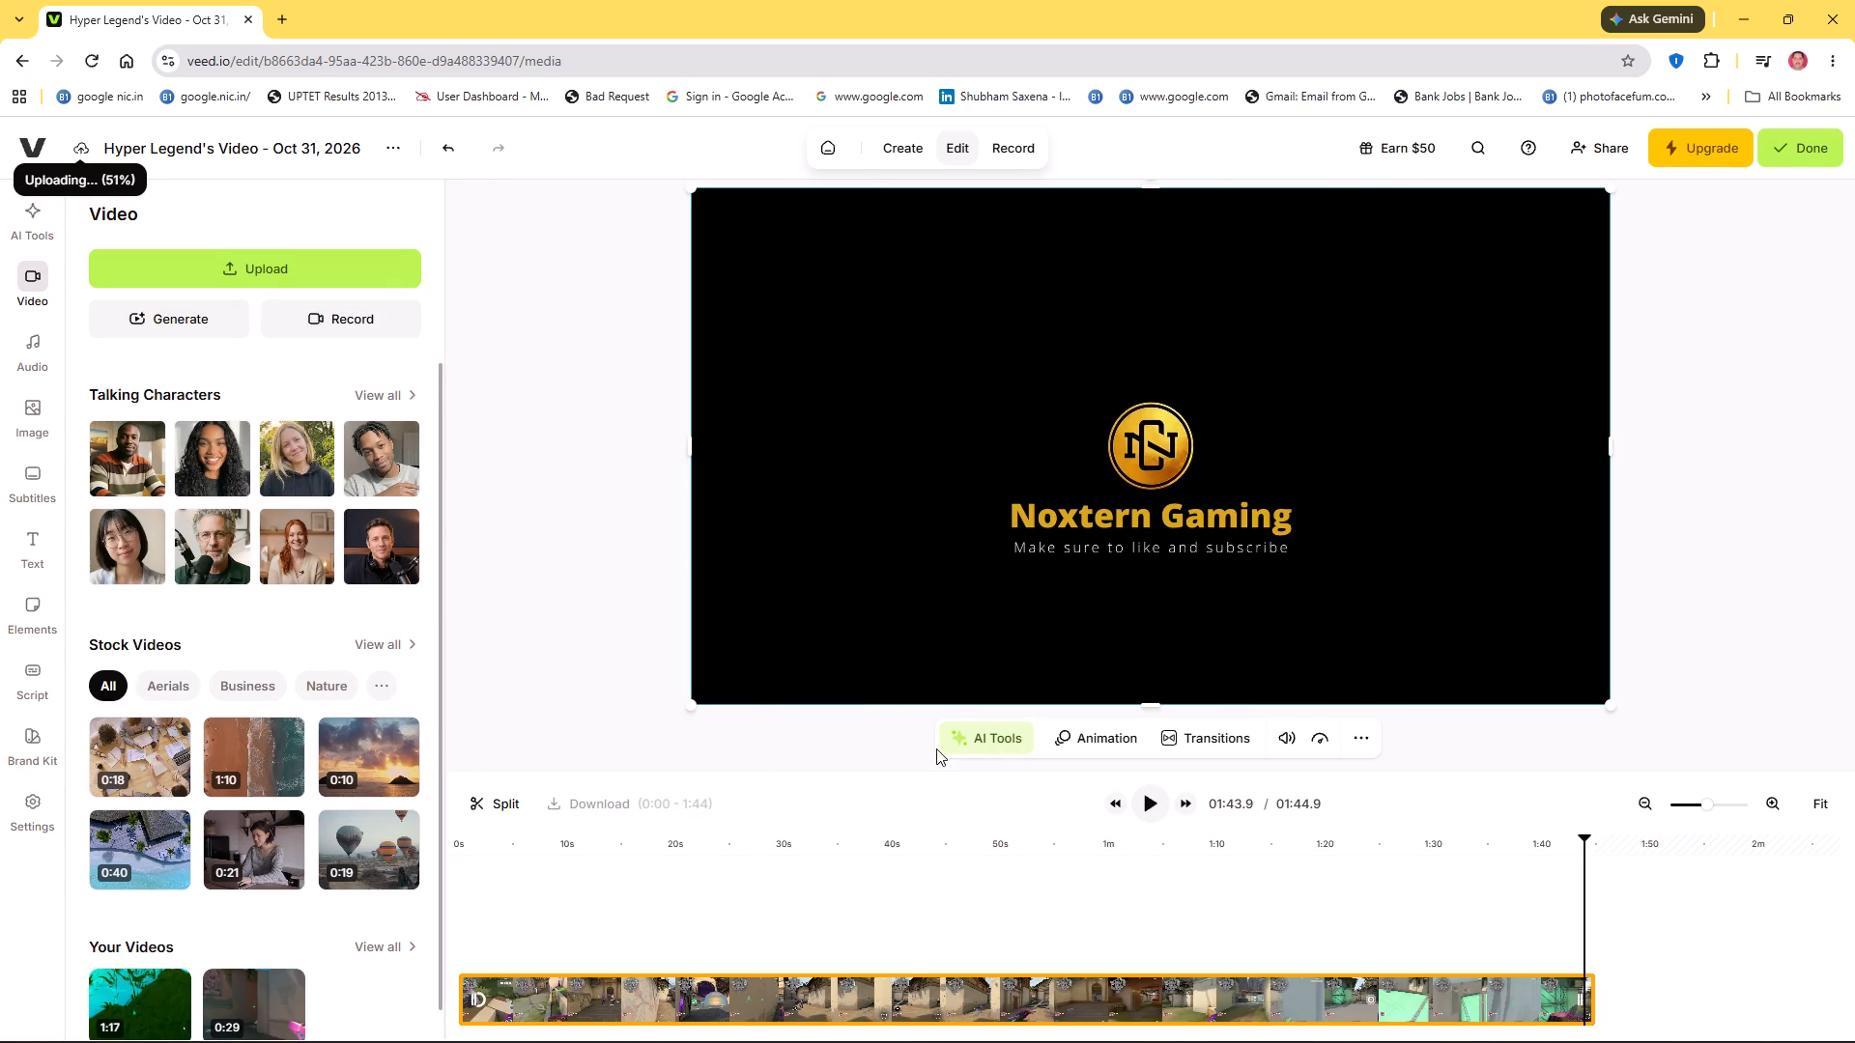
{"action": "left_click", "coordinate": [976, 988]}
{"action": "left_click", "coordinate": [1148, 515]}
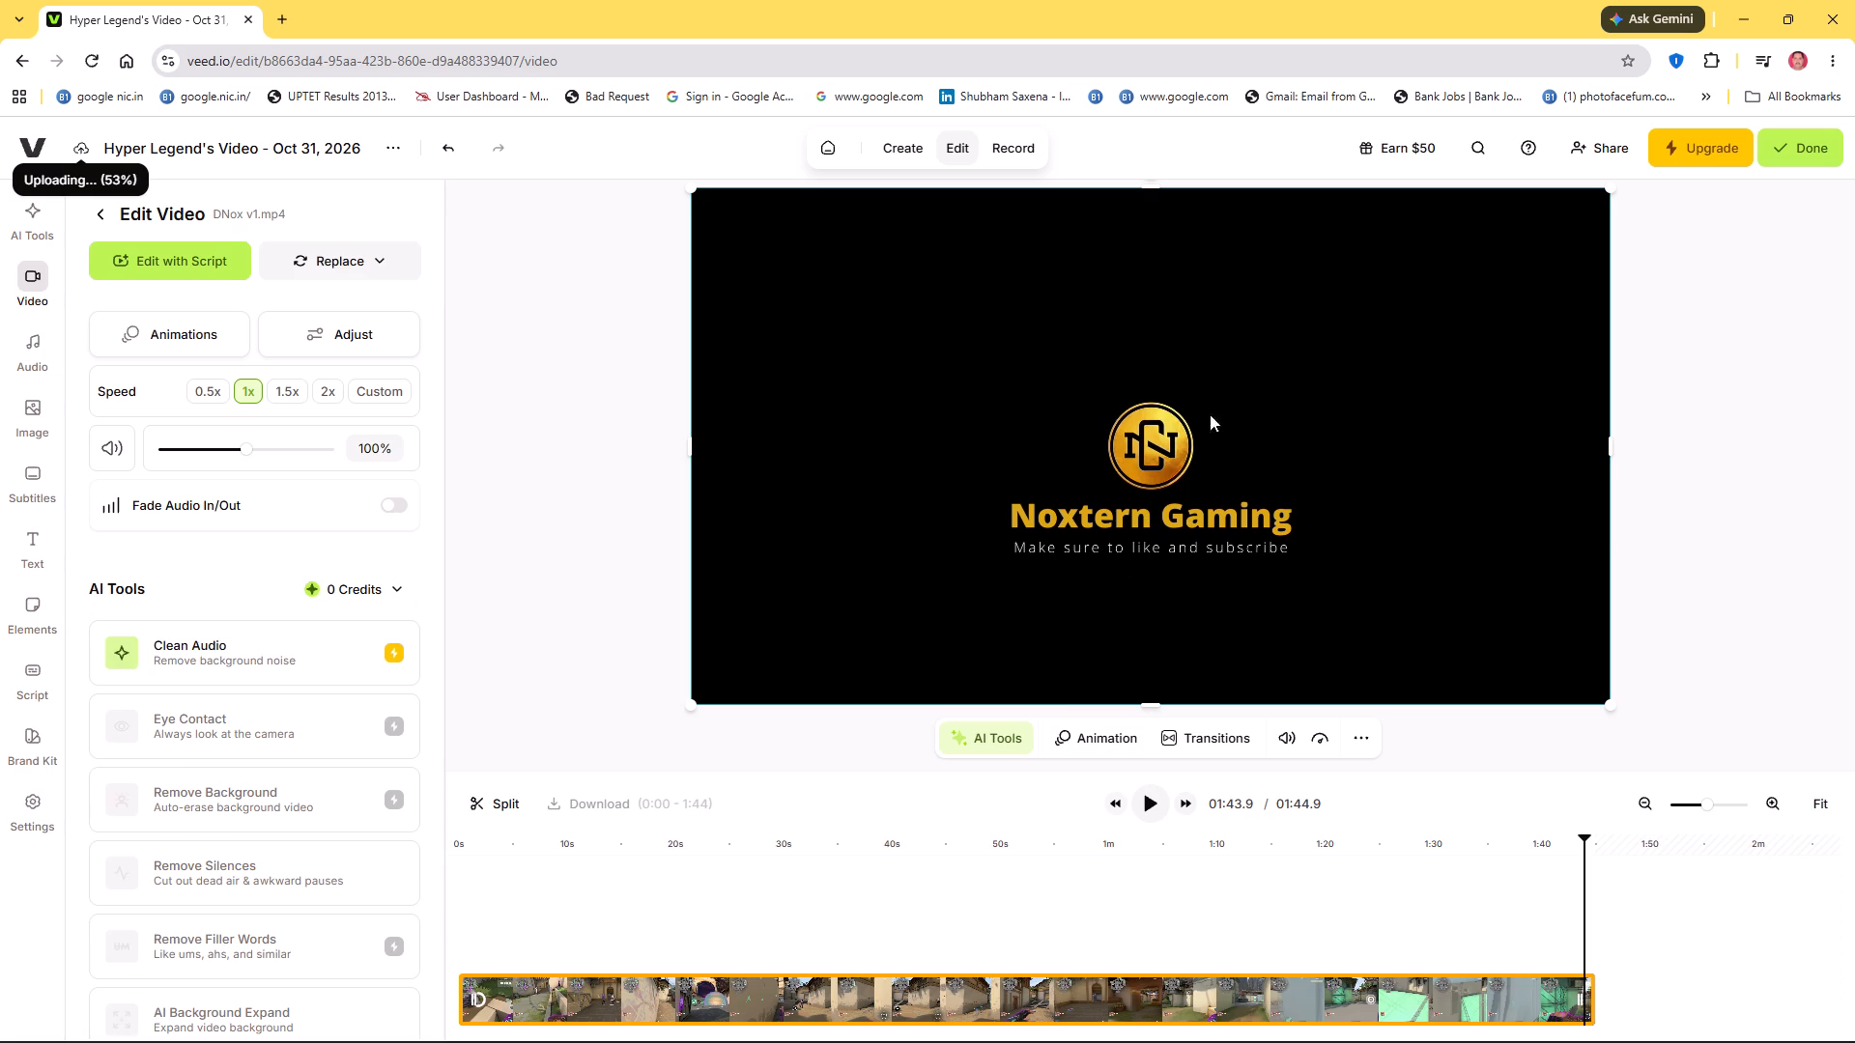
Look through the Edit Video options for the DNox v1 clip and the sources offered for replacing it.
{"action": "scroll", "coordinate": [260, 521], "scroll_direction": "down", "scroll_amount": 4}
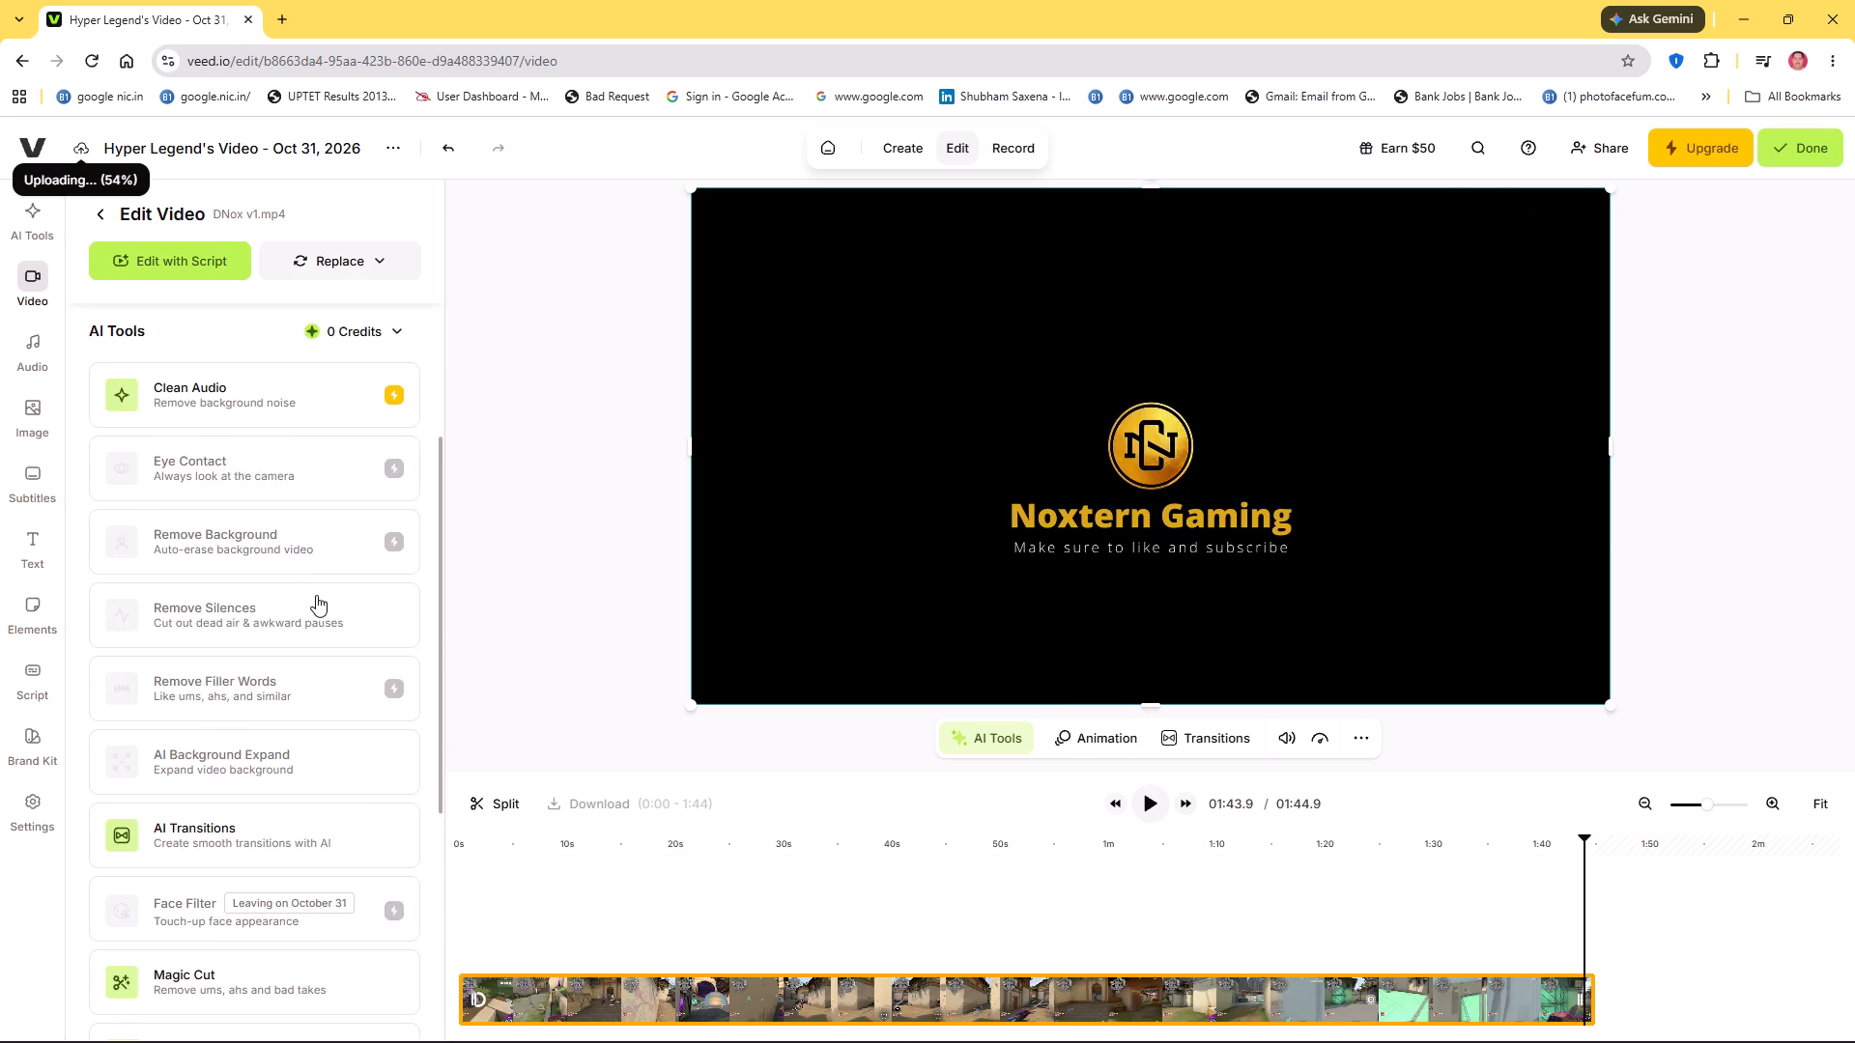
{"action": "scroll", "coordinate": [316, 595], "scroll_direction": "down", "scroll_amount": 10}
{"action": "scroll", "coordinate": [267, 797], "scroll_direction": "down", "scroll_amount": 4}
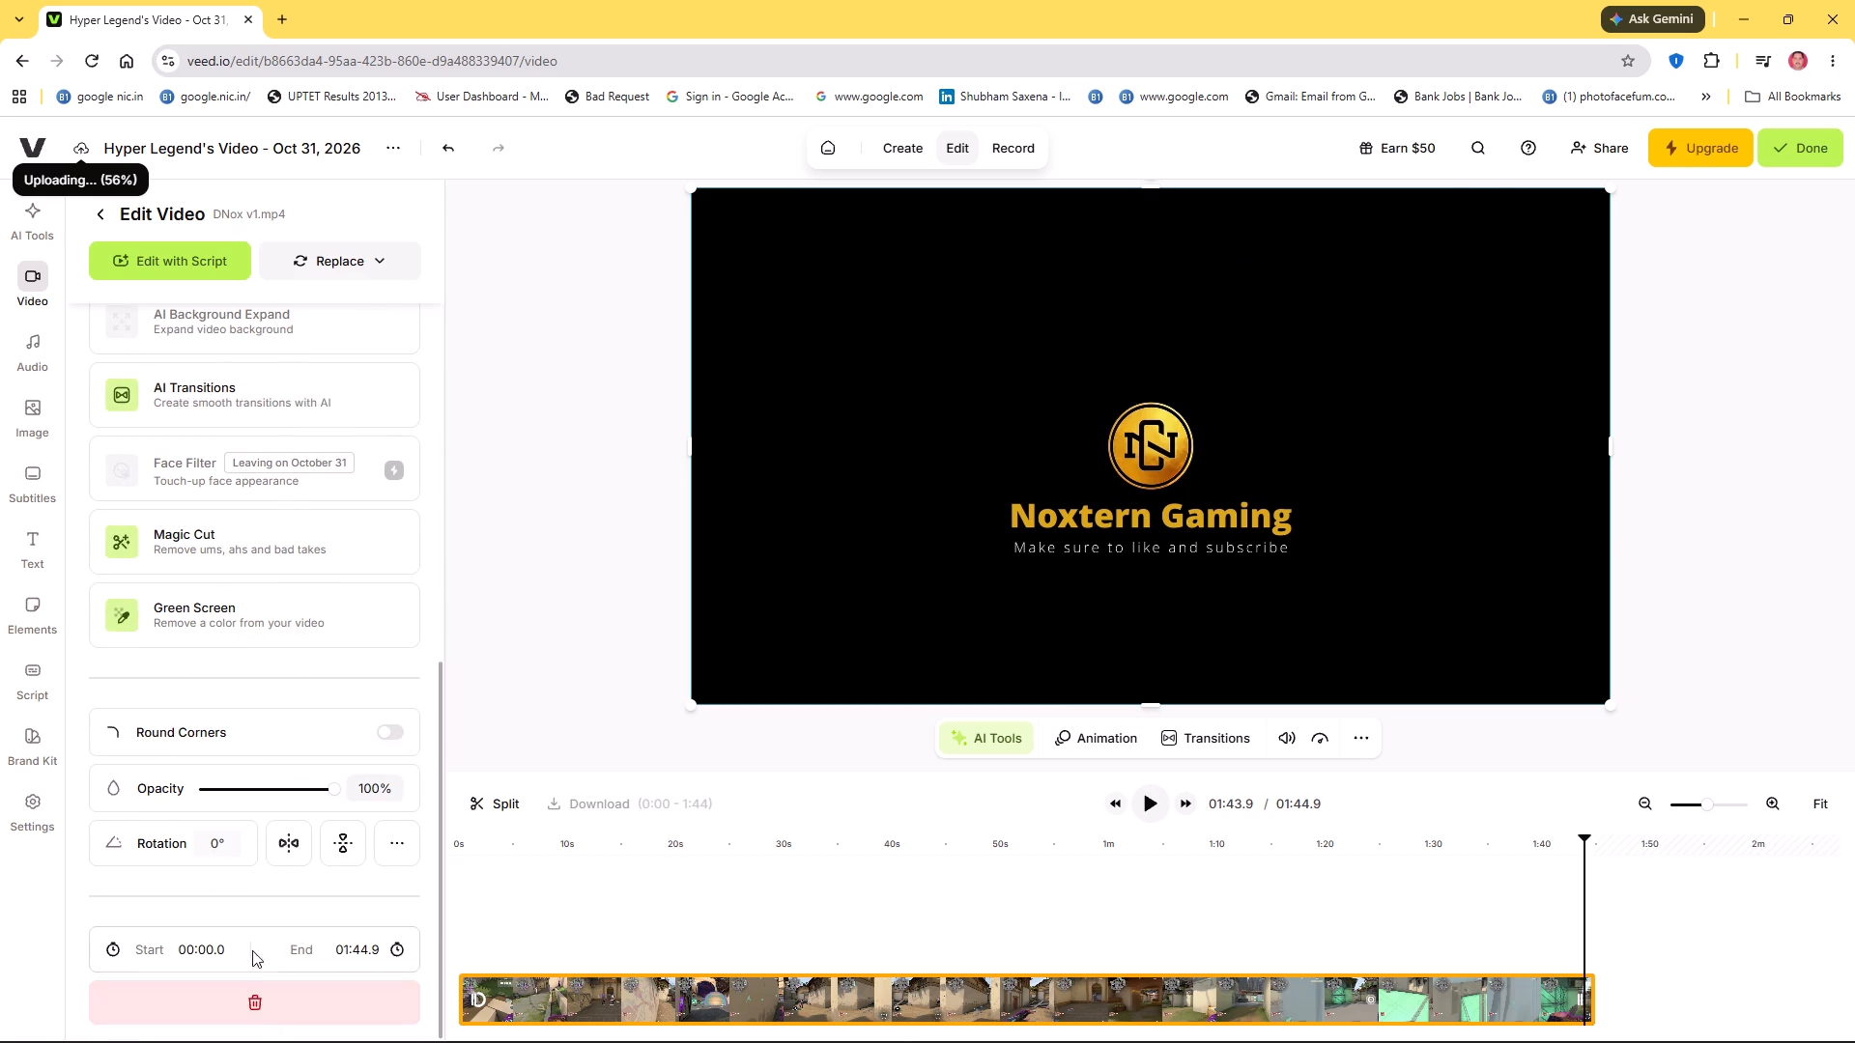
{"action": "scroll", "coordinate": [249, 880], "scroll_direction": "up", "scroll_amount": 15}
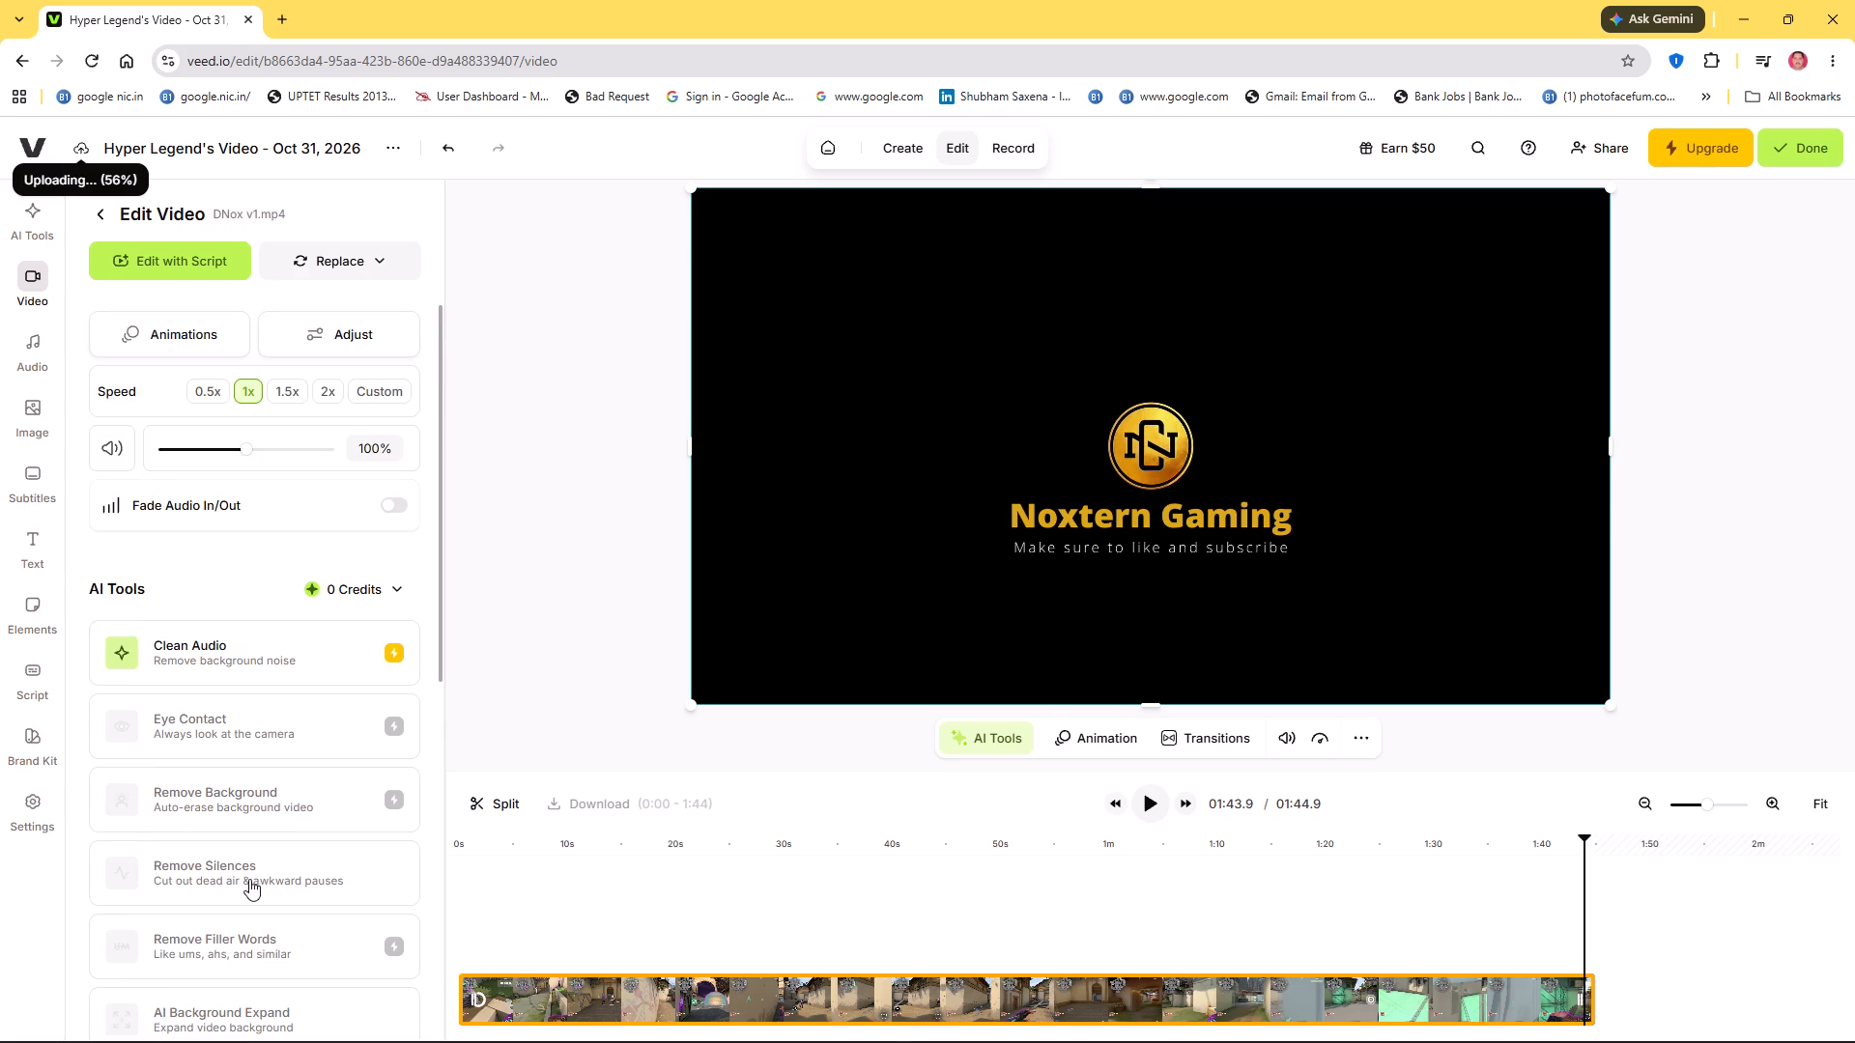
{"action": "scroll", "coordinate": [249, 875], "scroll_direction": "up", "scroll_amount": 3}
{"action": "left_click", "coordinate": [394, 247]}
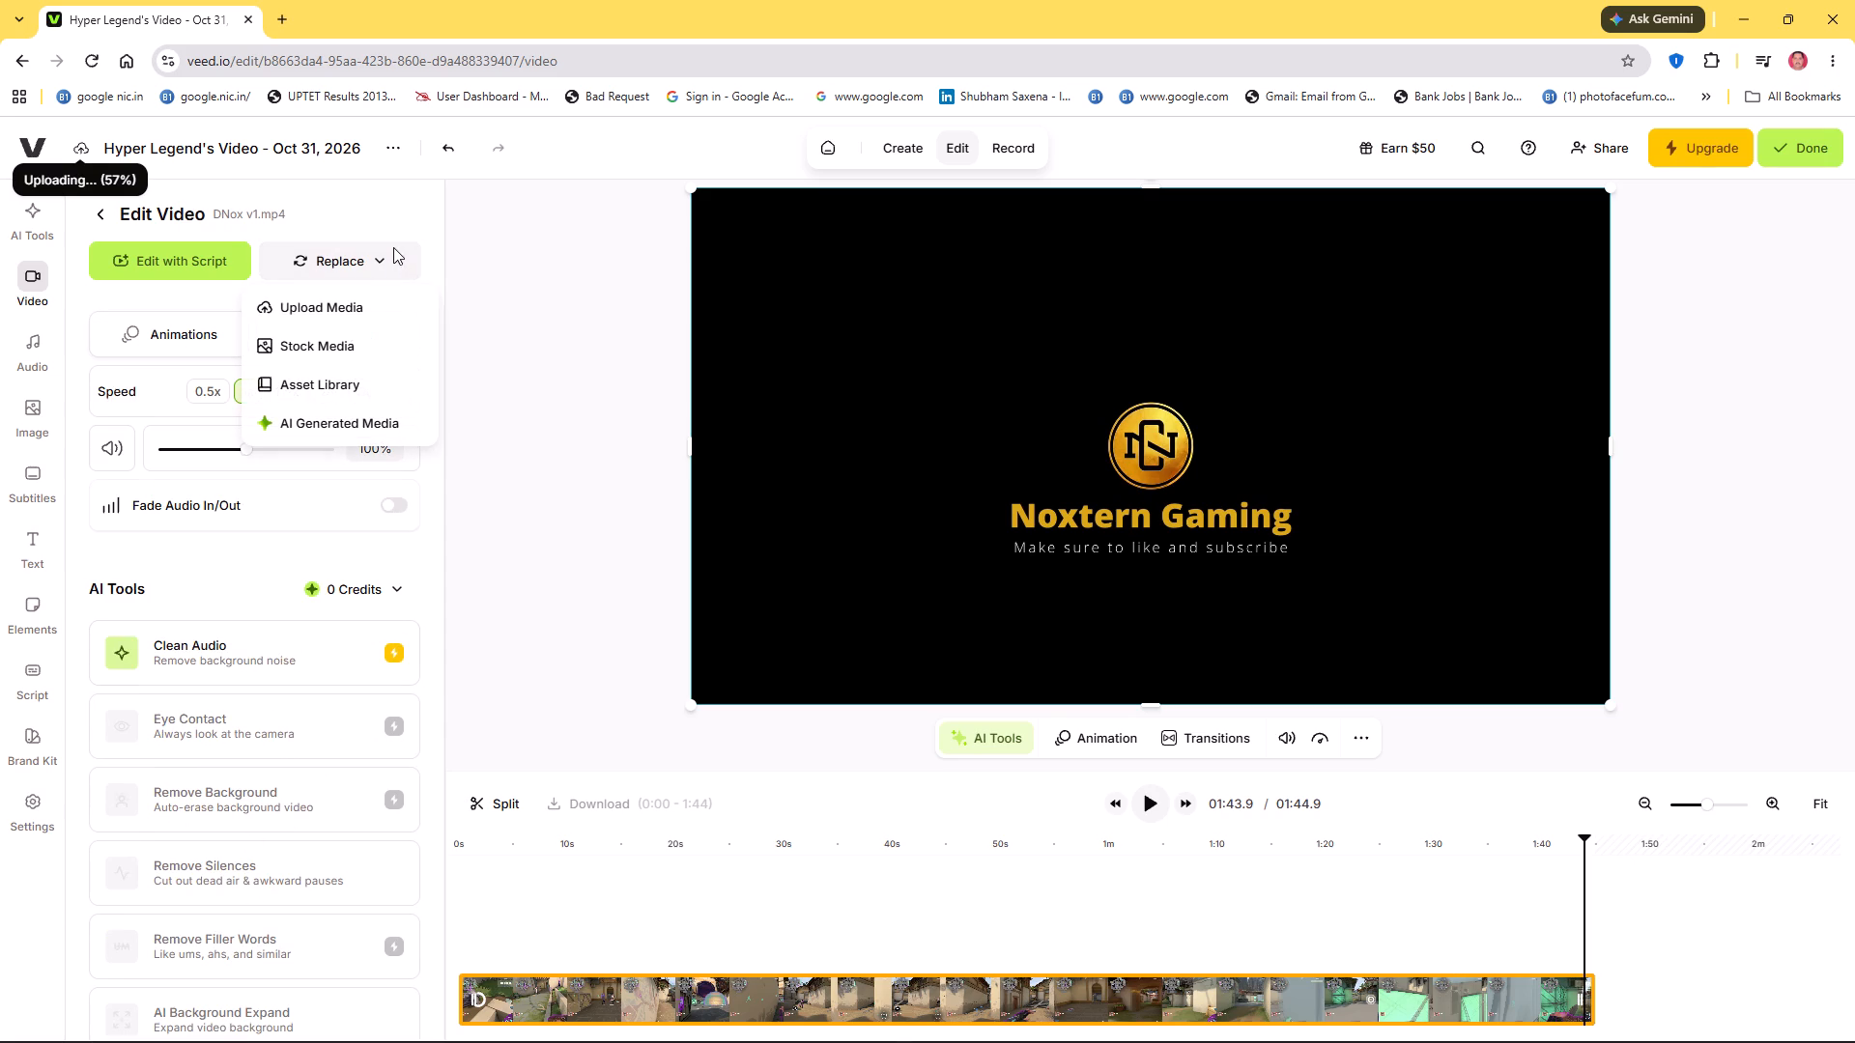
{"action": "left_click", "coordinate": [392, 247]}
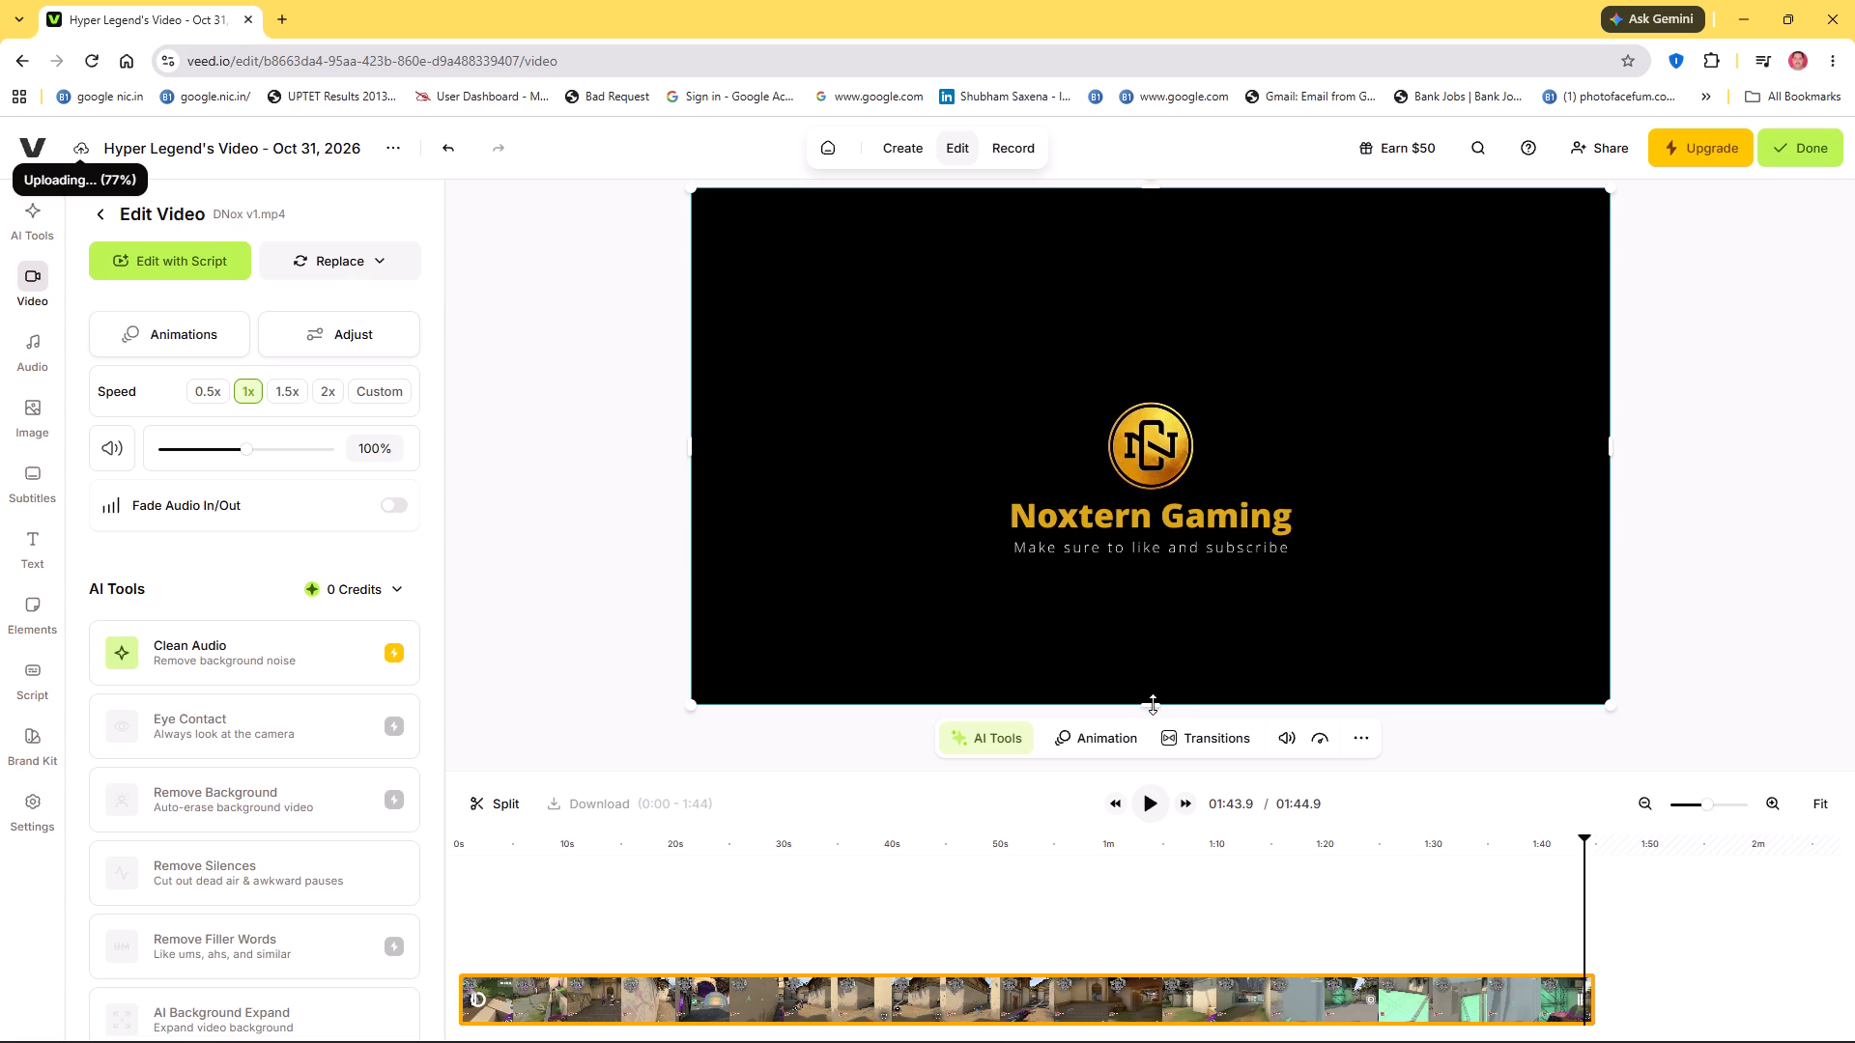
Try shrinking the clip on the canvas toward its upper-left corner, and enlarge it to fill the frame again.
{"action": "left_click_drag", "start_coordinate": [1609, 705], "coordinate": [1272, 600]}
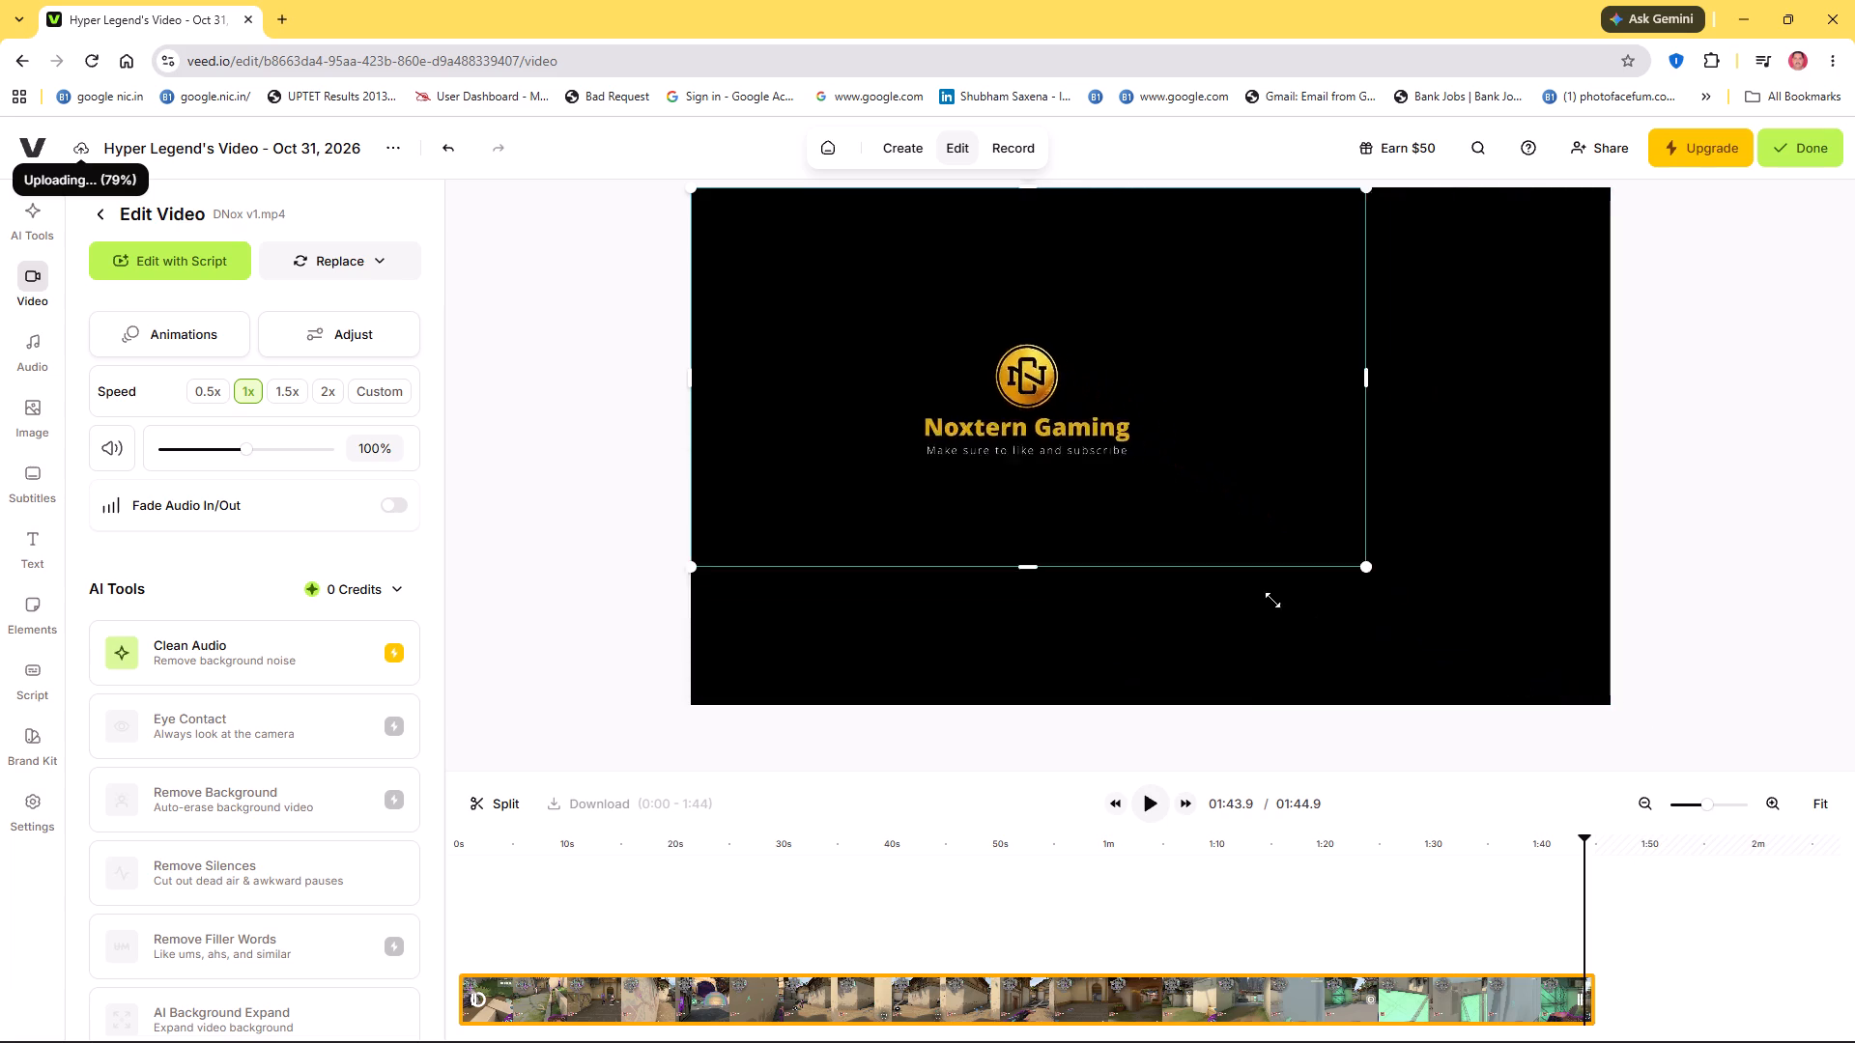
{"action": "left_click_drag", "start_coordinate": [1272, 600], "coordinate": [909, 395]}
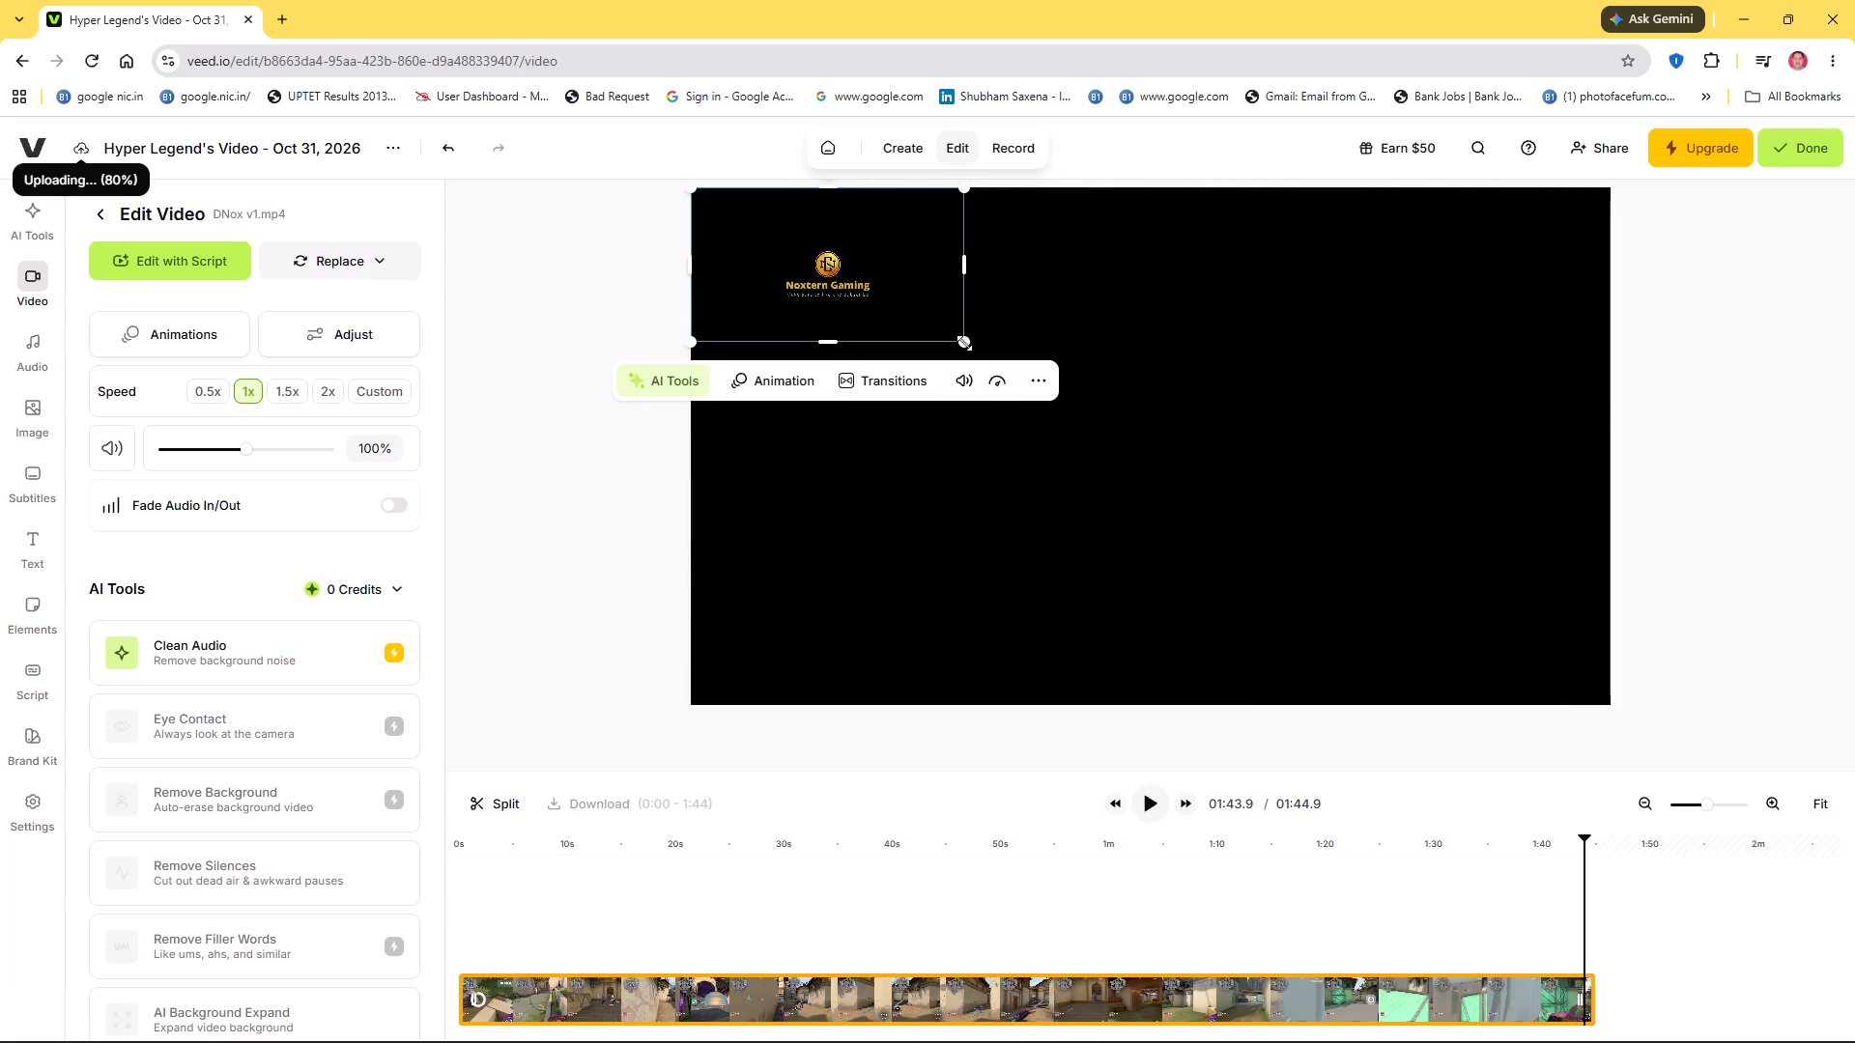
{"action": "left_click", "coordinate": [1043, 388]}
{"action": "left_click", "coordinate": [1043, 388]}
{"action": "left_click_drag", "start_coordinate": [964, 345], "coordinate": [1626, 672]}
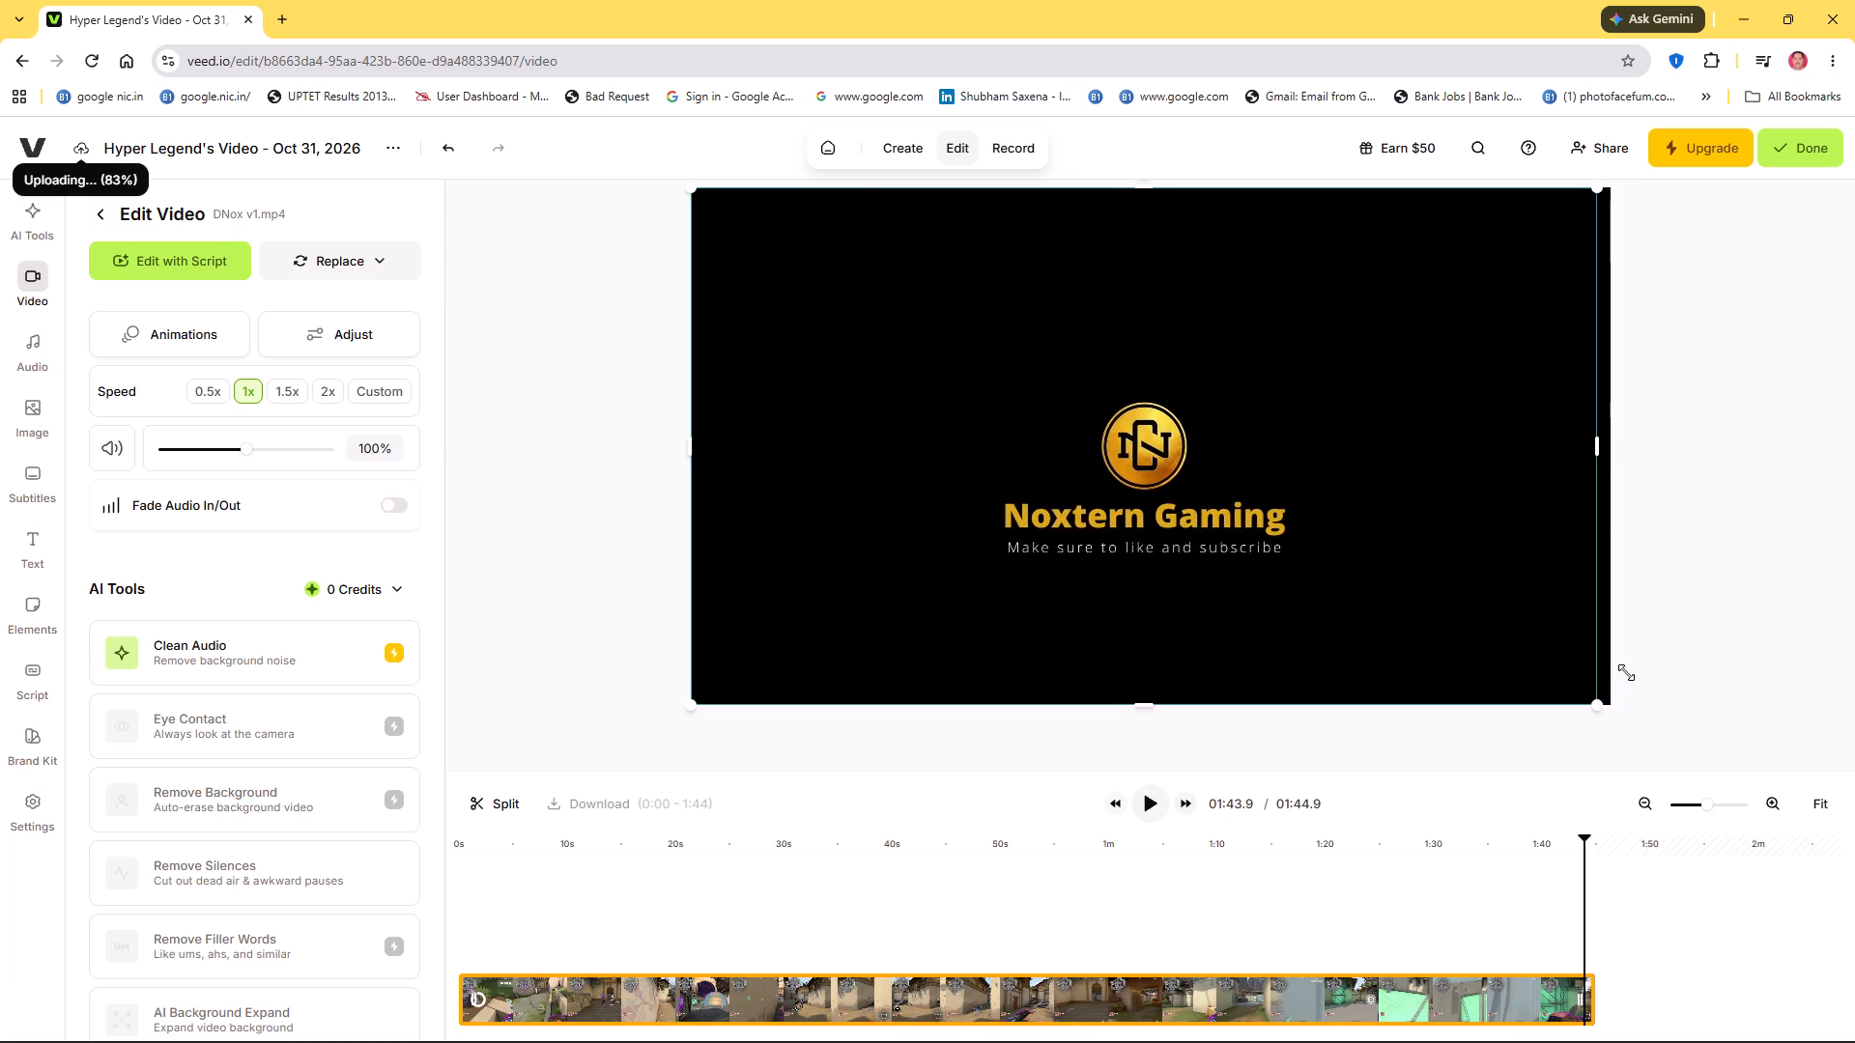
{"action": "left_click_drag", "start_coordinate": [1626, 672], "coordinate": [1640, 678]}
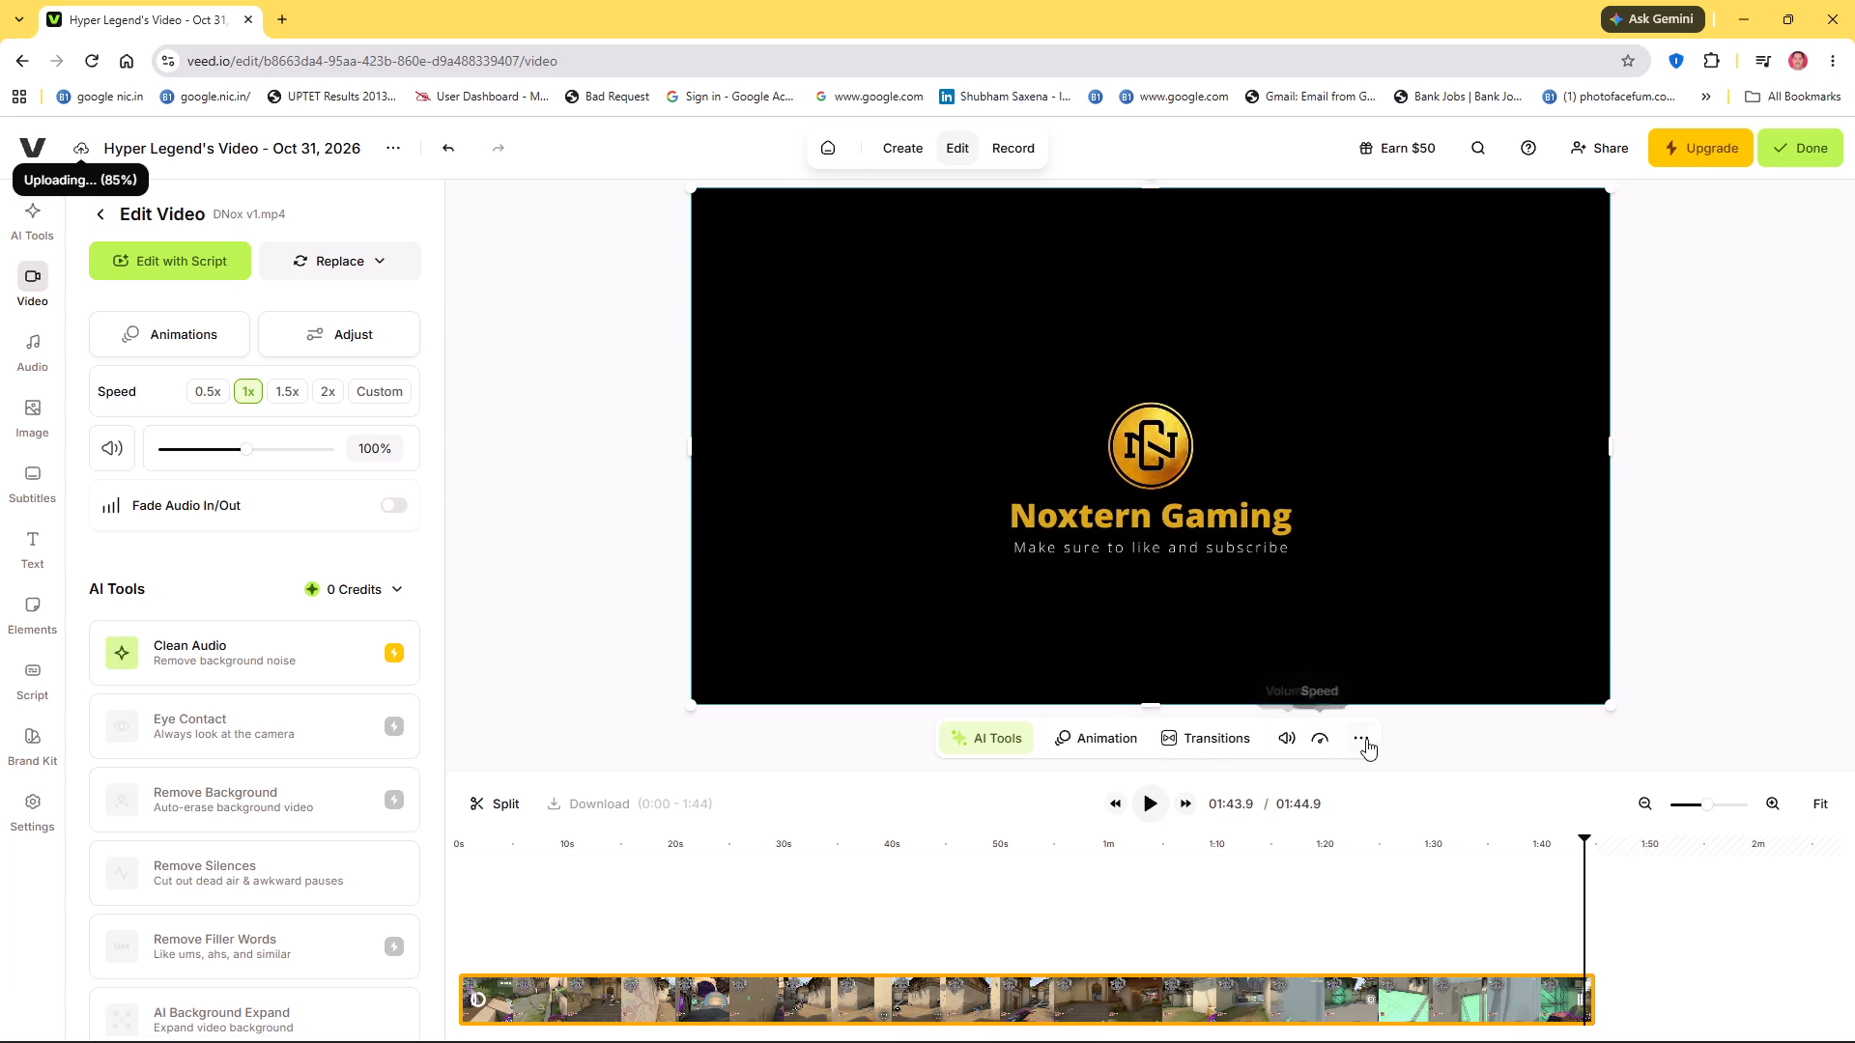
Look through the clip's additional options and its Adjust Video settings, and try expanding the clip on the canvas.
{"action": "left_click", "coordinate": [1371, 740]}
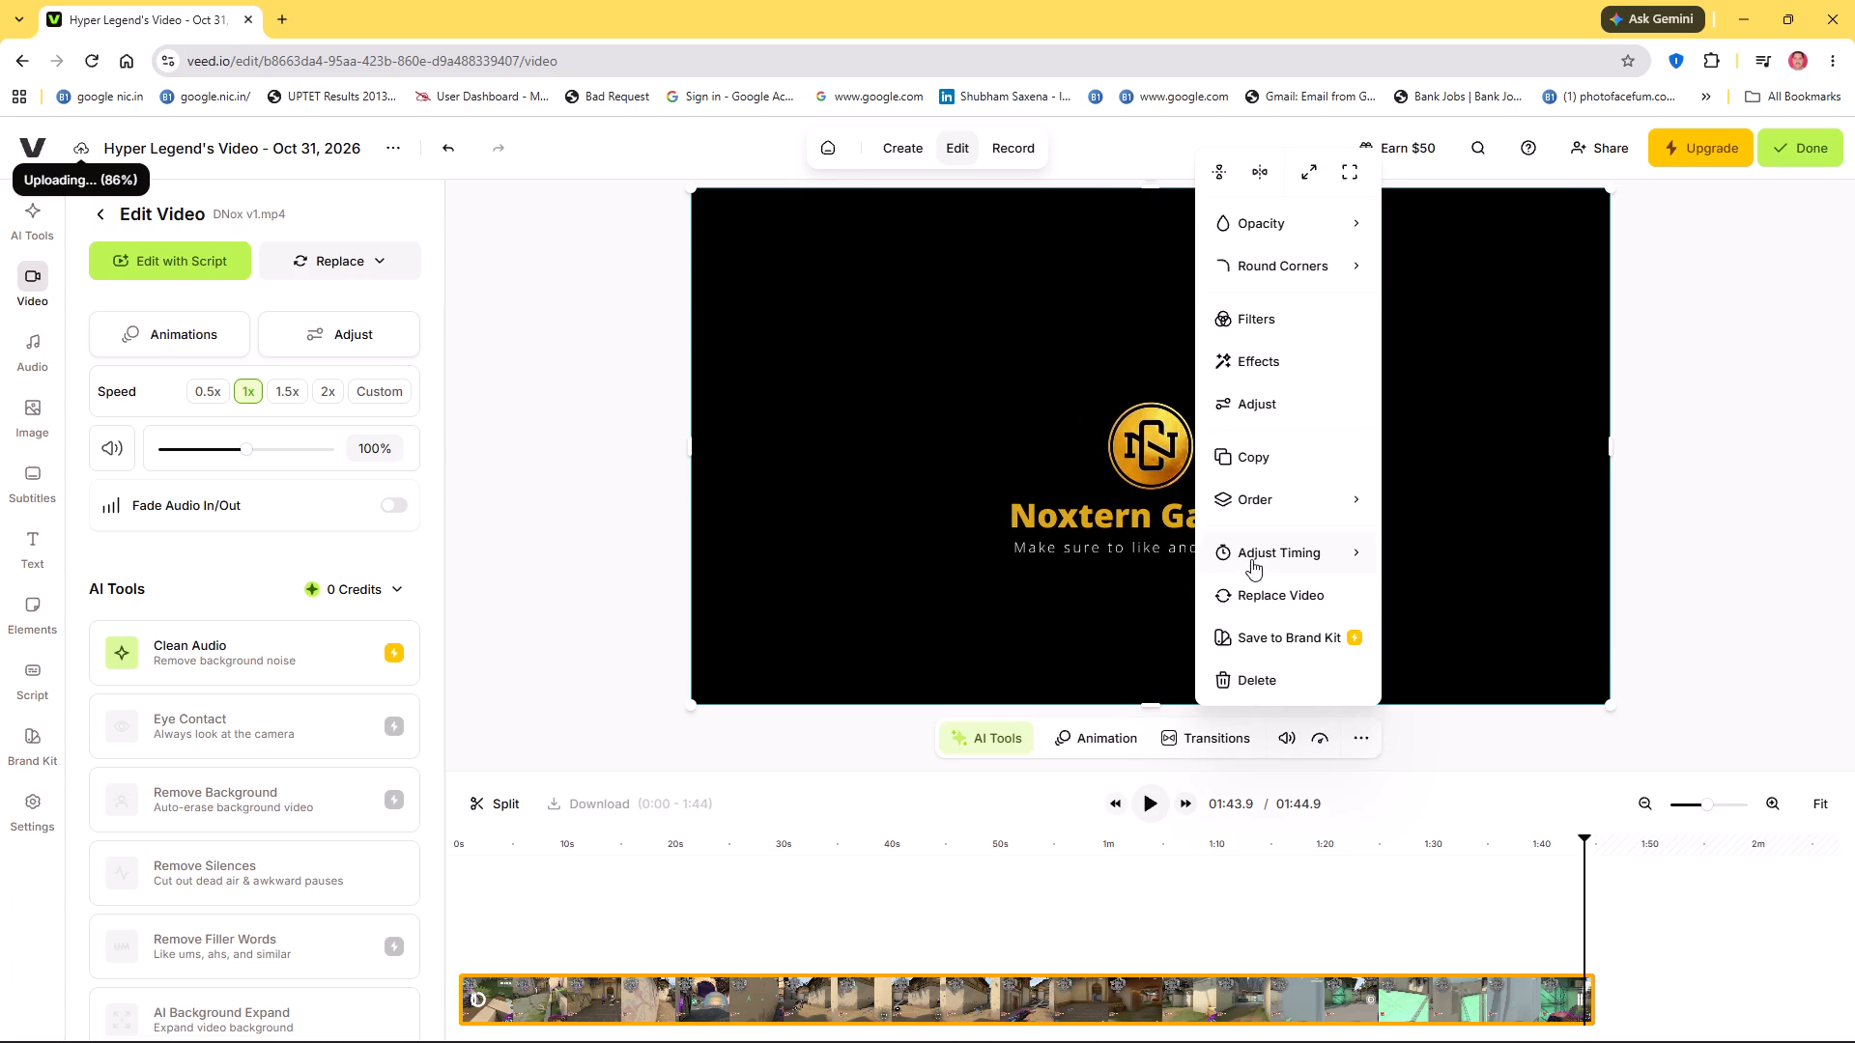
{"action": "left_click", "coordinate": [1284, 395]}
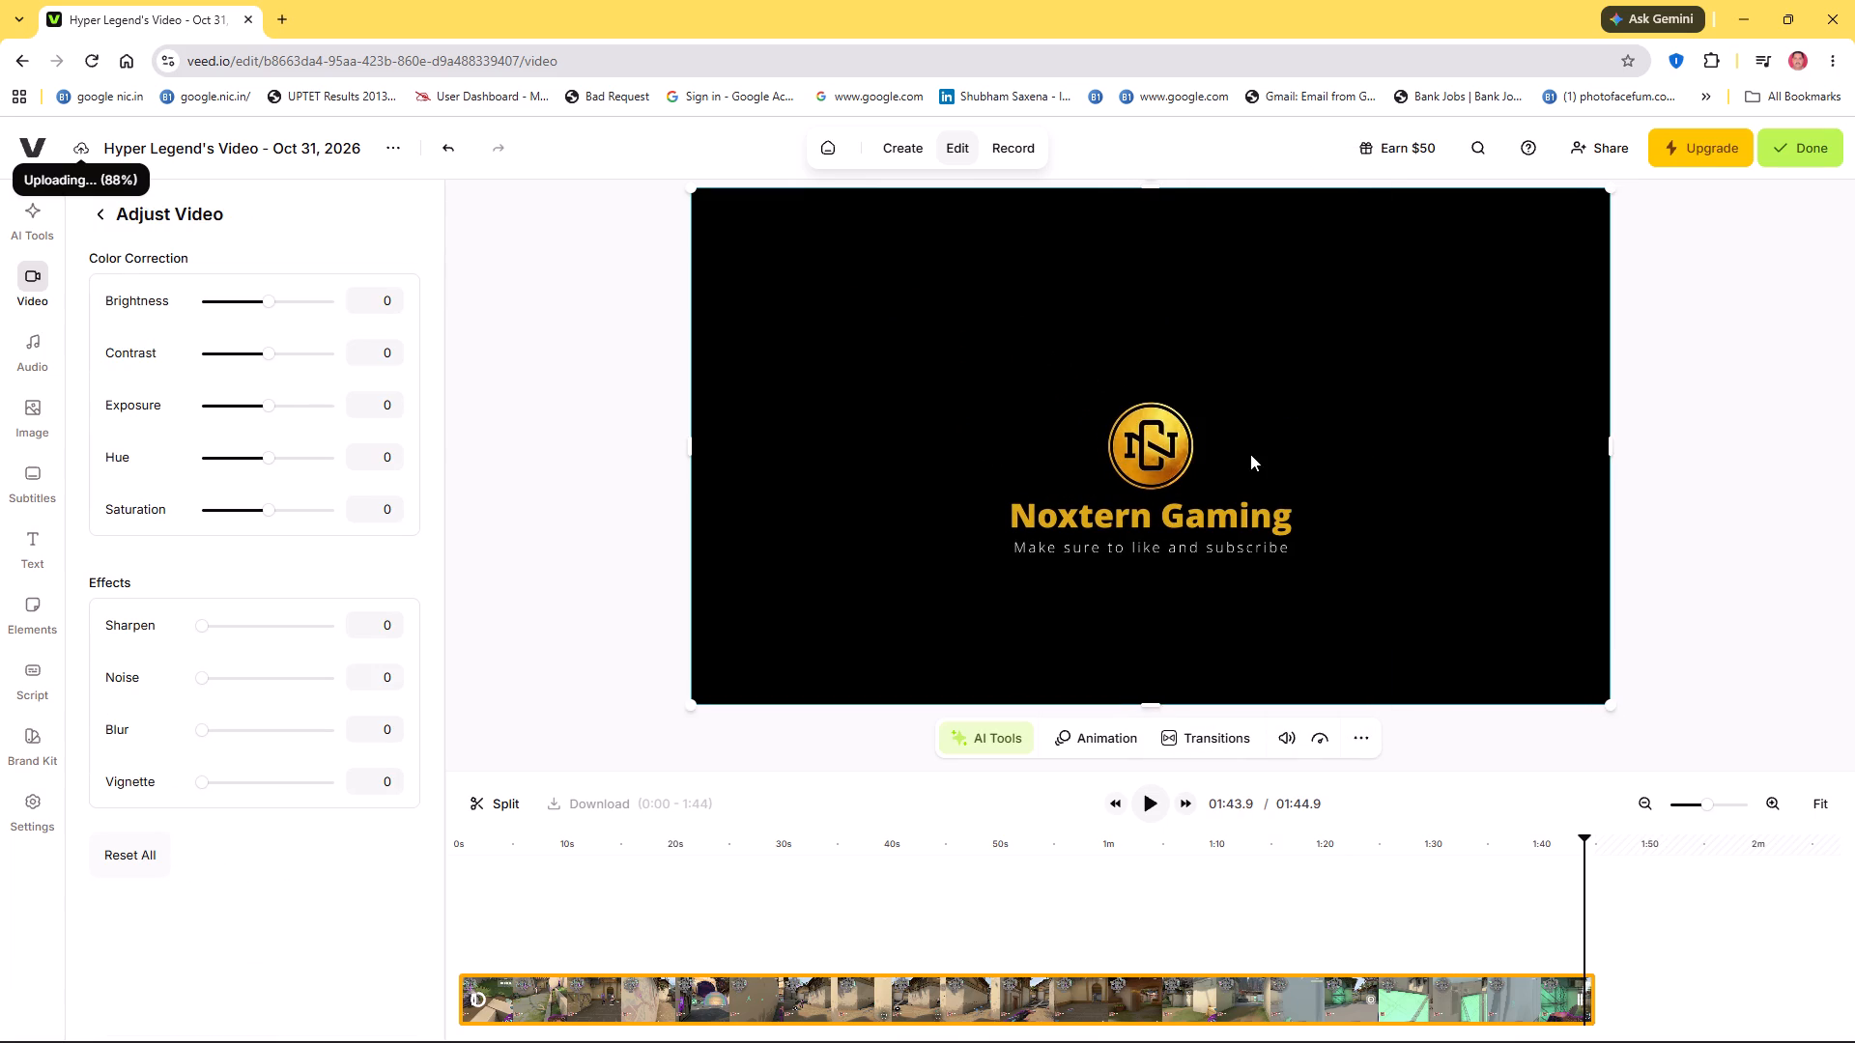
{"action": "left_click", "coordinate": [1360, 739]}
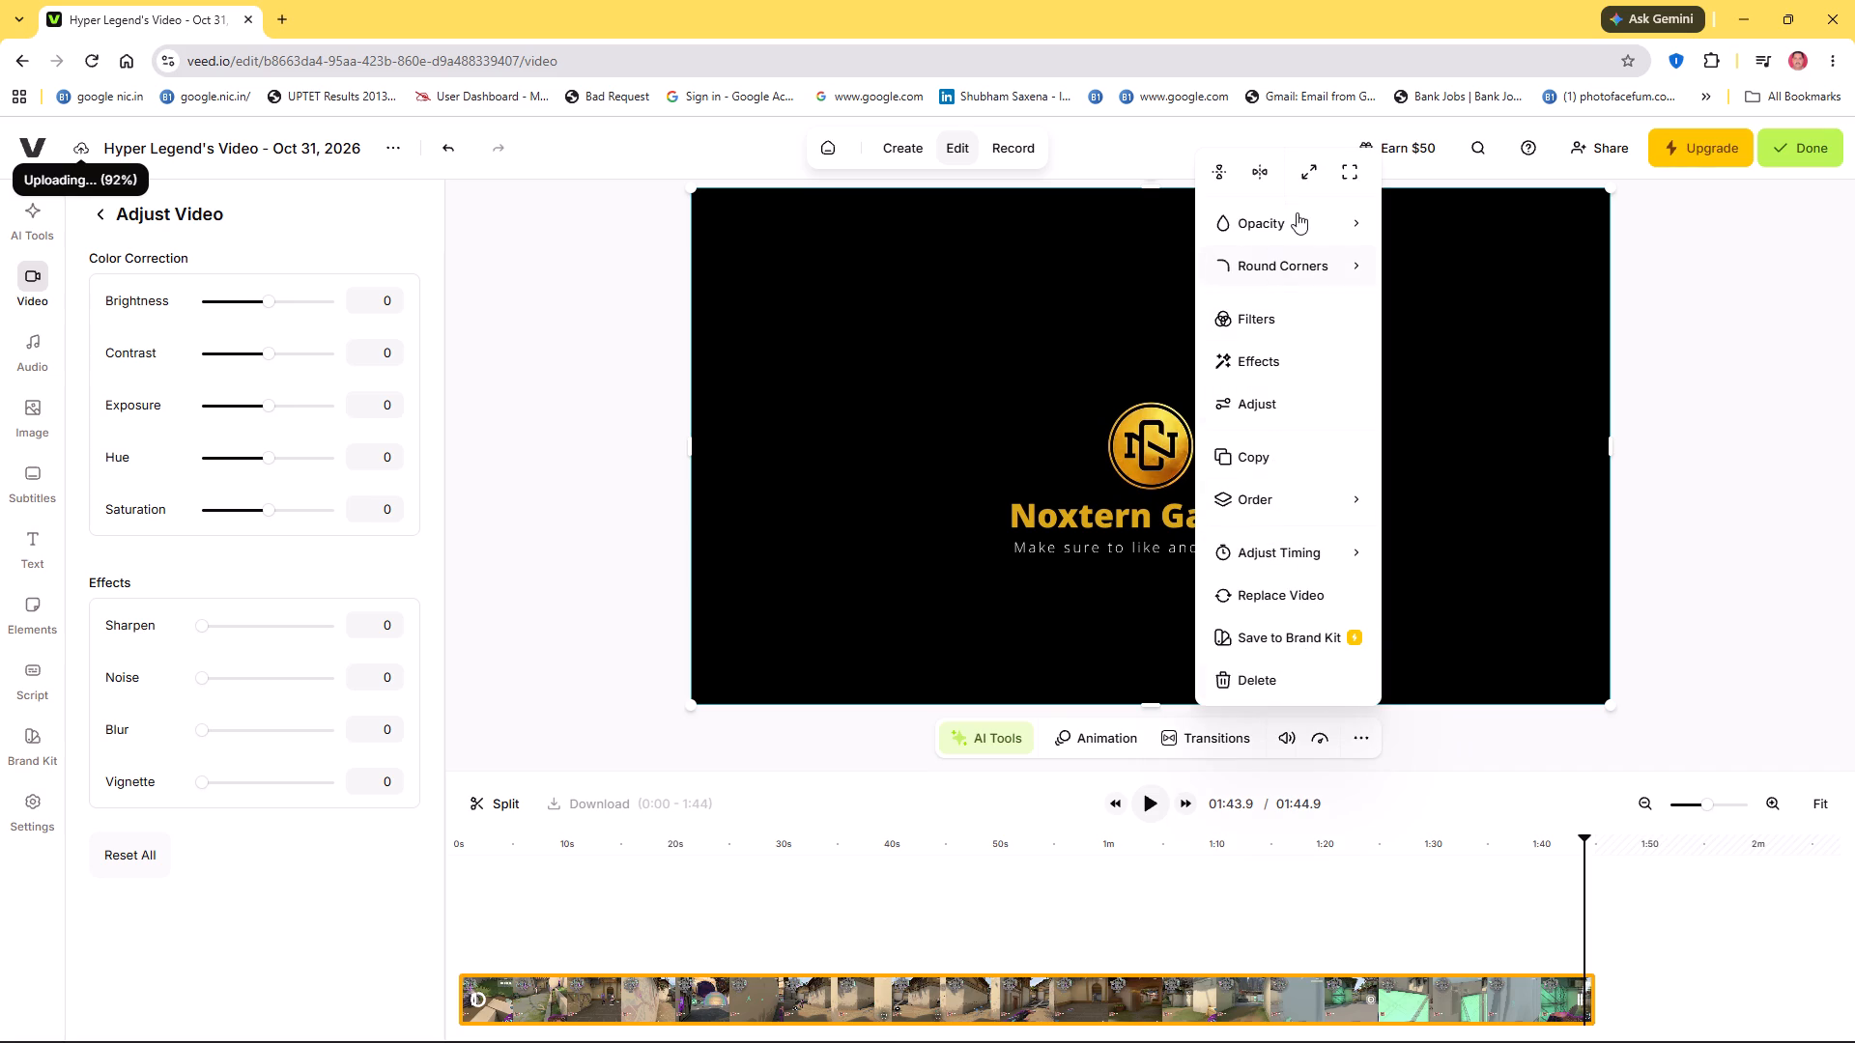
{"action": "left_click", "coordinate": [1318, 170]}
{"action": "left_click", "coordinate": [1498, 743]}
{"action": "scroll", "coordinate": [1218, 785], "scroll_direction": "down", "scroll_amount": 6}
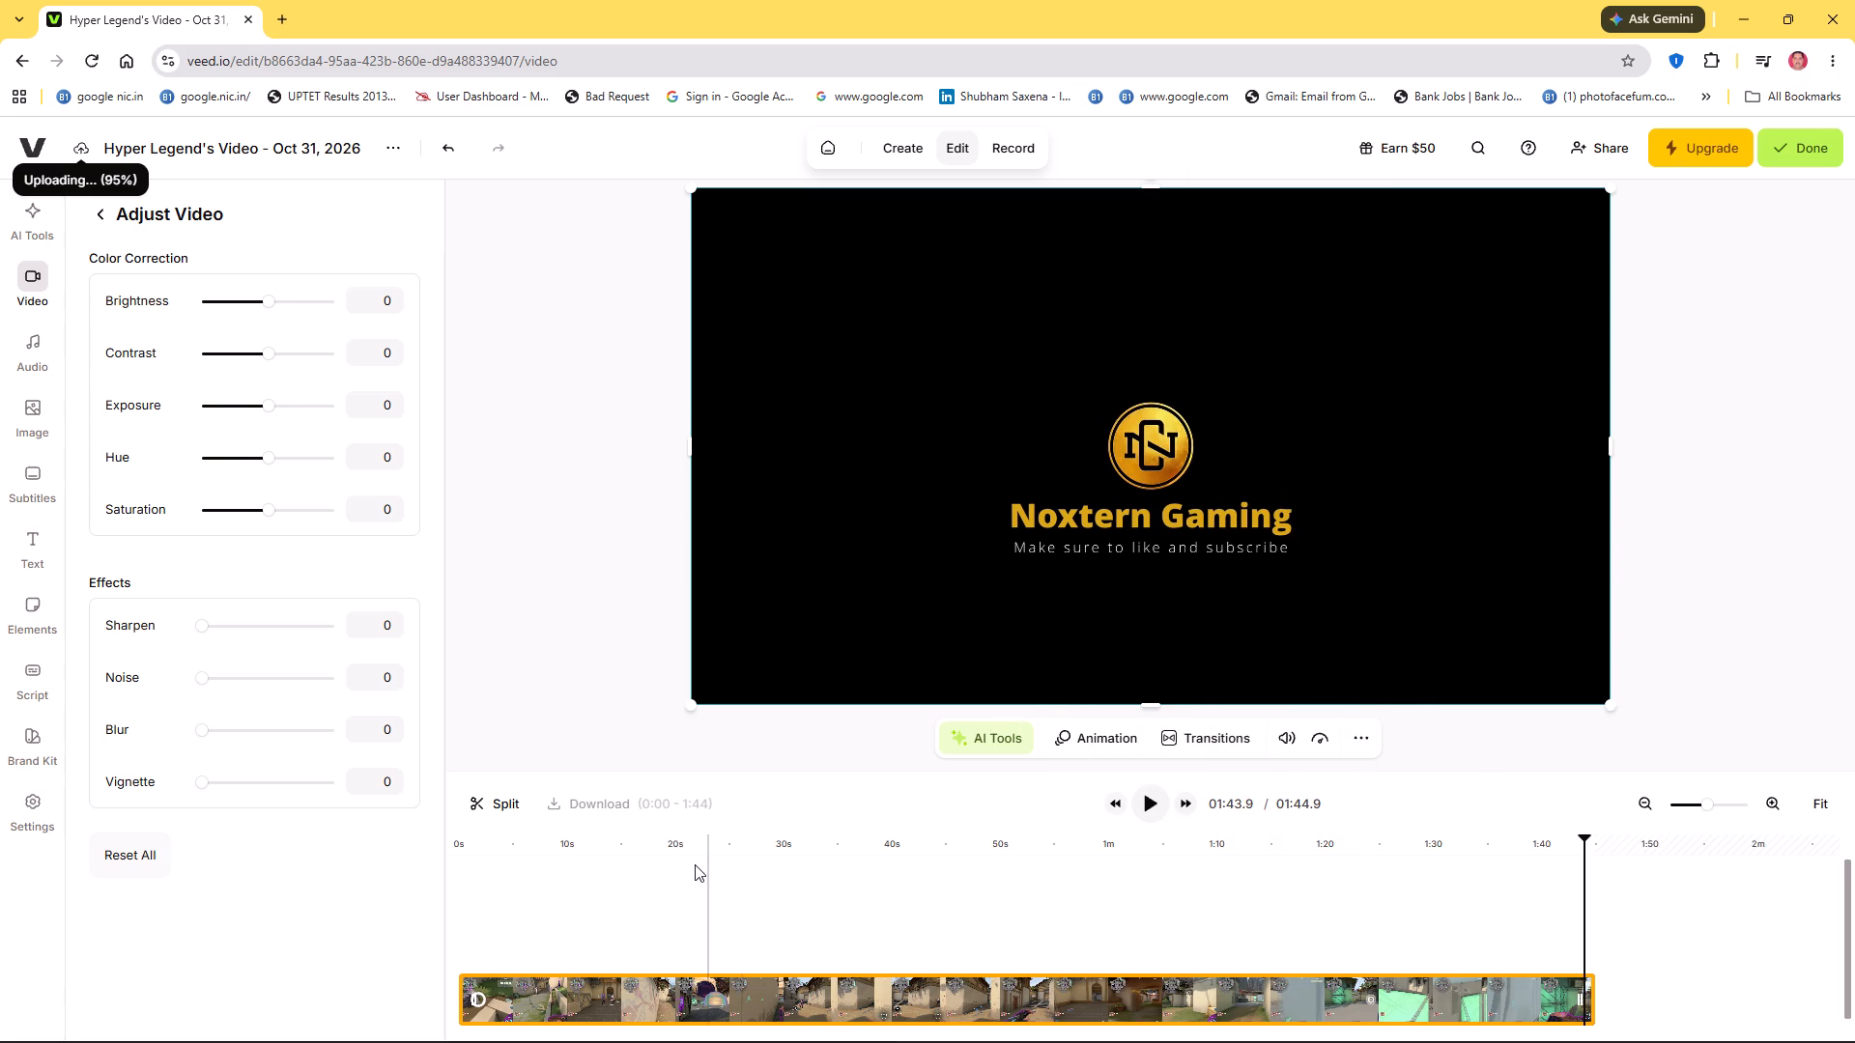
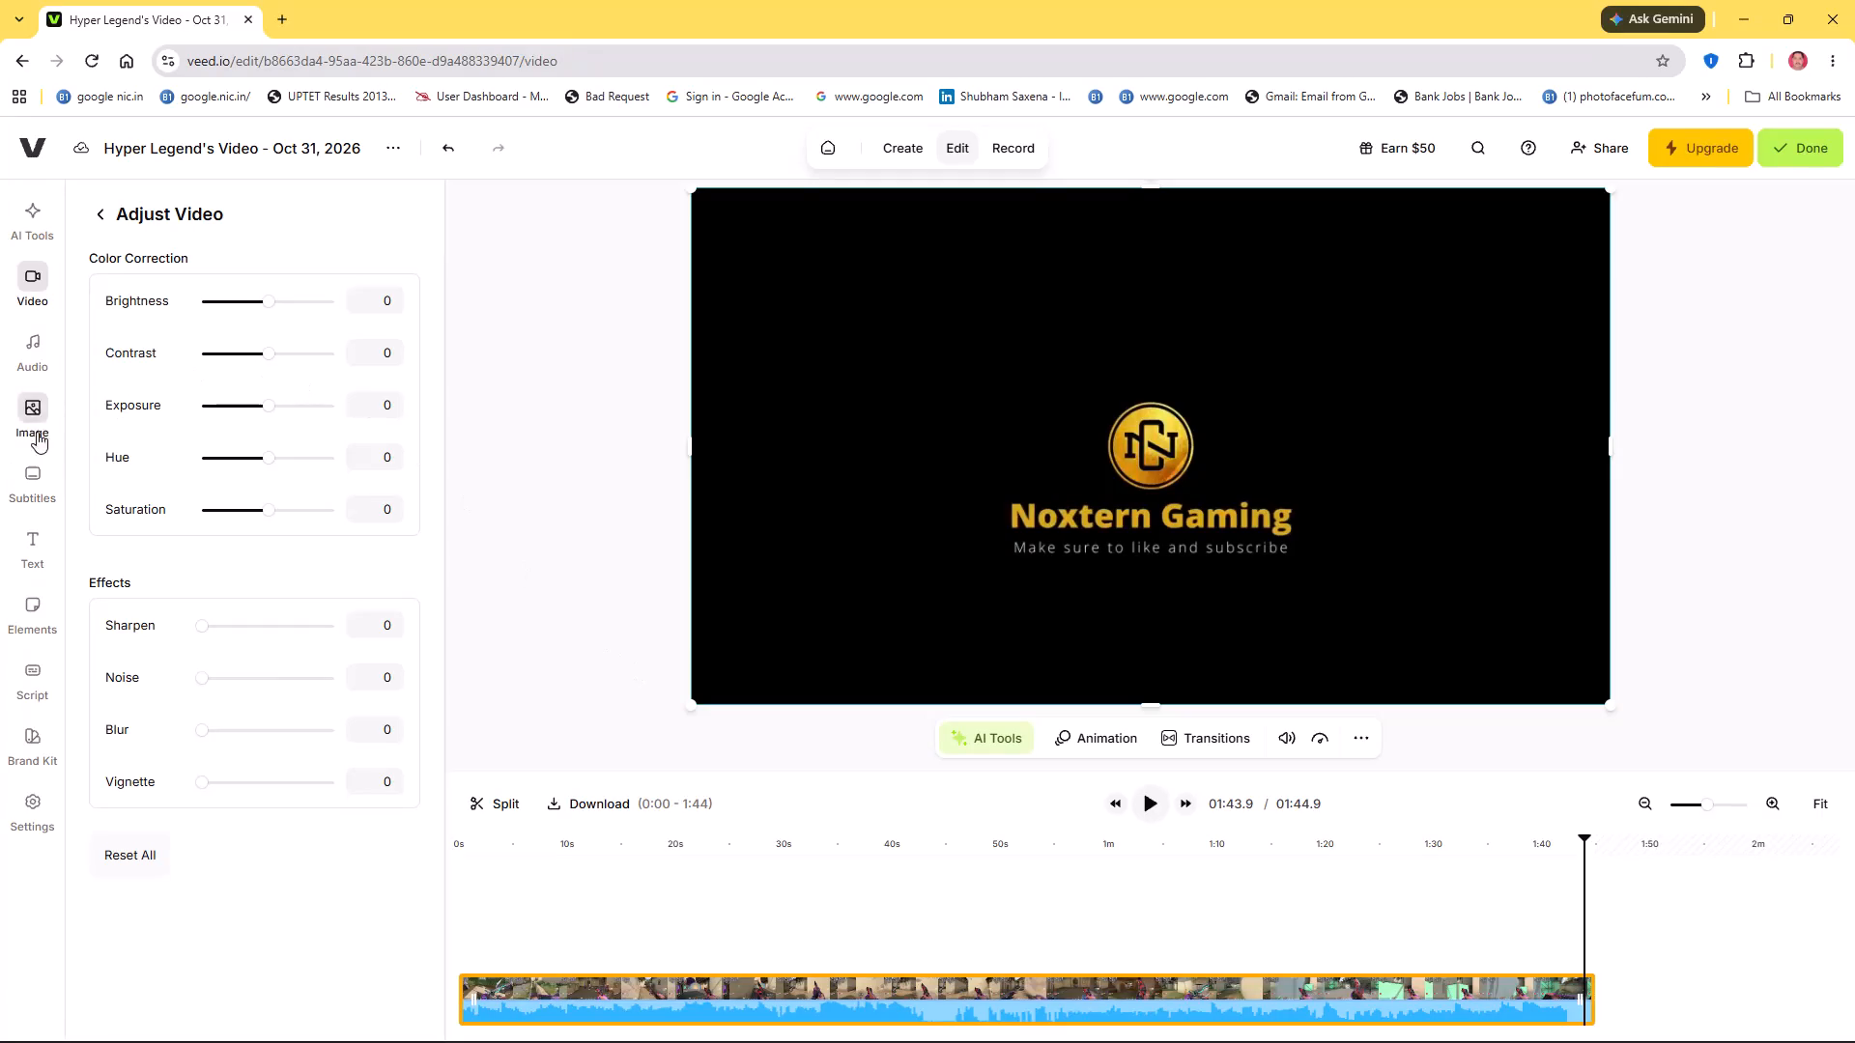
Look through the AI Tools, the video sources and the Generate videos window for resizing options, closing the window again.
{"action": "left_click", "coordinate": [29, 206]}
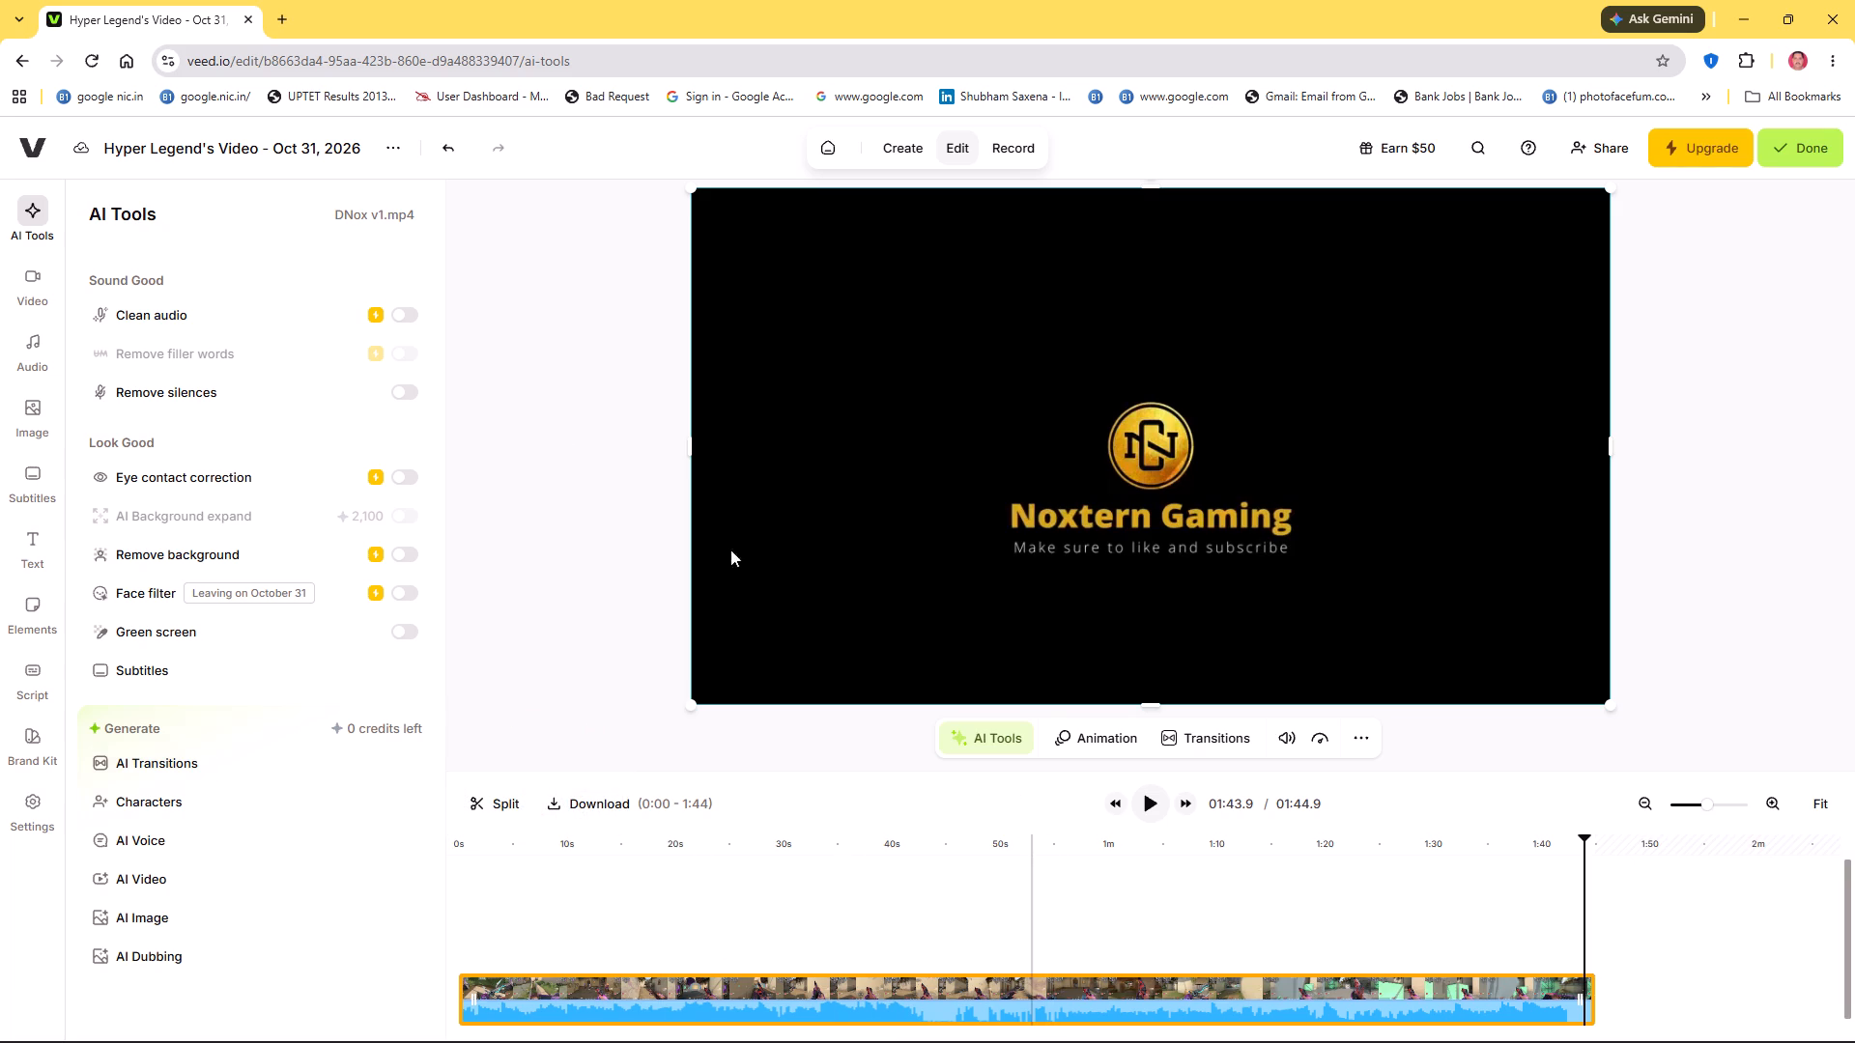
{"action": "scroll", "coordinate": [122, 371], "scroll_direction": "up", "scroll_amount": 6}
{"action": "left_click", "coordinate": [32, 289]}
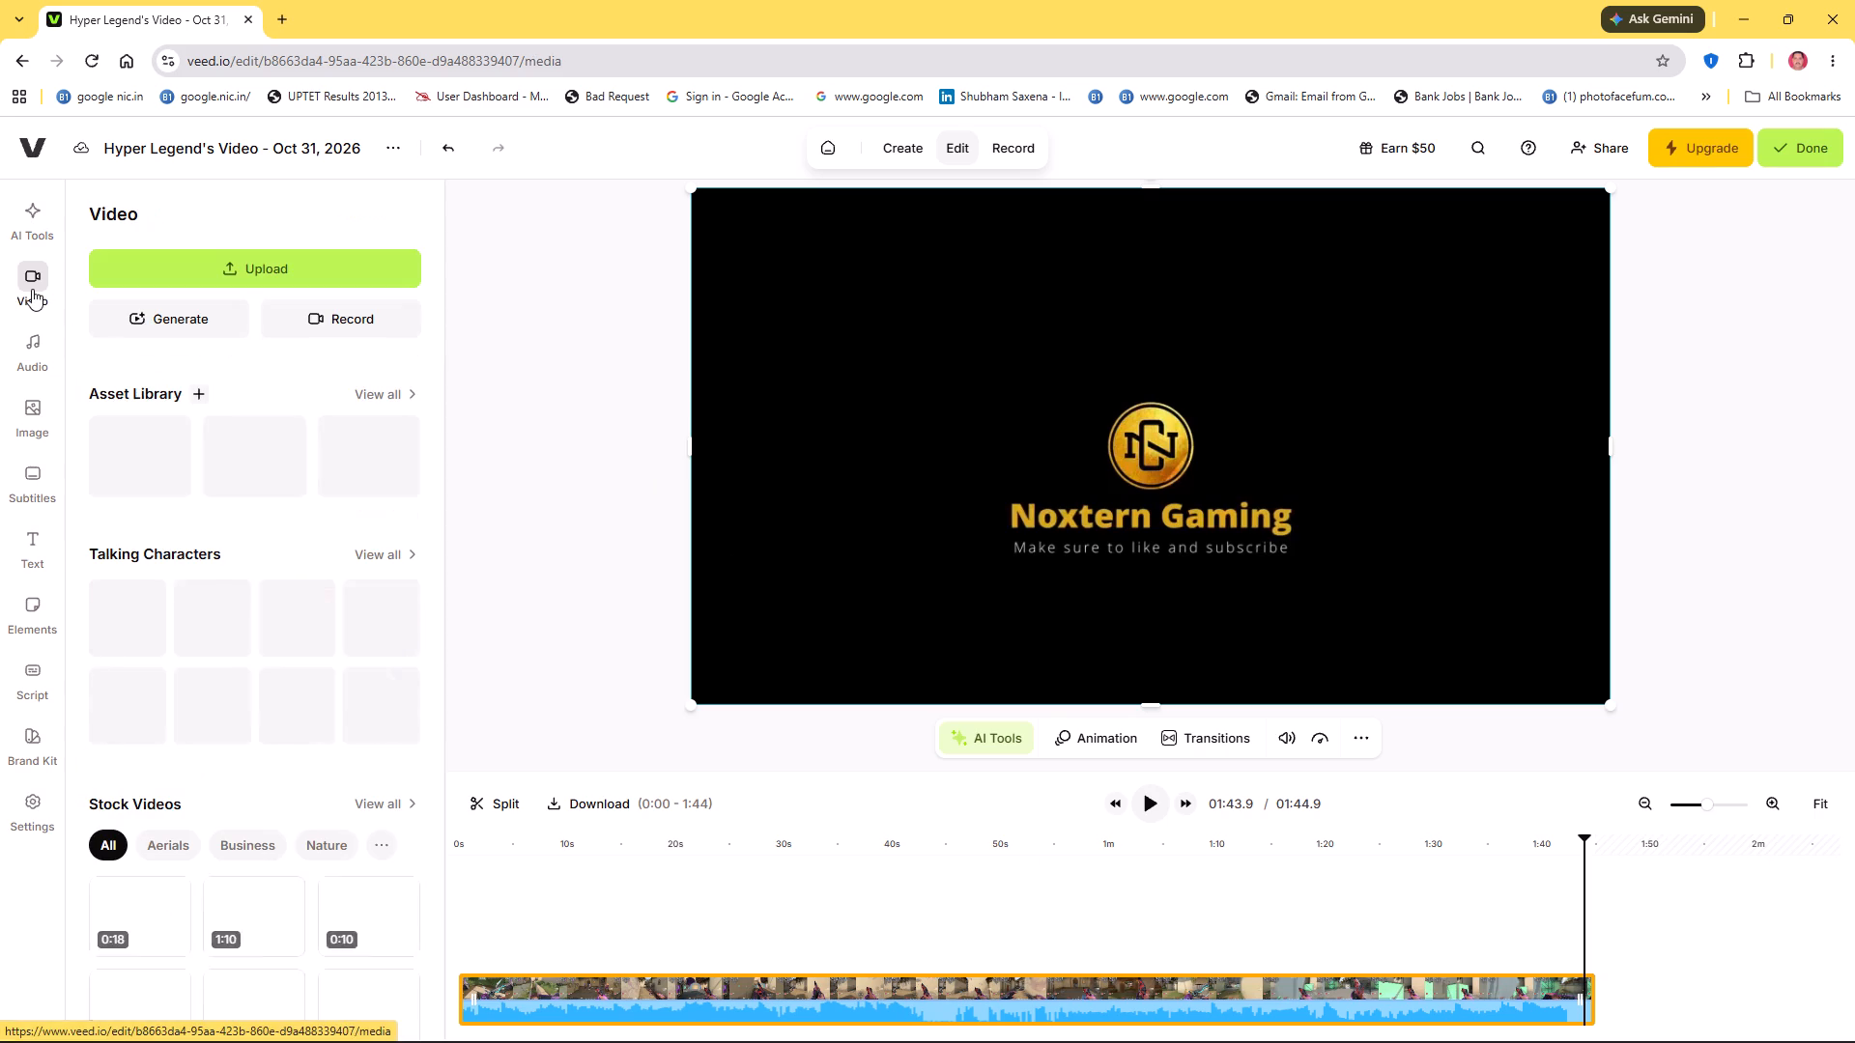
{"action": "left_click", "coordinate": [181, 318]}
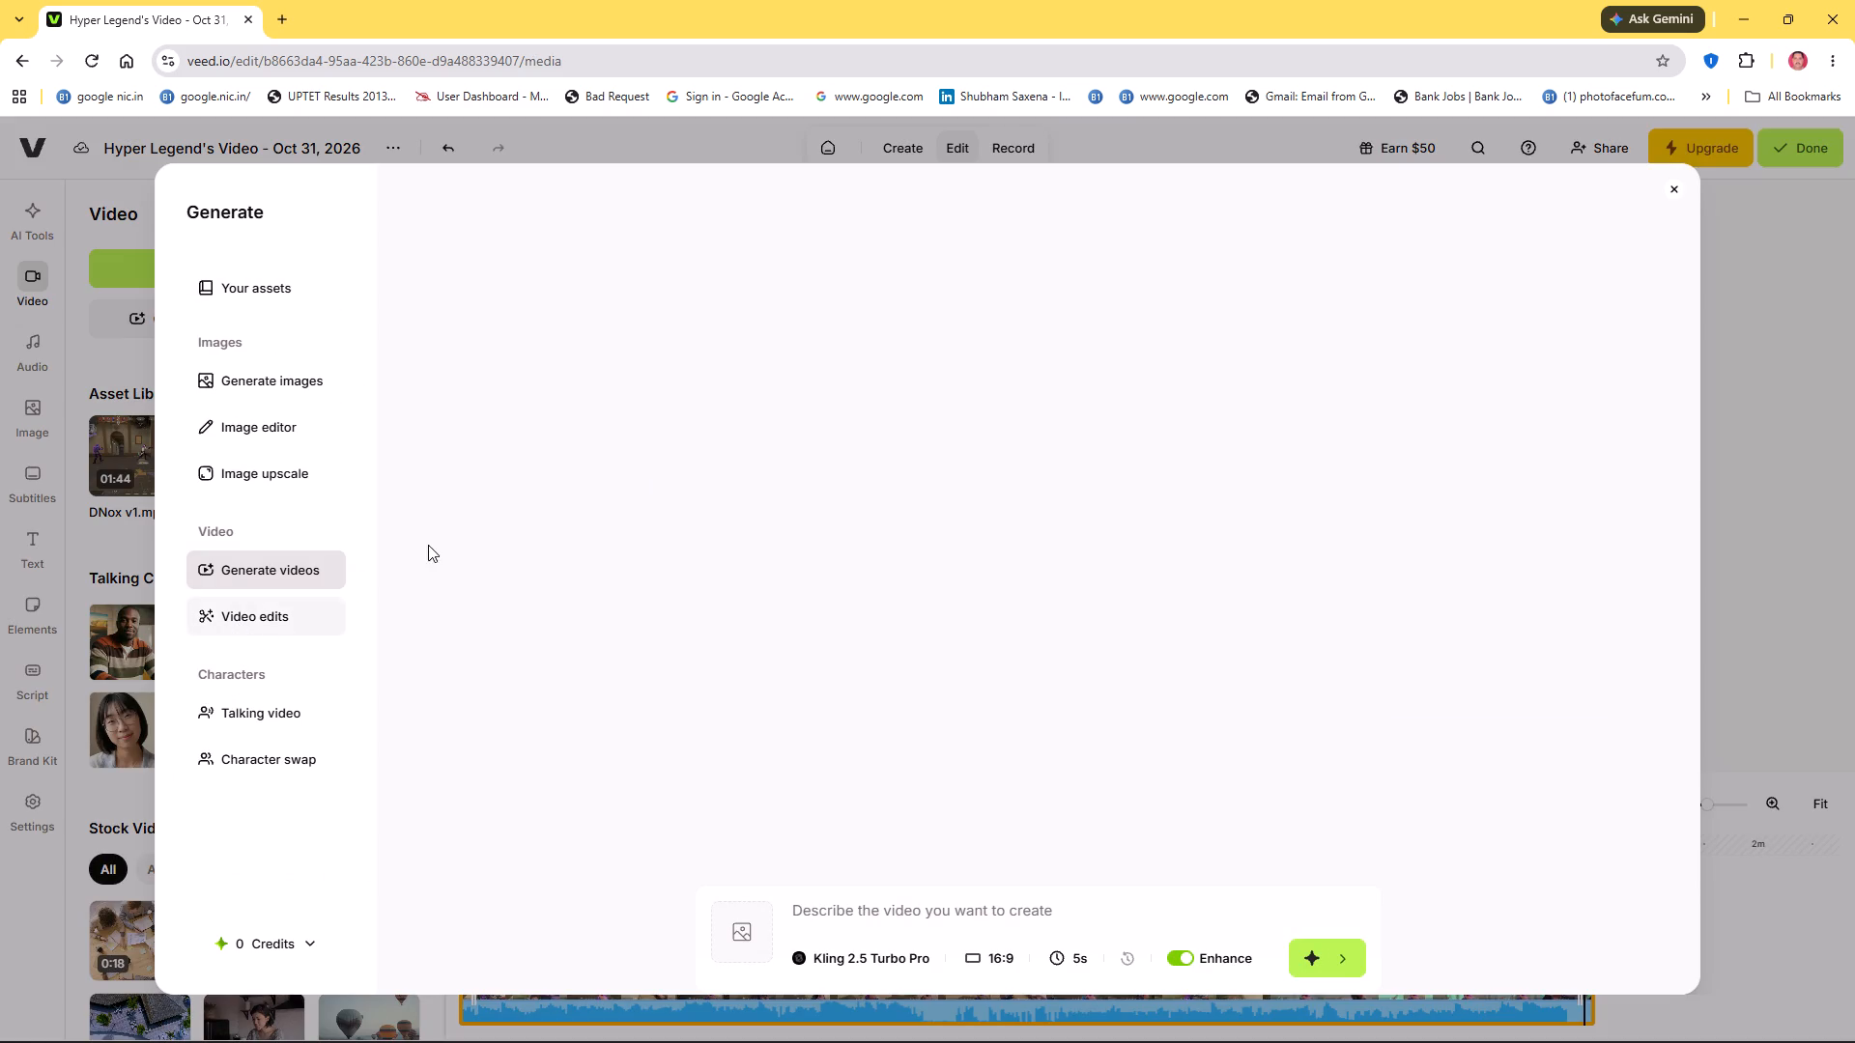
{"action": "left_click", "coordinate": [1659, 206]}
{"action": "left_click", "coordinate": [1675, 195]}
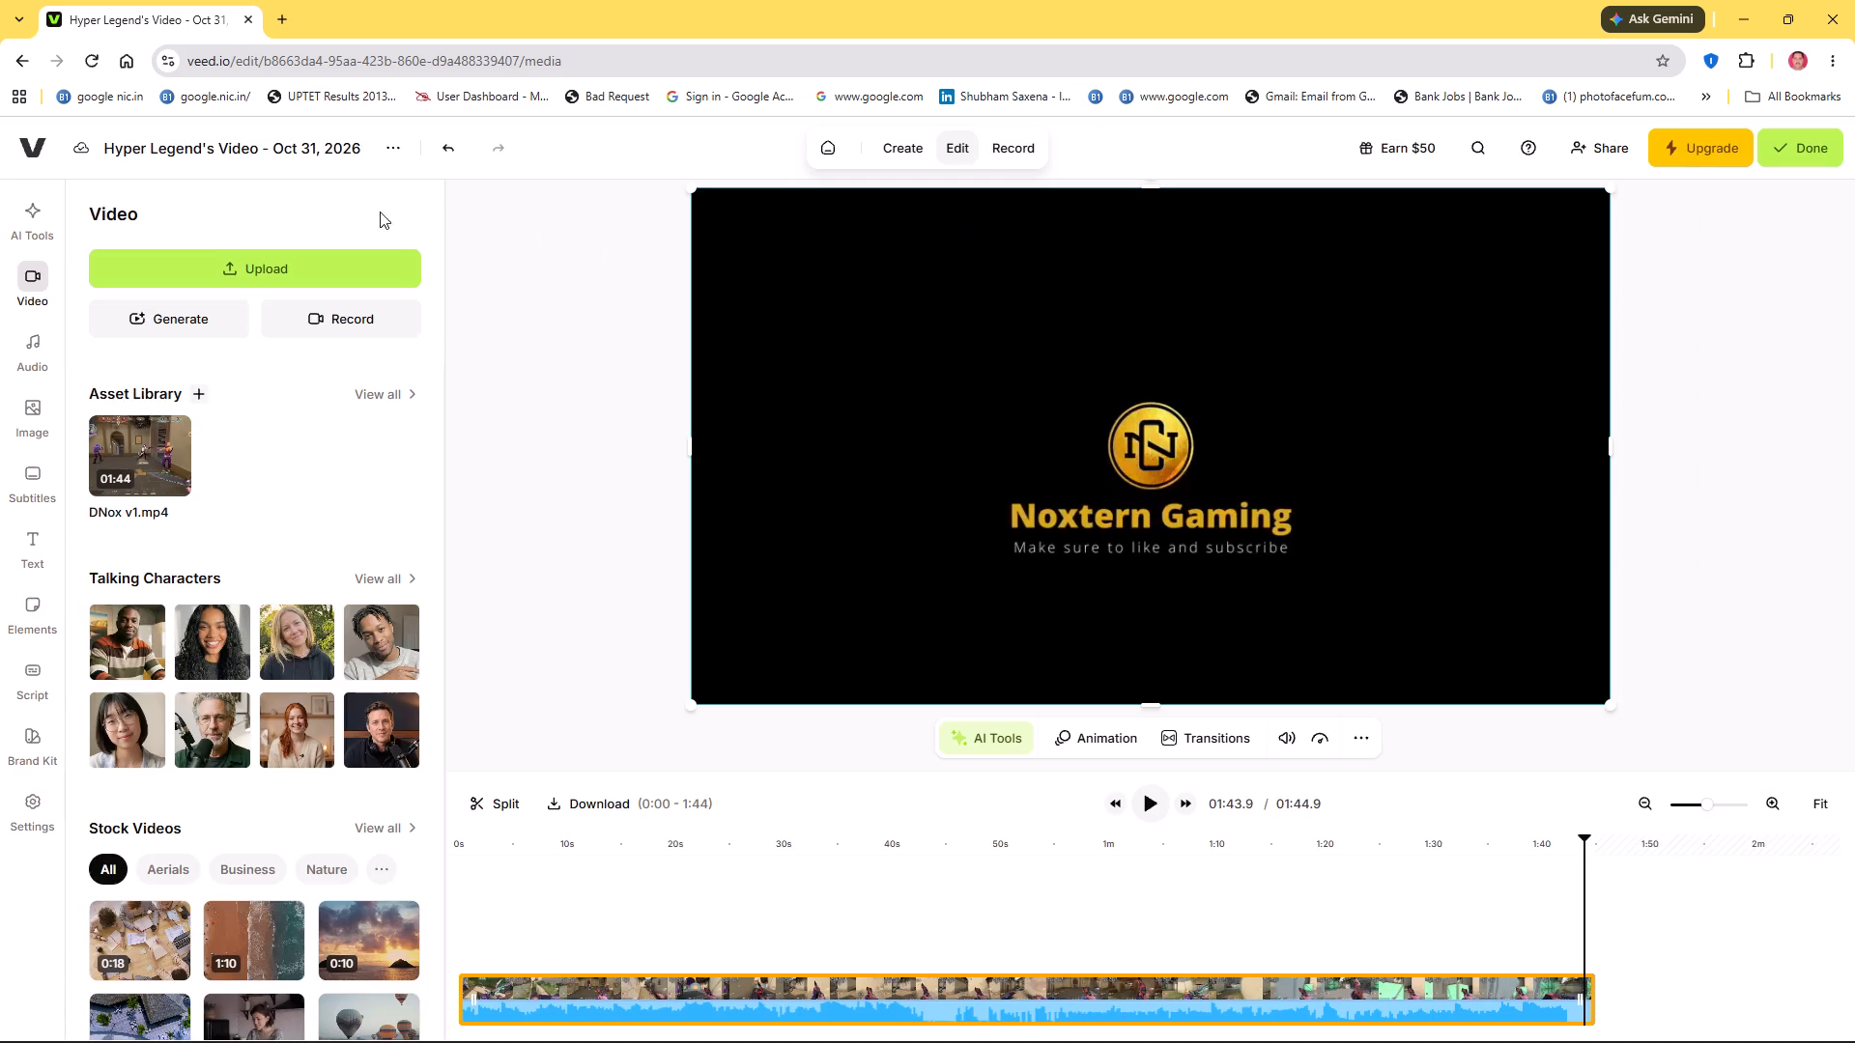
Leave the open project by going back through its earlier views to the VEED home page.
{"action": "left_click", "coordinate": [532, 249]}
{"action": "left_click", "coordinate": [599, 341]}
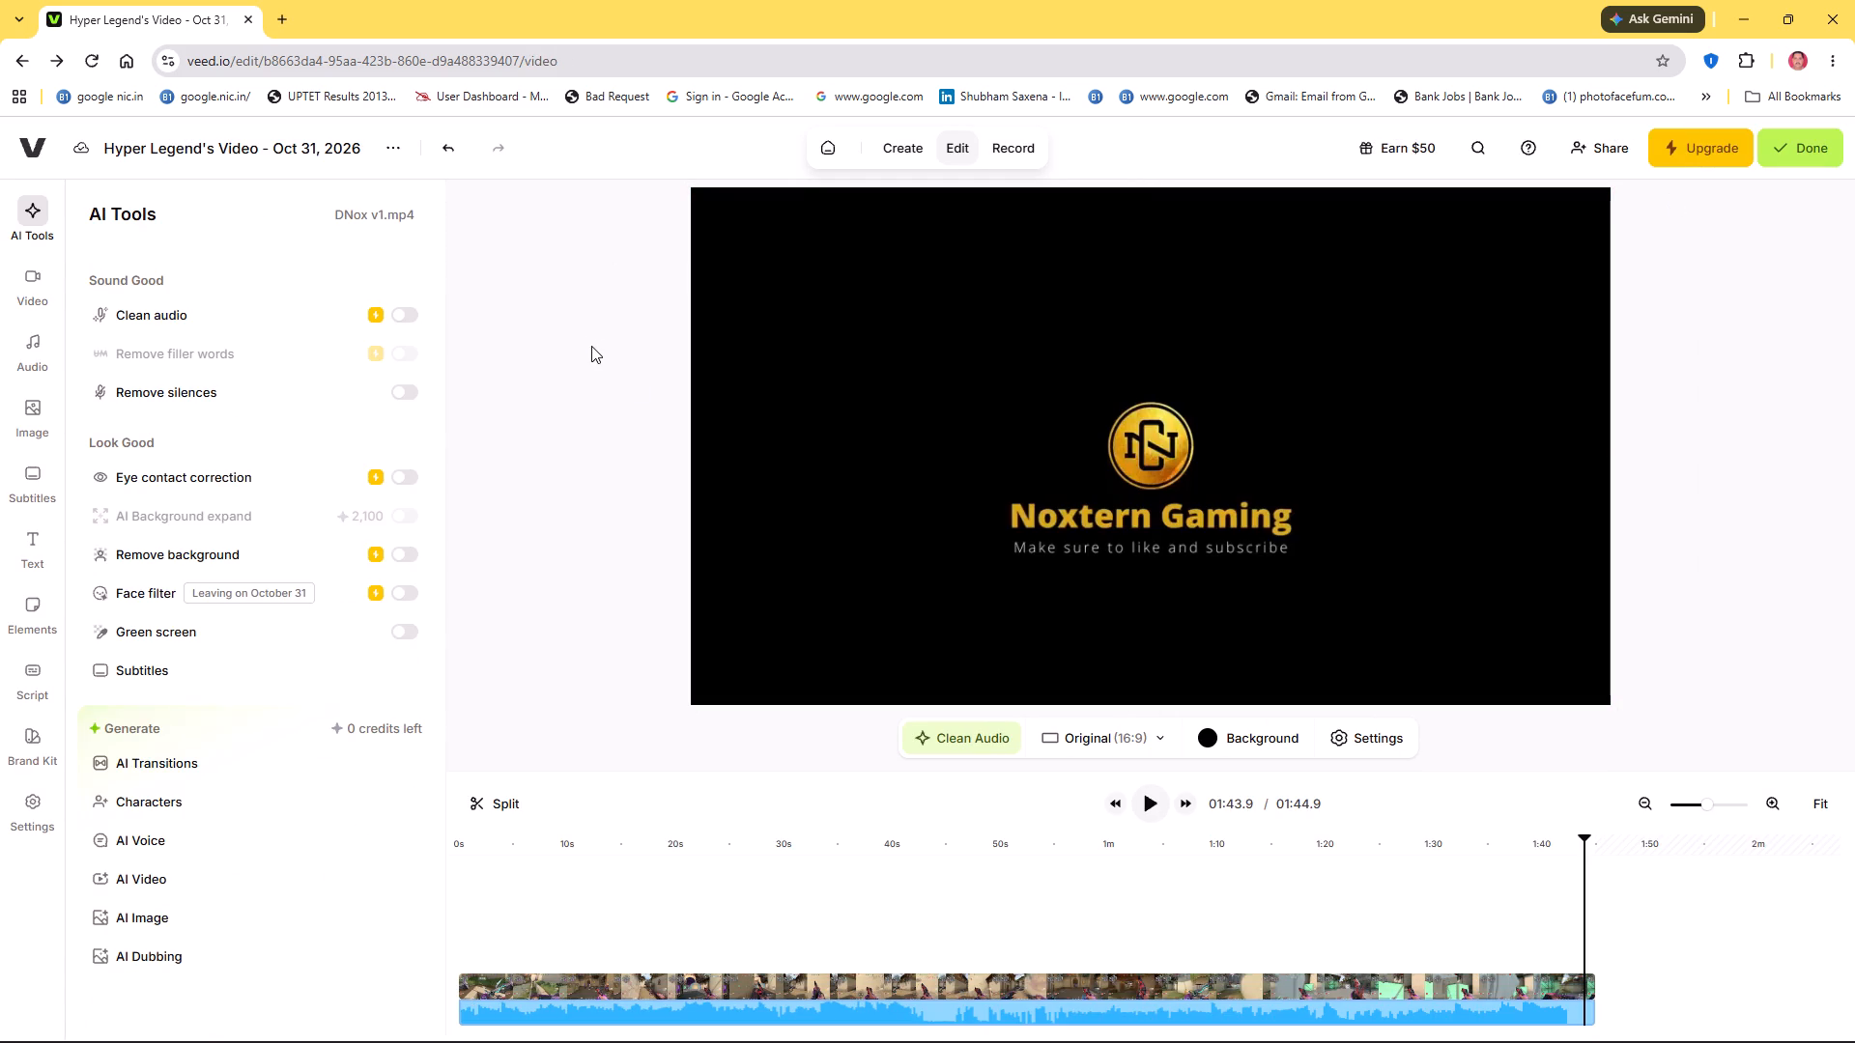
{"action": "left_click", "coordinate": [591, 346]}
{"action": "left_click", "coordinate": [591, 346]}
{"action": "left_click", "coordinate": [590, 346]}
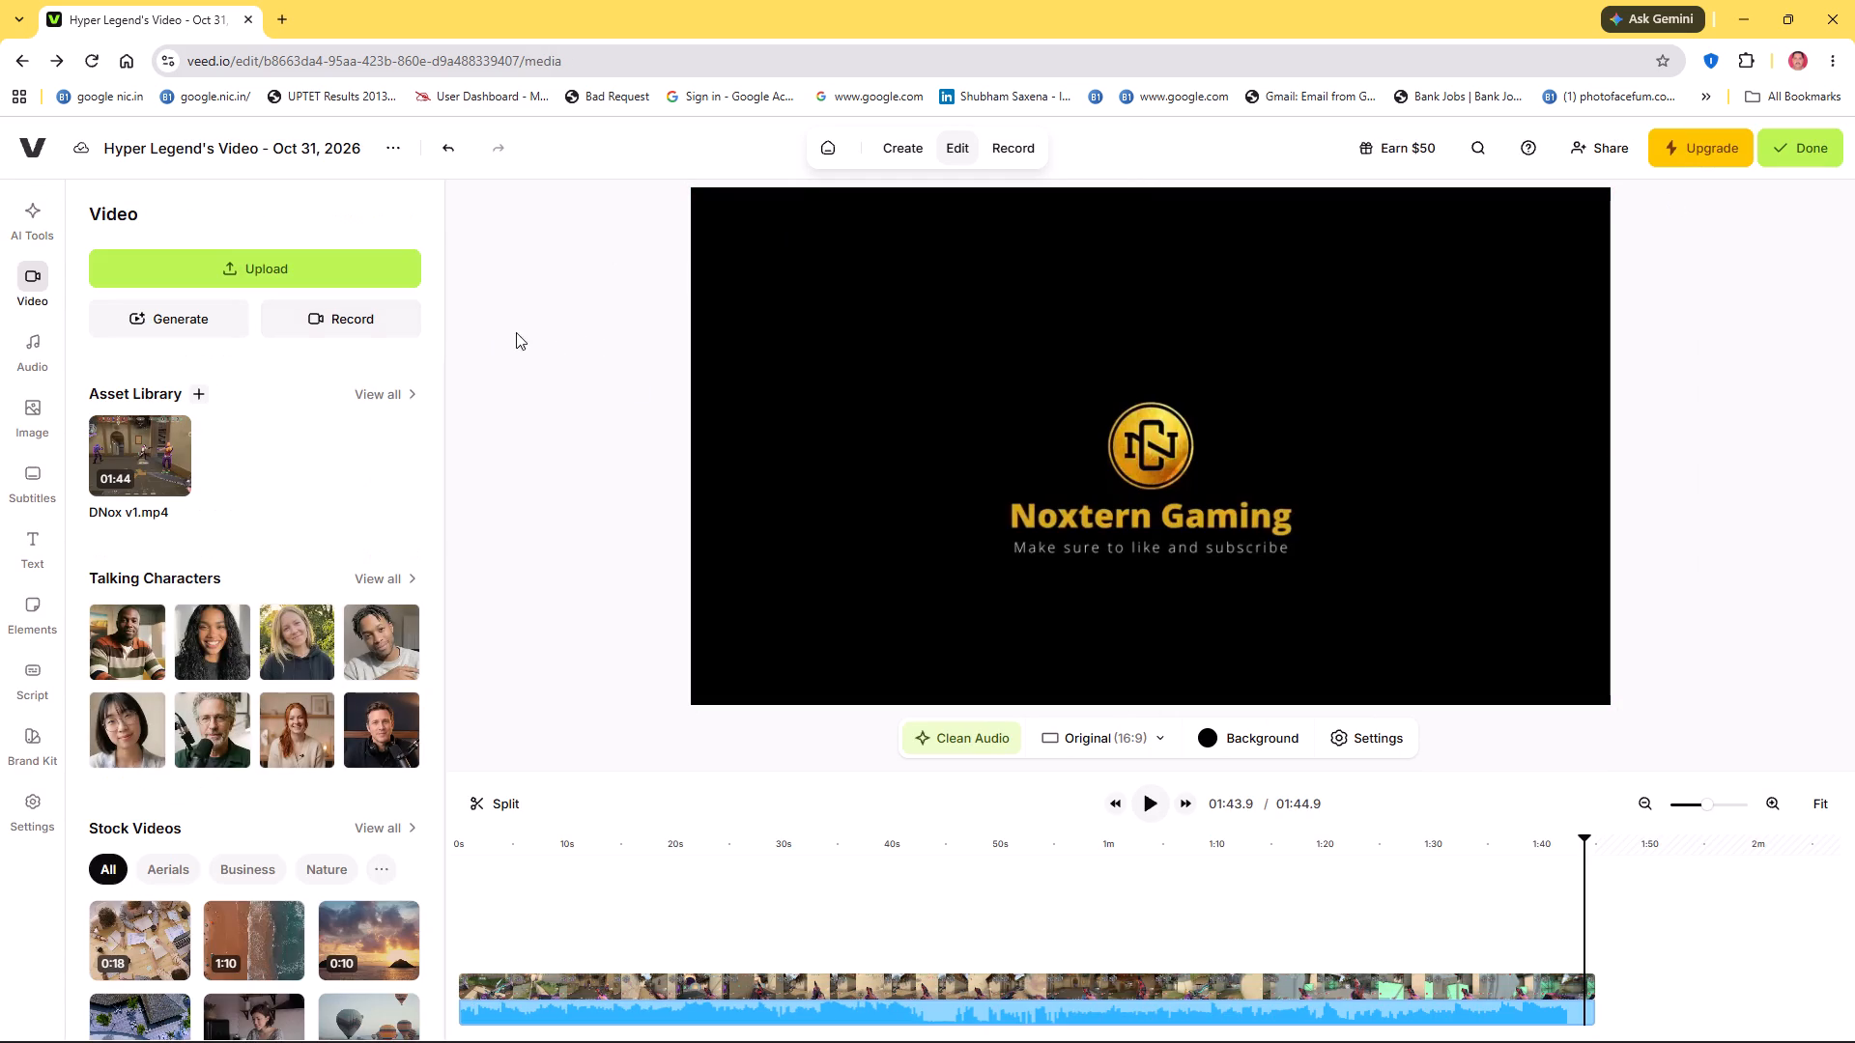
{"action": "left_click", "coordinate": [543, 331]}
{"action": "left_click", "coordinate": [551, 331]}
{"action": "left_click", "coordinate": [551, 331]}
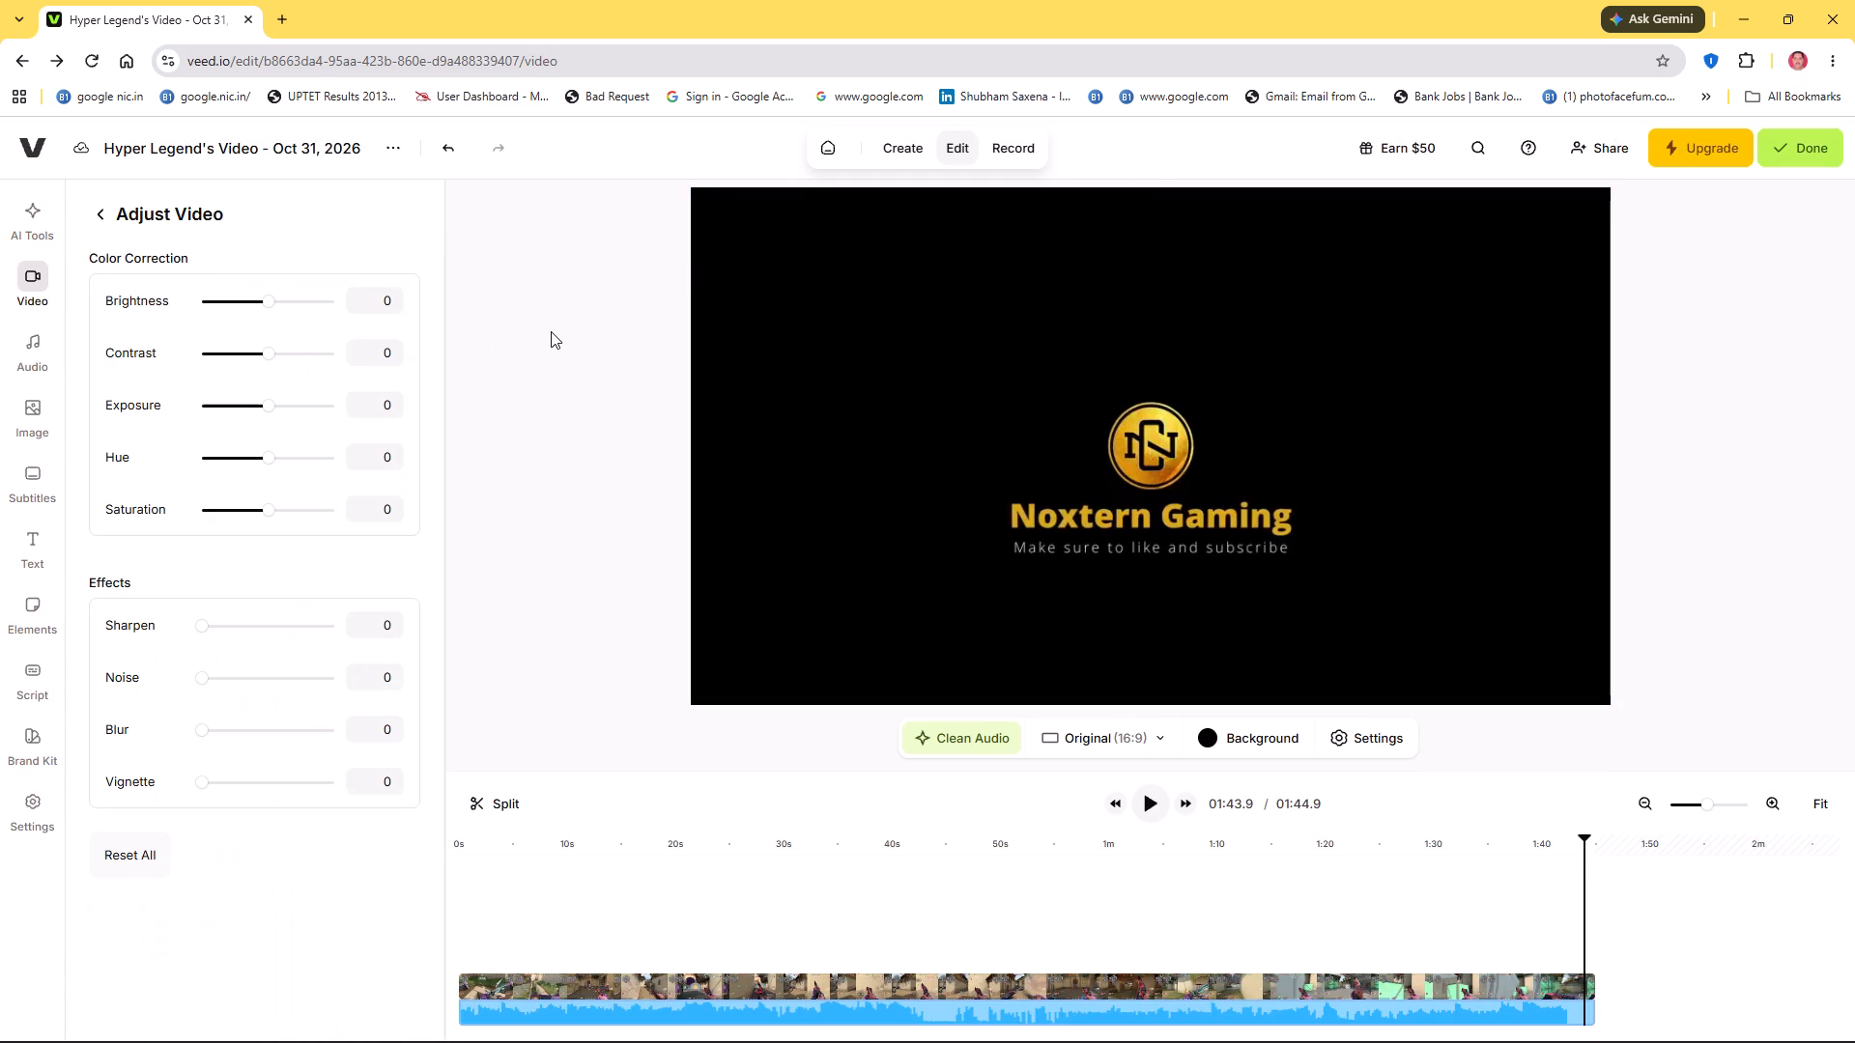
{"action": "left_click", "coordinate": [551, 331]}
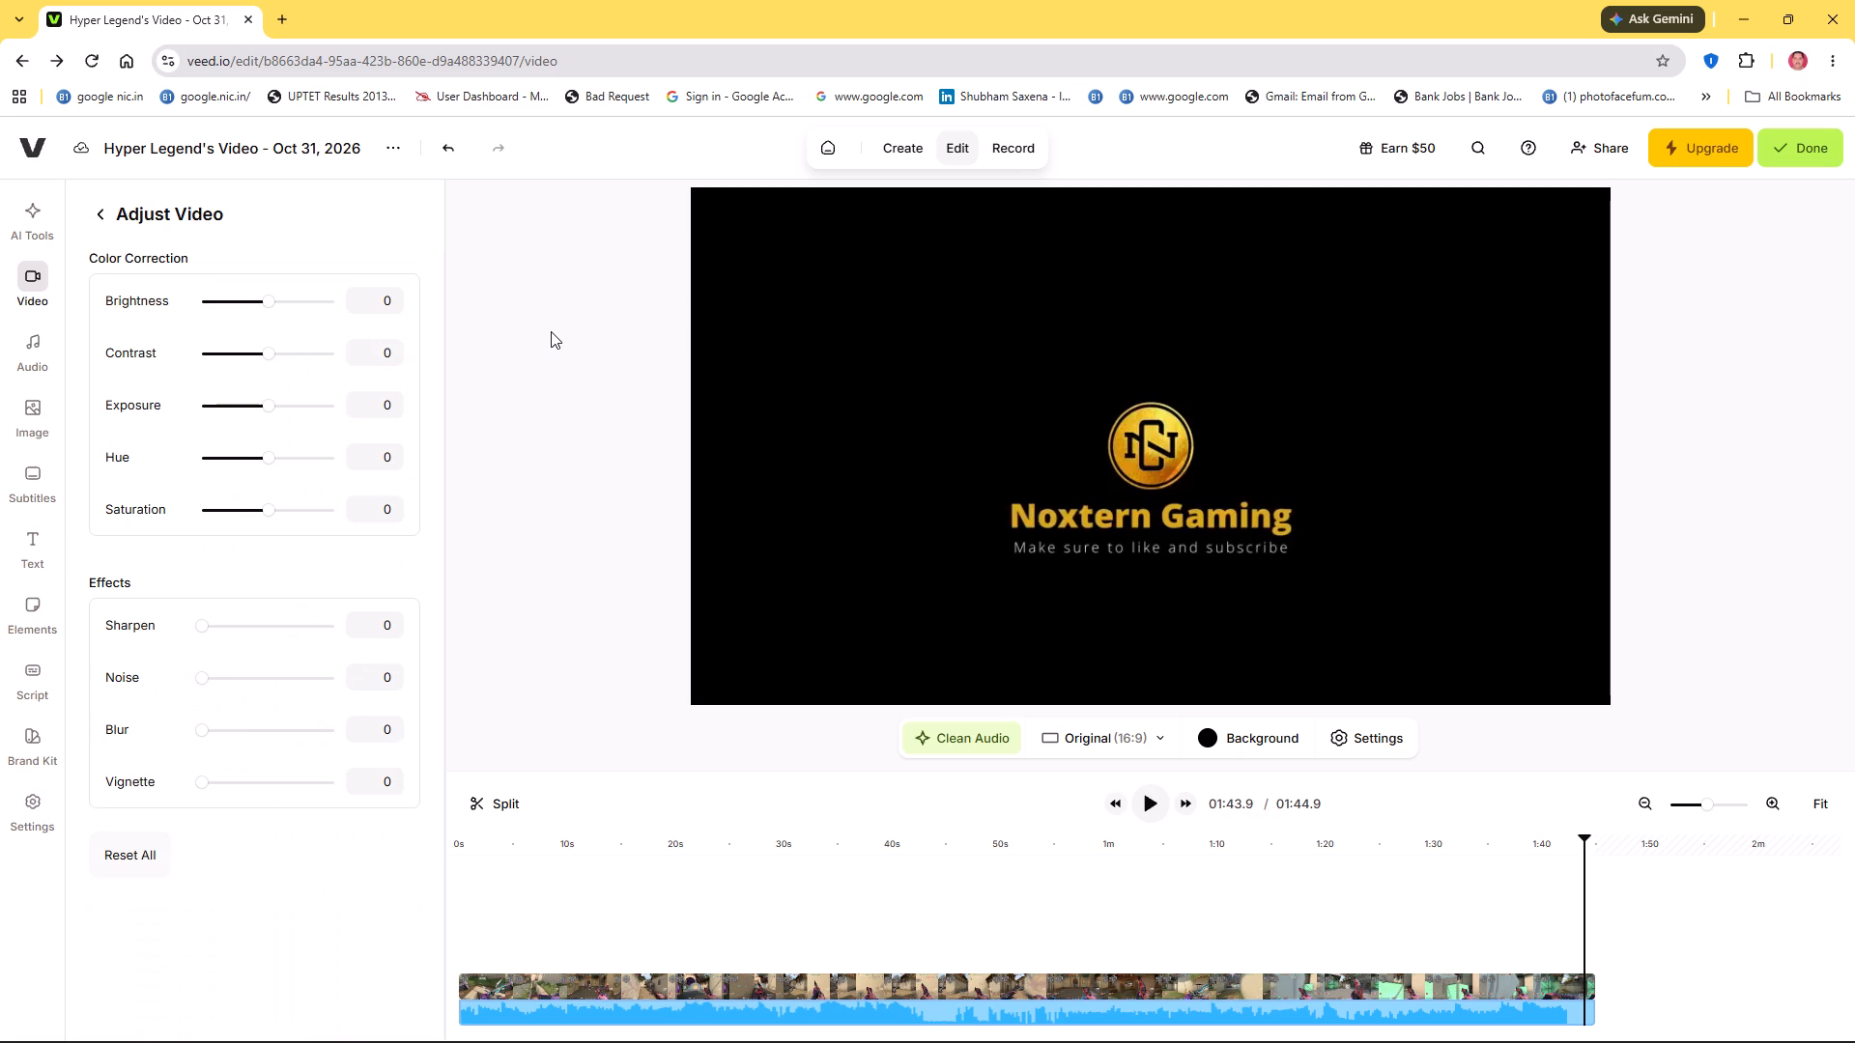
{"action": "left_click", "coordinate": [551, 331]}
{"action": "left_click", "coordinate": [22, 66]}
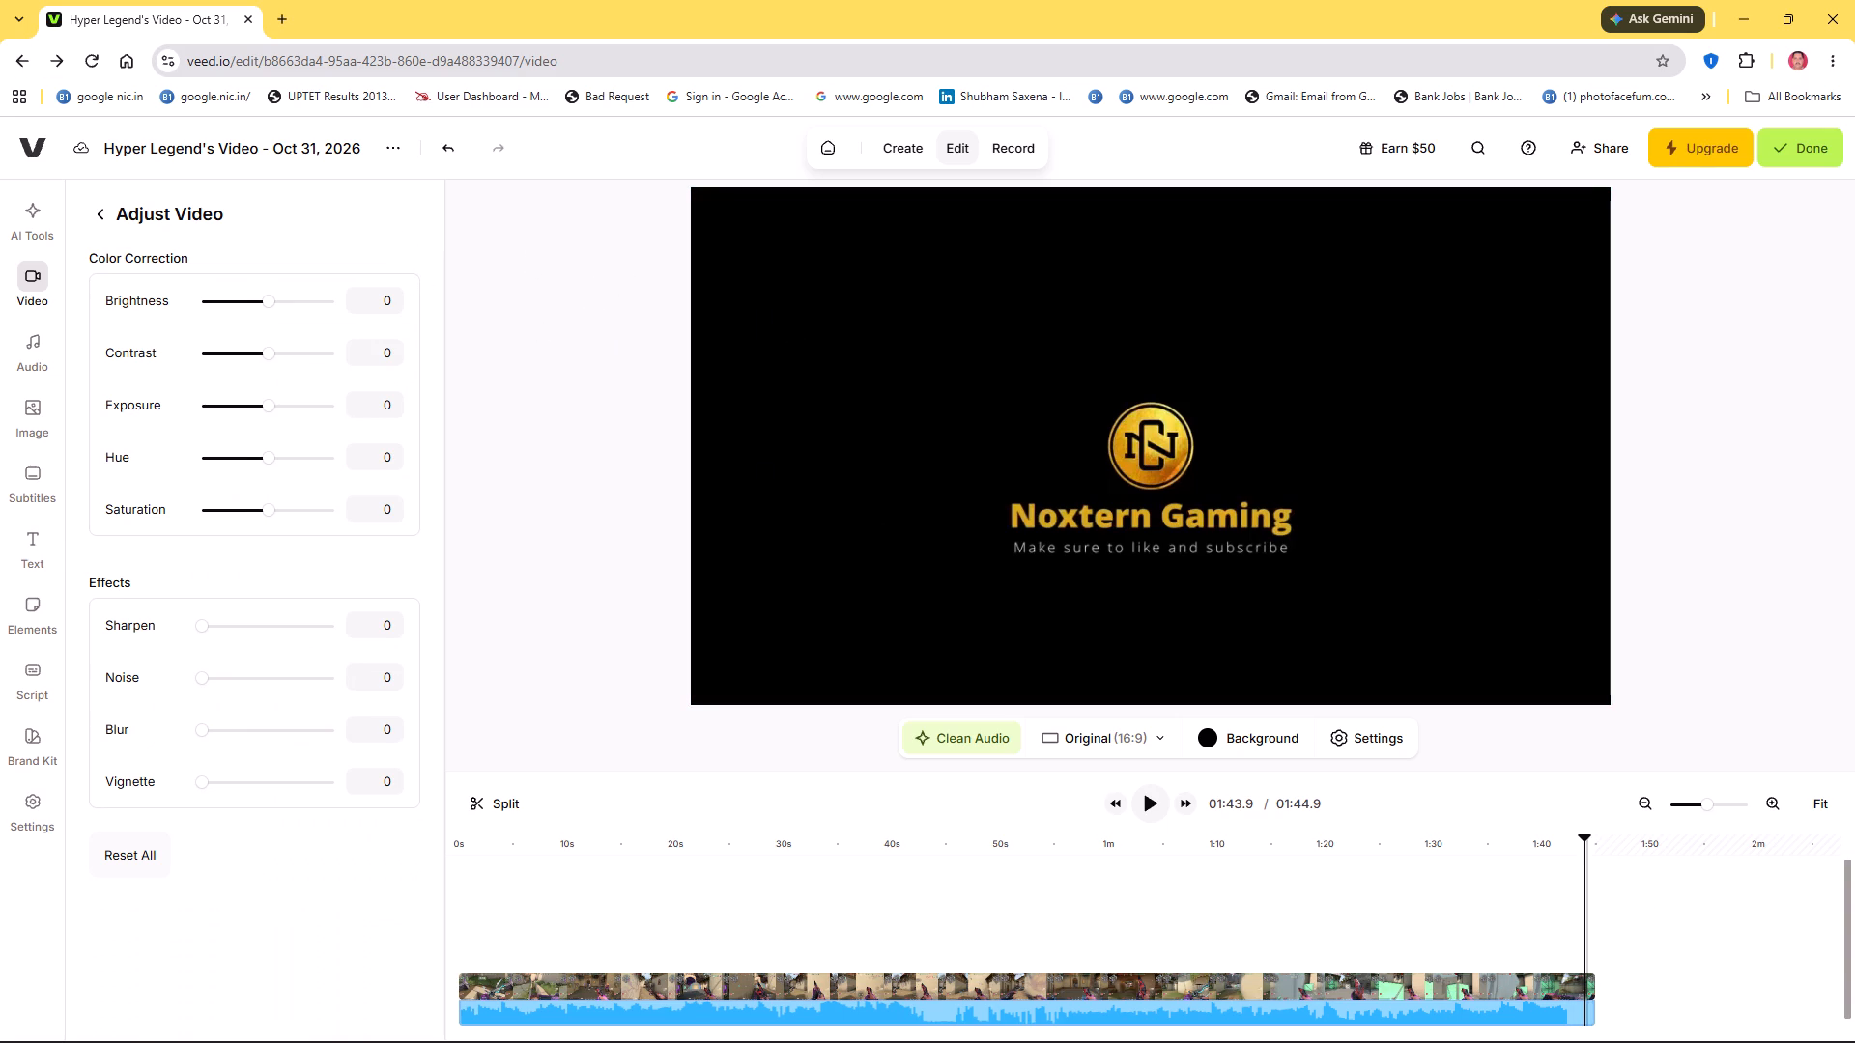
{"action": "left_click_drag", "start_coordinate": [1587, 838], "coordinate": [1227, 814]}
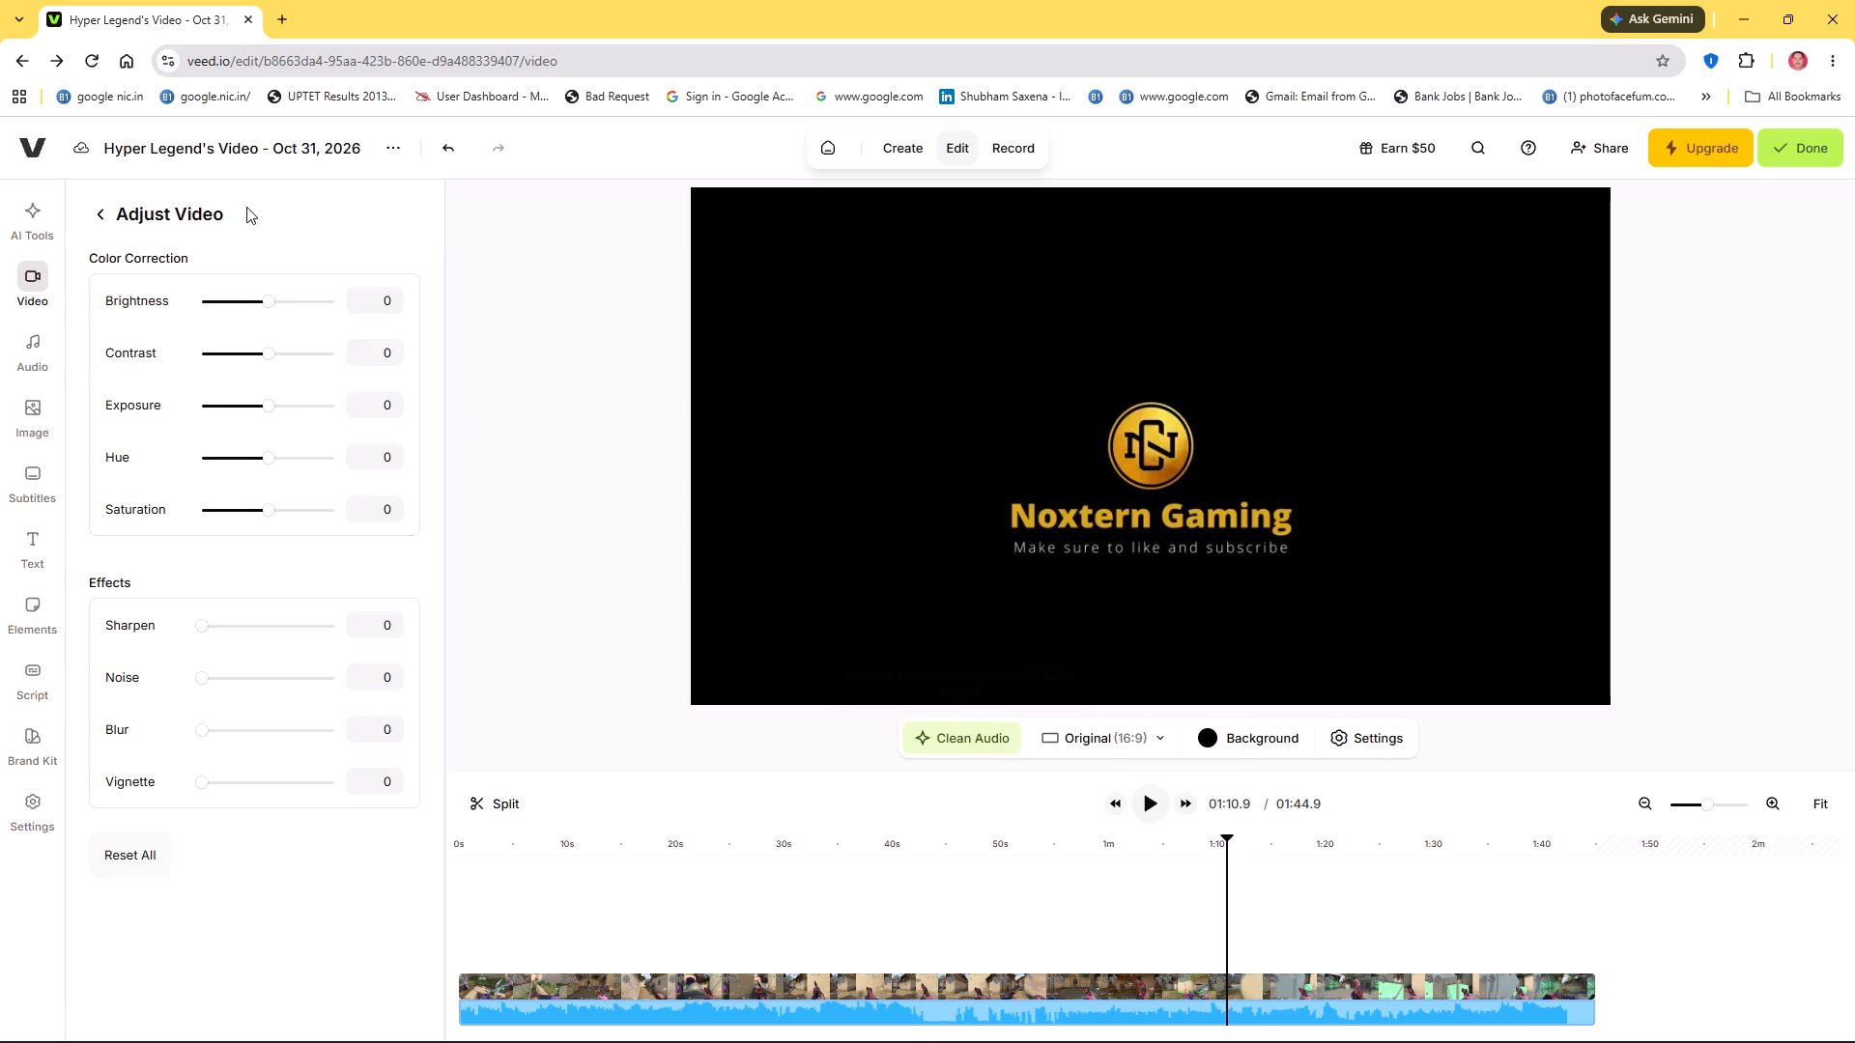
{"action": "left_click_drag", "start_coordinate": [453, 269], "coordinate": [467, 268]}
{"action": "left_click", "coordinate": [545, 307]}
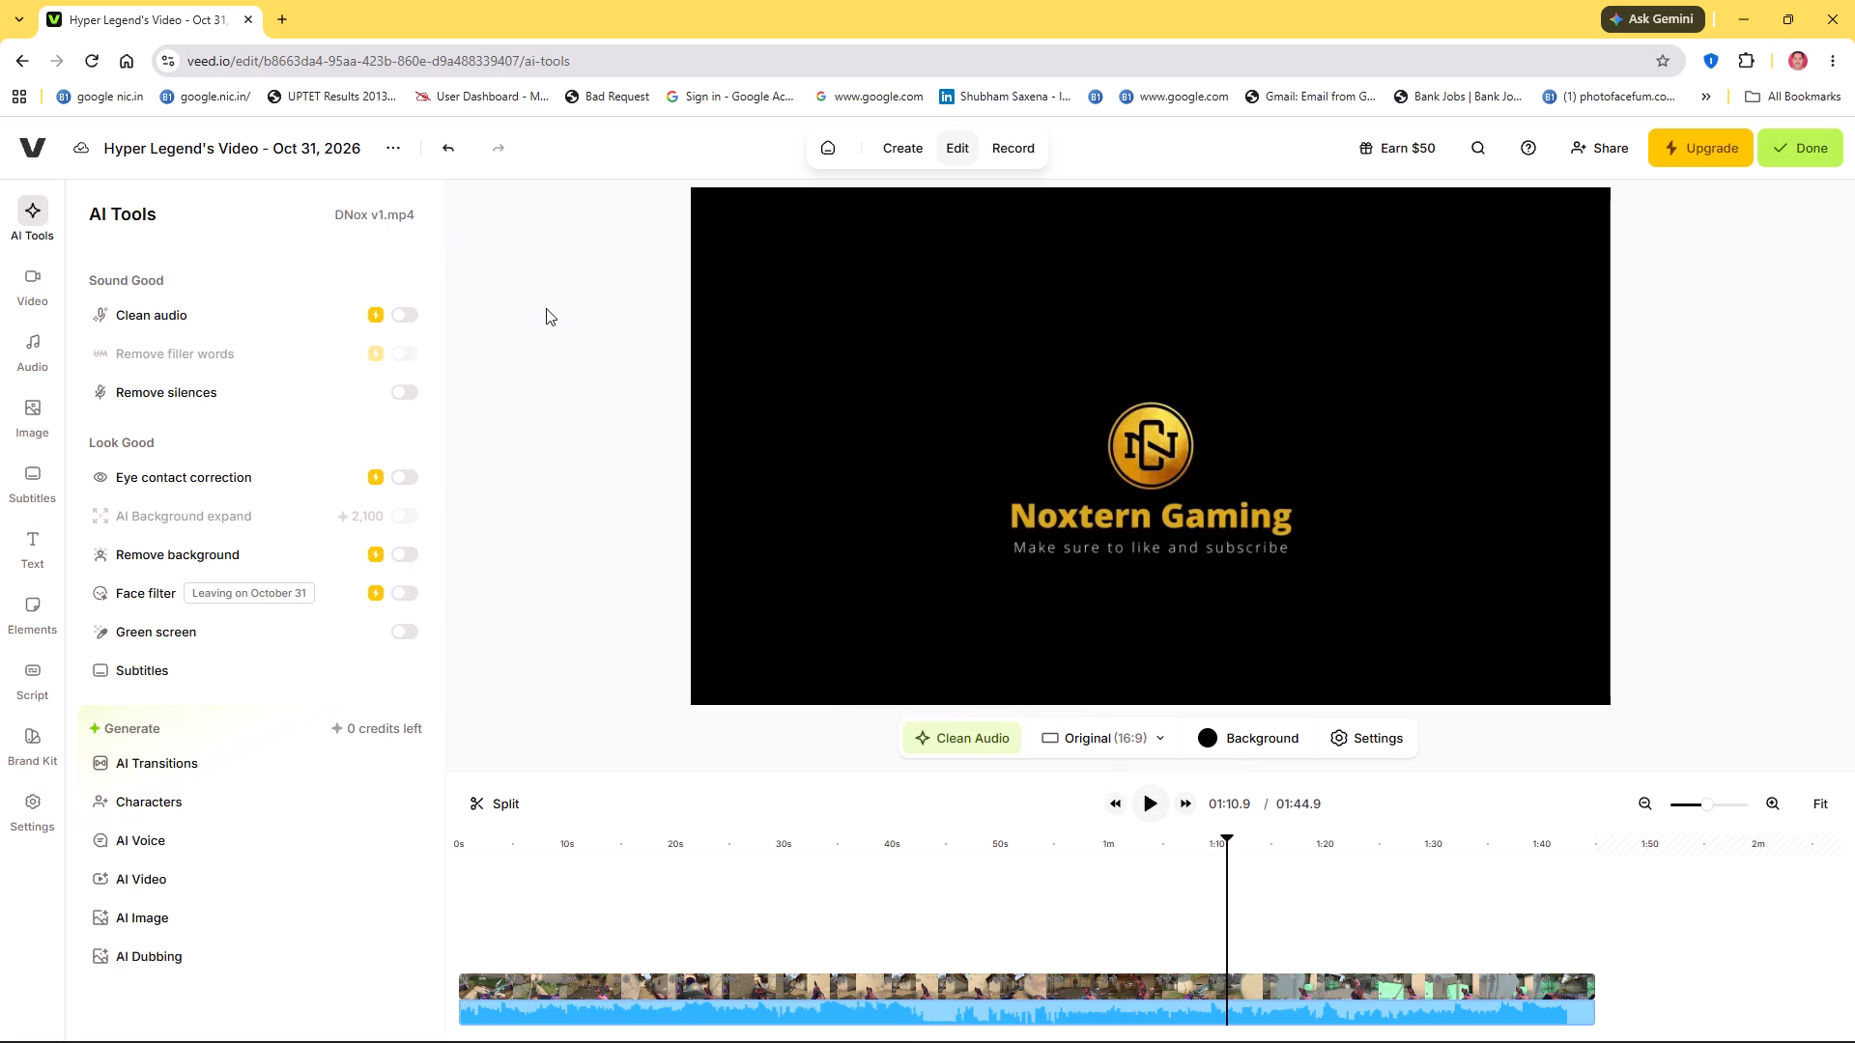
{"action": "left_click", "coordinate": [546, 308]}
{"action": "left_click", "coordinate": [546, 308]}
{"action": "left_click", "coordinate": [22, 68]}
{"action": "left_click", "coordinate": [22, 68]}
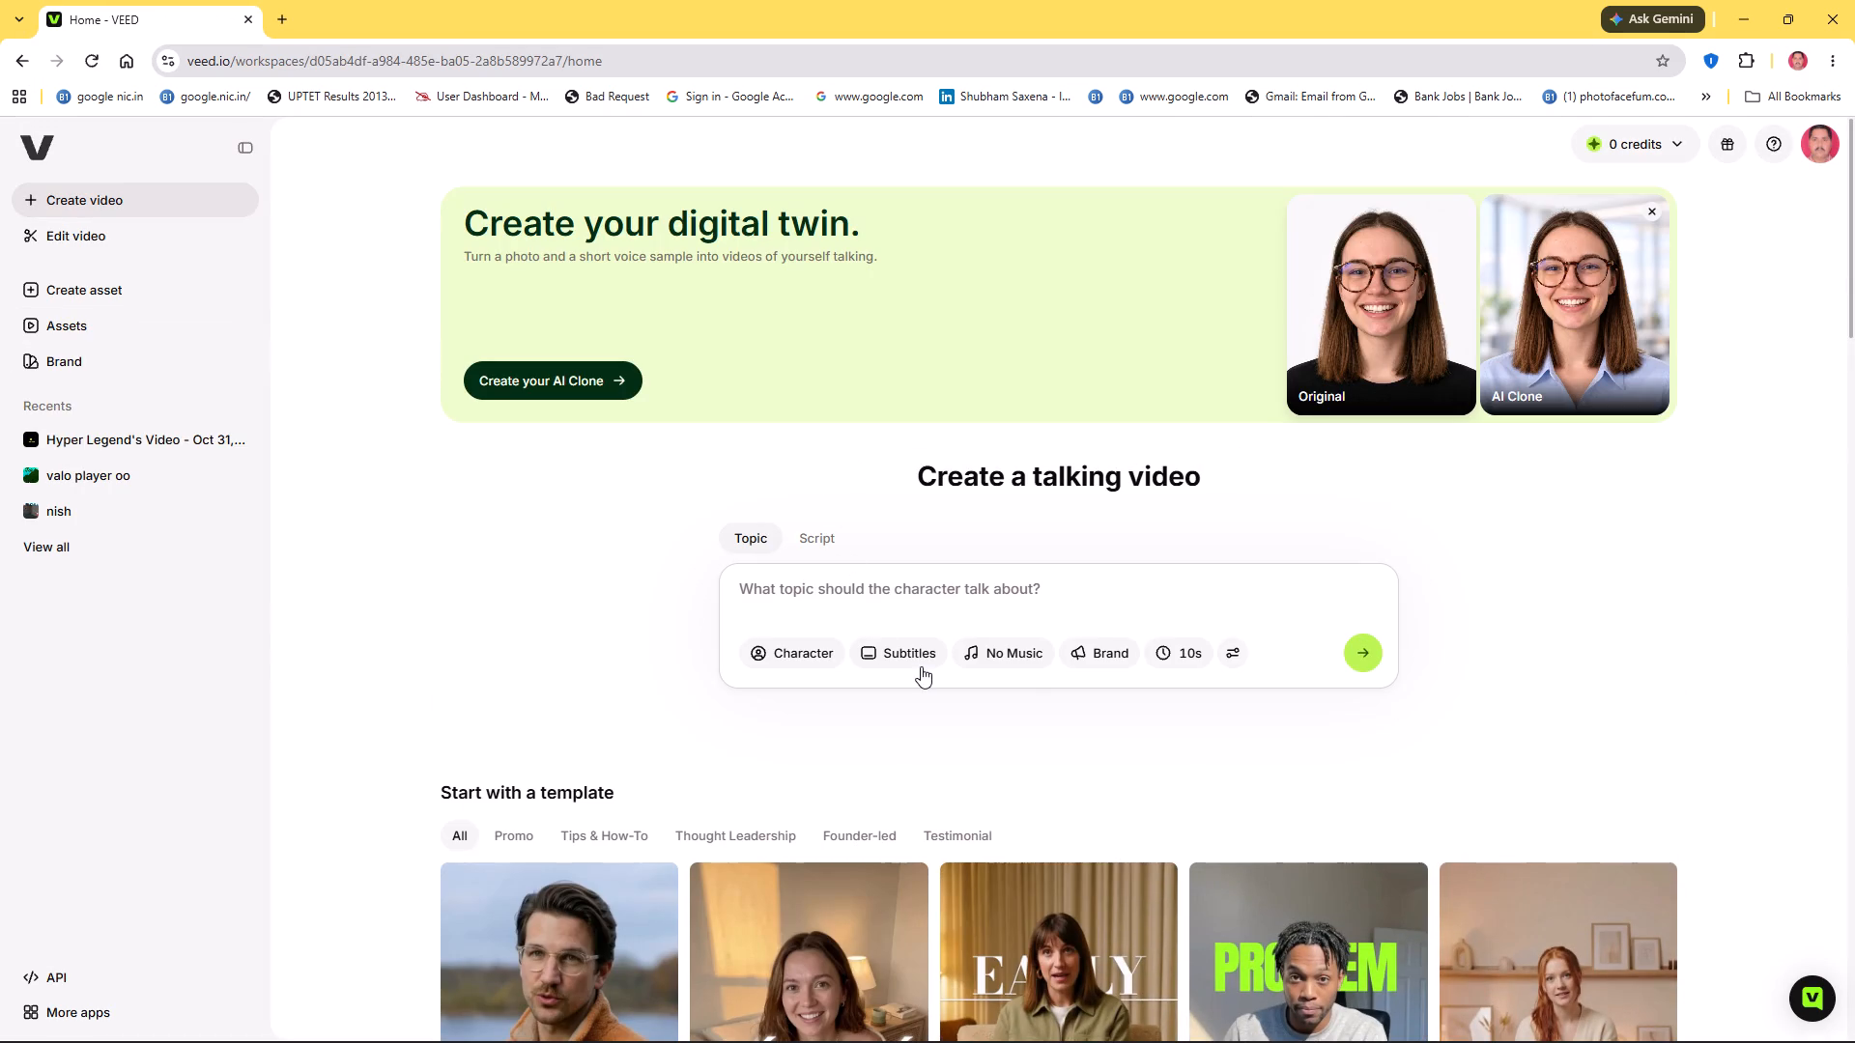
{"action": "left_click", "coordinate": [28, 60]}
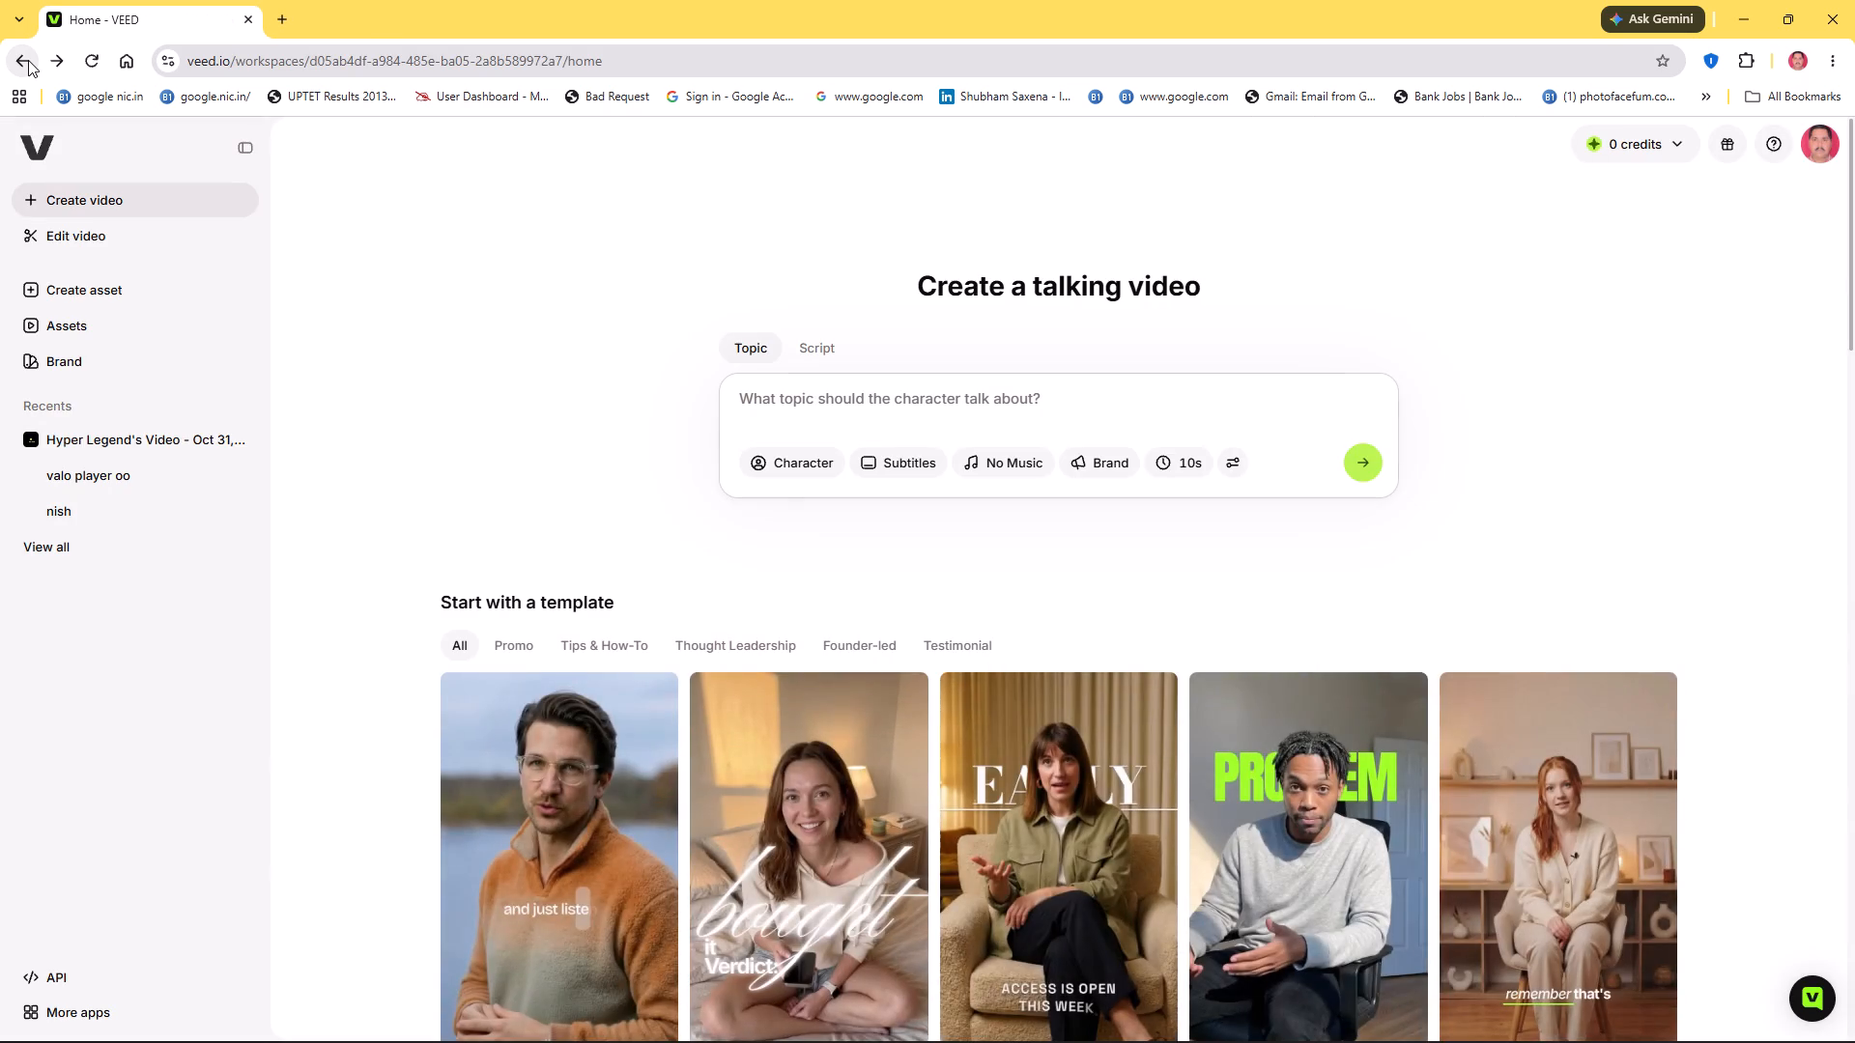
{"action": "left_click", "coordinate": [28, 60]}
{"action": "left_click", "coordinate": [499, 324]}
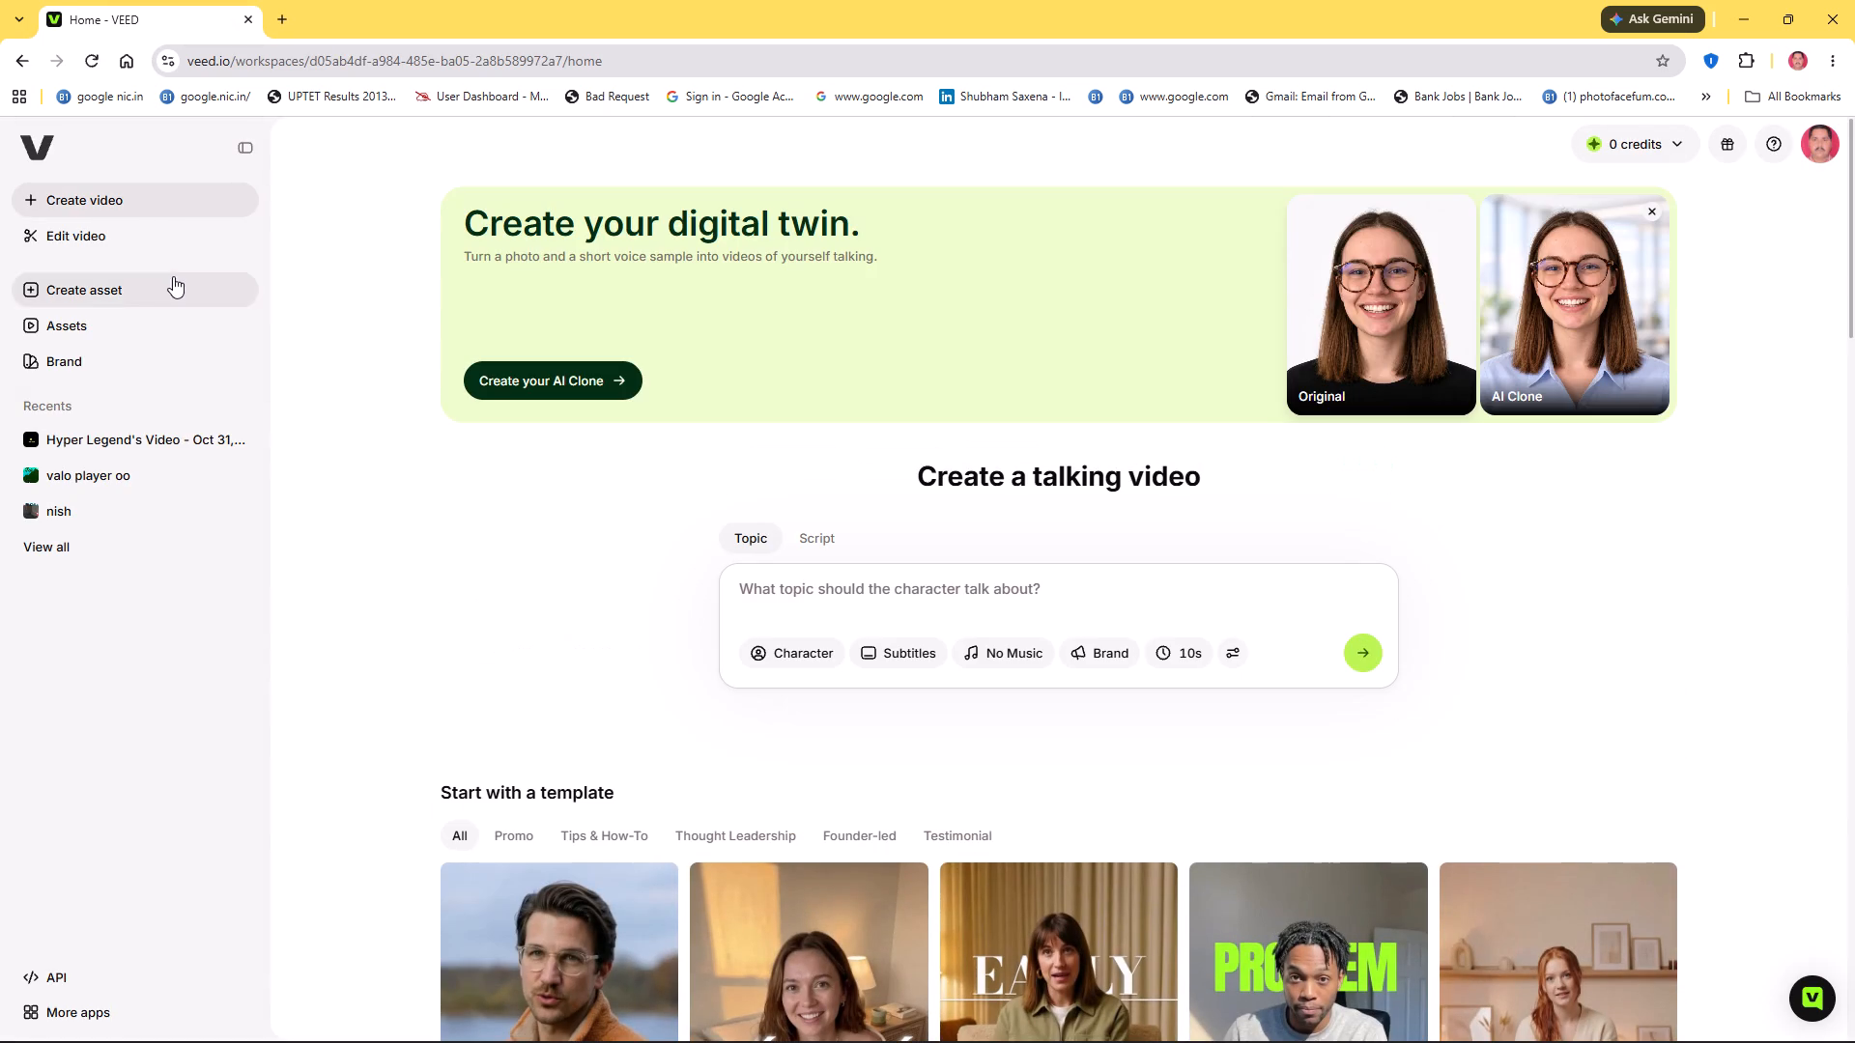
Look through the Create video page's talking-video templates and the VEED help chat, closing the chat again.
{"action": "left_click", "coordinate": [95, 198]}
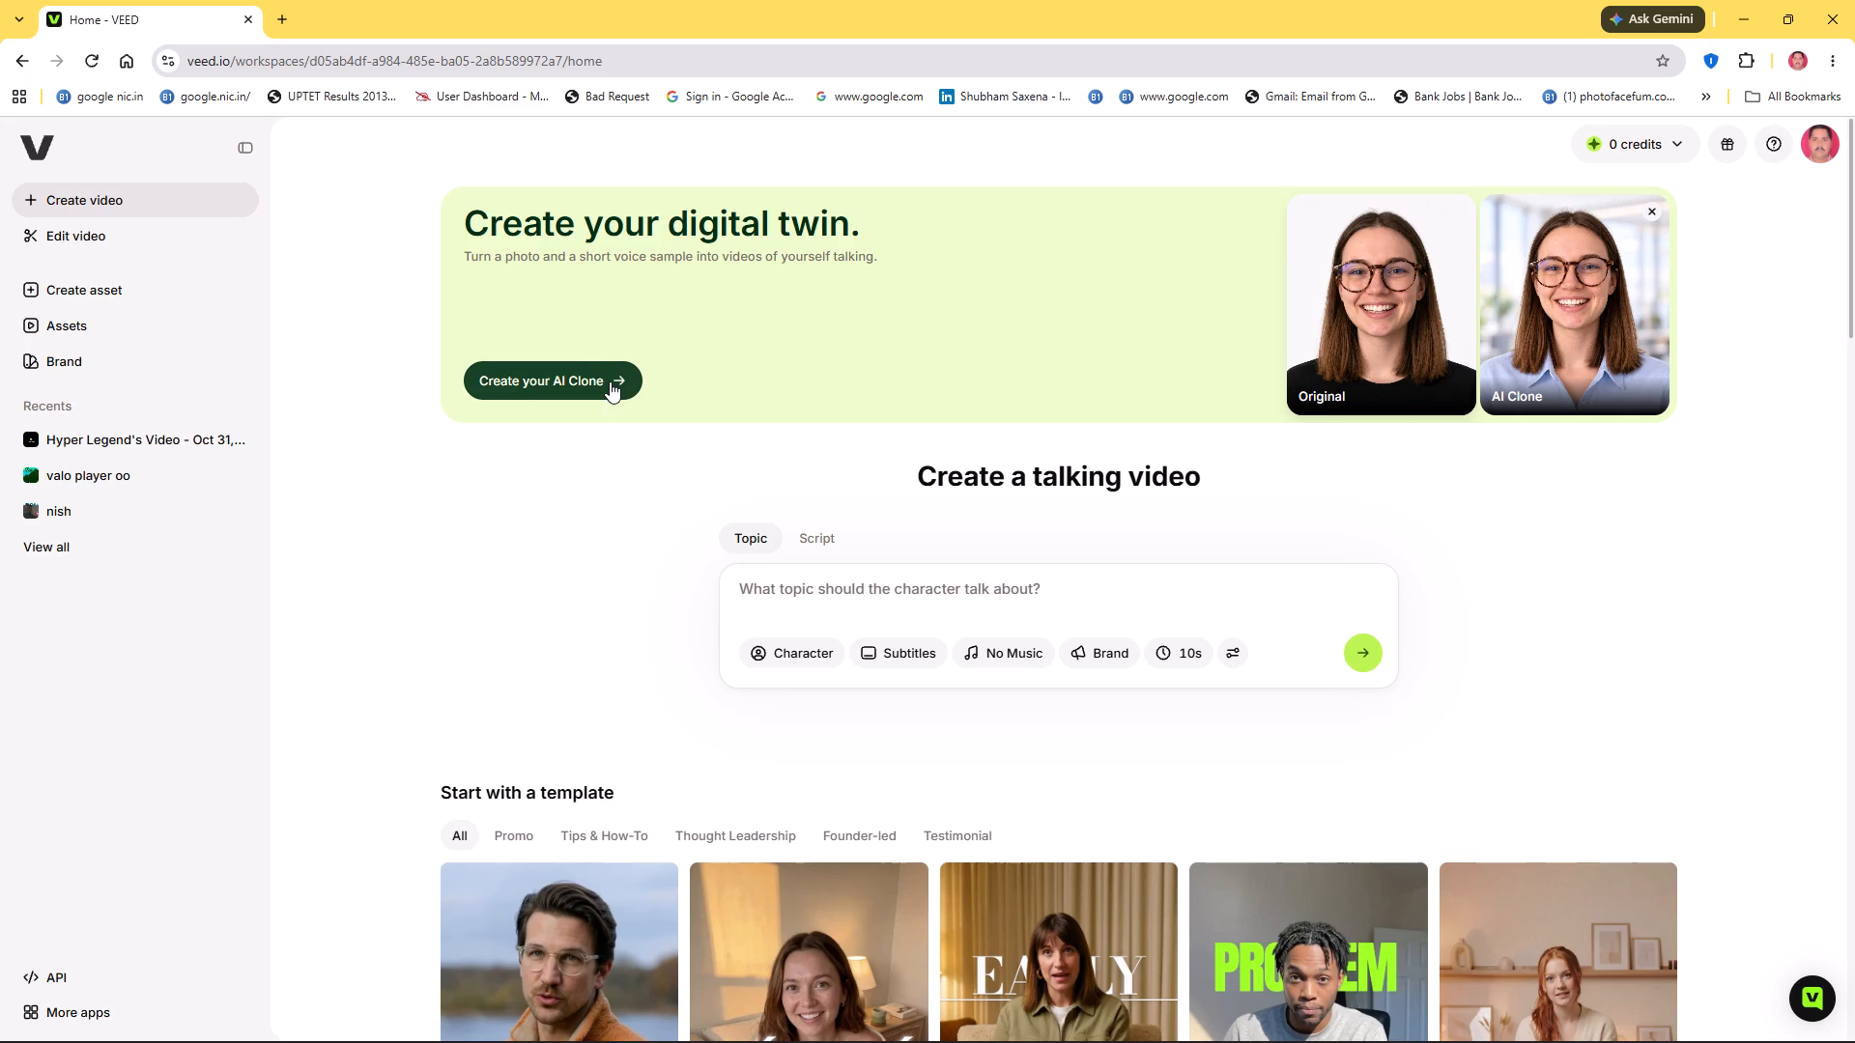
{"action": "scroll", "coordinate": [866, 579], "scroll_direction": "down", "scroll_amount": 4}
{"action": "scroll", "coordinate": [666, 693], "scroll_direction": "down", "scroll_amount": 5}
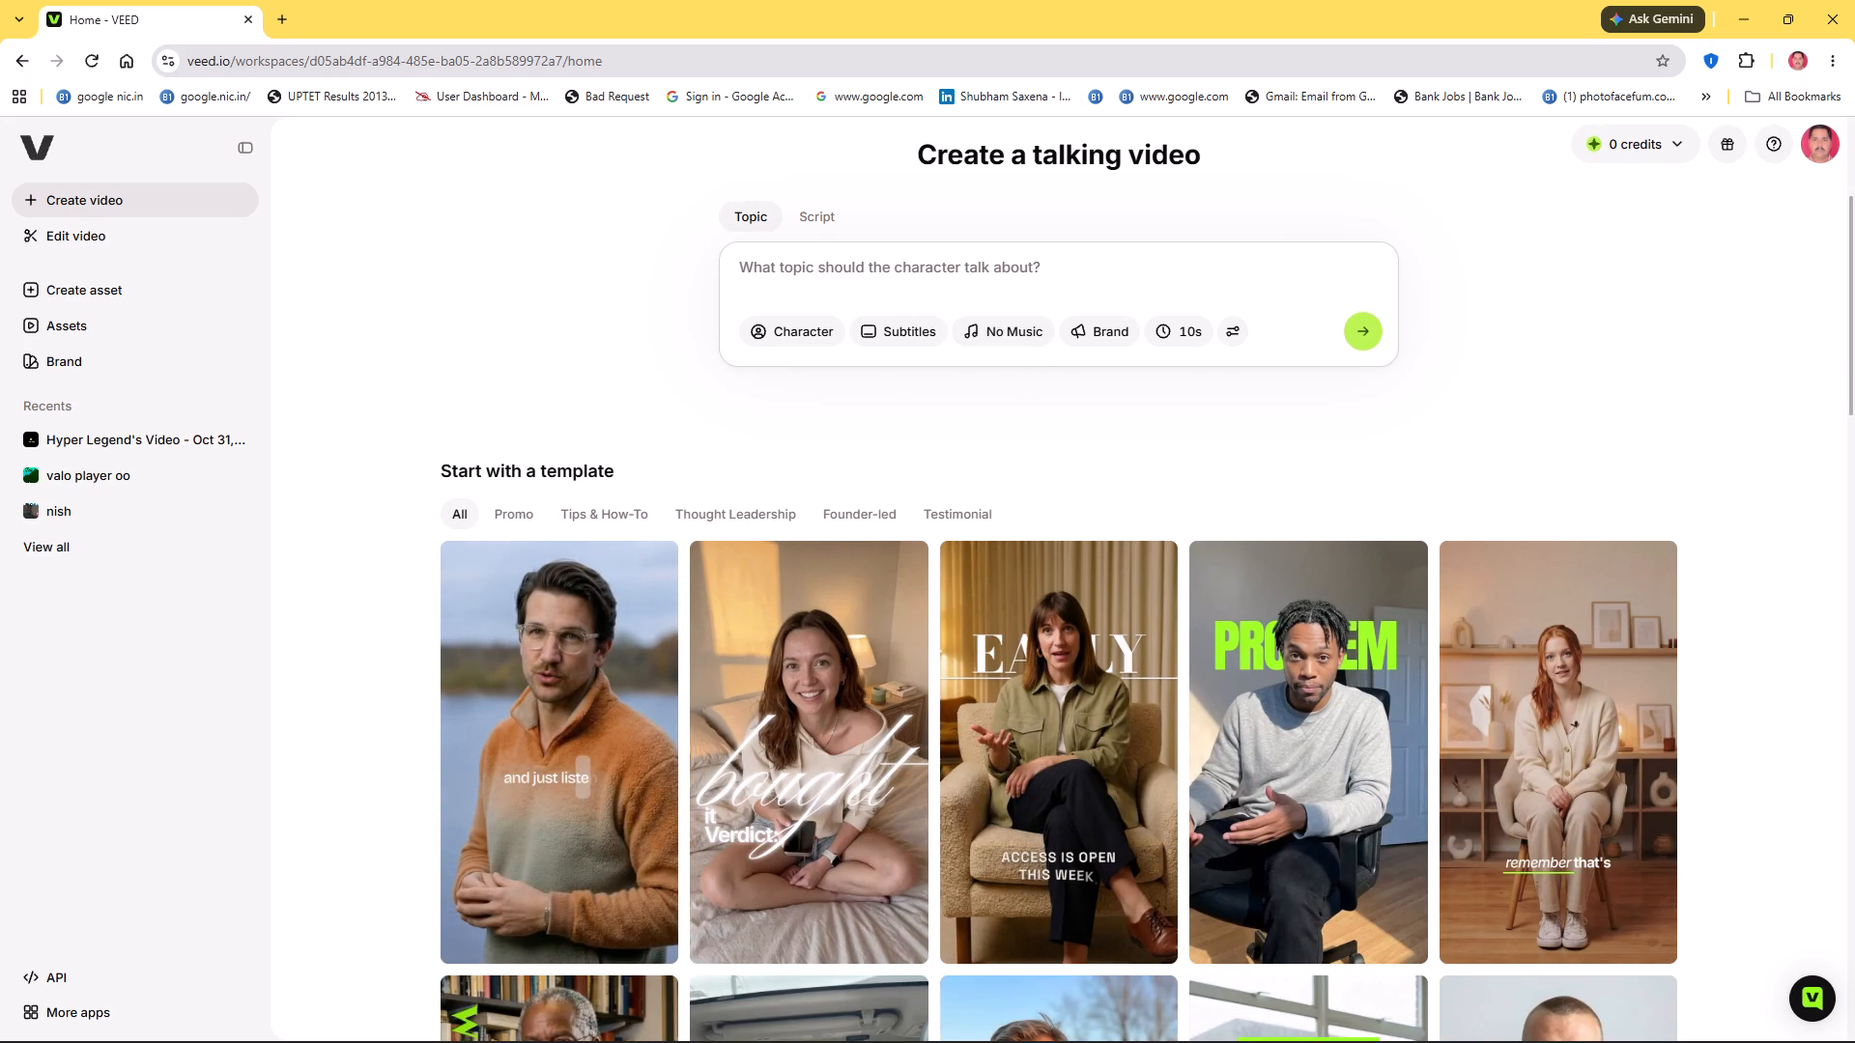
{"action": "scroll", "coordinate": [842, 701], "scroll_direction": "down", "scroll_amount": 6}
{"action": "scroll", "coordinate": [1127, 663], "scroll_direction": "down", "scroll_amount": 13}
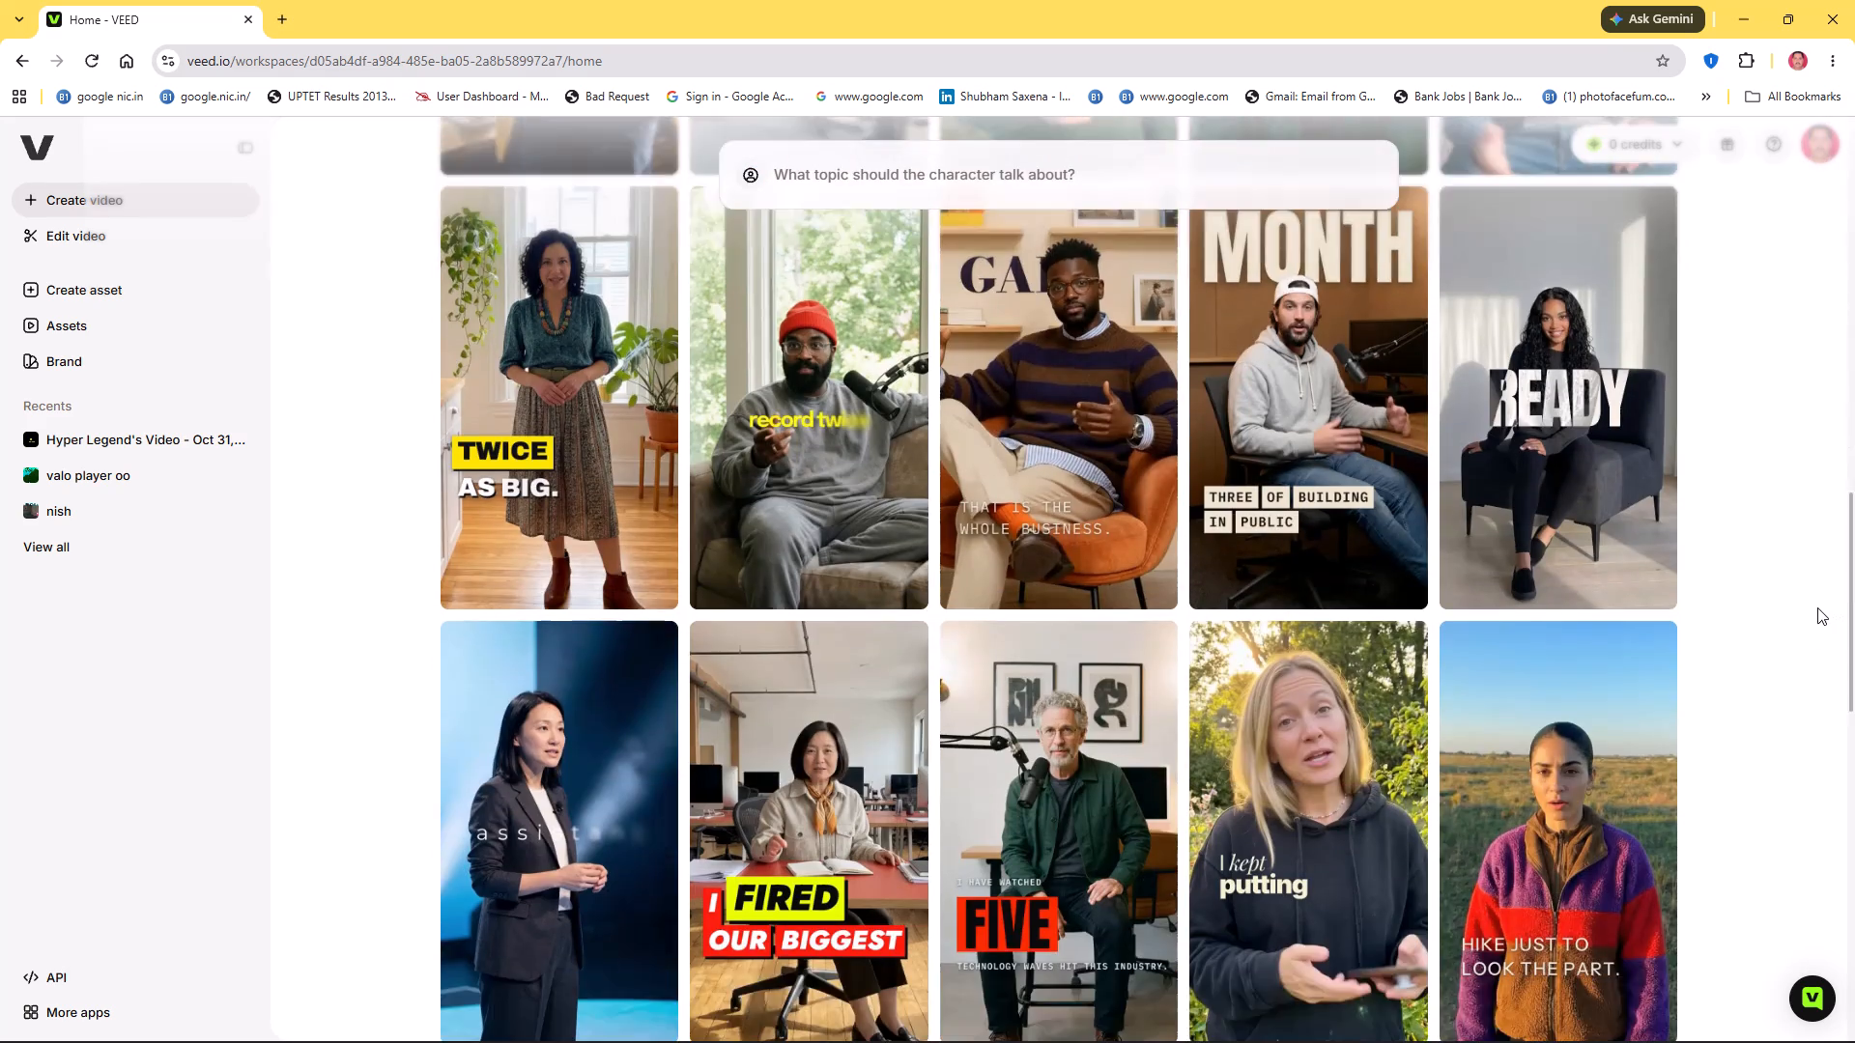
{"action": "scroll", "coordinate": [1816, 607], "scroll_direction": "down", "scroll_amount": 9}
{"action": "left_click", "coordinate": [1808, 1000]}
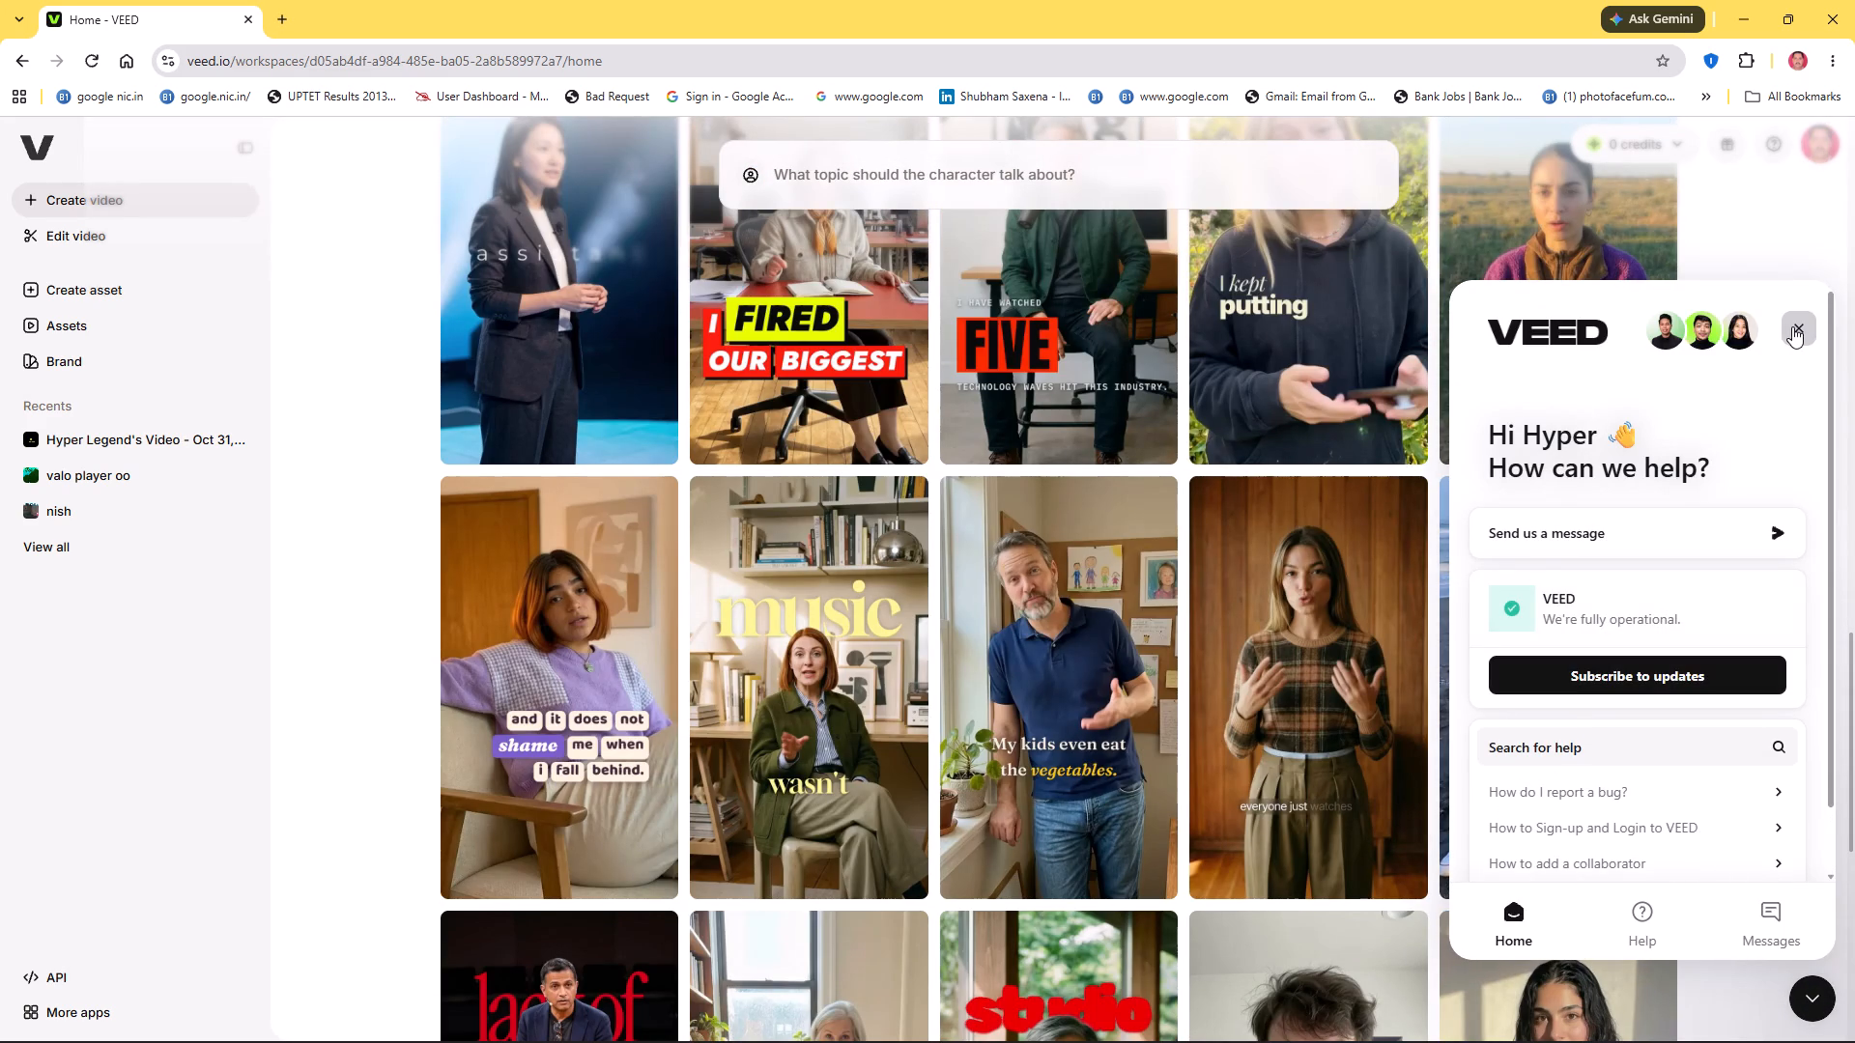
{"action": "left_click", "coordinate": [1792, 326]}
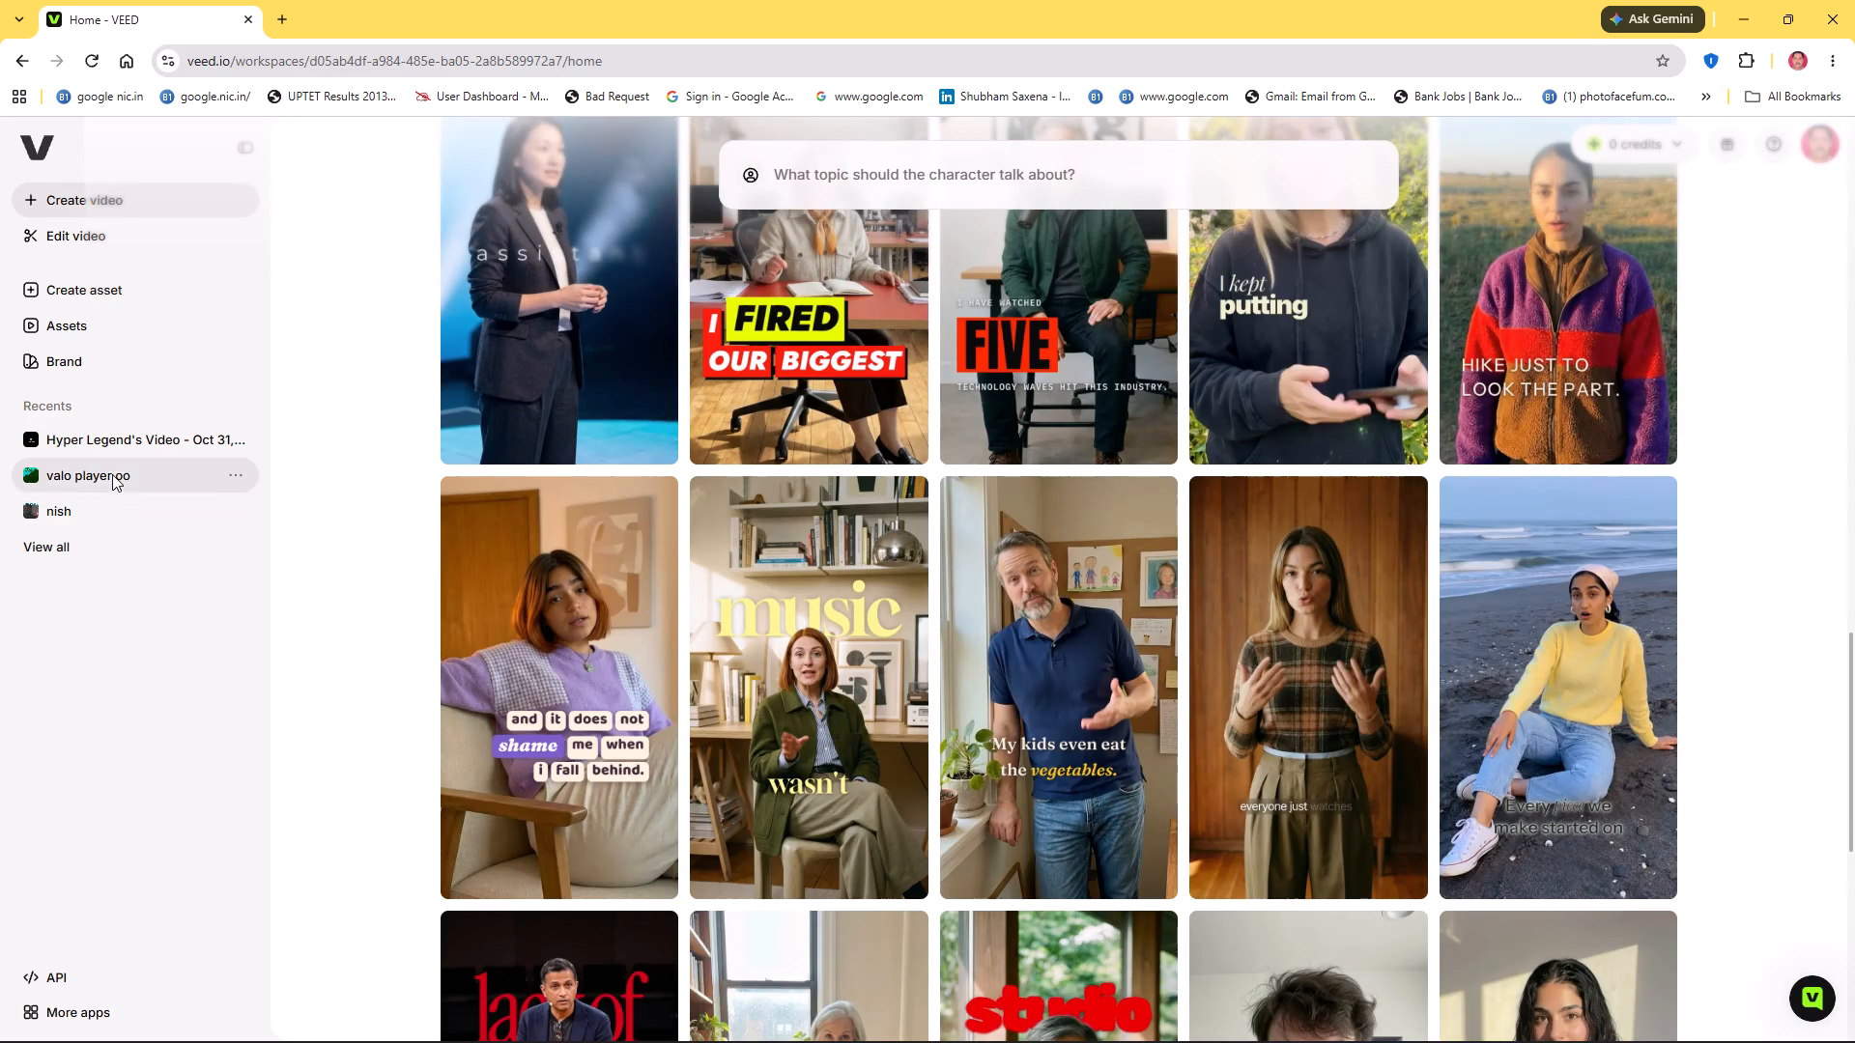
Look through the list of all saved videos, the Oct 31, 2026 draft, and the asset and video creation pages.
{"action": "left_click", "coordinate": [103, 550]}
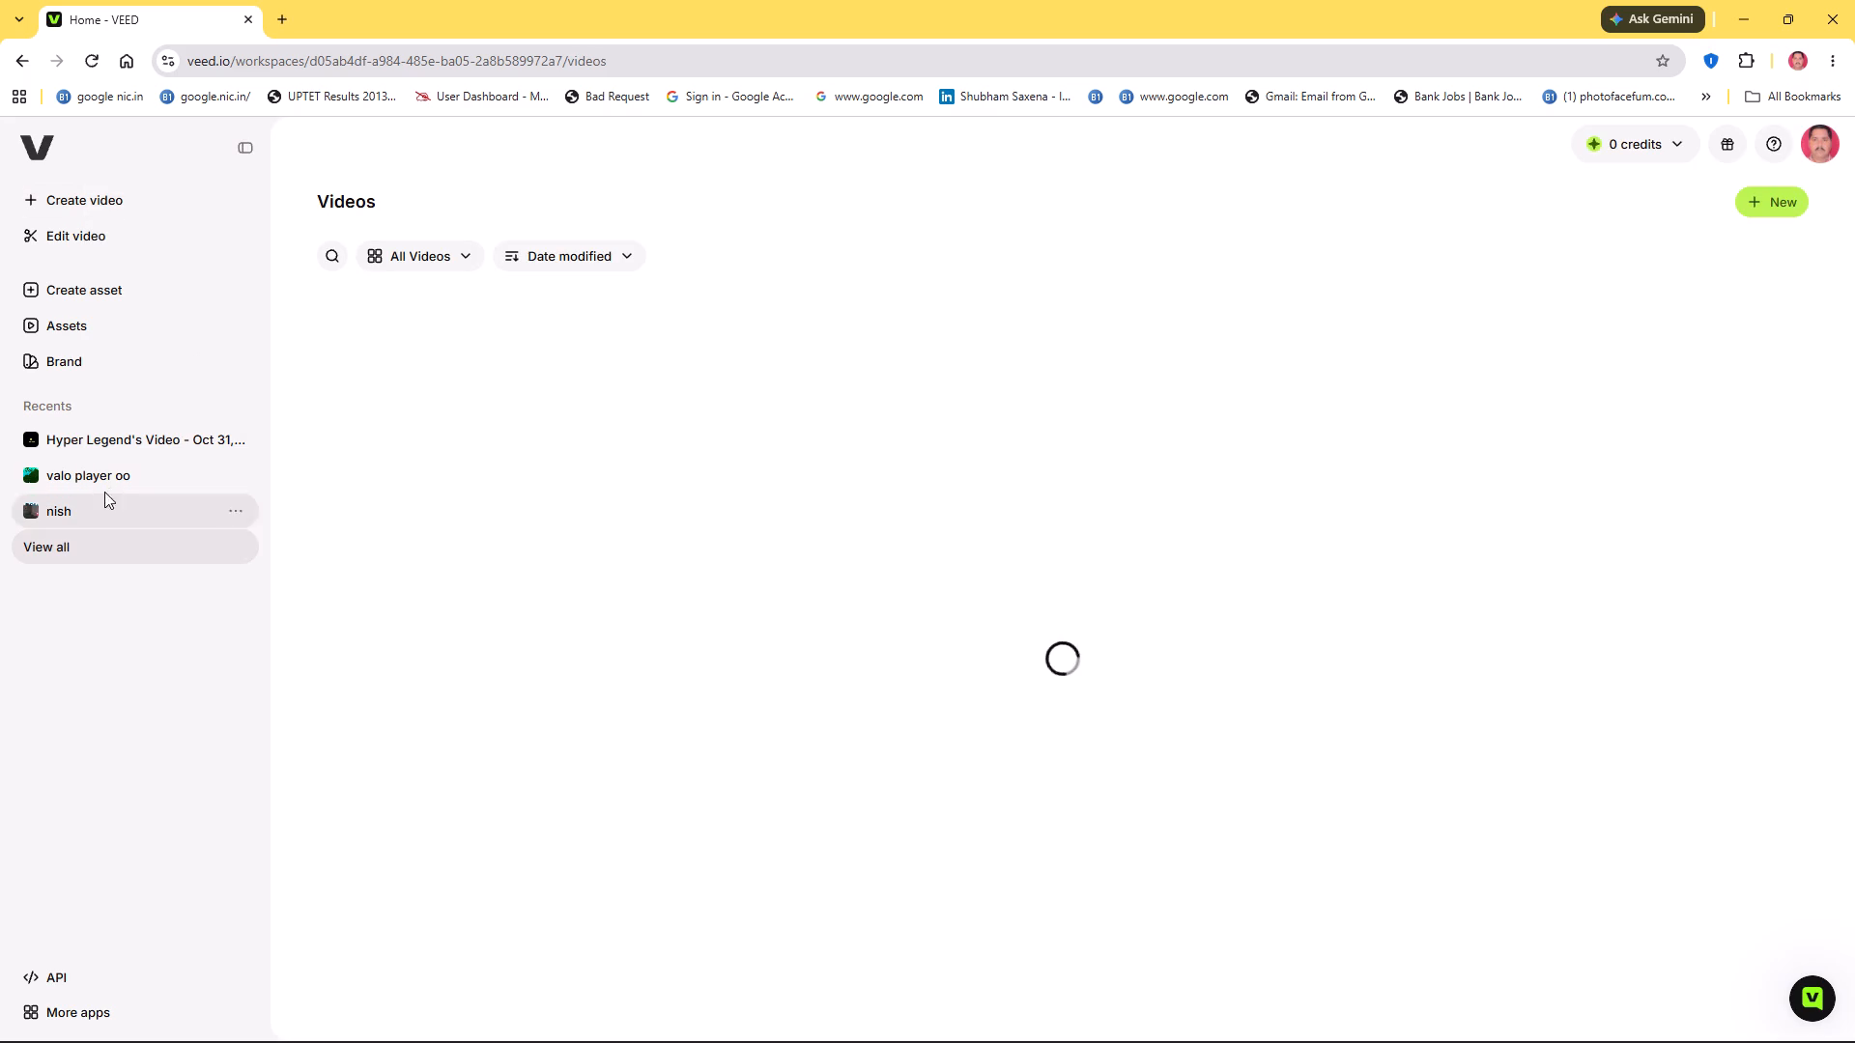
{"action": "left_click", "coordinate": [103, 439]}
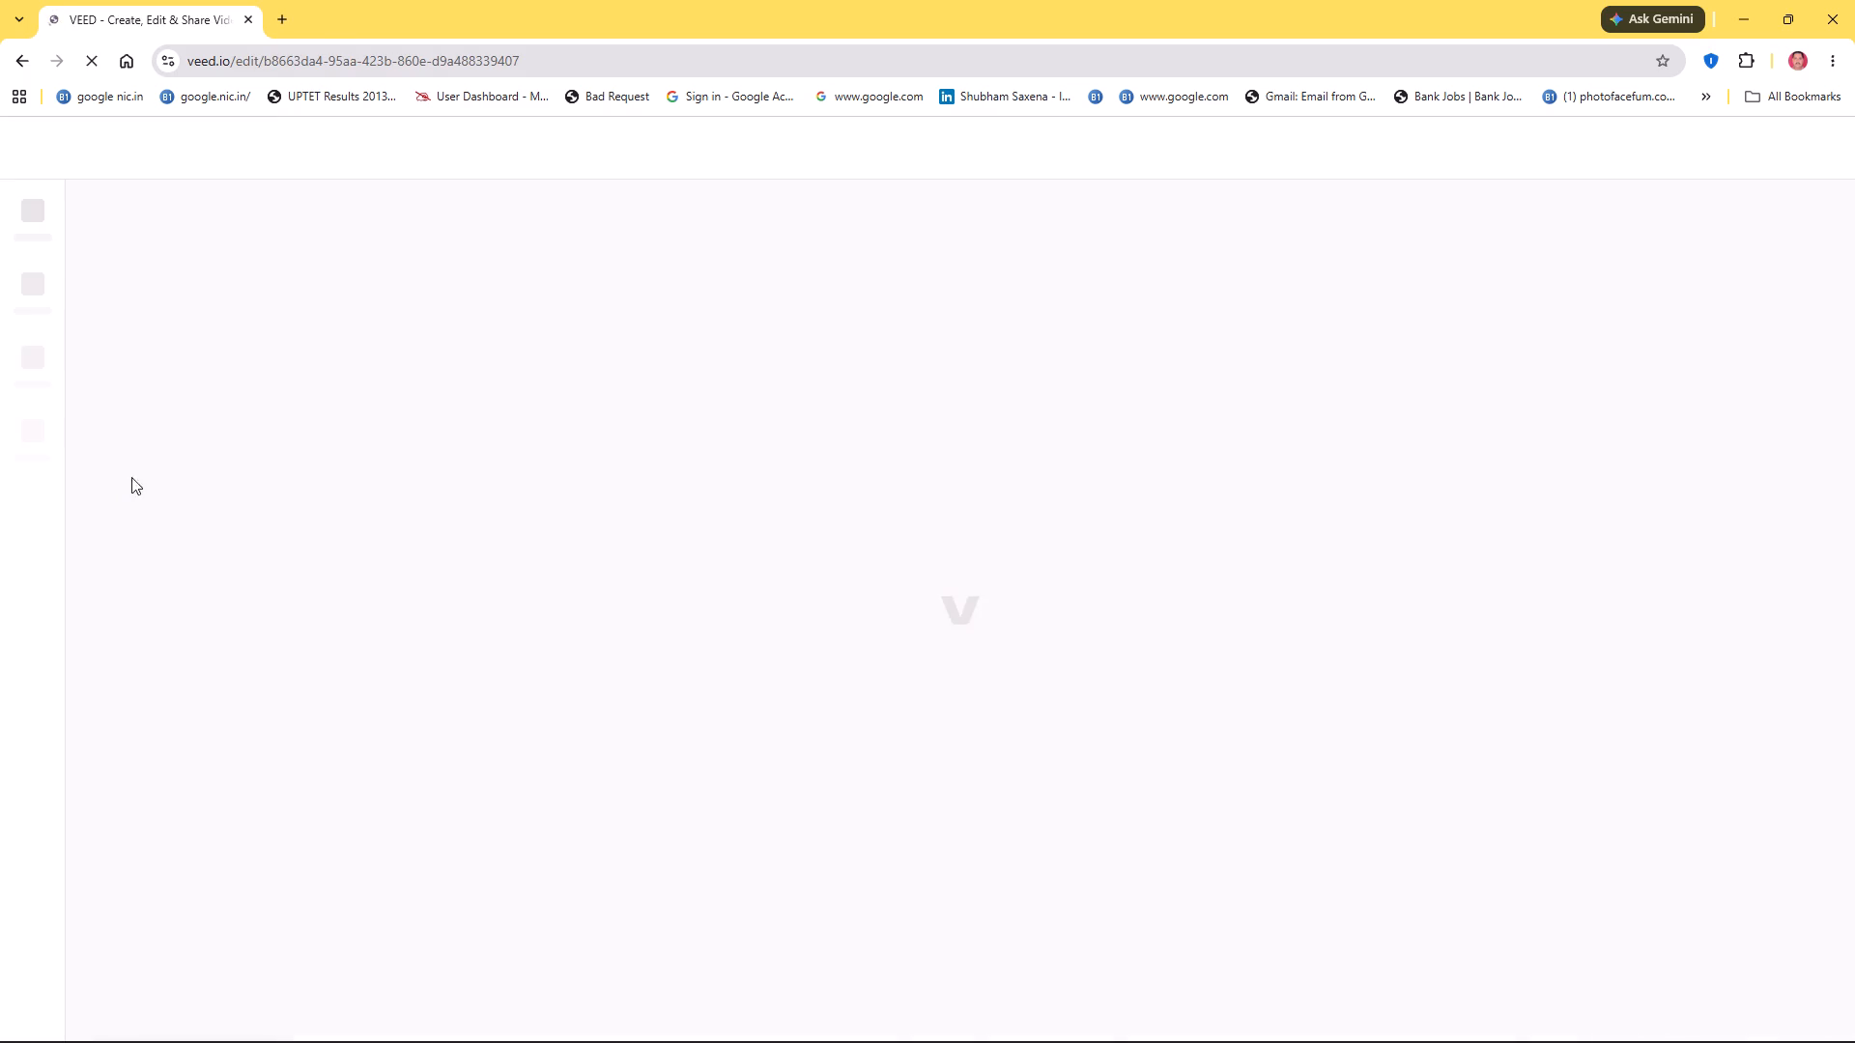
{"action": "left_click", "coordinate": [307, 408]}
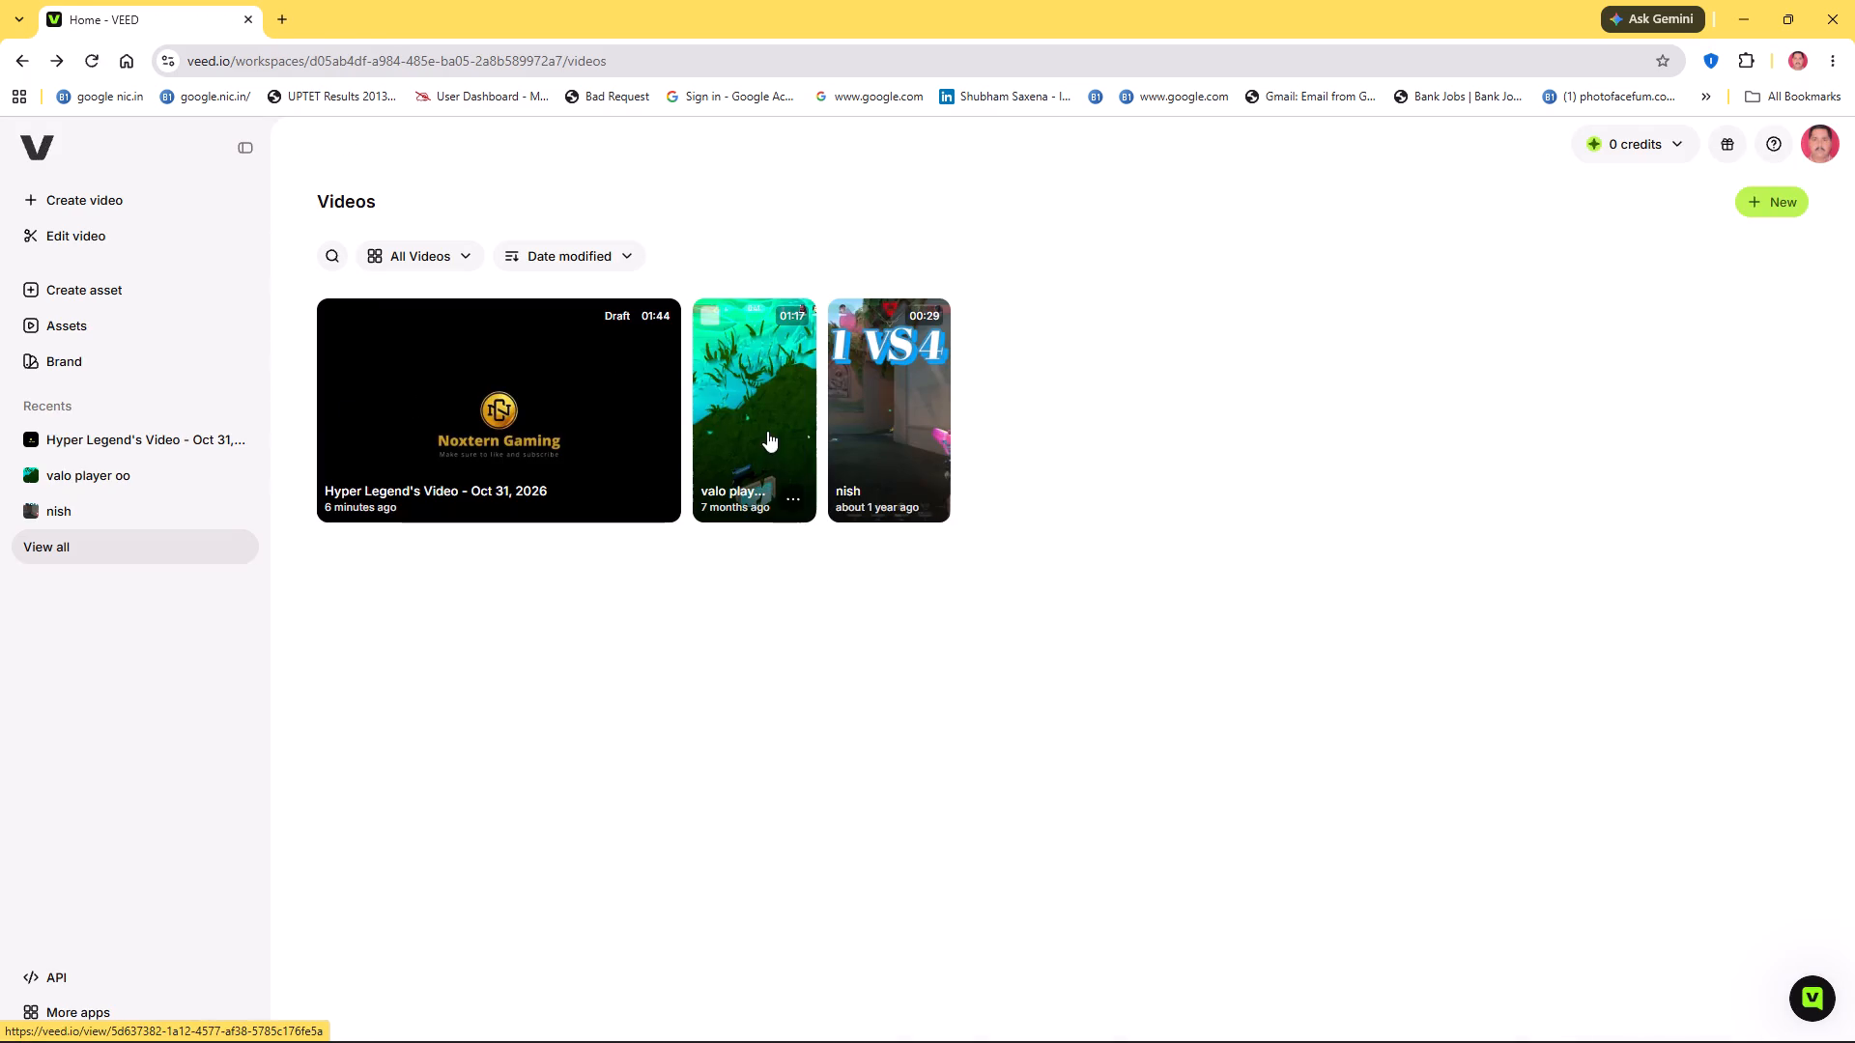
{"action": "left_click", "coordinate": [713, 320]}
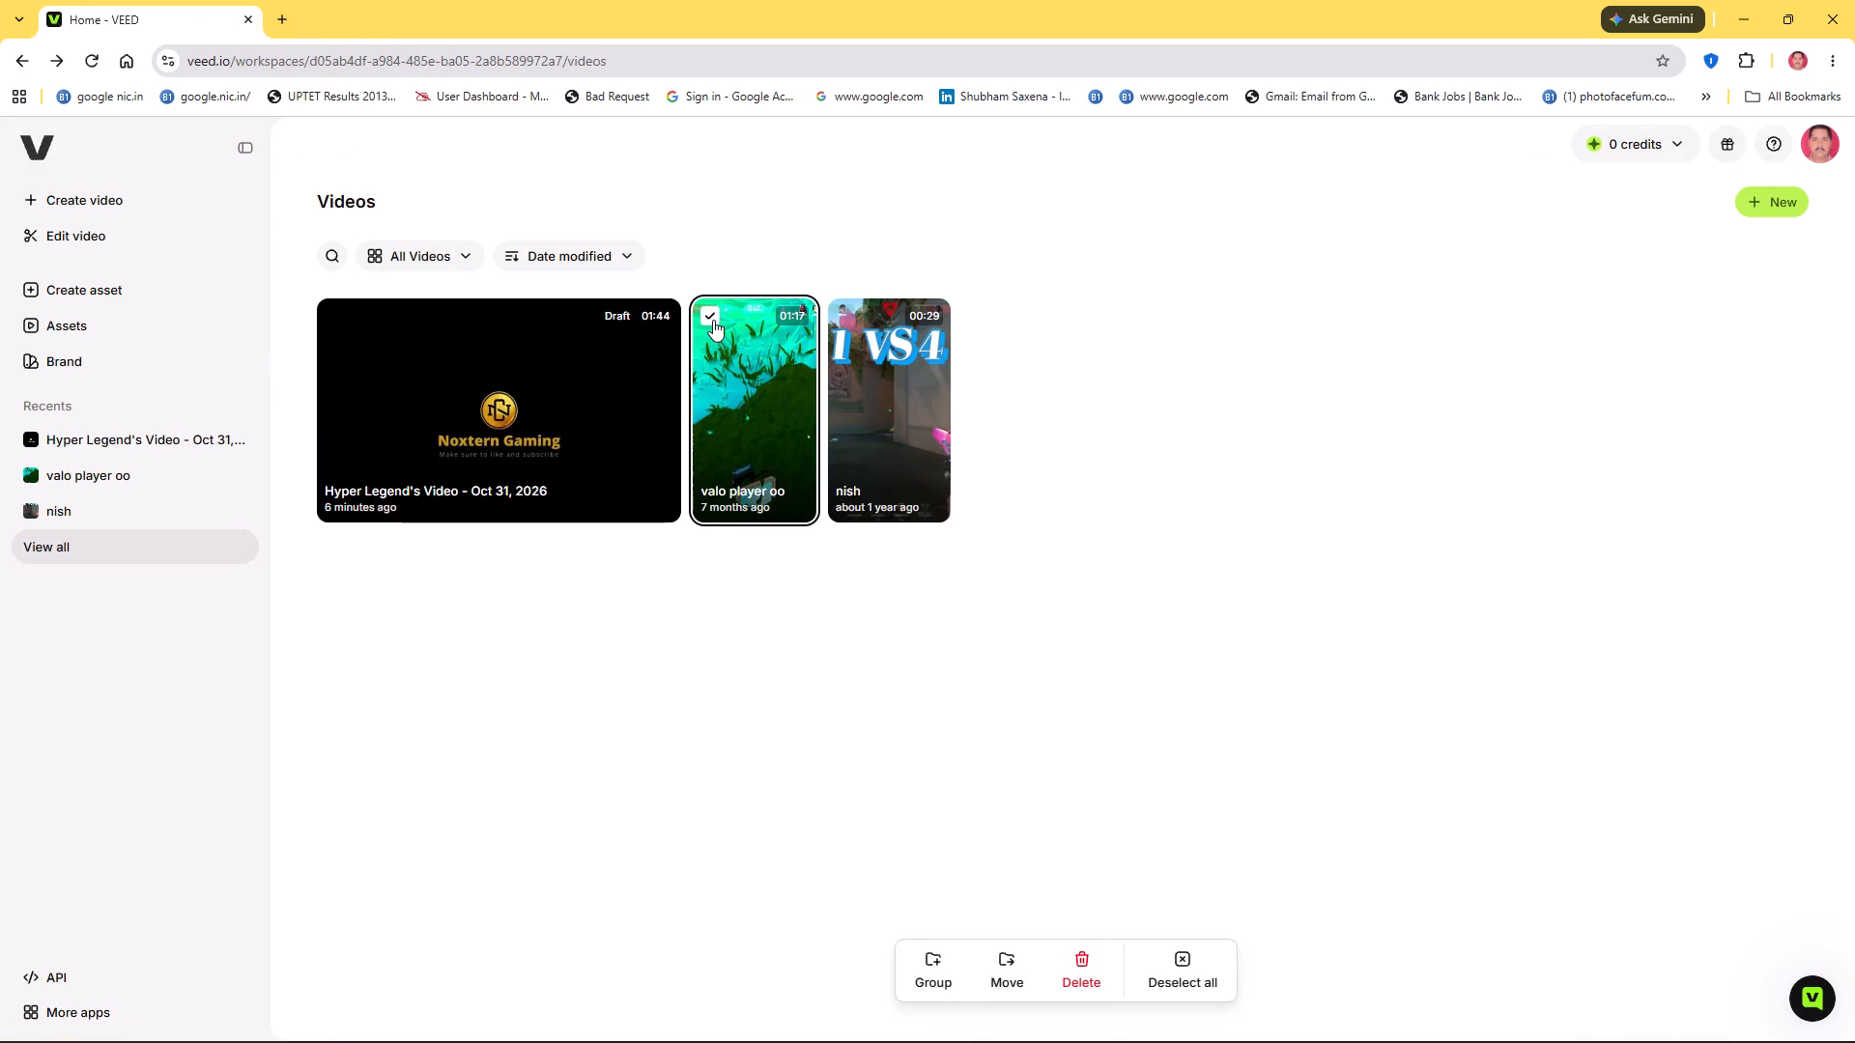
{"action": "left_click", "coordinate": [713, 320]}
{"action": "left_click", "coordinate": [1175, 490]}
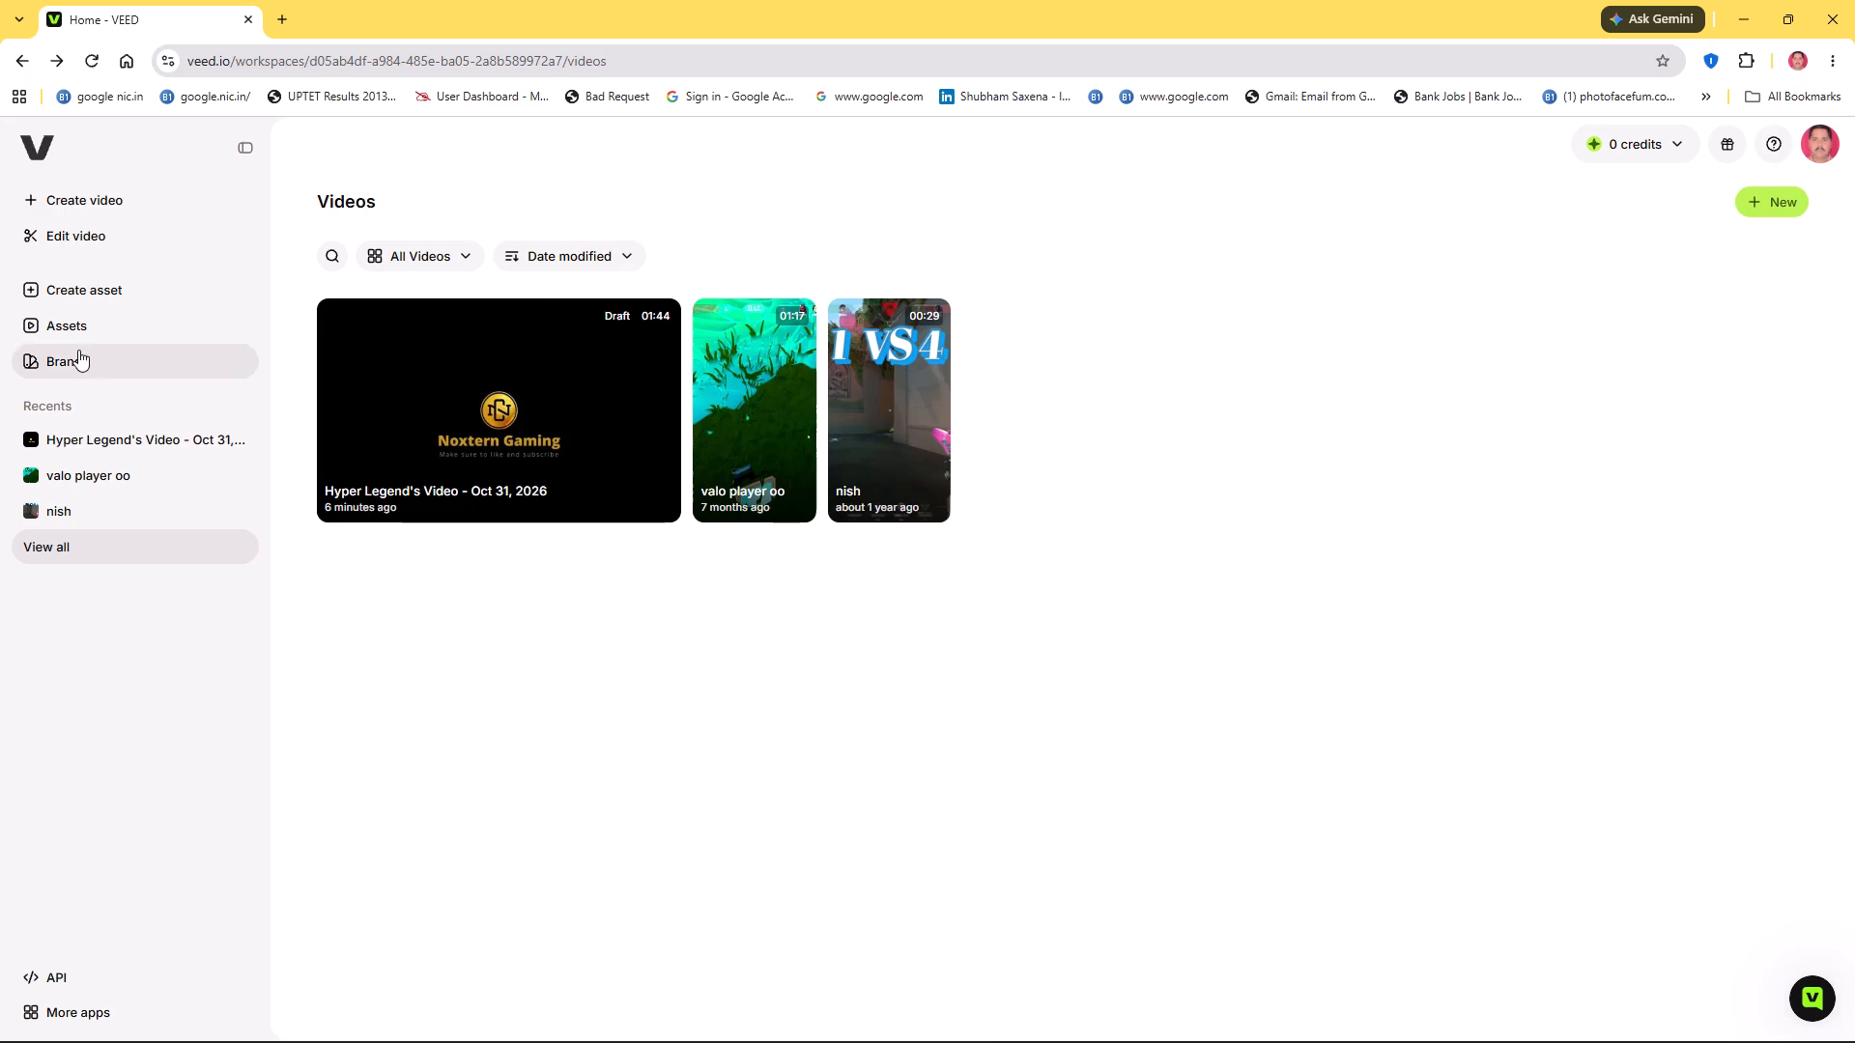
{"action": "left_click", "coordinate": [72, 296]}
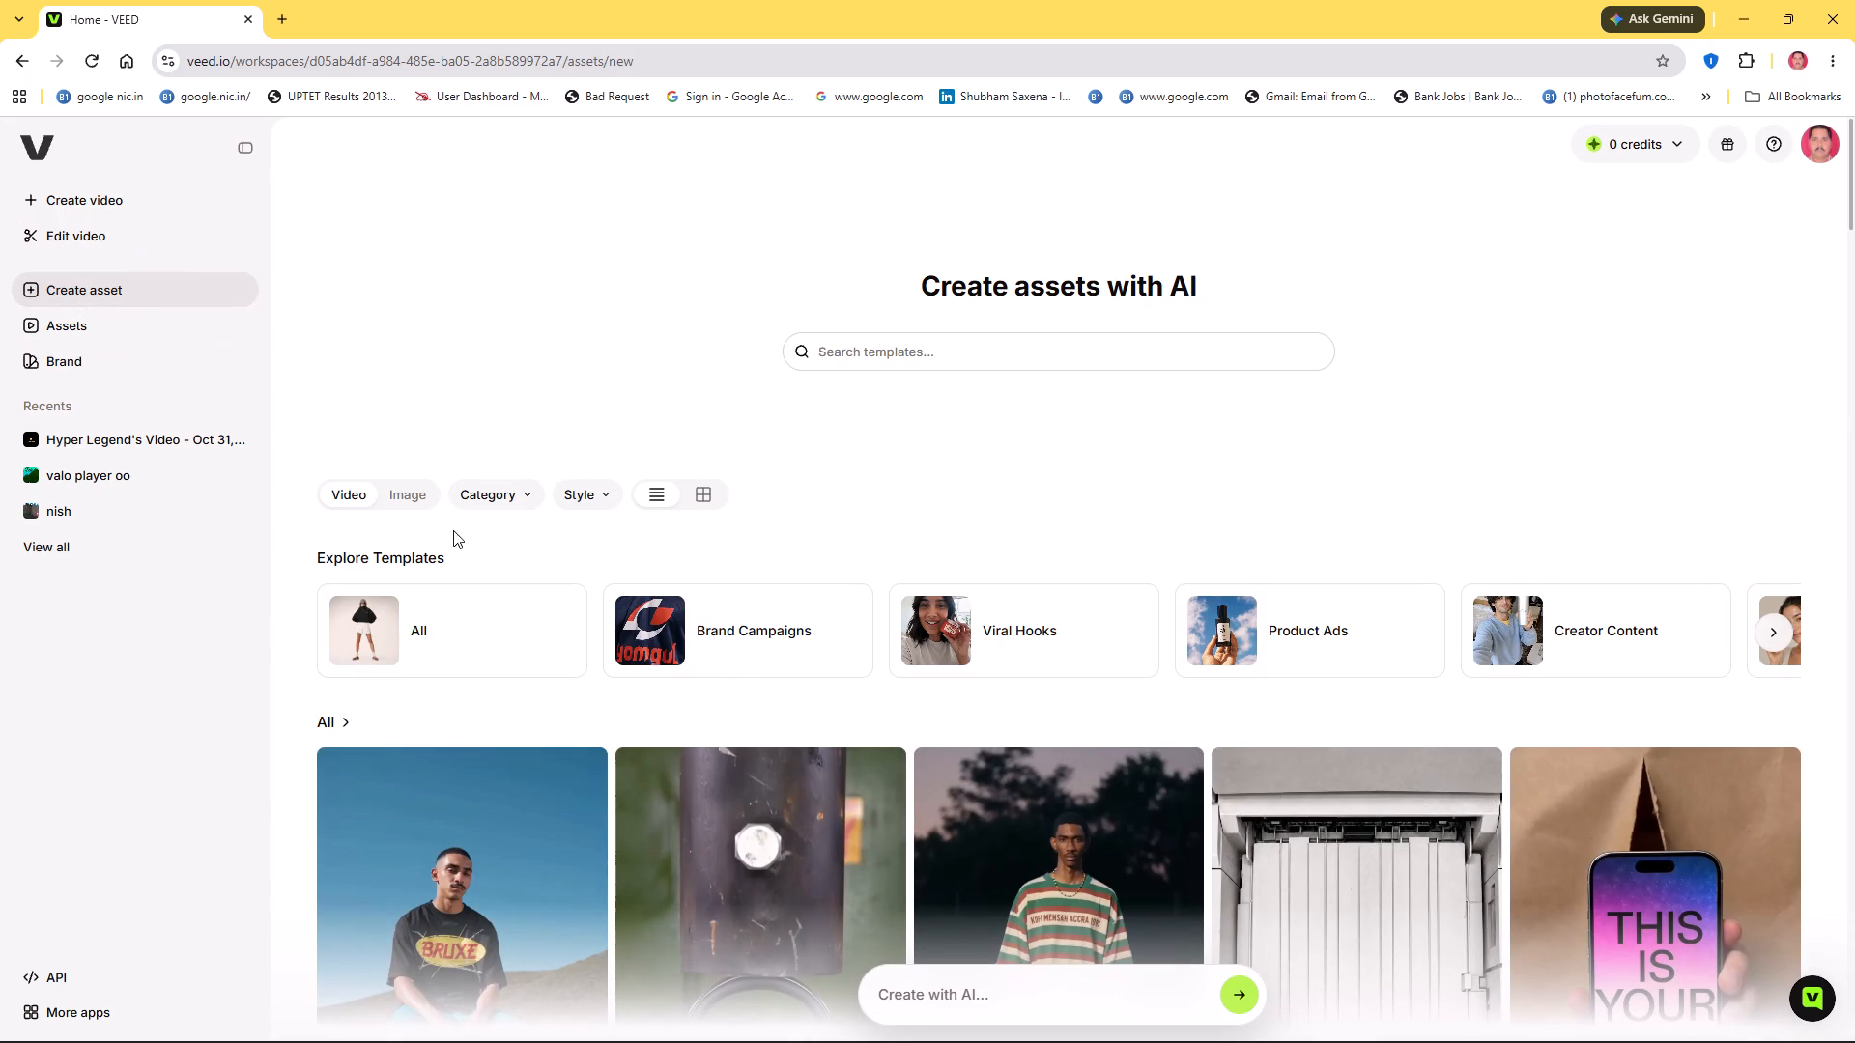
{"action": "left_click", "coordinate": [136, 183]}
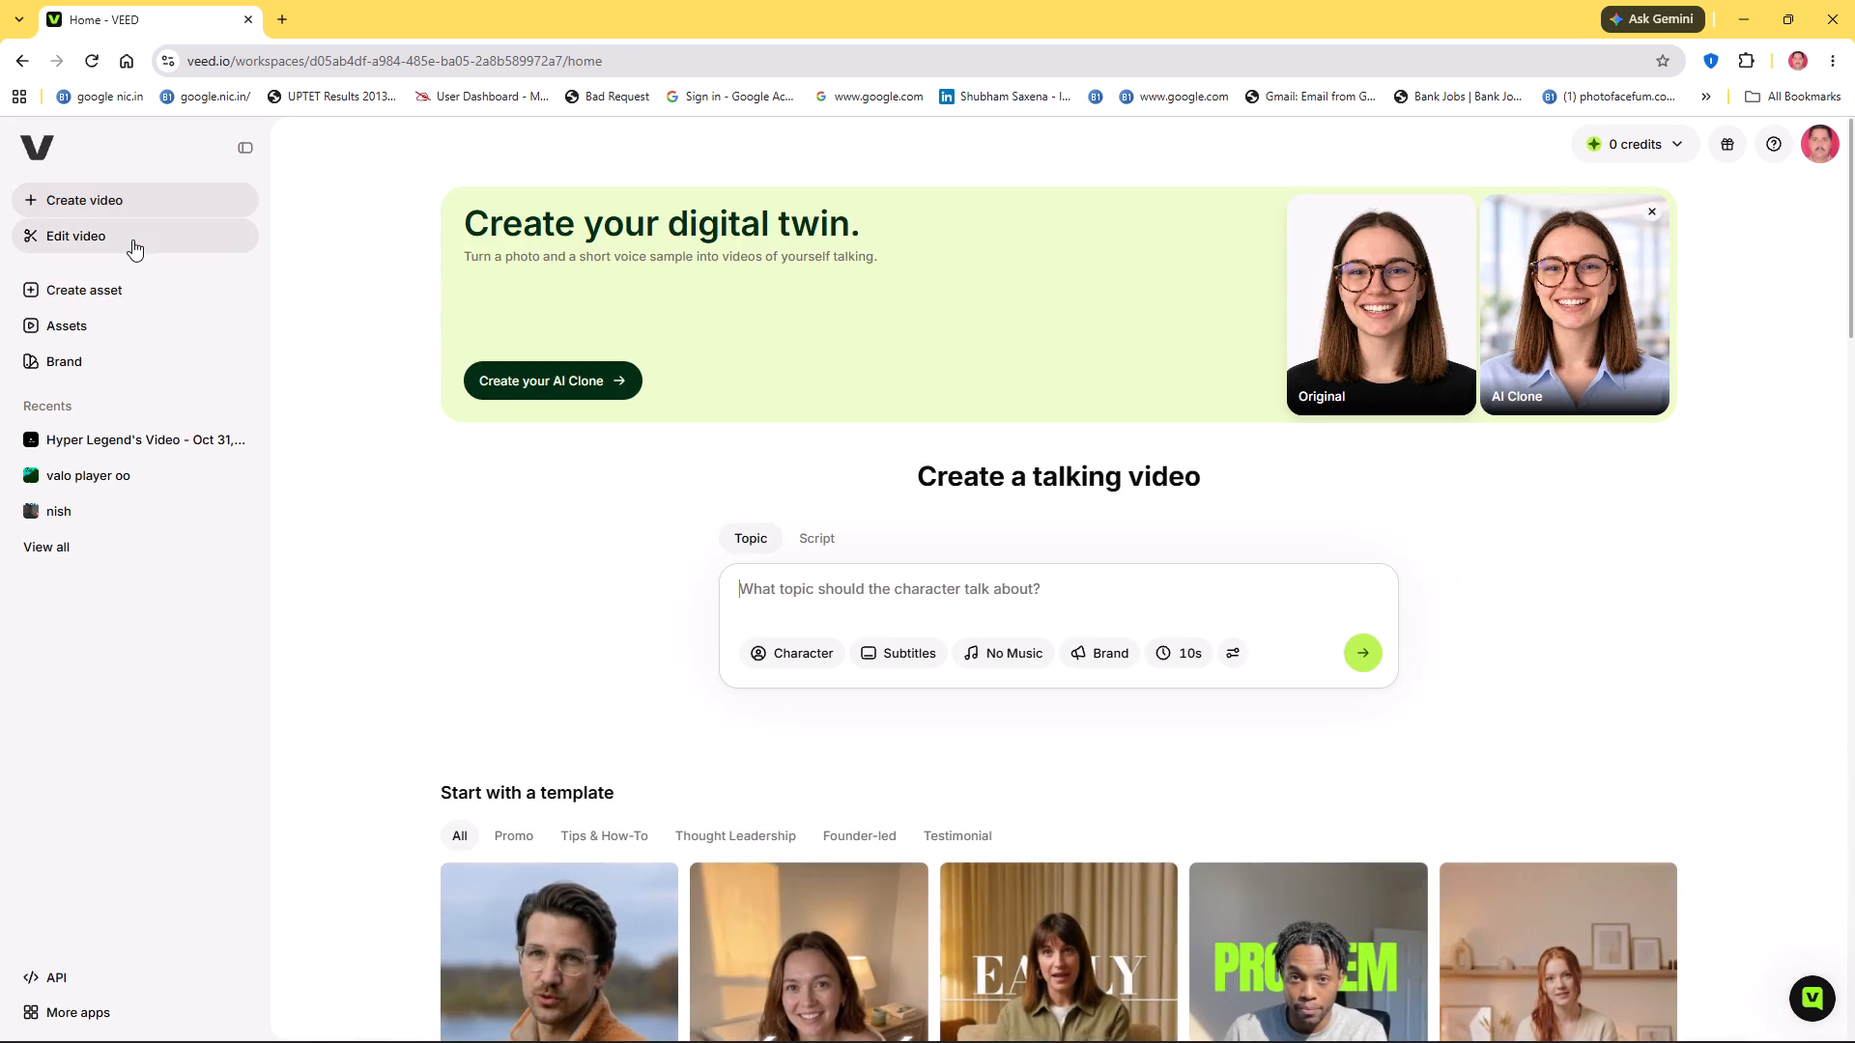
Start a new video editing project and upload DNox v1 from the davinci Videos folder on the computer.
{"action": "left_click", "coordinate": [127, 221]}
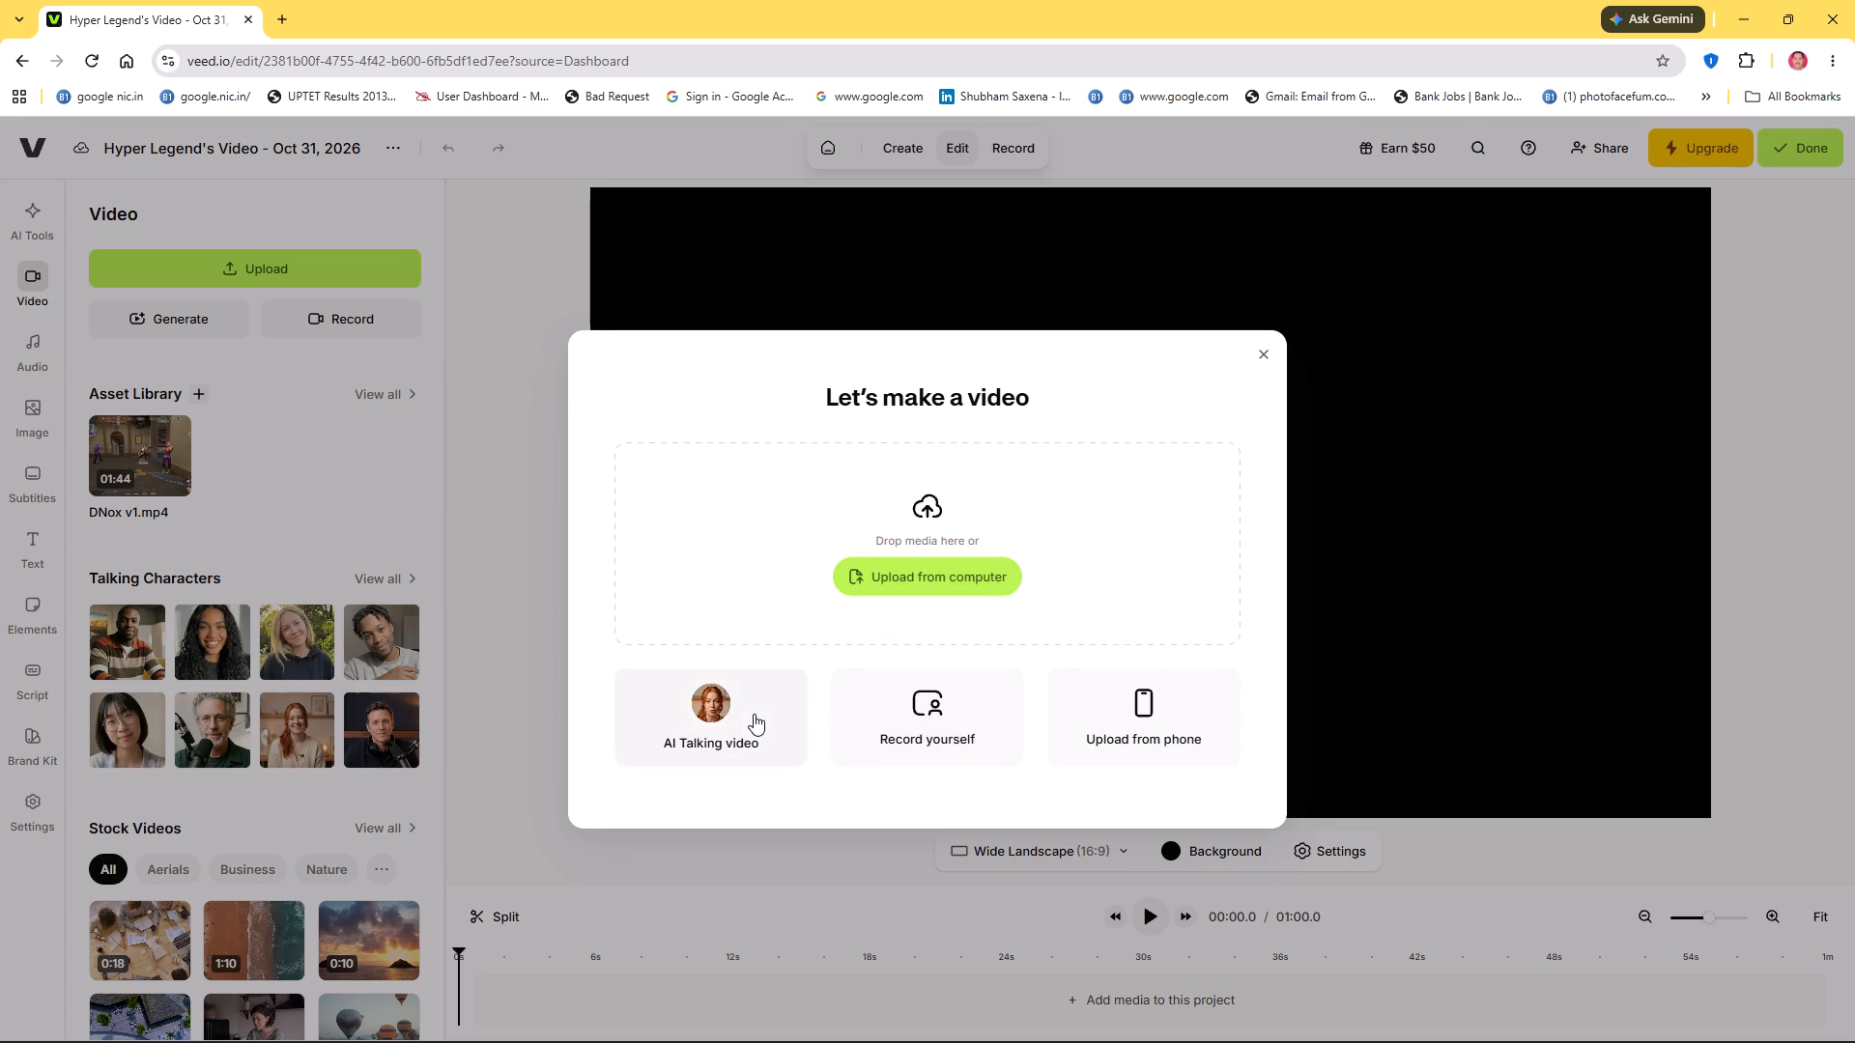
{"action": "left_click", "coordinate": [950, 572]}
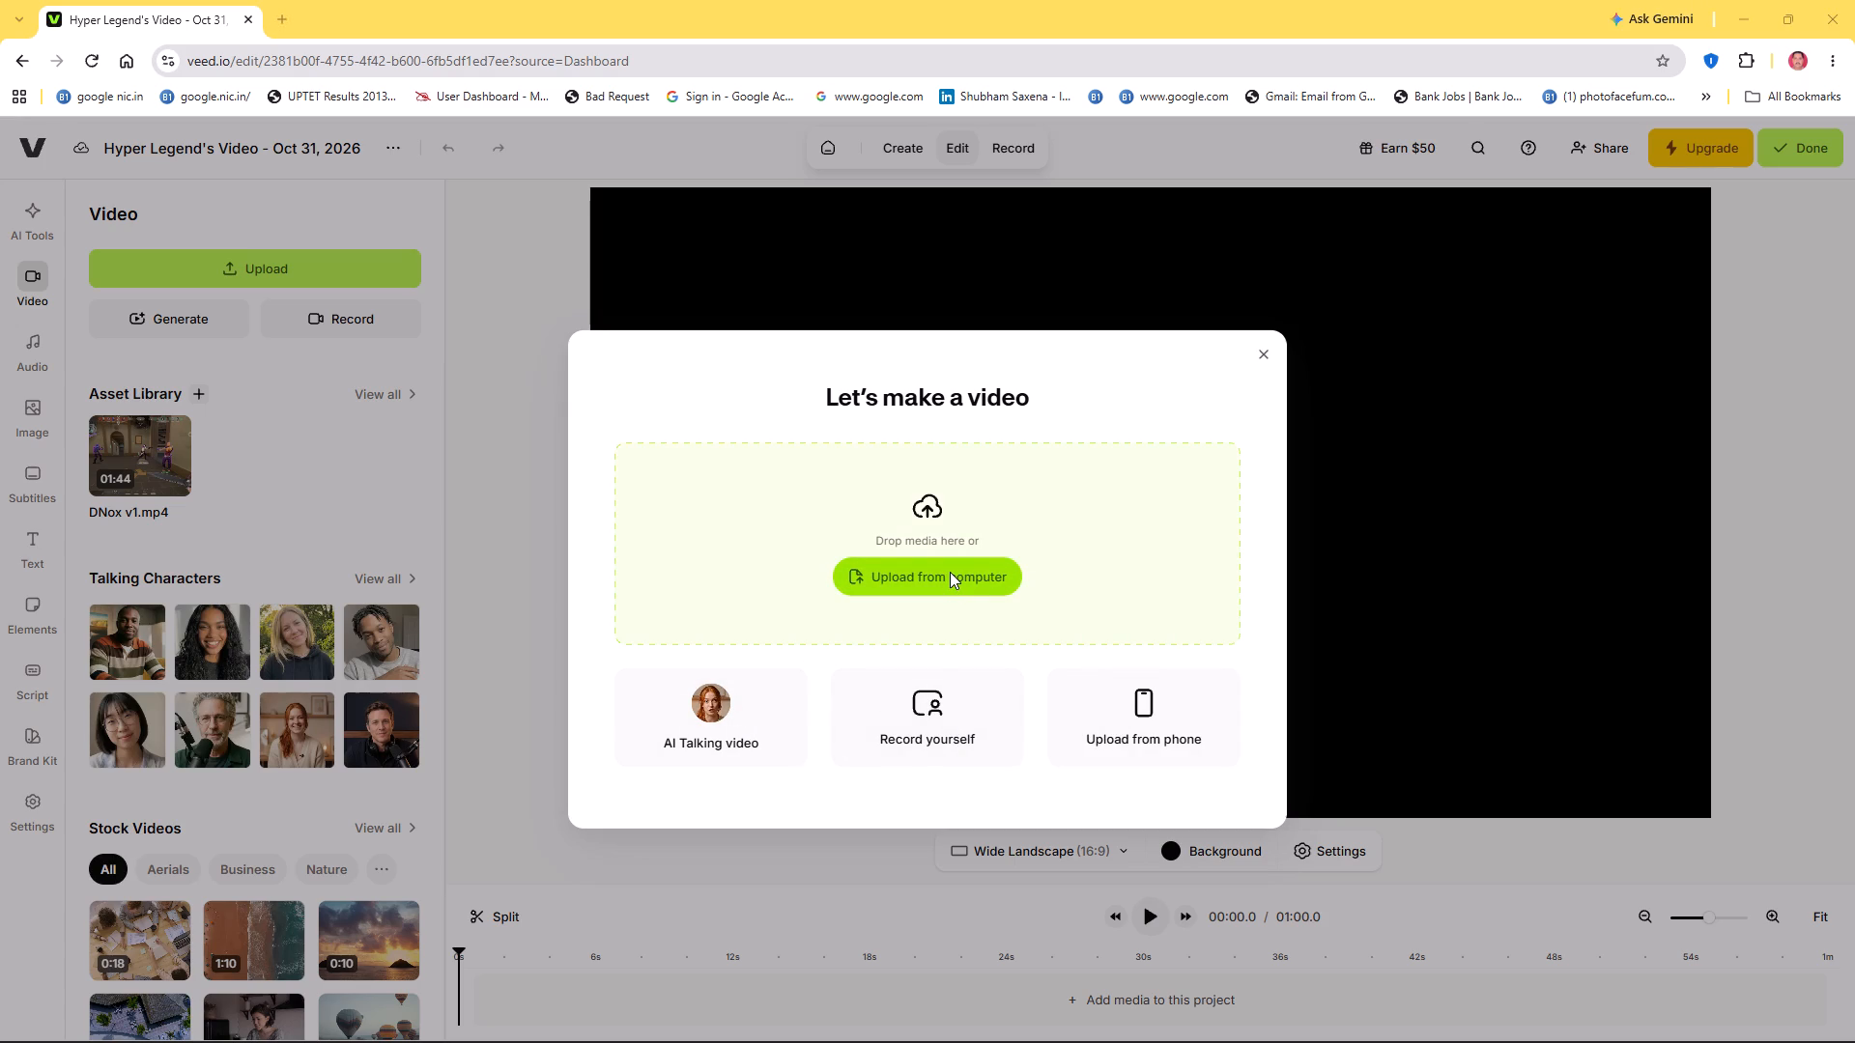
{"action": "left_click", "coordinate": [328, 270]}
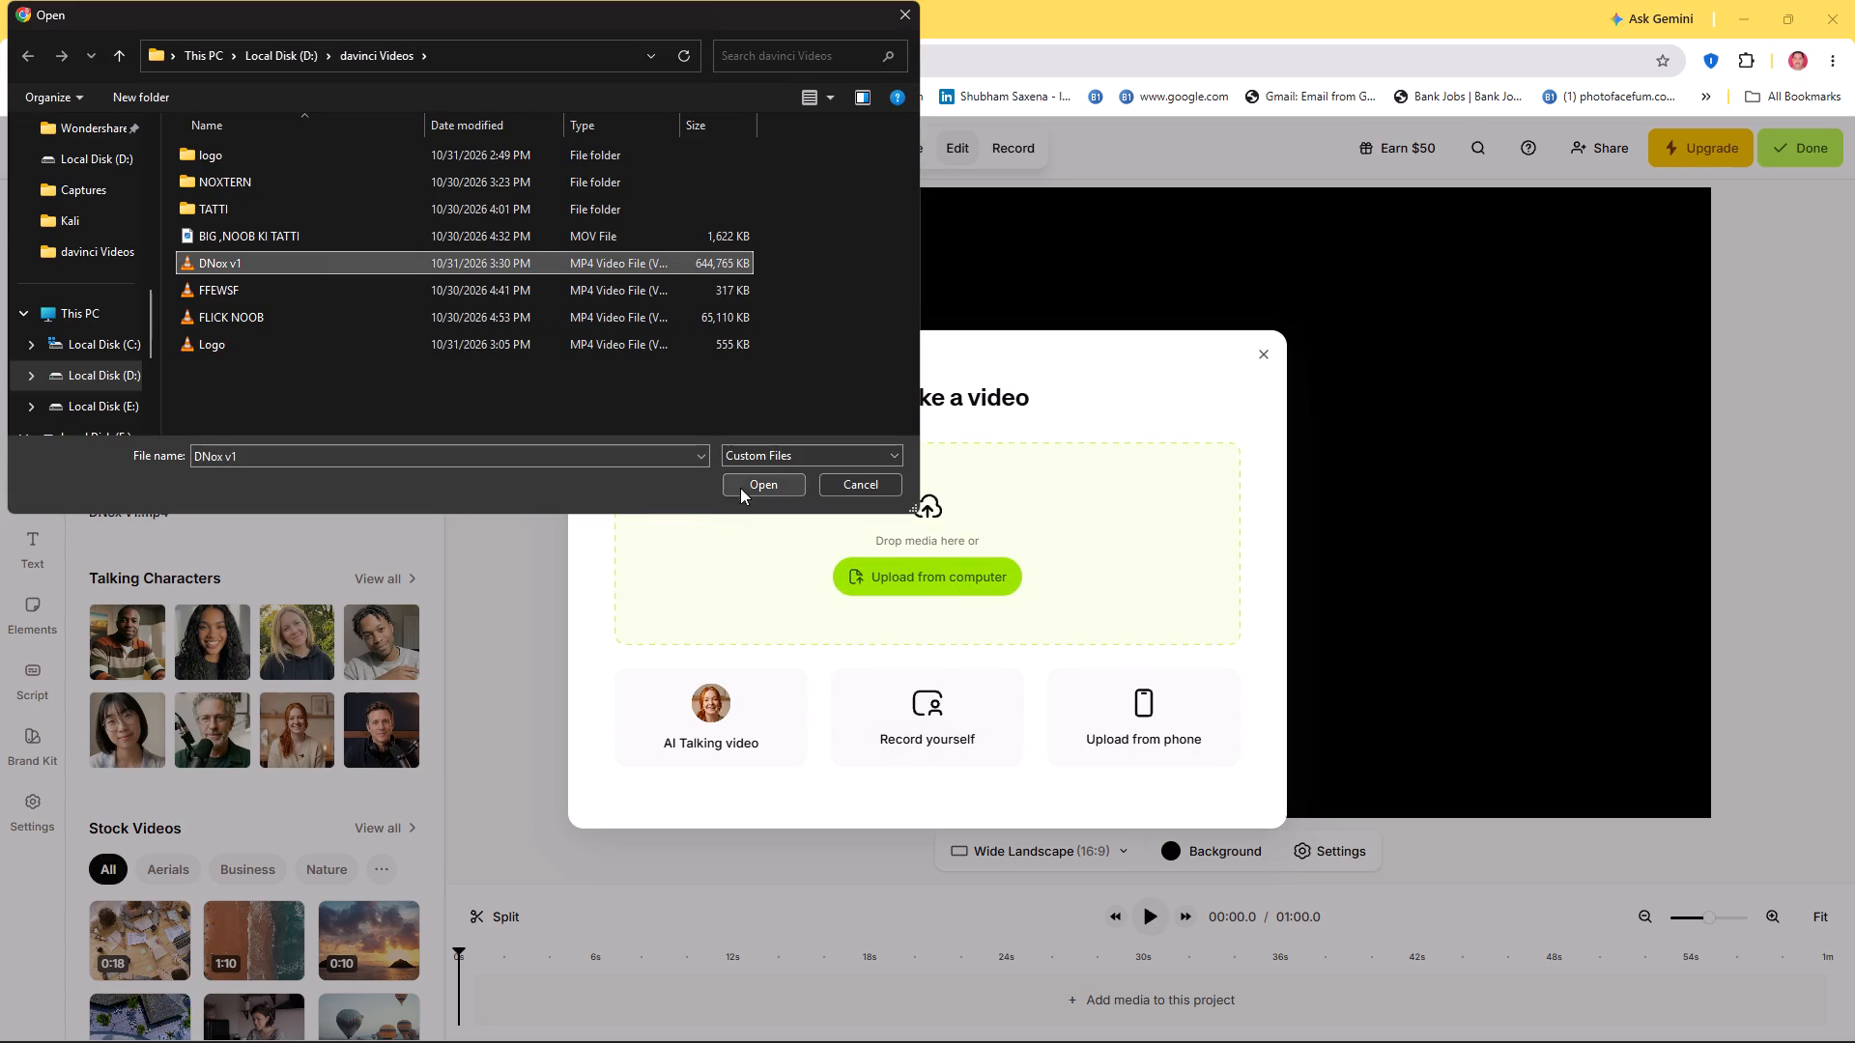
{"action": "left_click", "coordinate": [741, 486]}
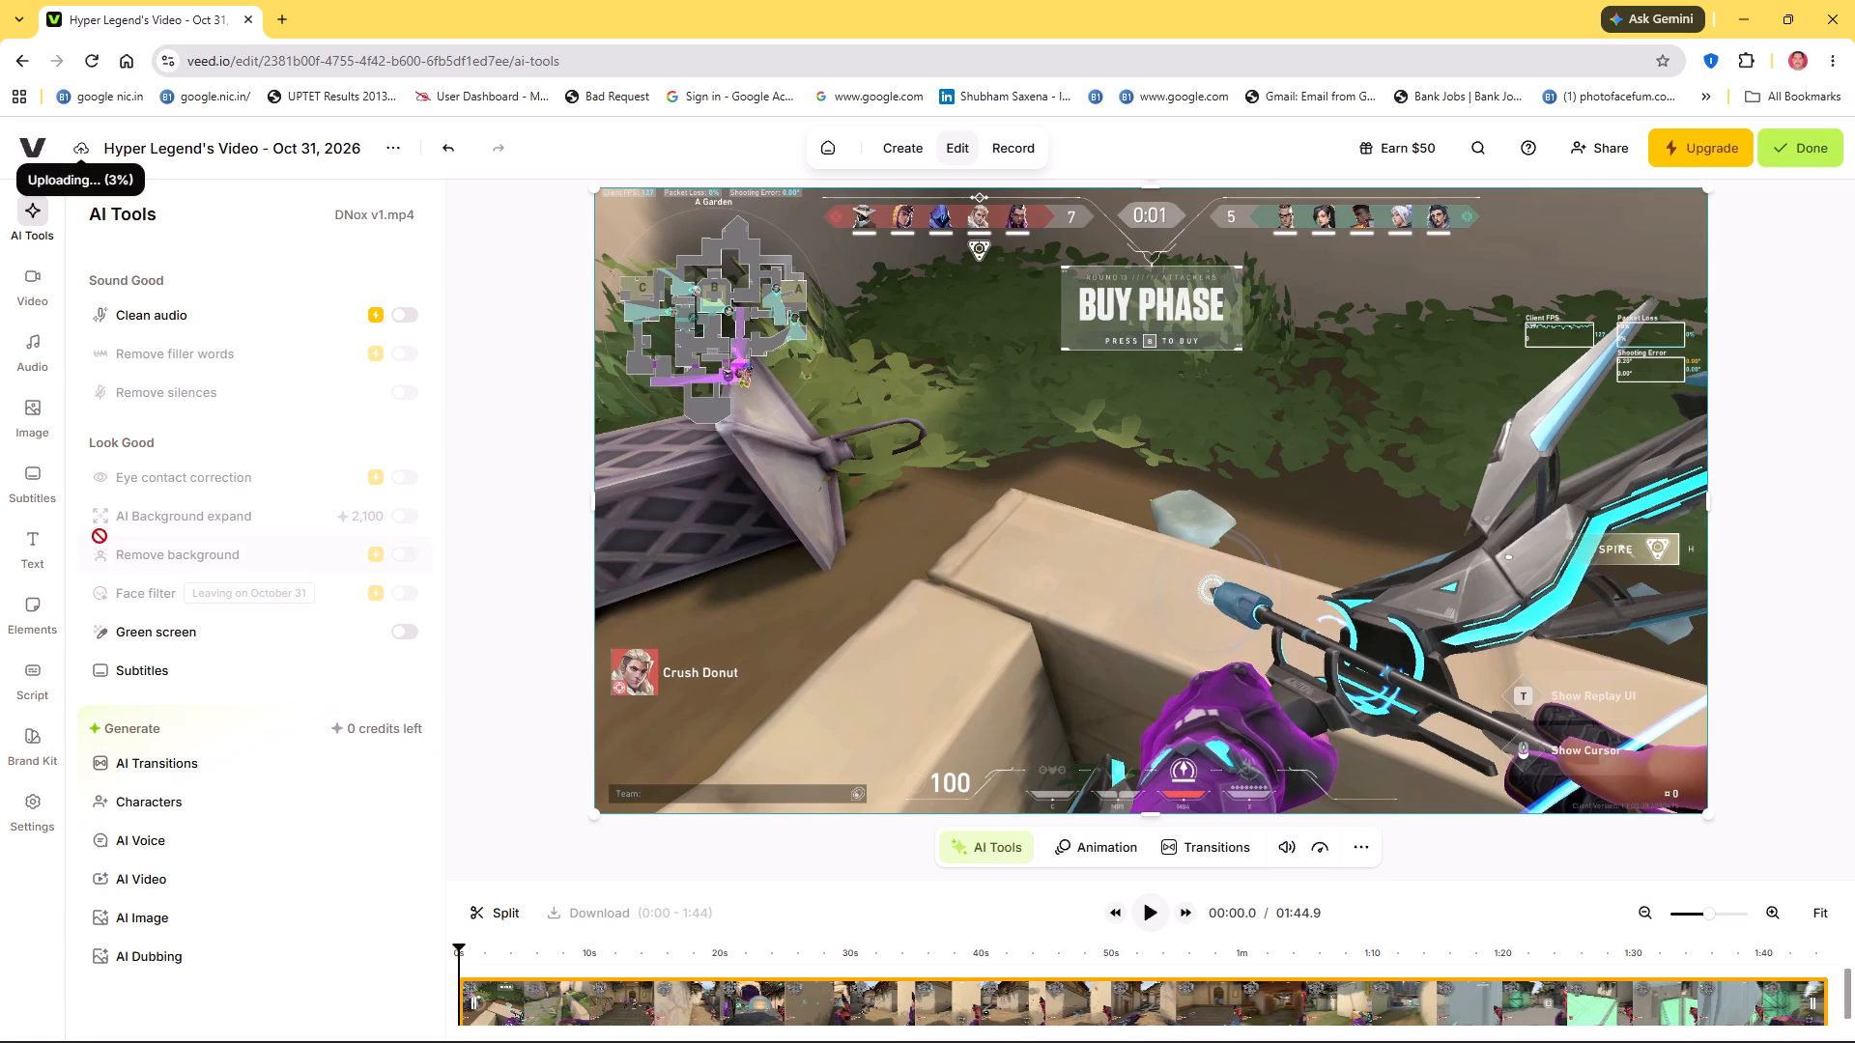
Look through the Edit Video and AI Tools options for the newly added DNox v1 clip.
{"action": "scroll", "coordinate": [222, 318], "scroll_direction": "up", "scroll_amount": 3}
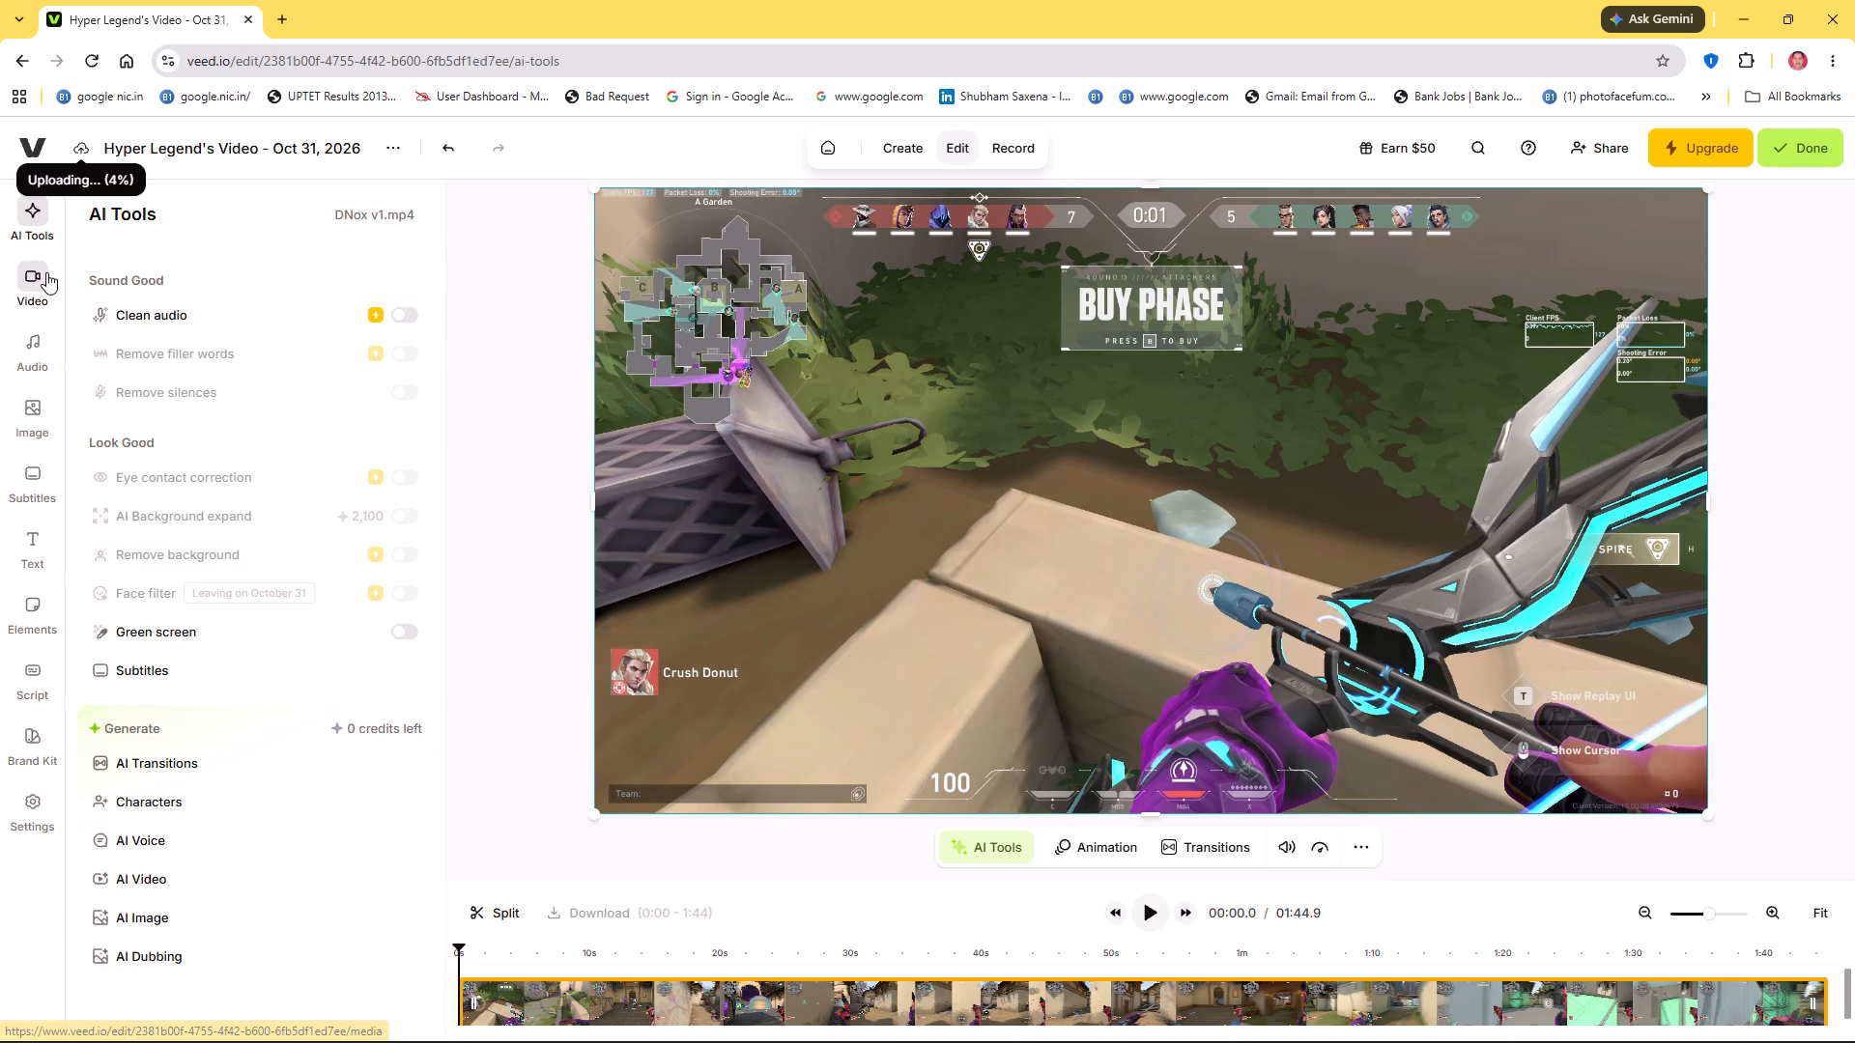
{"action": "left_click", "coordinate": [46, 272]}
{"action": "left_click", "coordinate": [857, 560]}
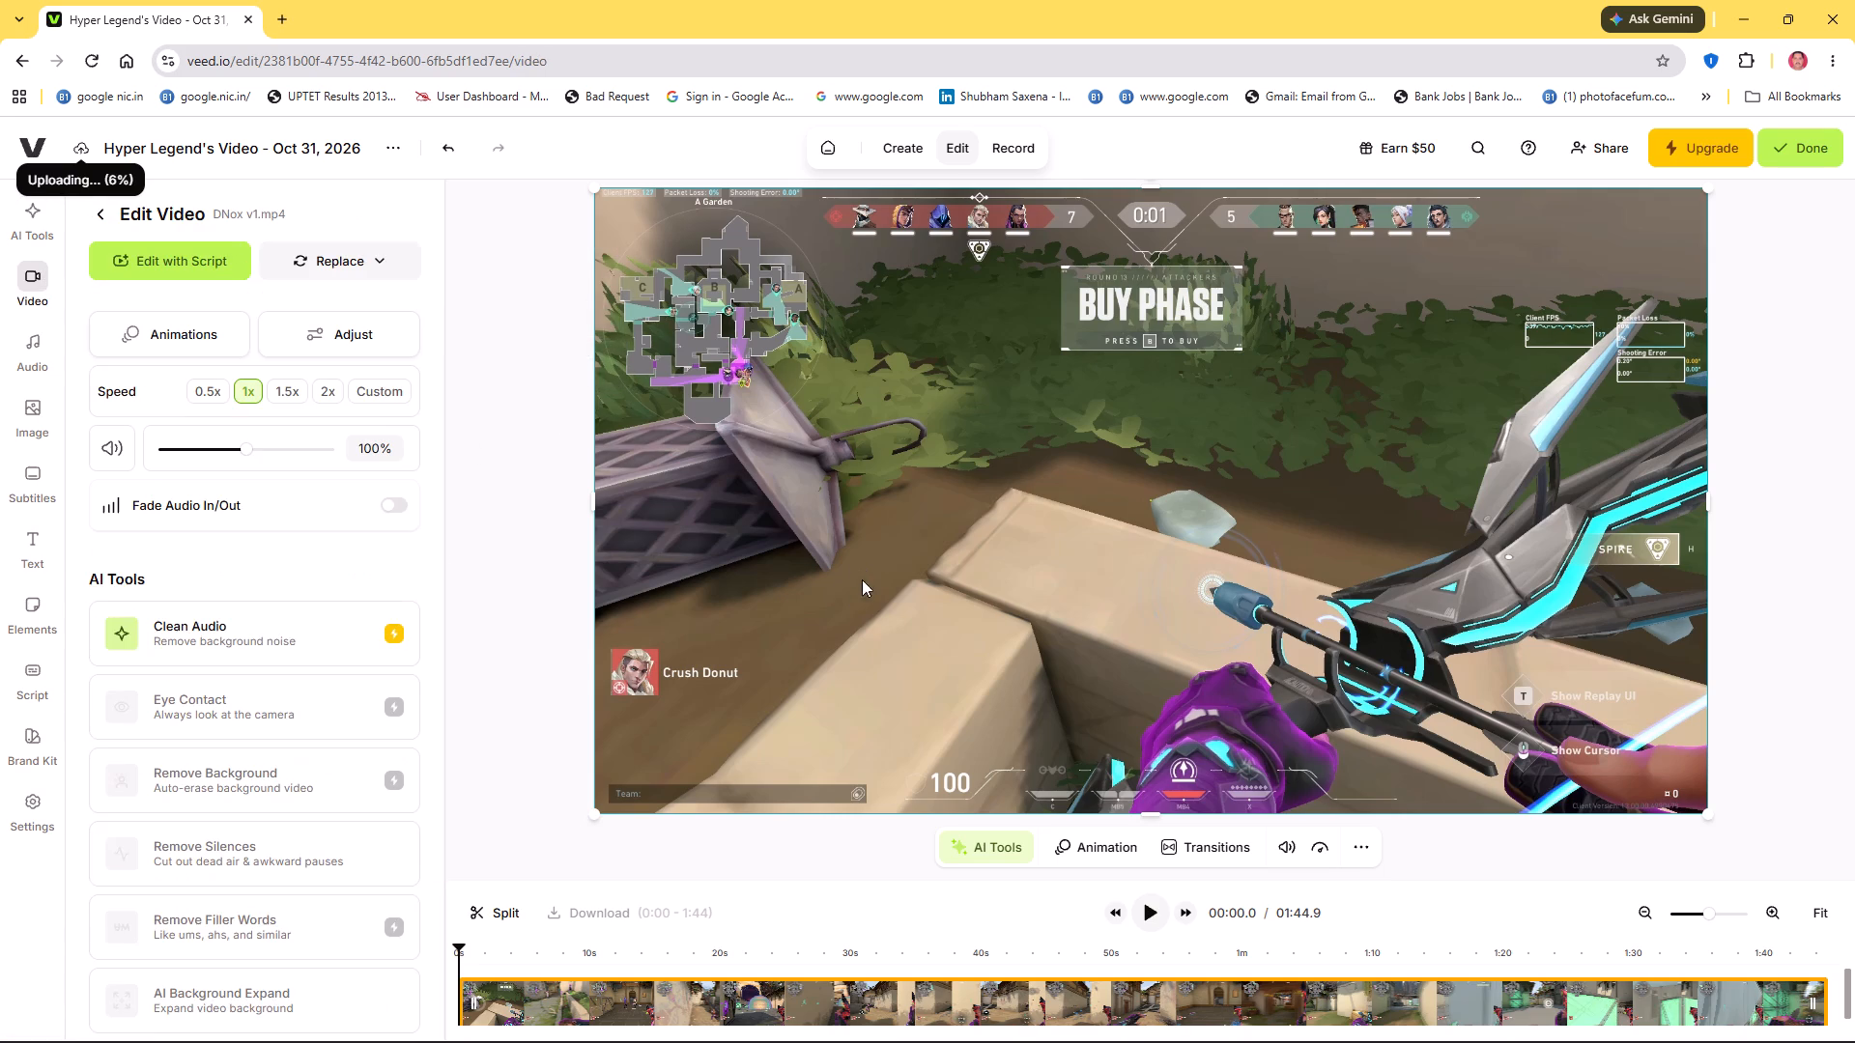
{"action": "left_click", "coordinate": [1006, 853]}
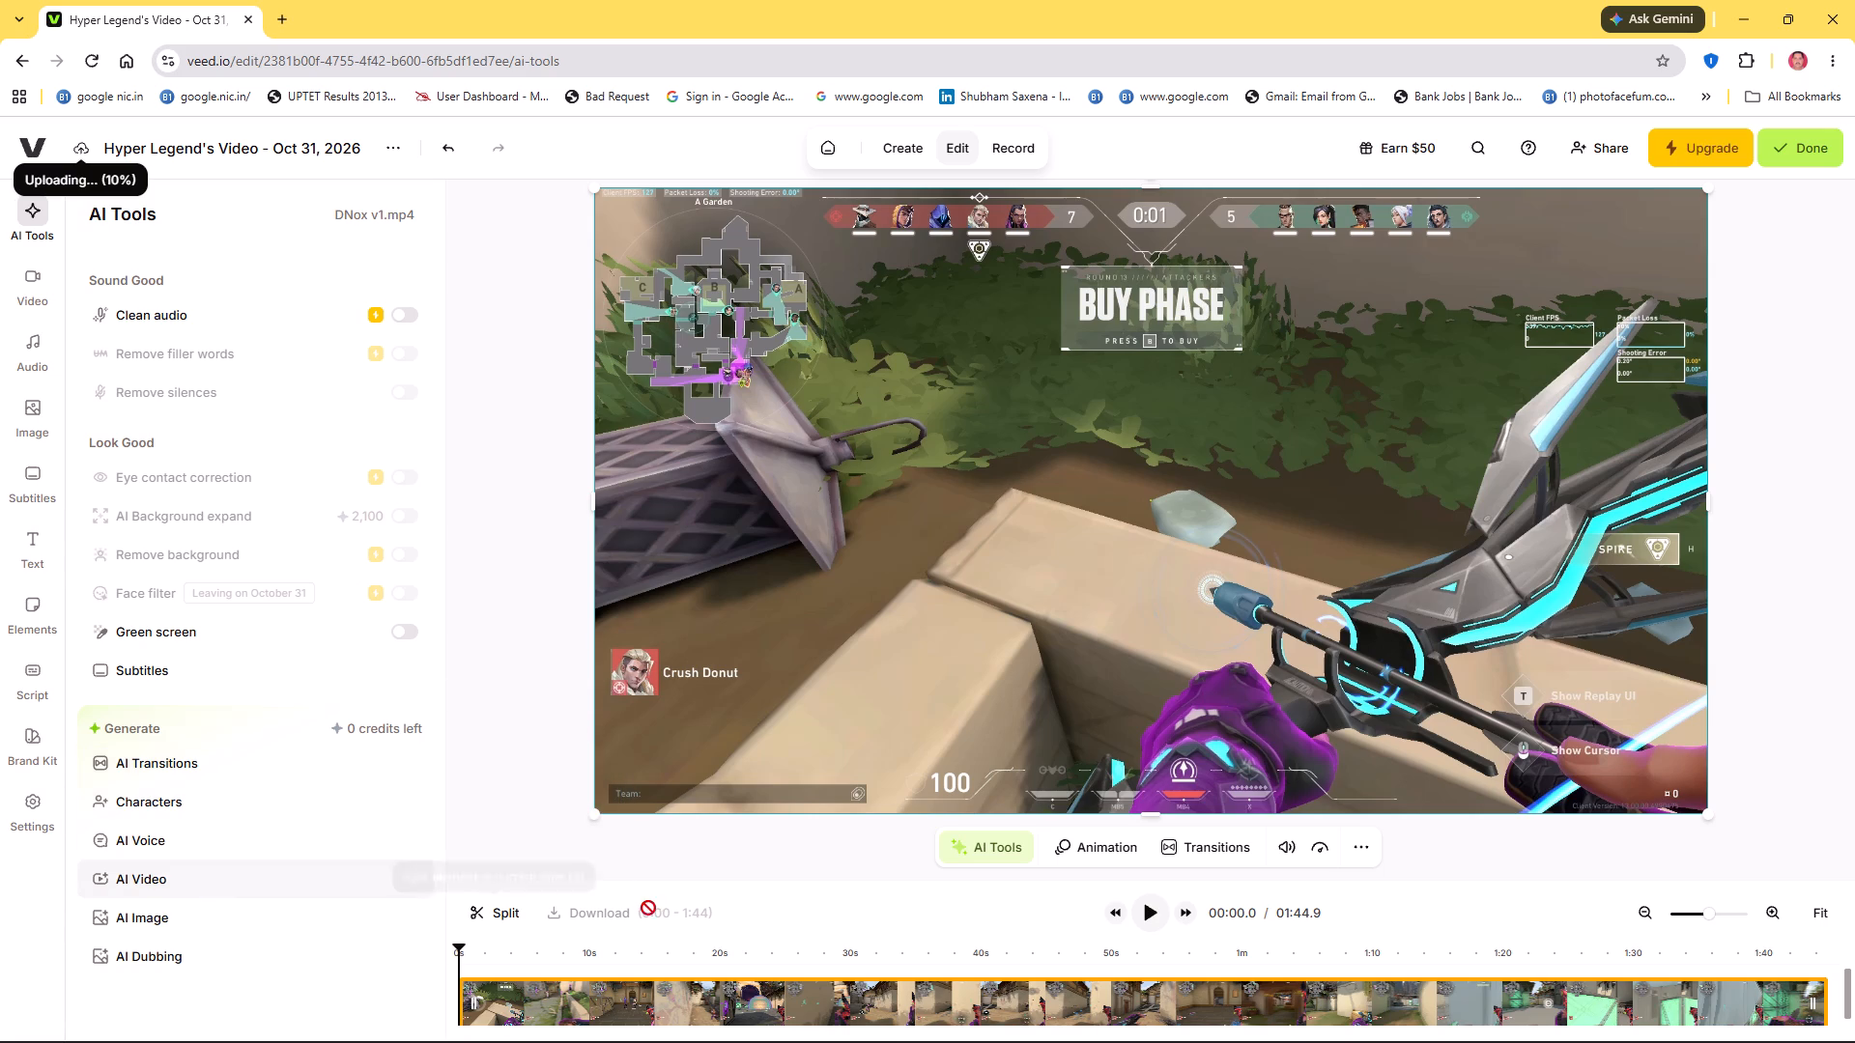
{"action": "left_click_drag", "start_coordinate": [1670, 885], "coordinate": [1669, 881]}
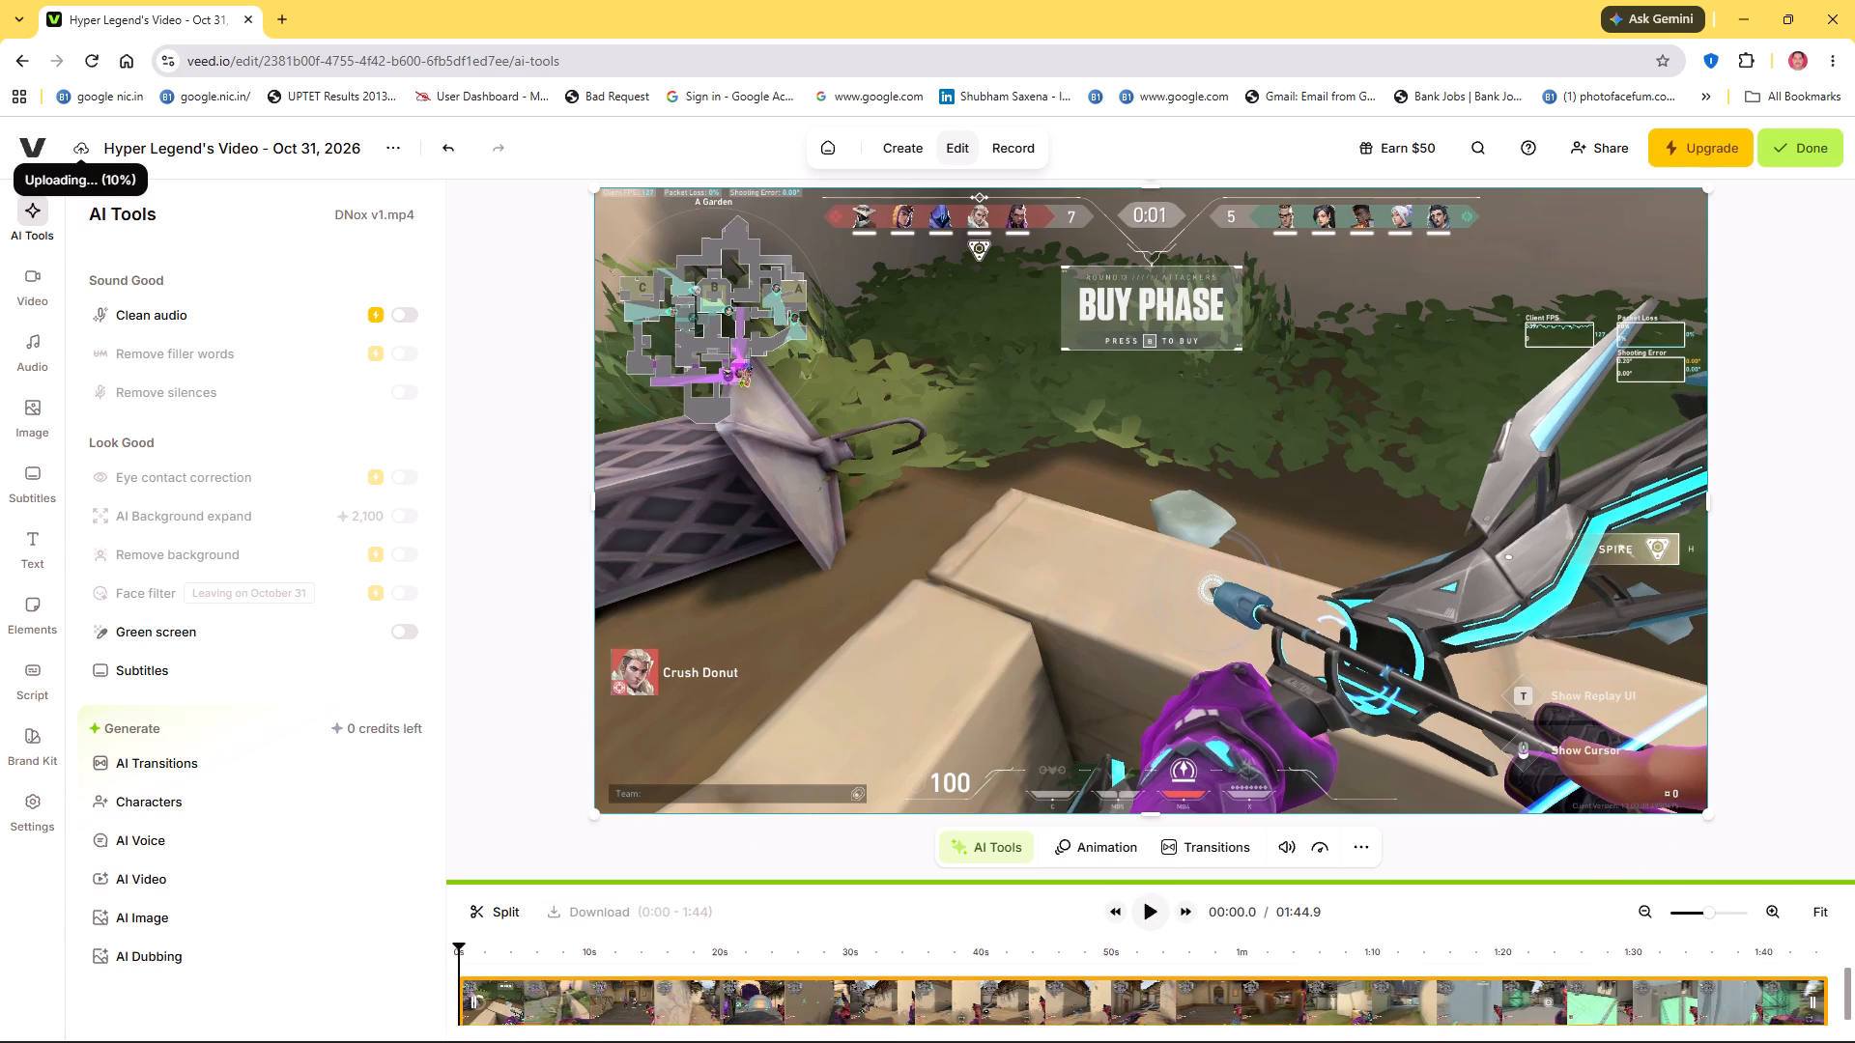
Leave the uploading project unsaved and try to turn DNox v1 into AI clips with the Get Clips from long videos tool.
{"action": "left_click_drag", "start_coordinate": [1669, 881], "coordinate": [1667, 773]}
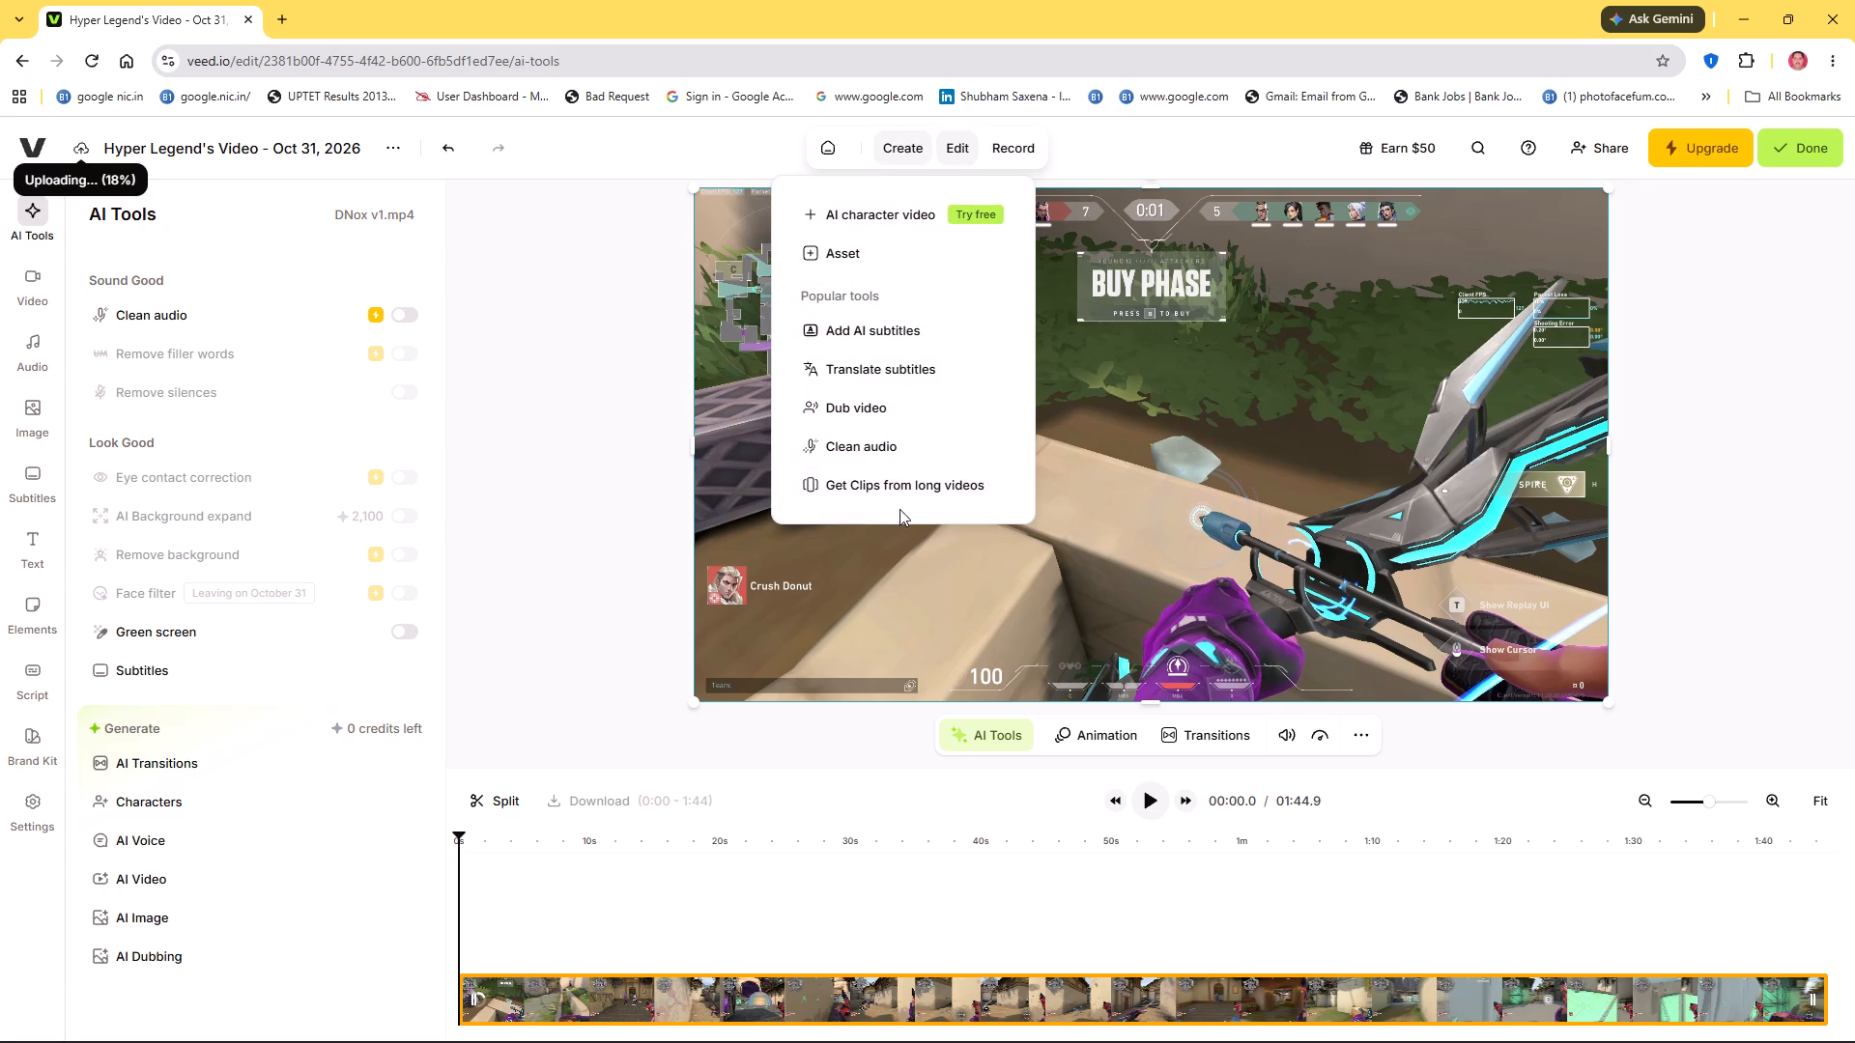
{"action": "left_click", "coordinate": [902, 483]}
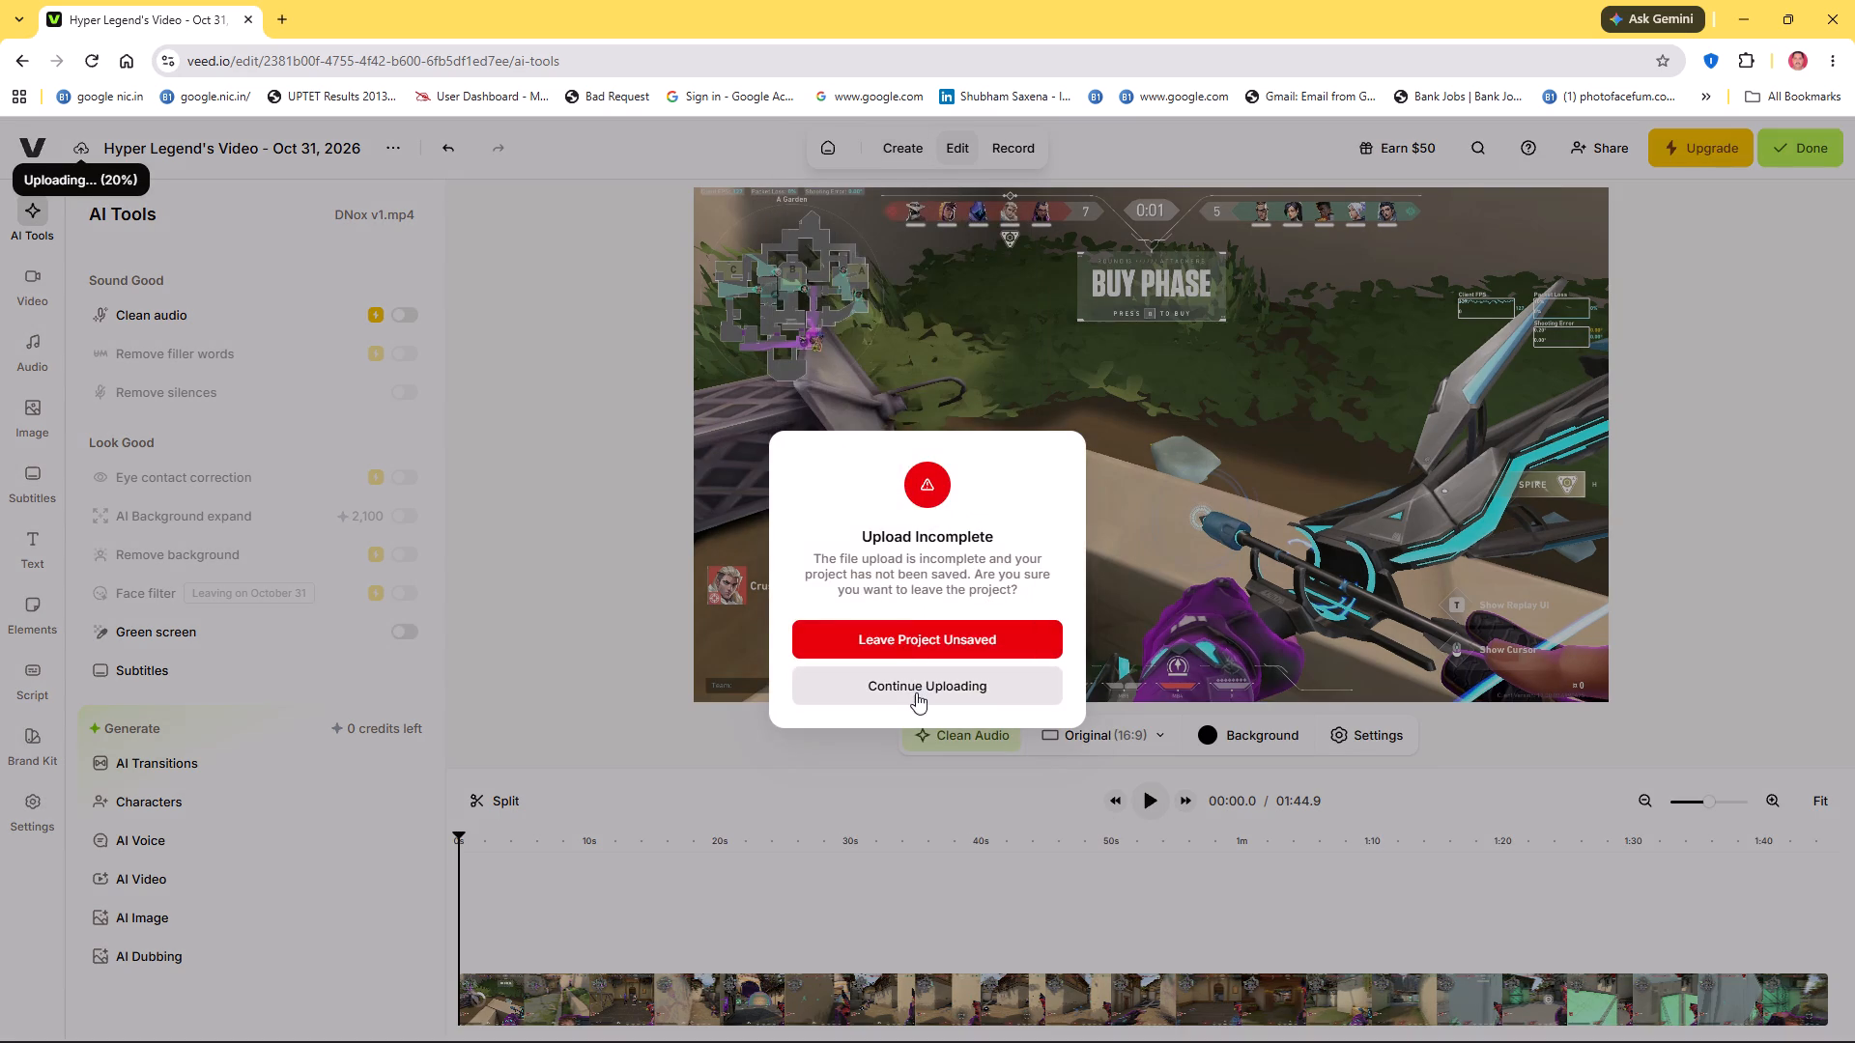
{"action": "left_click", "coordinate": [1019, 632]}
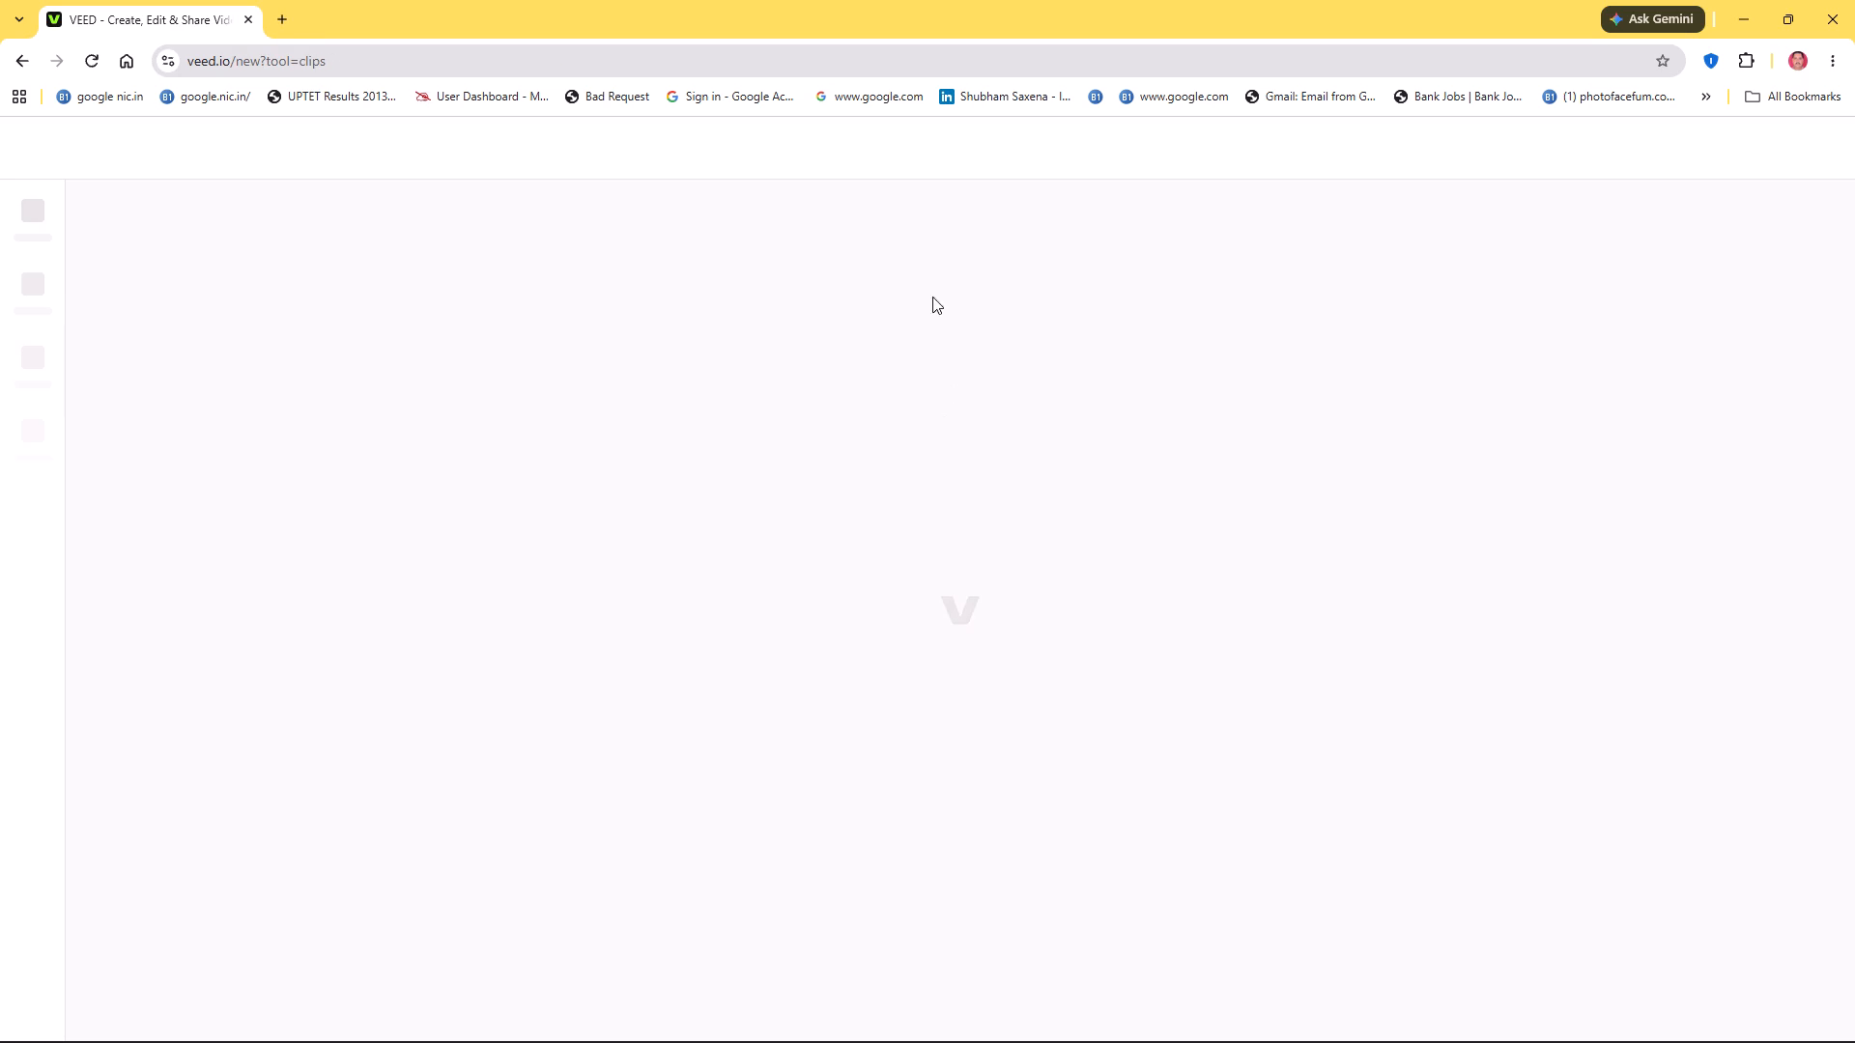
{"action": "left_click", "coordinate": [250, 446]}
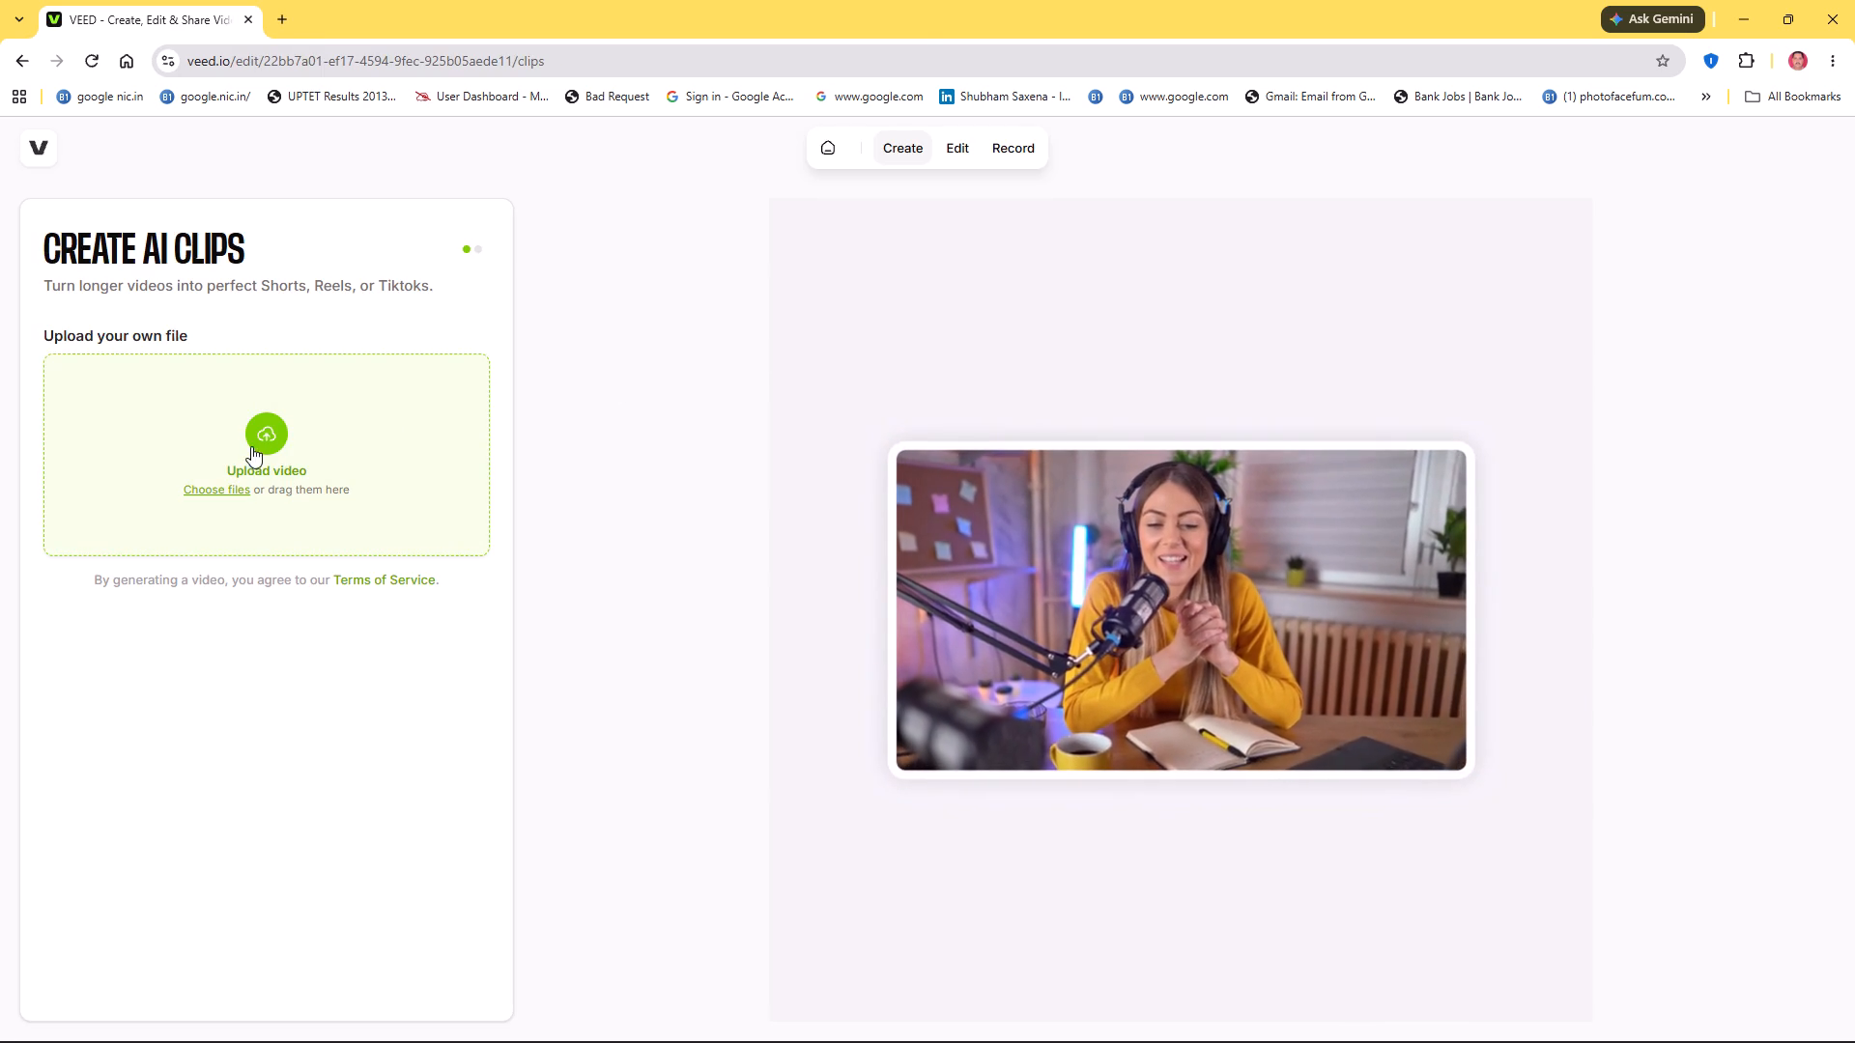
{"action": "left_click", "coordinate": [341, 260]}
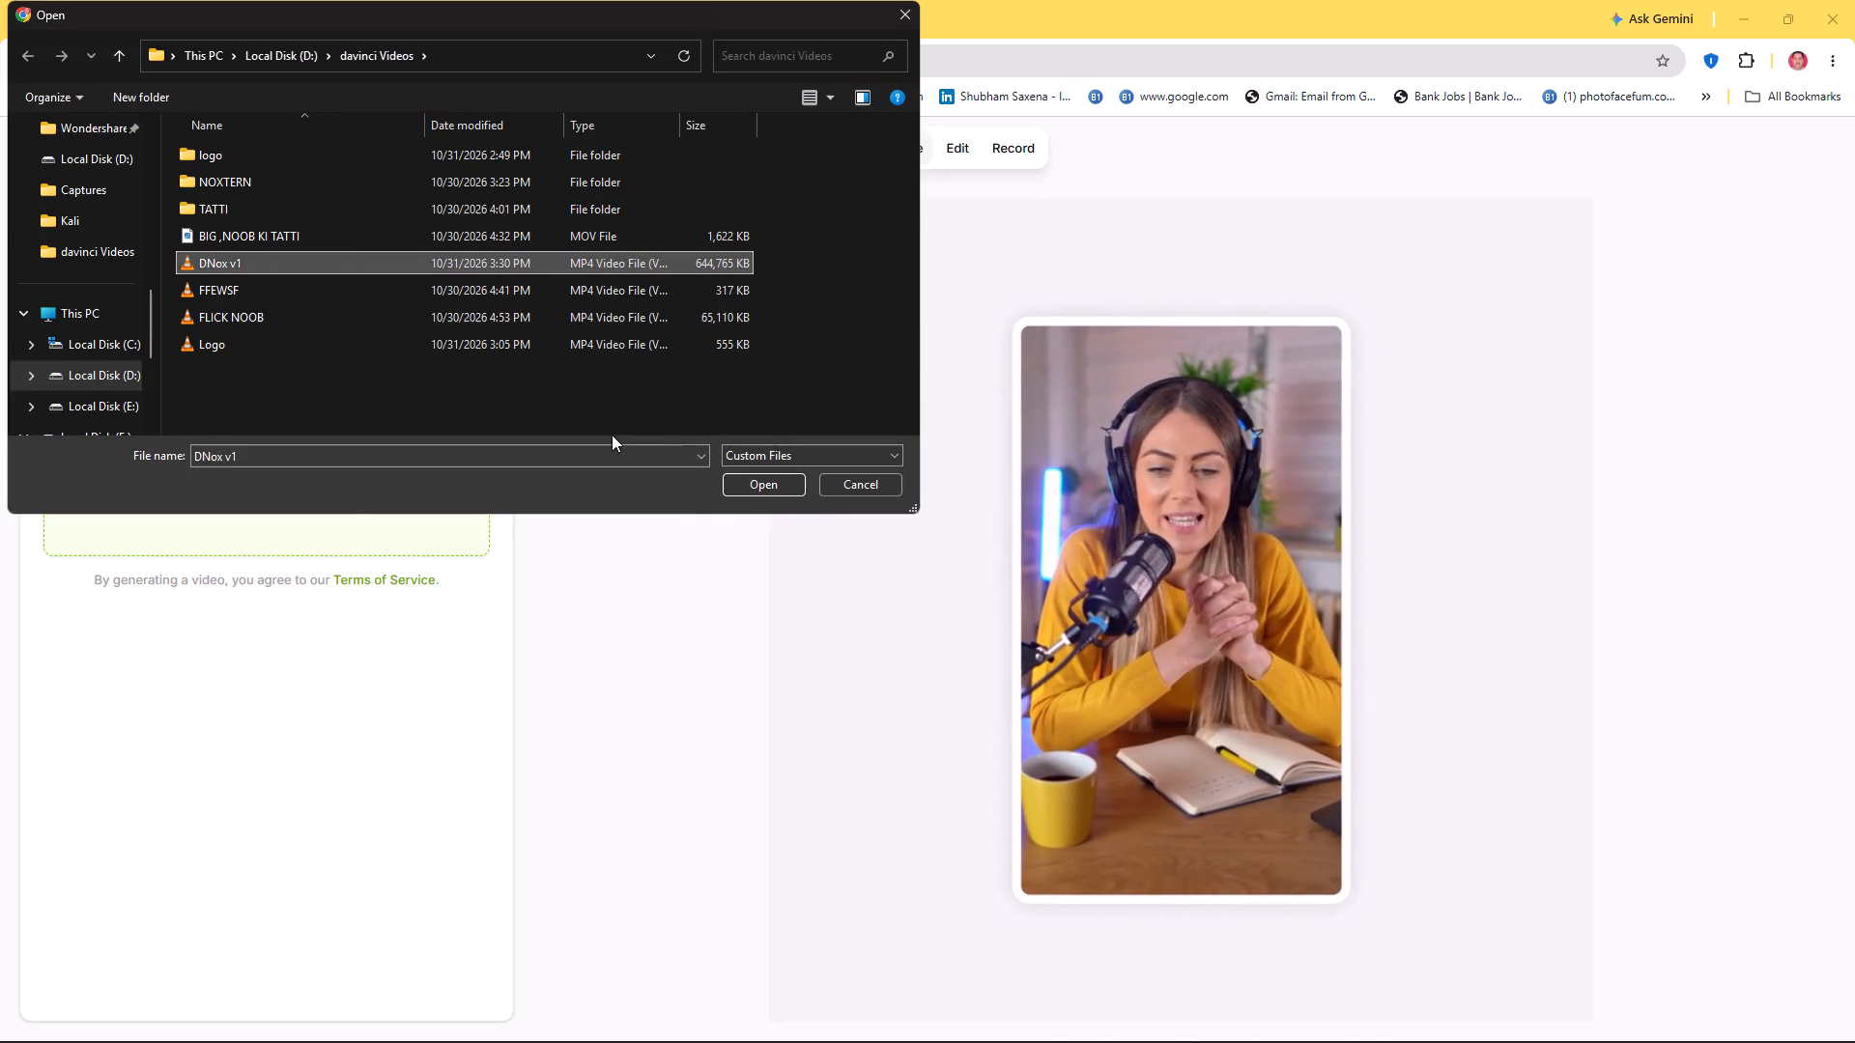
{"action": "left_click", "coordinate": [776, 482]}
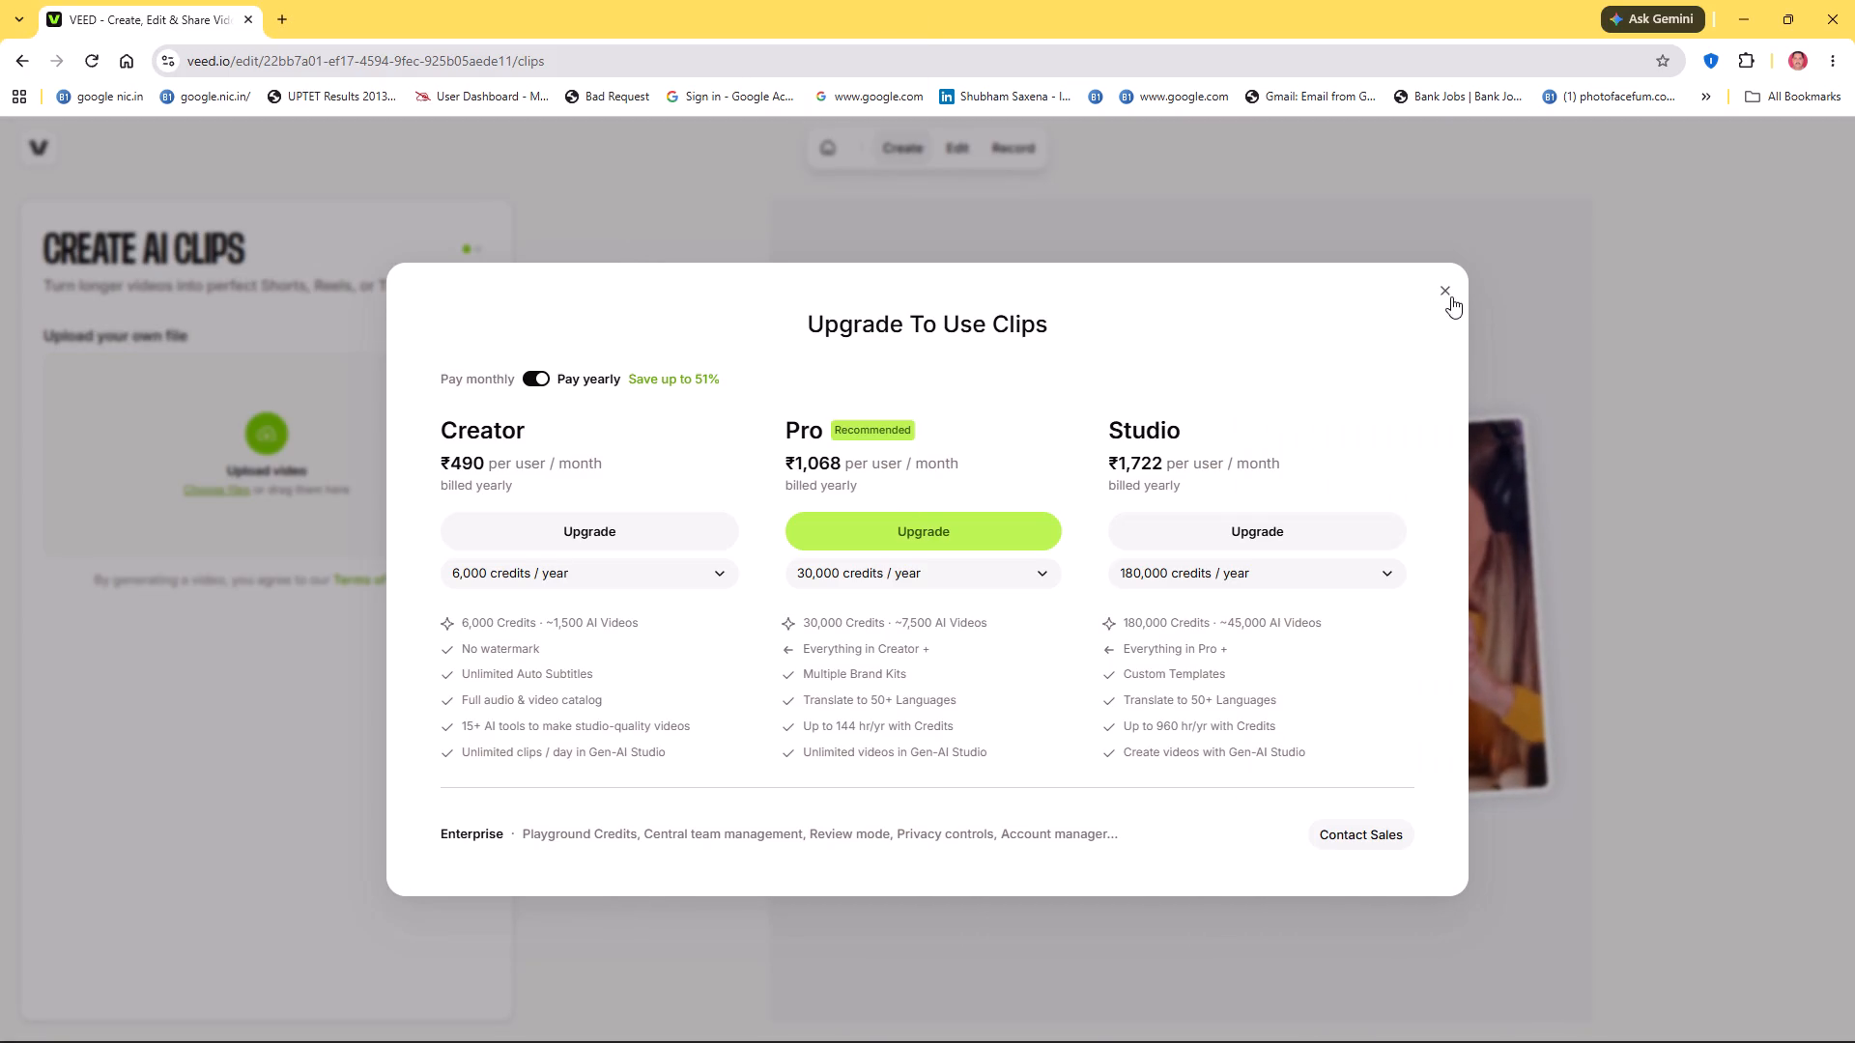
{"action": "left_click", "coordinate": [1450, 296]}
Return to the list of all videos and delete the DNox v1 draft and the 00:00 Oct 31, 2026 draft.
{"action": "left_click", "coordinate": [35, 69]}
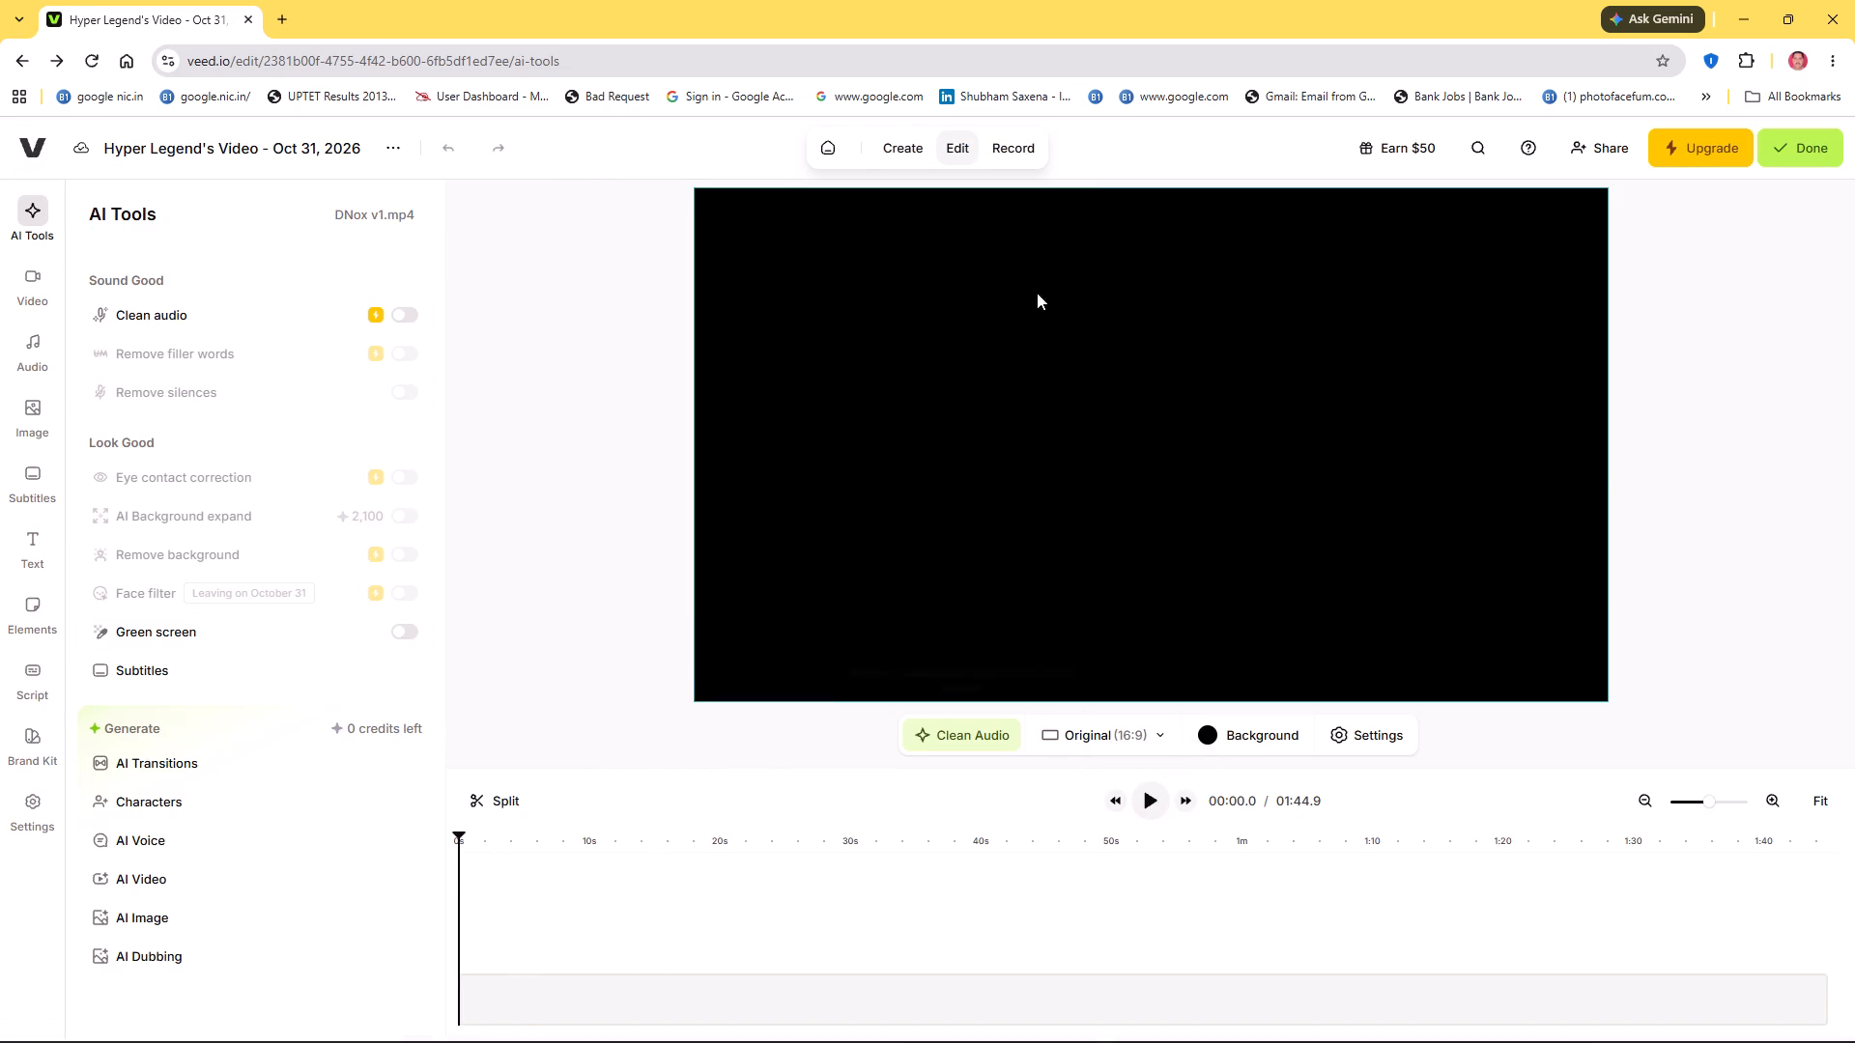
{"action": "left_click", "coordinate": [19, 59]}
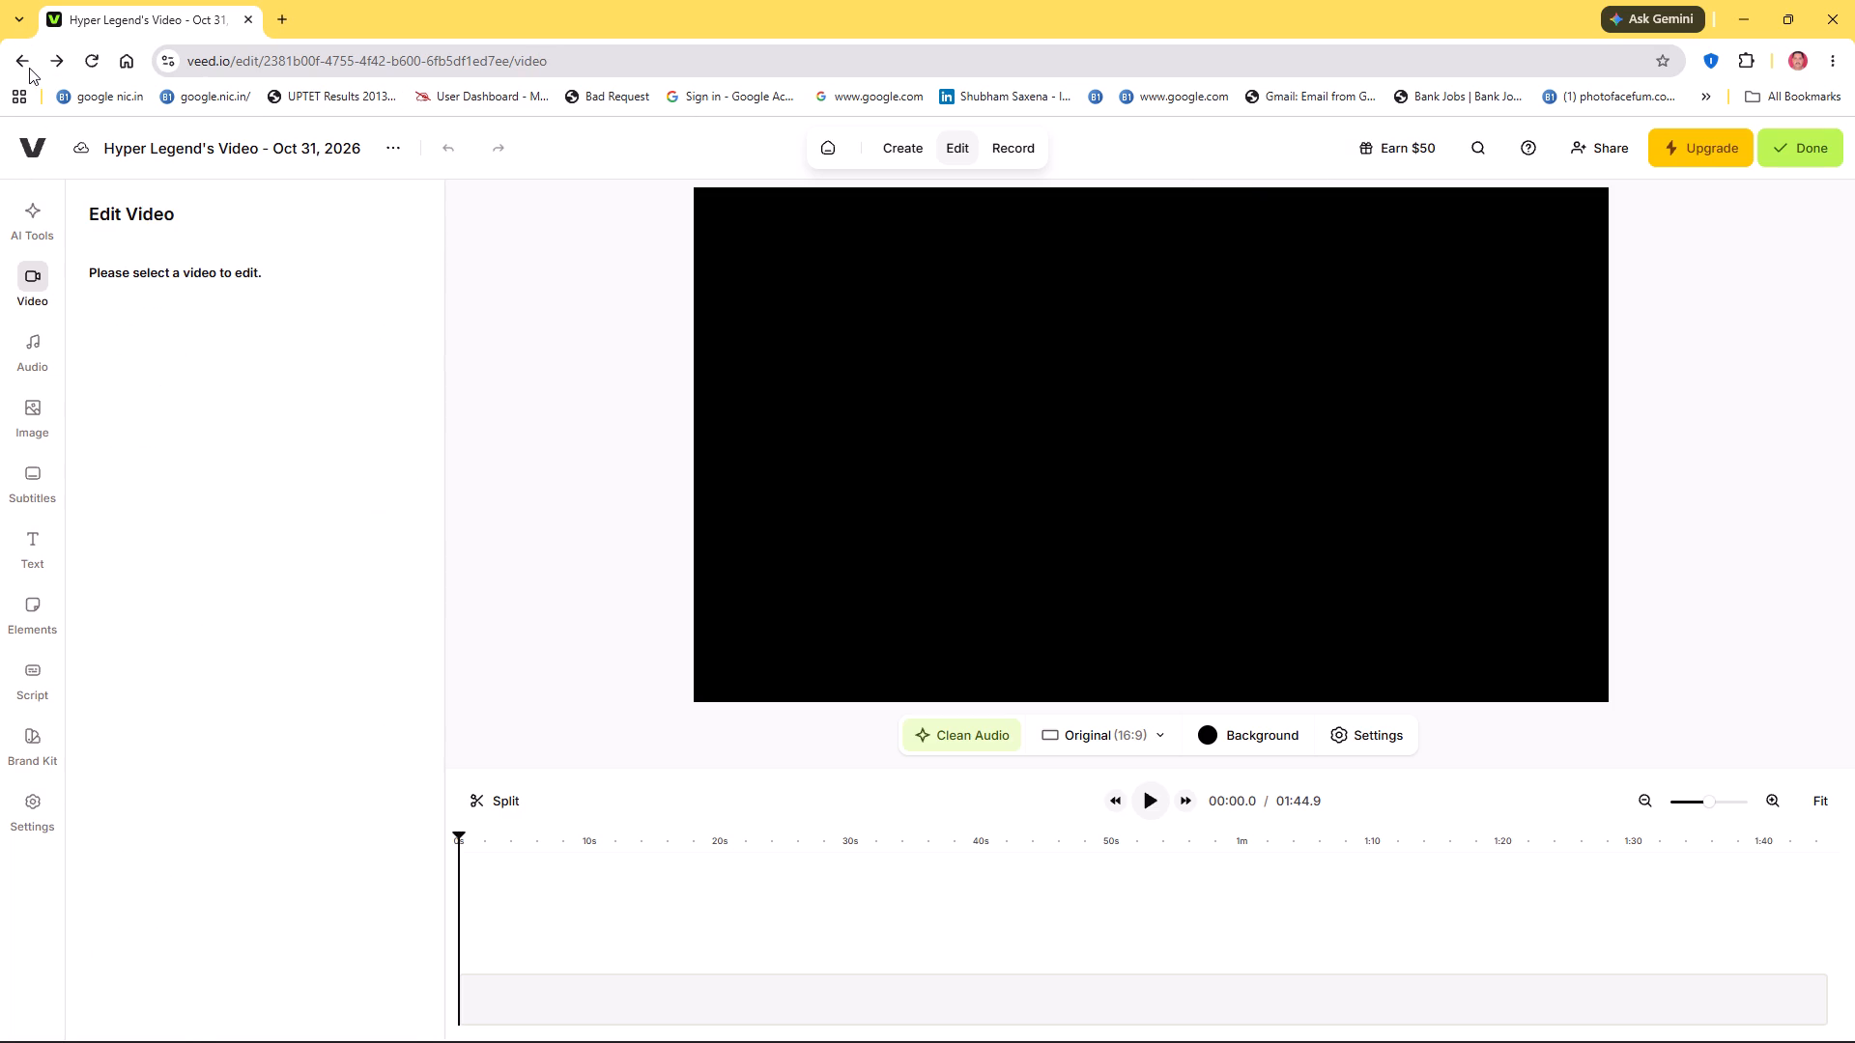
{"action": "left_click", "coordinate": [29, 68]}
{"action": "double_click", "coordinate": [29, 68]}
{"action": "triple_click", "coordinate": [29, 68]}
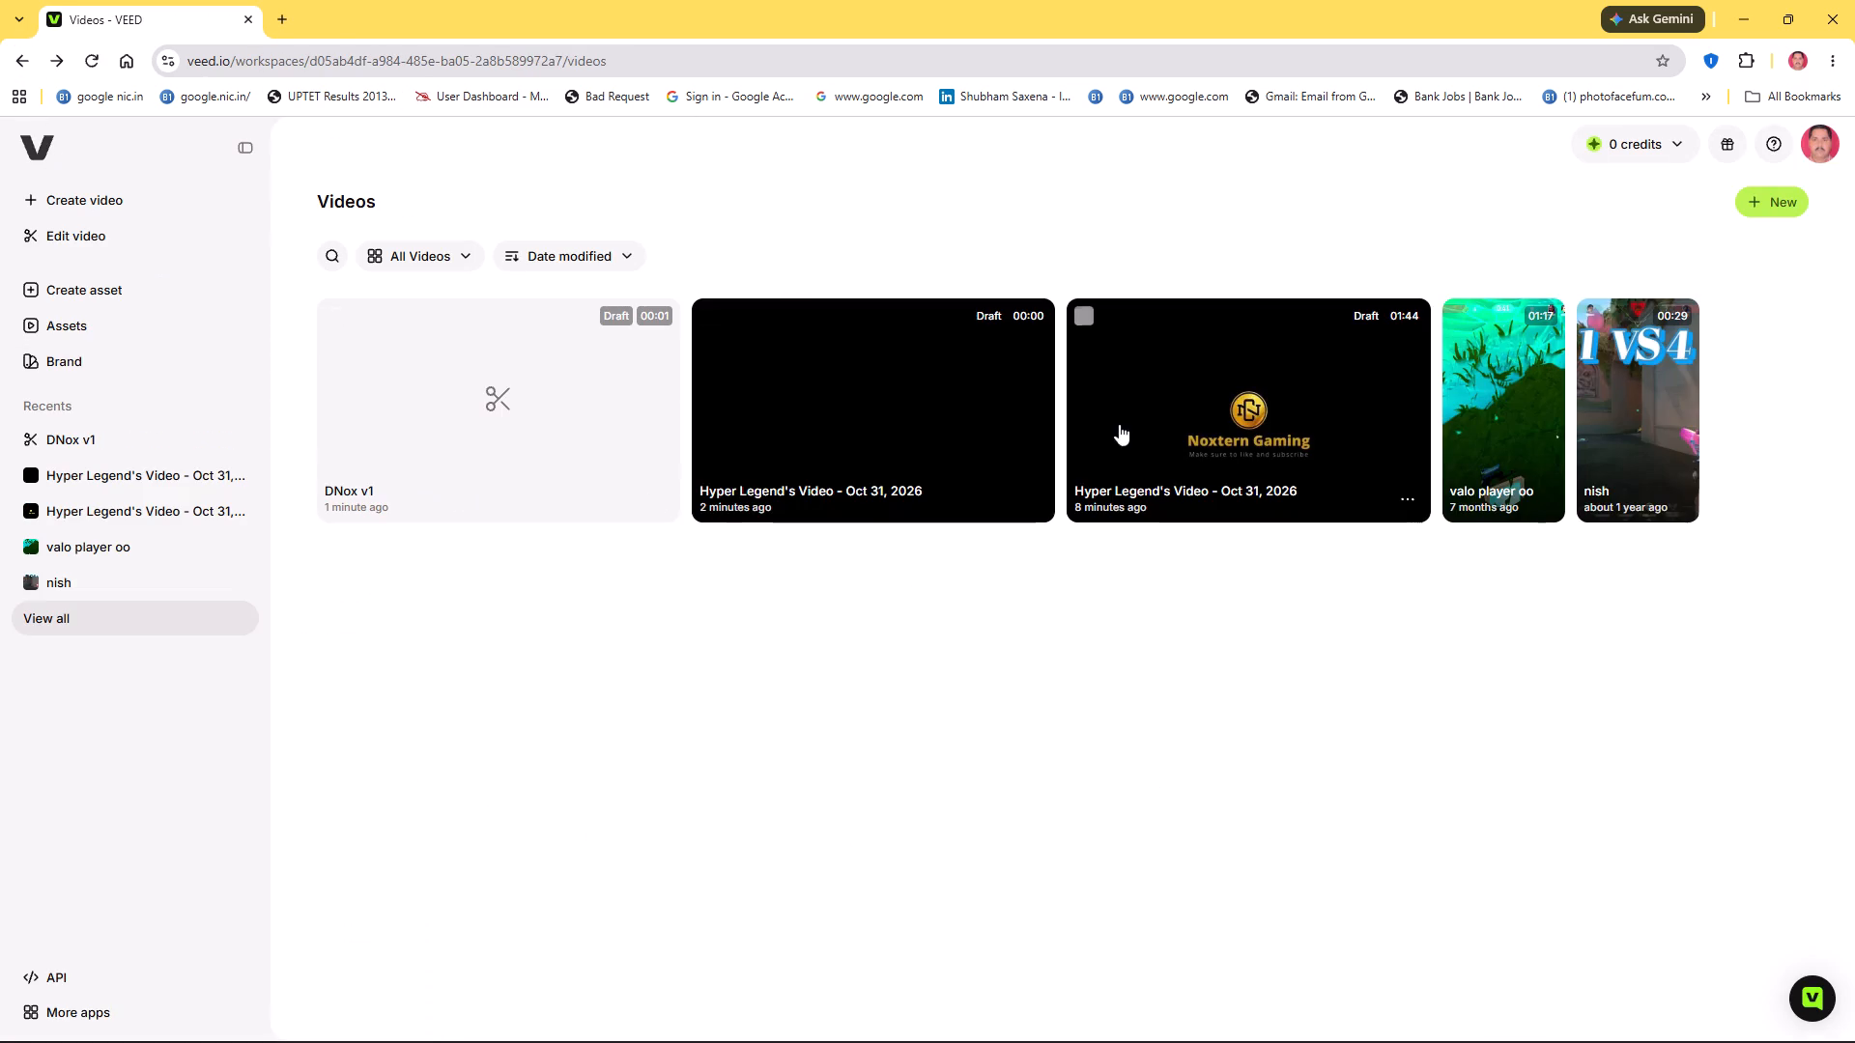
{"action": "left_click", "coordinate": [726, 315]}
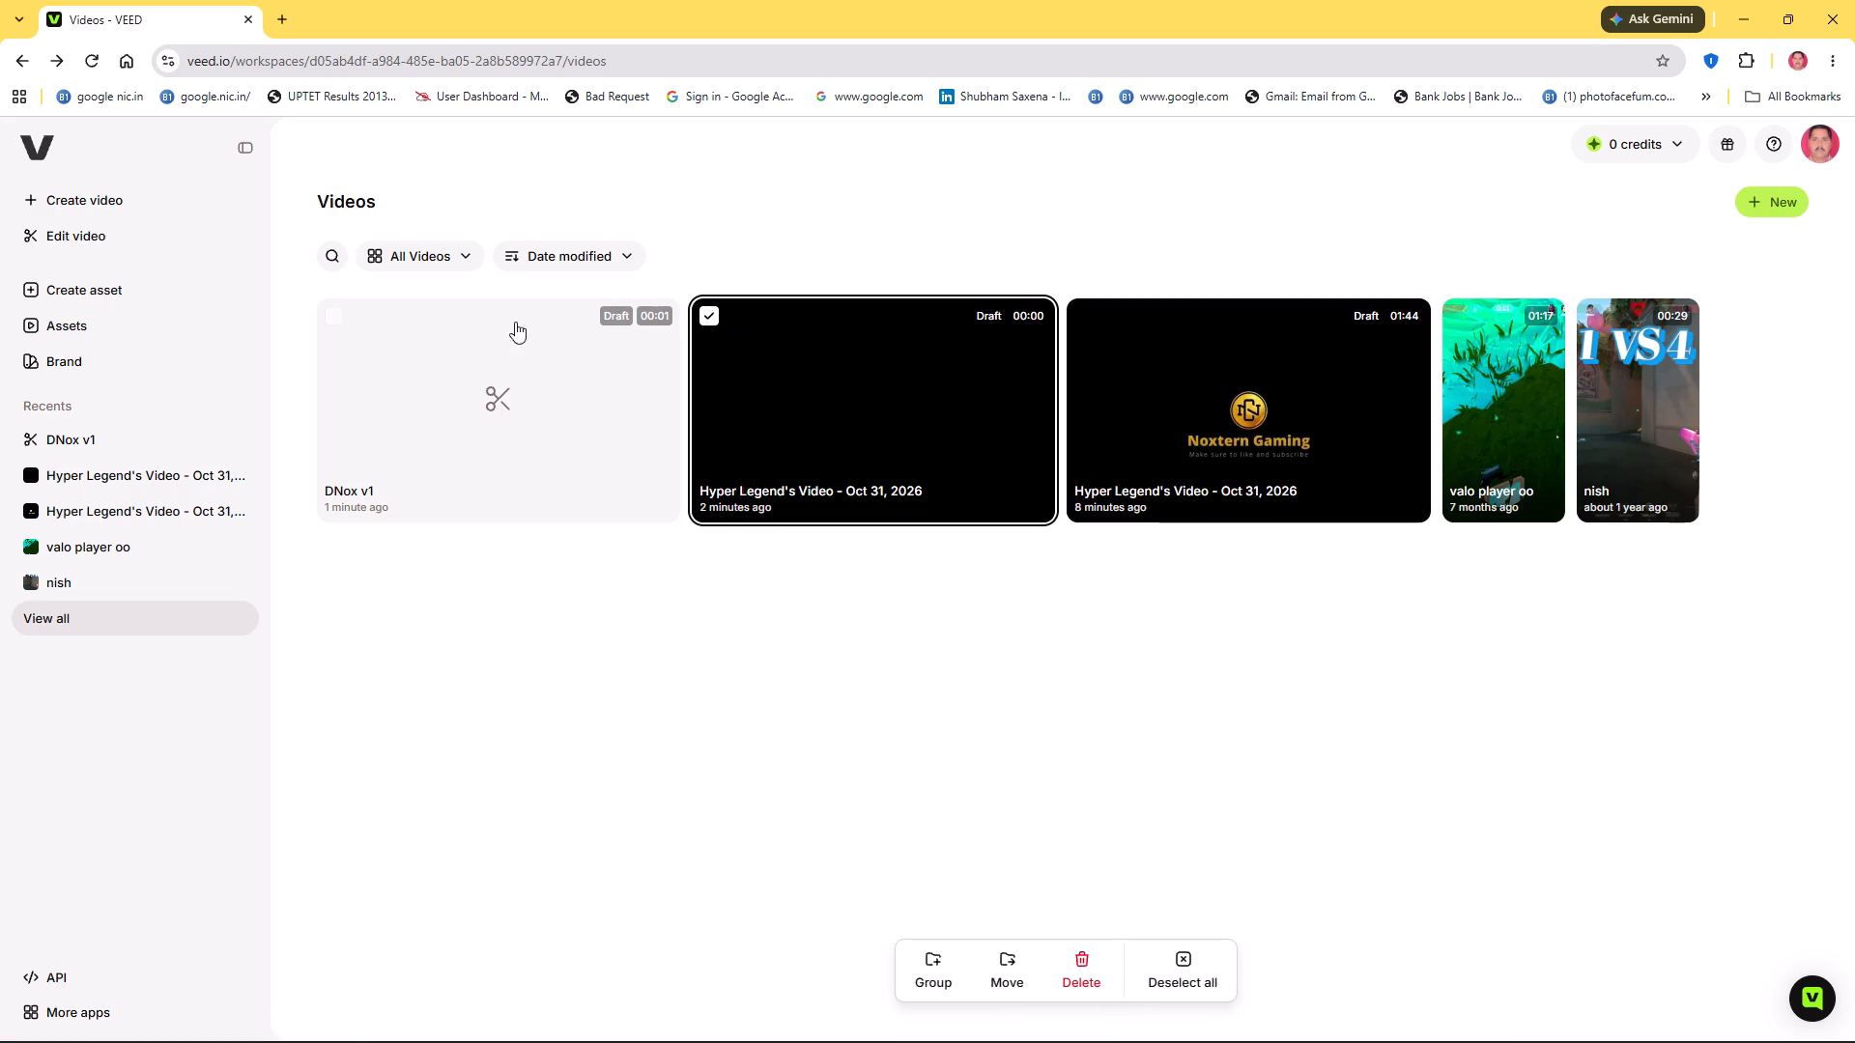
{"action": "left_click", "coordinate": [329, 315]}
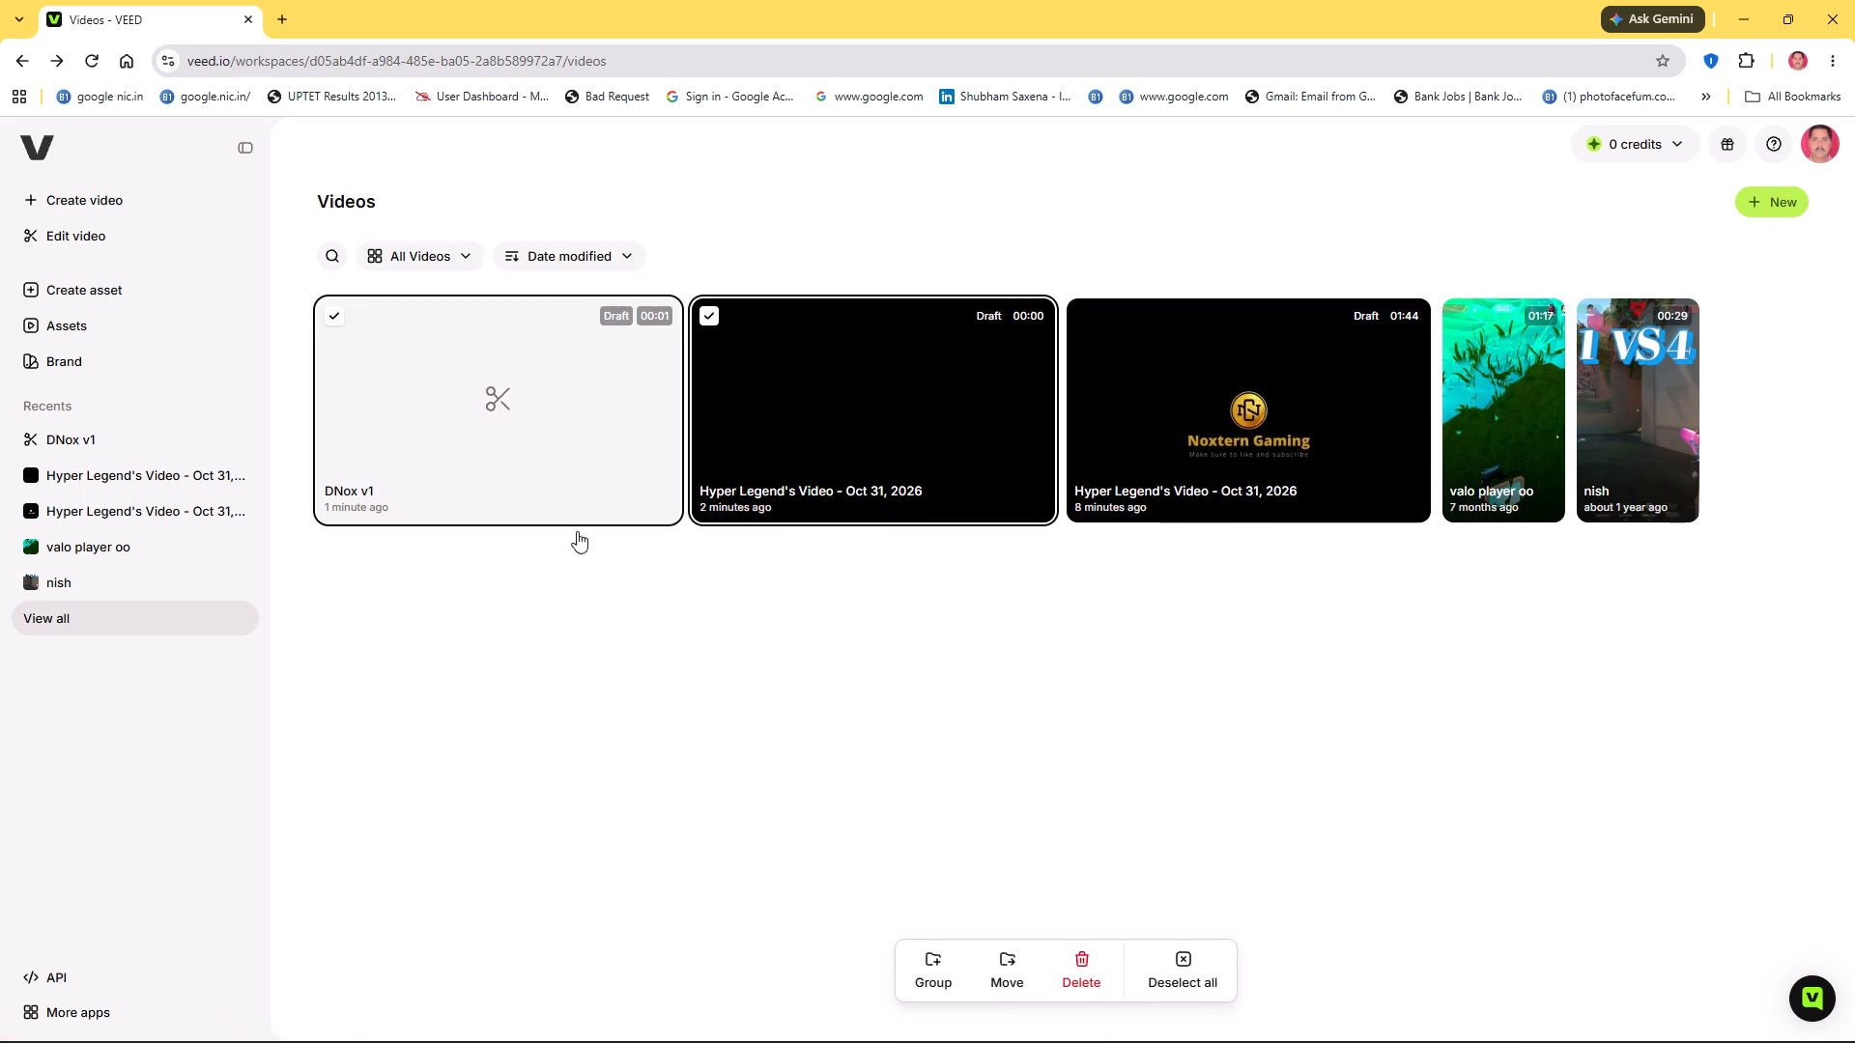
{"action": "left_click", "coordinate": [1098, 969]}
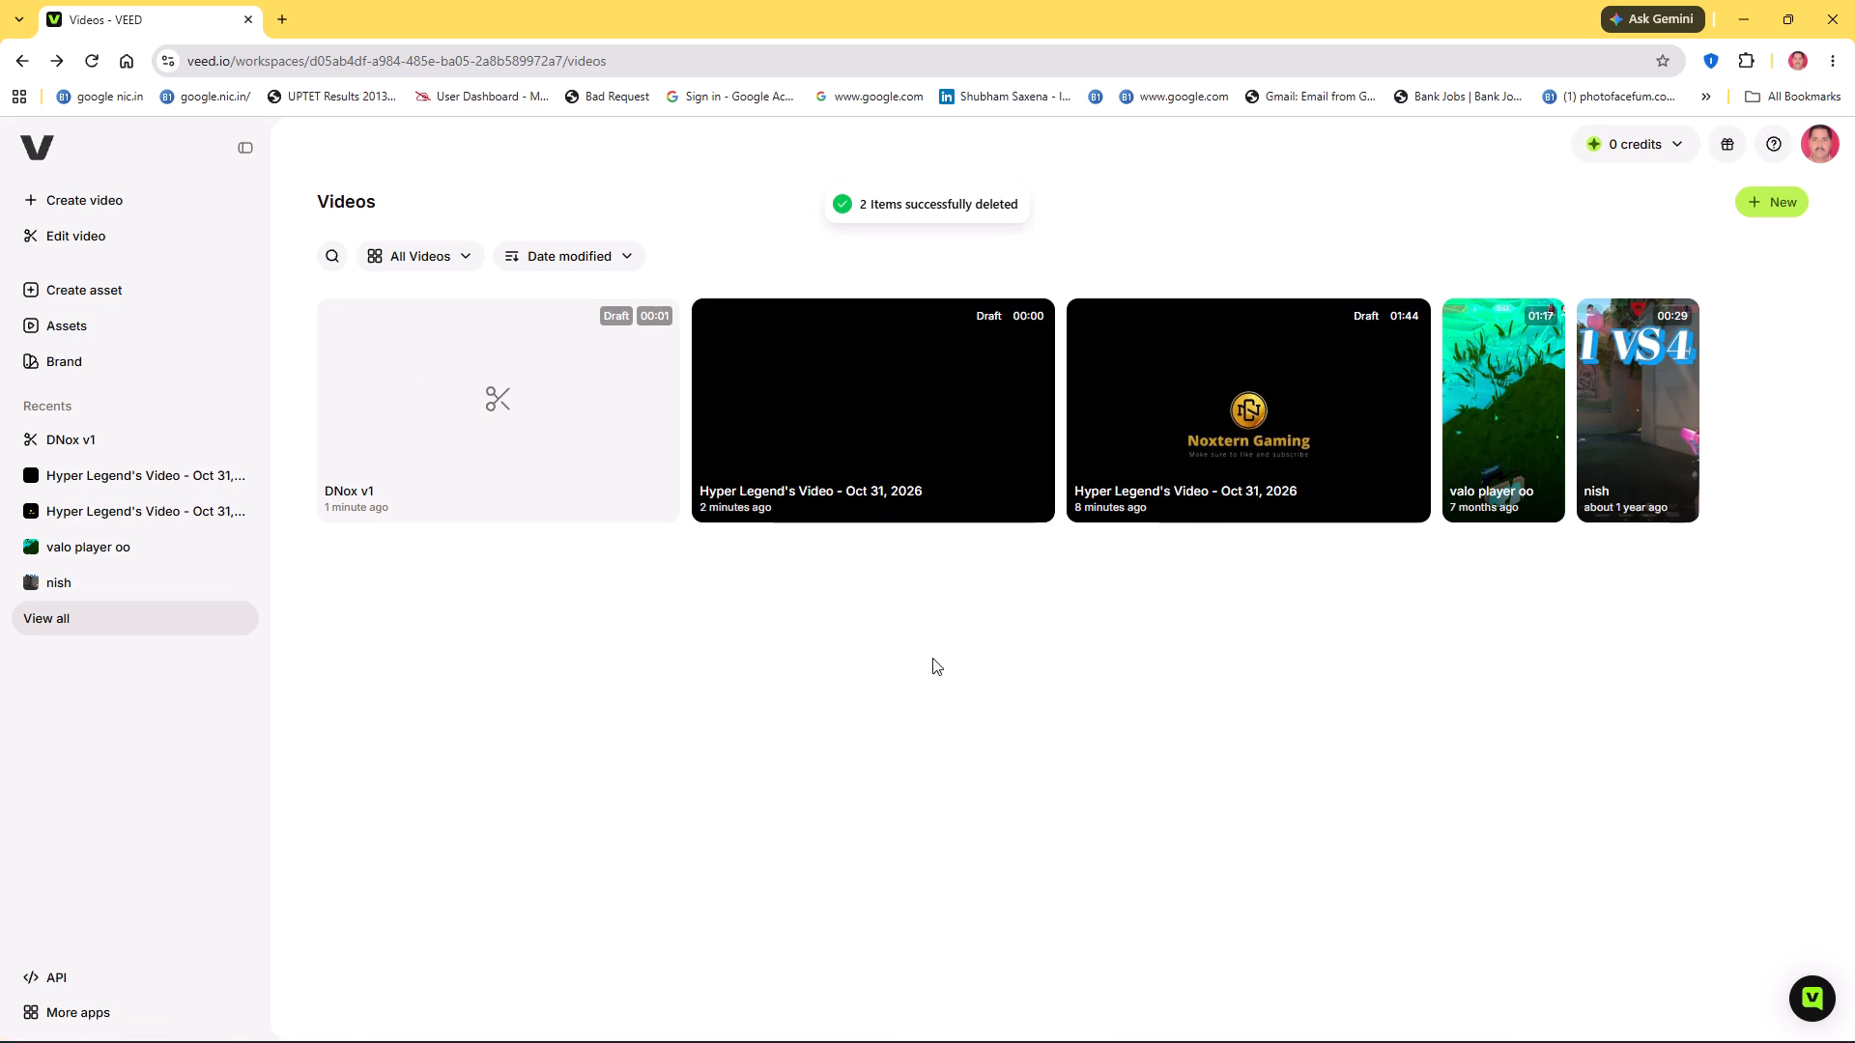
Open the 01:44 Oct 31, 2026 draft and set its canvas size to YouTube Short (9:16).
{"action": "left_click", "coordinate": [560, 430]}
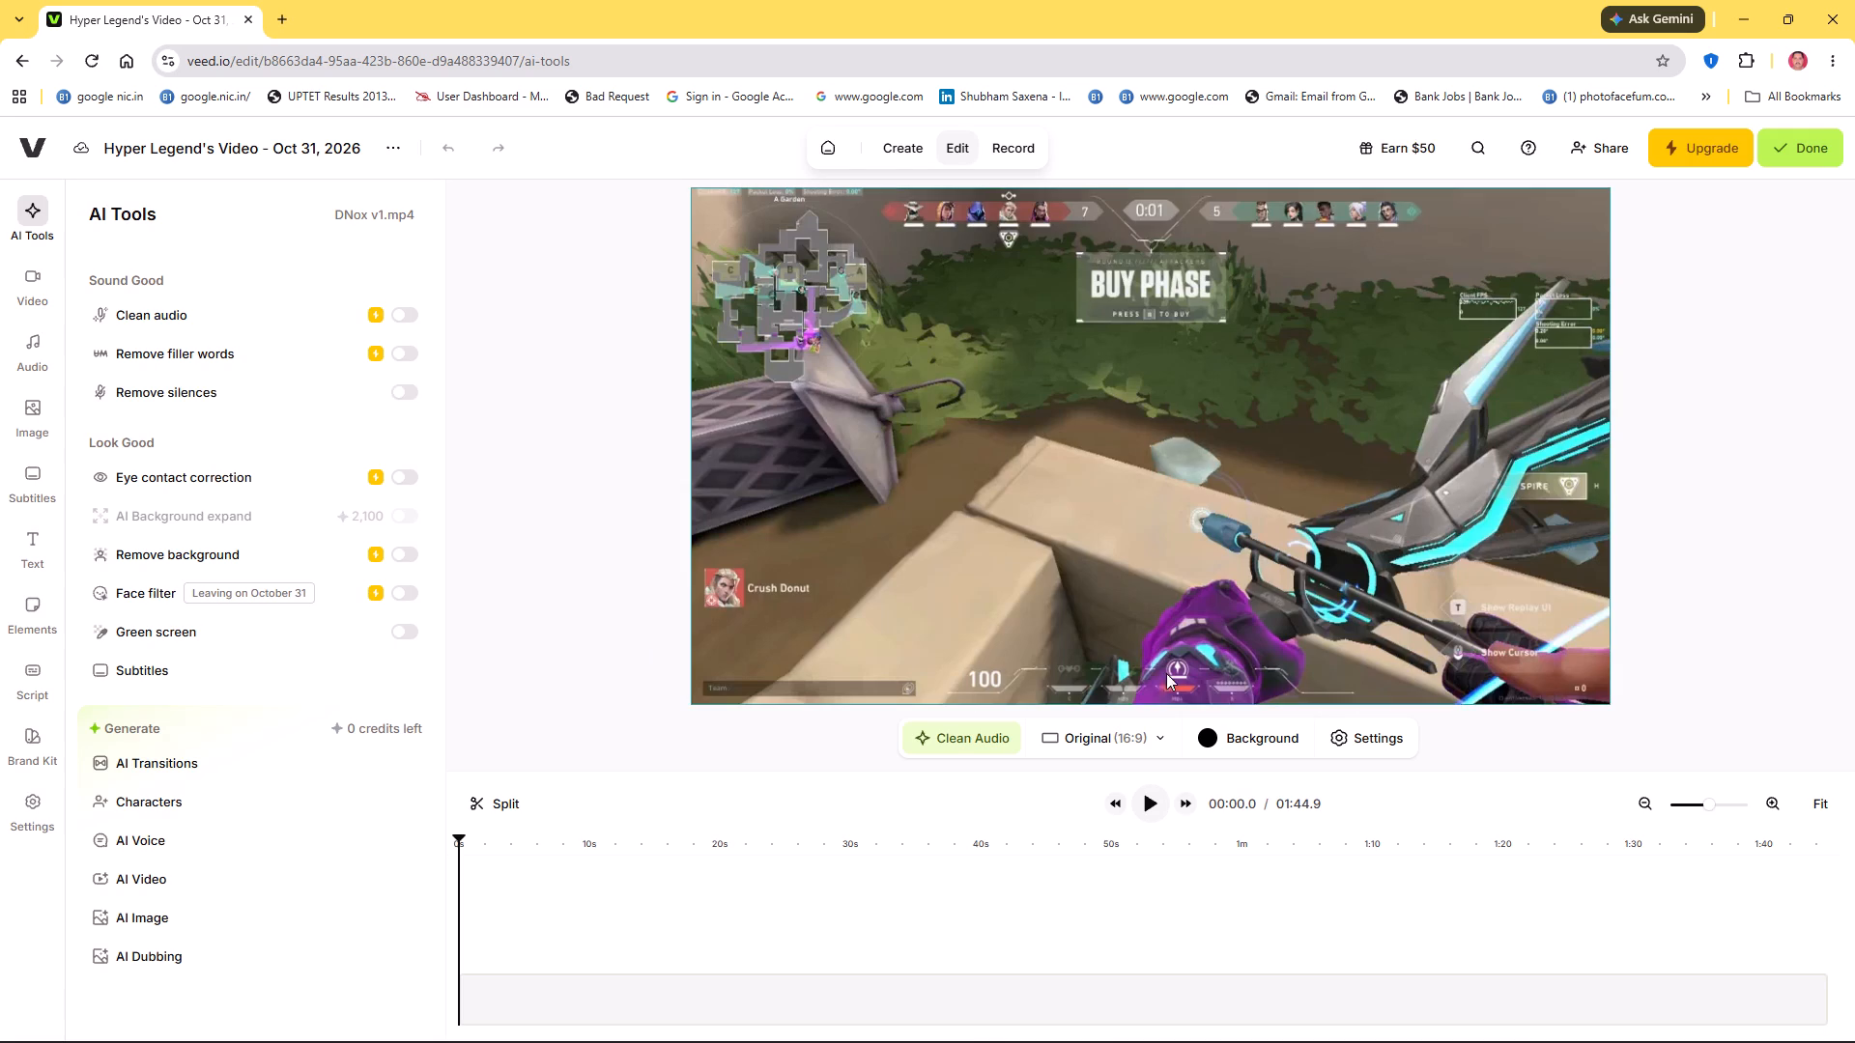
{"action": "scroll", "coordinate": [978, 775], "scroll_direction": "down", "scroll_amount": 2}
{"action": "scroll", "coordinate": [1138, 876], "scroll_direction": "down", "scroll_amount": 3}
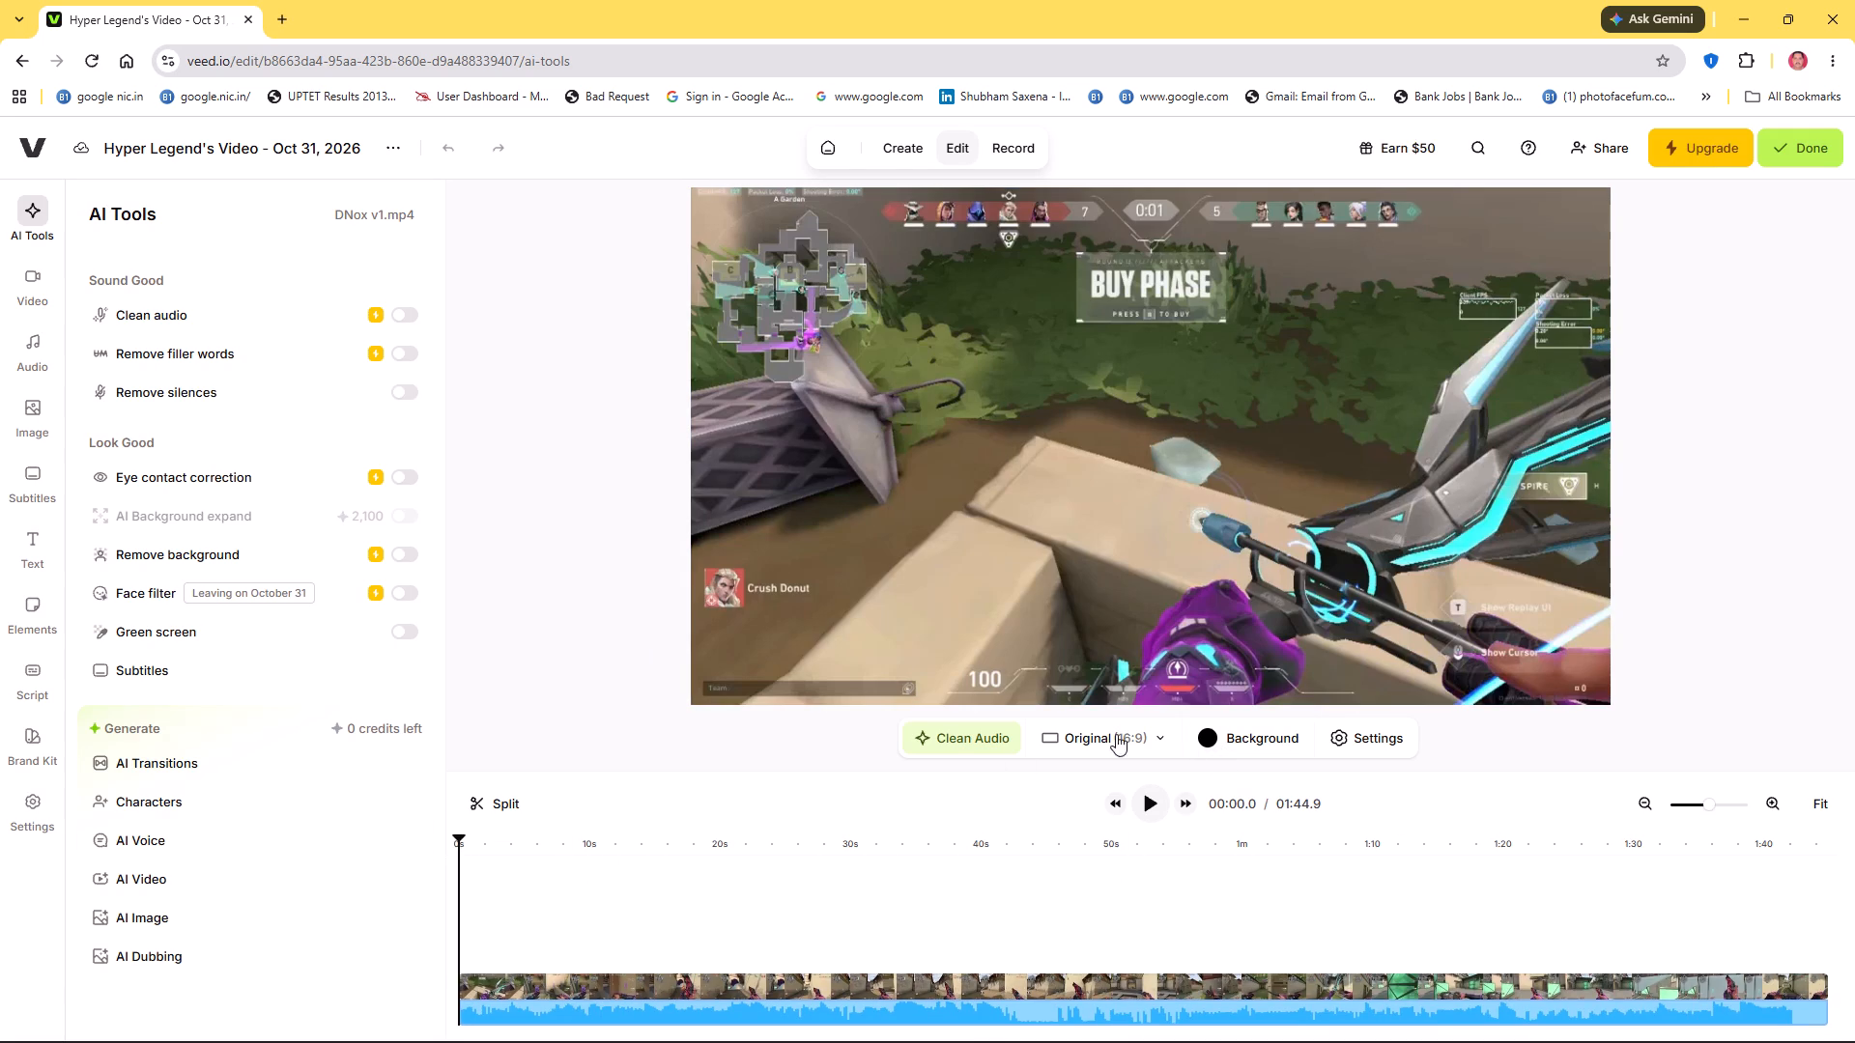
{"action": "left_click", "coordinate": [1165, 737]}
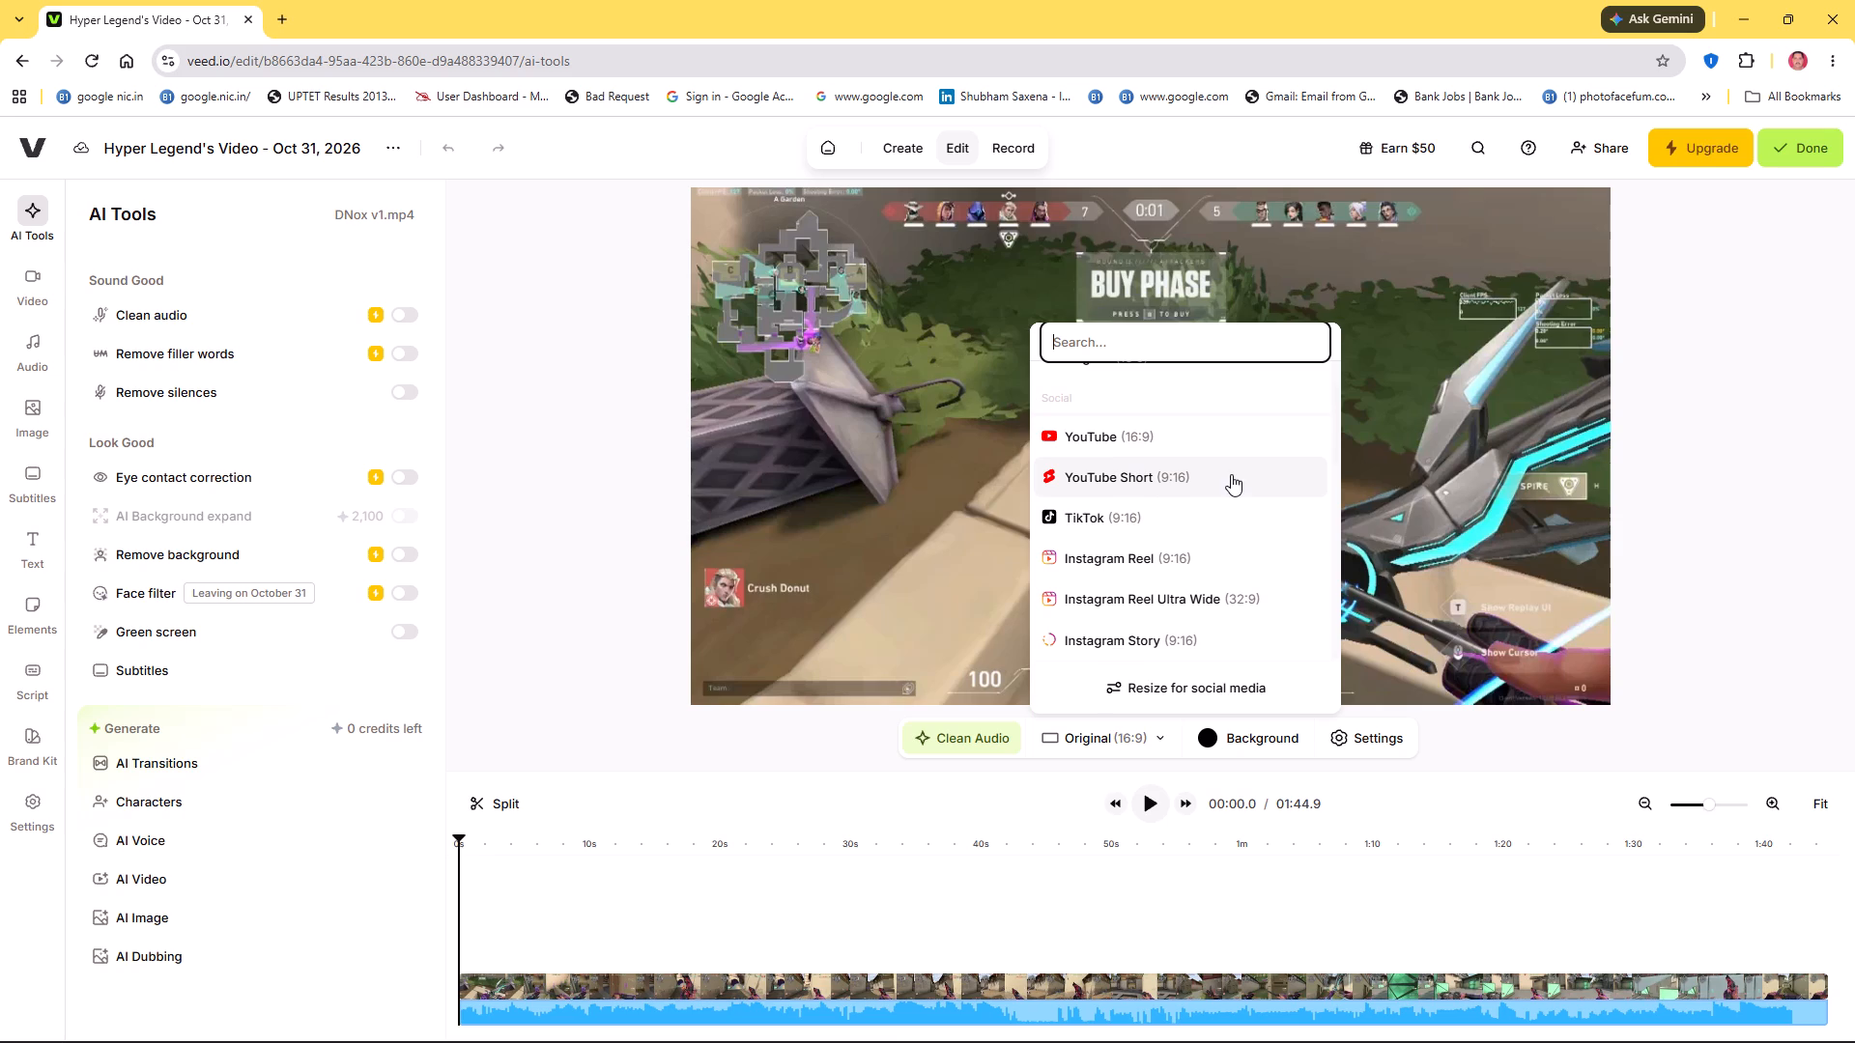
{"action": "left_click", "coordinate": [1126, 474]}
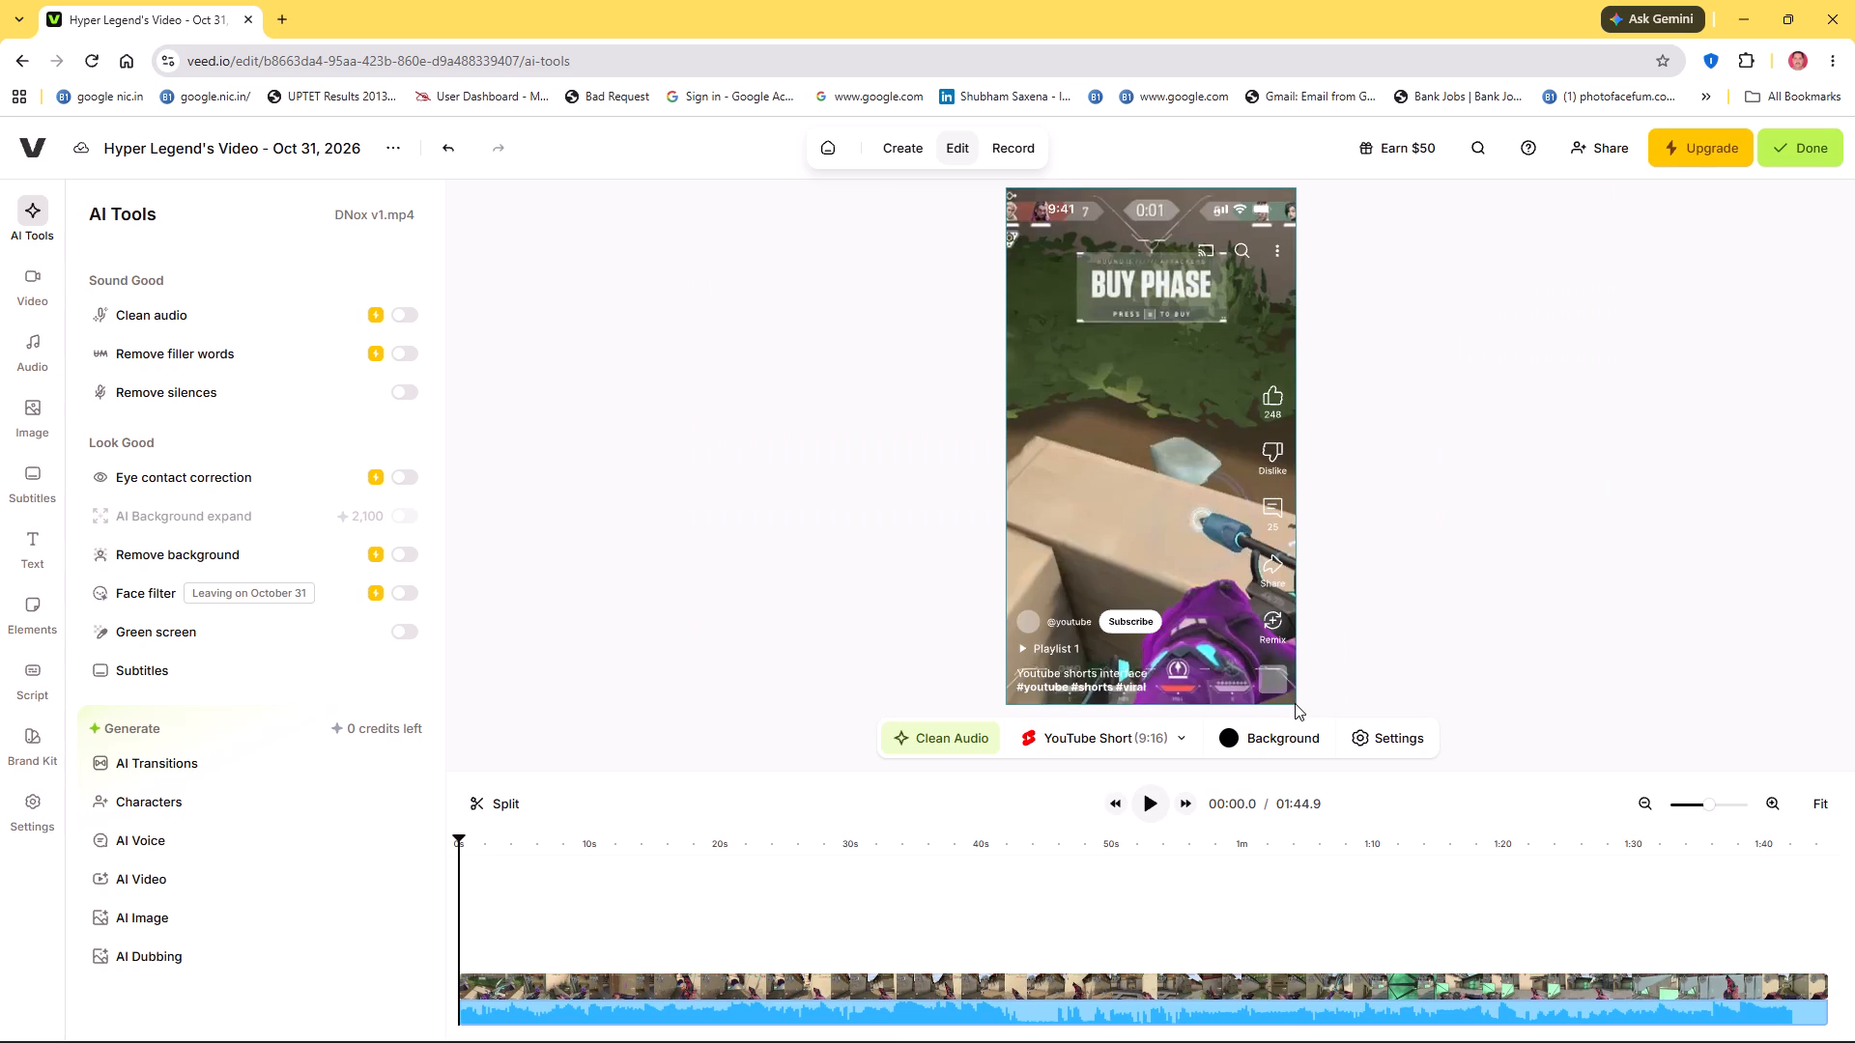
Preview the vertical video, playing from the start and from just past the one-minute mark to check the framing.
{"action": "key", "text": "space"}
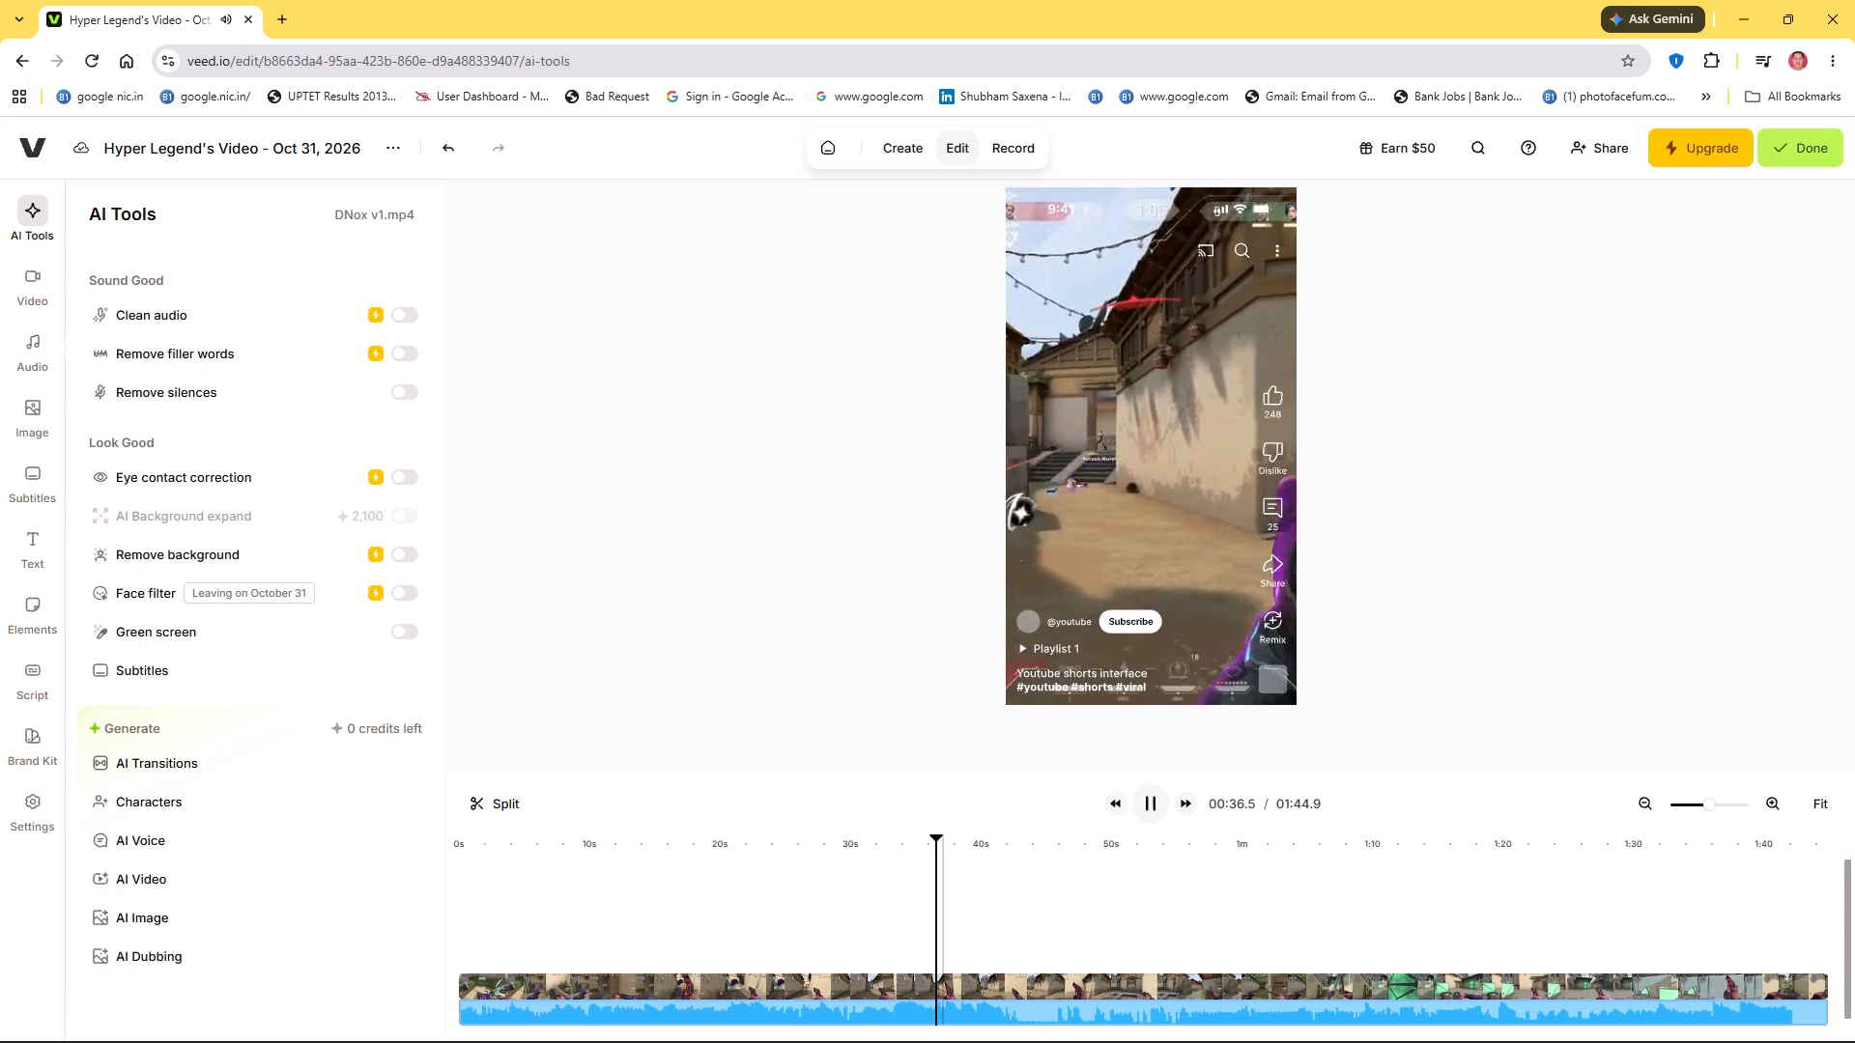
{"action": "left_click_drag", "start_coordinate": [943, 840], "coordinate": [1640, 858]}
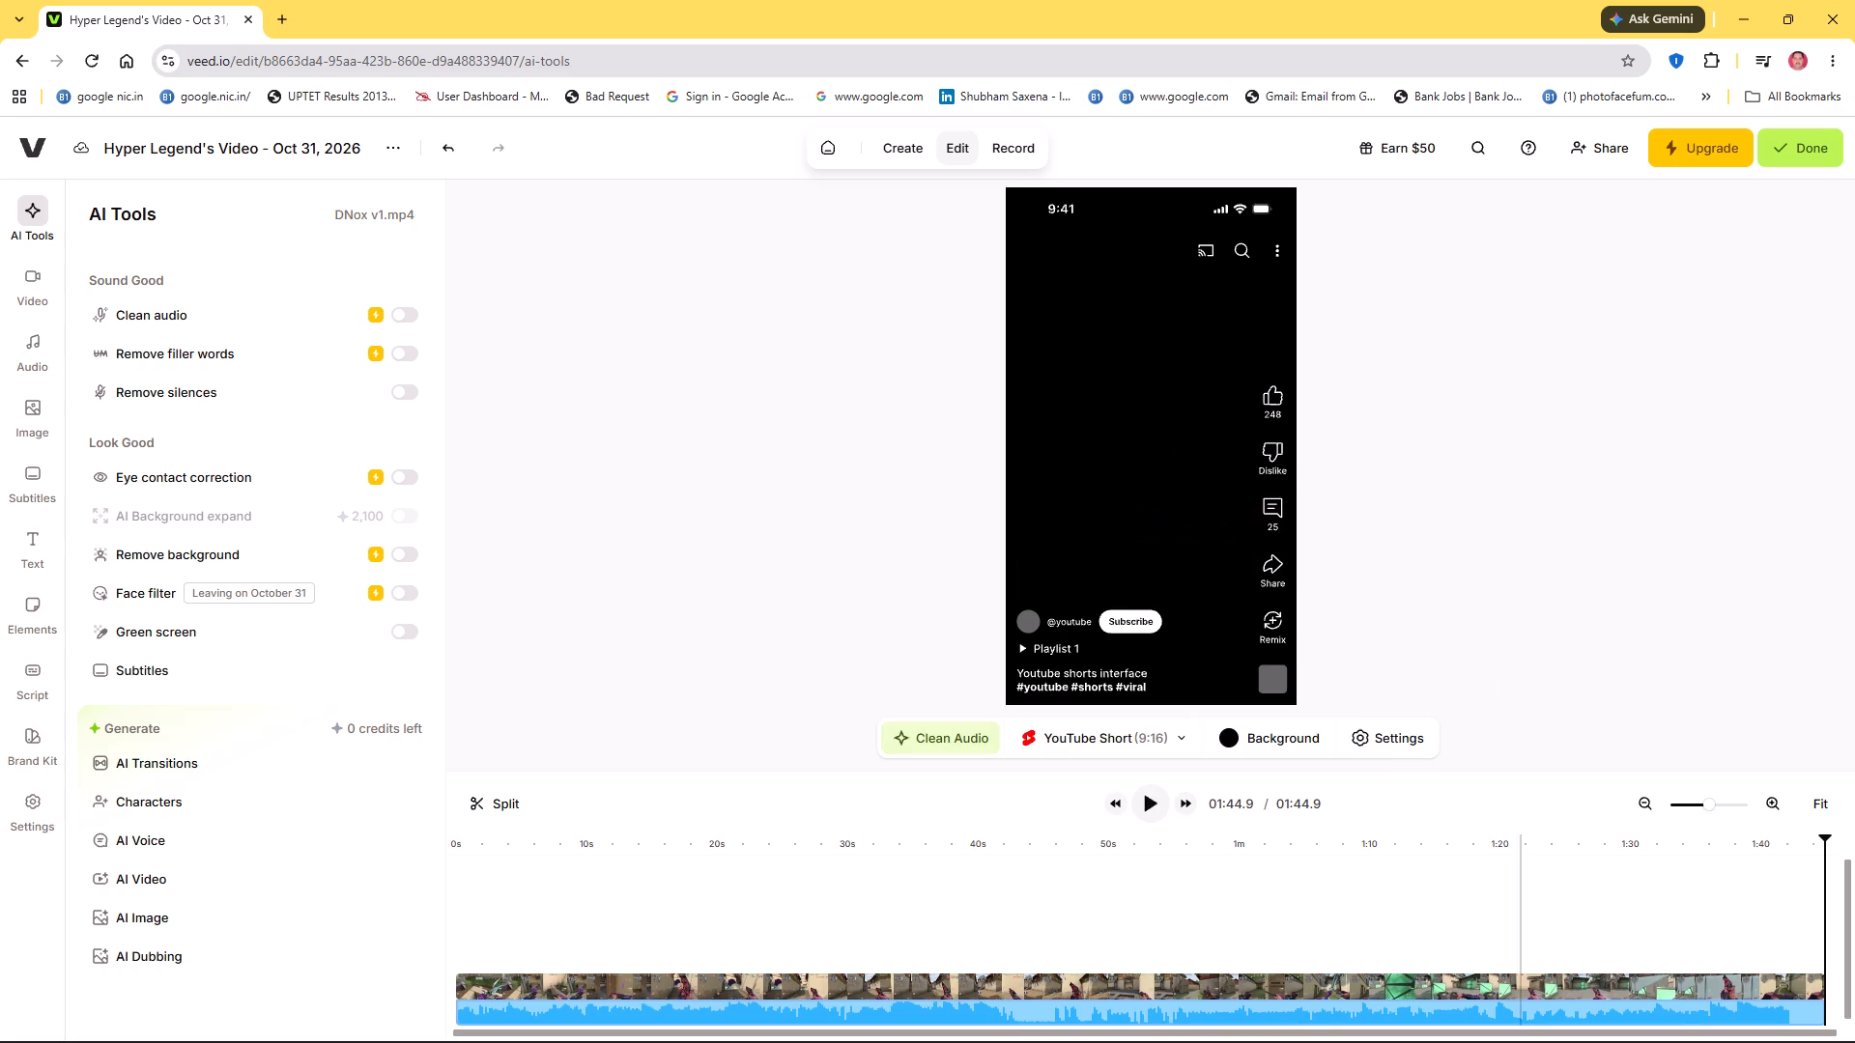
{"action": "left_click_drag", "start_coordinate": [1828, 836], "coordinate": [1490, 869]}
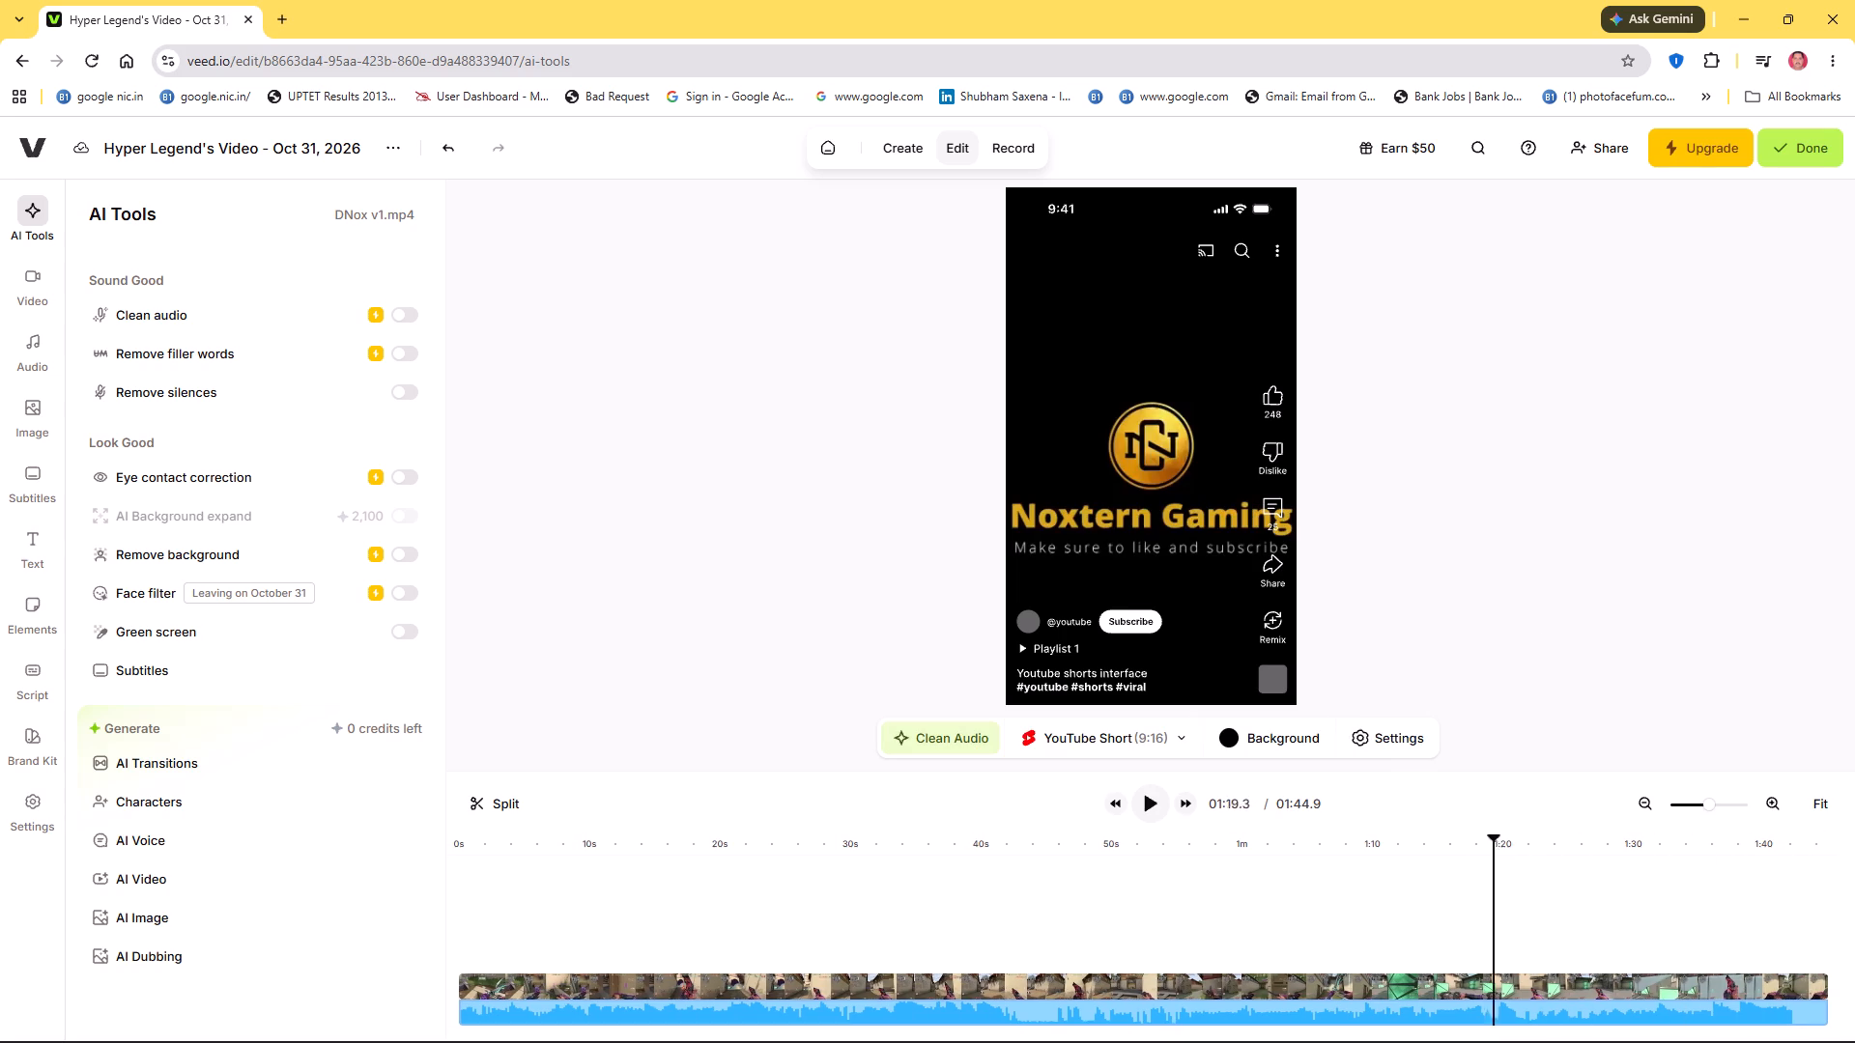
{"action": "left_click_drag", "start_coordinate": [1490, 869], "coordinate": [1318, 888]}
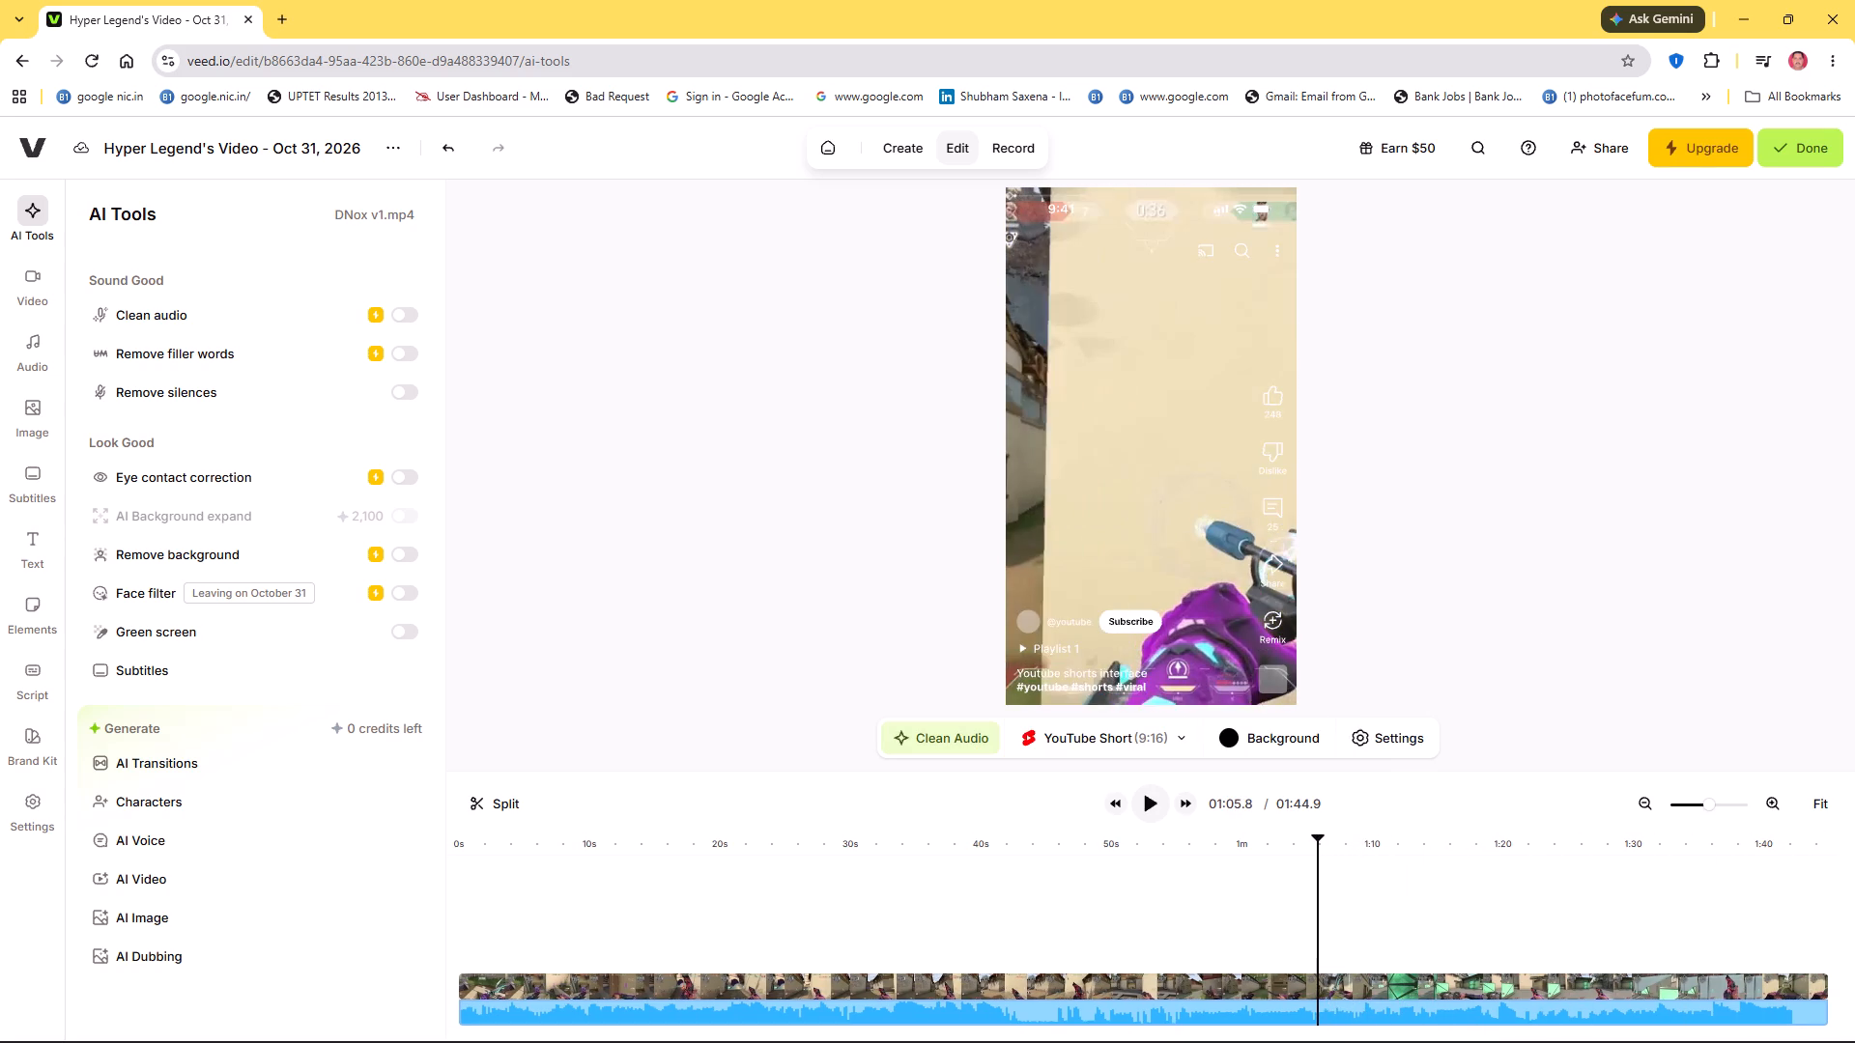
{"action": "left_click_drag", "start_coordinate": [1318, 888], "coordinate": [1329, 888]}
{"action": "left_click", "coordinate": [1157, 813]}
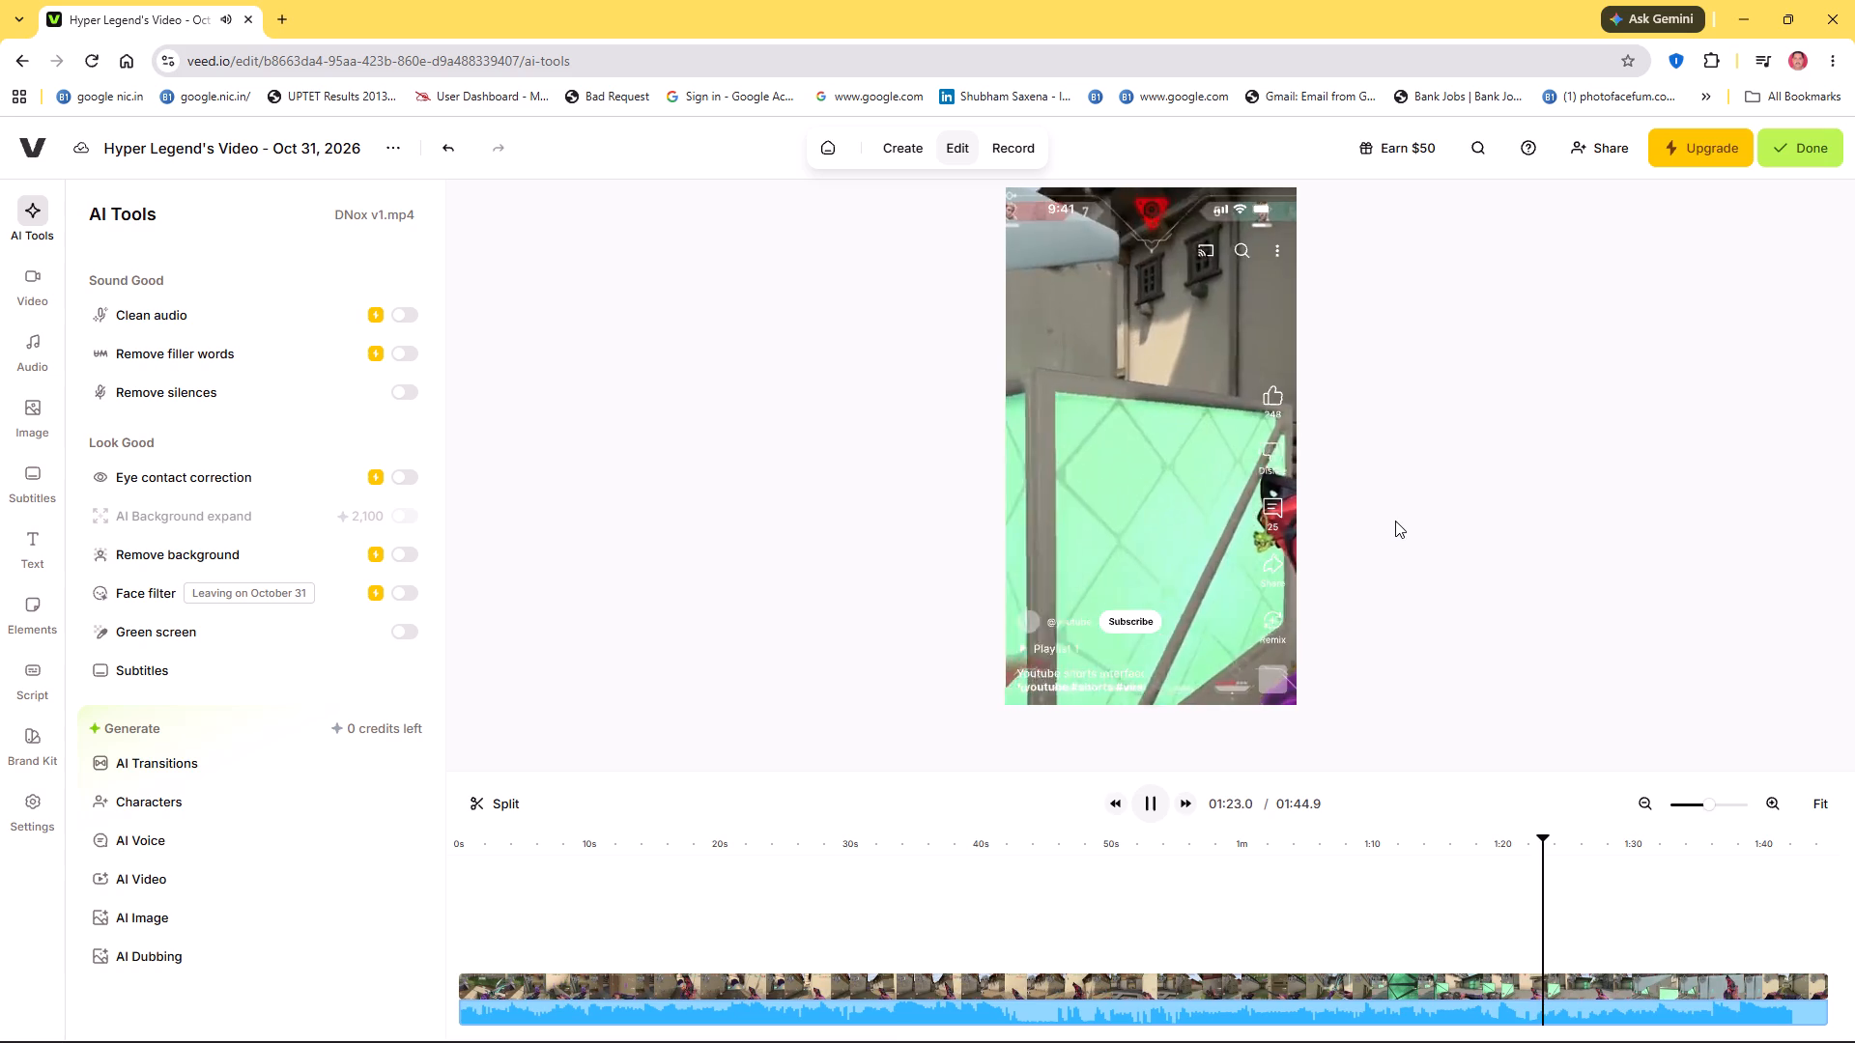
Finish the project to render the vertical video, and decline the offer to invite friends.
{"action": "left_click", "coordinate": [1805, 144]}
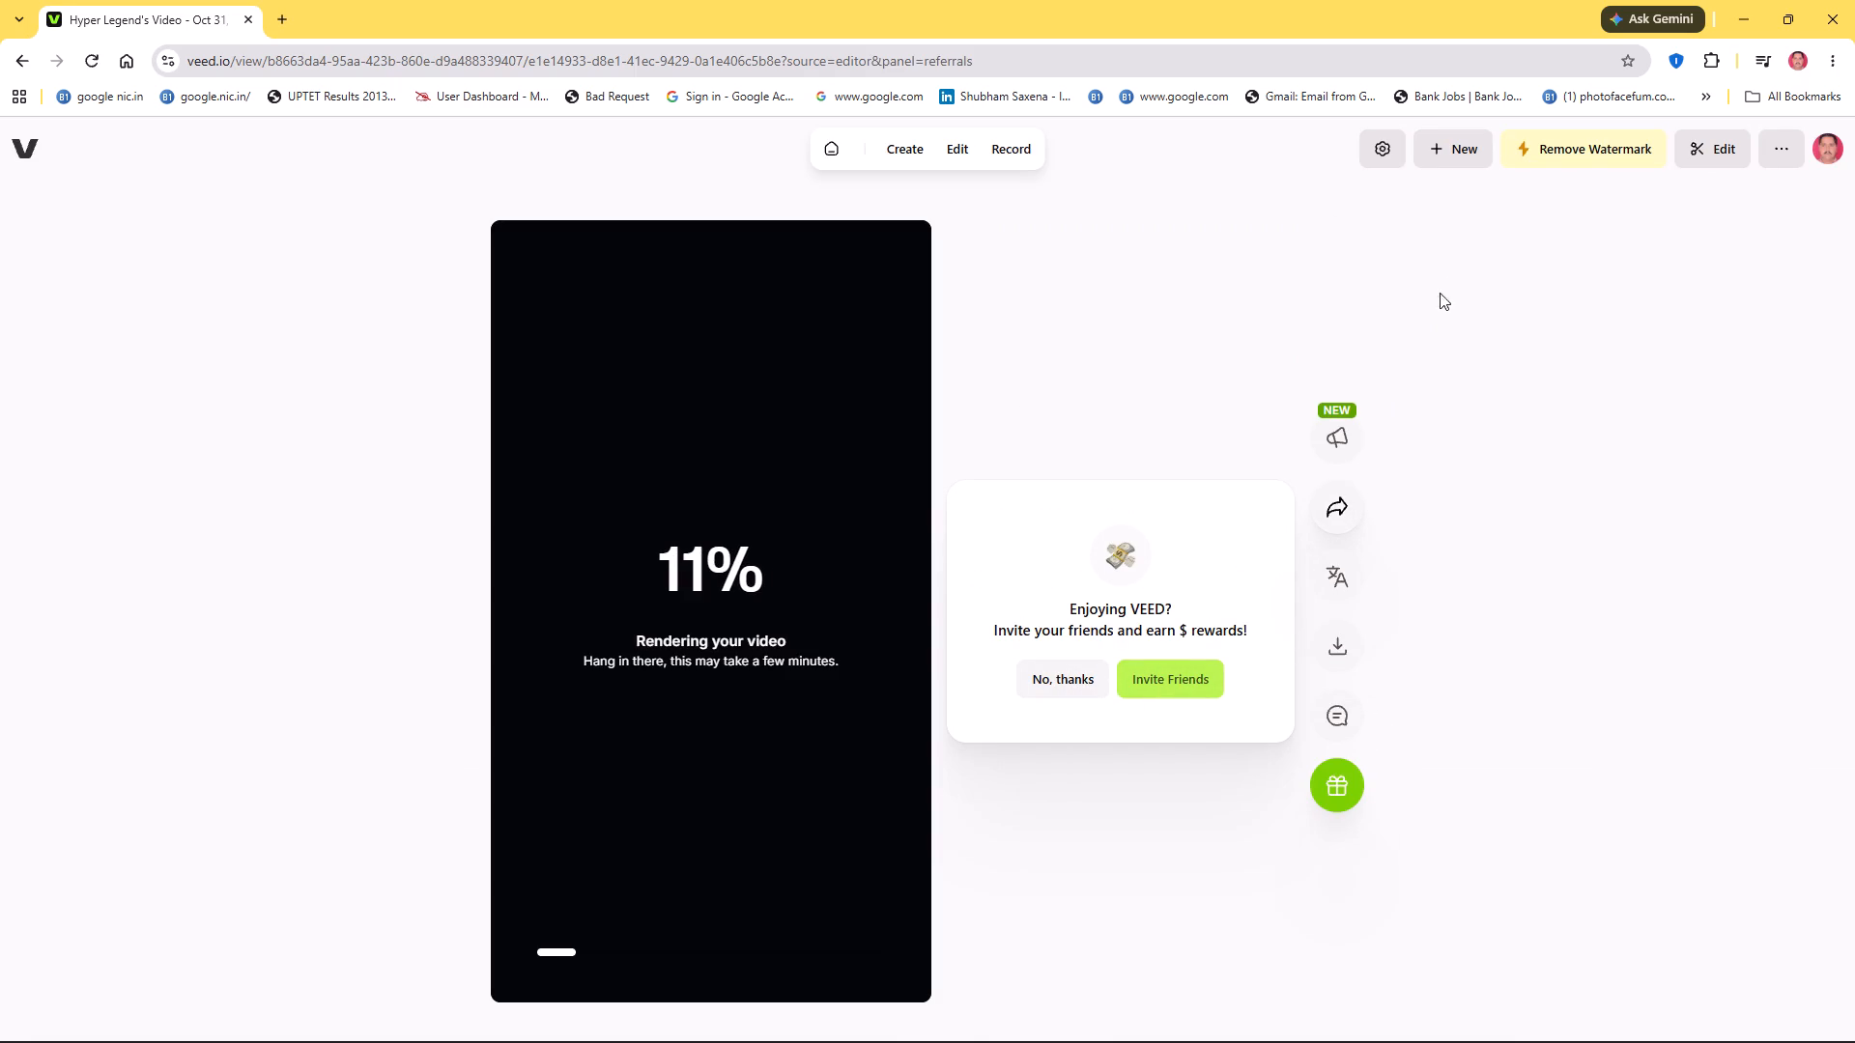
{"action": "left_click", "coordinate": [1767, 154]}
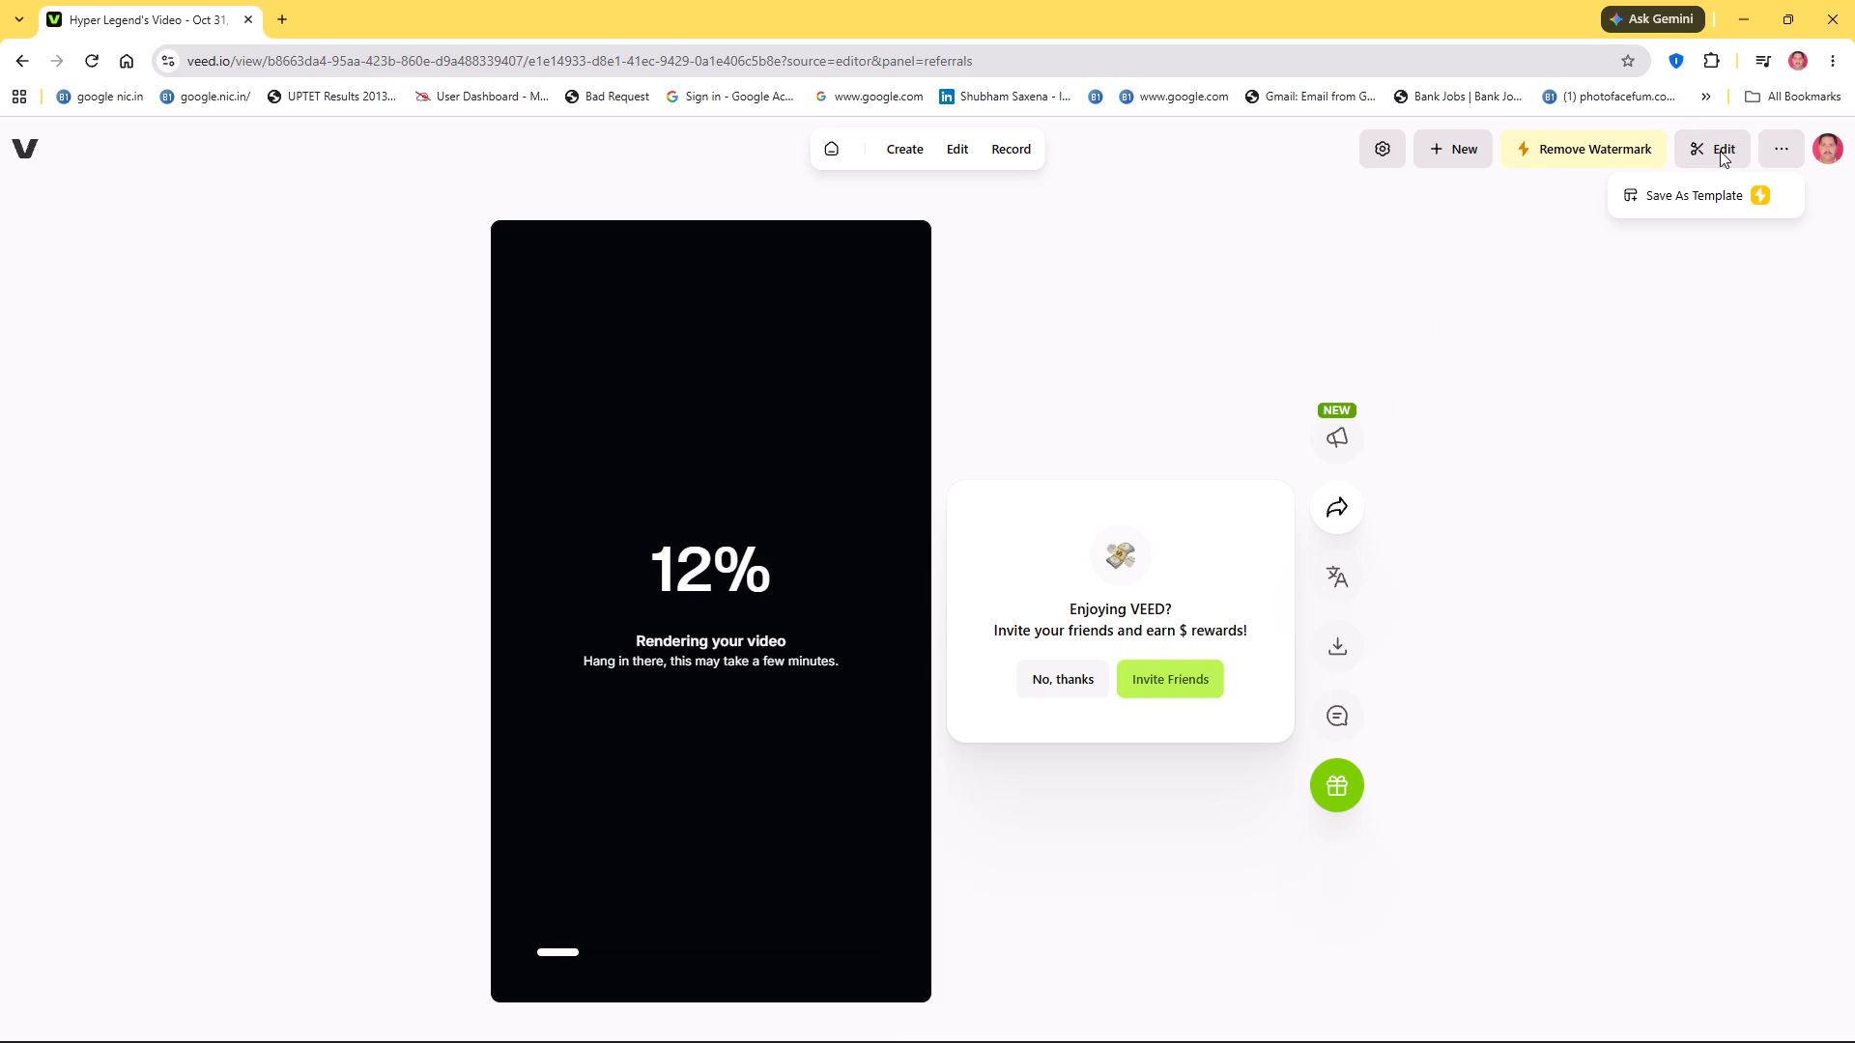
{"action": "left_click", "coordinate": [1382, 153]}
{"action": "left_click", "coordinate": [694, 620]}
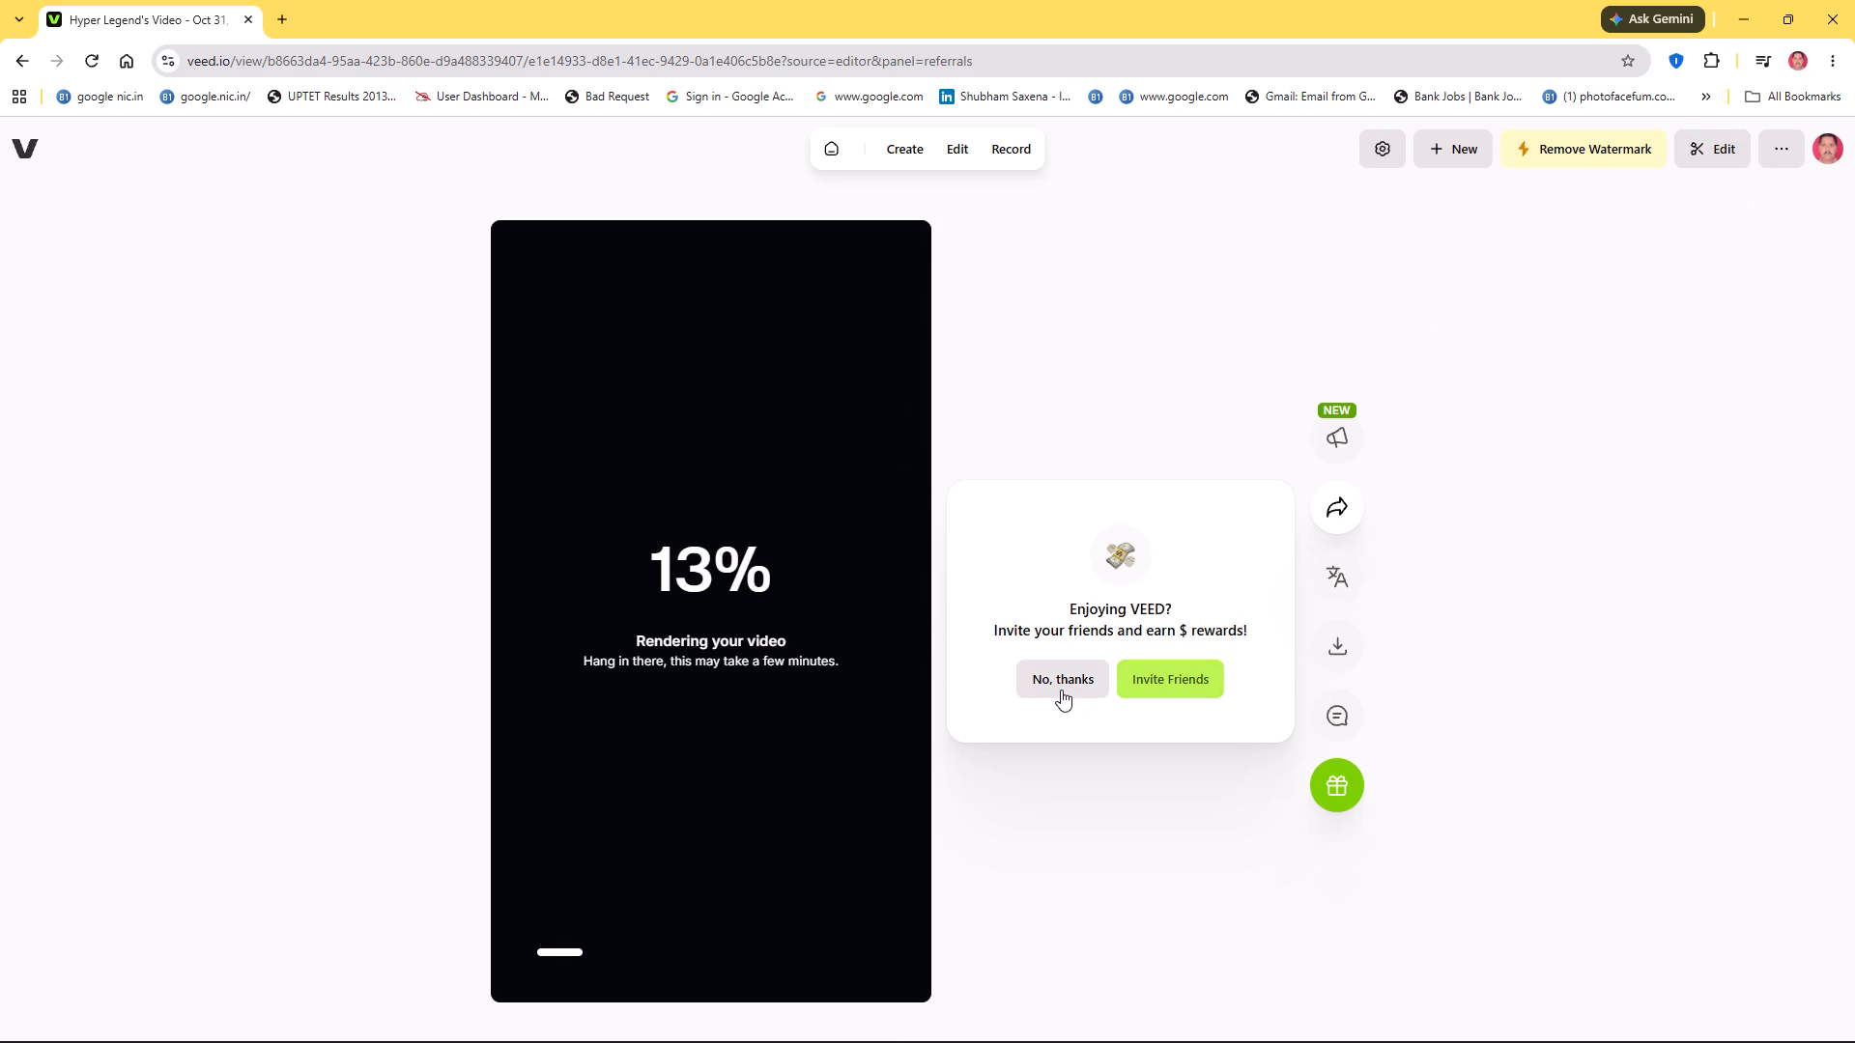
{"action": "left_click", "coordinate": [1061, 690]}
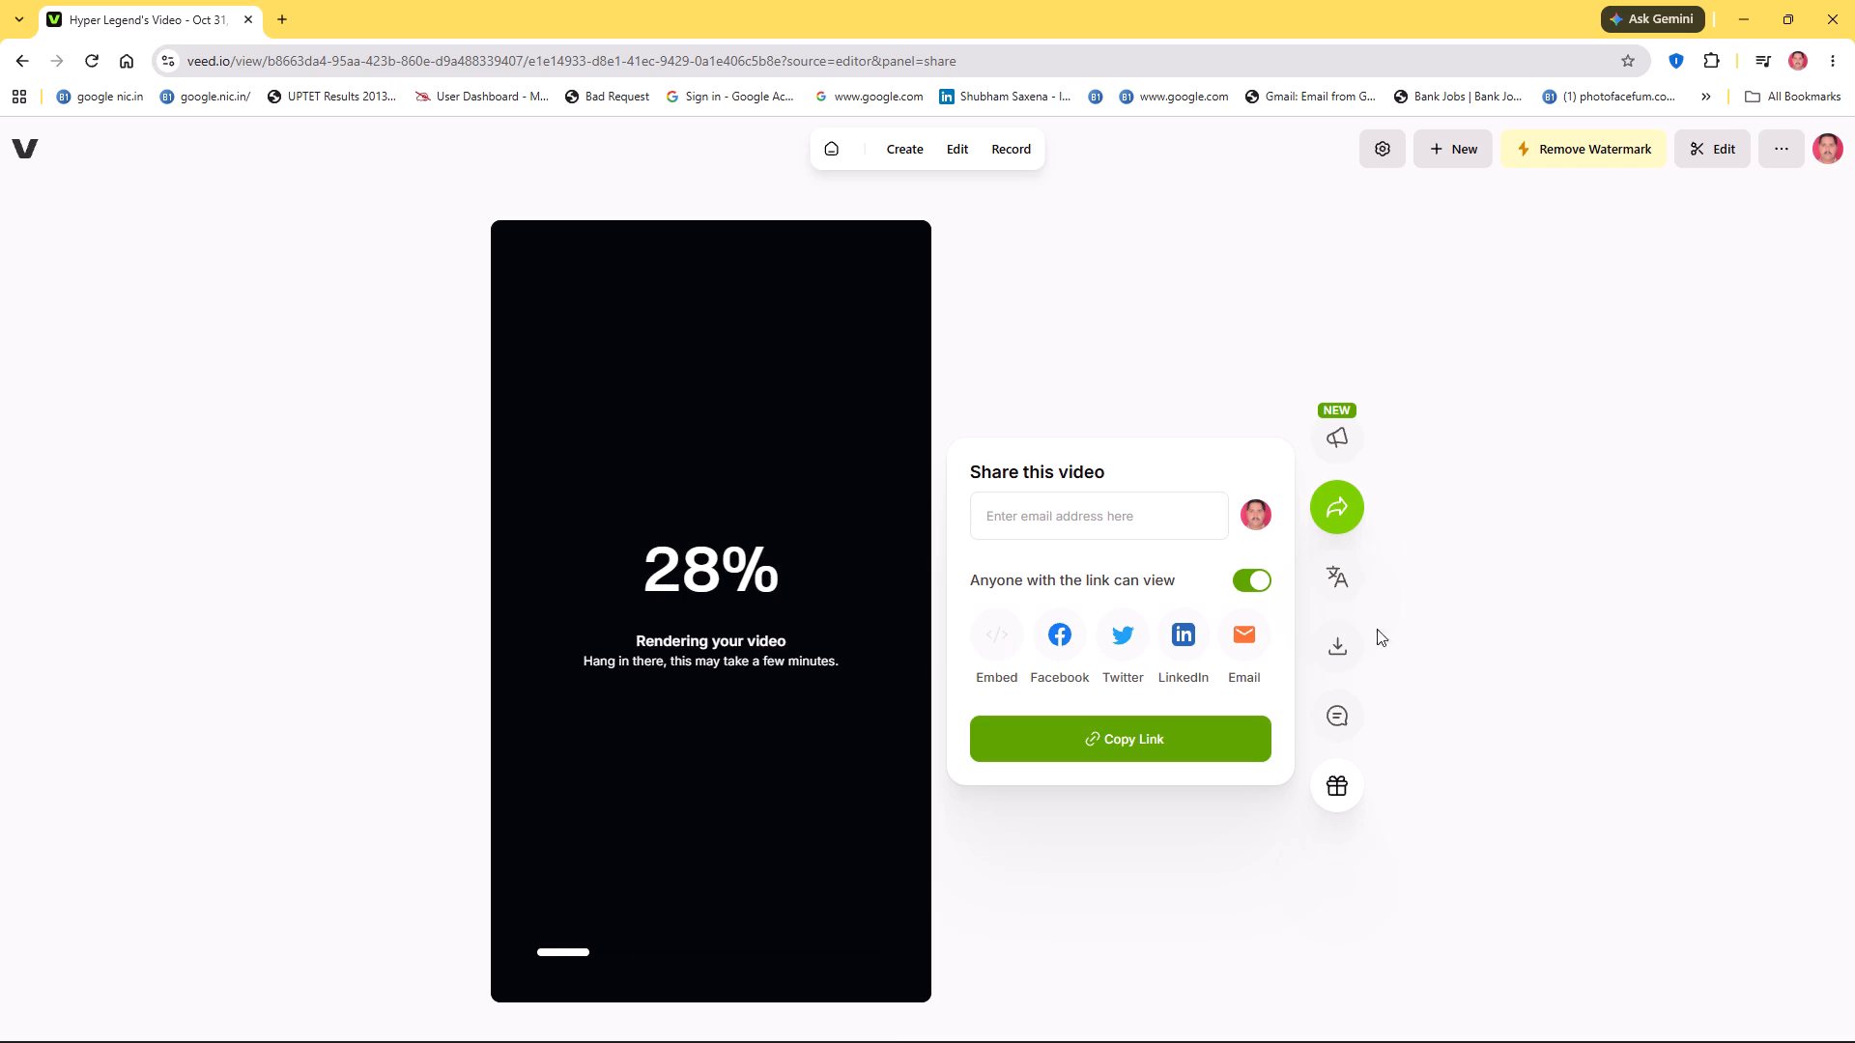
{"action": "left_click", "coordinate": [1343, 656]}
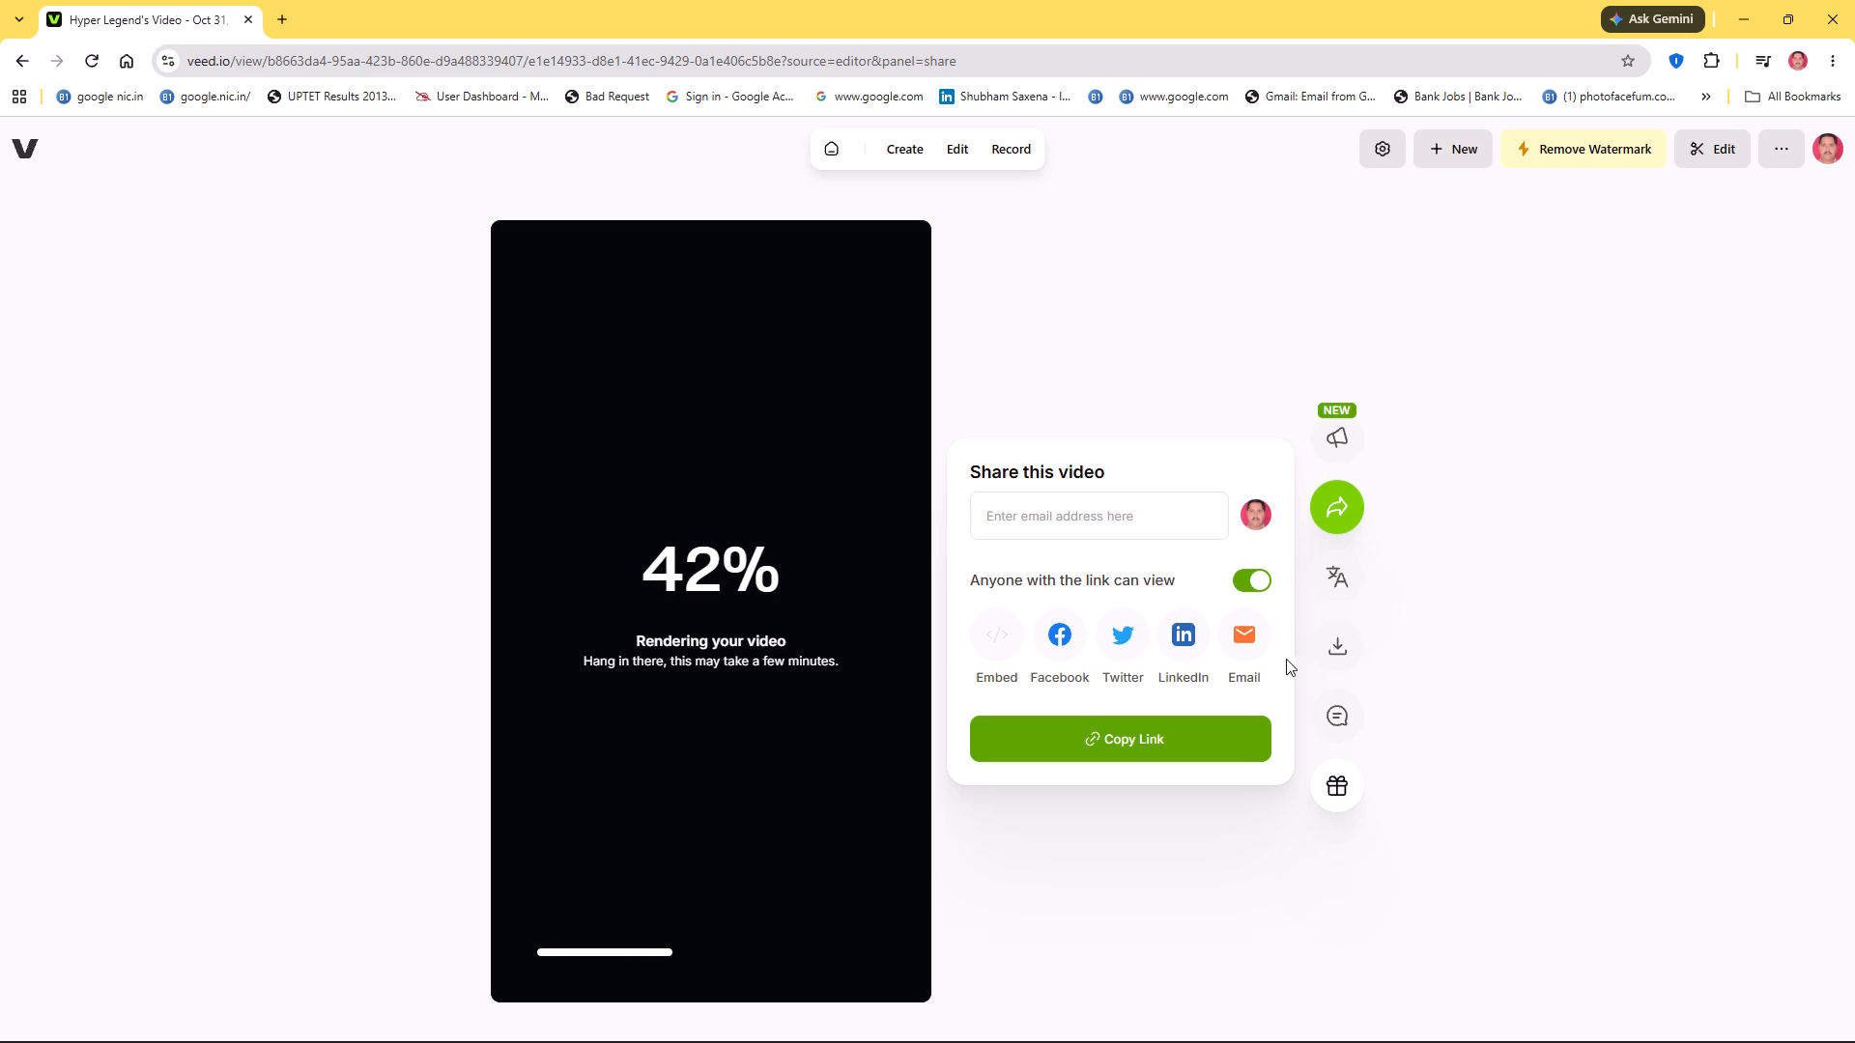
Try to remove the watermark from the rendered video, and look through the Creator, Pro and Studio plans before closing them.
{"action": "left_click", "coordinate": [1596, 150]}
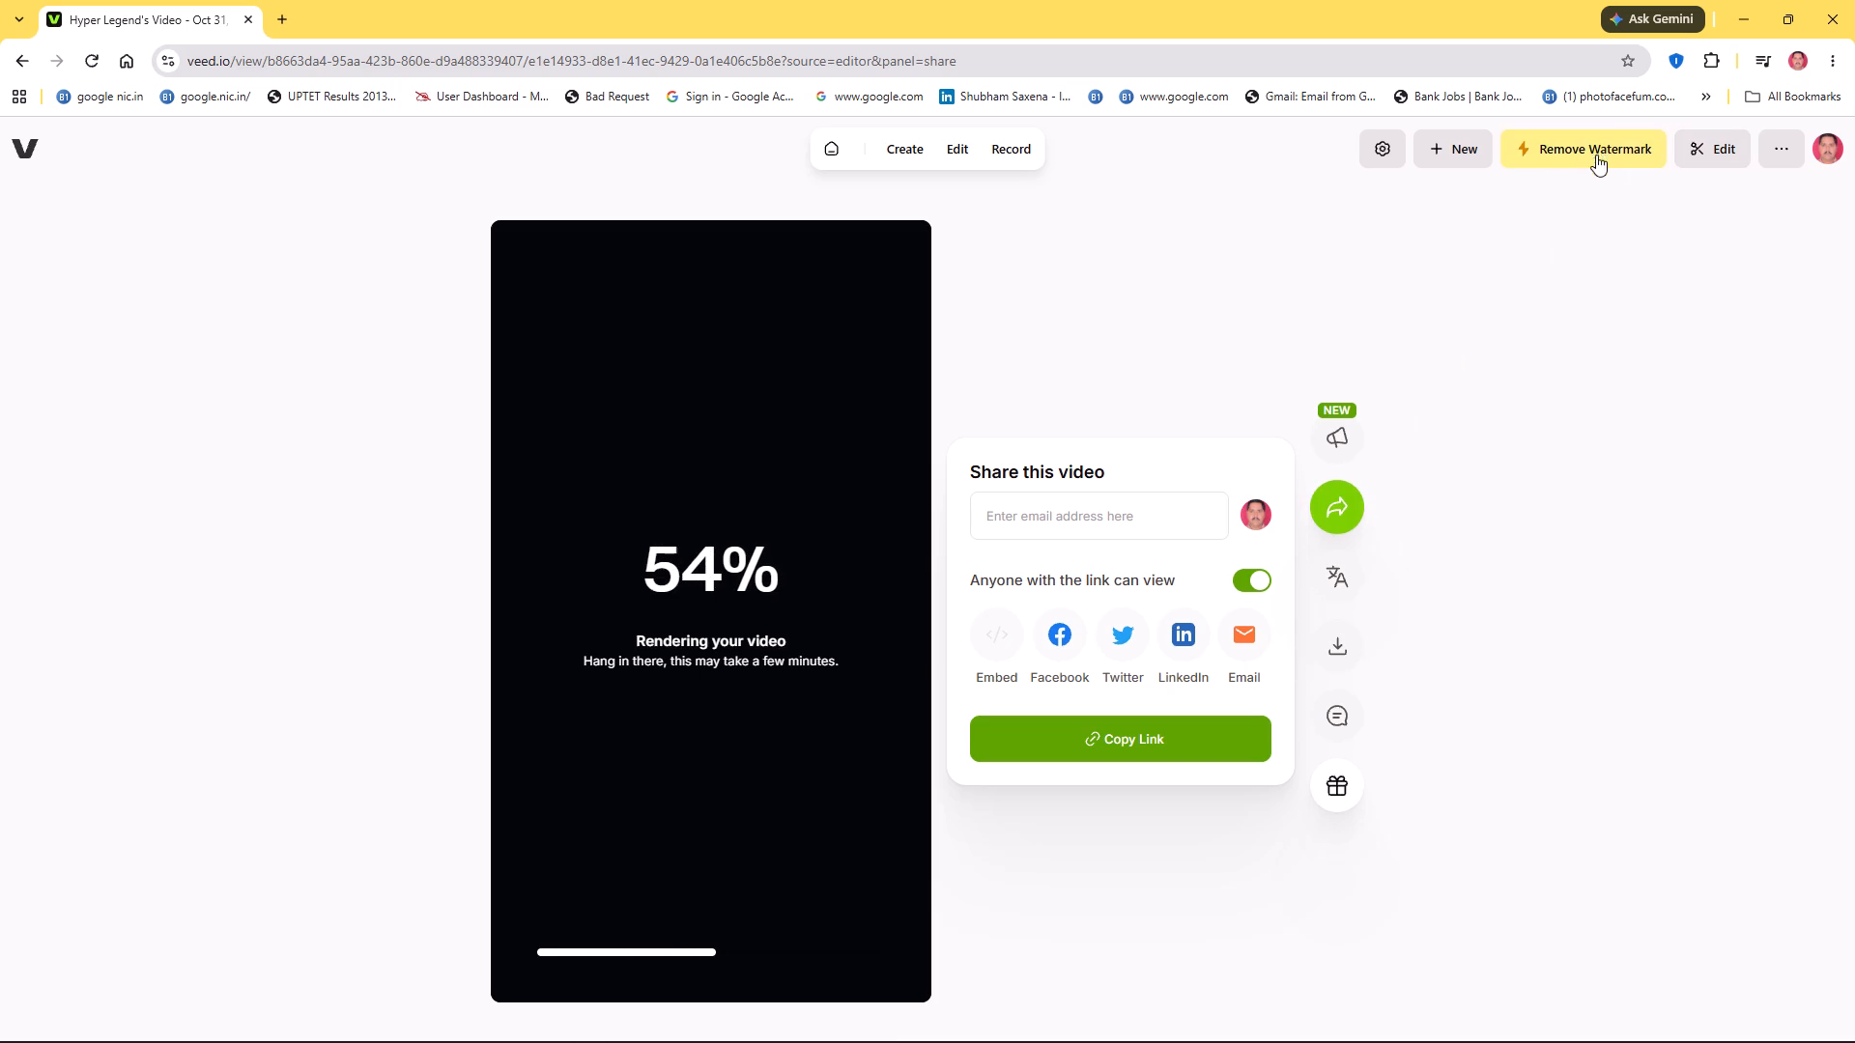
{"action": "left_click", "coordinate": [1576, 154]}
{"action": "triple_click", "coordinate": [1576, 154]}
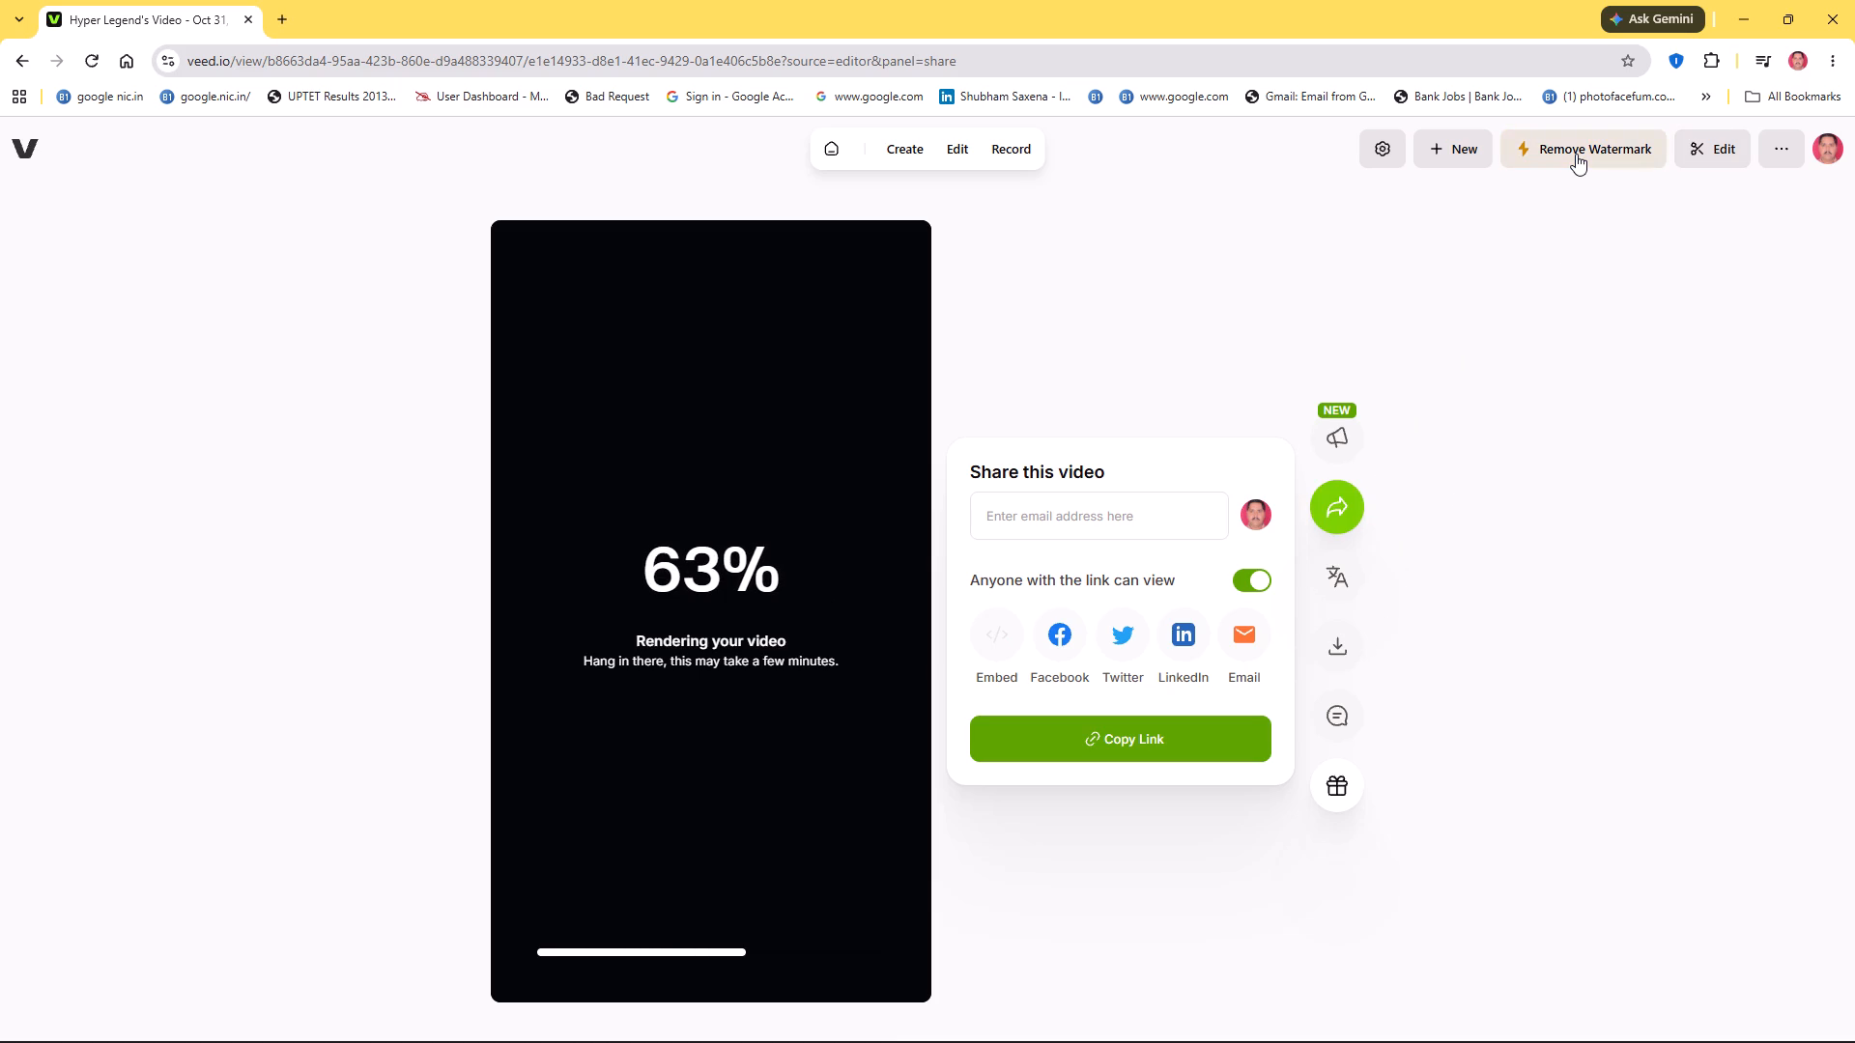
{"action": "left_click", "coordinate": [1576, 154]}
{"action": "left_click", "coordinate": [1576, 154]}
{"action": "right_click", "coordinate": [1576, 154]}
{"action": "double_click", "coordinate": [1576, 154]}
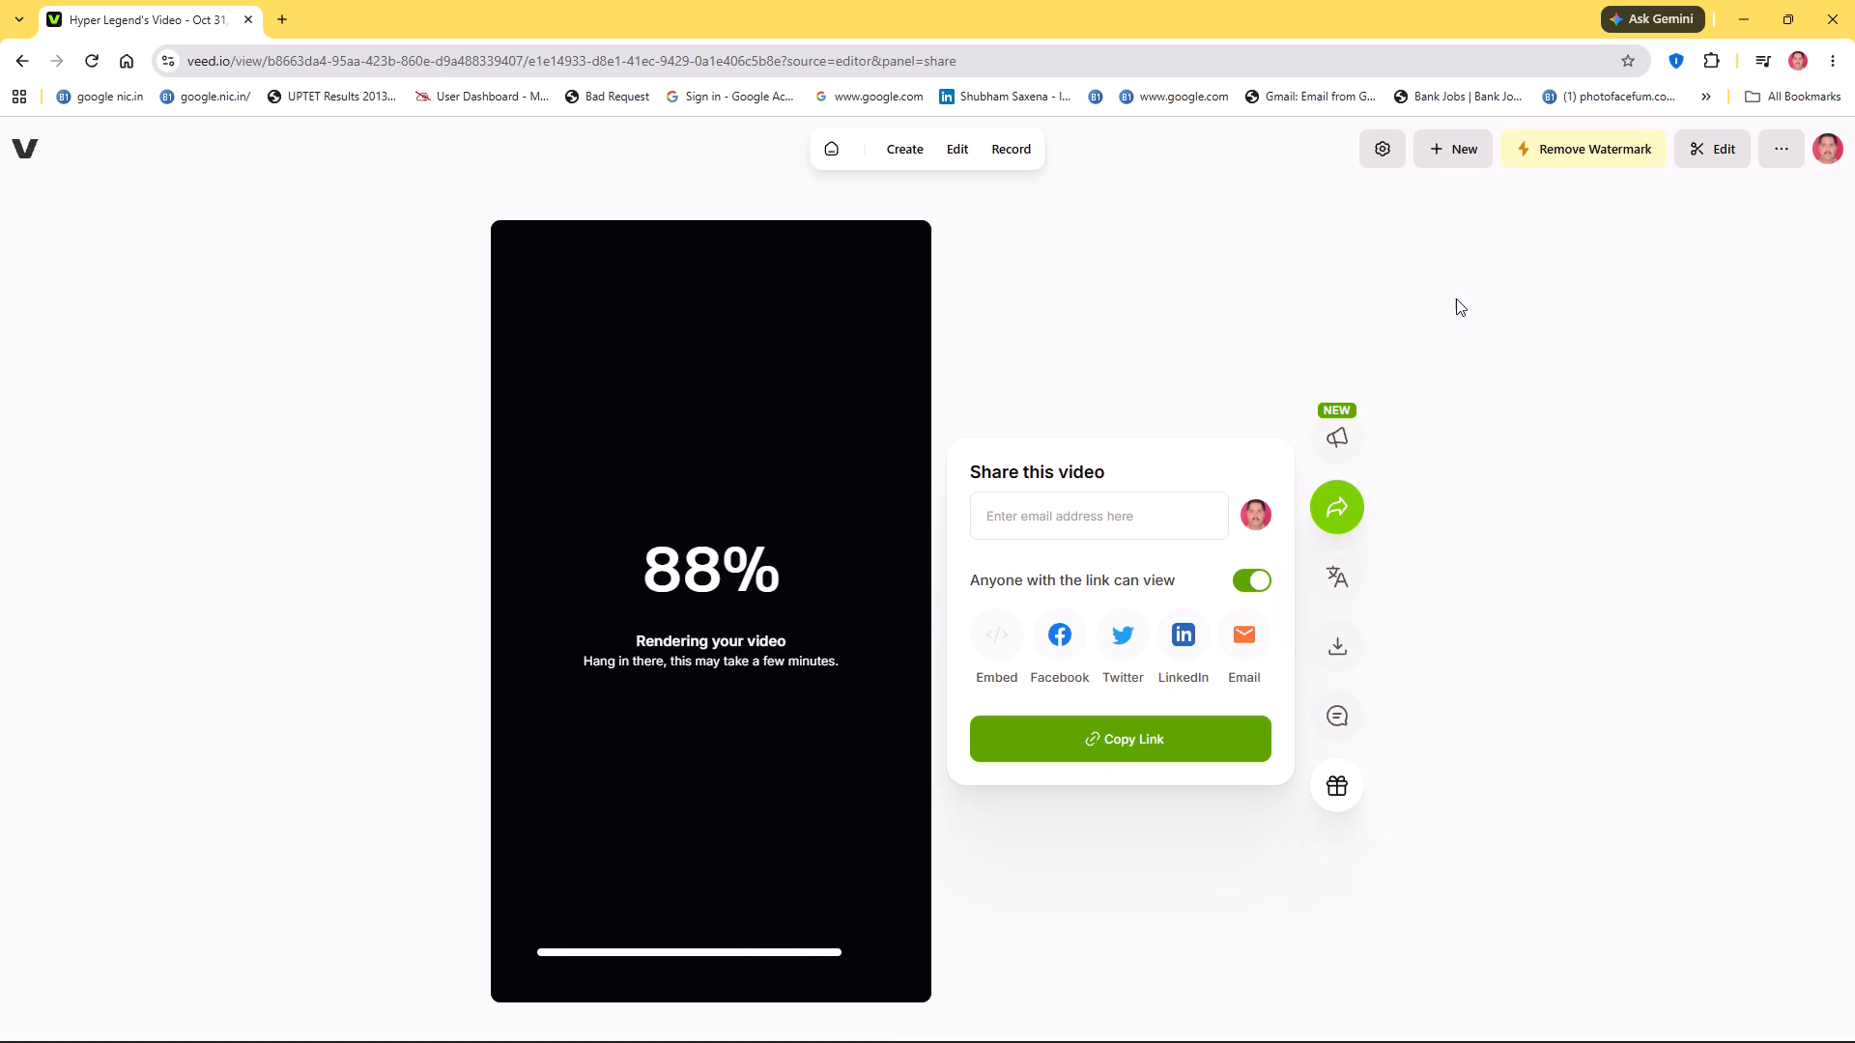
{"action": "key", "text": "w"}
{"action": "key", "text": "w"}
{"action": "key", "text": "w"}
{"action": "key", "text": "w"}
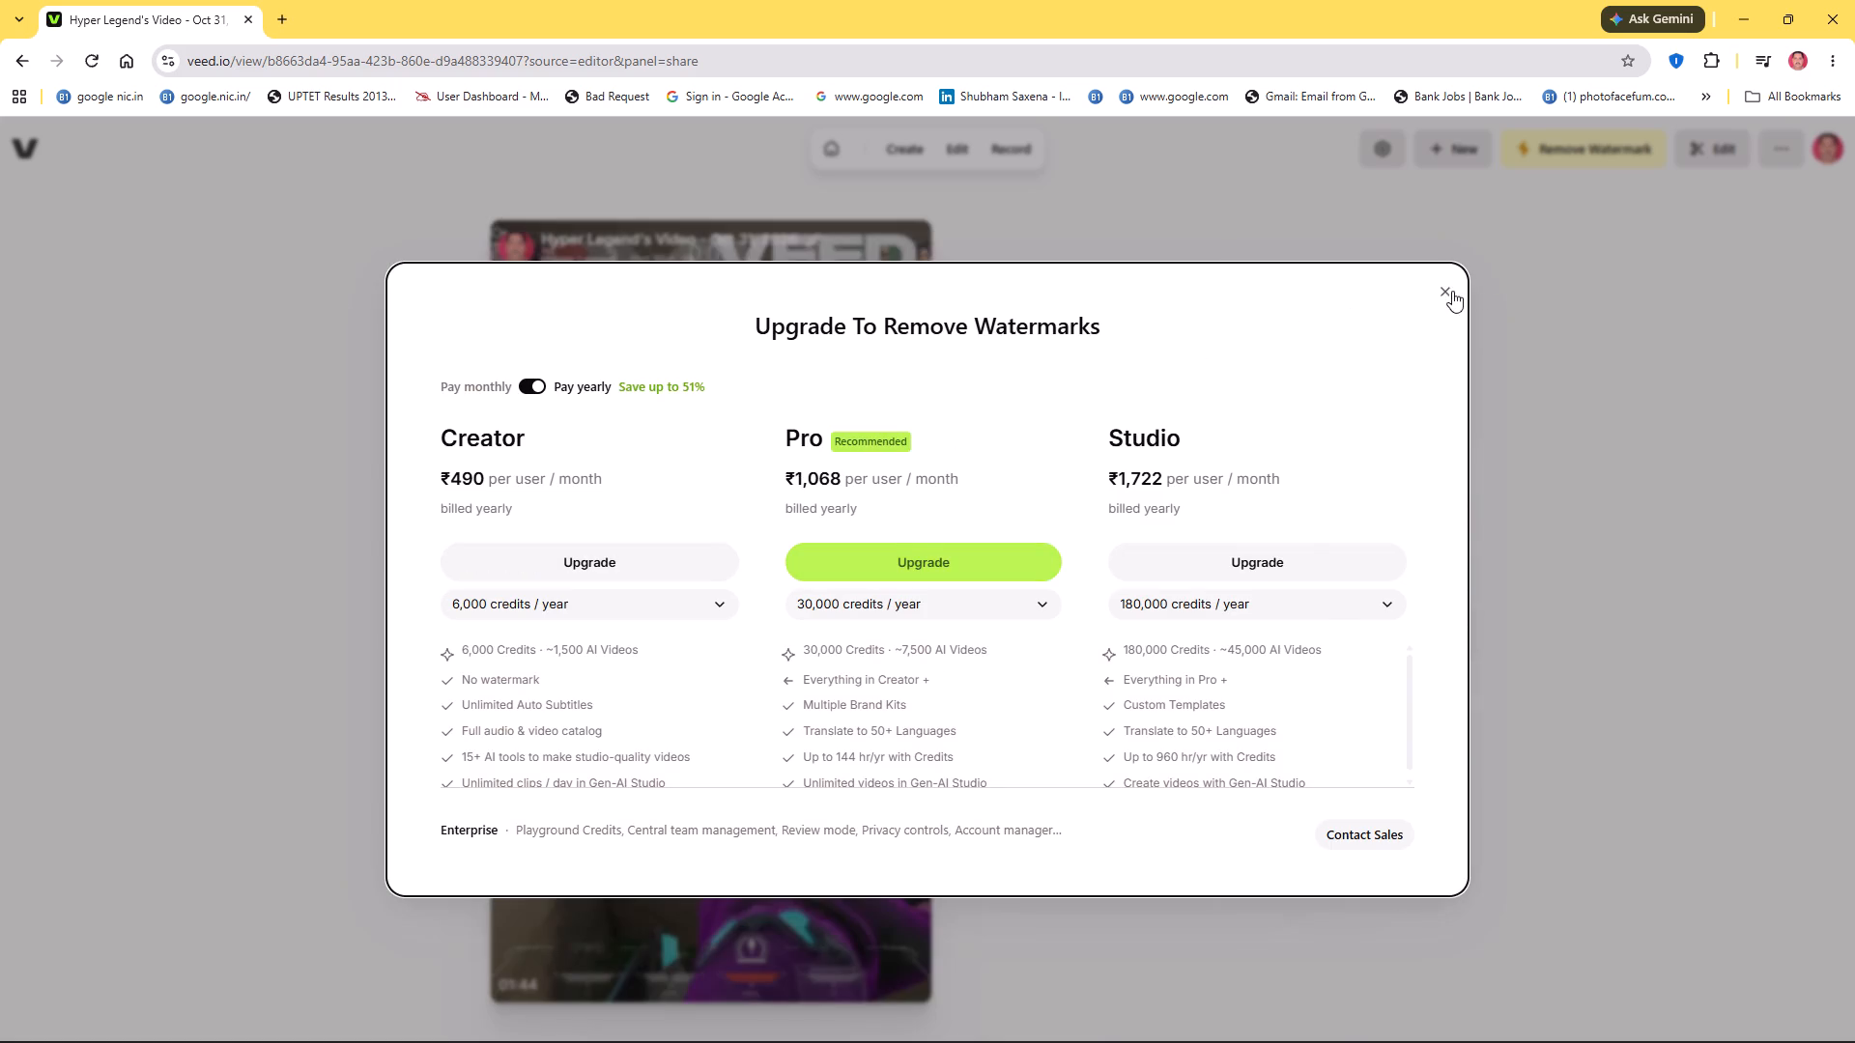
{"action": "left_click", "coordinate": [1449, 292]}
{"action": "left_click", "coordinate": [1556, 139]}
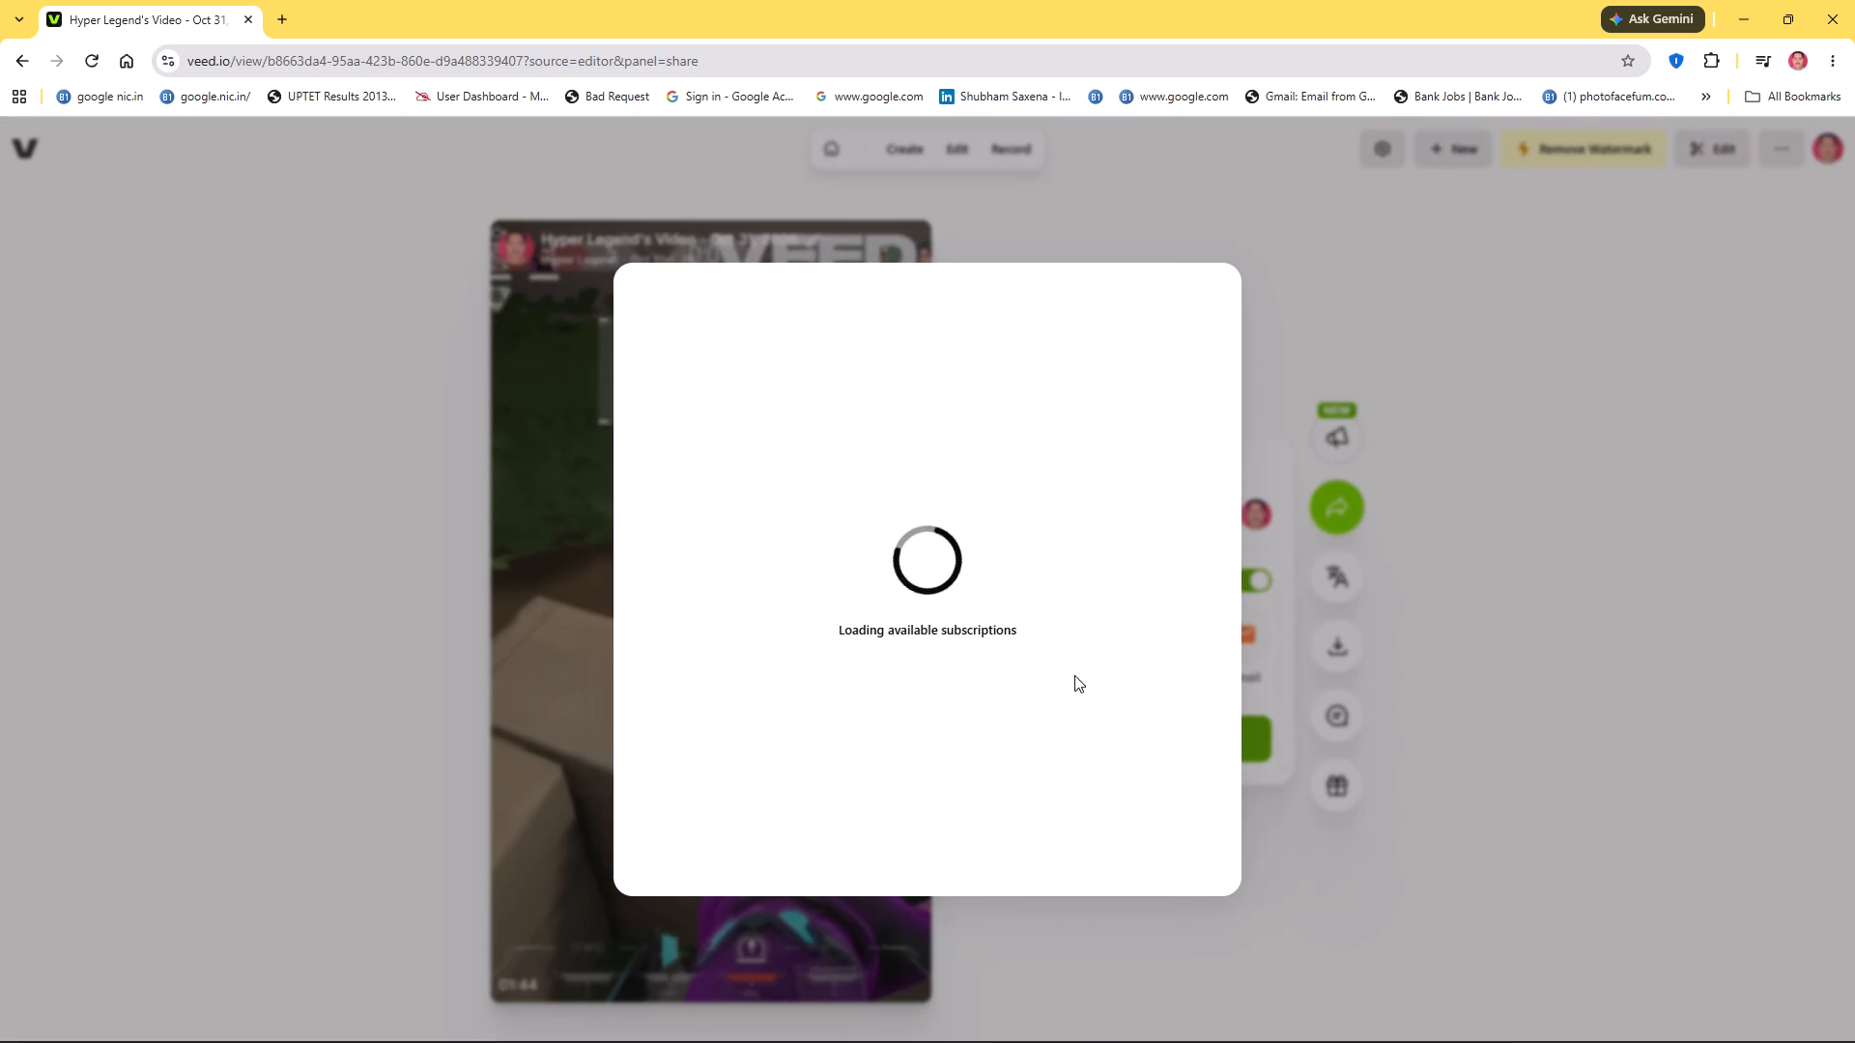
{"action": "scroll", "coordinate": [582, 671], "scroll_direction": "down", "scroll_amount": 3}
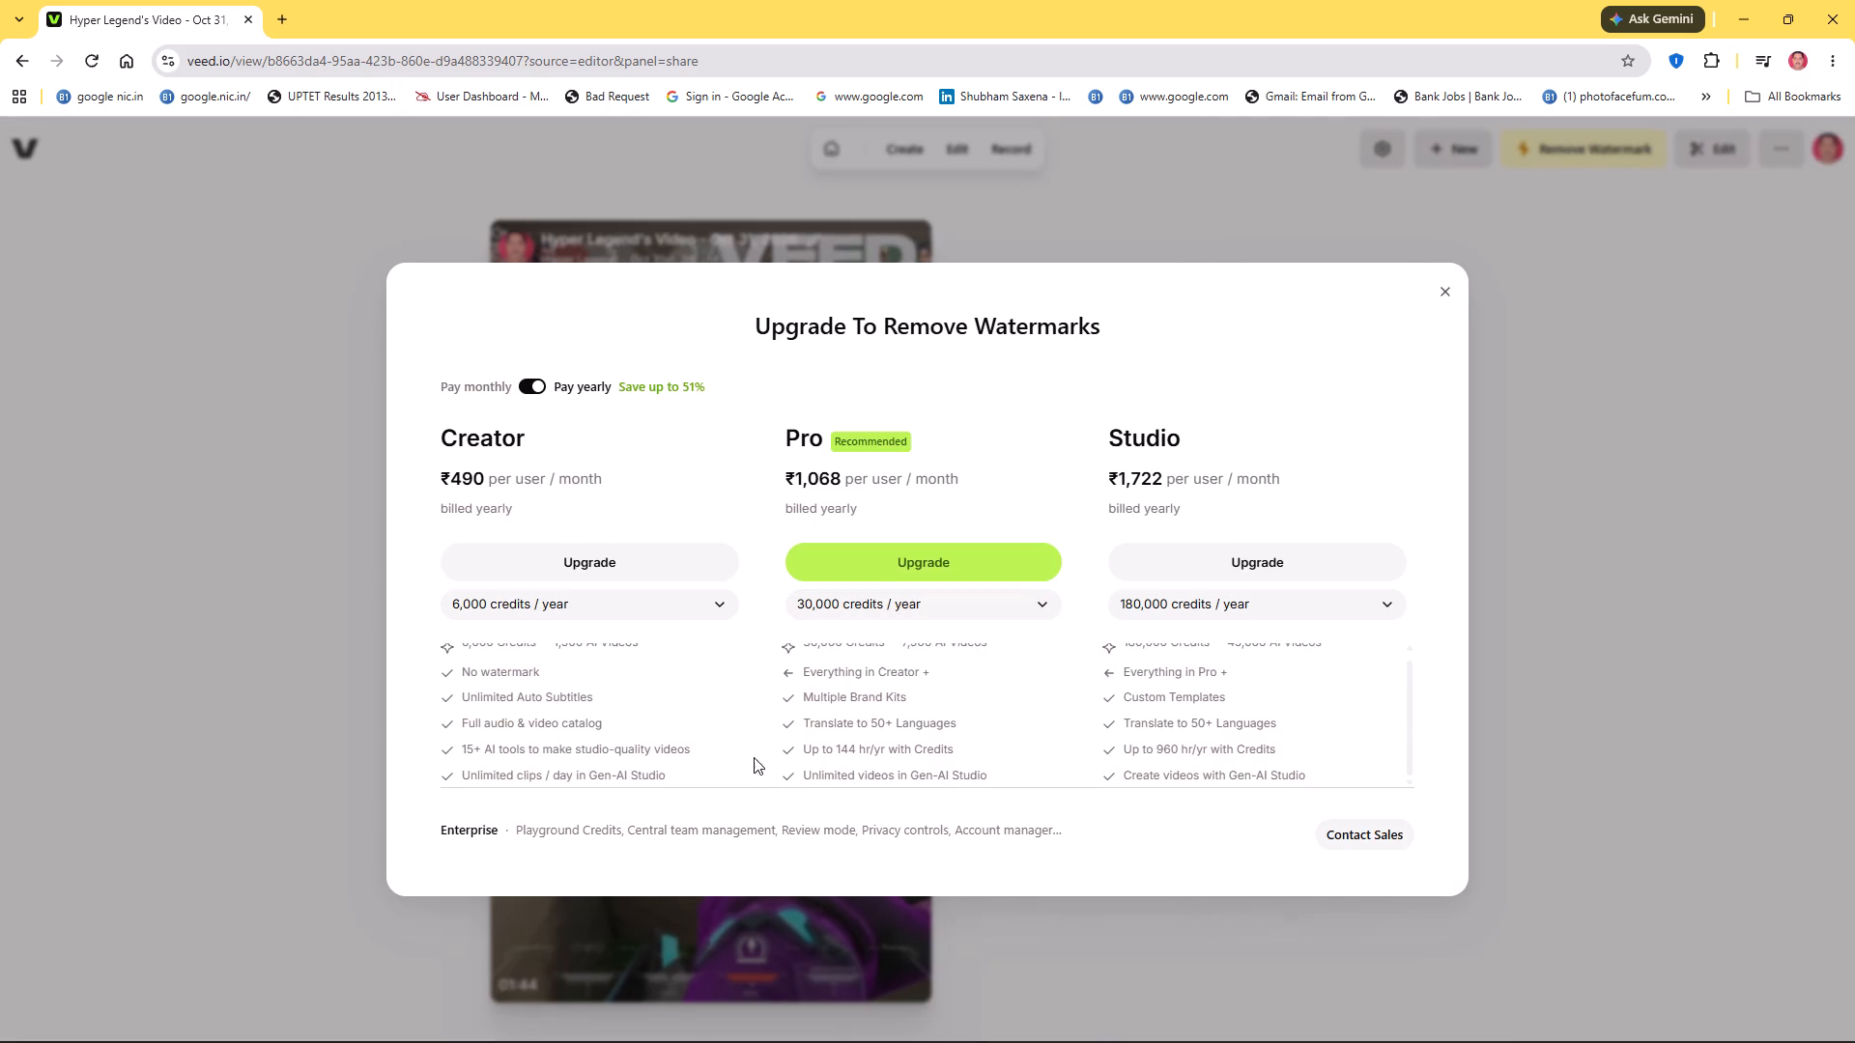
{"action": "scroll", "coordinate": [754, 757], "scroll_direction": "down", "scroll_amount": 1}
{"action": "left_click", "coordinate": [1447, 284]}
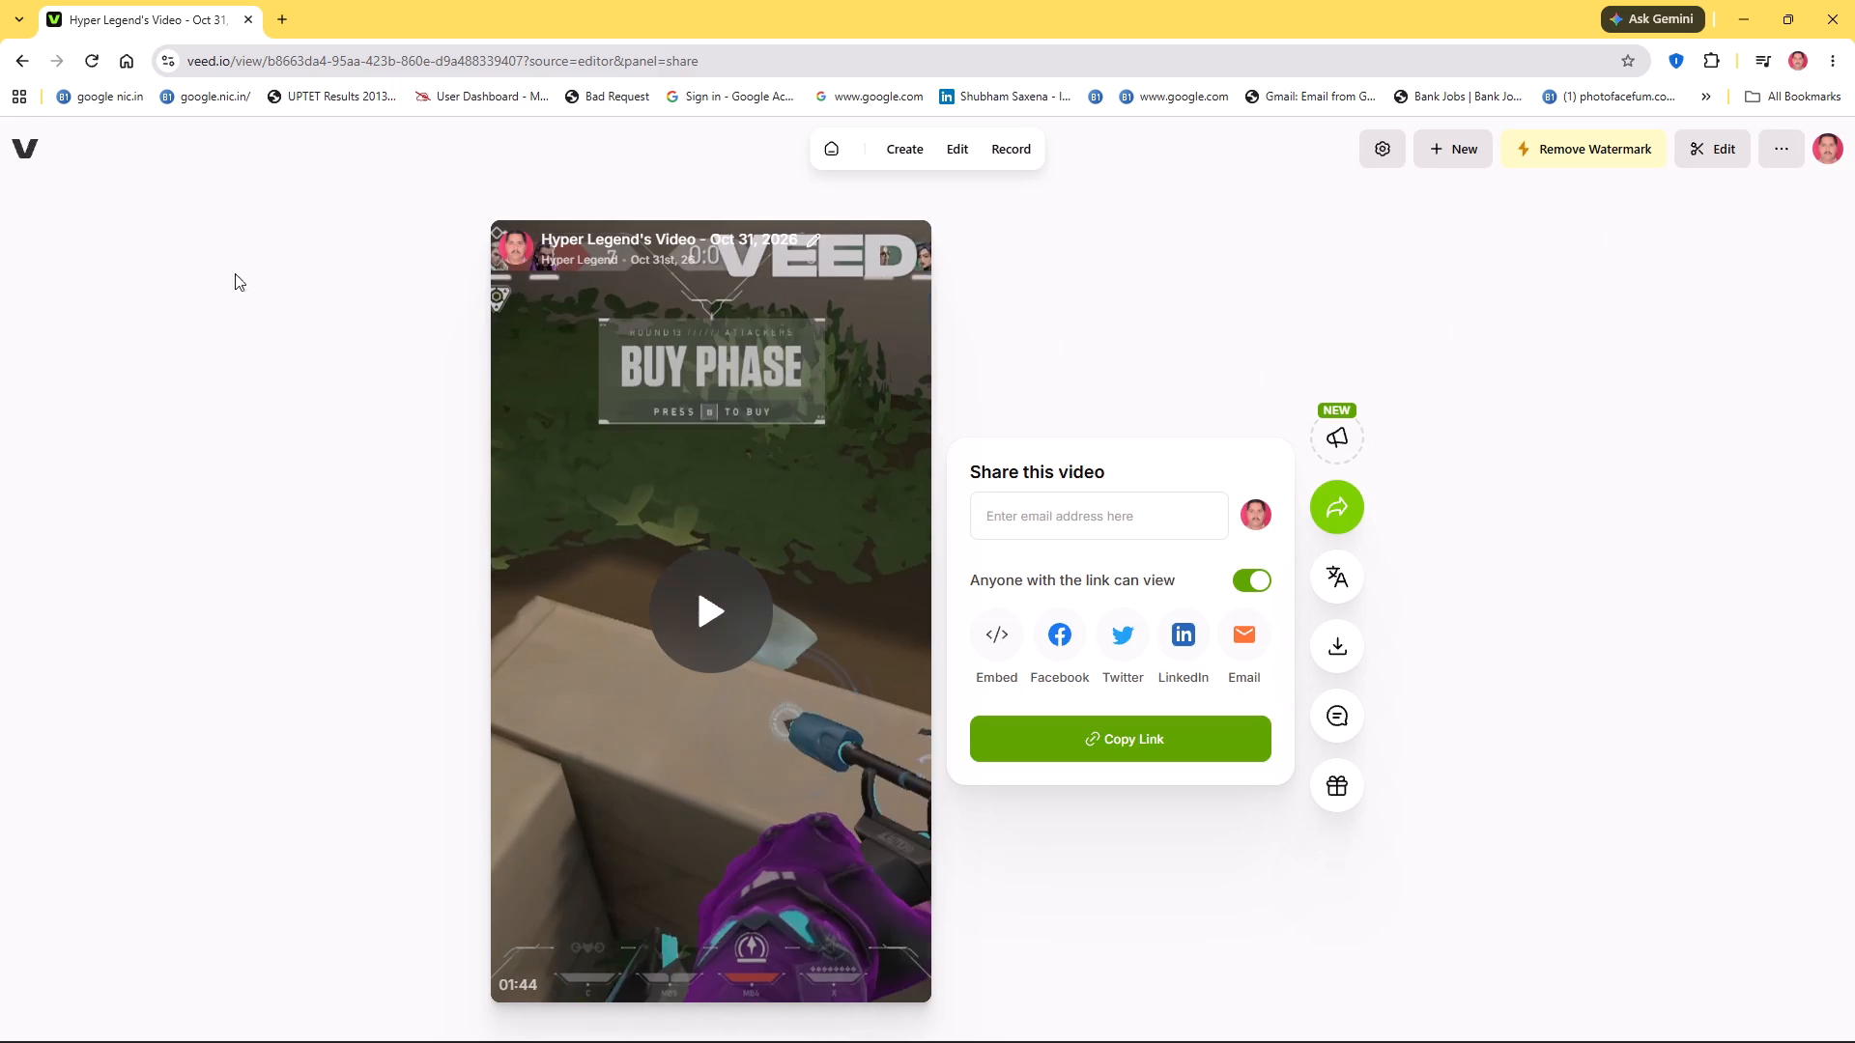
Return from the rendered video's page to the project editor.
{"action": "left_click", "coordinate": [13, 56]}
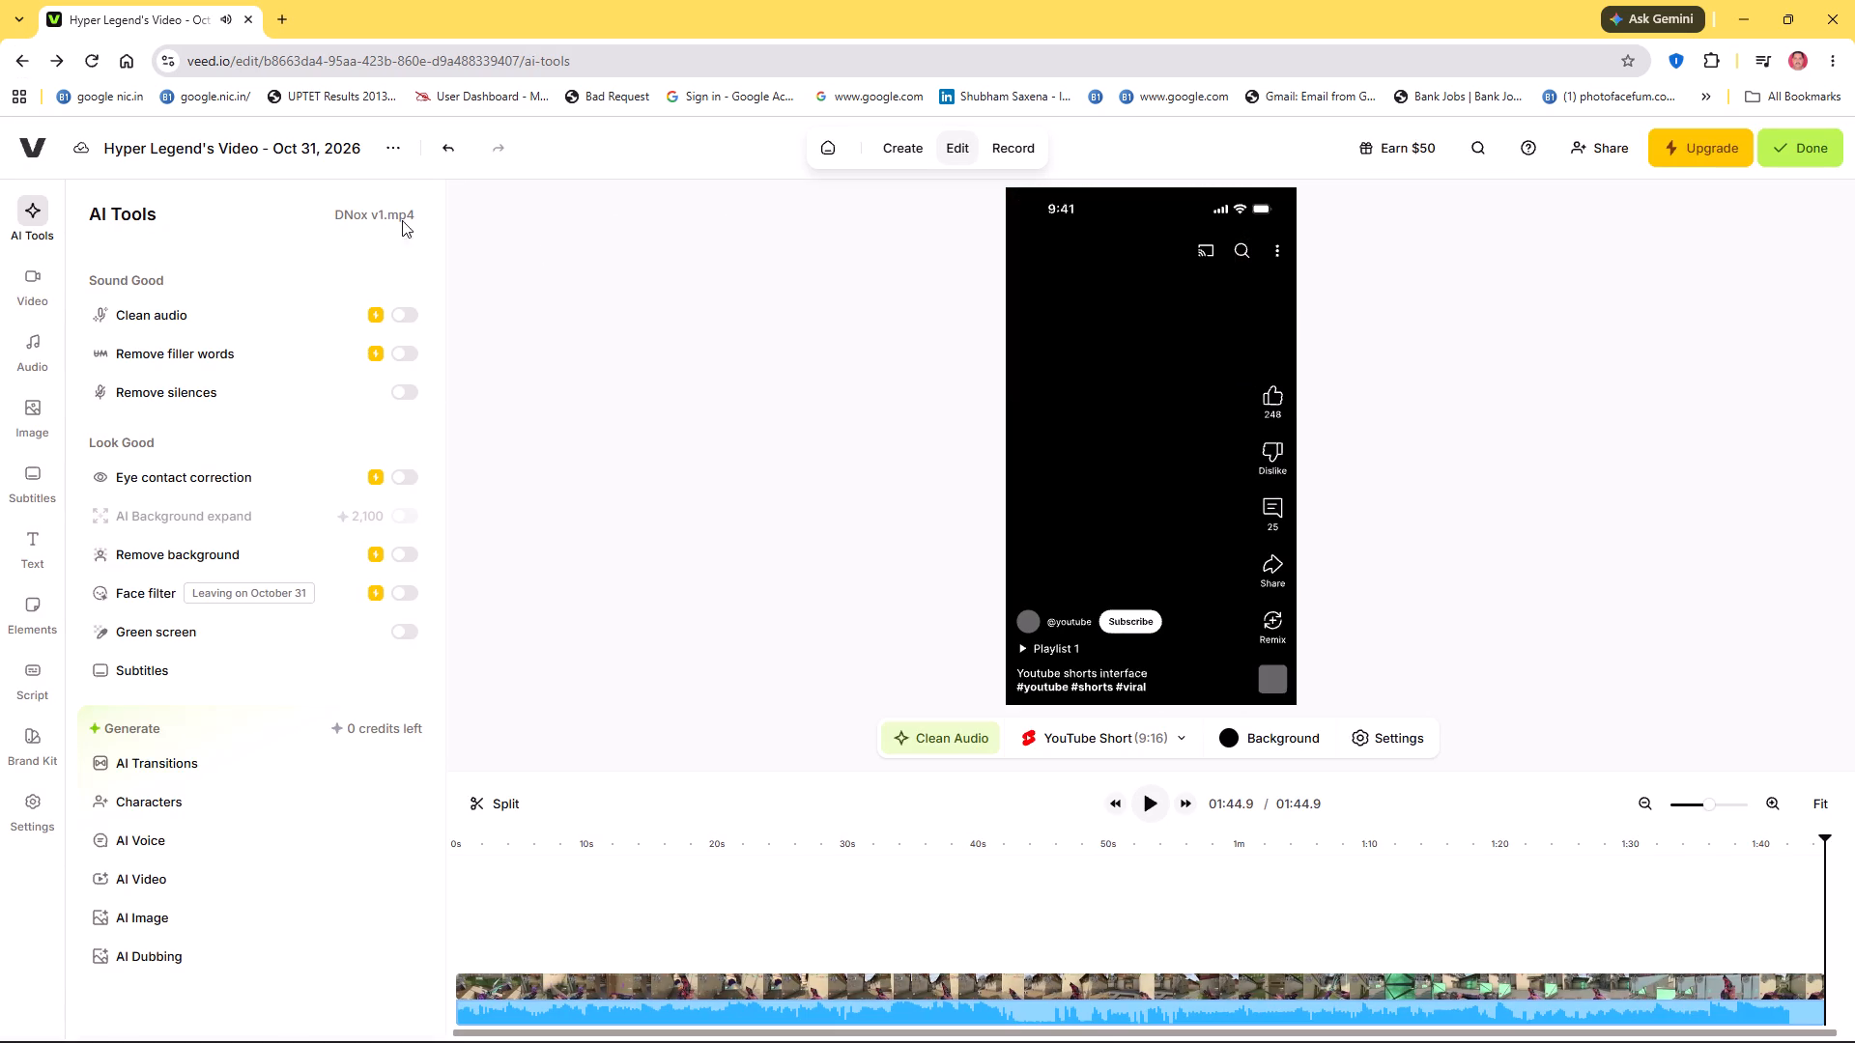
Leave the project editor and return to the workspace's list of videos.
{"action": "left_click", "coordinate": [31, 76]}
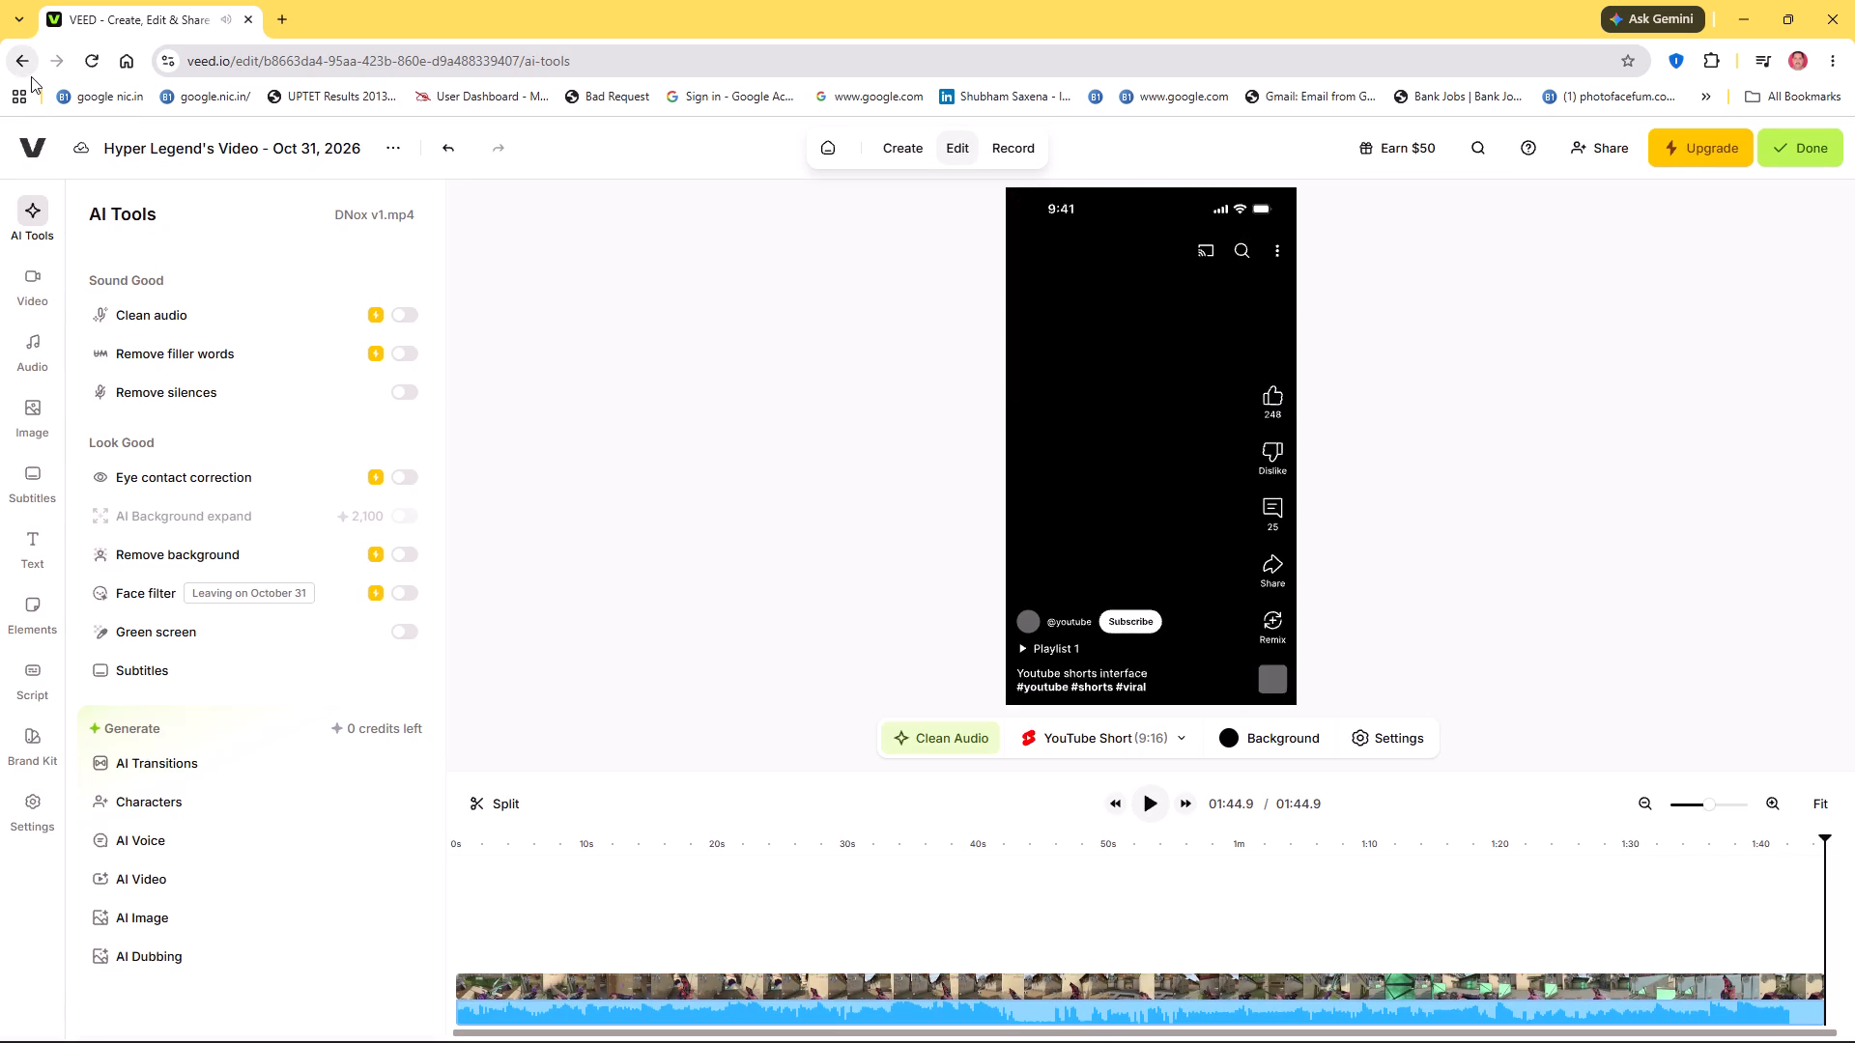
{"action": "left_click", "coordinate": [31, 76]}
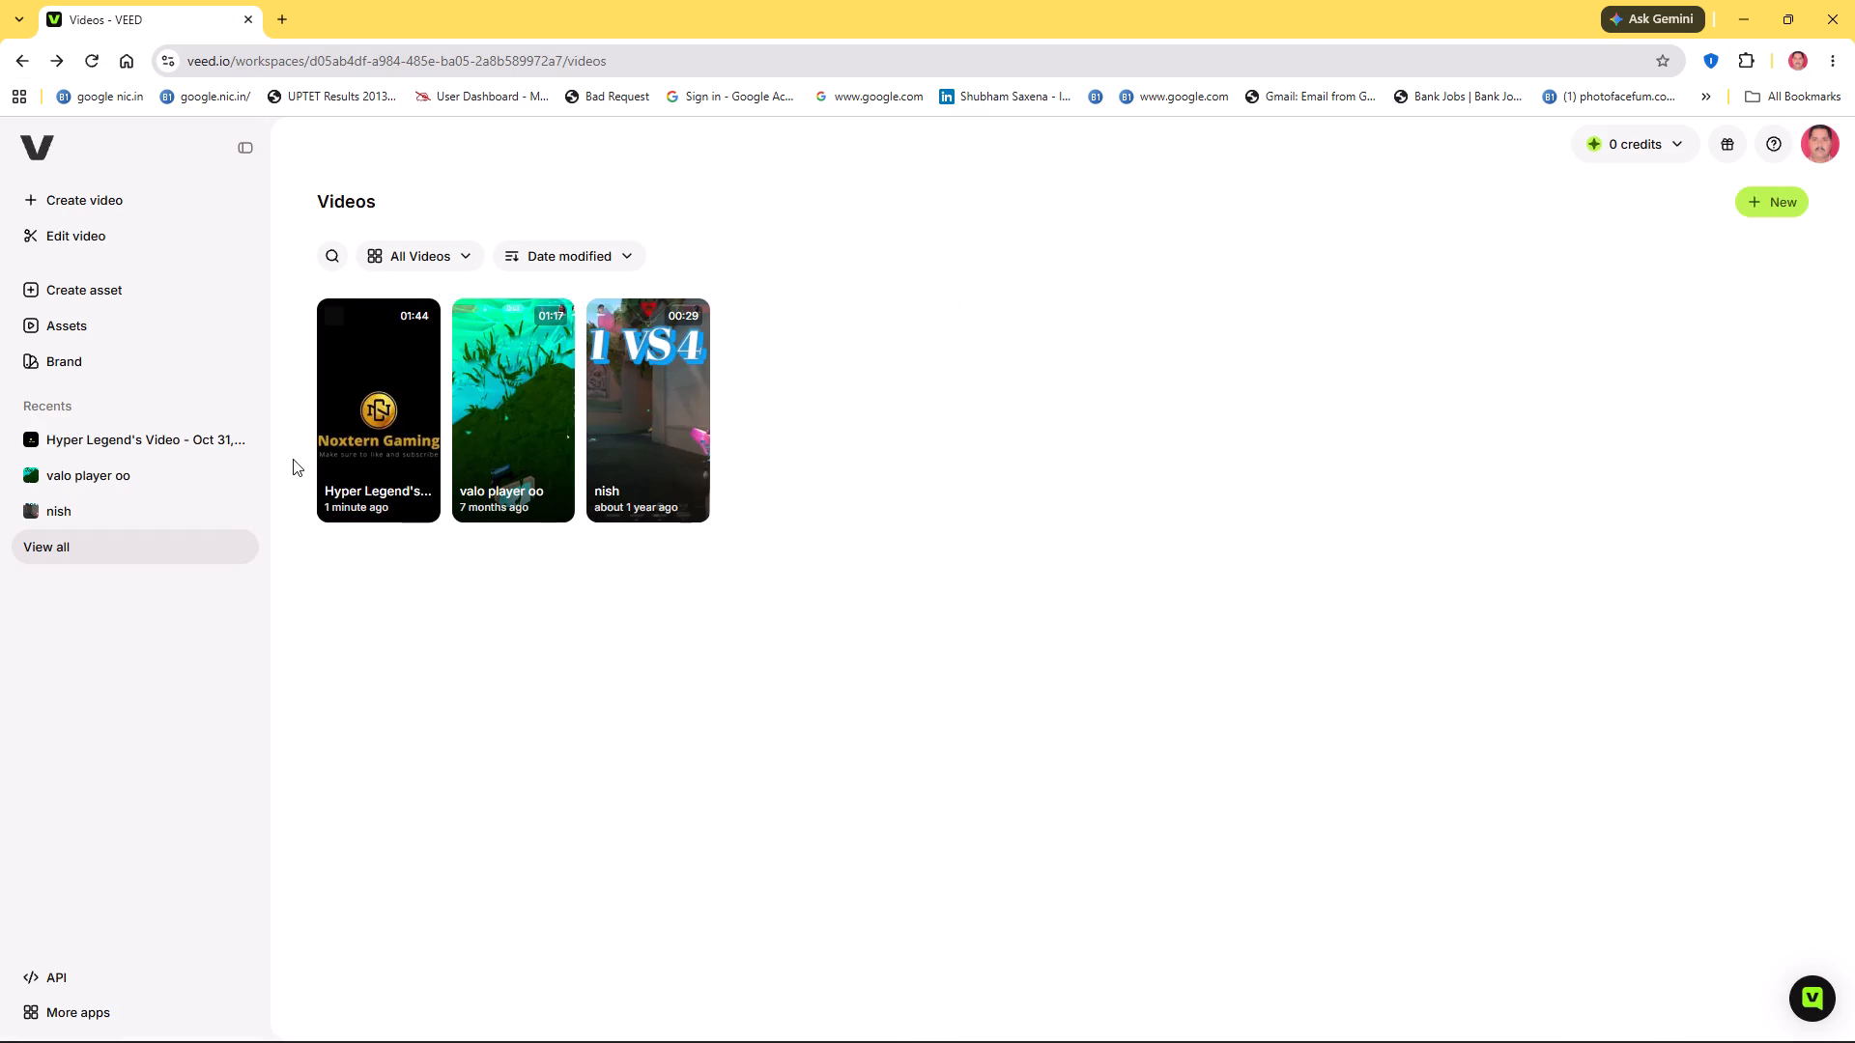
Delete all three videos from the VEED workspace: the Hyper Legend's video, valo player oo and nish.
{"action": "right_click", "coordinate": [380, 392]}
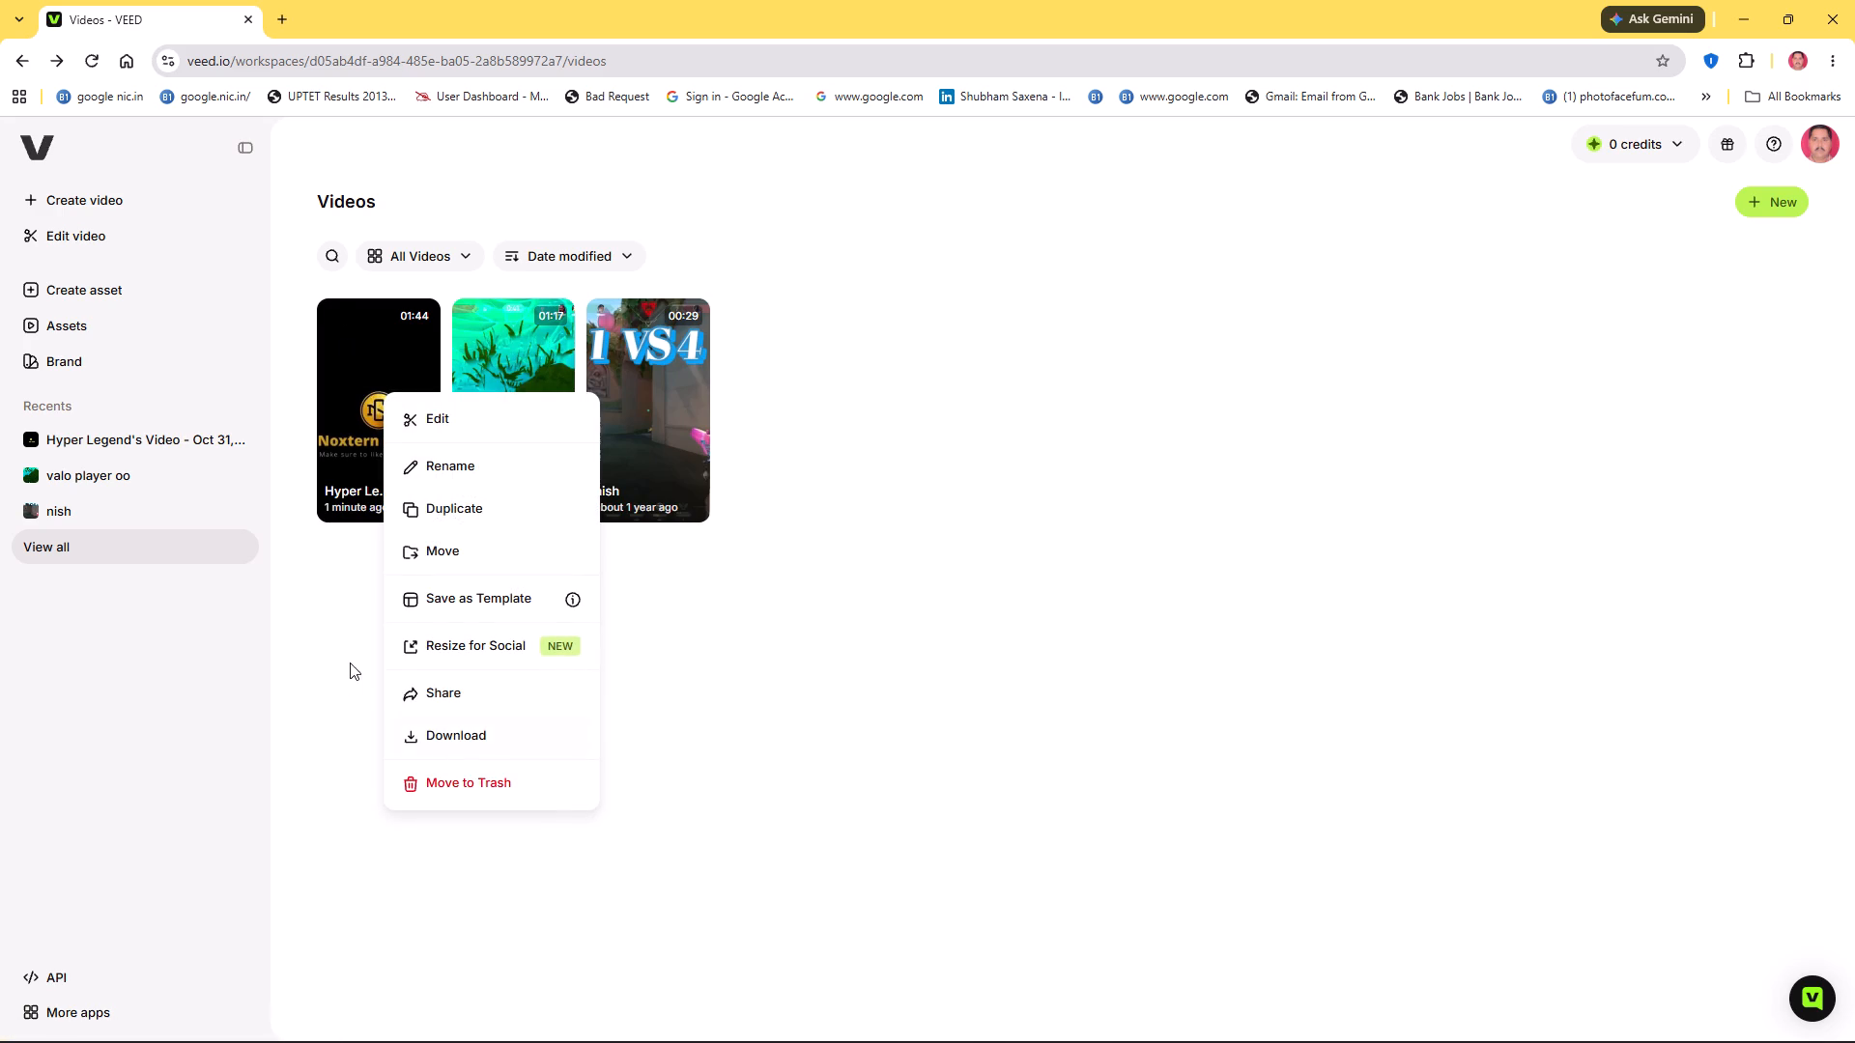
{"action": "left_click", "coordinate": [350, 662]}
{"action": "left_click", "coordinate": [334, 323]}
{"action": "left_click", "coordinate": [472, 316]}
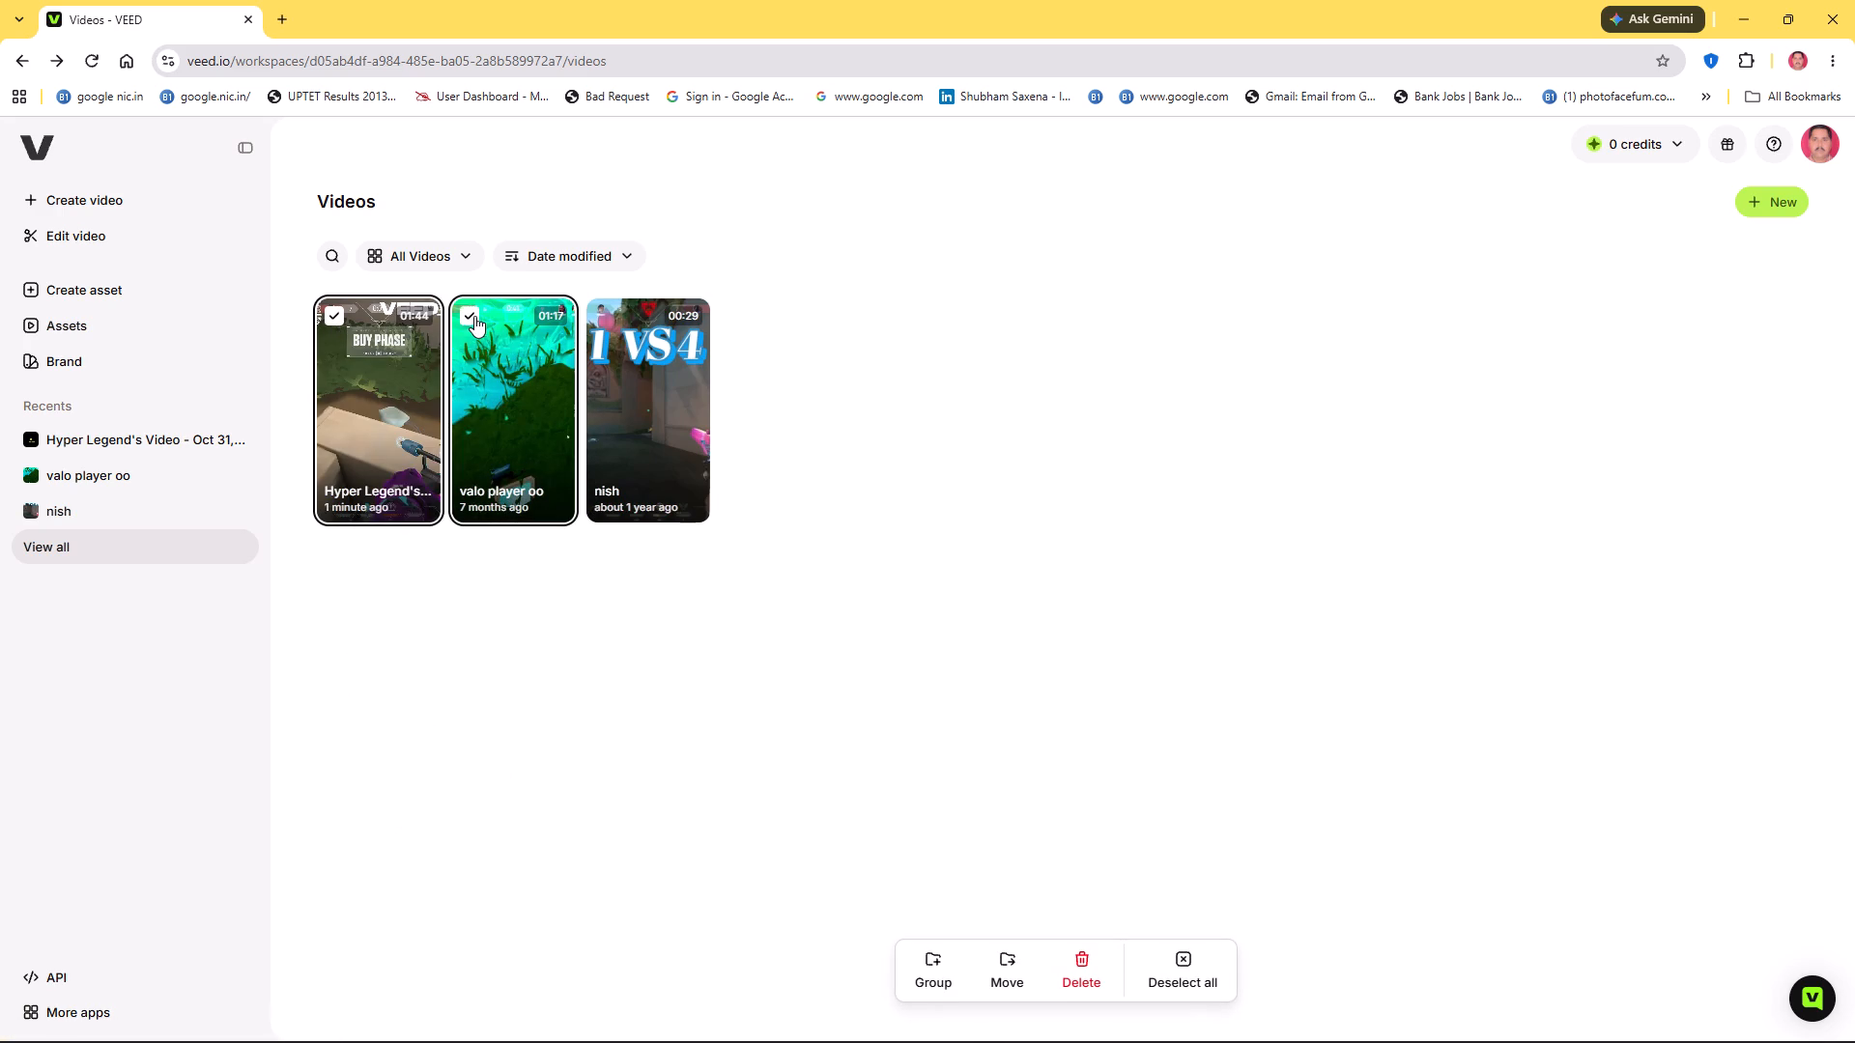
{"action": "left_click", "coordinate": [612, 314]}
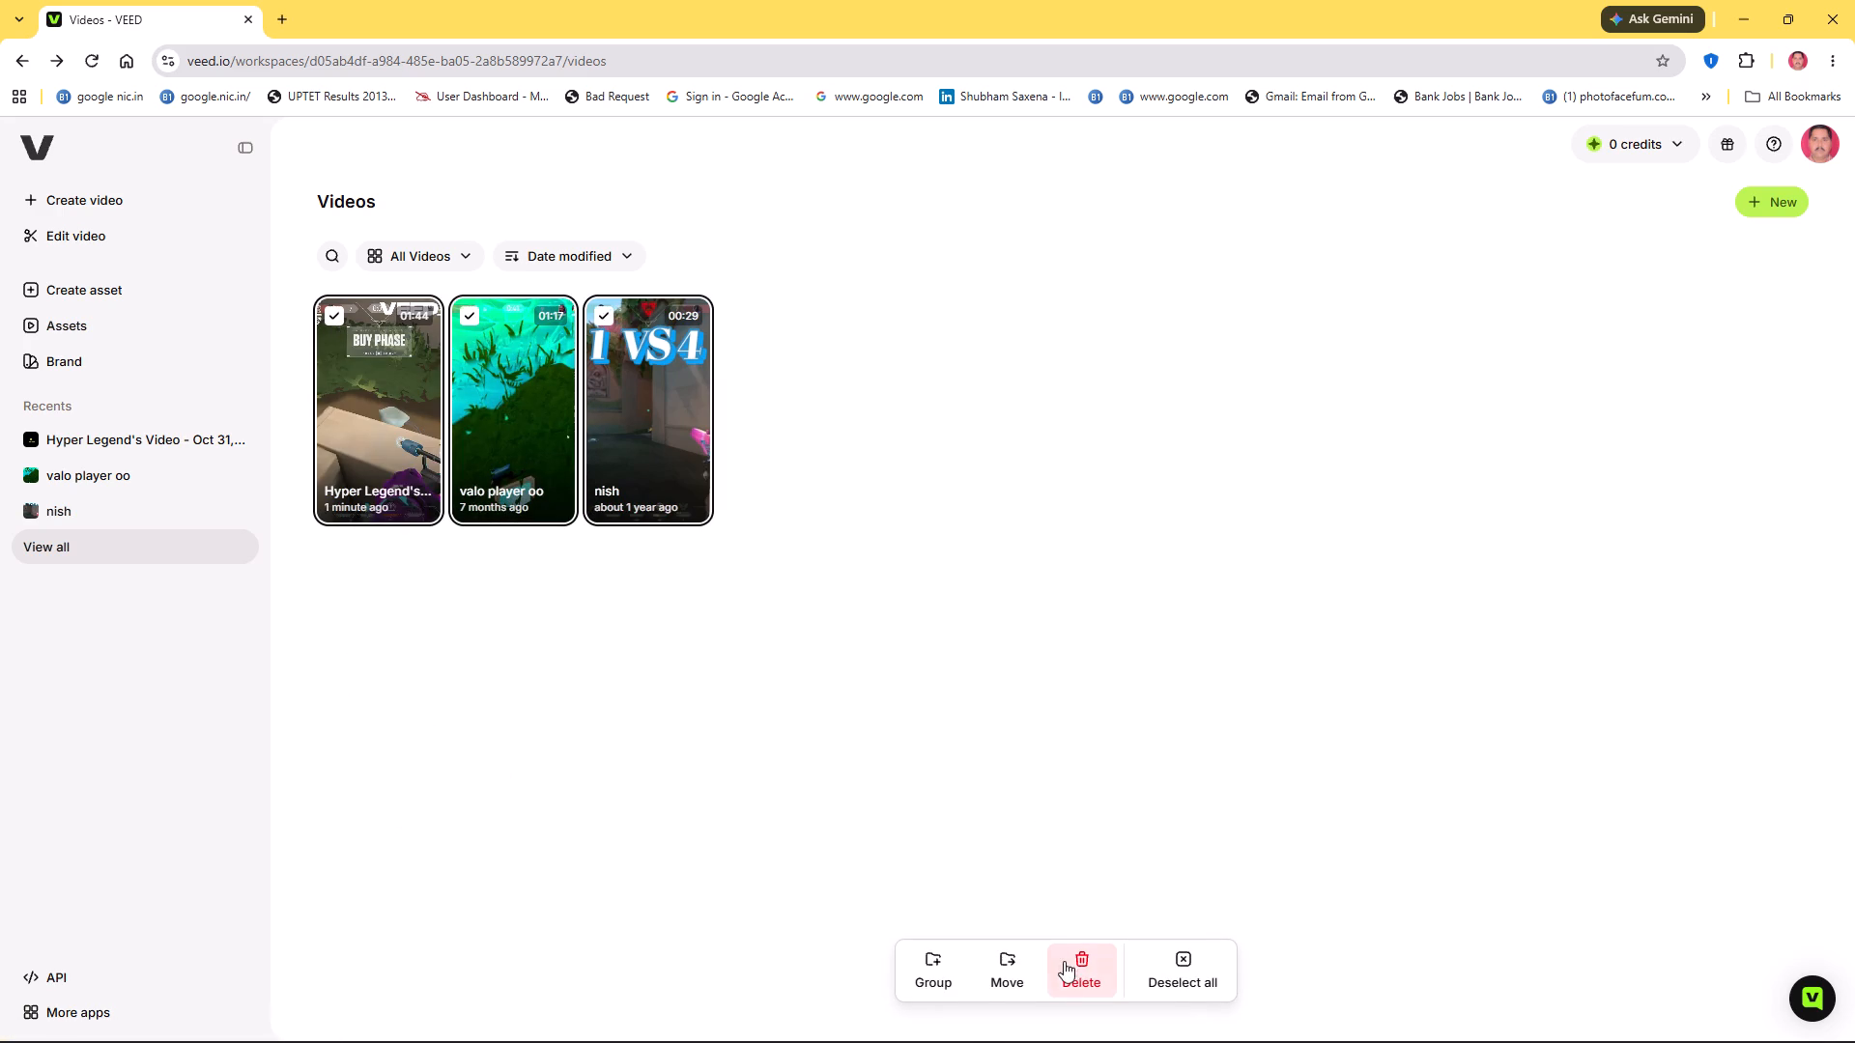
{"action": "left_click", "coordinate": [1069, 965]}
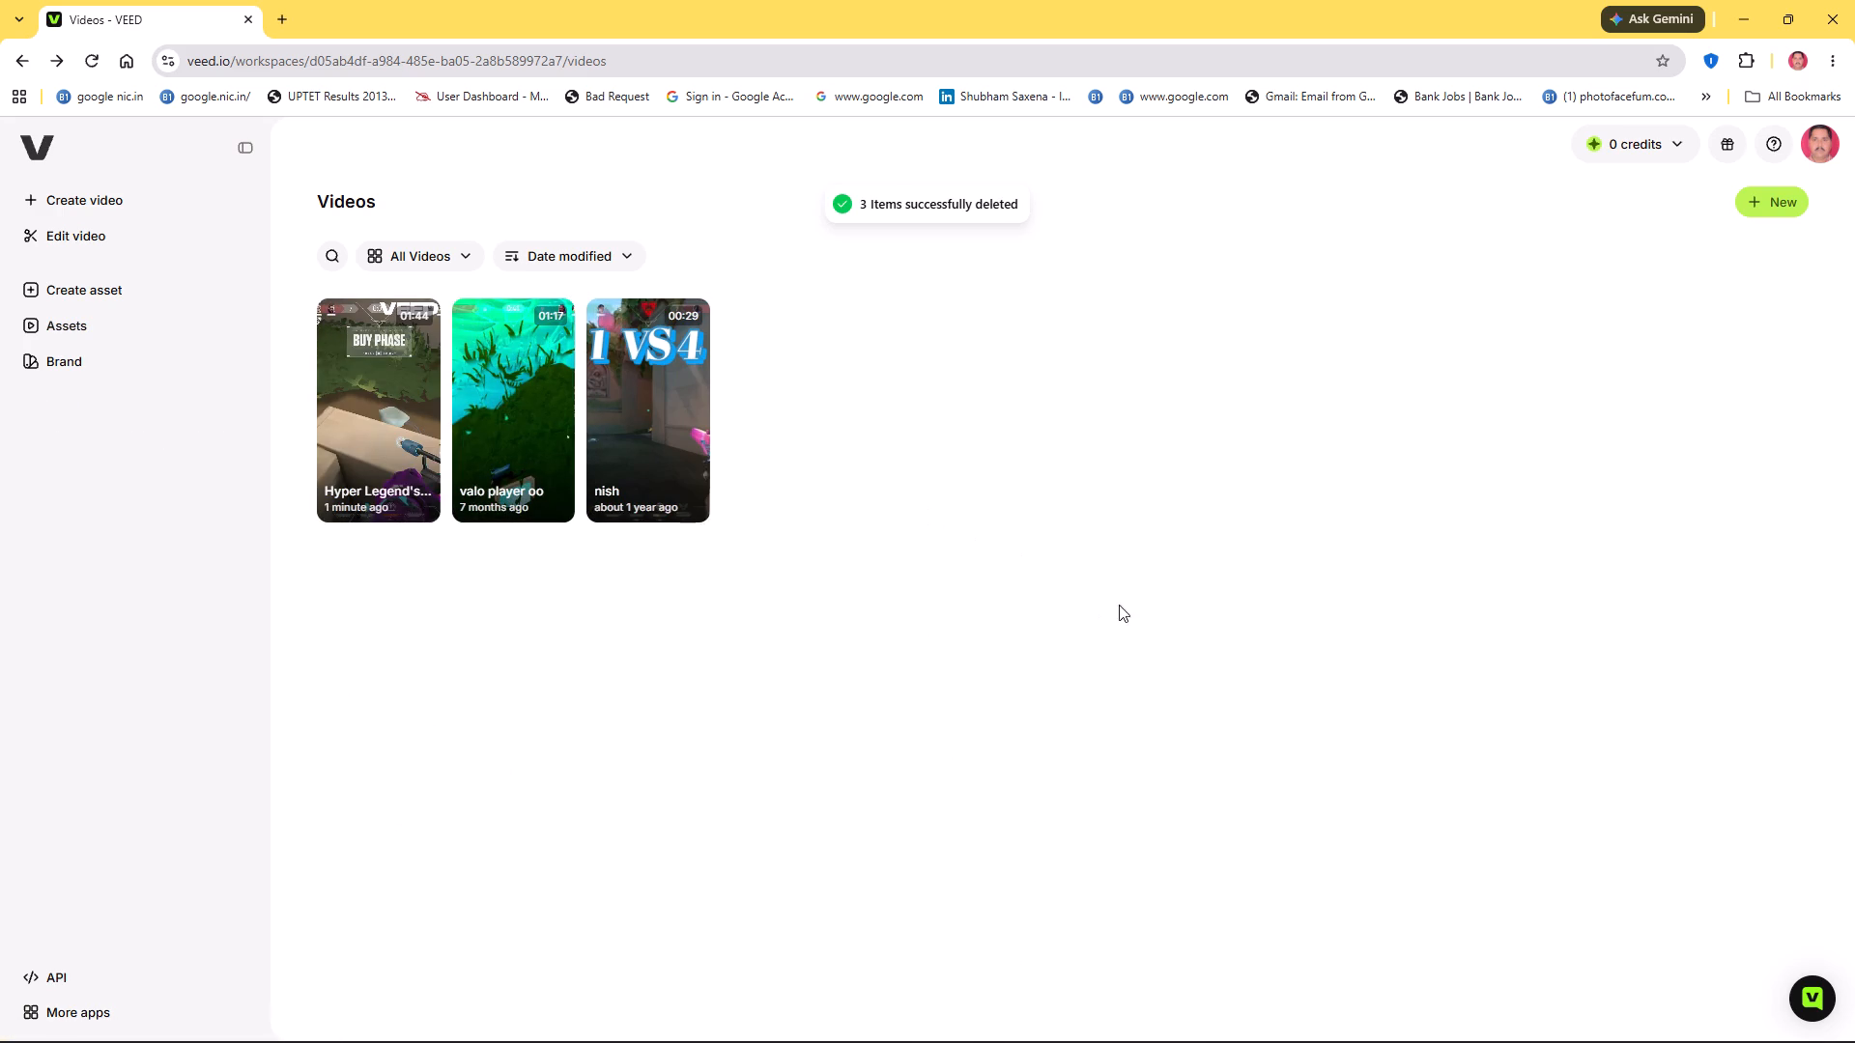
Close the browser window to get back to the YOUTUBE nOX project in DaVinci Resolve.
{"action": "left_click", "coordinate": [1854, 0]}
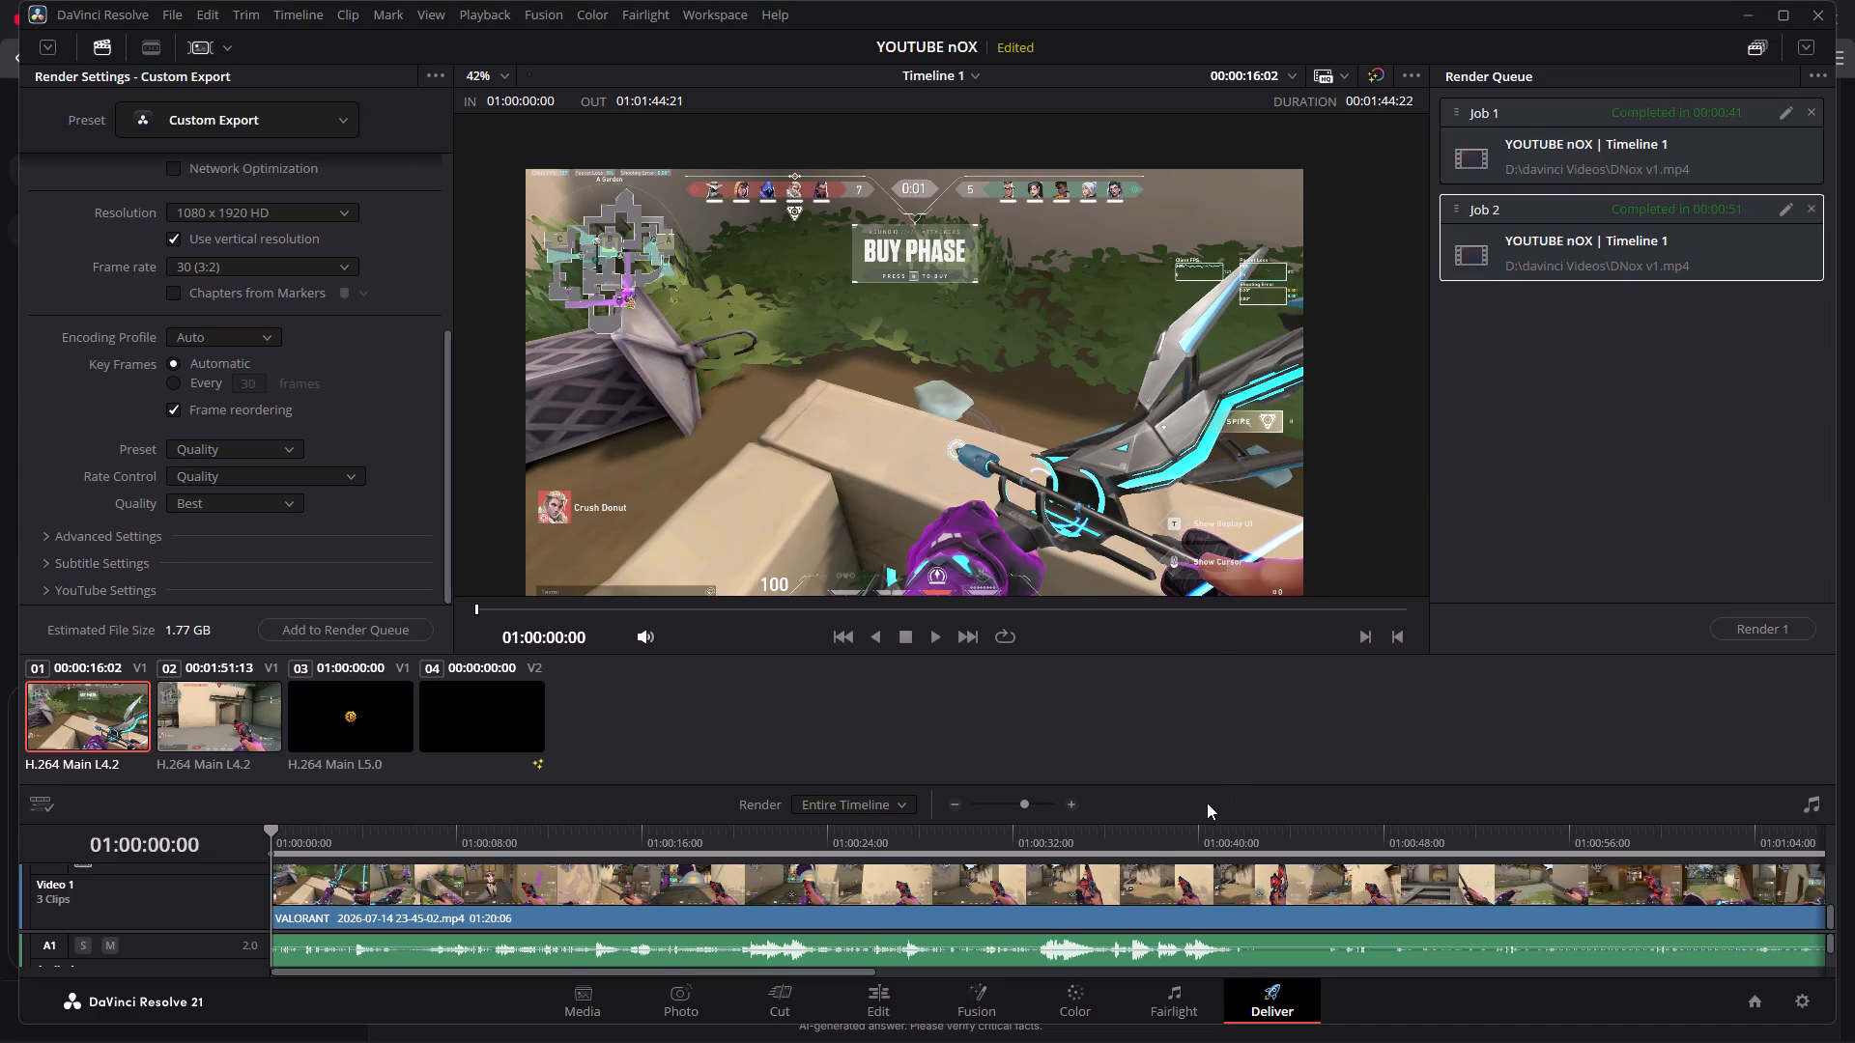
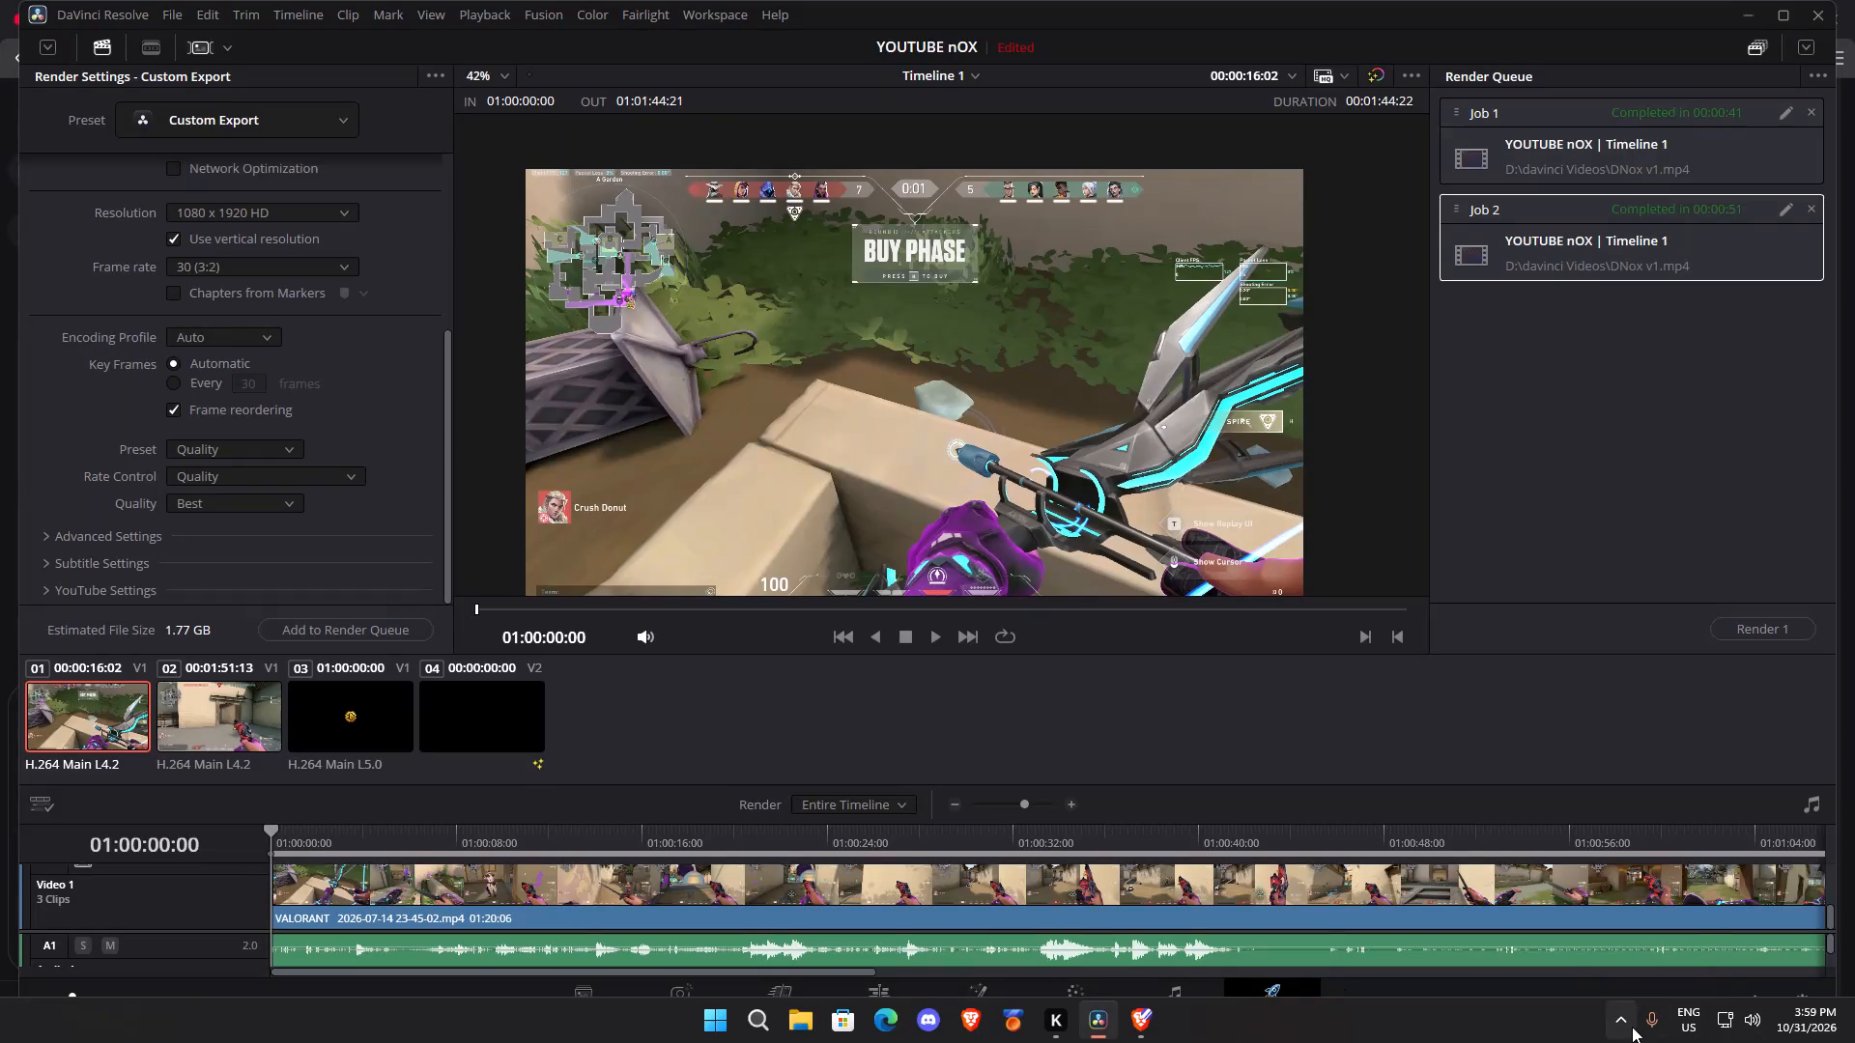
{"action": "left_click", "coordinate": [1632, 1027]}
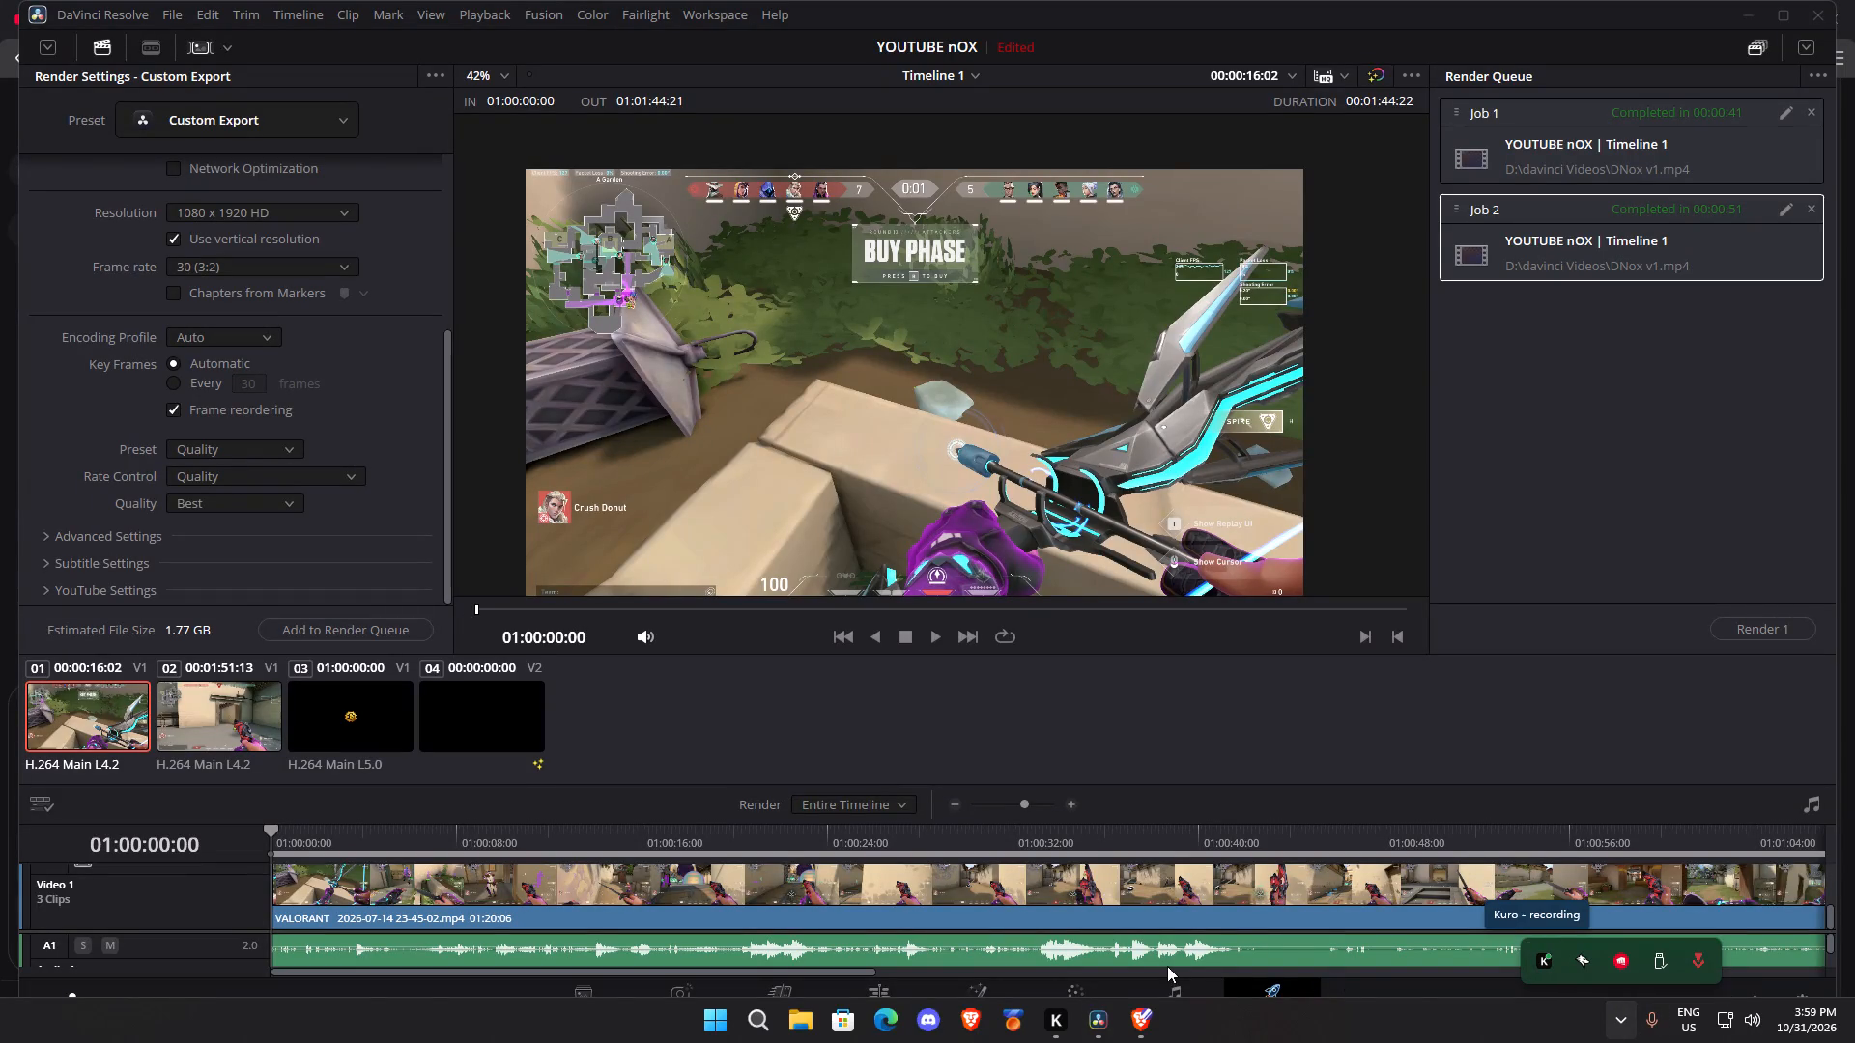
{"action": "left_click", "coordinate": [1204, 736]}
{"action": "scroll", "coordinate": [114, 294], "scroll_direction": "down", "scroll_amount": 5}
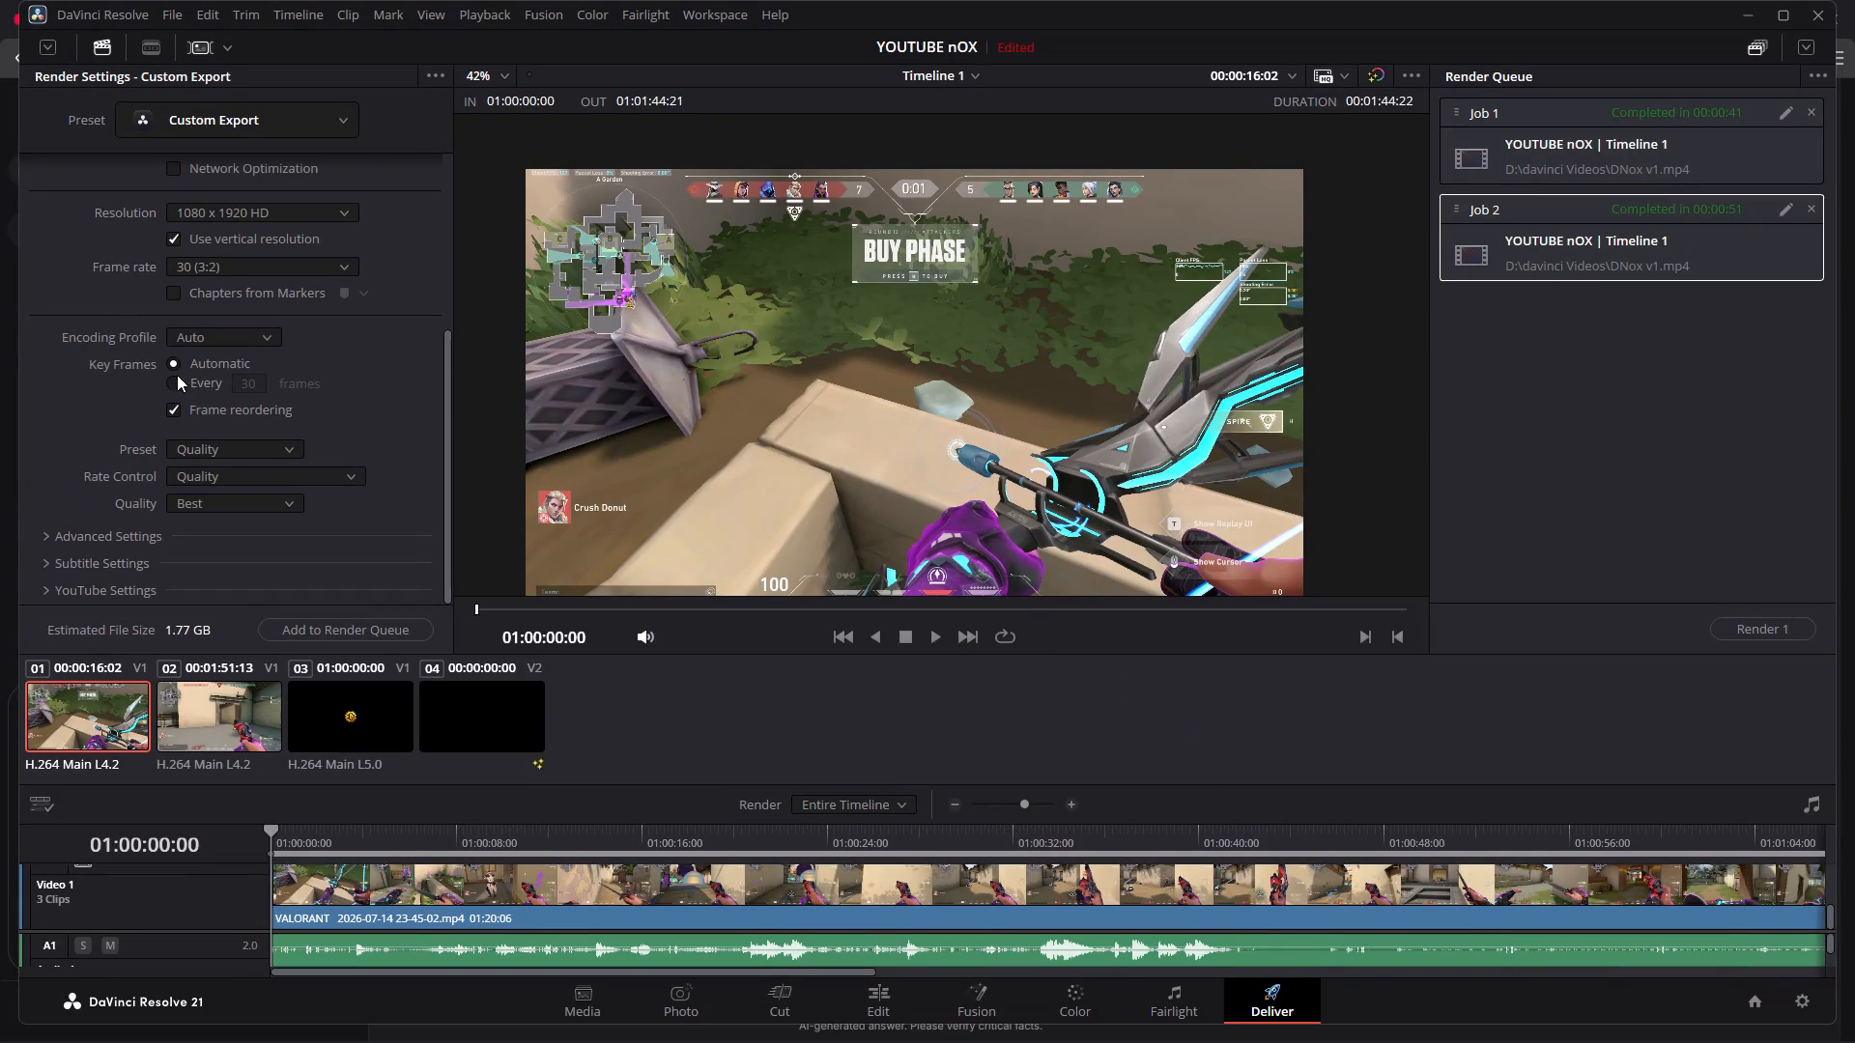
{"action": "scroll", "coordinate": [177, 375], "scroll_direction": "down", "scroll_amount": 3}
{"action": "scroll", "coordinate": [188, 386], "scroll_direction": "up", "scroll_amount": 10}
Return to the Edit page for Timeline 1 and move the playhead to 01:00:08:03.
{"action": "left_click", "coordinate": [638, 1010]}
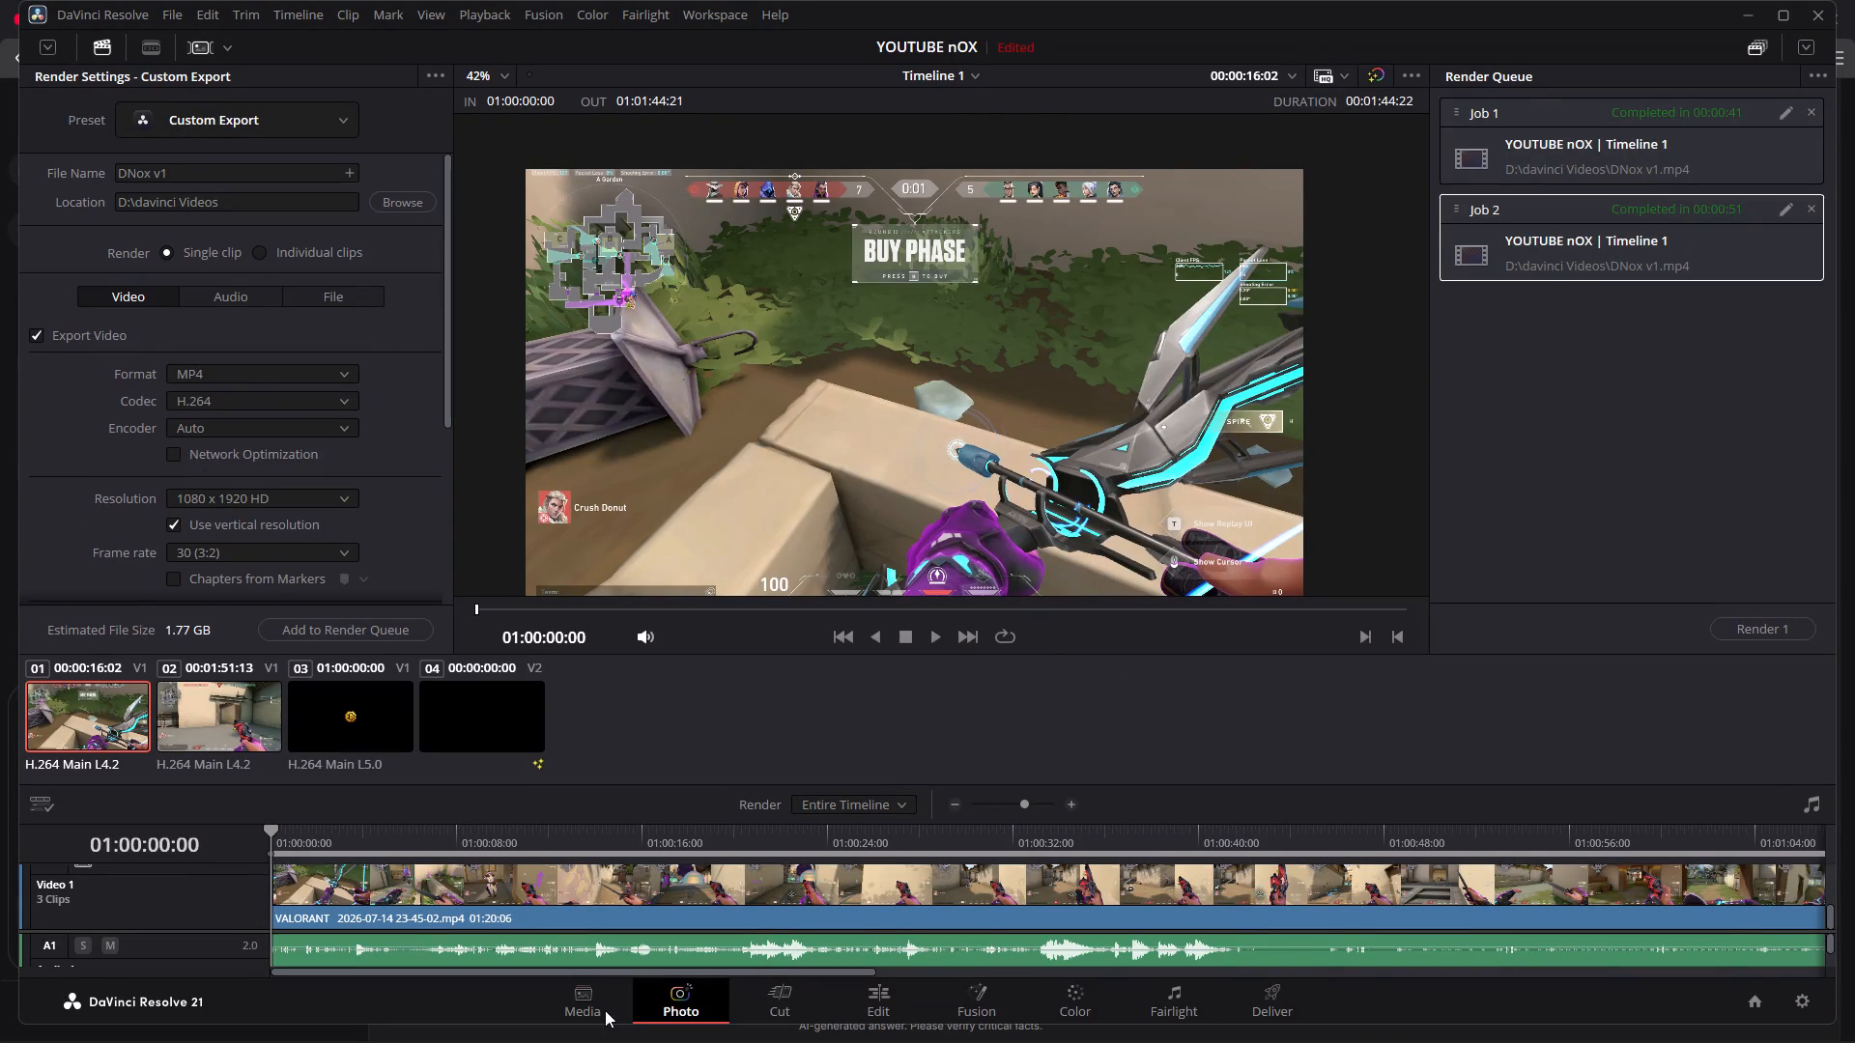
{"action": "left_click", "coordinate": [582, 1010]}
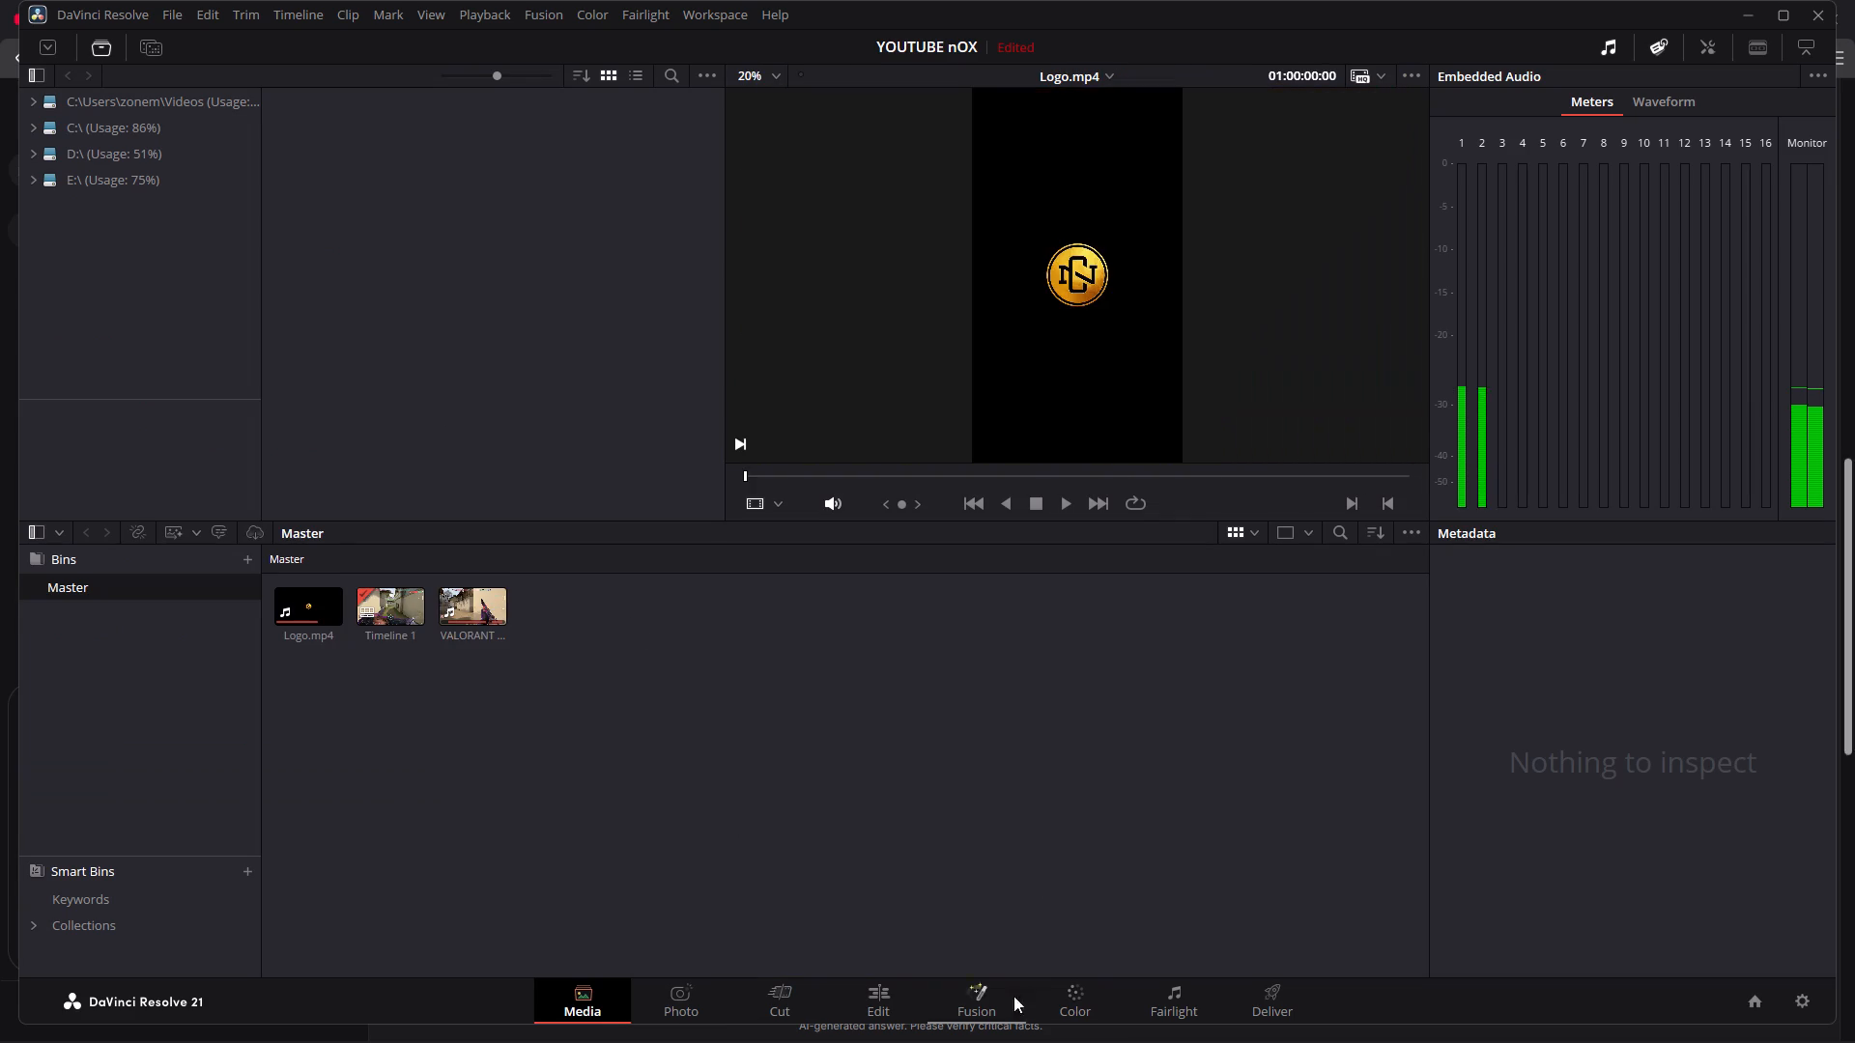
{"action": "left_click", "coordinate": [895, 989]}
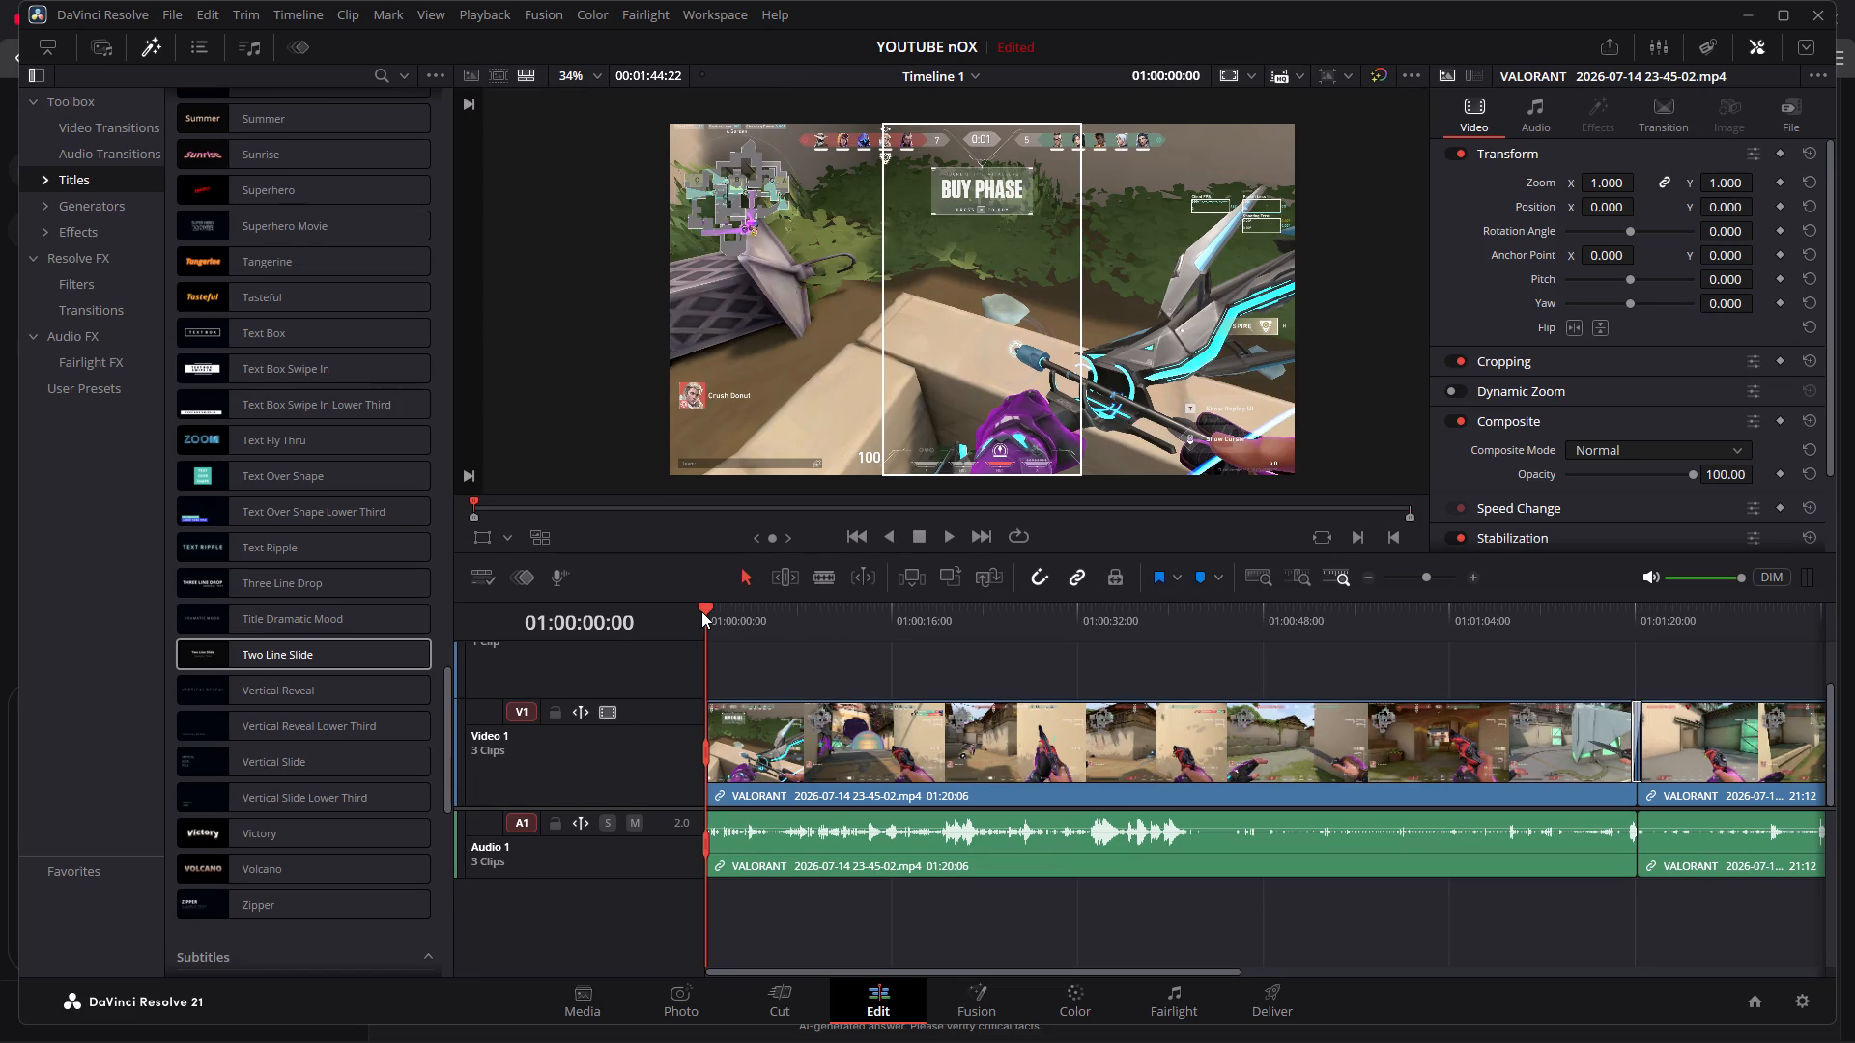
{"action": "left_click_drag", "start_coordinate": [701, 611], "coordinate": [800, 618]}
Browse the library of titles and Fusion titles, previewing styles such as Draw On Corners 1 Line, Elegant Shadow, Glass and Outline Repeat.
{"action": "scroll", "coordinate": [285, 662], "scroll_direction": "down", "scroll_amount": 2}
{"action": "scroll", "coordinate": [286, 671], "scroll_direction": "up", "scroll_amount": 4}
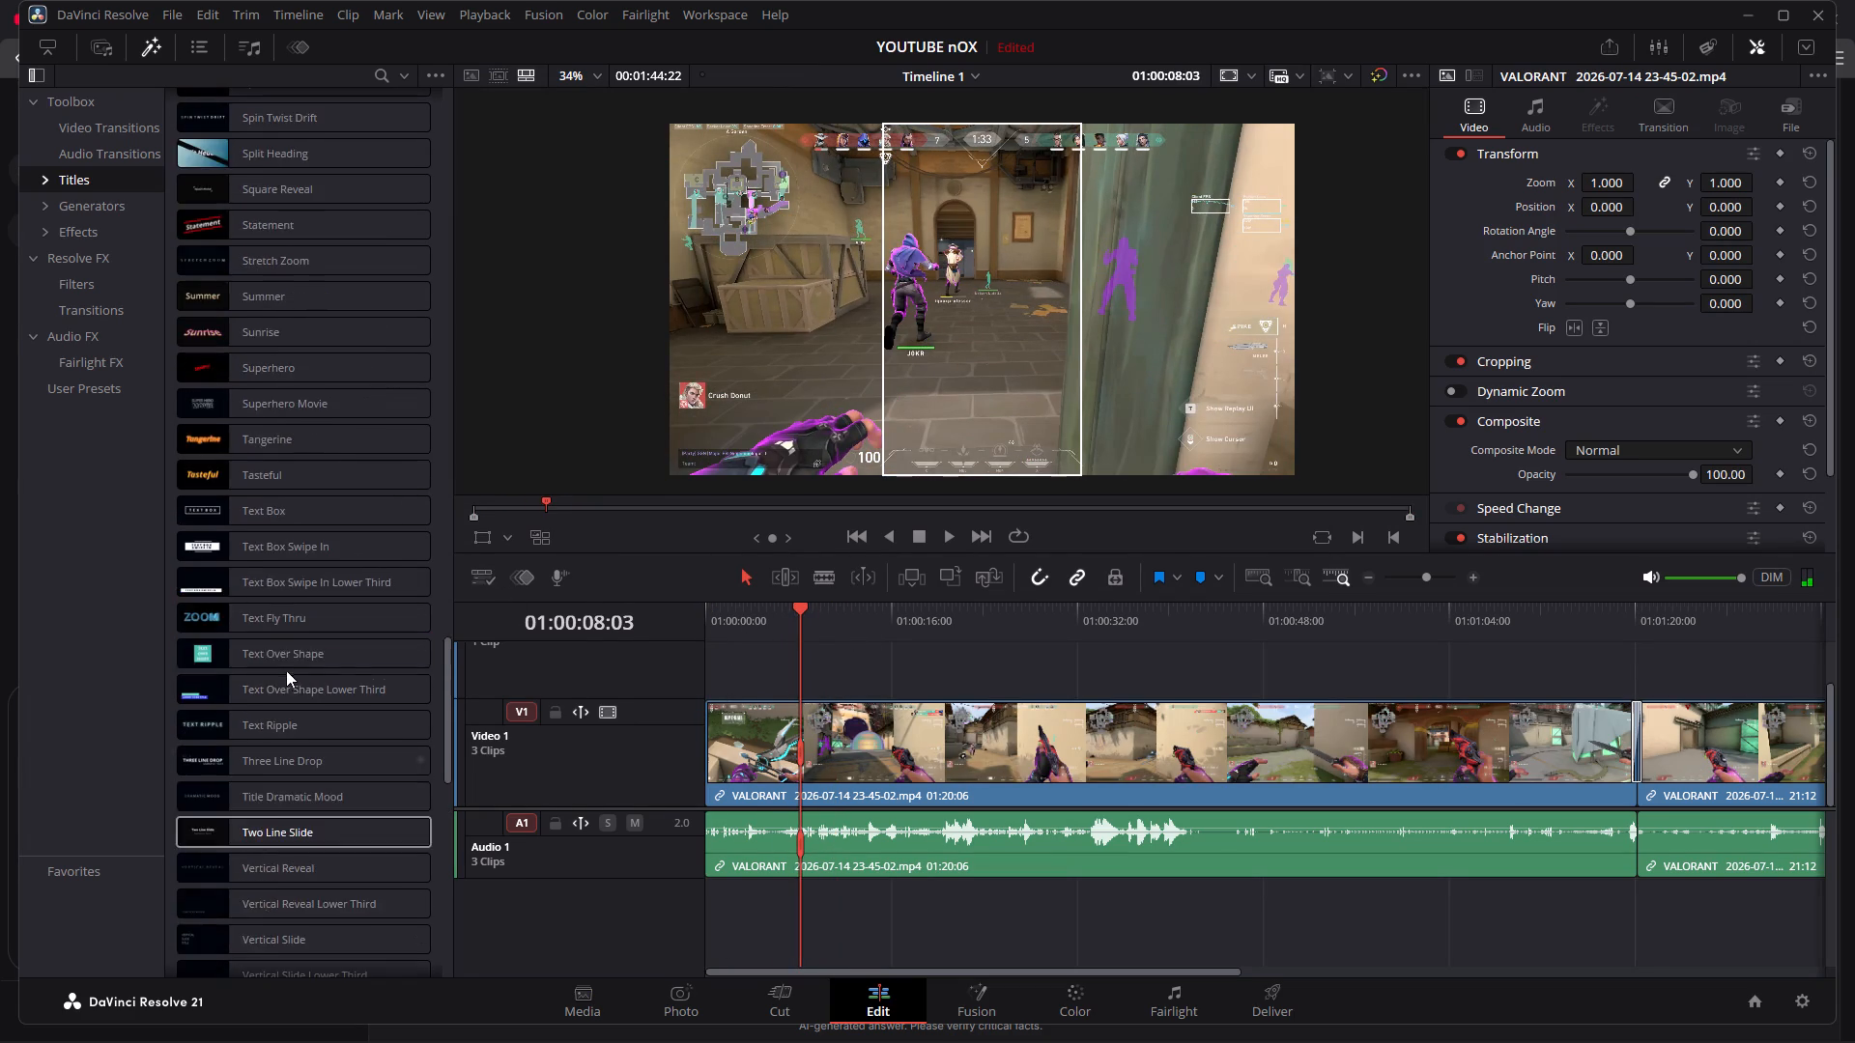
{"action": "scroll", "coordinate": [286, 669], "scroll_direction": "up", "scroll_amount": 2}
{"action": "scroll", "coordinate": [287, 582], "scroll_direction": "up", "scroll_amount": 6}
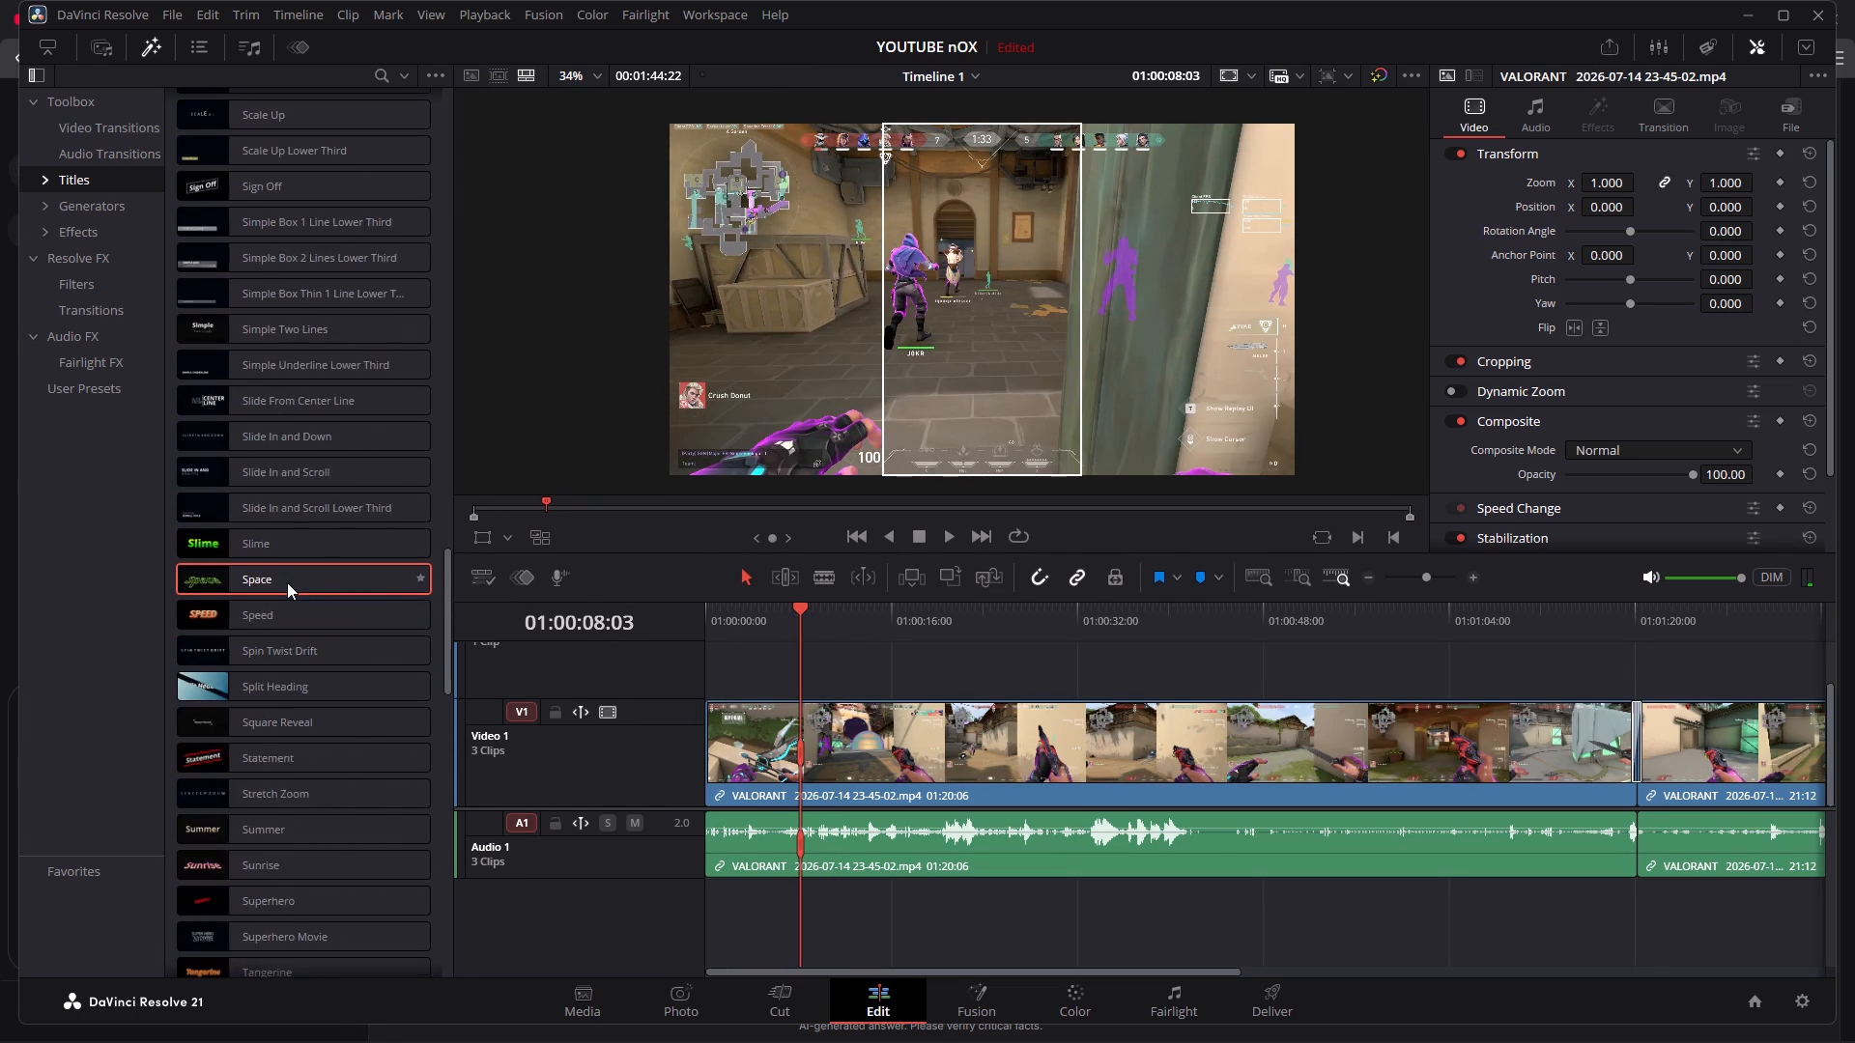
{"action": "scroll", "coordinate": [287, 582], "scroll_direction": "up", "scroll_amount": 17}
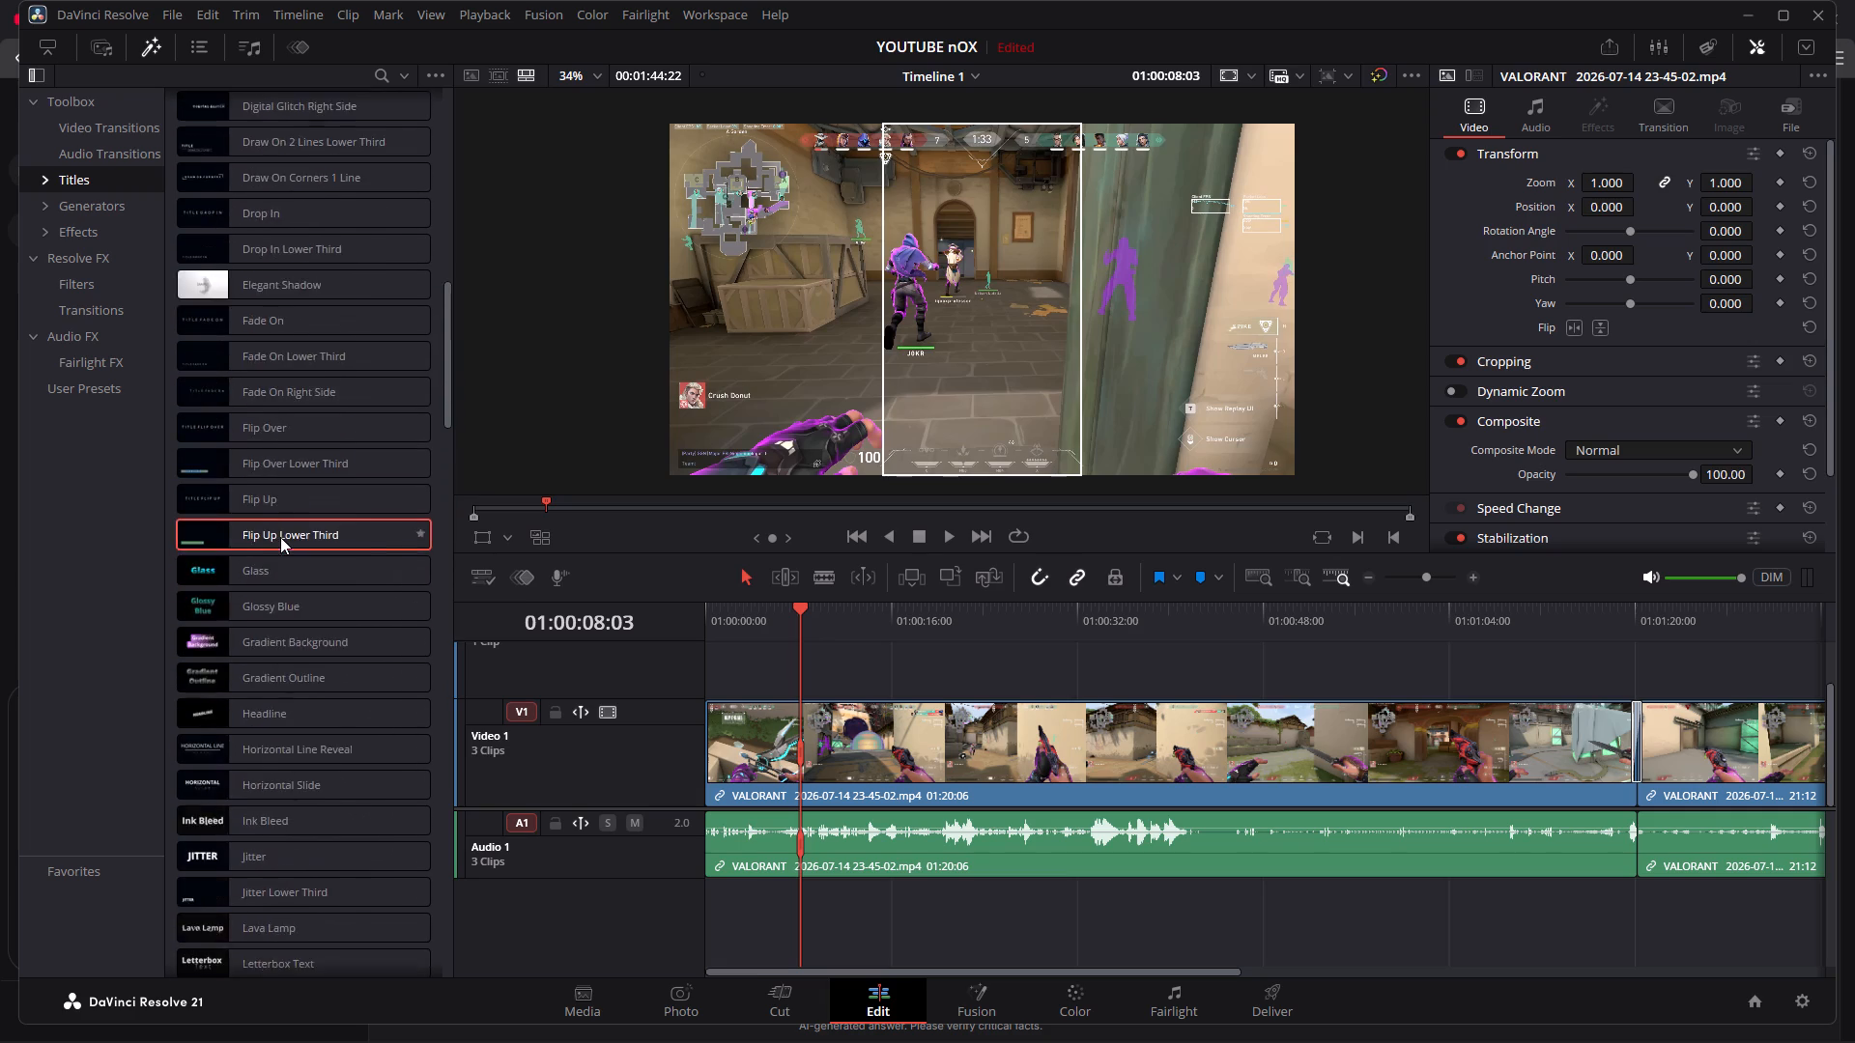
{"action": "scroll", "coordinate": [280, 537], "scroll_direction": "up", "scroll_amount": 7}
{"action": "scroll", "coordinate": [280, 537], "scroll_direction": "down", "scroll_amount": 4}
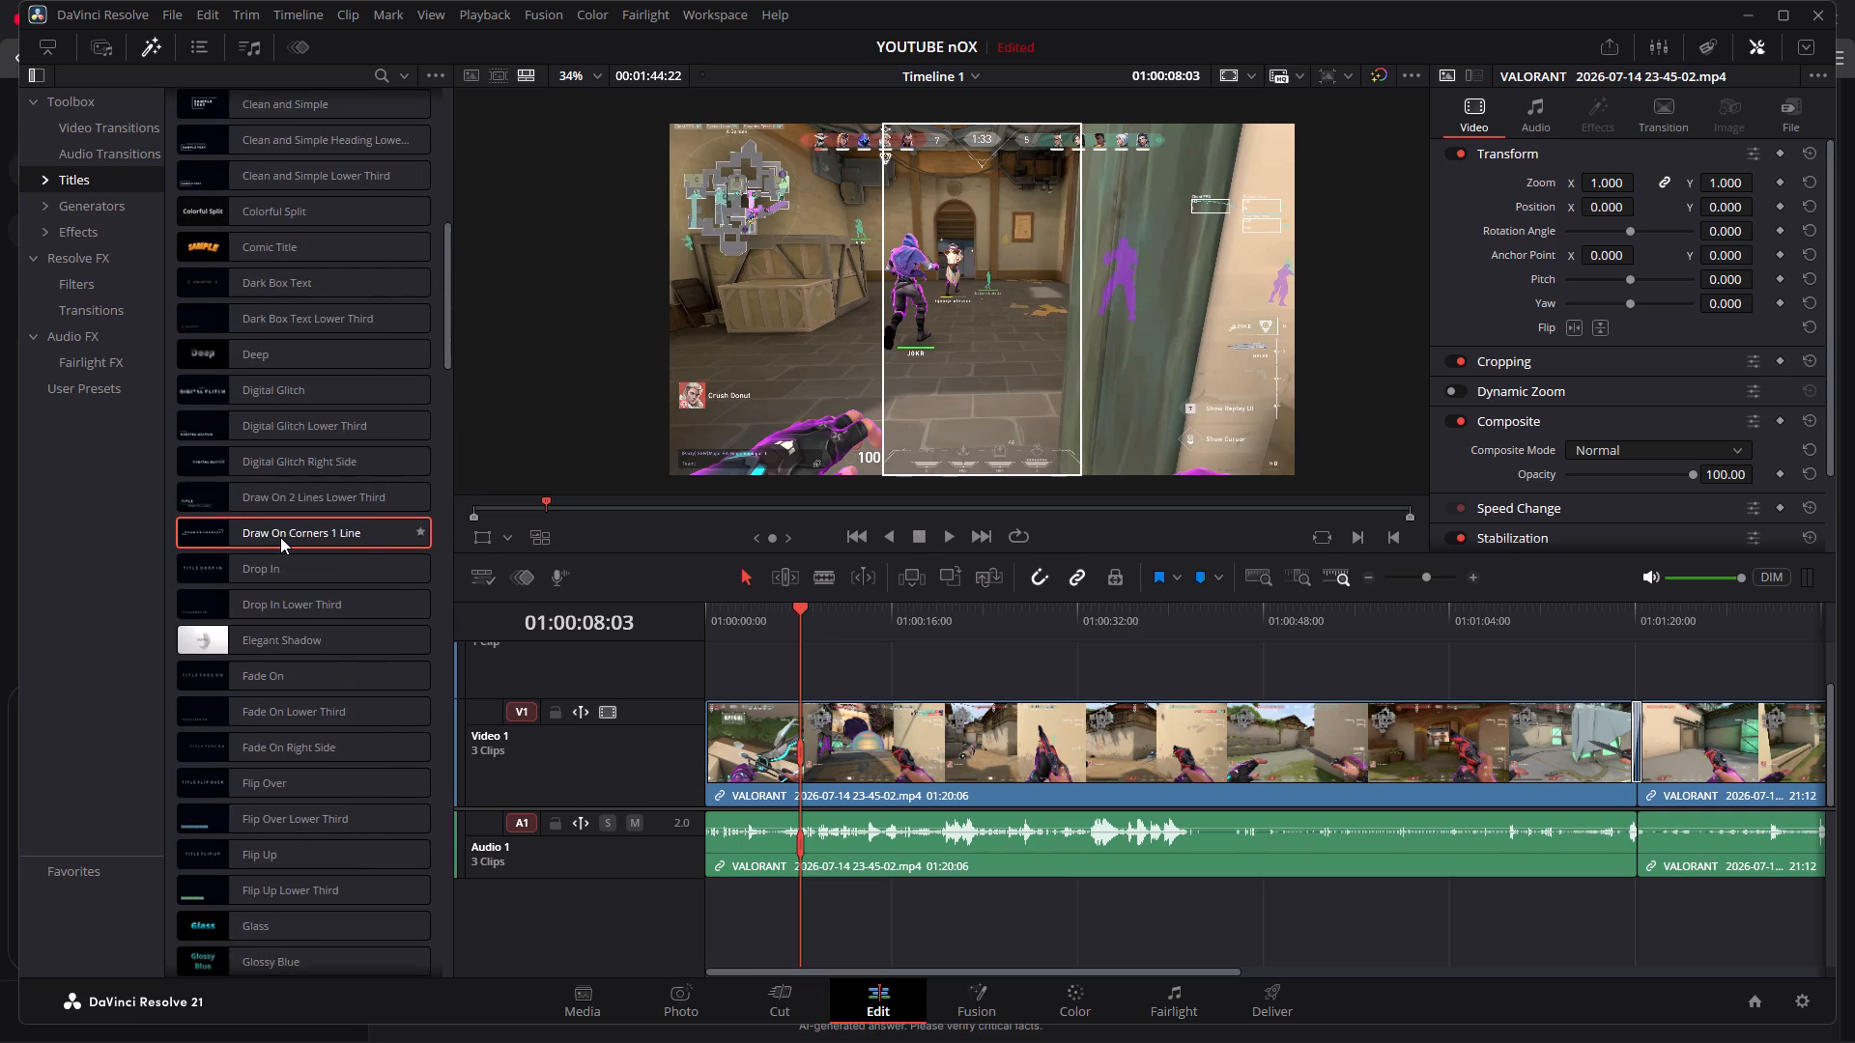
{"action": "scroll", "coordinate": [280, 537], "scroll_direction": "up", "scroll_amount": 9}
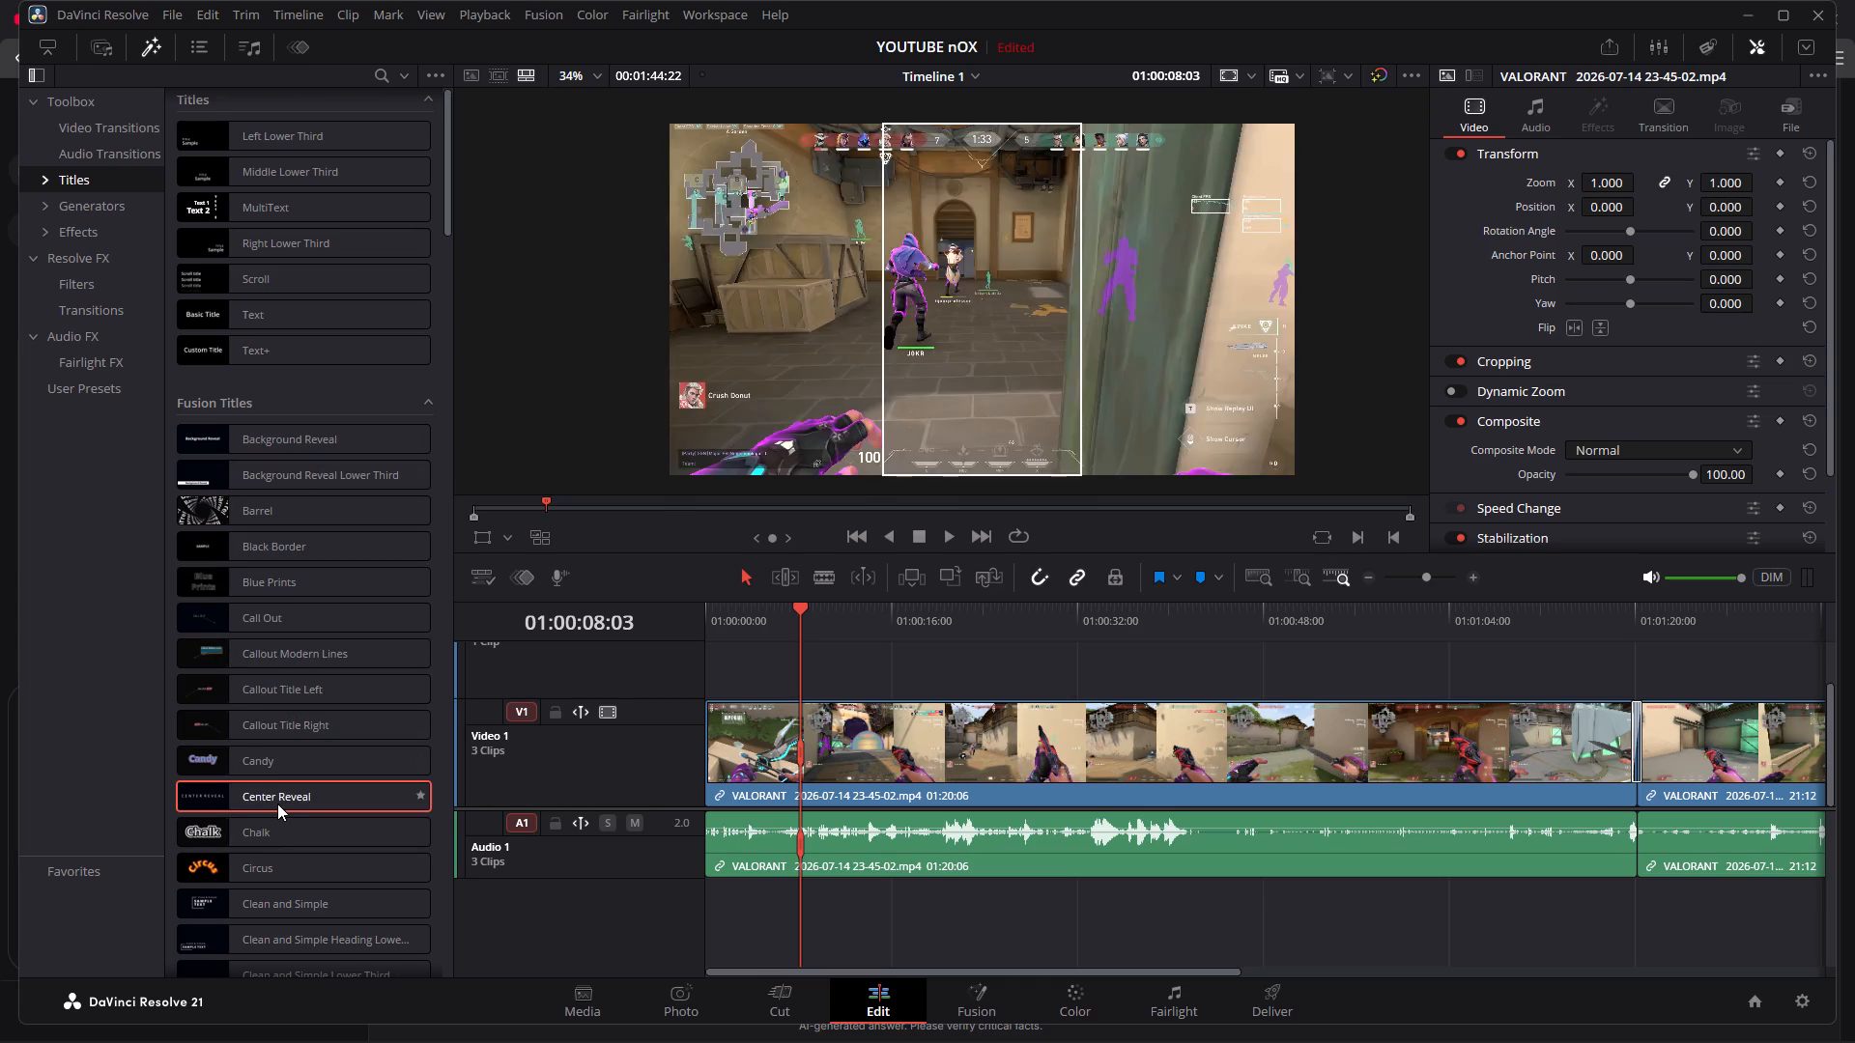
{"action": "scroll", "coordinate": [282, 814], "scroll_direction": "down", "scroll_amount": 2}
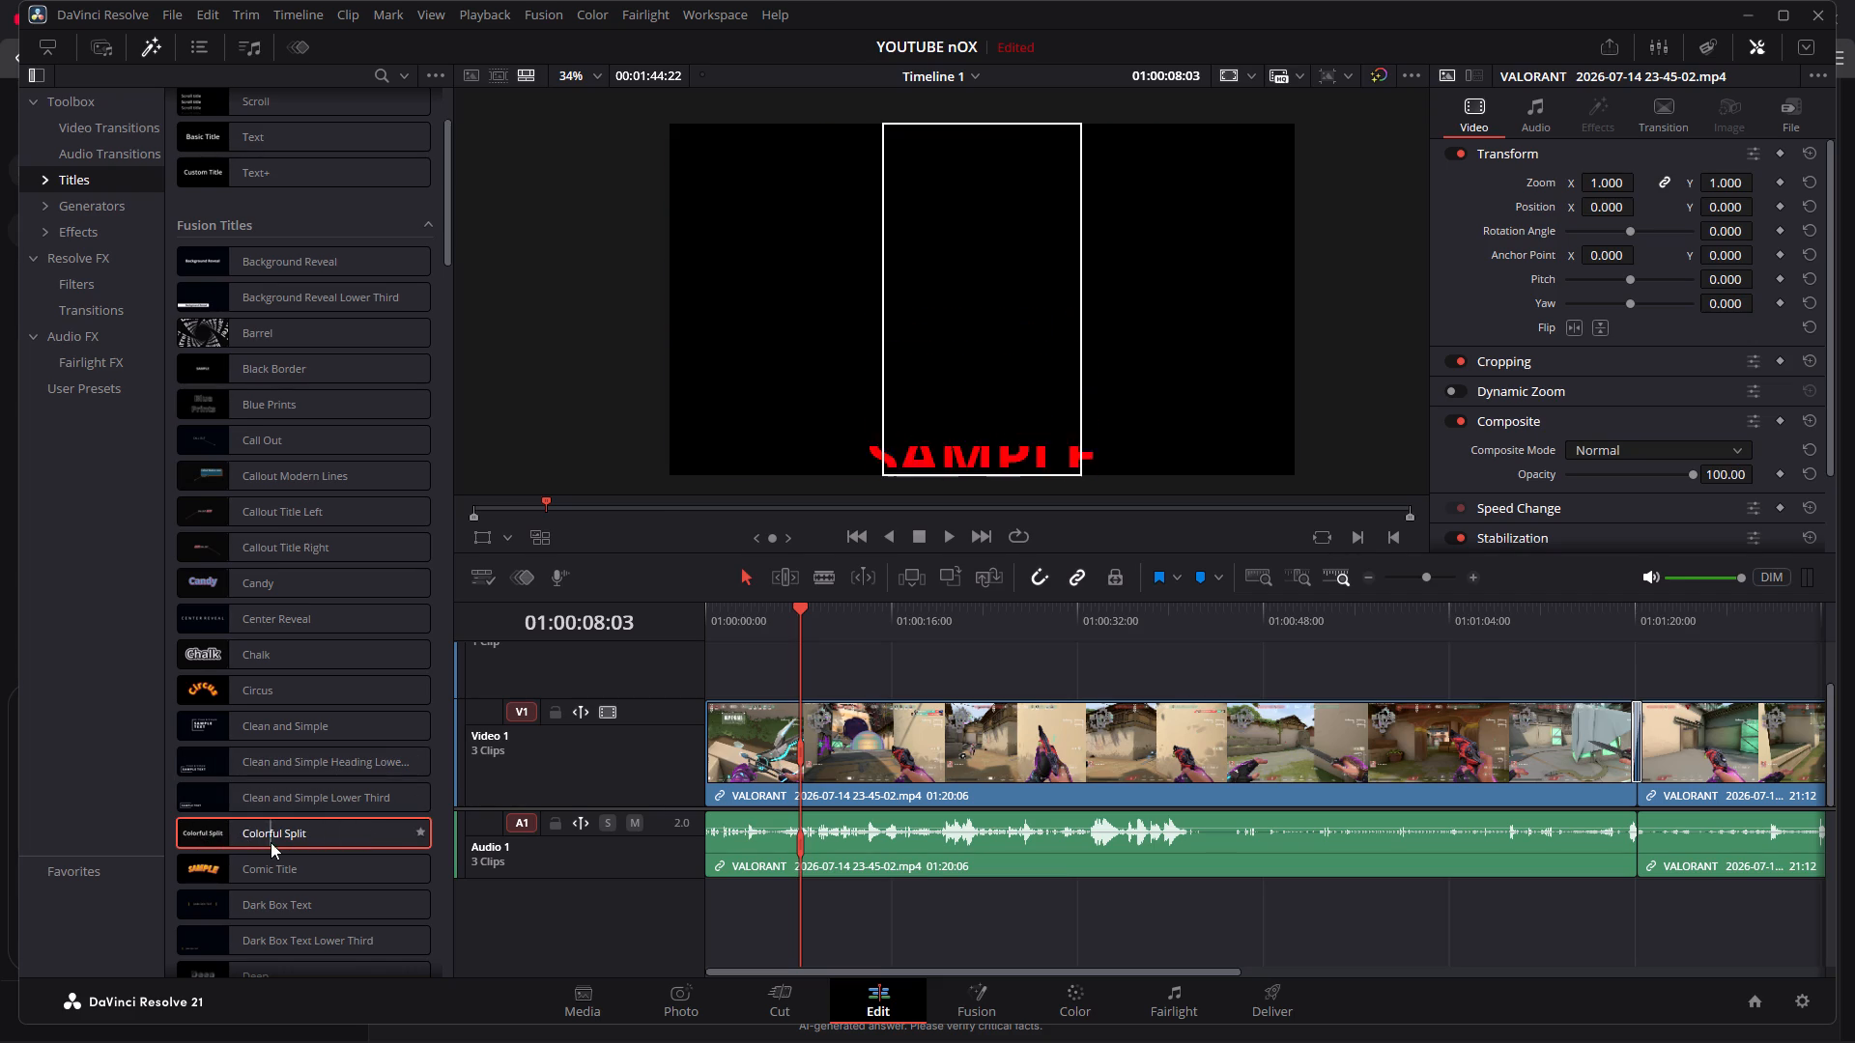
{"action": "scroll", "coordinate": [271, 865], "scroll_direction": "down", "scroll_amount": 1}
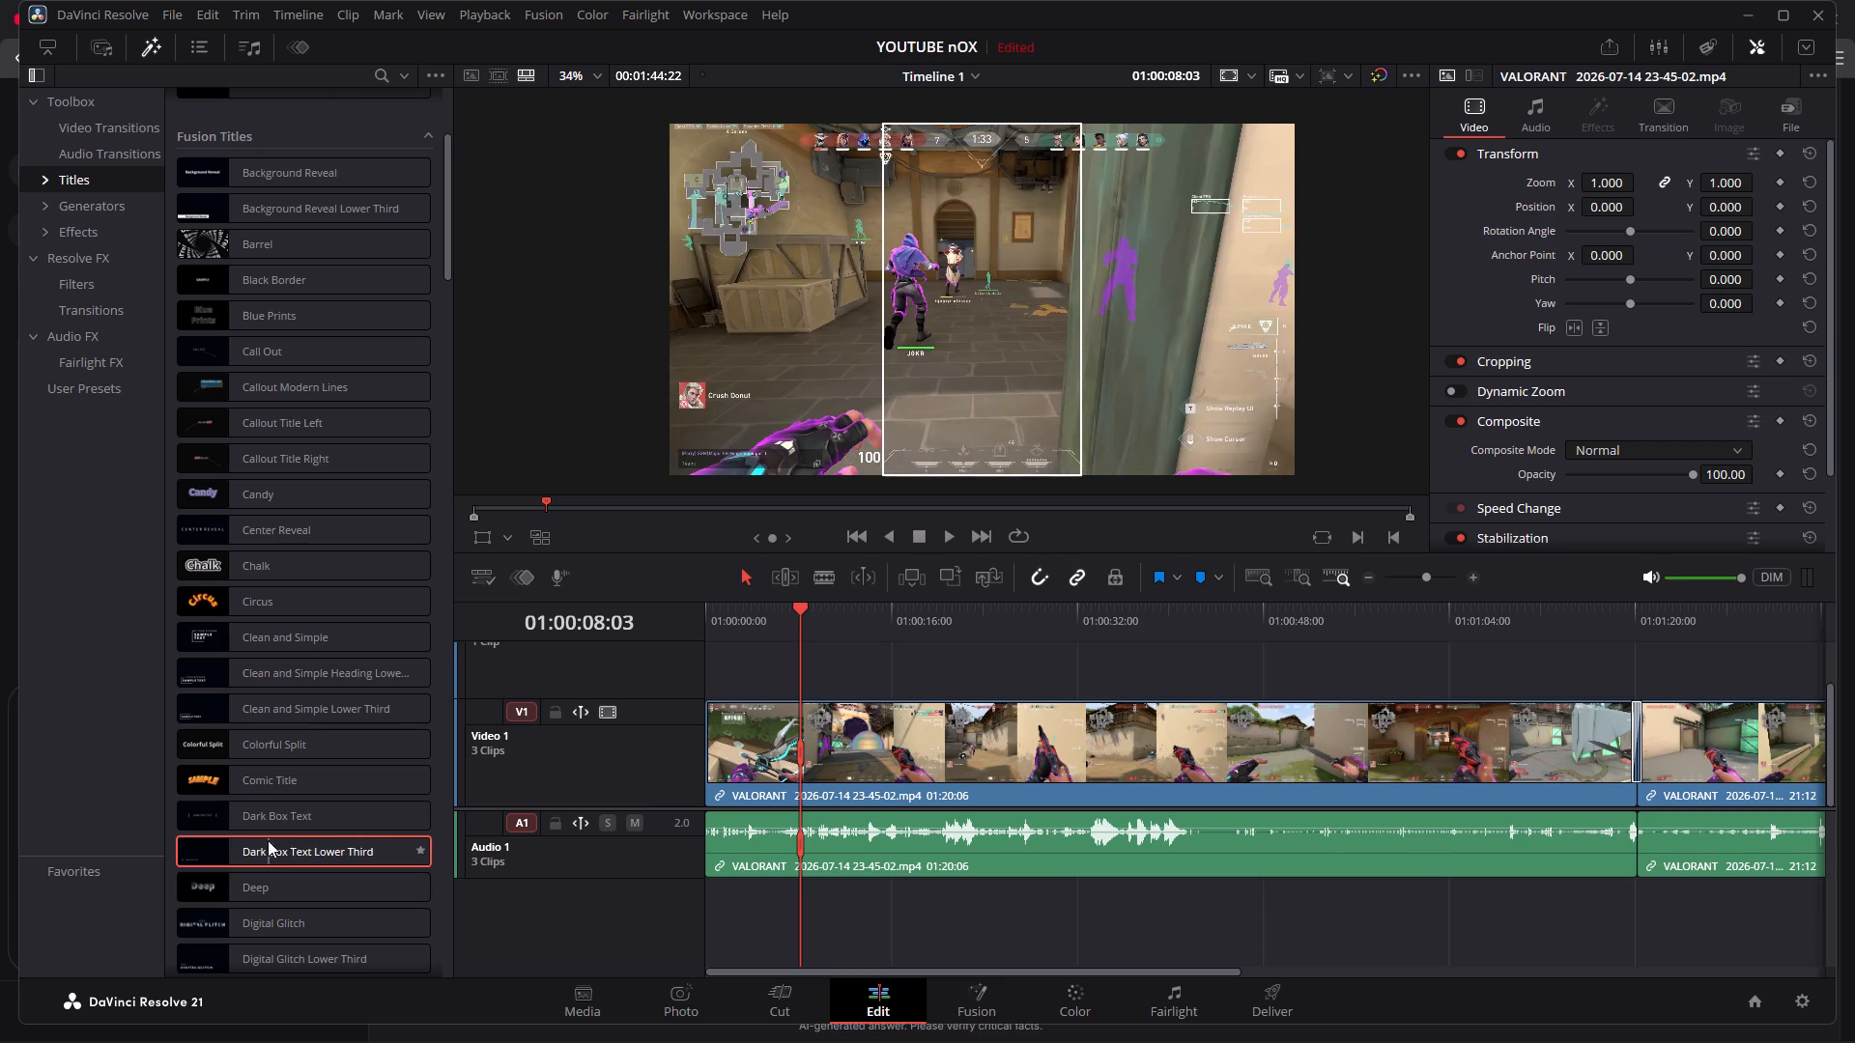
{"action": "scroll", "coordinate": [276, 882], "scroll_direction": "down", "scroll_amount": 1}
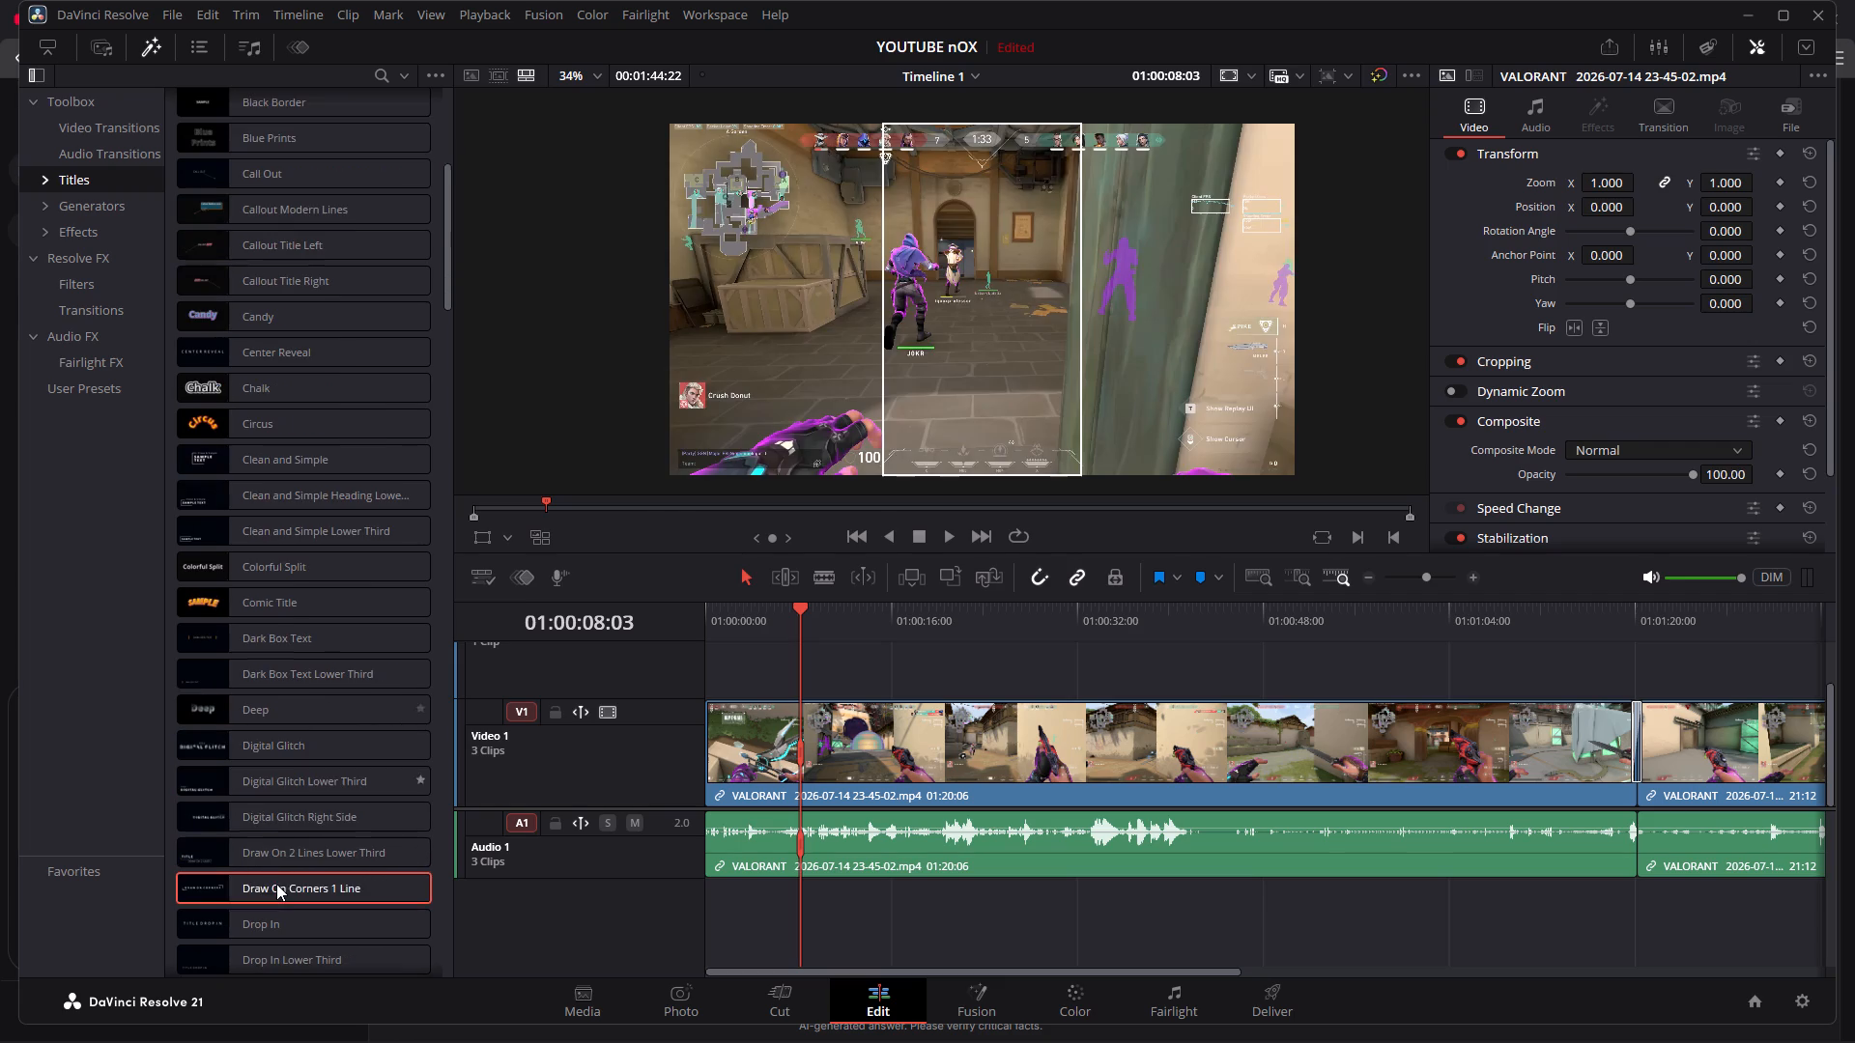
{"action": "scroll", "coordinate": [276, 884], "scroll_direction": "down", "scroll_amount": 1}
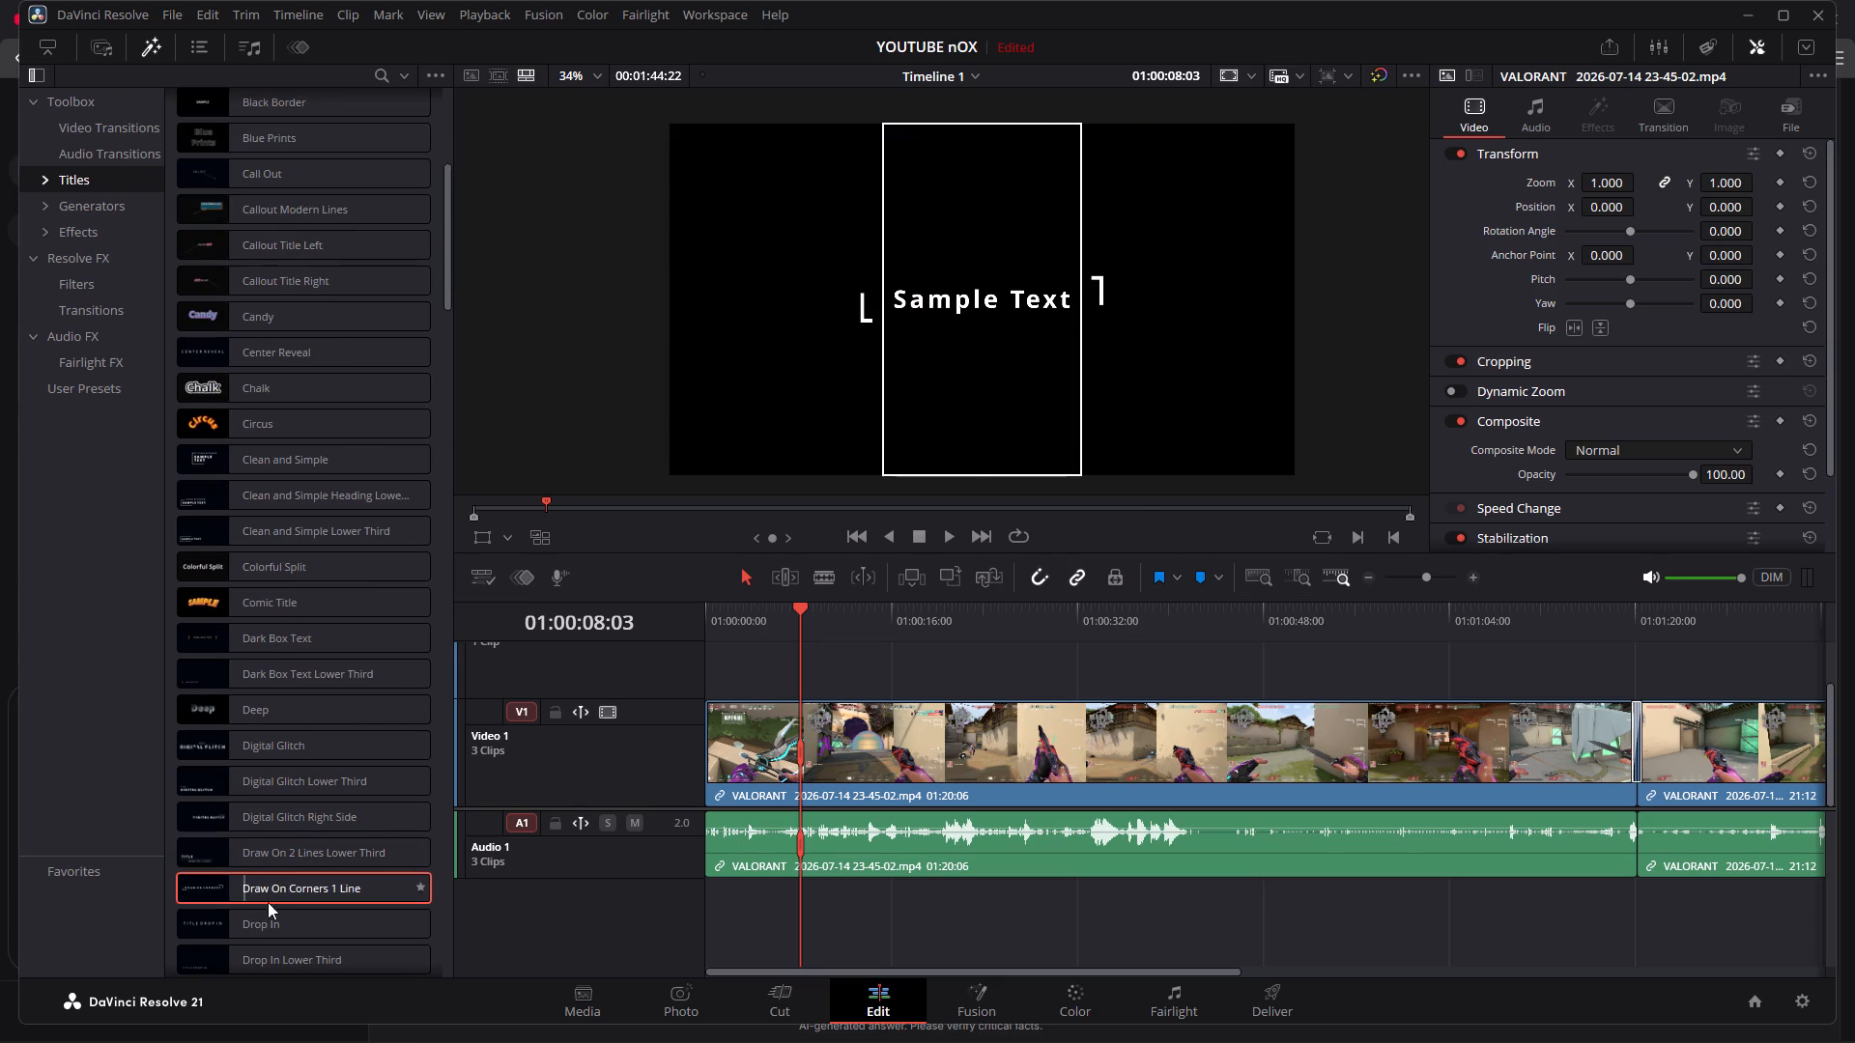
{"action": "scroll", "coordinate": [255, 919], "scroll_direction": "down", "scroll_amount": 1}
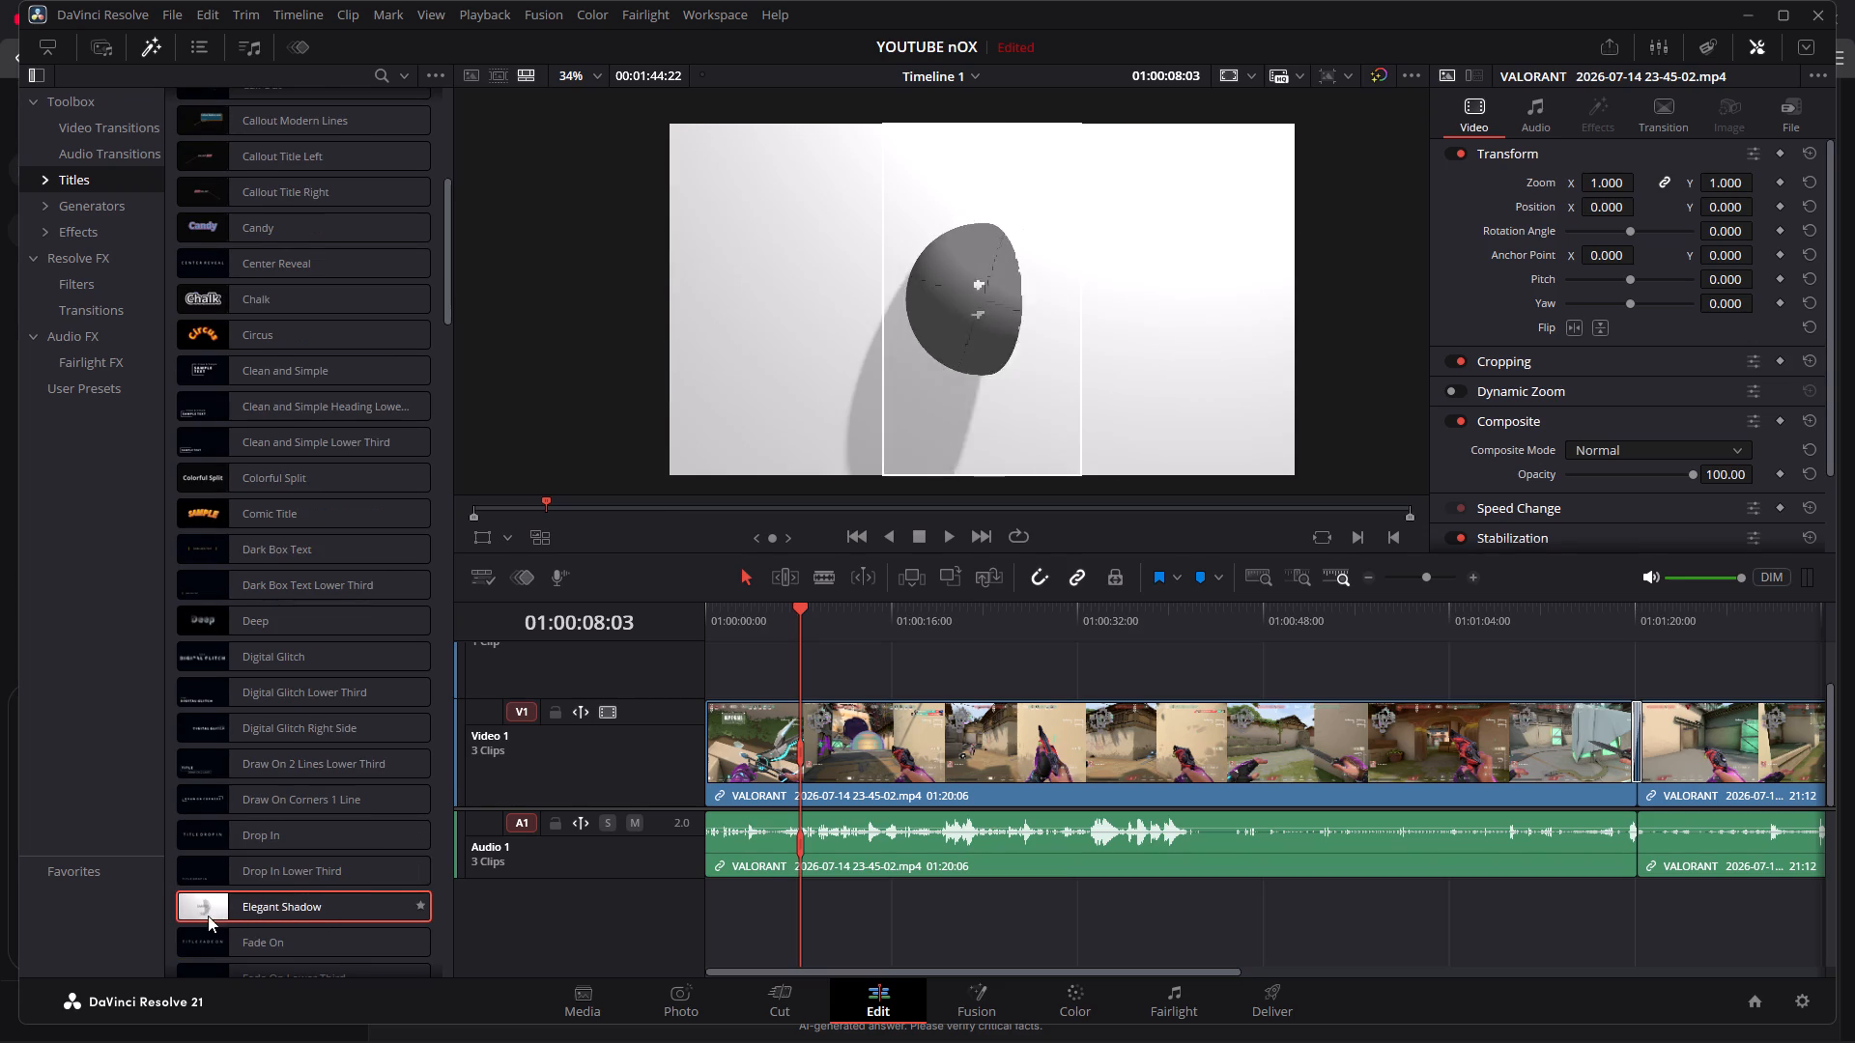
{"action": "scroll", "coordinate": [207, 937], "scroll_direction": "down", "scroll_amount": 1}
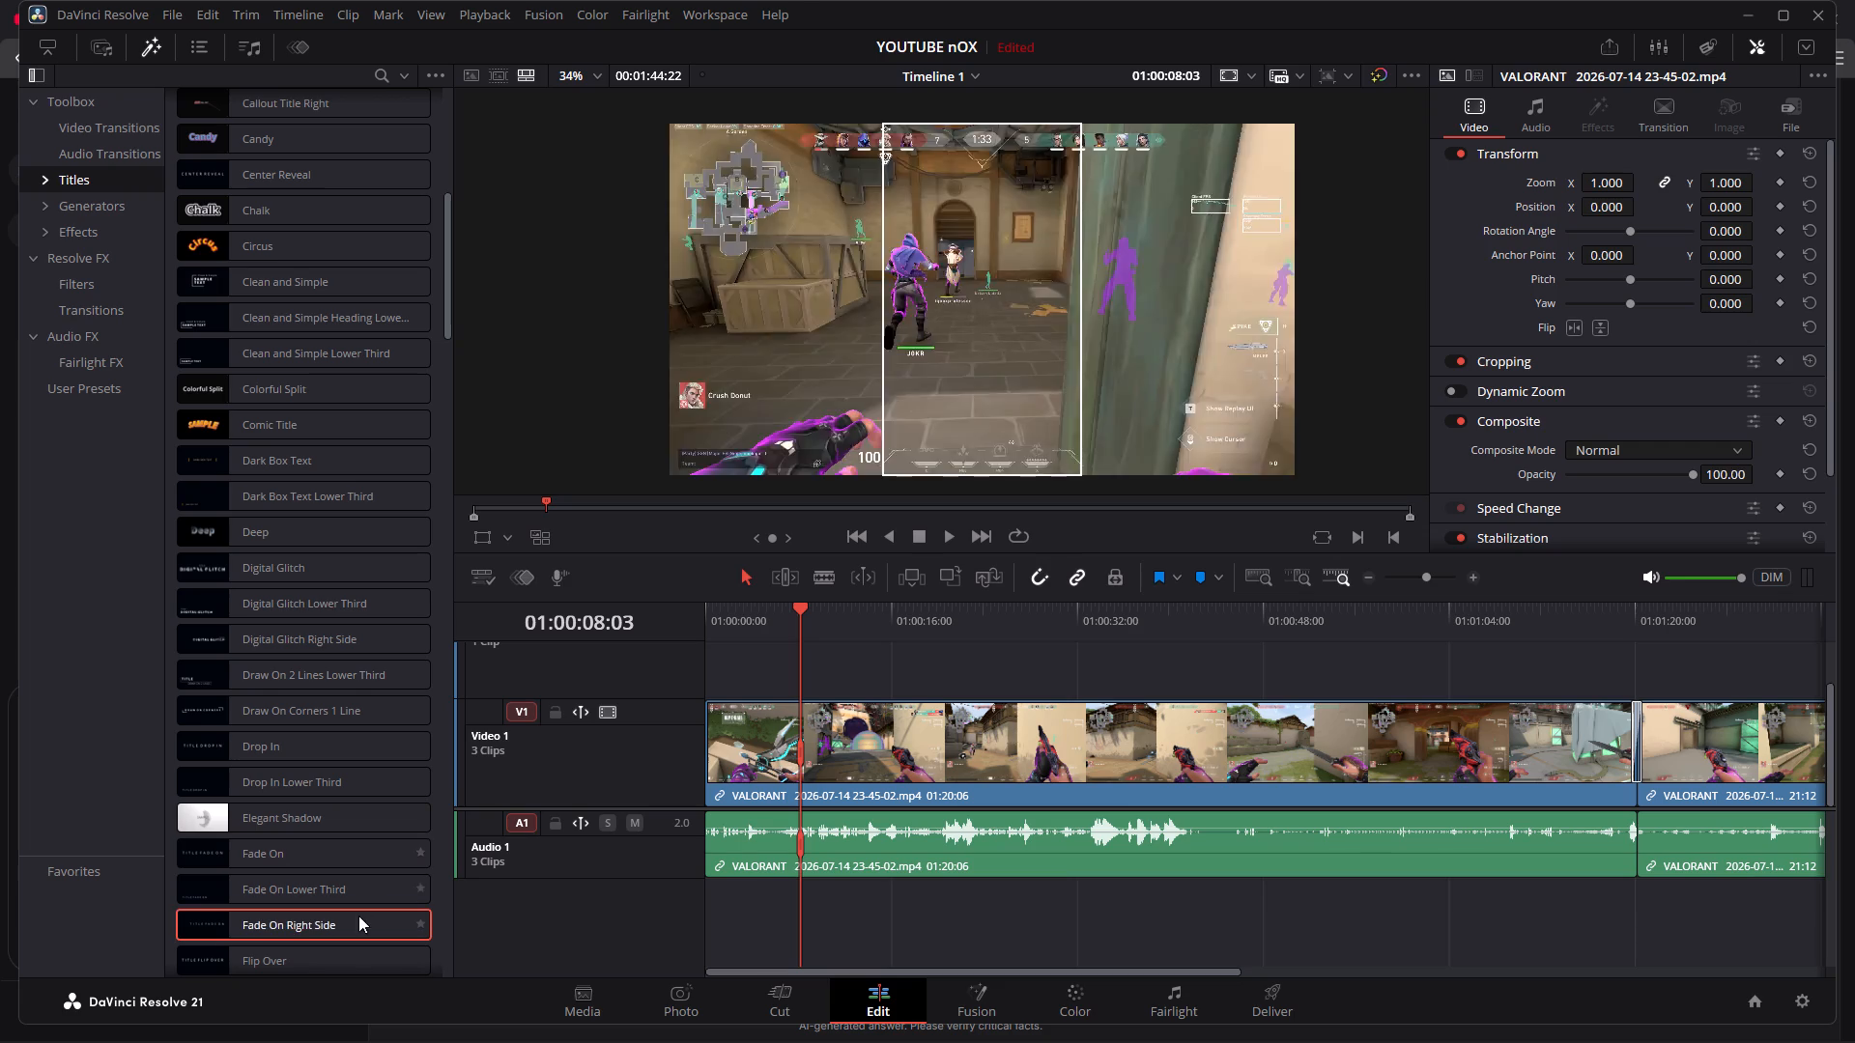
{"action": "scroll", "coordinate": [228, 923], "scroll_direction": "down", "scroll_amount": 2}
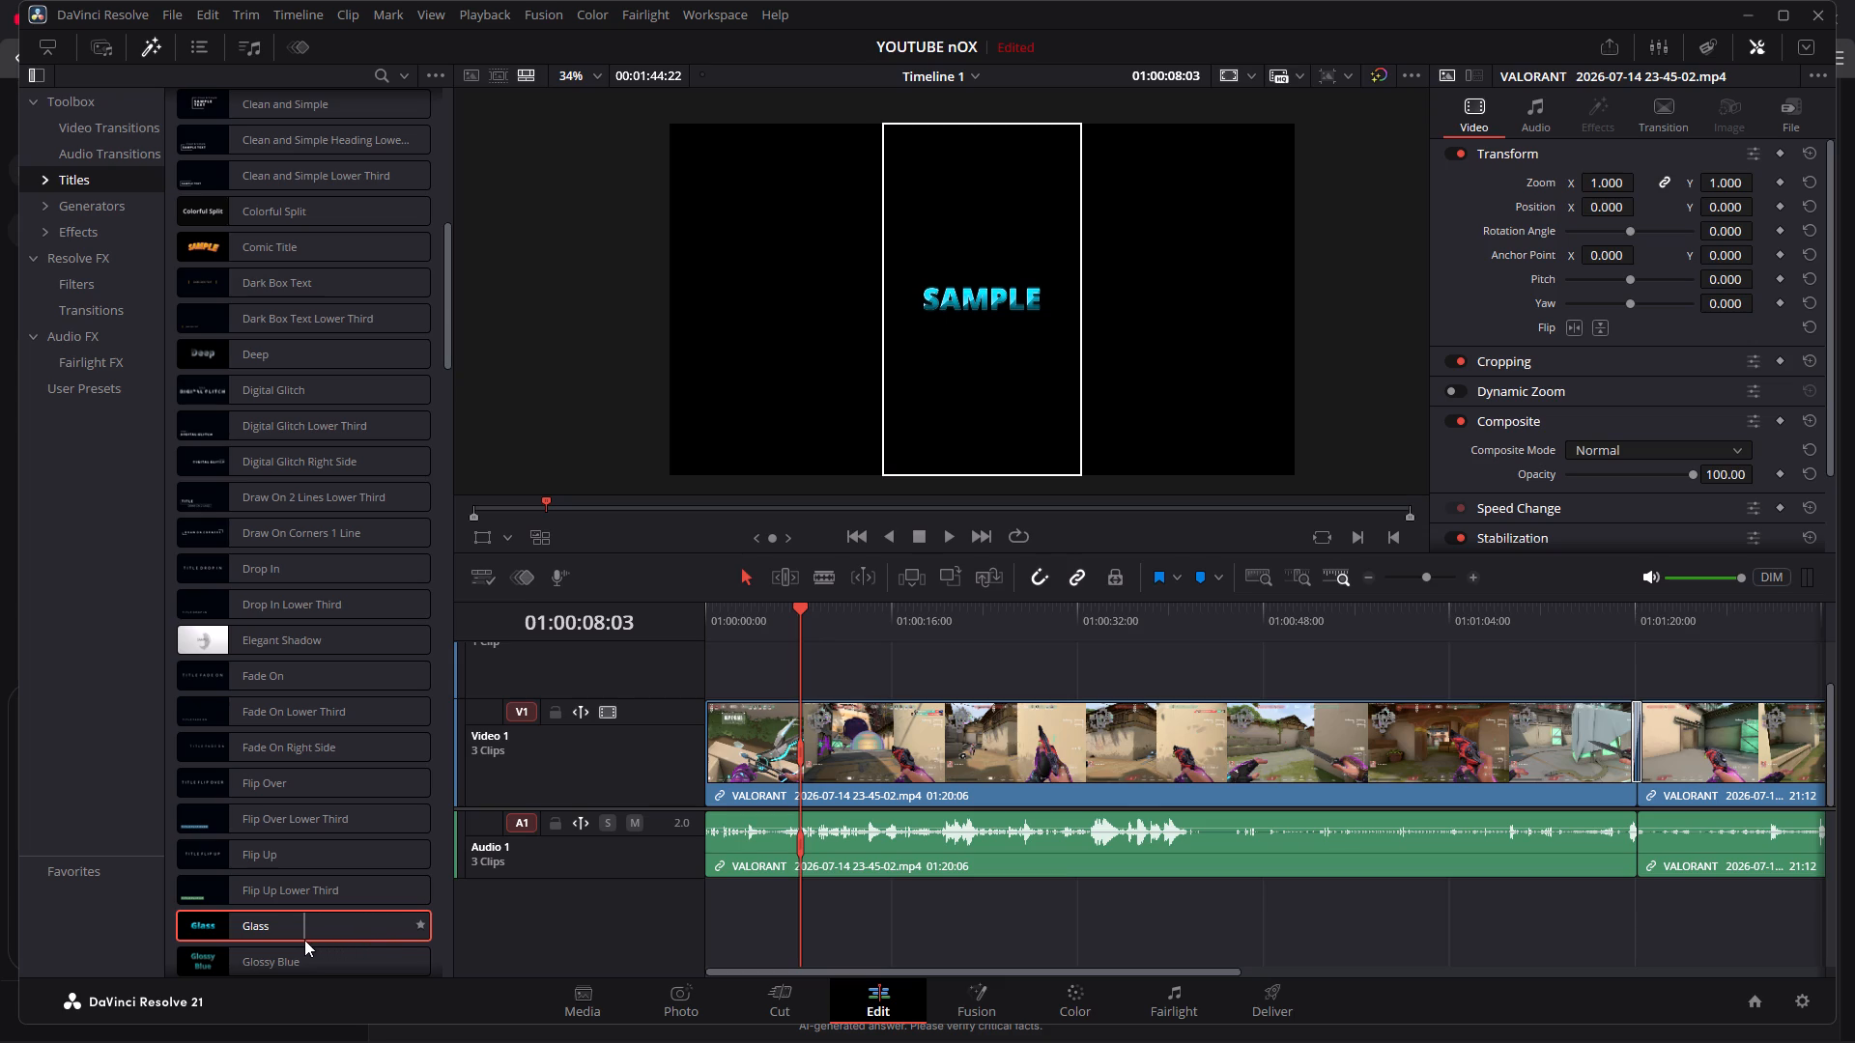
{"action": "scroll", "coordinate": [352, 946], "scroll_direction": "down", "scroll_amount": 1}
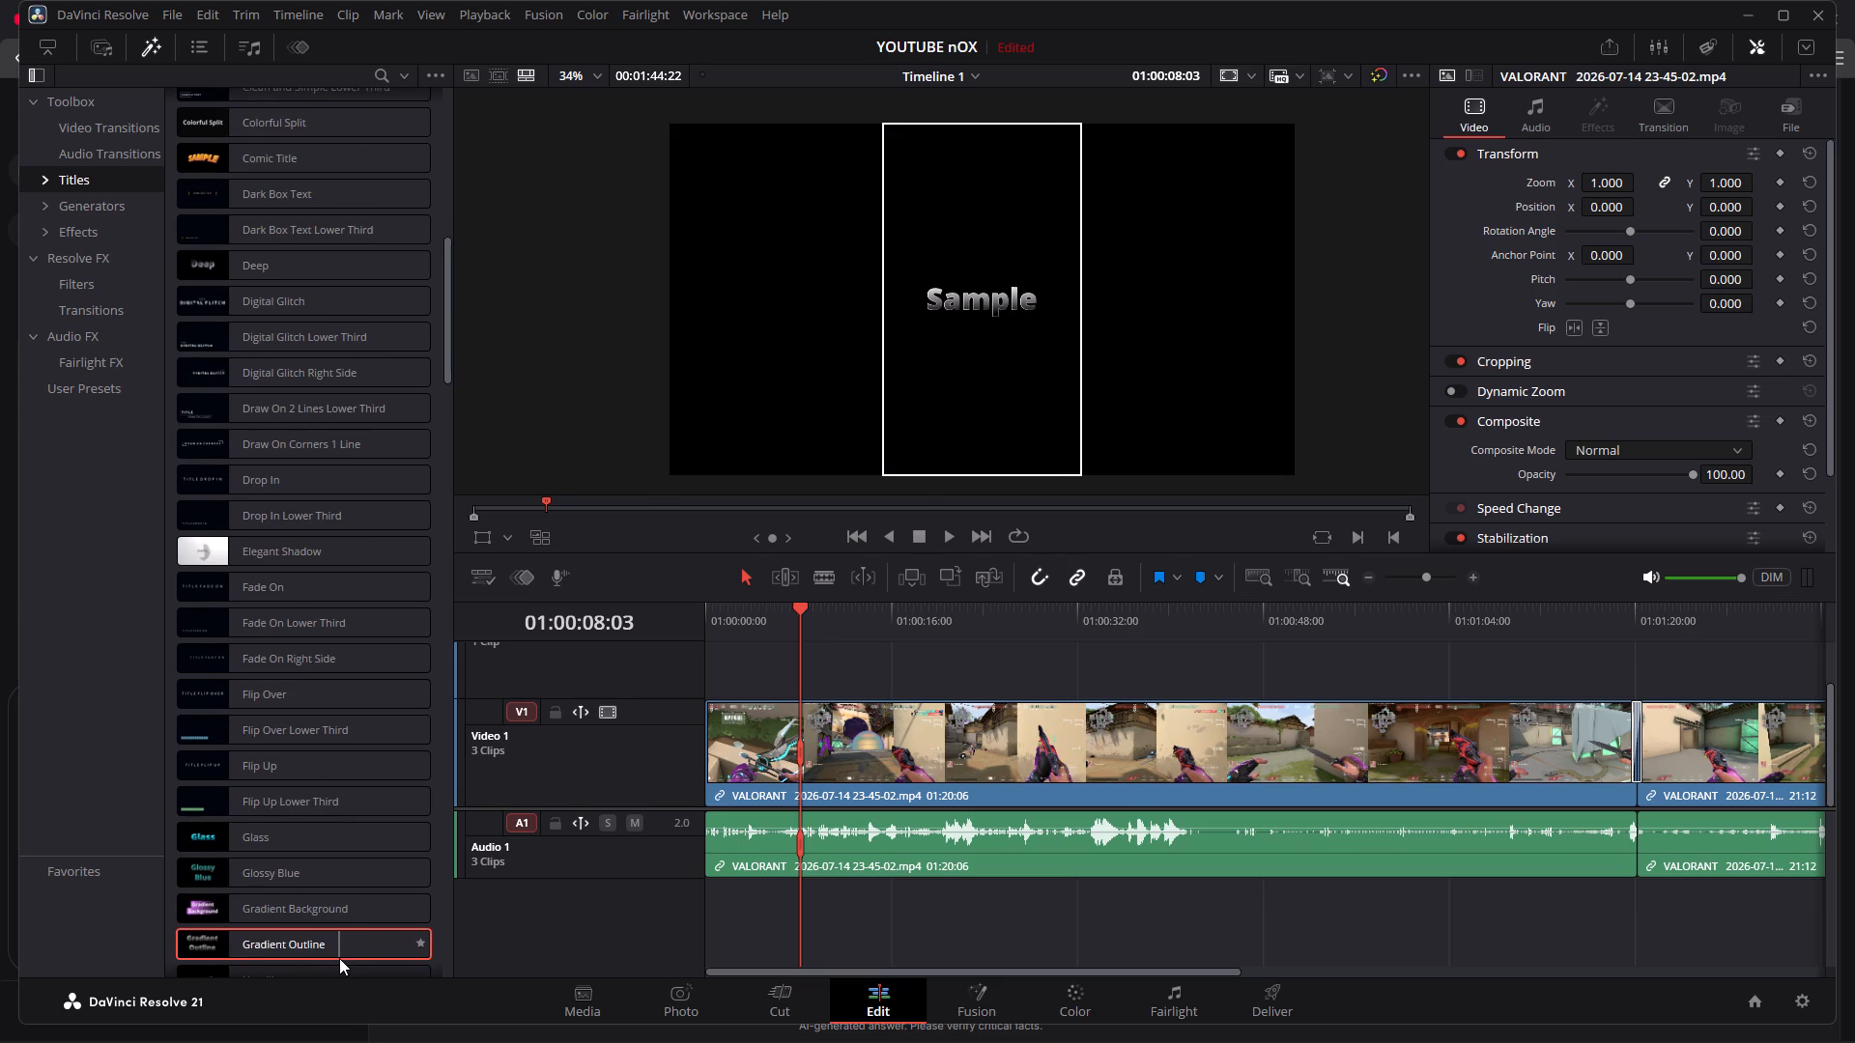
{"action": "scroll", "coordinate": [339, 958], "scroll_direction": "down", "scroll_amount": 2}
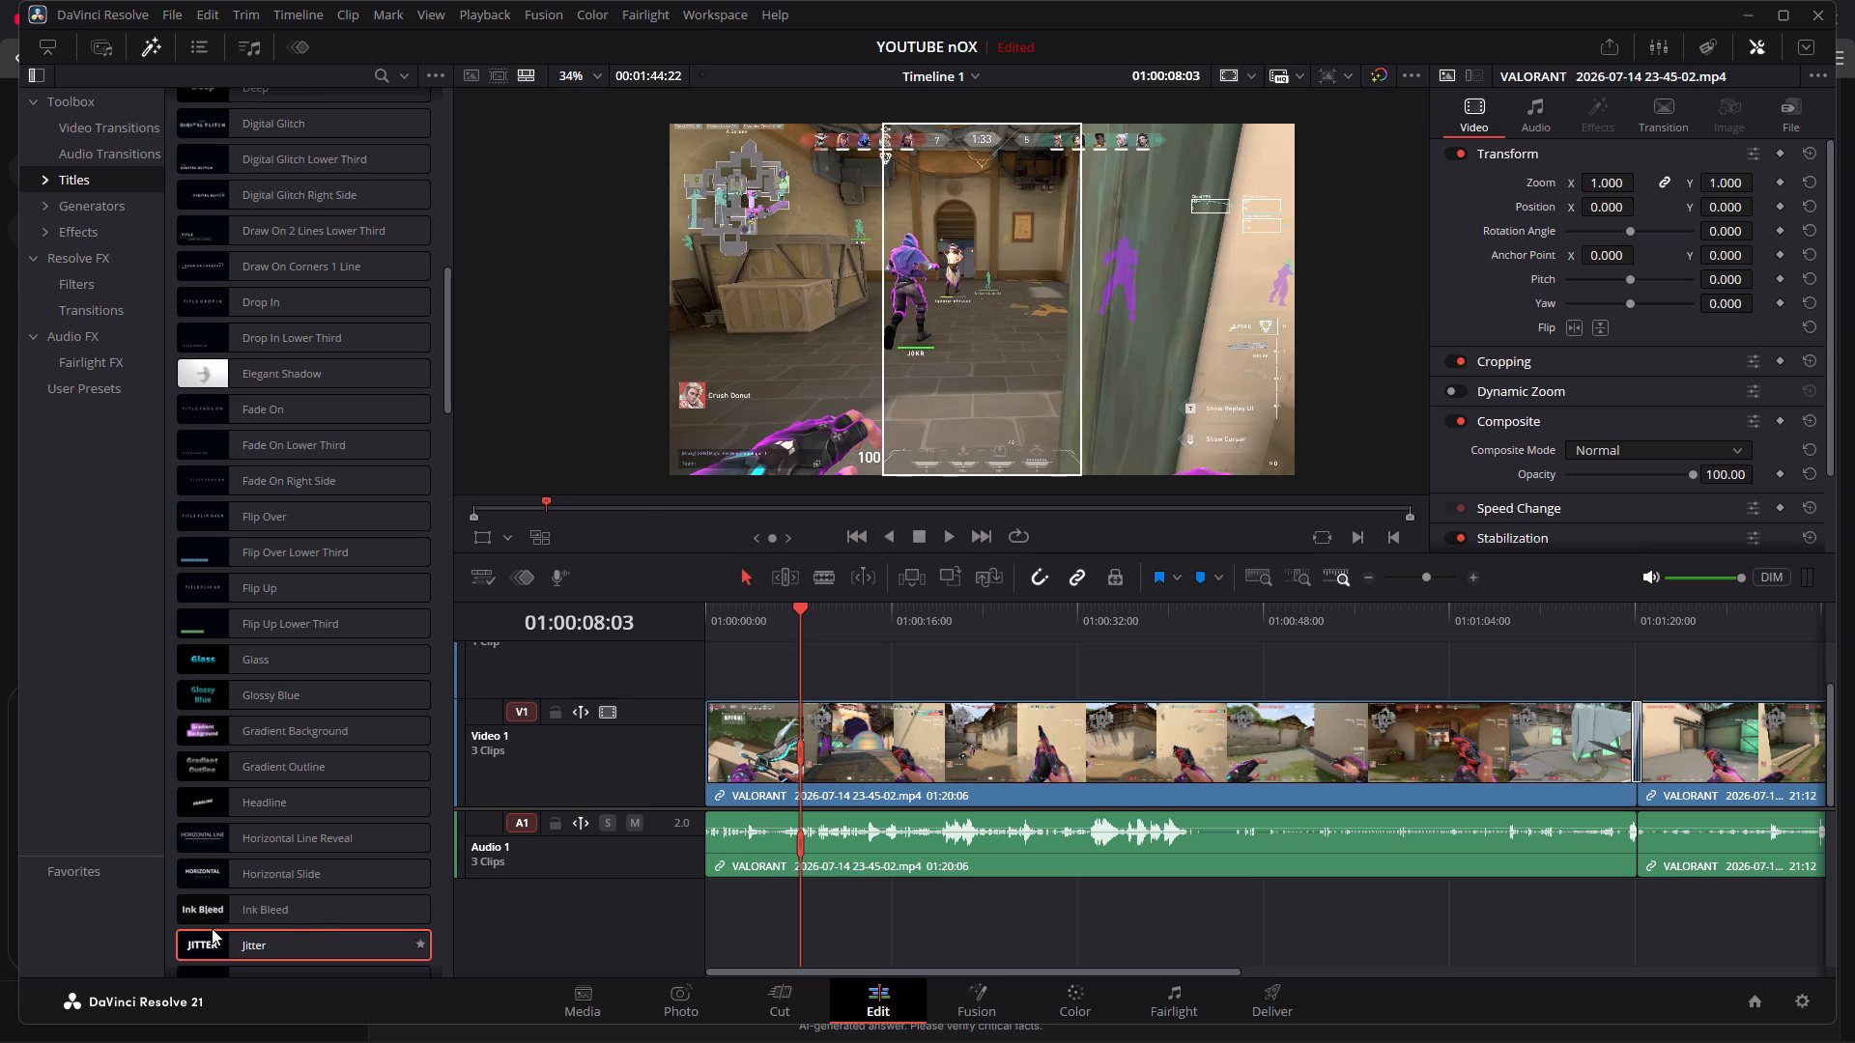
{"action": "scroll", "coordinate": [213, 930], "scroll_direction": "down", "scroll_amount": 1}
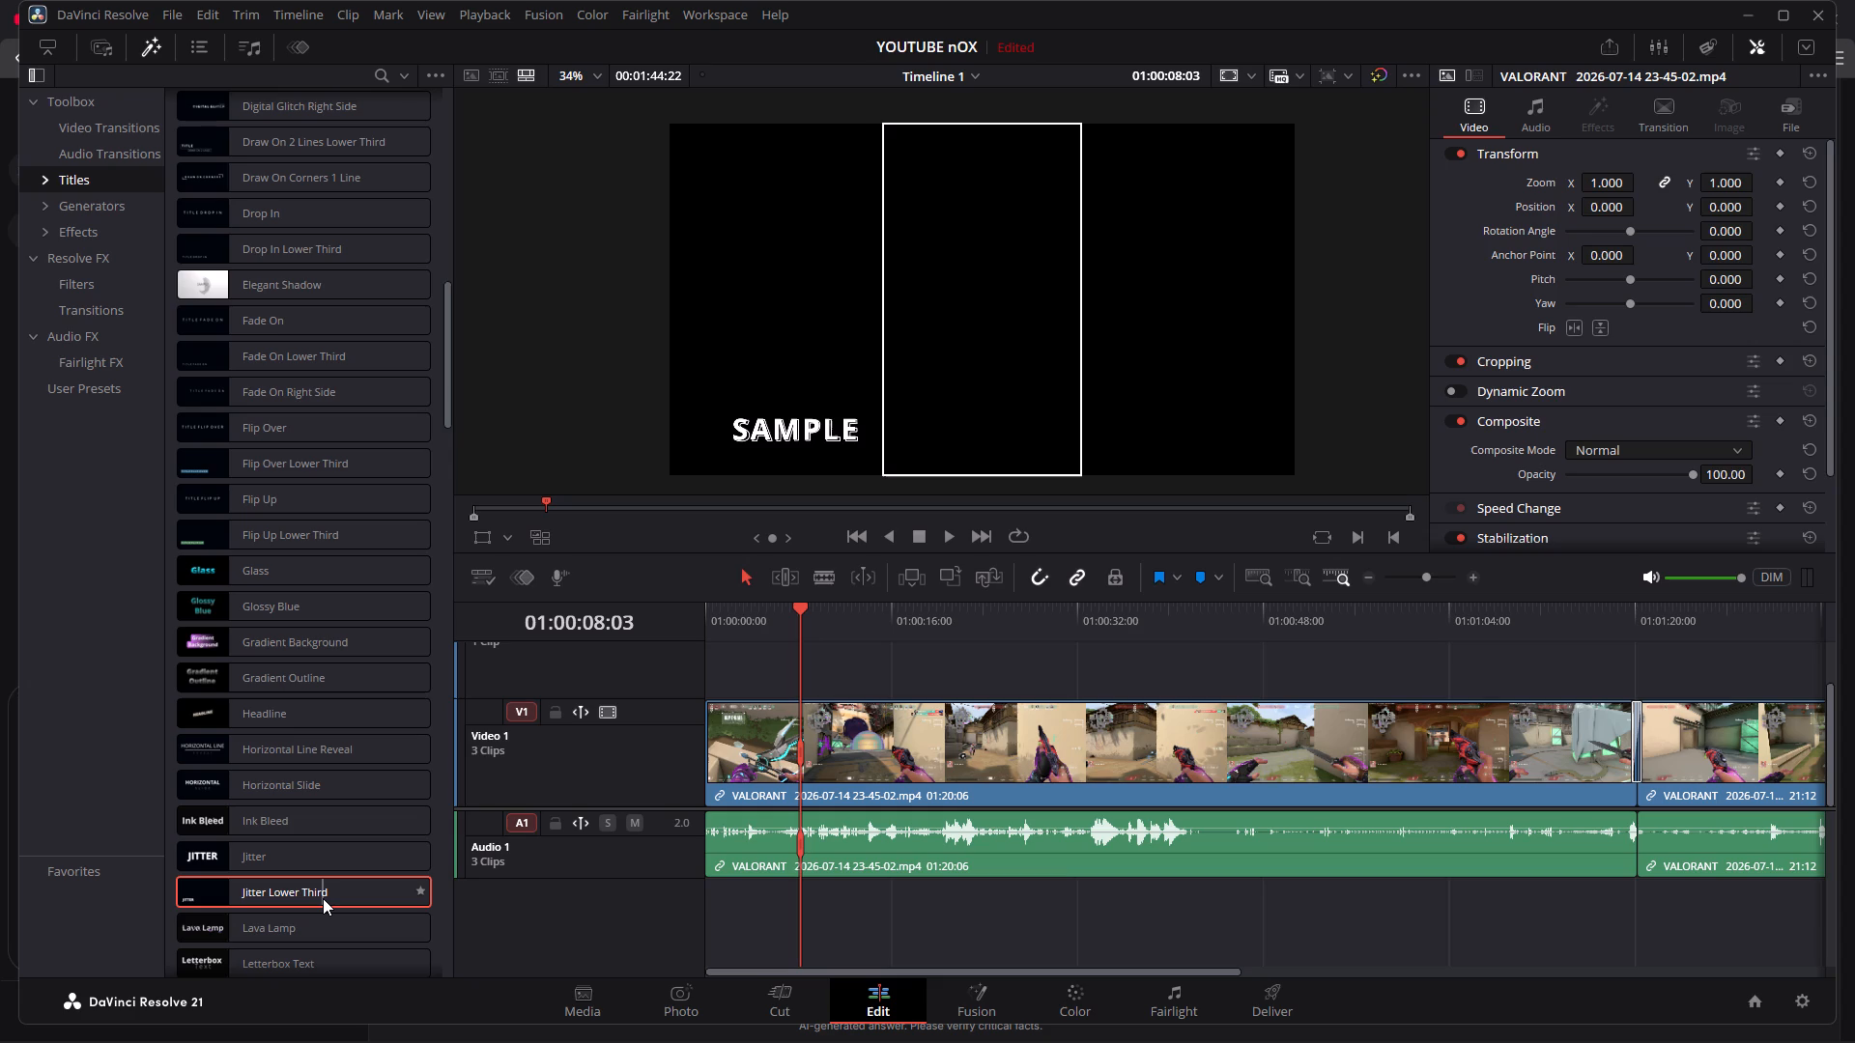
{"action": "scroll", "coordinate": [284, 919], "scroll_direction": "down", "scroll_amount": 1}
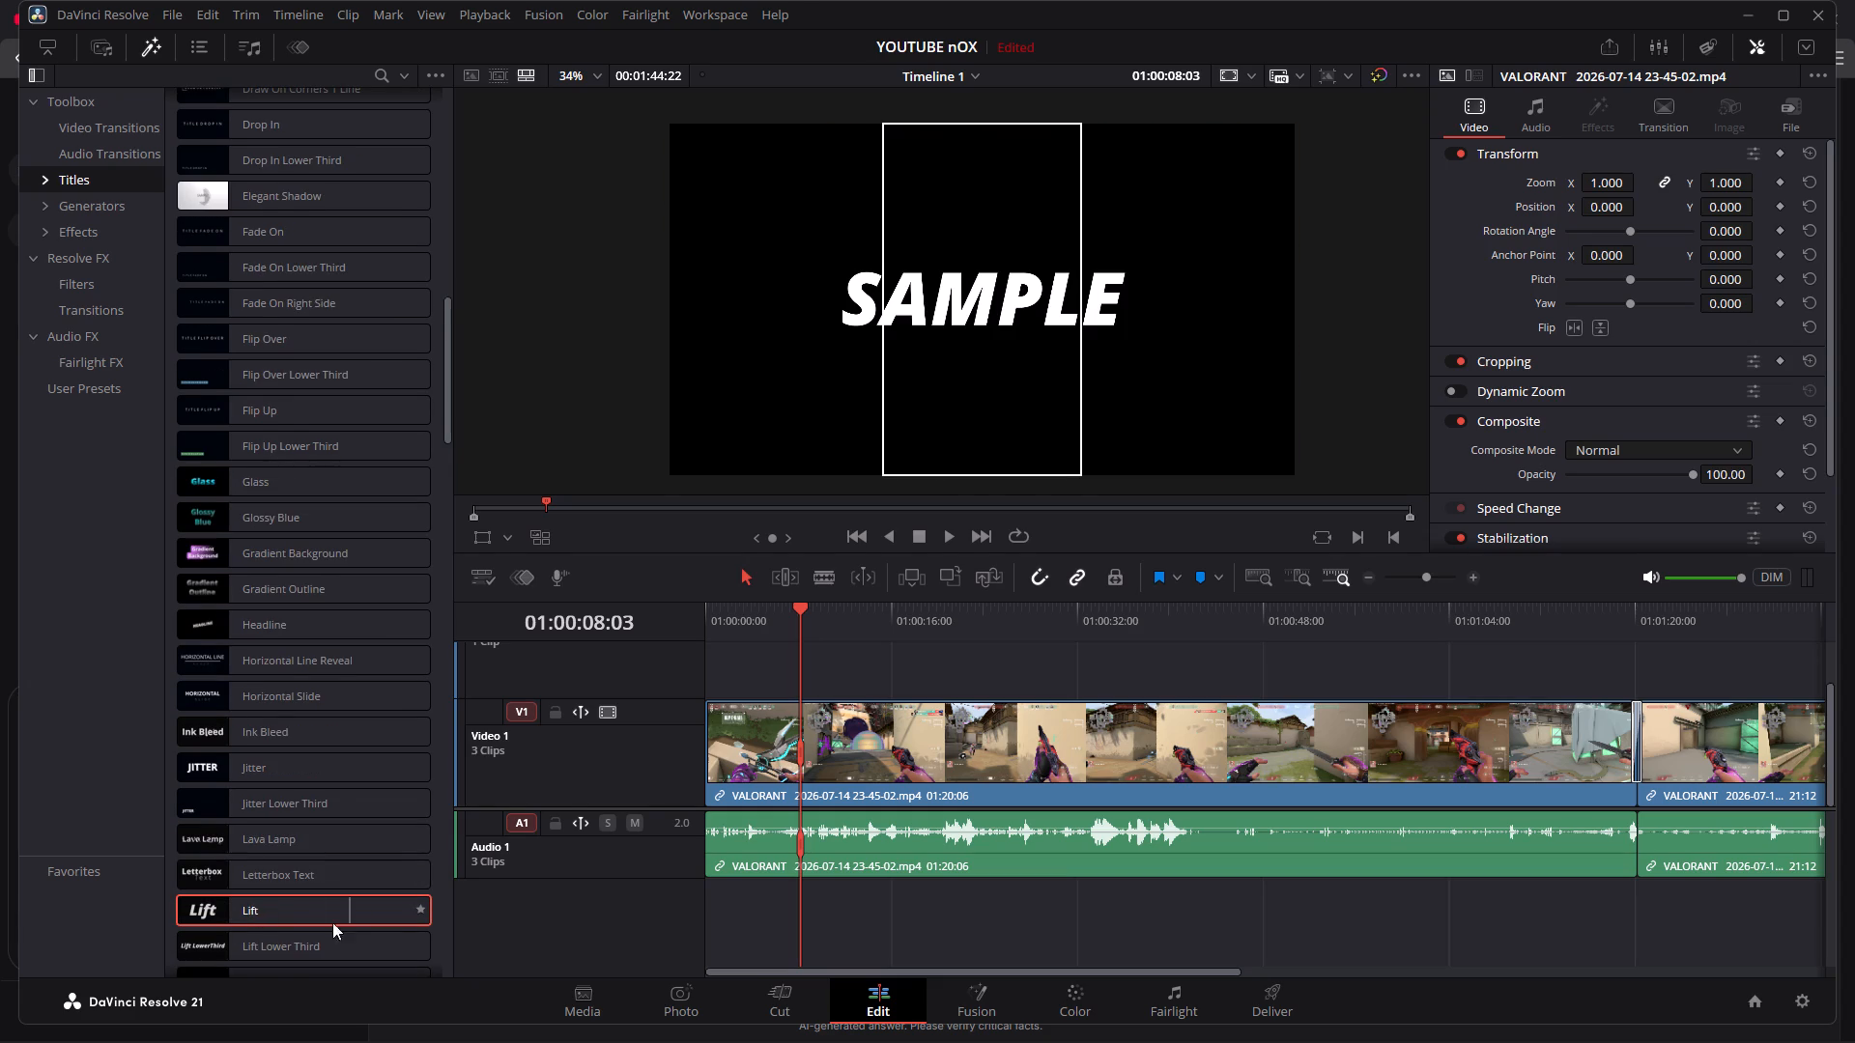
{"action": "scroll", "coordinate": [282, 960], "scroll_direction": "down", "scroll_amount": 1}
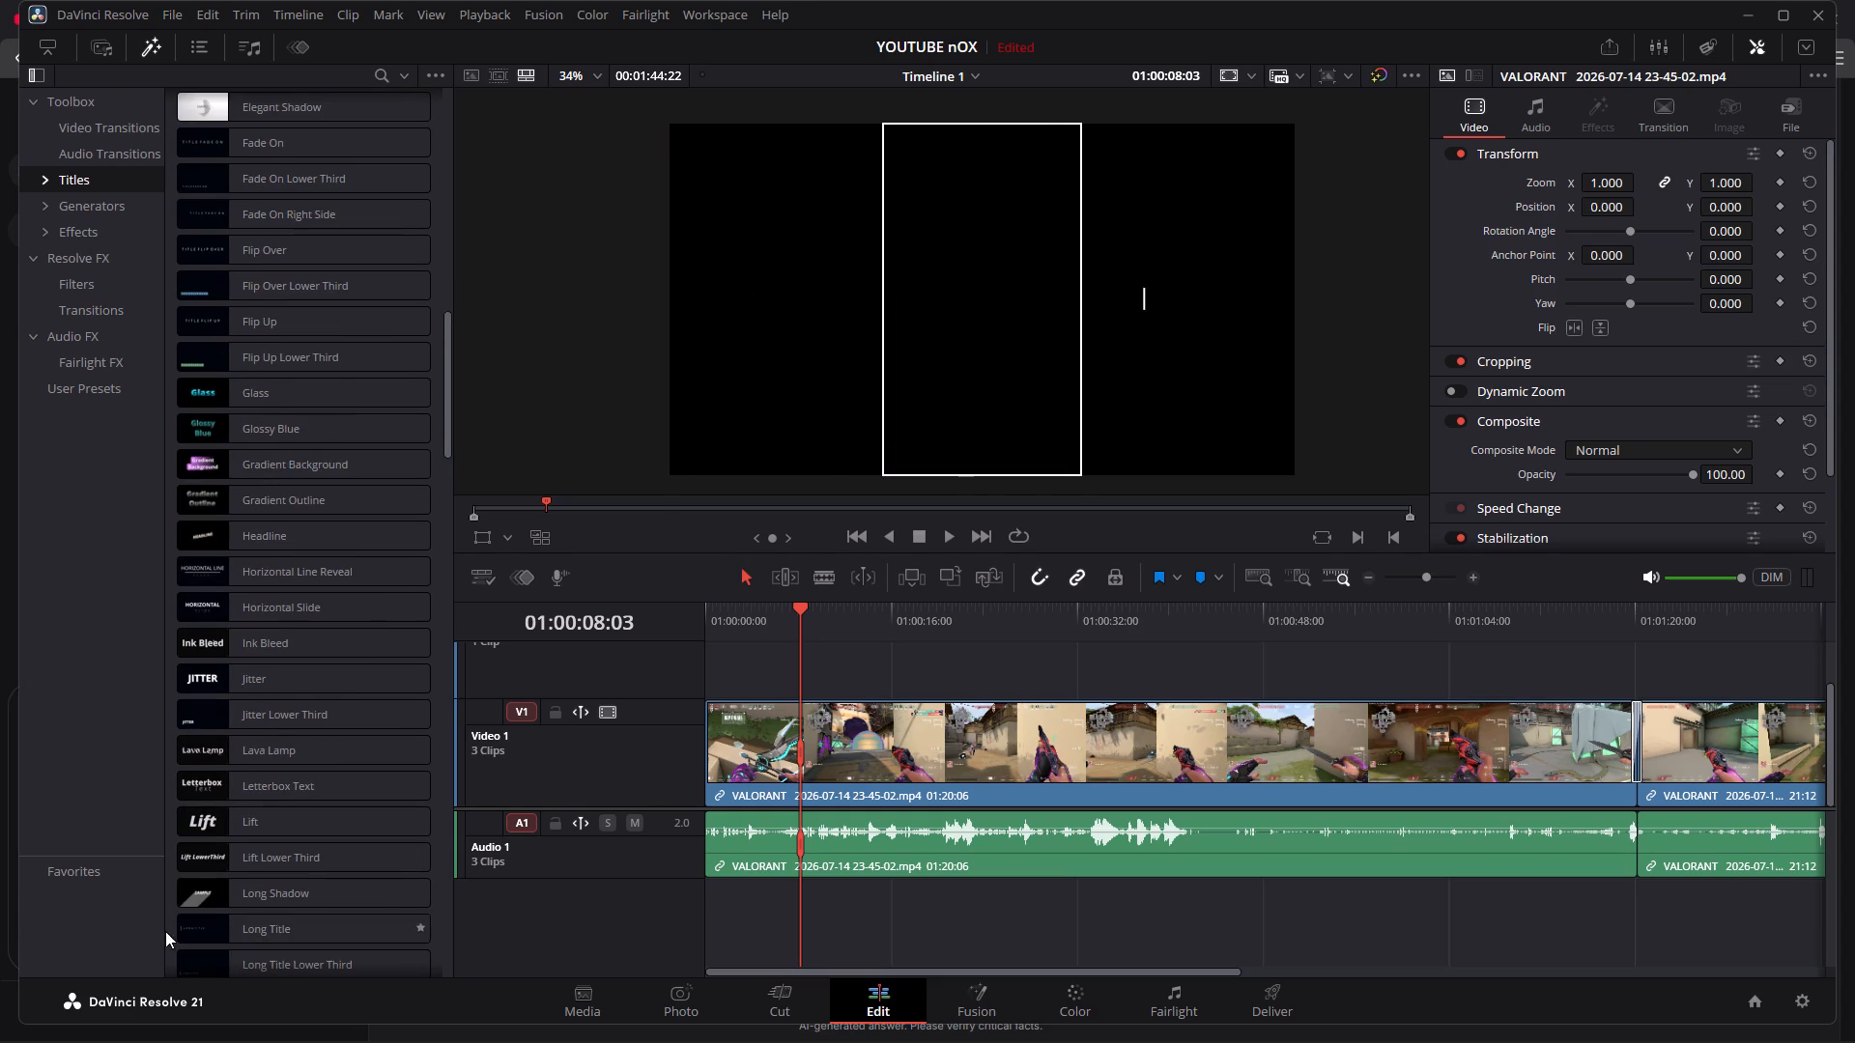
{"action": "scroll", "coordinate": [230, 861], "scroll_direction": "down", "scroll_amount": 4}
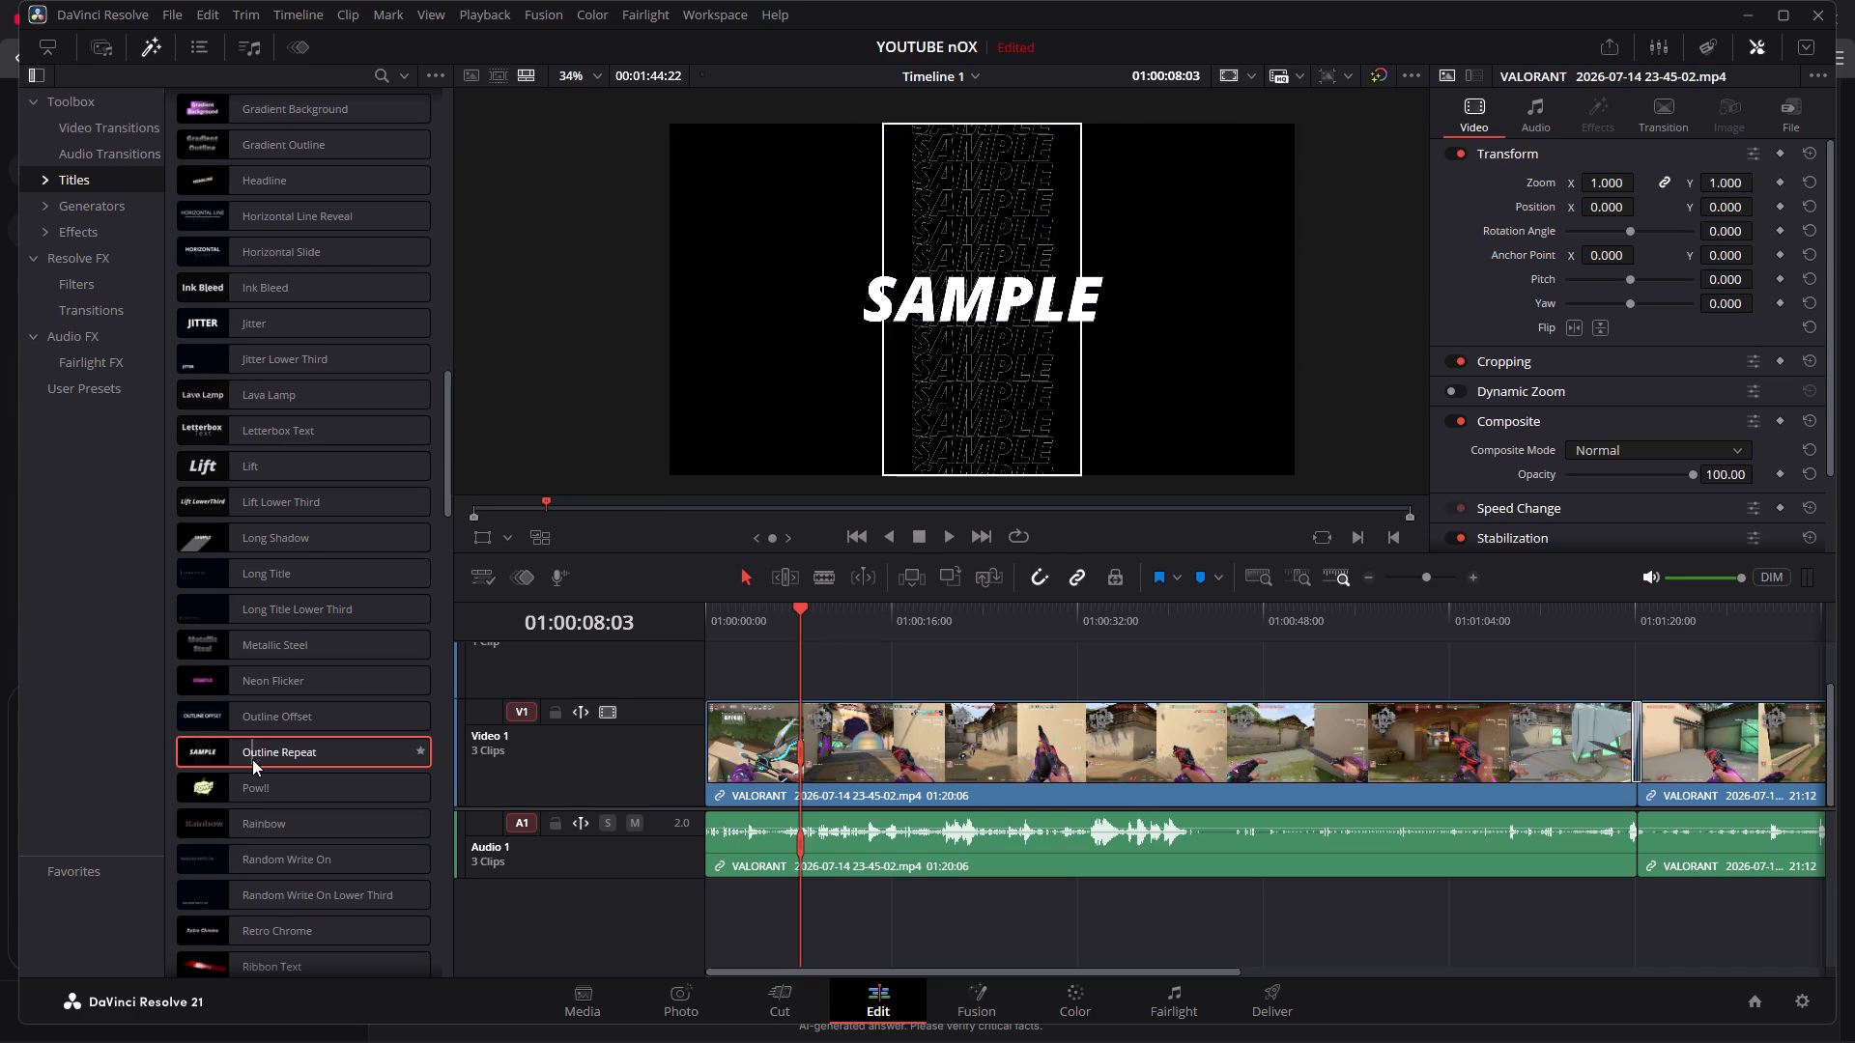
{"action": "scroll", "coordinate": [242, 790], "scroll_direction": "down", "scroll_amount": 2}
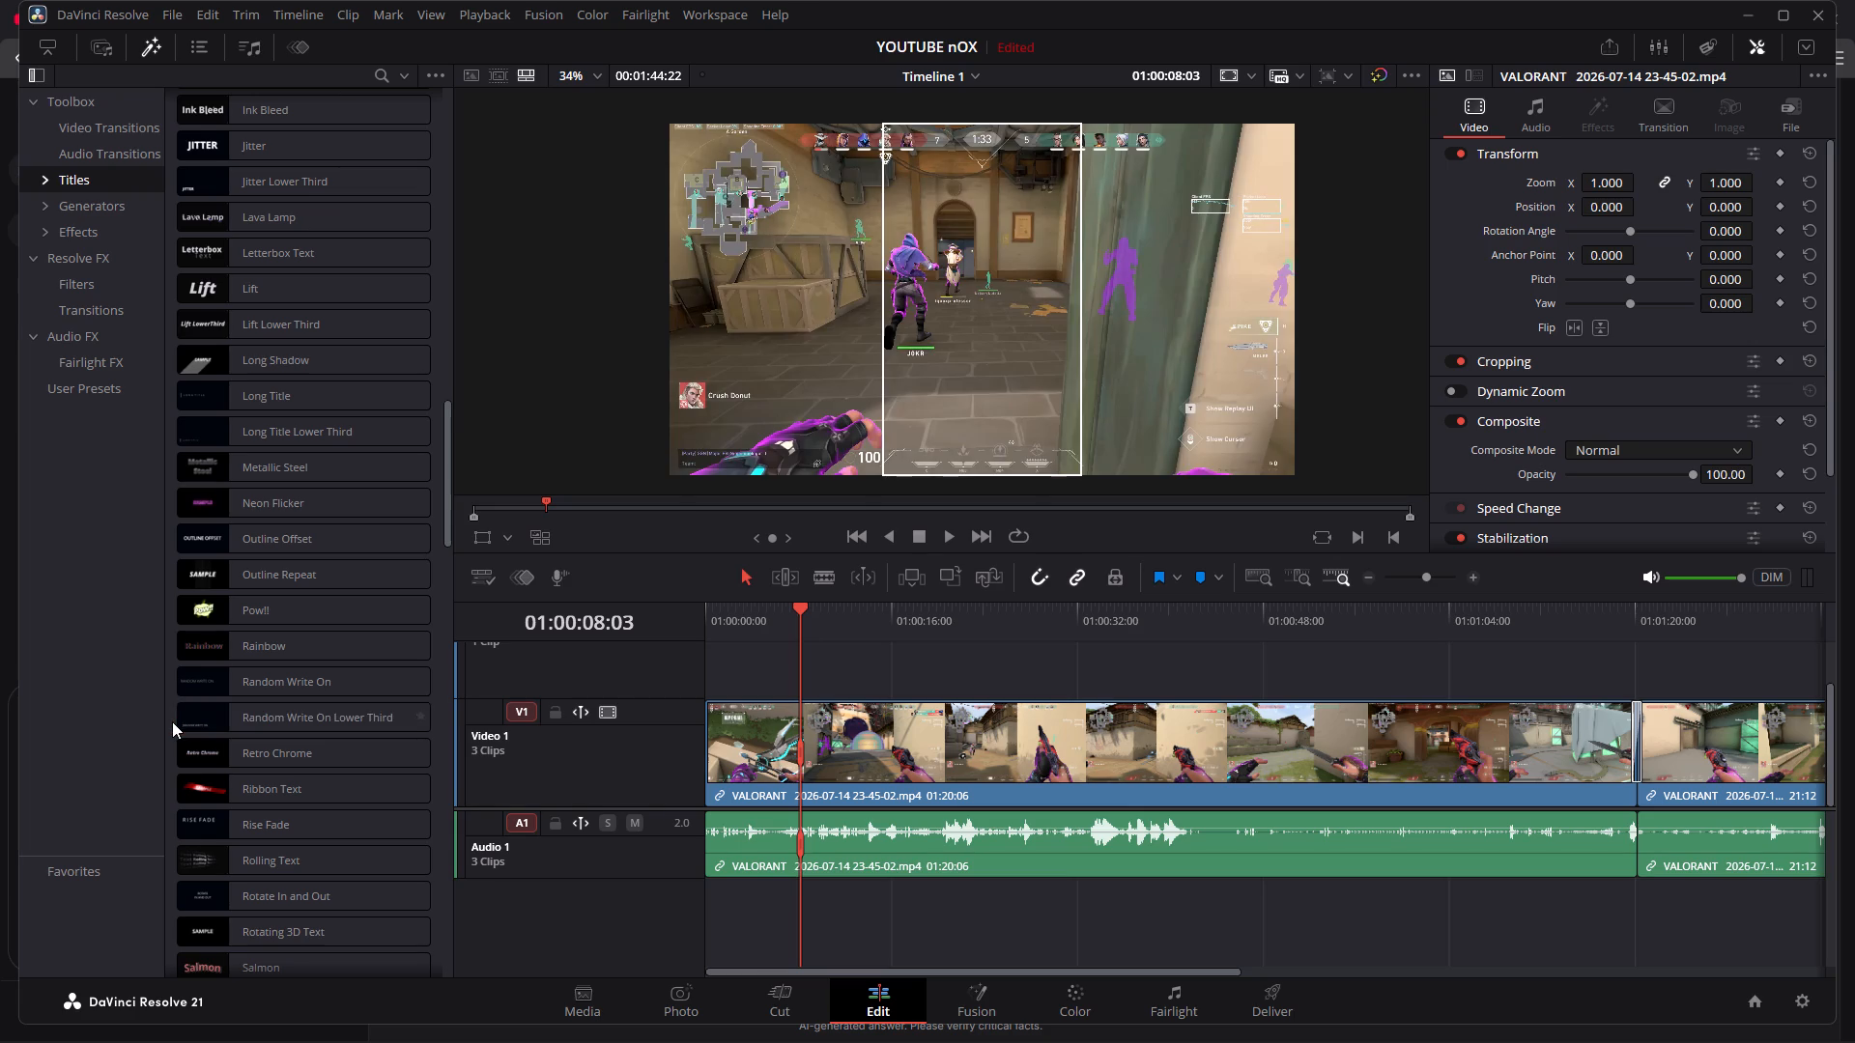
{"action": "scroll", "coordinate": [247, 657], "scroll_direction": "up", "scroll_amount": 7}
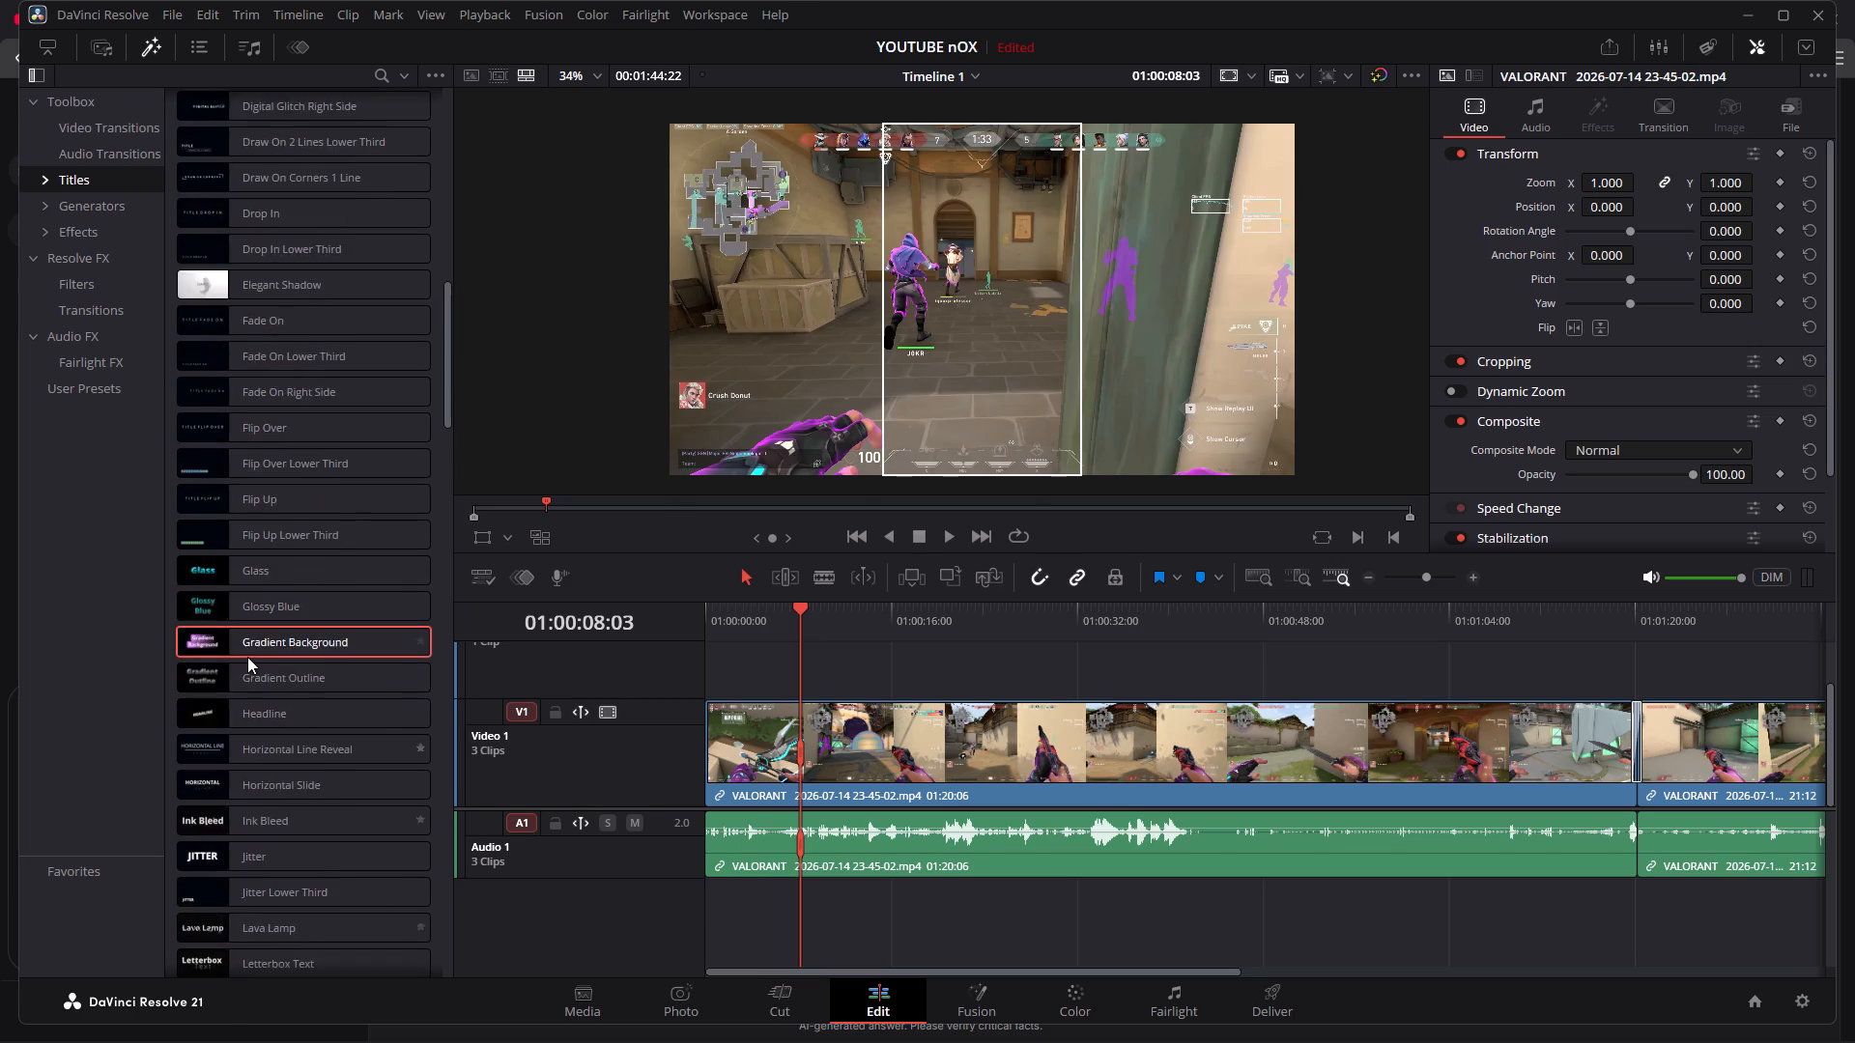
{"action": "scroll", "coordinate": [247, 657], "scroll_direction": "up", "scroll_amount": 20}
{"action": "scroll", "coordinate": [247, 657], "scroll_direction": "up", "scroll_amount": 4}
{"action": "scroll", "coordinate": [292, 639], "scroll_direction": "down", "scroll_amount": 8}
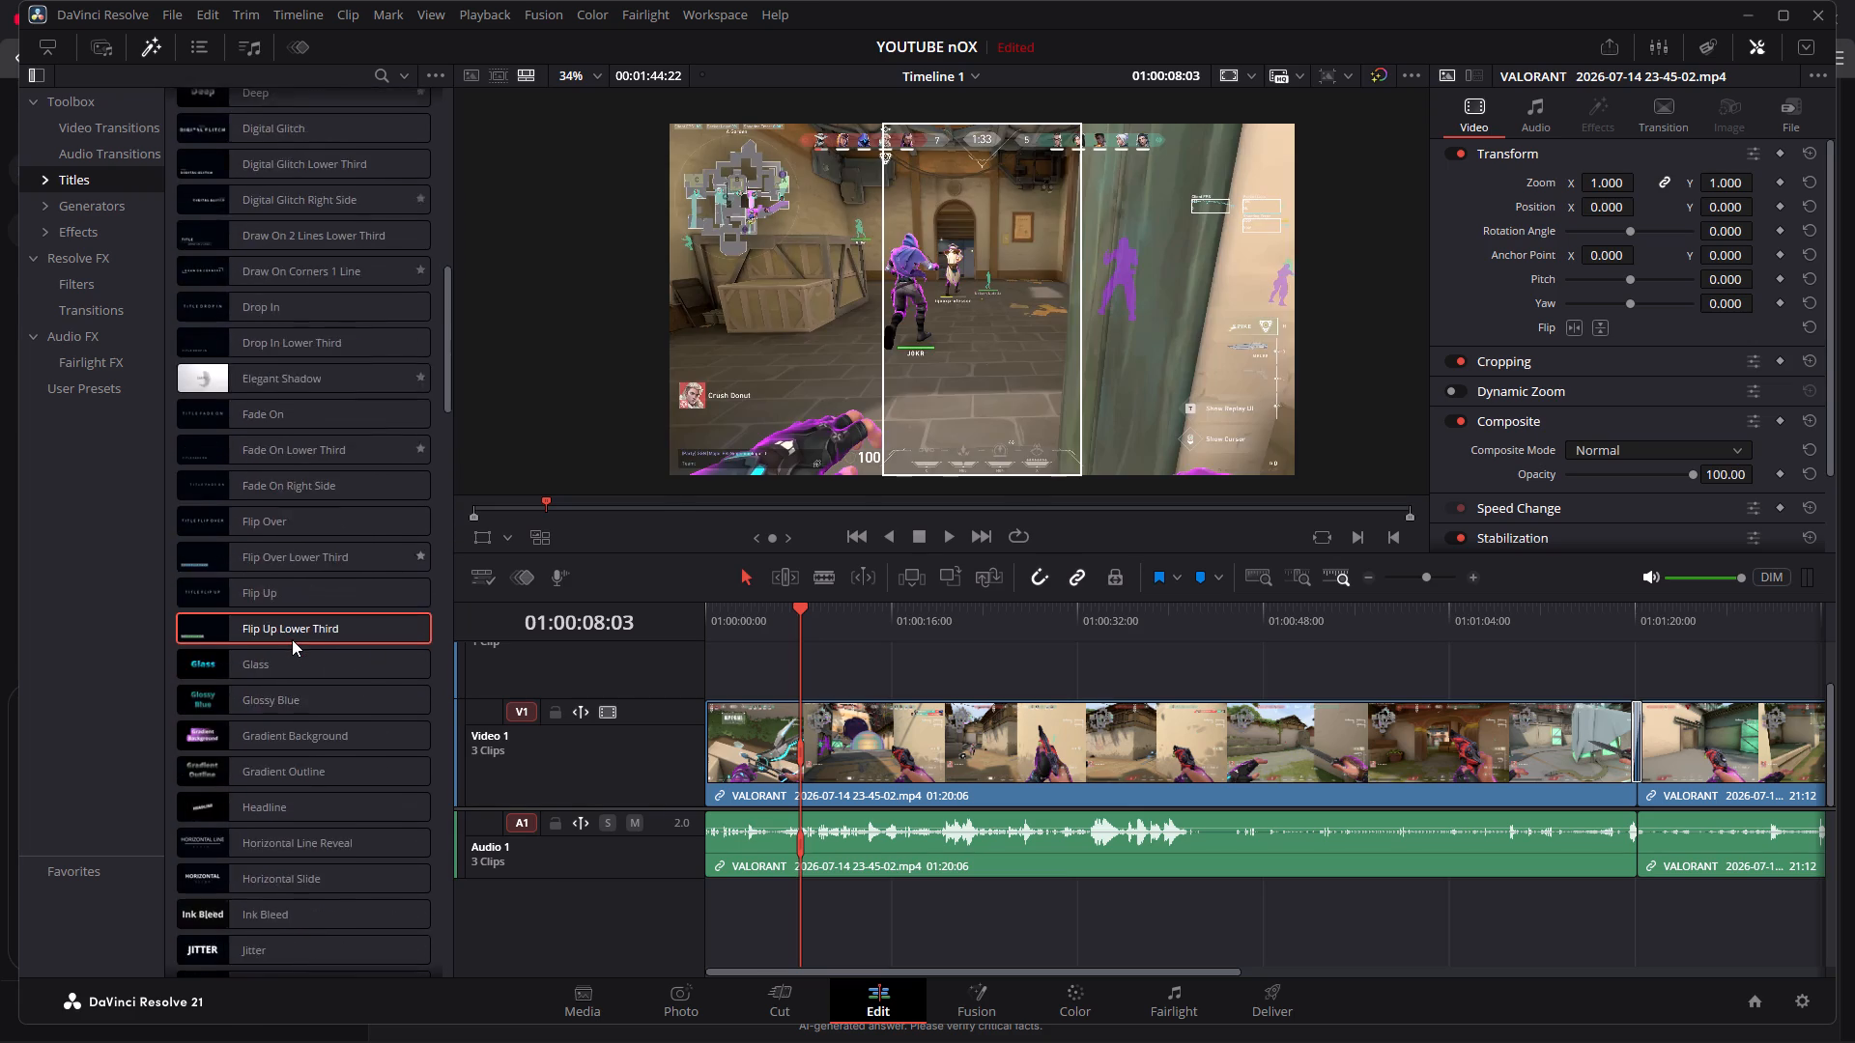
{"action": "scroll", "coordinate": [292, 639], "scroll_direction": "down", "scroll_amount": 12}
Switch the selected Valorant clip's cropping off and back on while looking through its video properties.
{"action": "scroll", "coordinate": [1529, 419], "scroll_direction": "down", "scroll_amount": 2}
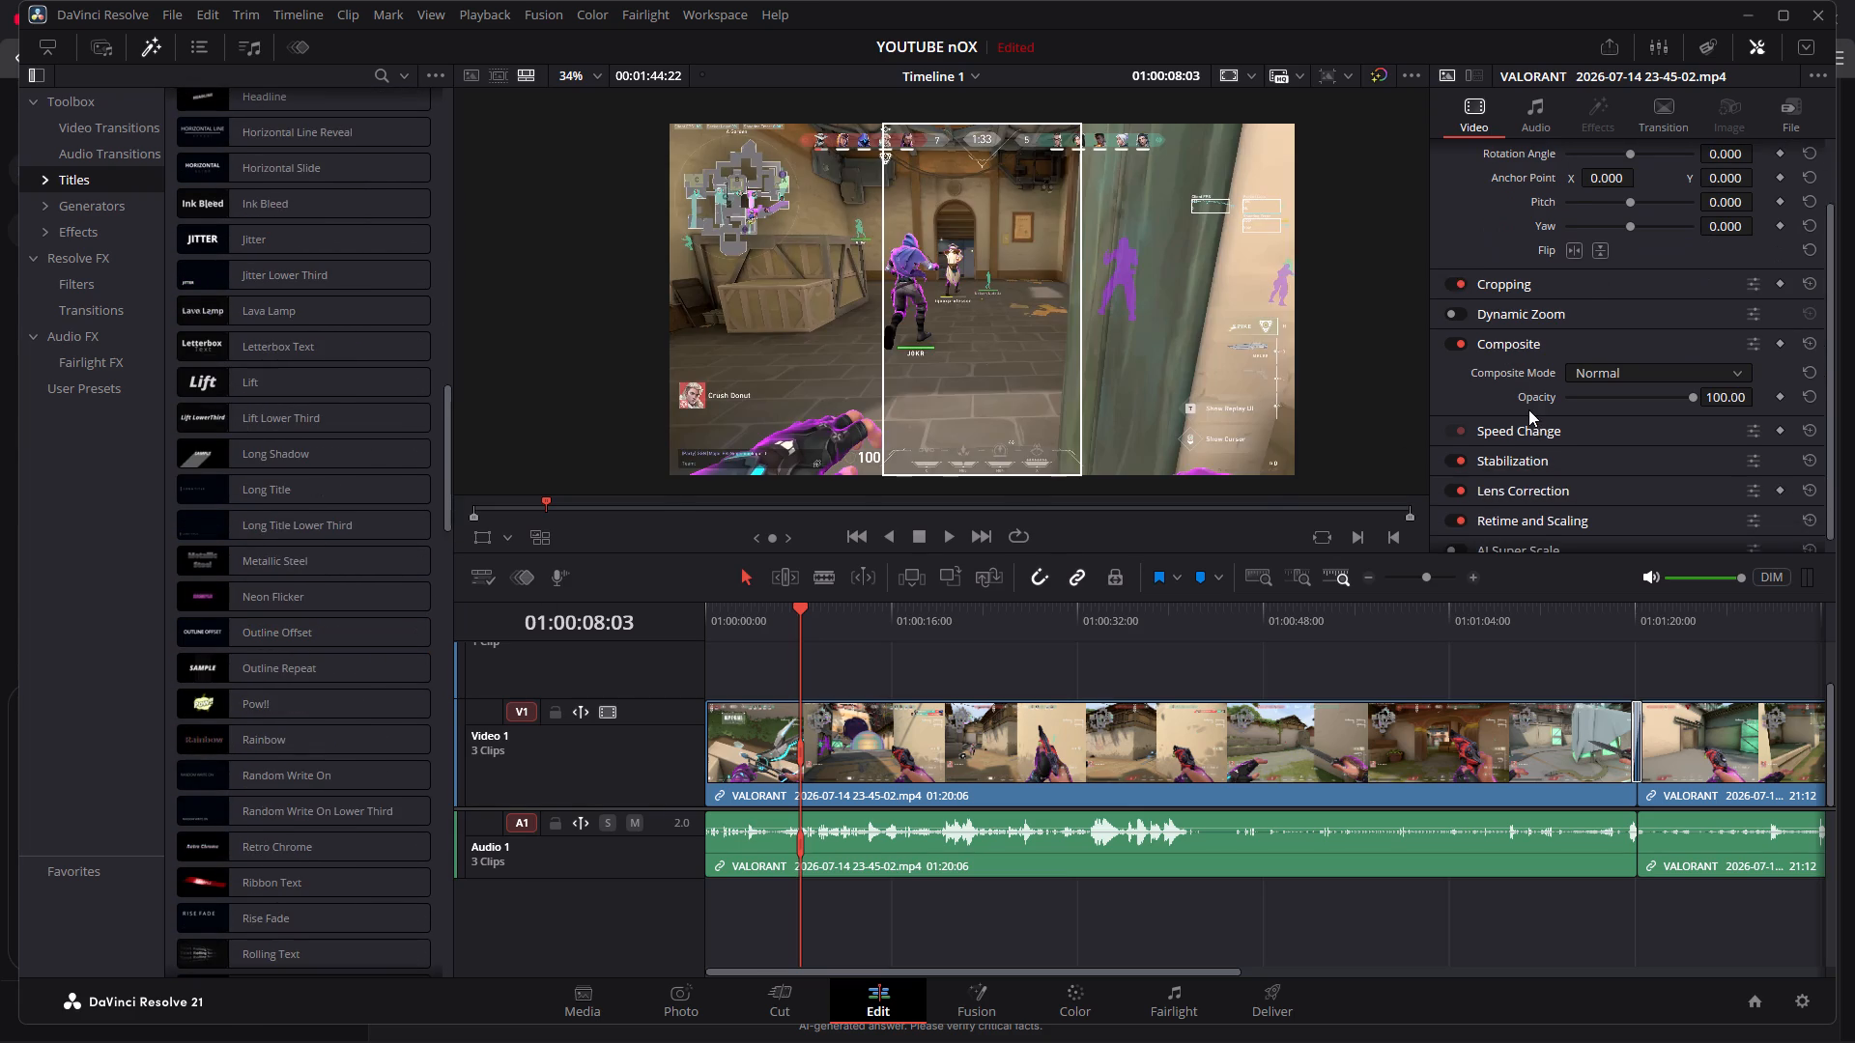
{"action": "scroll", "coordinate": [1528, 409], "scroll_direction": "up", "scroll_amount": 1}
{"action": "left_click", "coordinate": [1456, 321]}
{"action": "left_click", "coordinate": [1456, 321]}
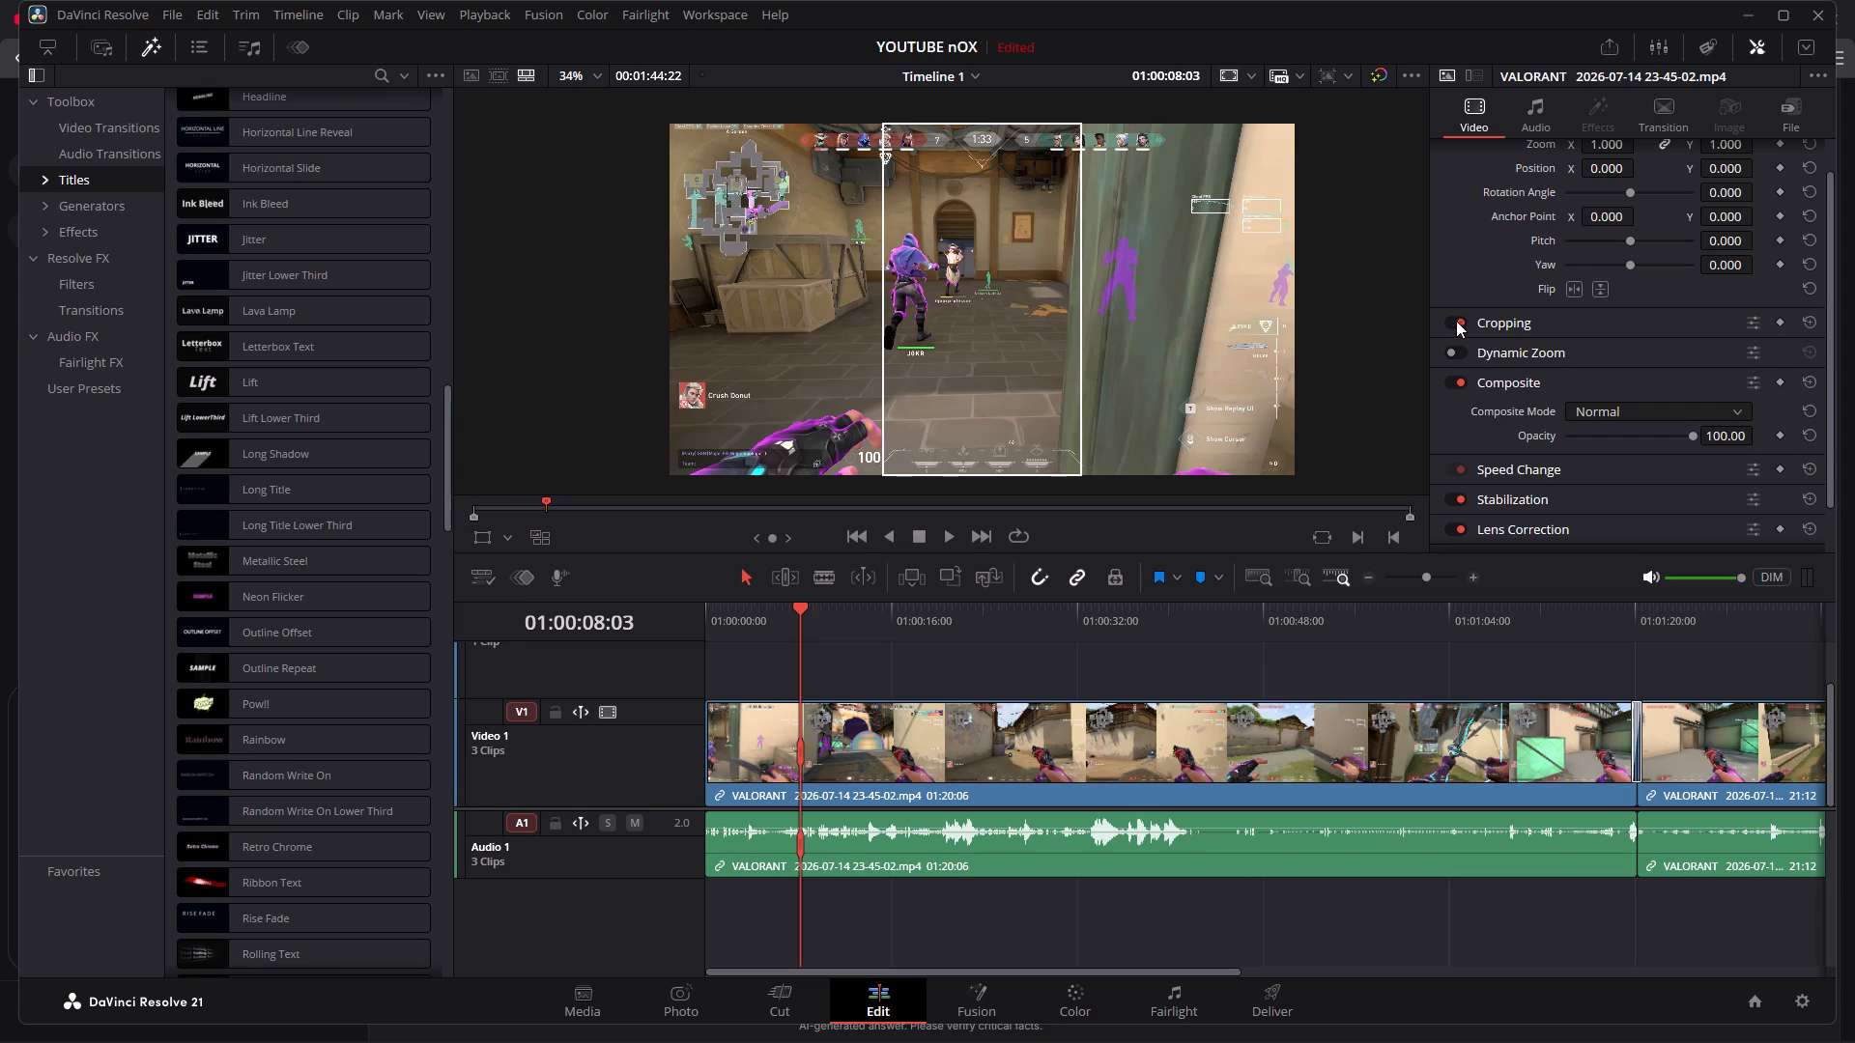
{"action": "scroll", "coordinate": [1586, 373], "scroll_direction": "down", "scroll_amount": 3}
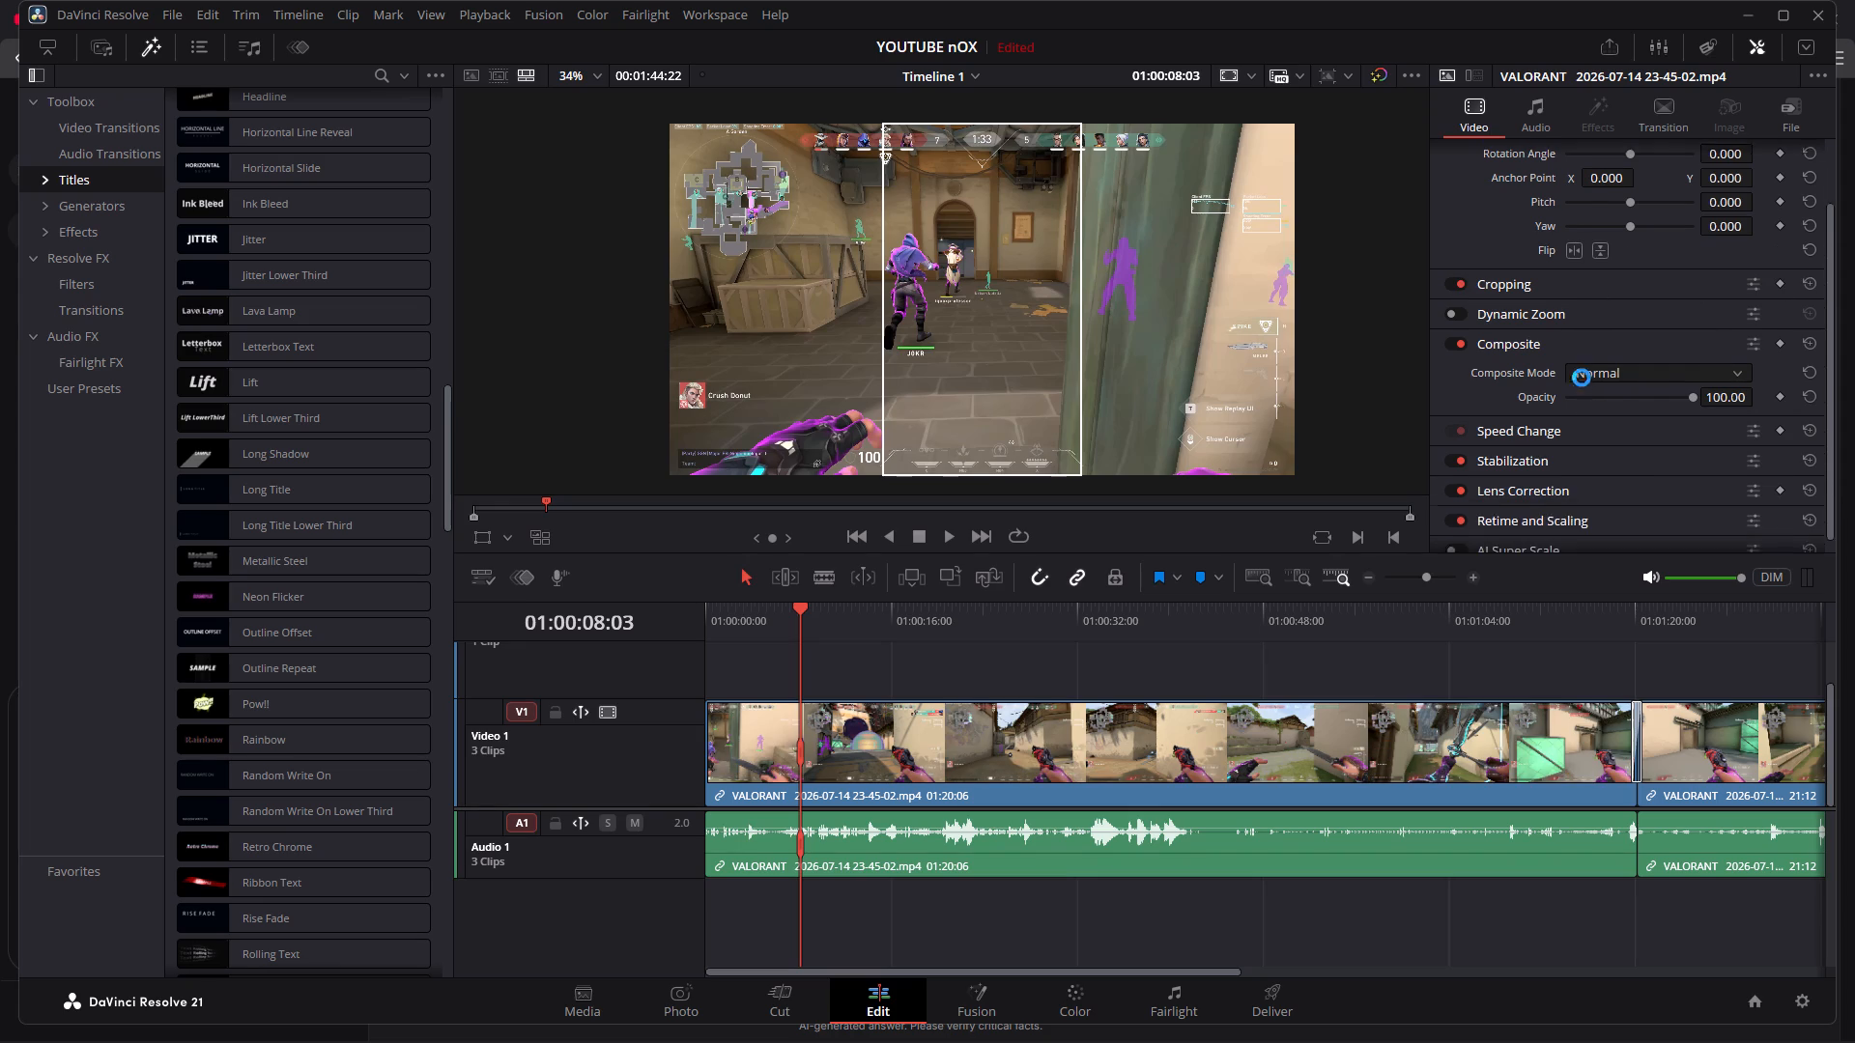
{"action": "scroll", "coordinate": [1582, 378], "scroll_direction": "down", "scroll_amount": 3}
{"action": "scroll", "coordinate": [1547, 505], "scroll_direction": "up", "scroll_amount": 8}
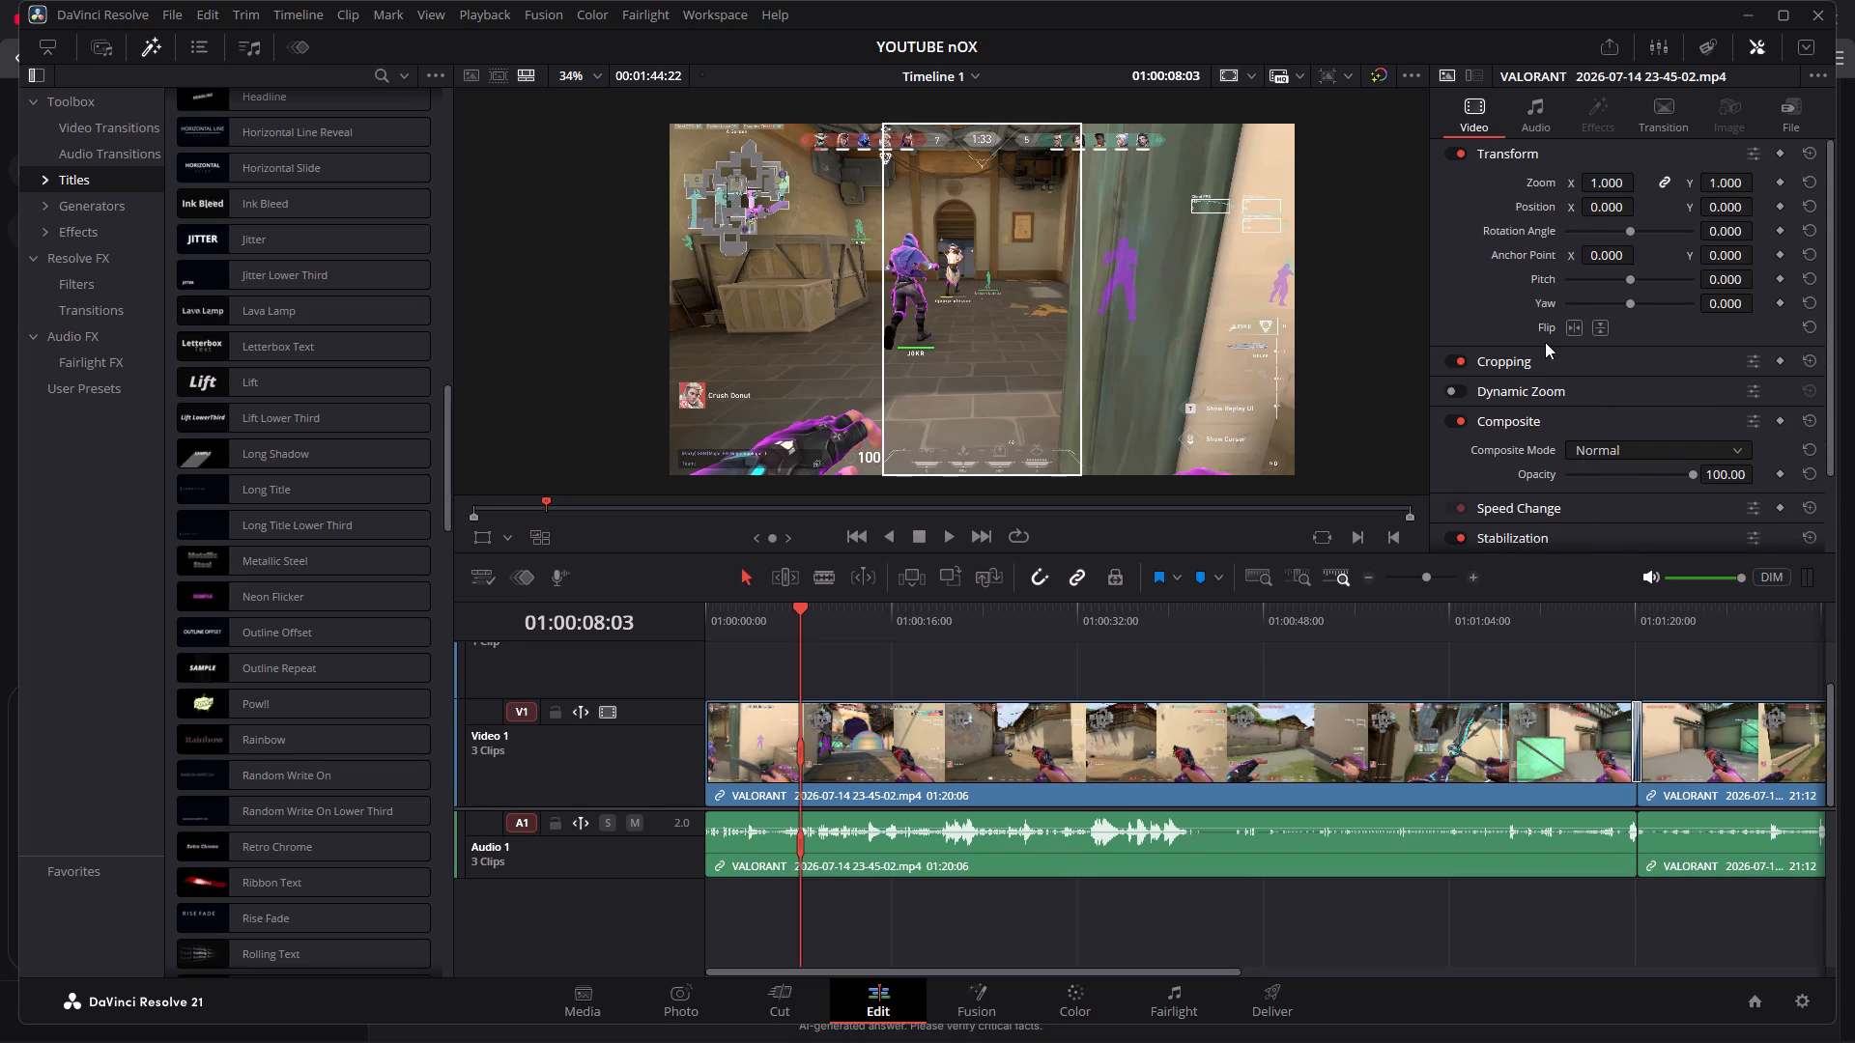
Open the Krokodove category of the Toolbox effects to examine the effects it offers.
{"action": "scroll", "coordinate": [208, 564], "scroll_direction": "up", "scroll_amount": 1}
{"action": "scroll", "coordinate": [296, 533], "scroll_direction": "up", "scroll_amount": 7}
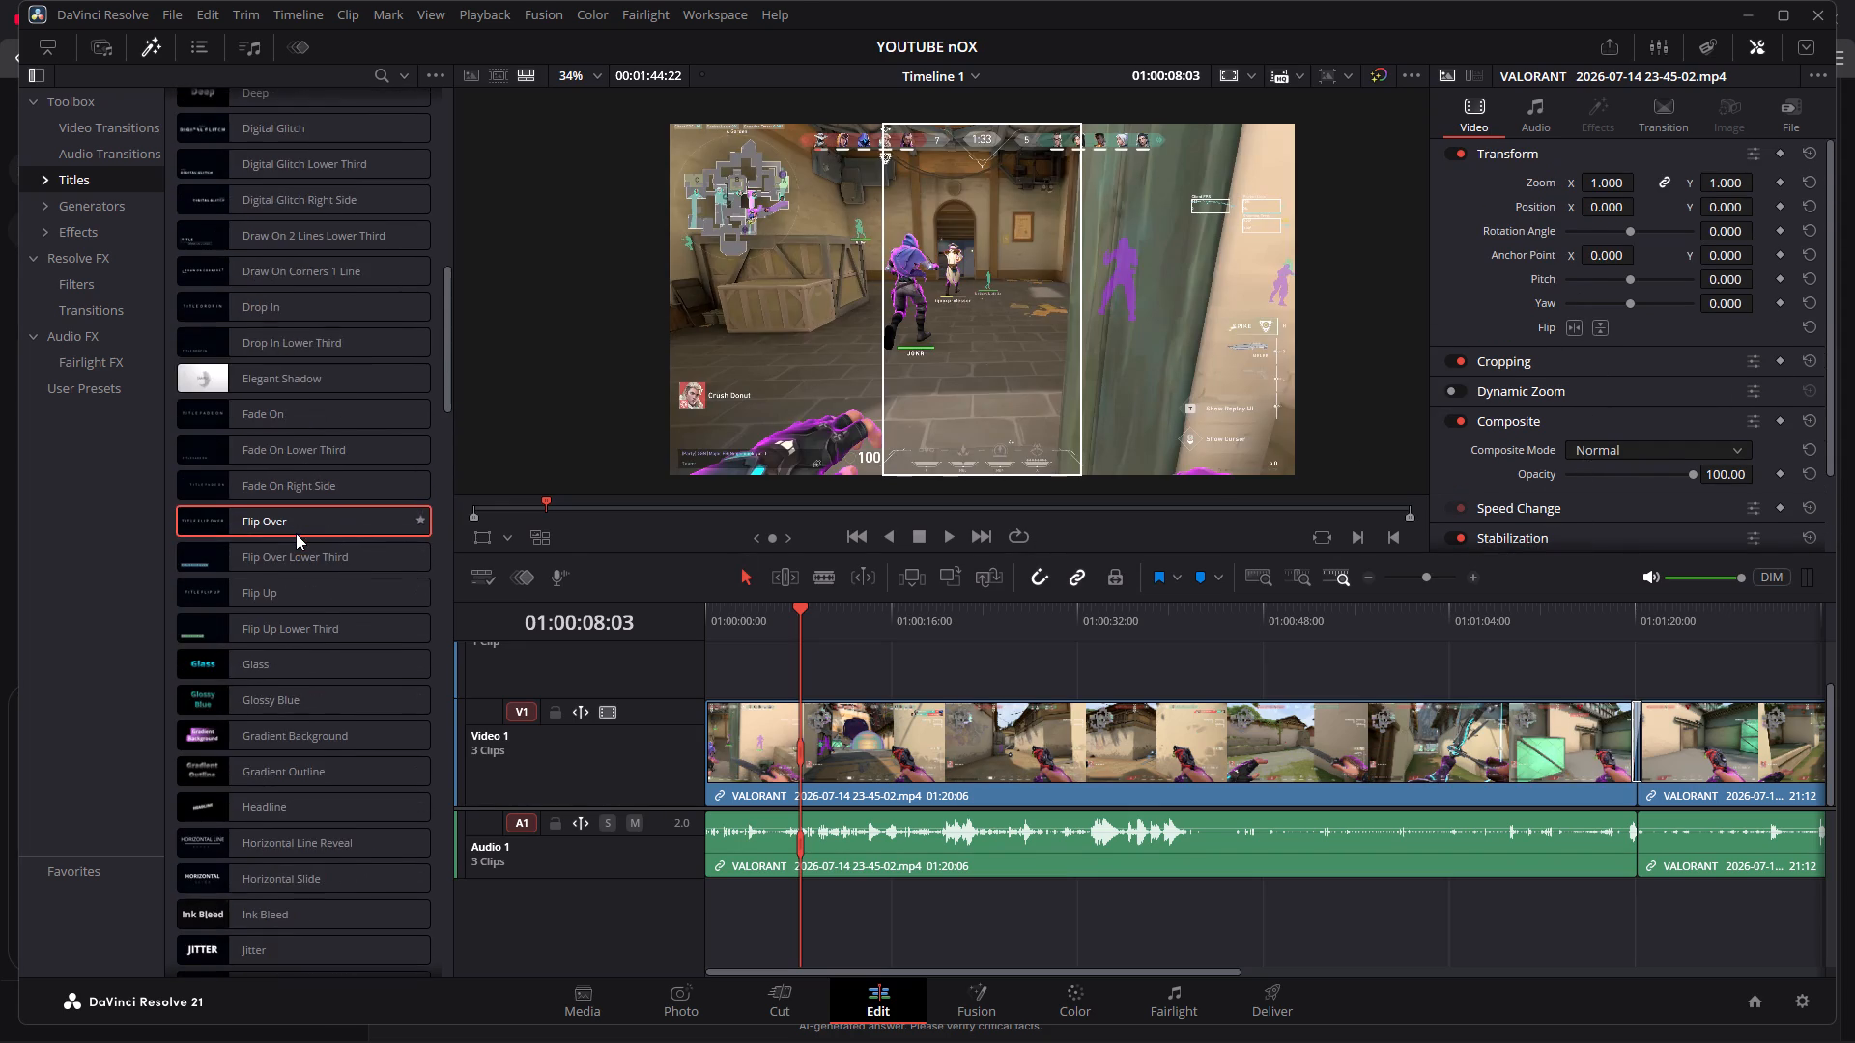
{"action": "scroll", "coordinate": [296, 533], "scroll_direction": "up", "scroll_amount": 13}
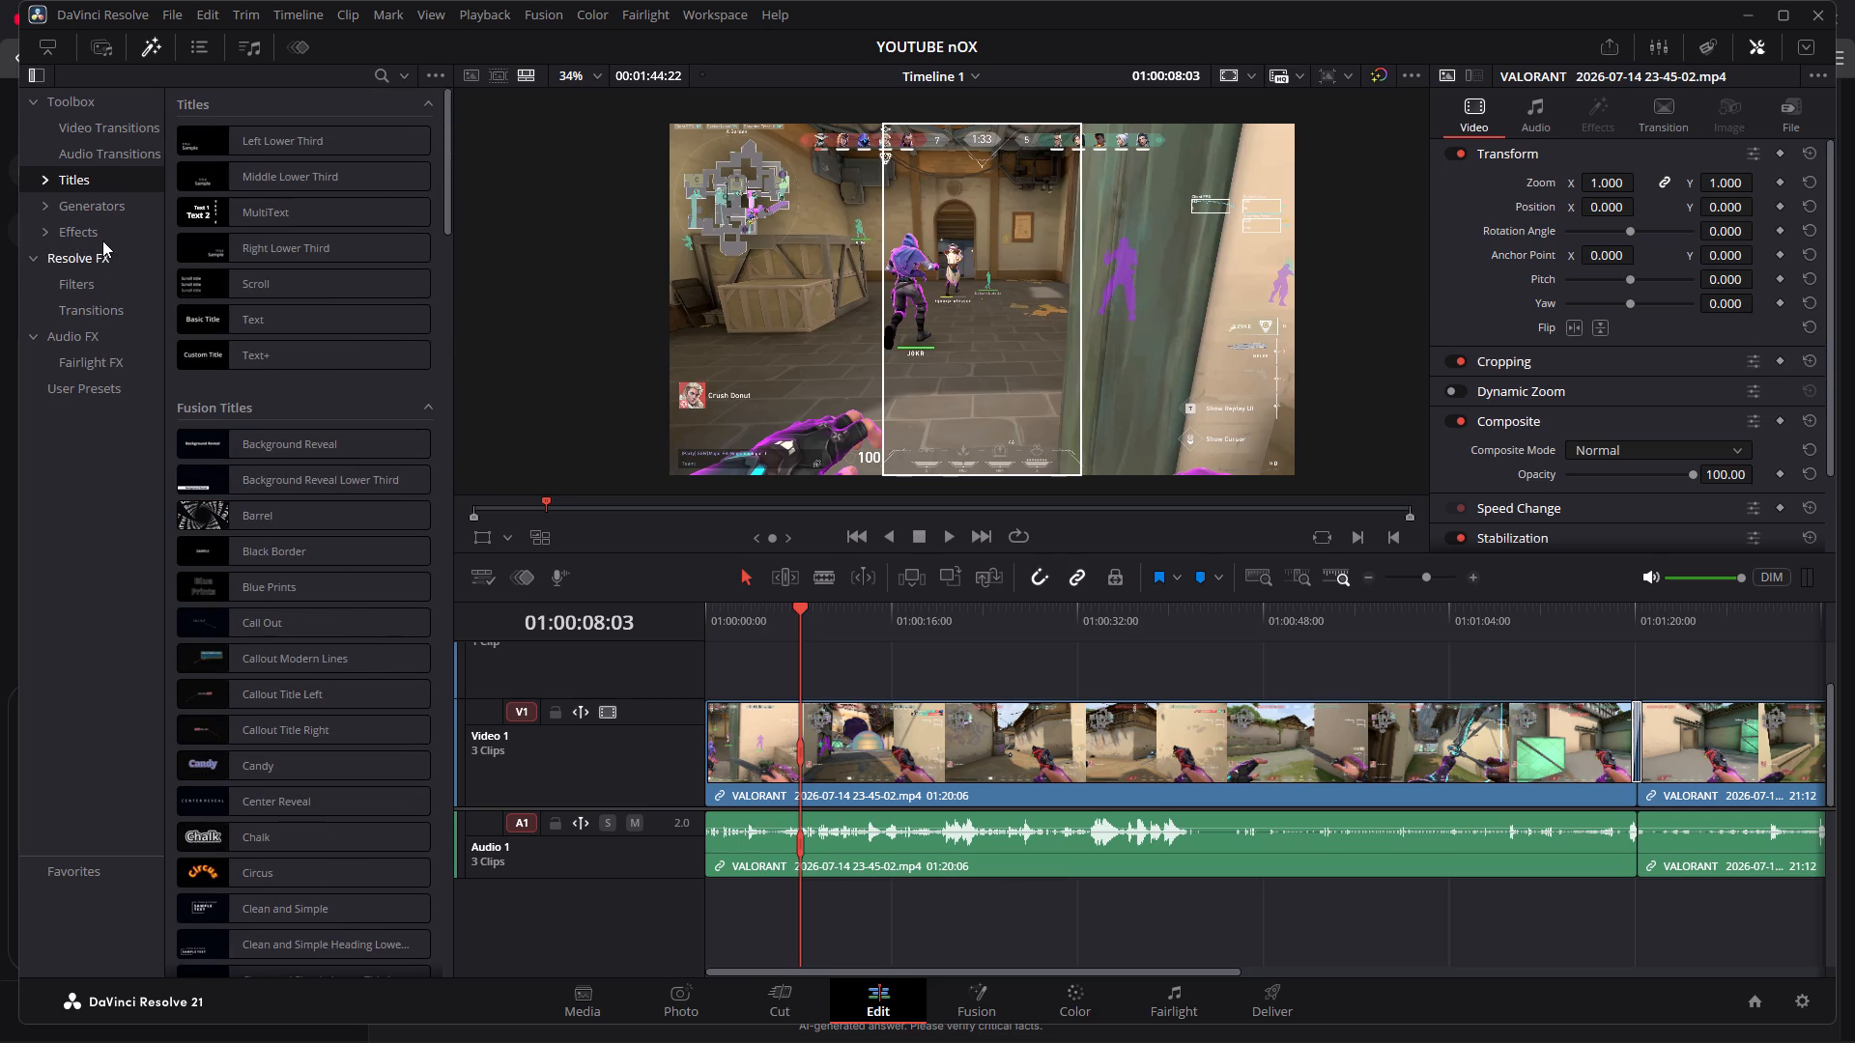
{"action": "left_click", "coordinate": [48, 232]}
{"action": "left_click", "coordinate": [113, 265]}
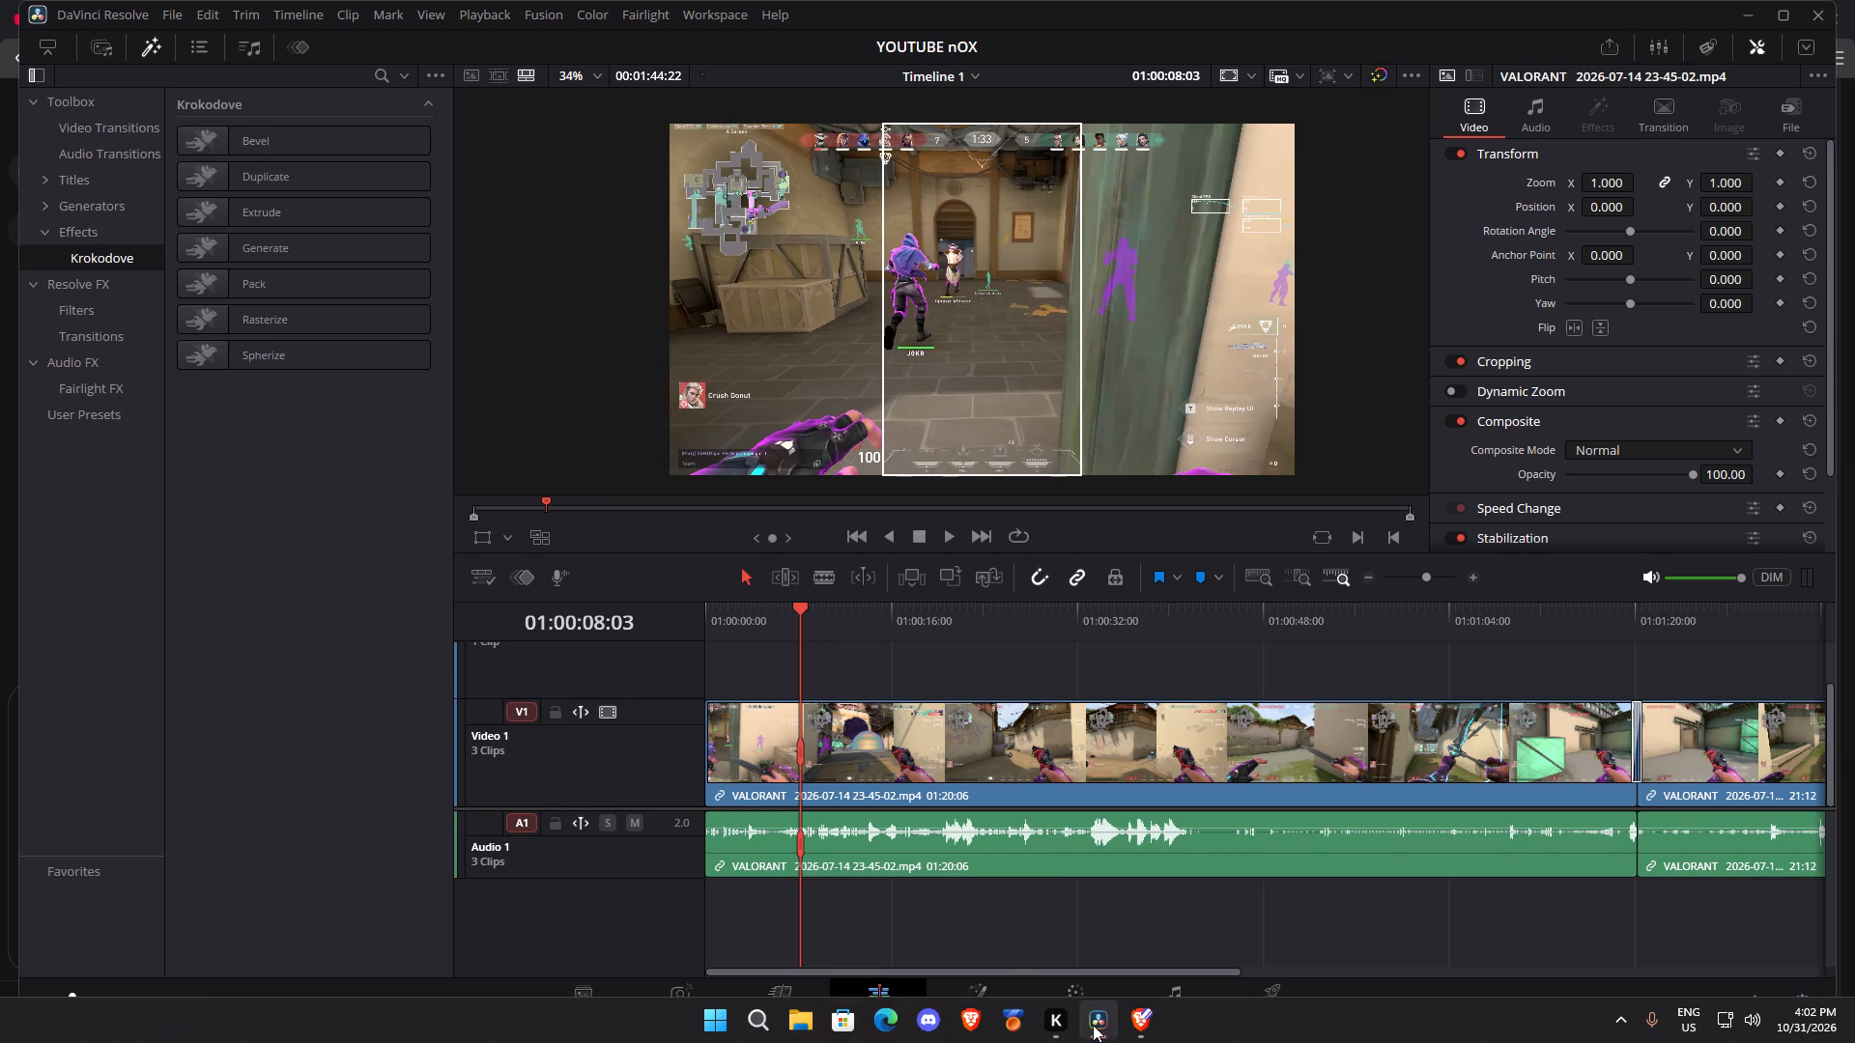
Switch to Brave and read the Ask Brave guide's instructions on 9:16 timeline setup, clip reframing, trimming and export.
{"action": "left_click", "coordinate": [1138, 1023]}
{"action": "scroll", "coordinate": [818, 651], "scroll_direction": "down", "scroll_amount": 4}
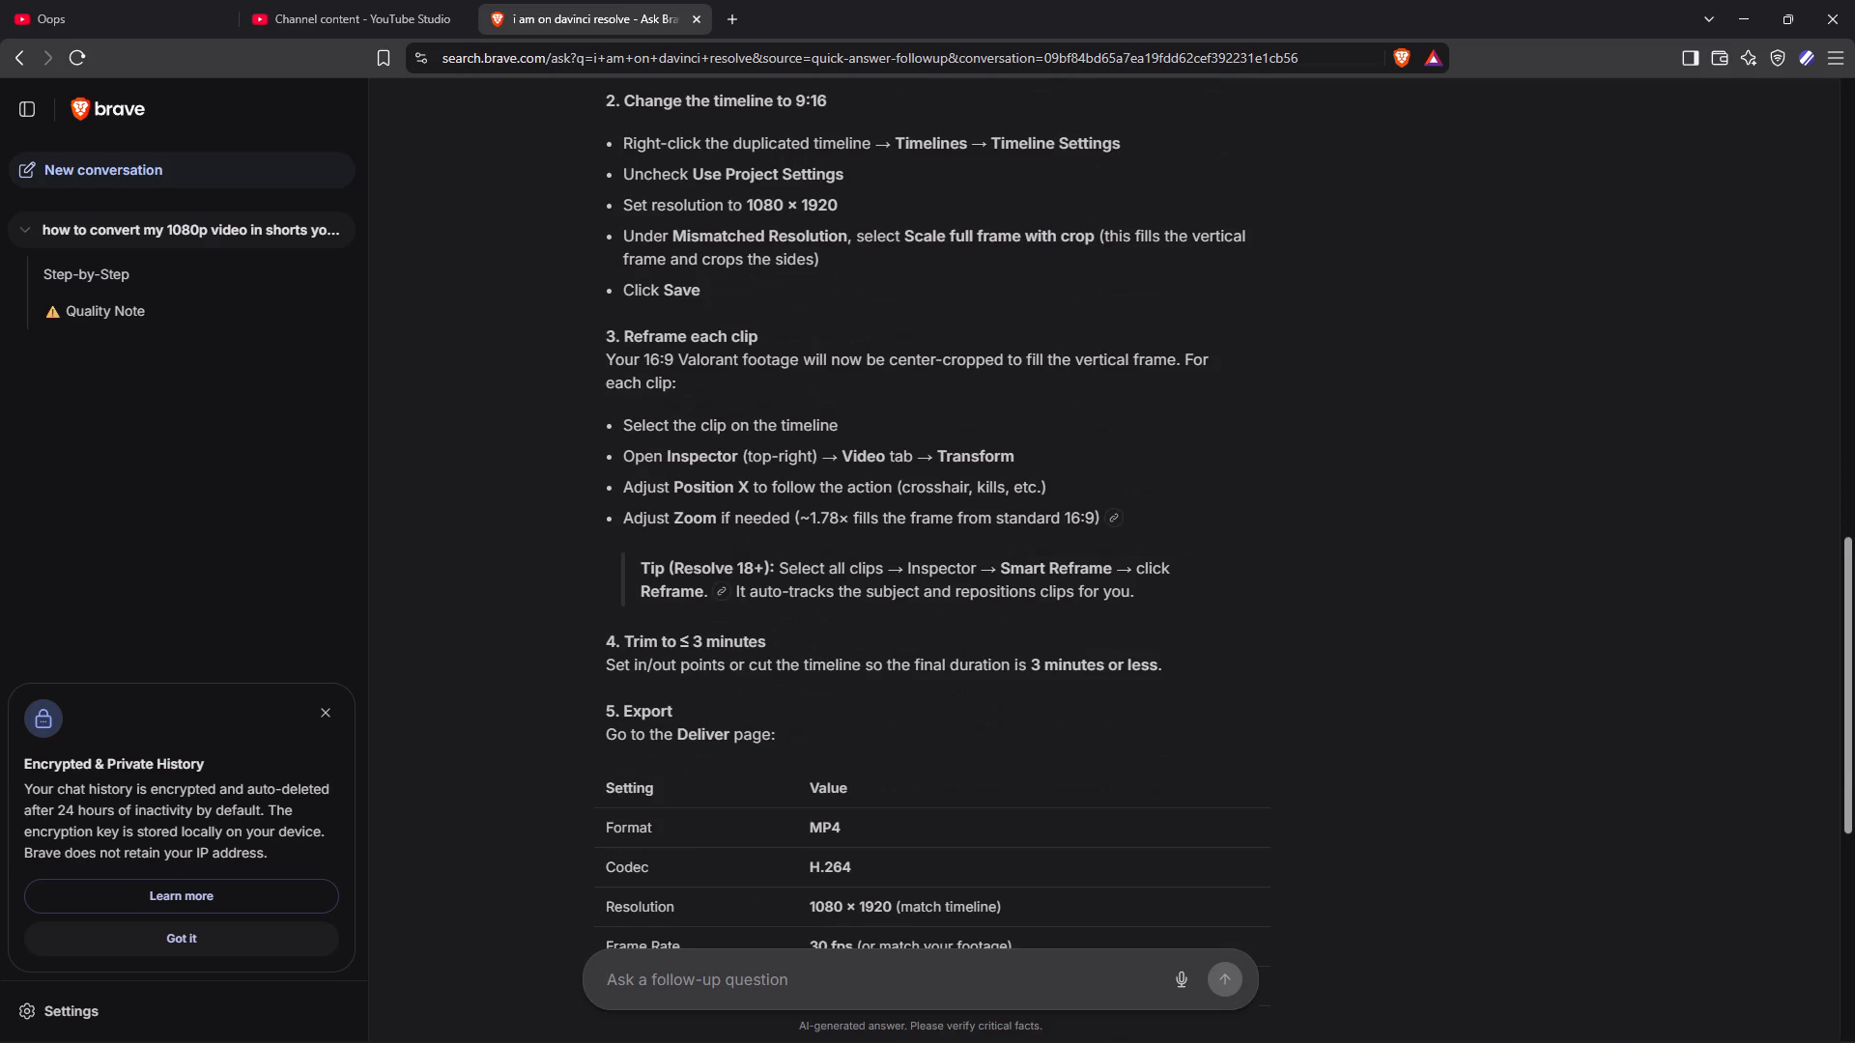
{"action": "scroll", "coordinate": [911, 583], "scroll_direction": "down", "scroll_amount": 3}
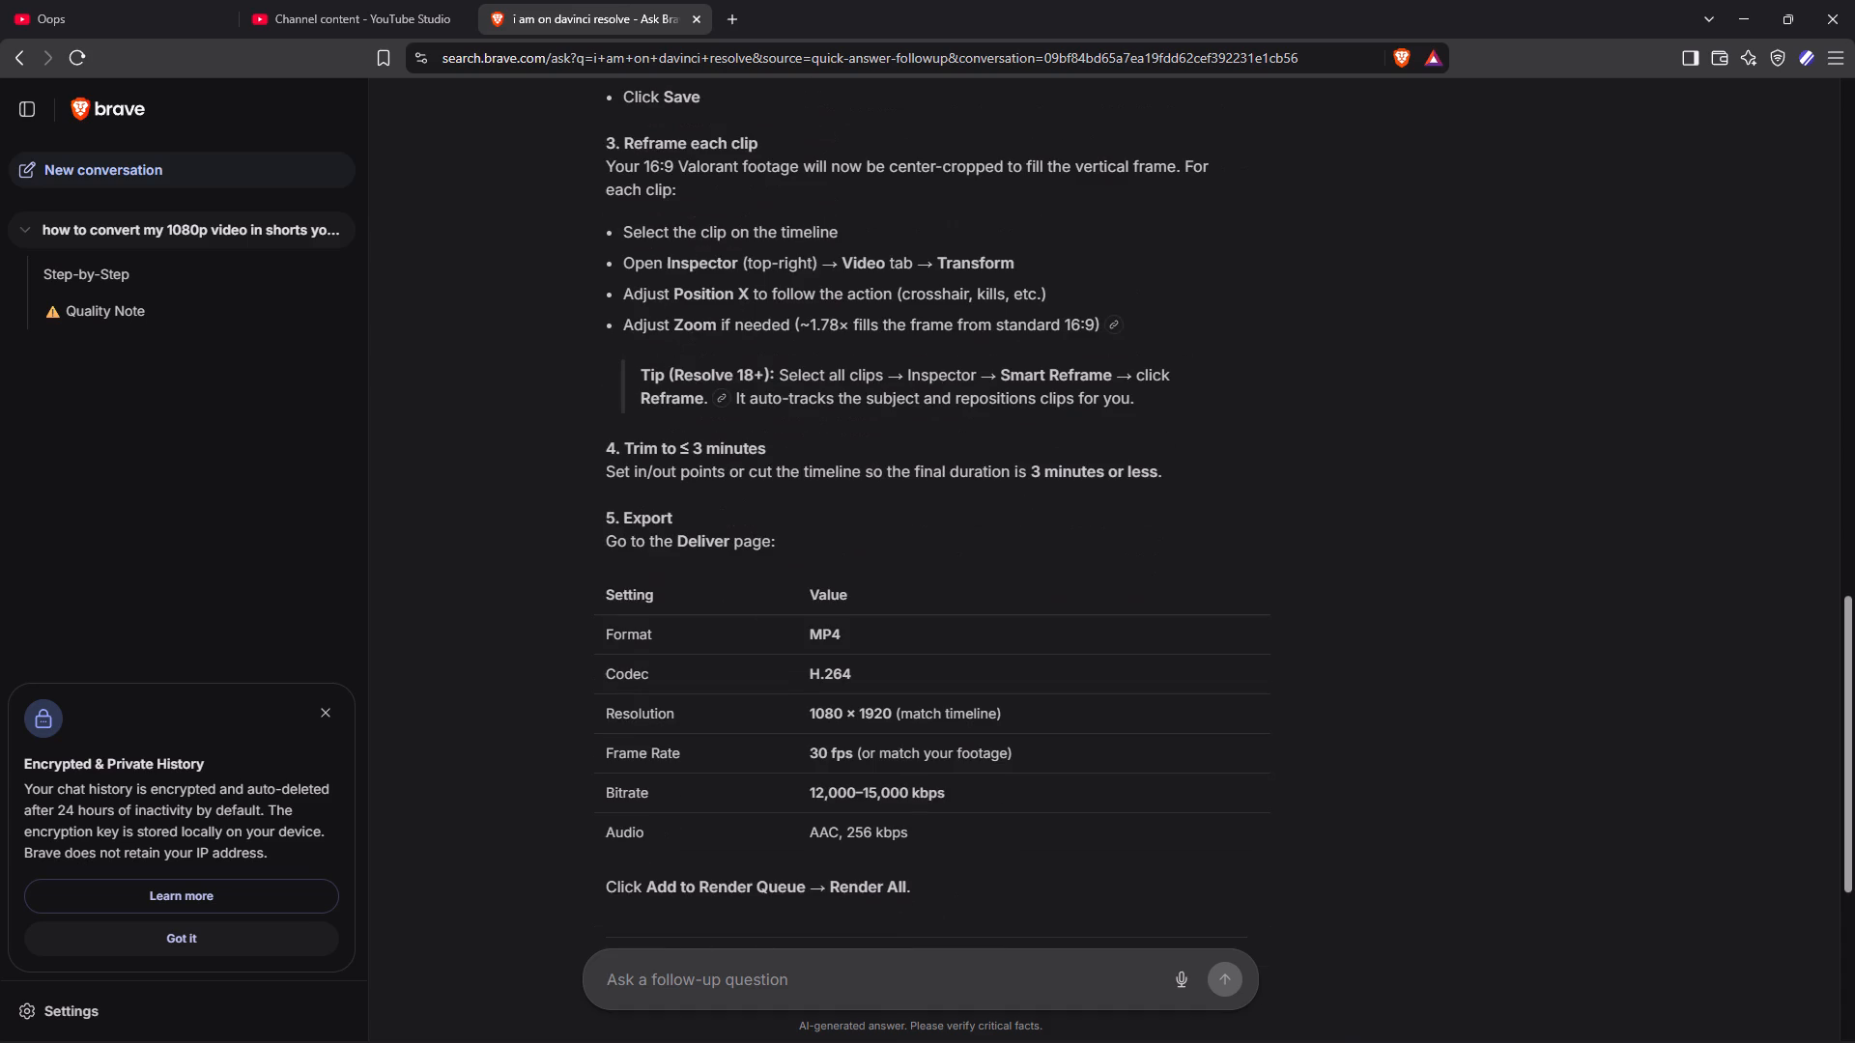
Reread the guide's step-by-step instructions, focusing on how to duplicate the timeline from the Media Pool and change it to 9:16.
{"action": "scroll", "coordinate": [893, 574], "scroll_direction": "up", "scroll_amount": 7}
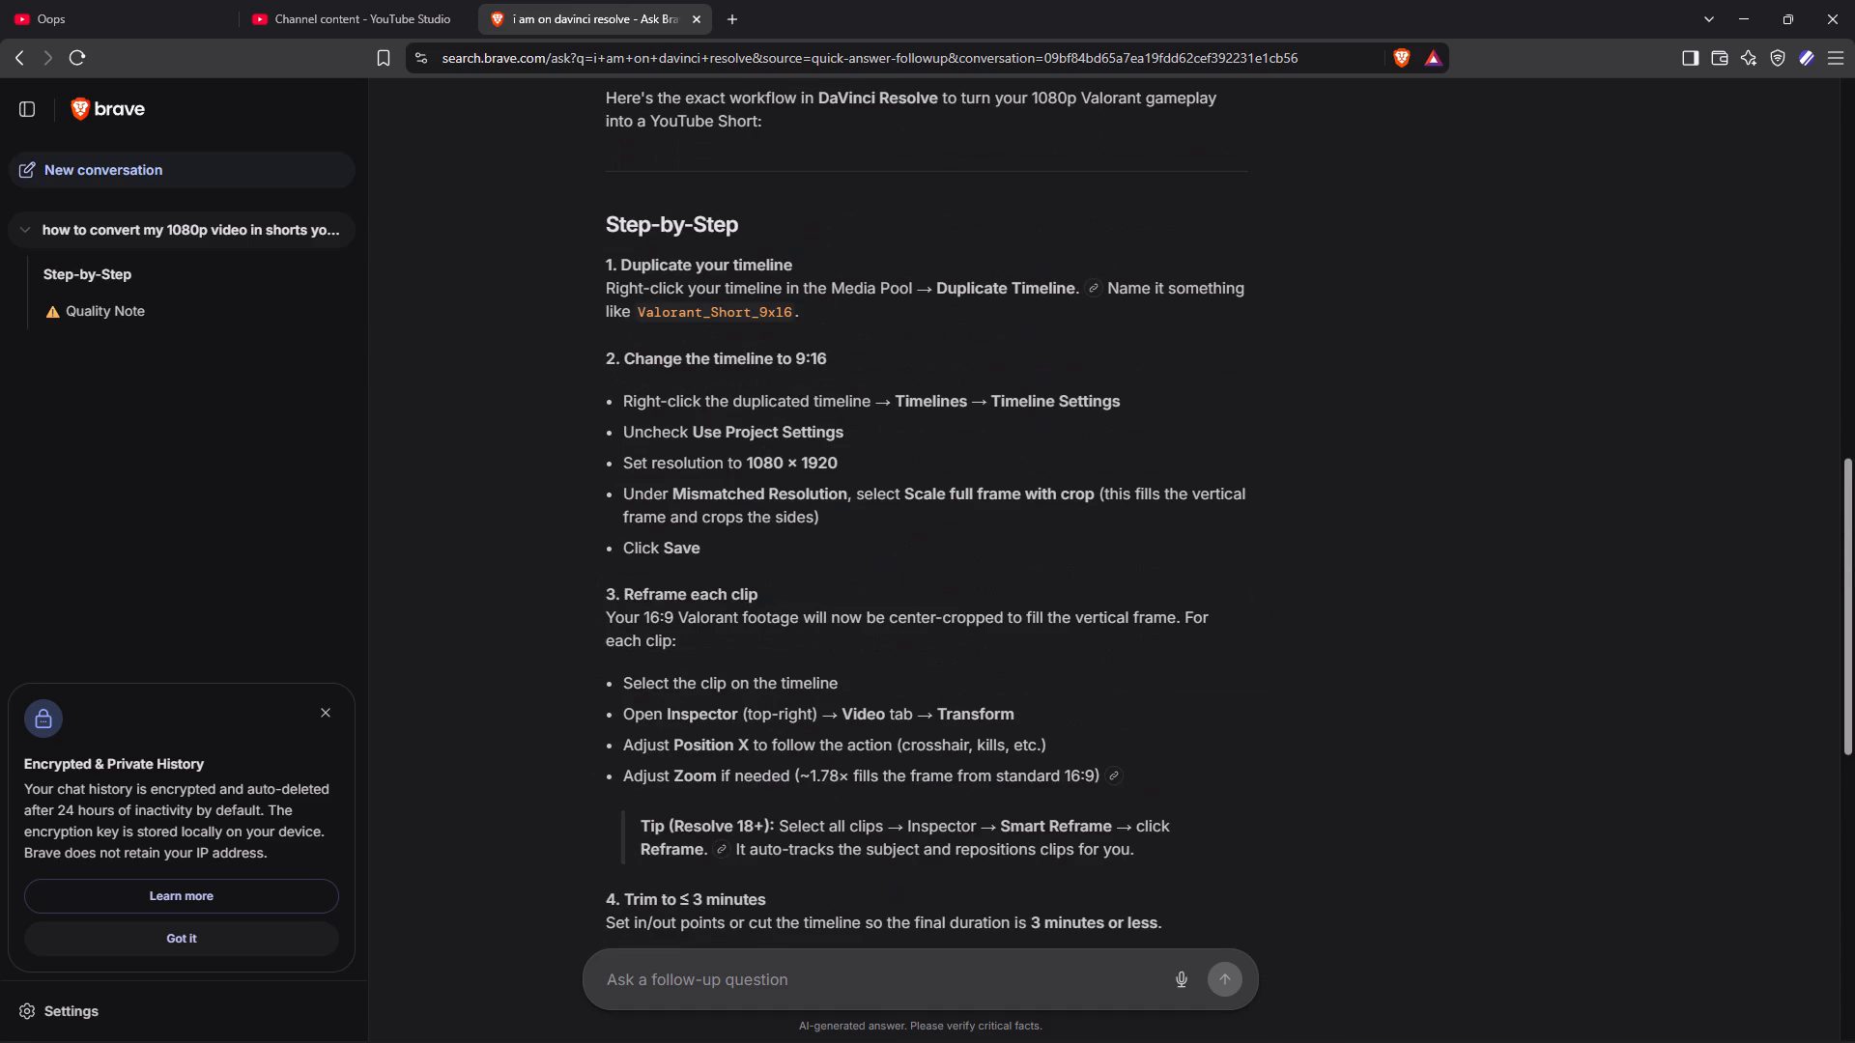
{"action": "scroll", "coordinate": [735, 347], "scroll_direction": "down", "scroll_amount": 1}
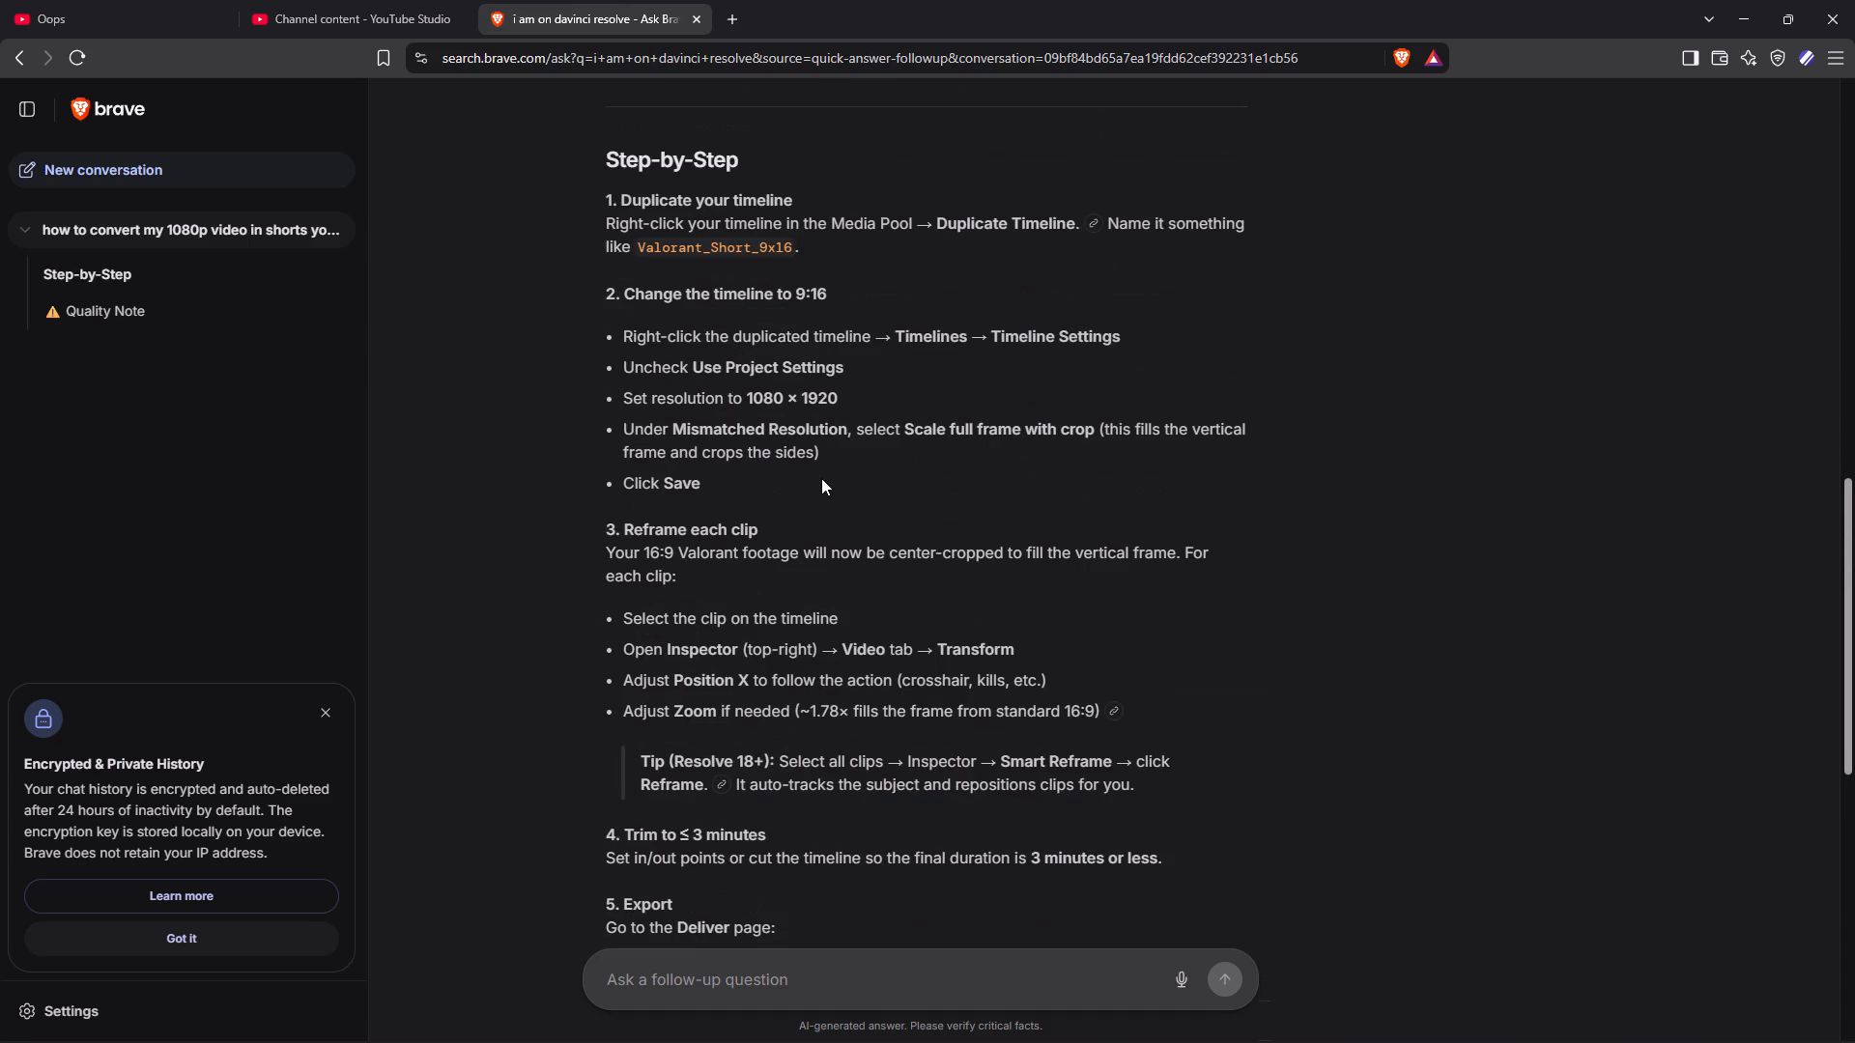
{"action": "scroll", "coordinate": [751, 405], "scroll_direction": "up", "scroll_amount": 6}
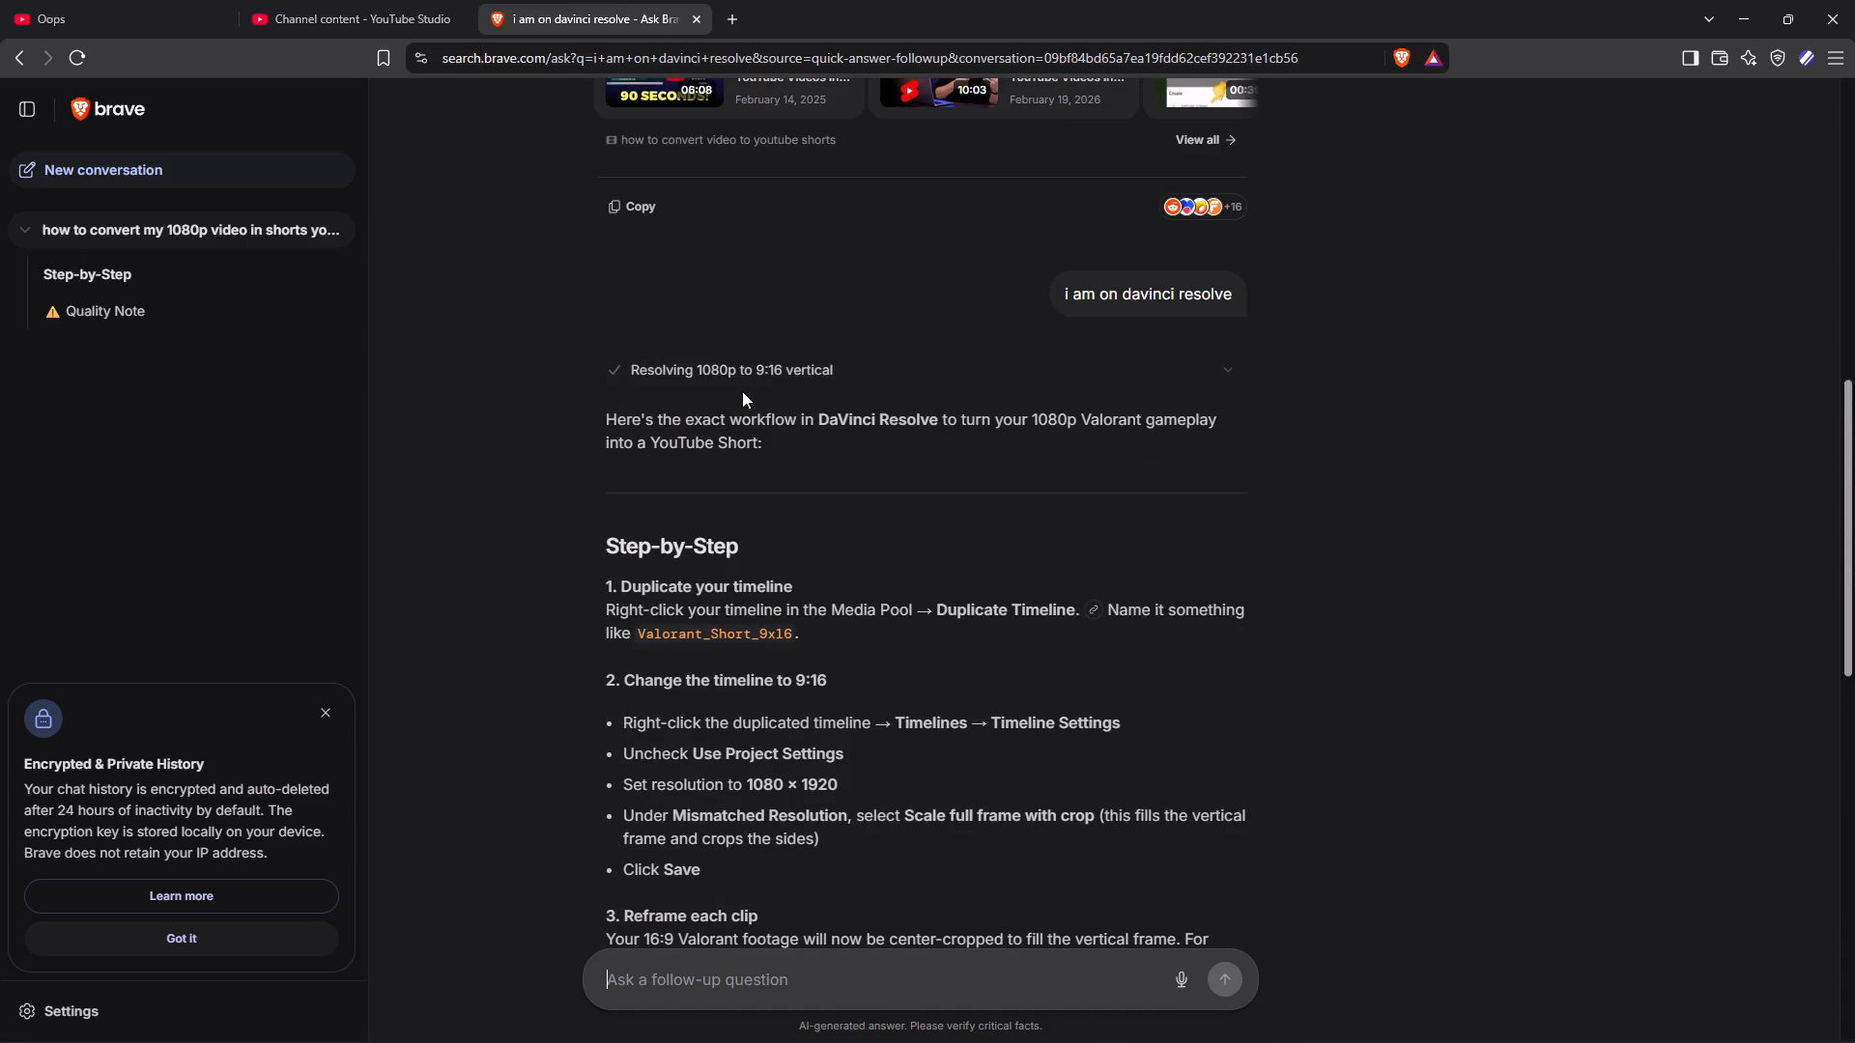
{"action": "scroll", "coordinate": [708, 437], "scroll_direction": "down", "scroll_amount": 2}
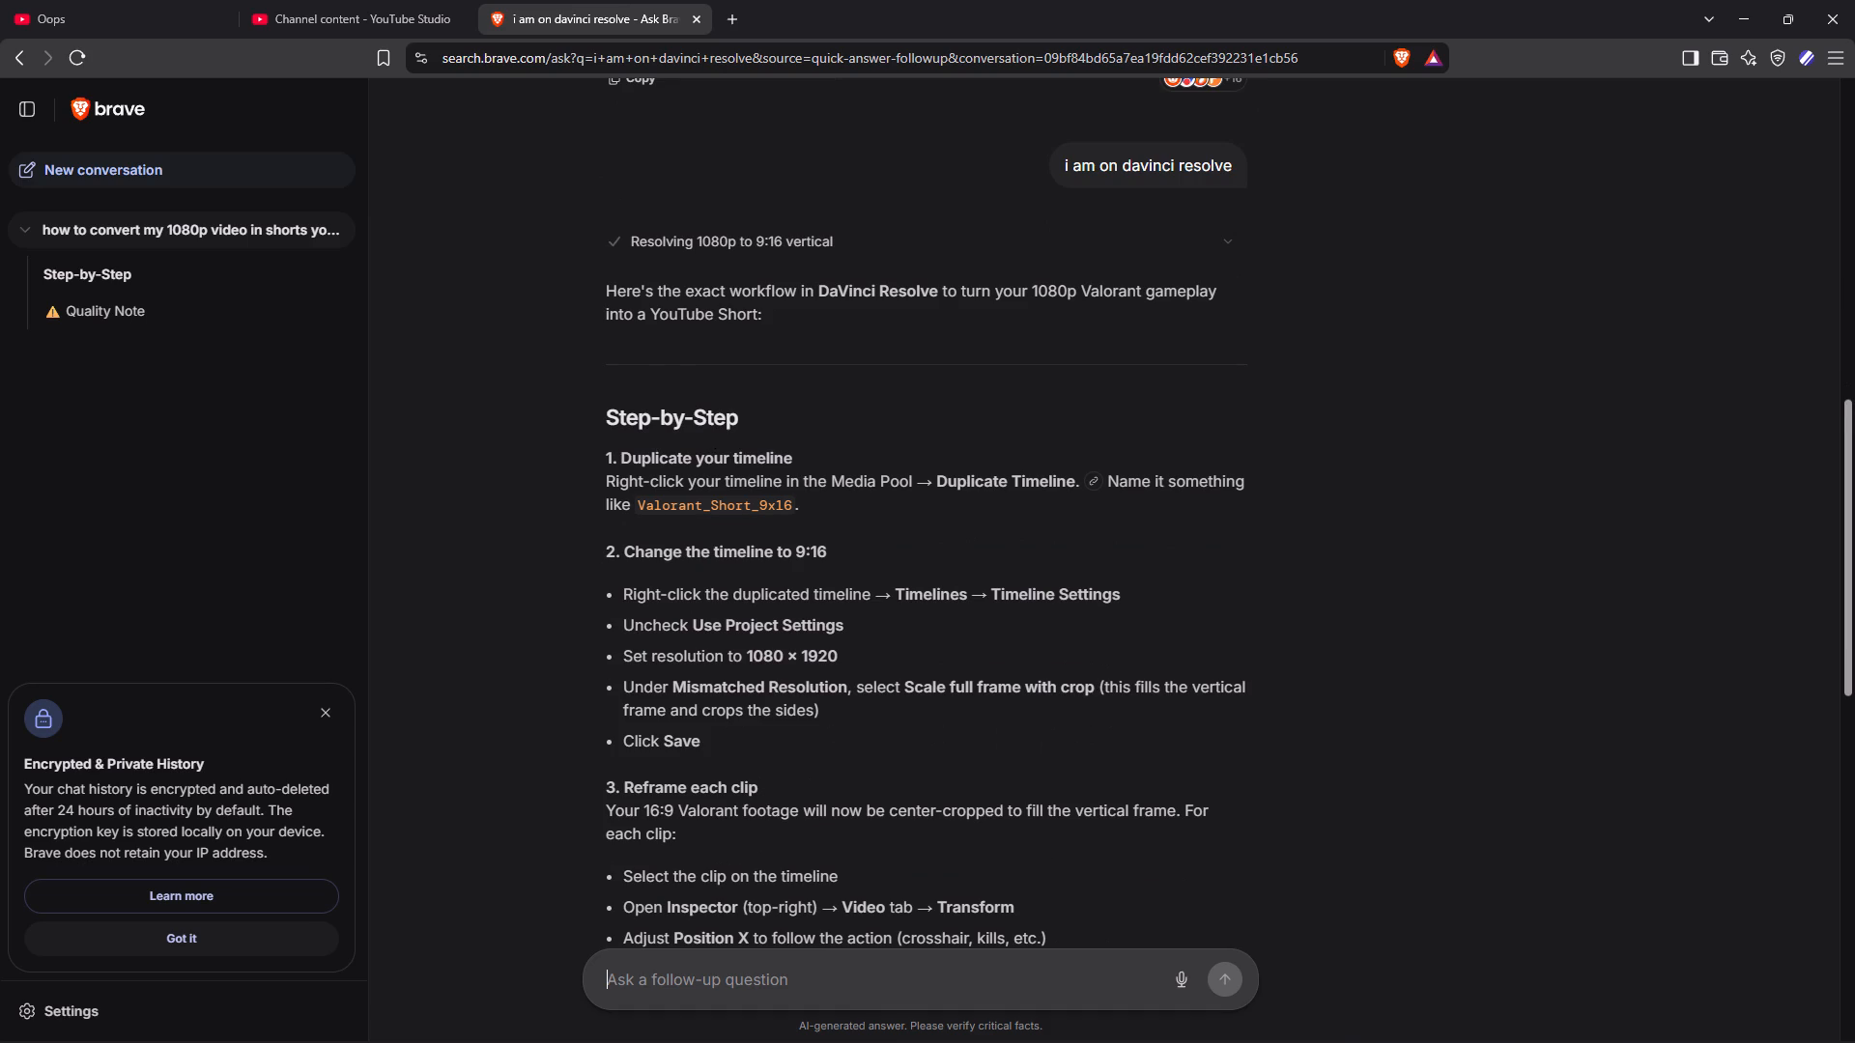
{"action": "scroll", "coordinate": [708, 427], "scroll_direction": "down", "scroll_amount": 1}
{"action": "left_click_drag", "start_coordinate": [607, 407], "coordinate": [813, 409]}
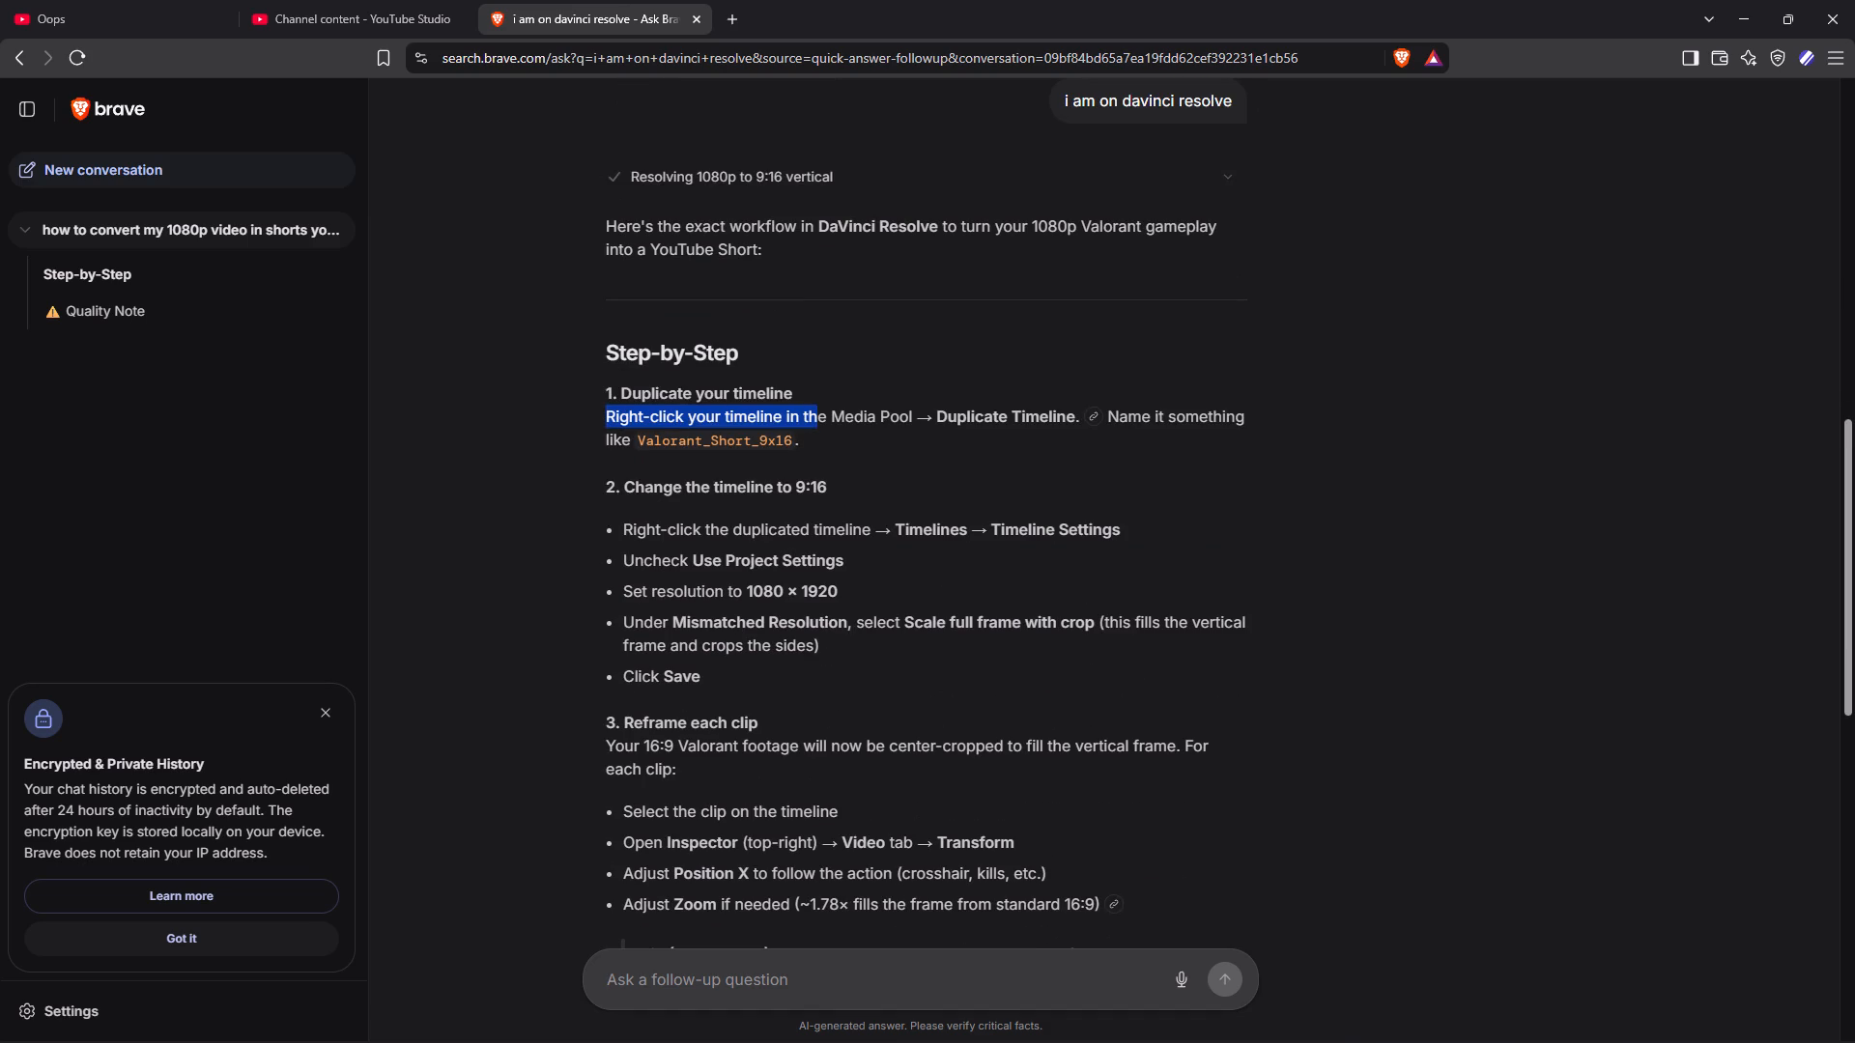
{"action": "left_click_drag", "start_coordinate": [619, 422], "coordinate": [720, 426]}
{"action": "left_click", "coordinate": [877, 458]}
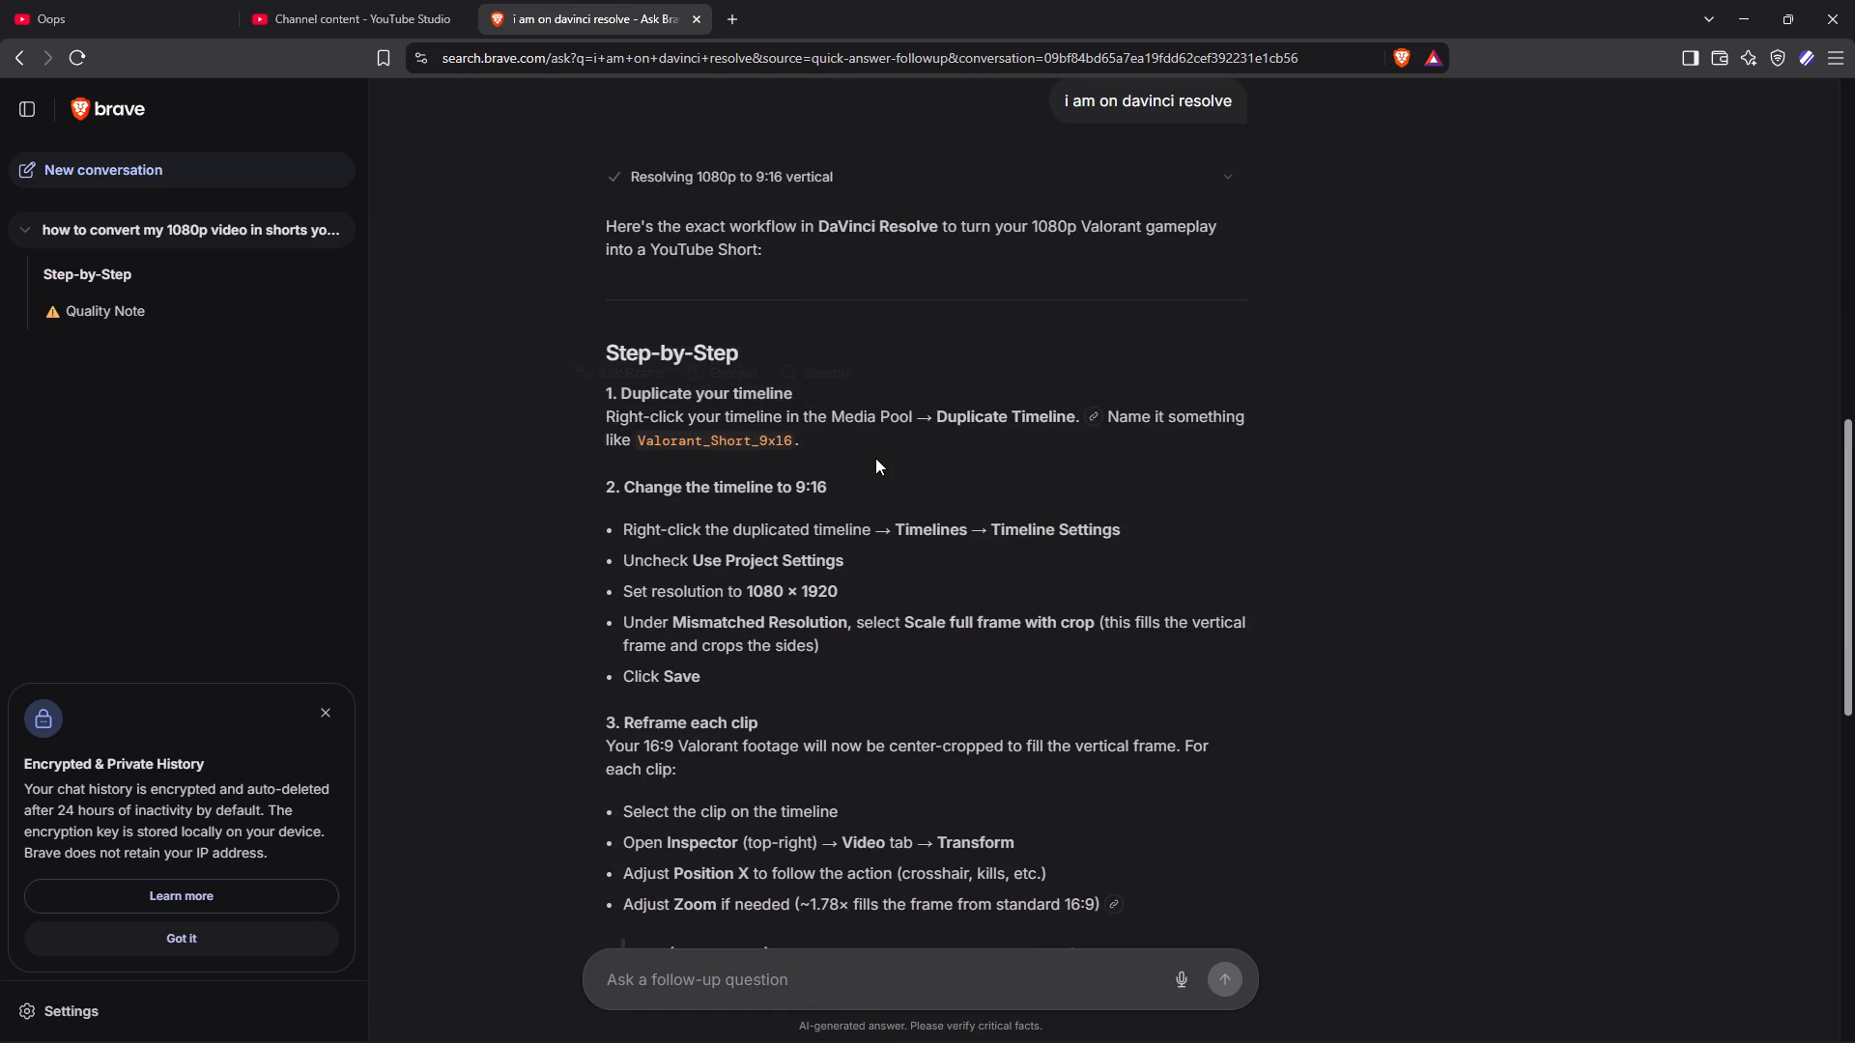
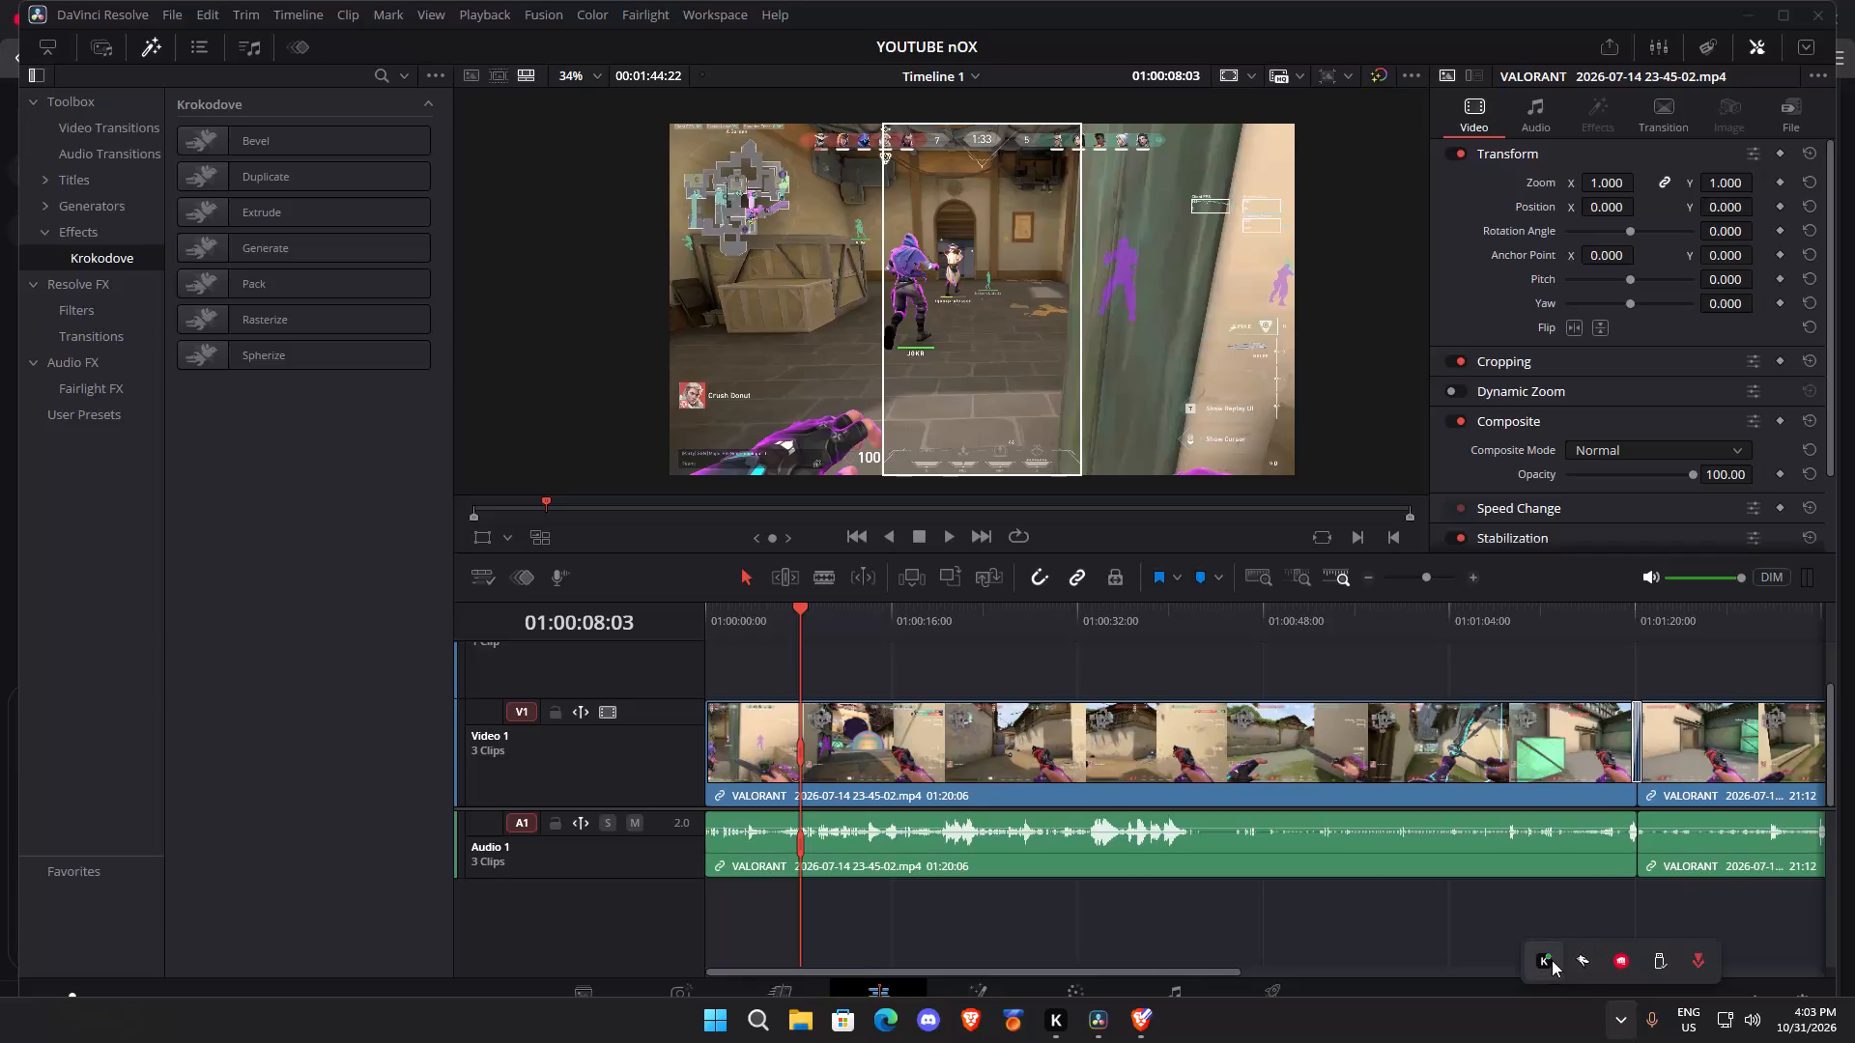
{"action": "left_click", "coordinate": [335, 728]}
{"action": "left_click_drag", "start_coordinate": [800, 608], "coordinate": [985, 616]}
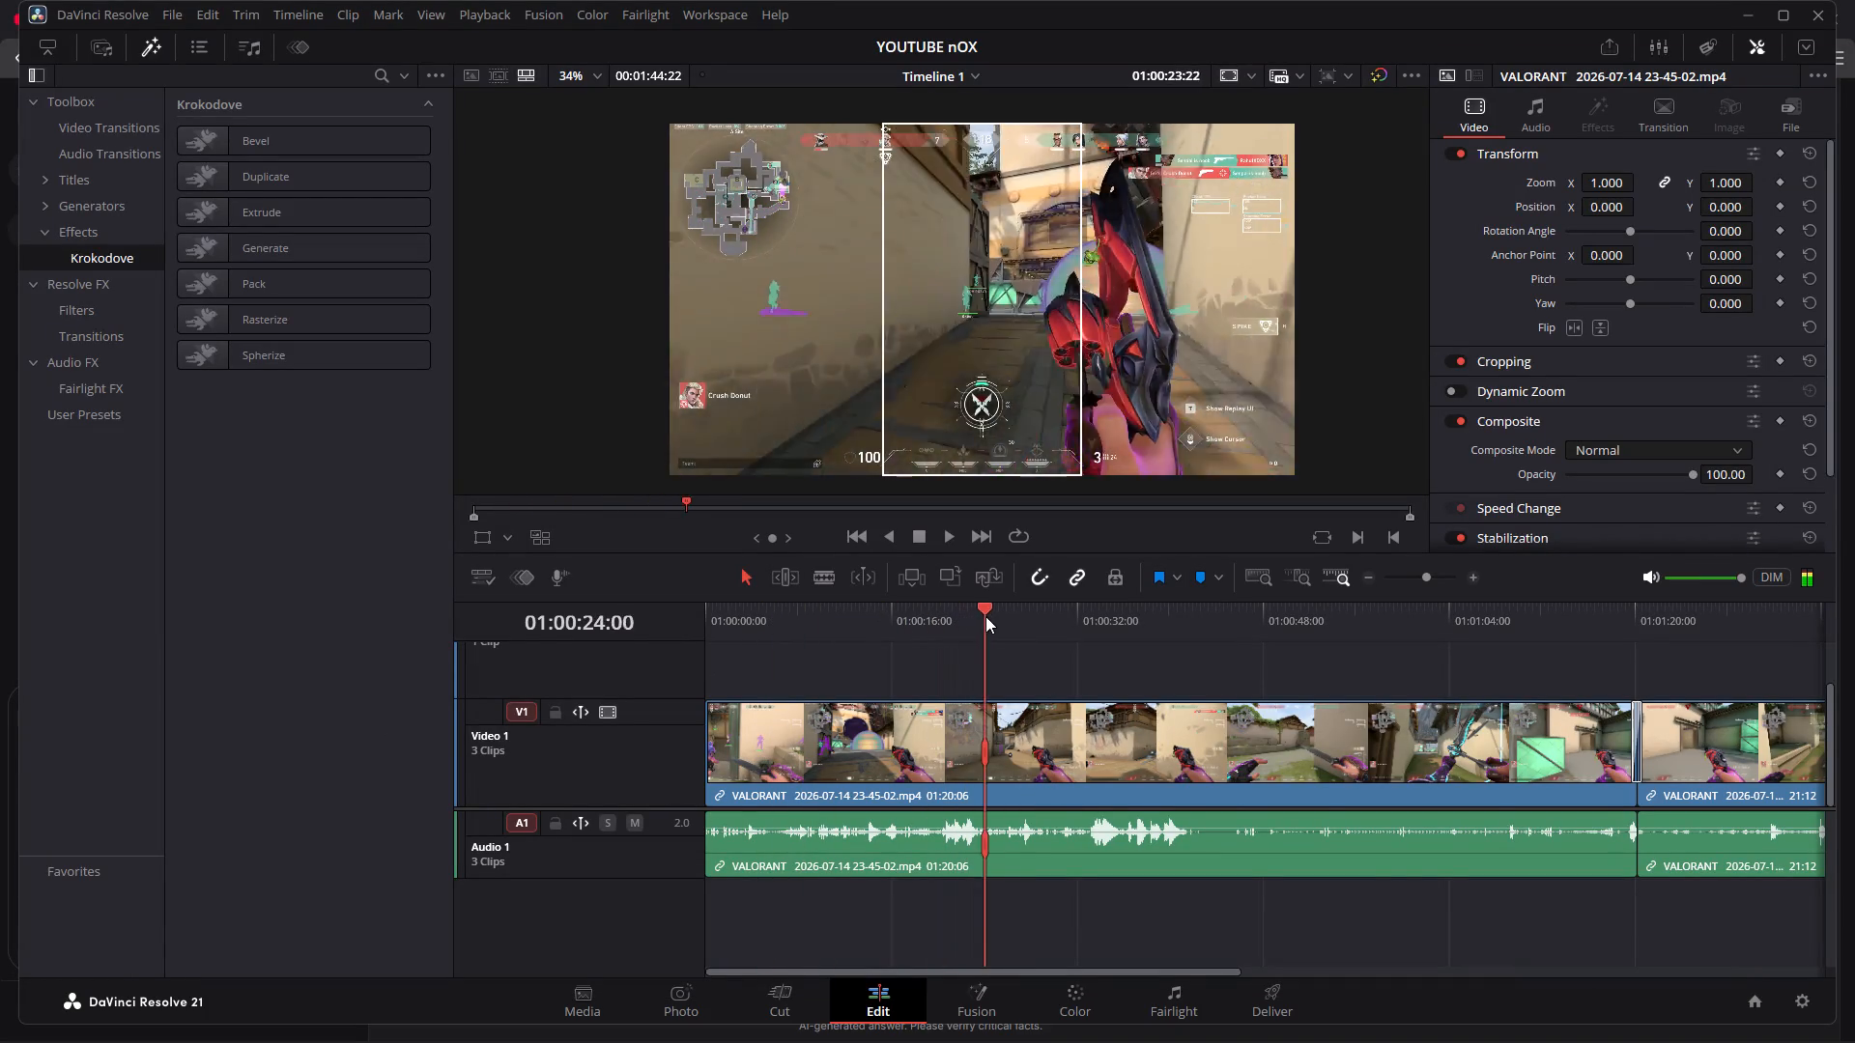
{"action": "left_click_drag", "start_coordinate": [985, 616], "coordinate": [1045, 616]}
Switch to Brave and reread the guide's section on changing the timeline to 9:16, focusing on timeline settings, project settings and resolution.
{"action": "left_click", "coordinate": [1135, 1028]}
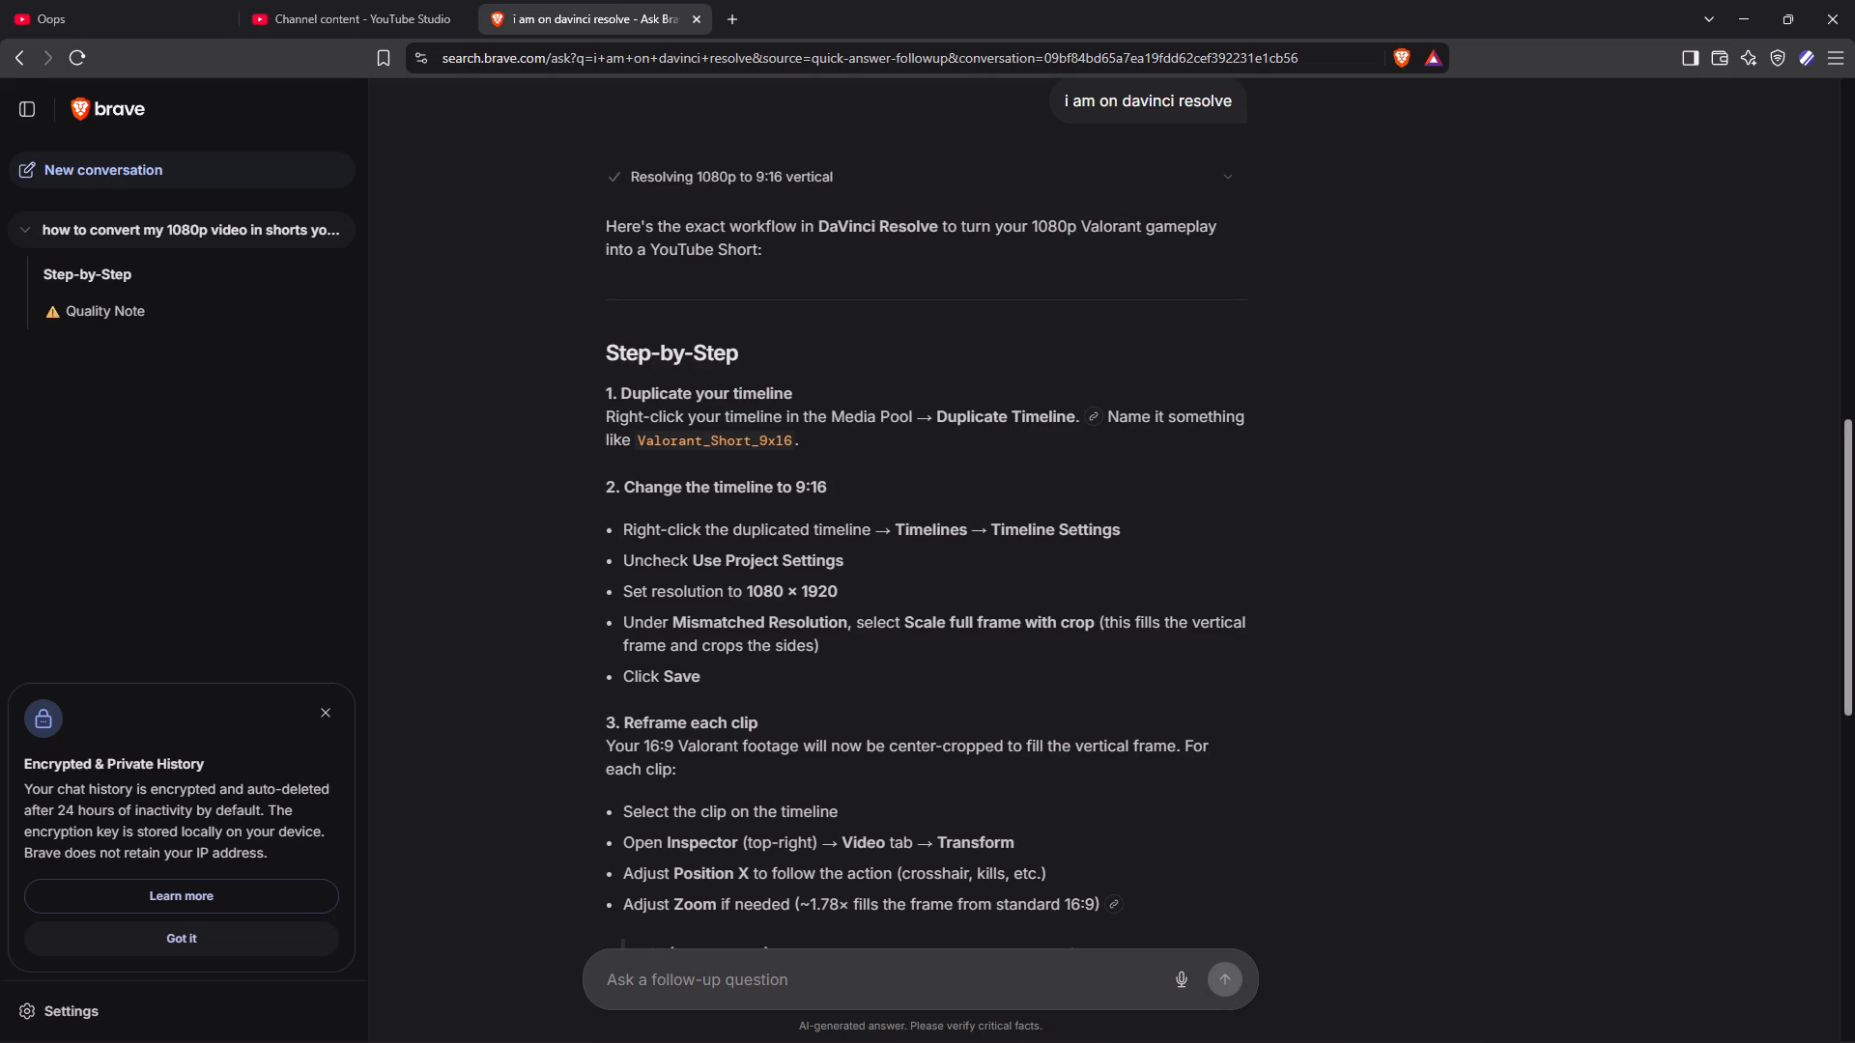
{"action": "left_click_drag", "start_coordinate": [618, 494], "coordinate": [730, 497]}
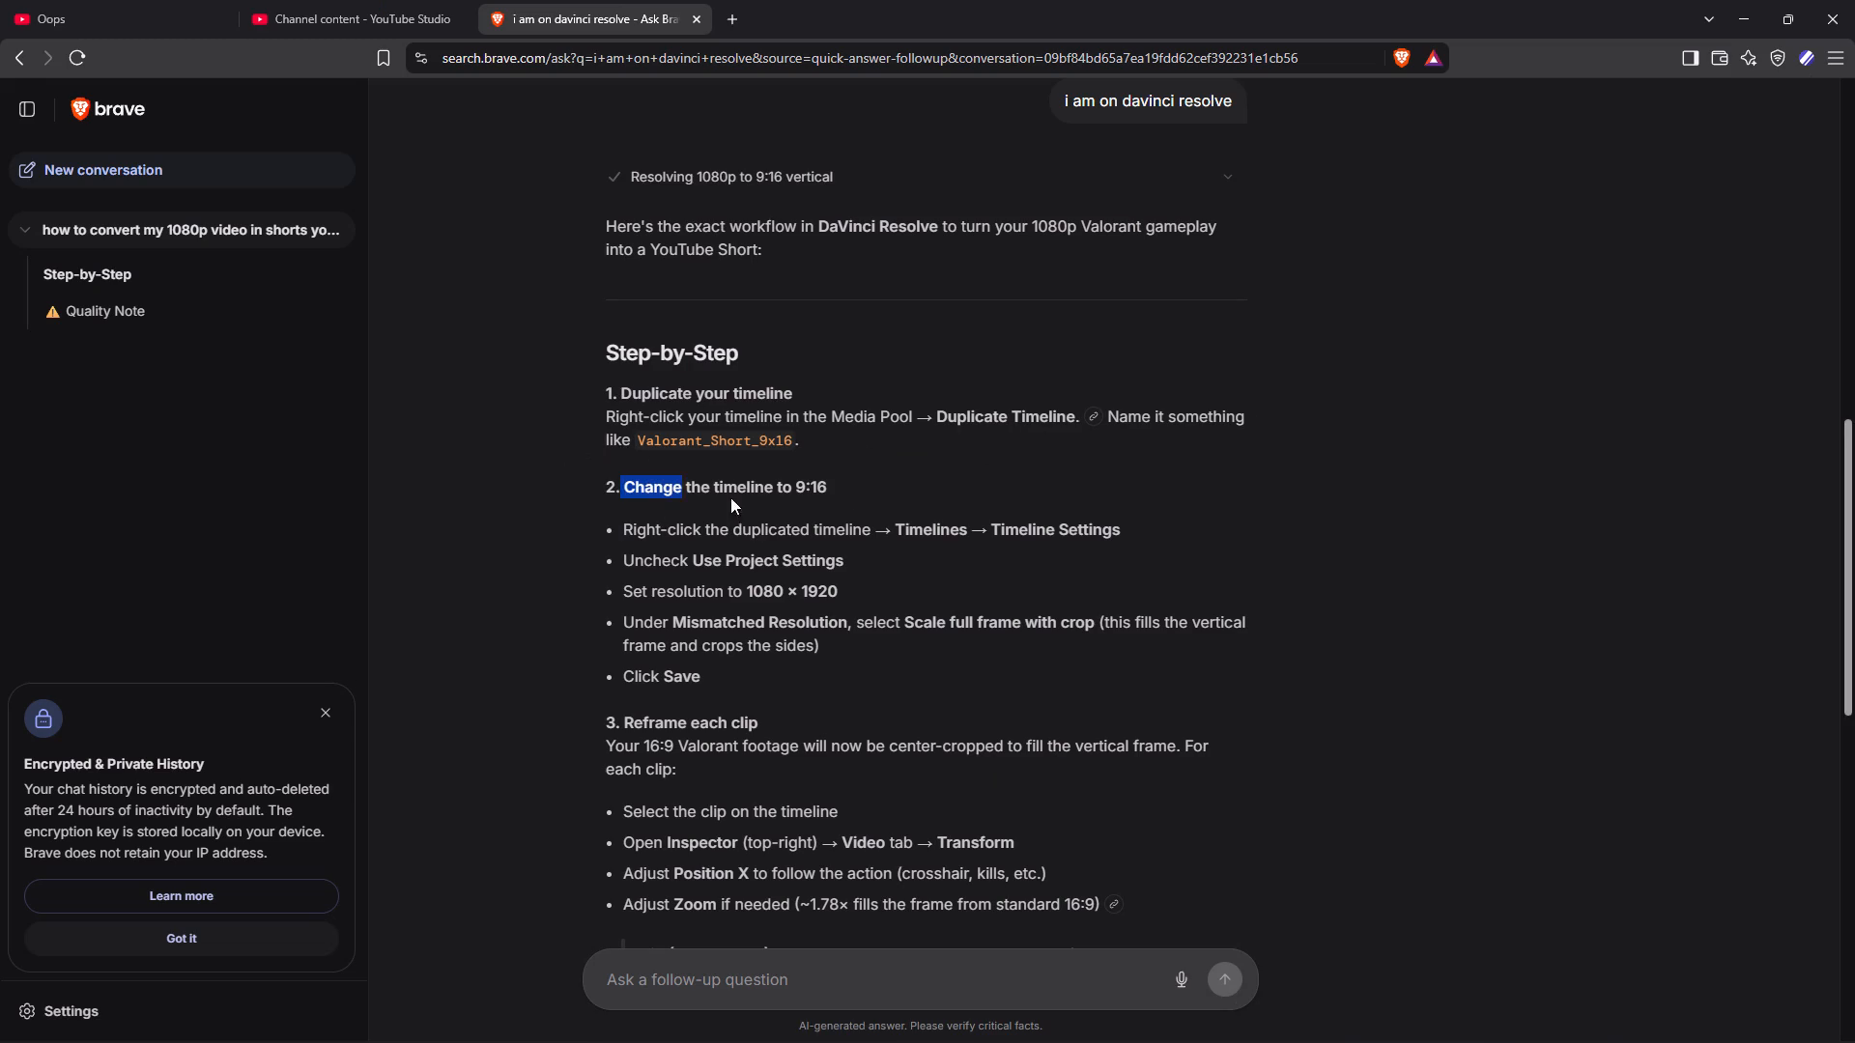
{"action": "left_click_drag", "start_coordinate": [730, 497], "coordinate": [872, 496]}
{"action": "left_click_drag", "start_coordinate": [626, 525], "coordinate": [966, 530]}
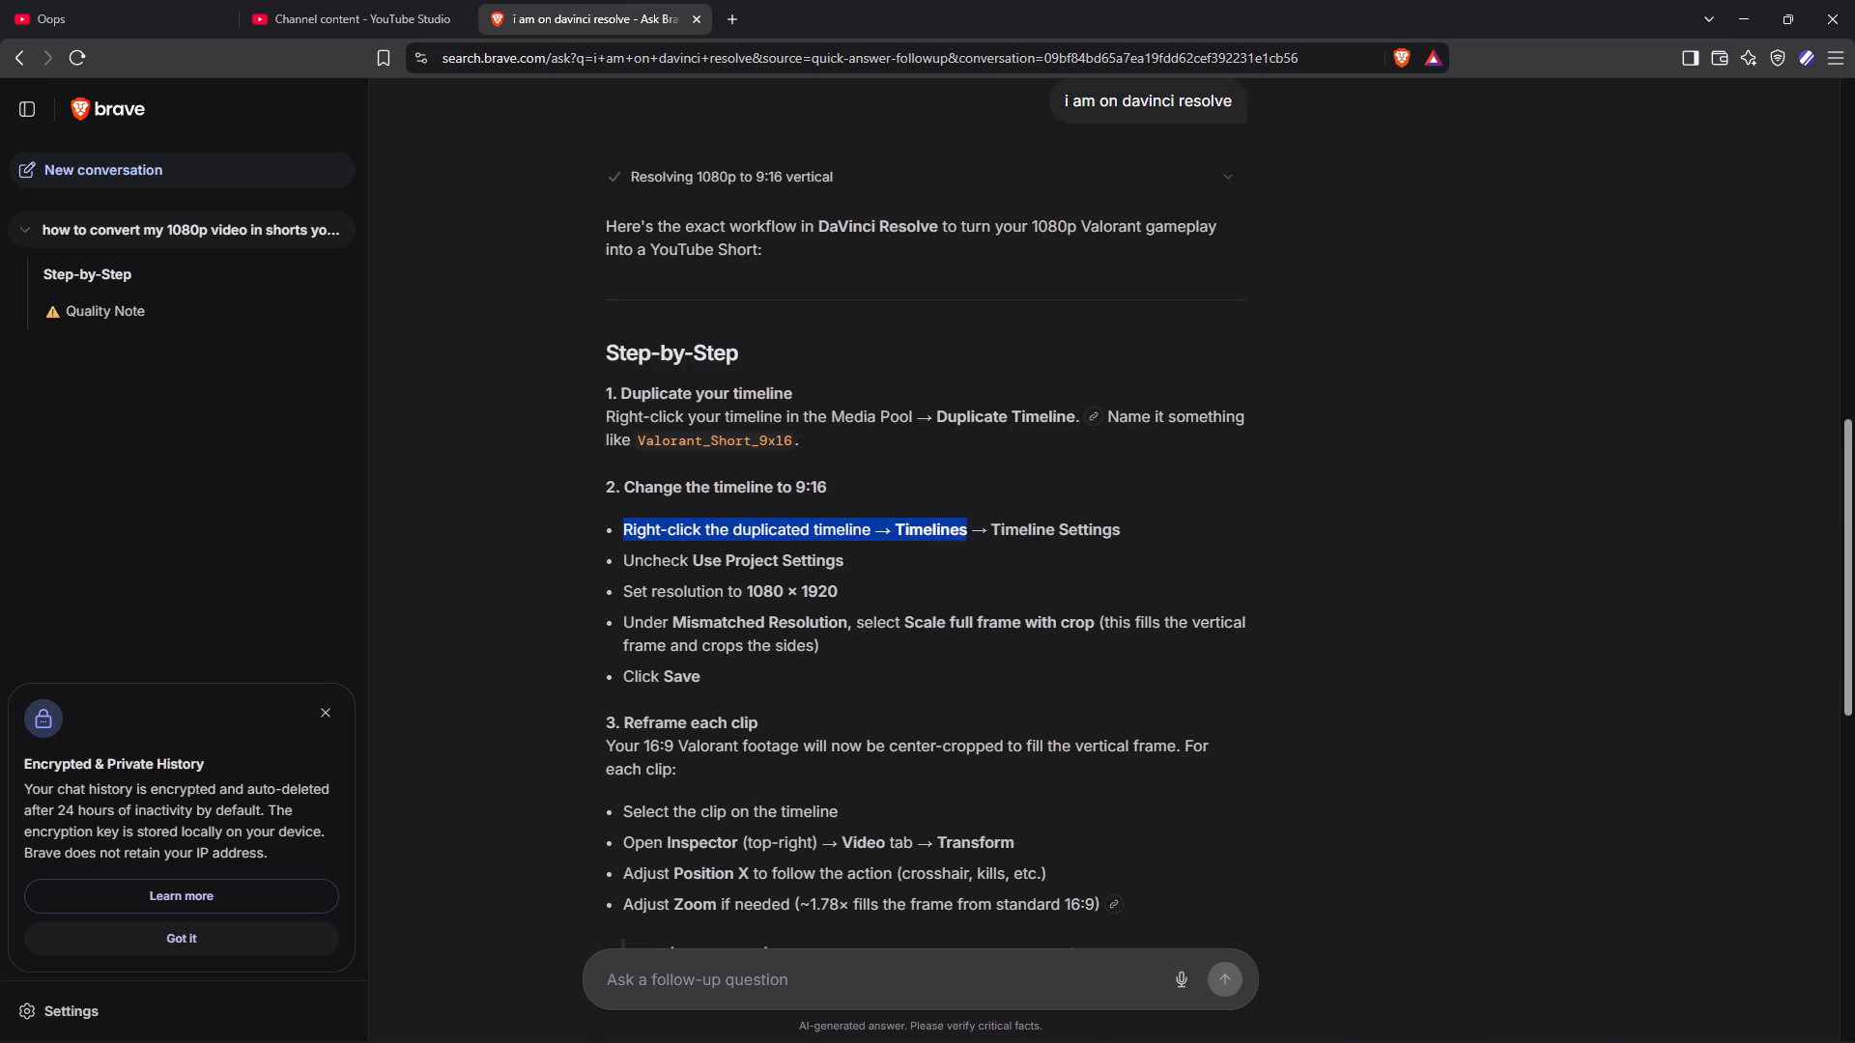
{"action": "left_click_drag", "start_coordinate": [966, 530], "coordinate": [1126, 531]}
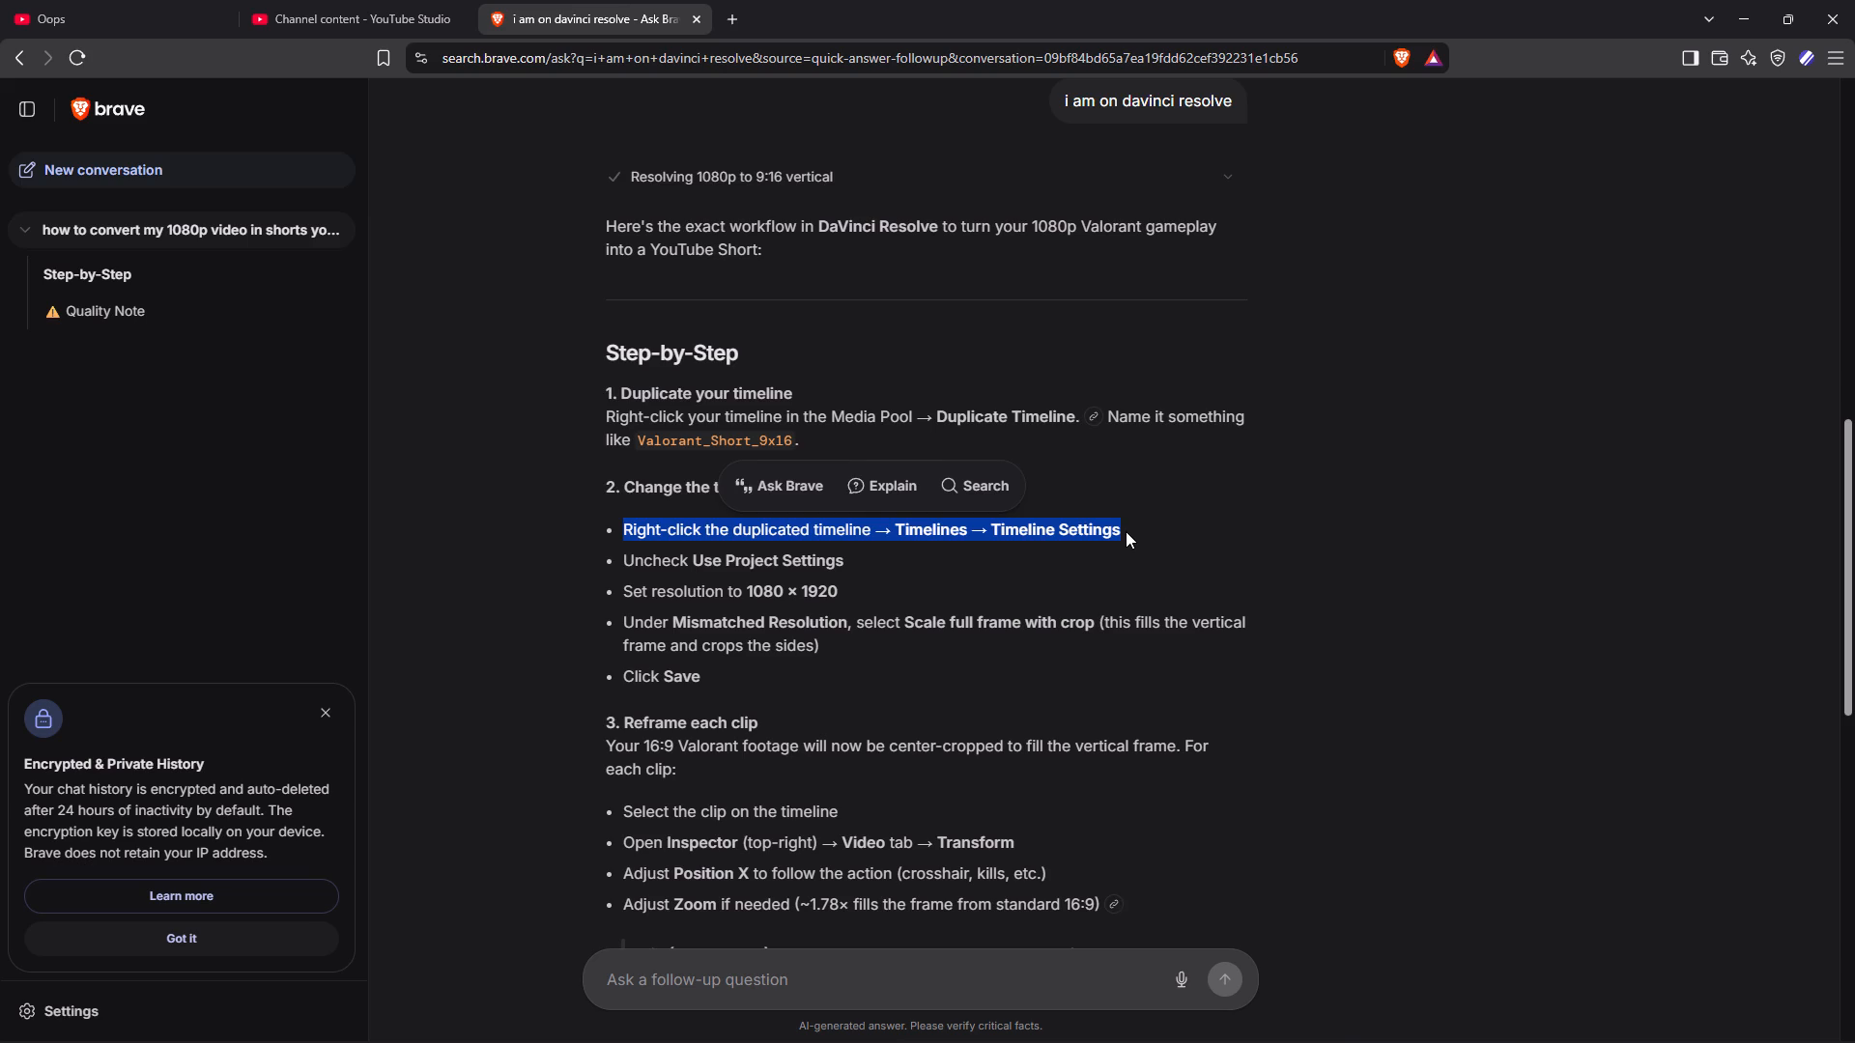
{"action": "left_click", "coordinate": [1126, 531]}
{"action": "left_click_drag", "start_coordinate": [616, 564], "coordinate": [891, 559]}
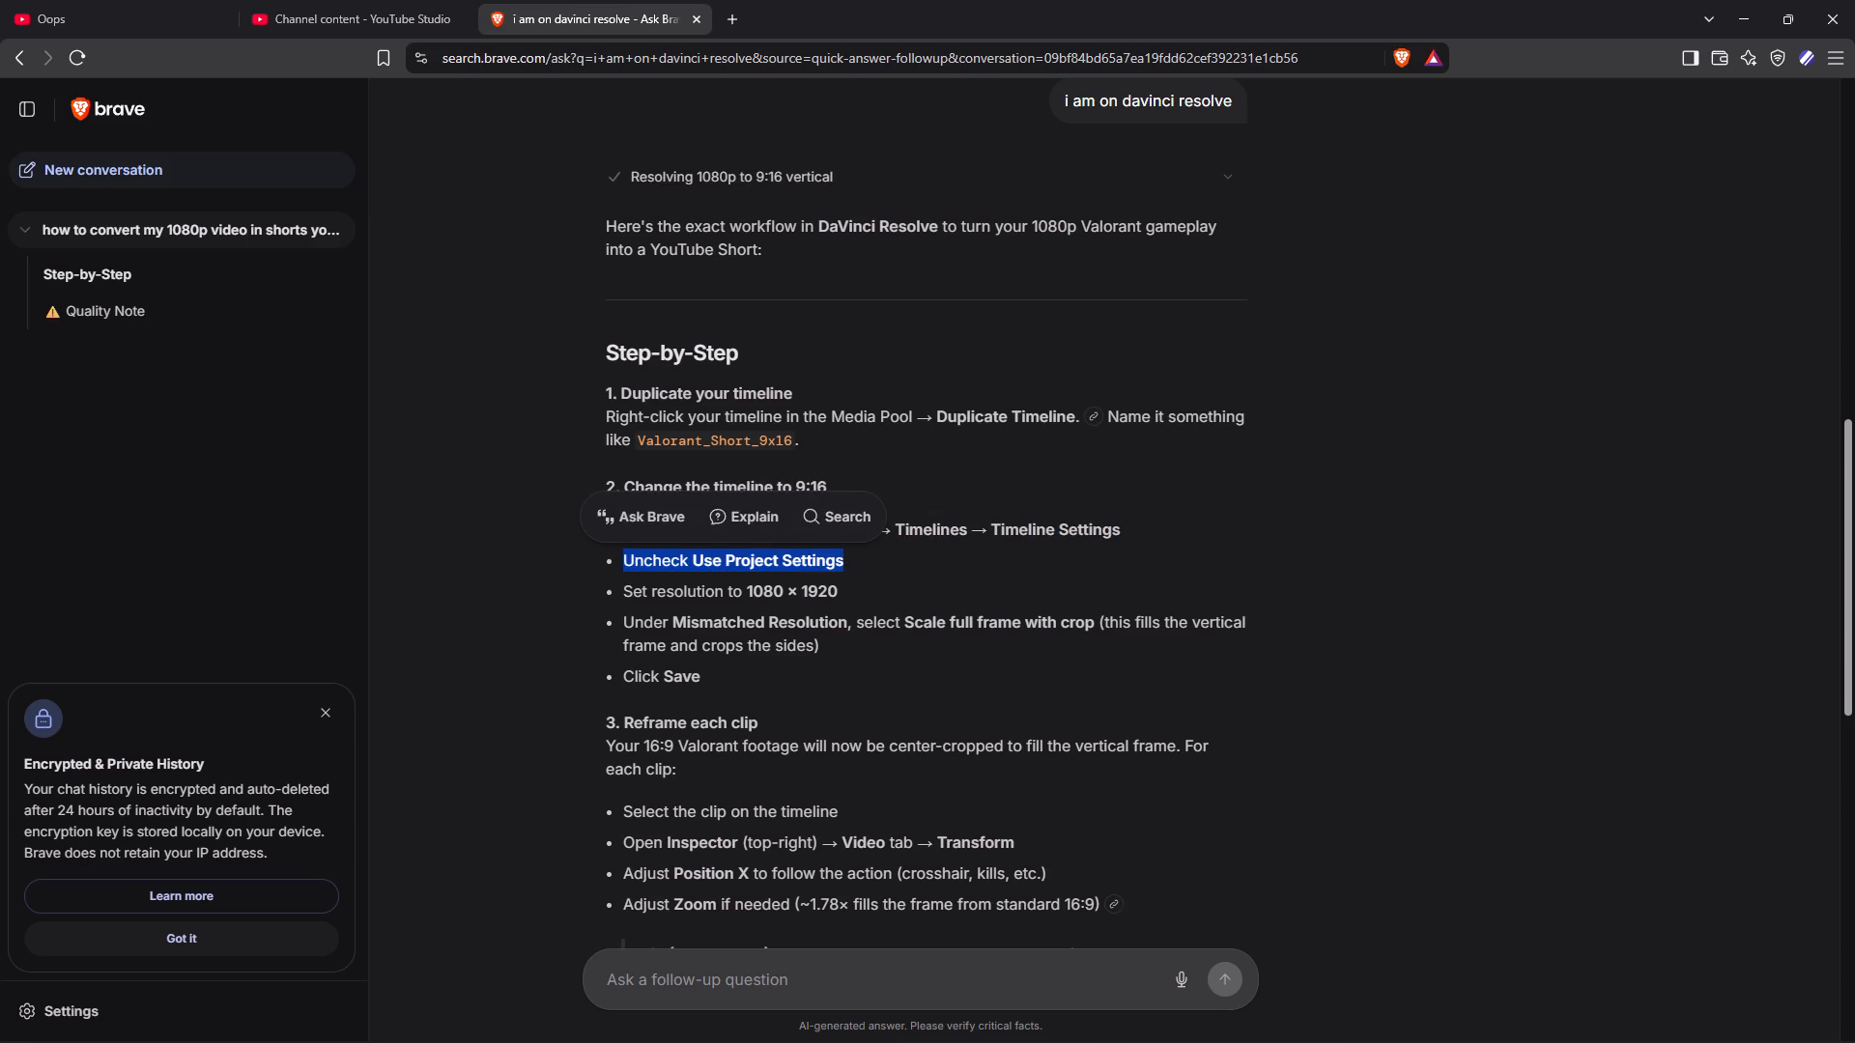
{"action": "left_click_drag", "start_coordinate": [616, 591], "coordinate": [849, 587]}
{"action": "left_click", "coordinate": [927, 591]}
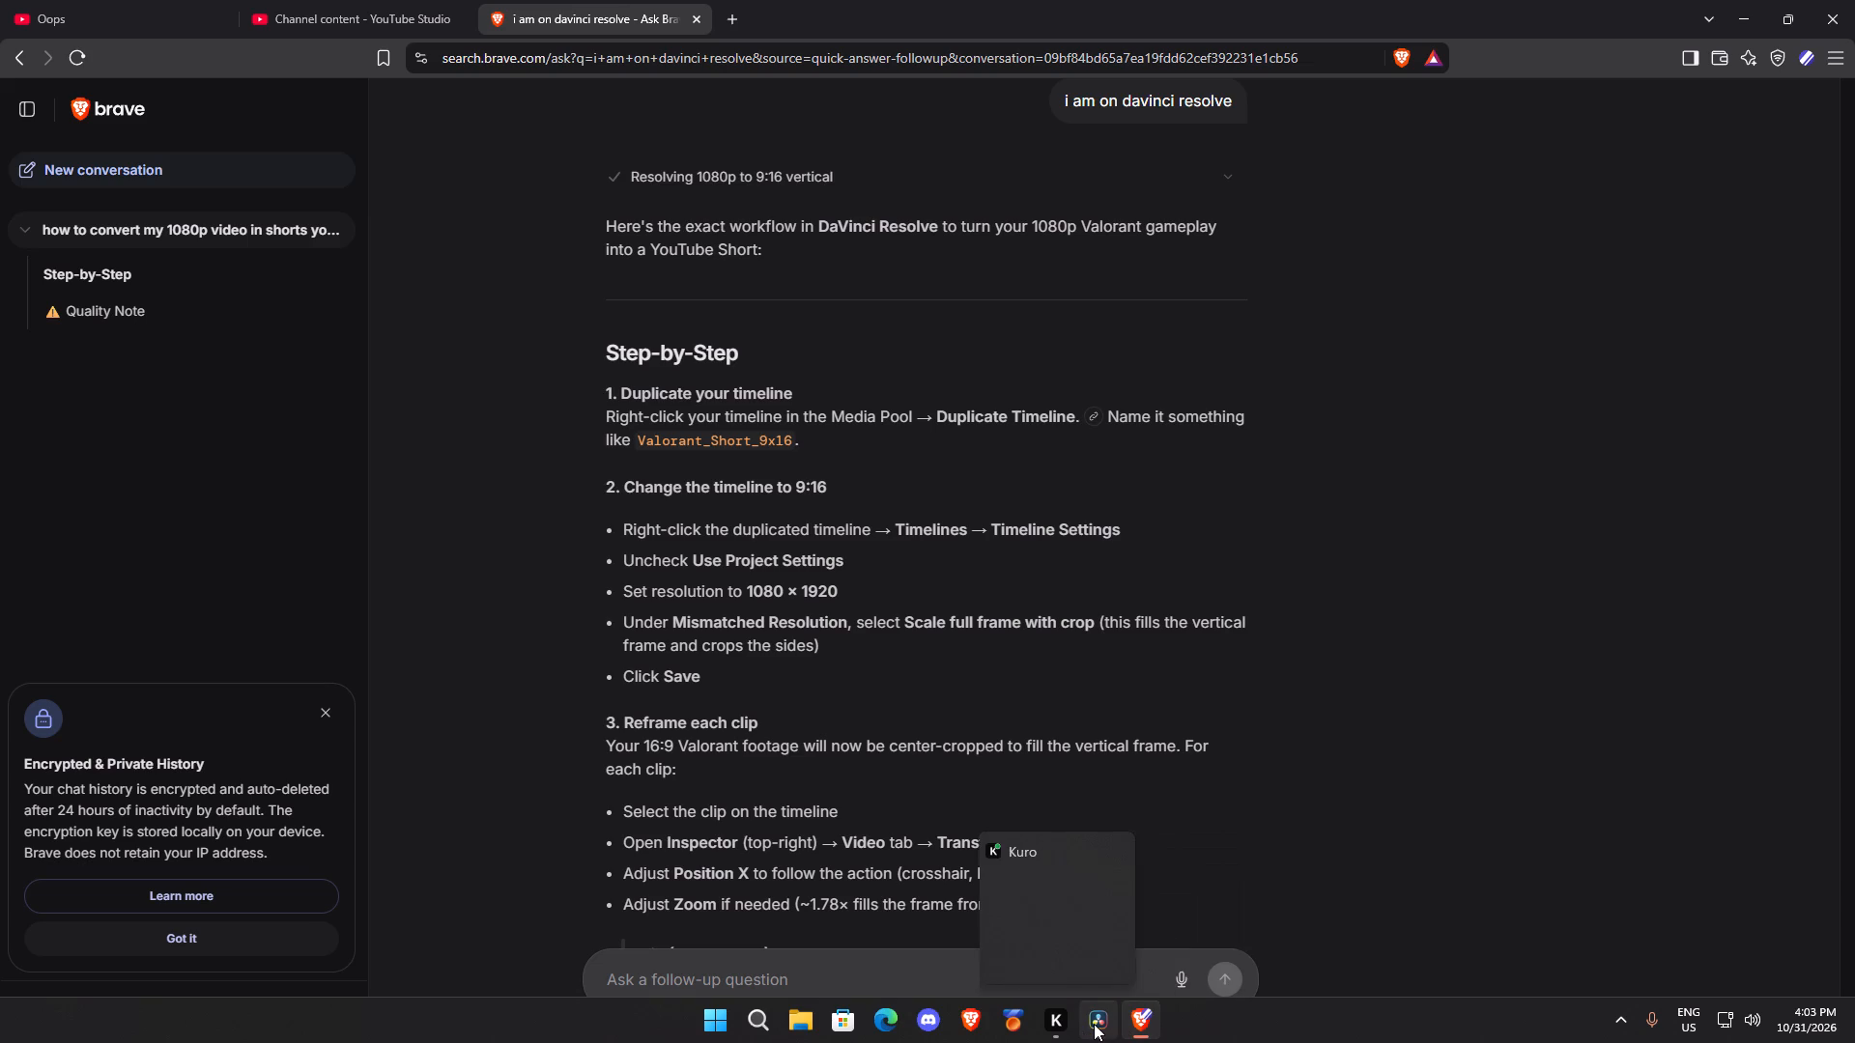
Switch back to DaVinci Resolve and look through the timeline commands for the settings option the guide describes.
{"action": "left_click", "coordinate": [1094, 1024]}
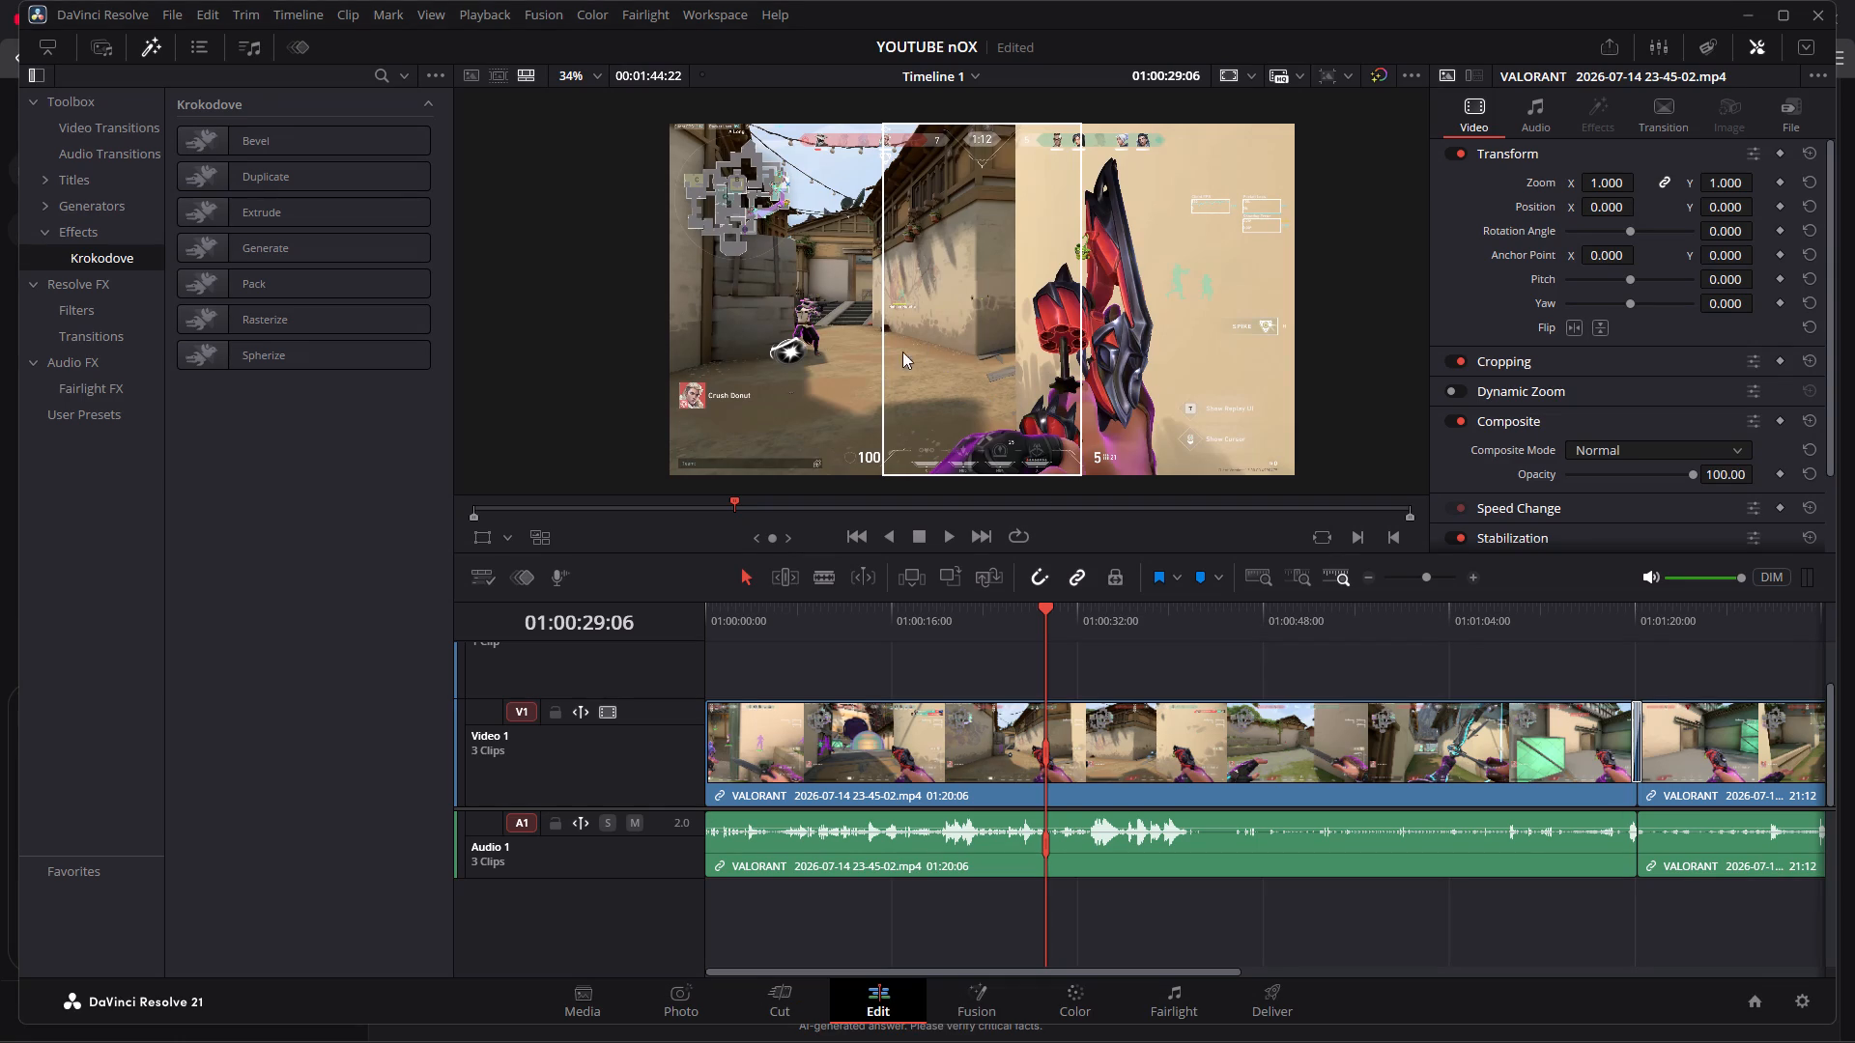
{"action": "left_click", "coordinate": [300, 14]}
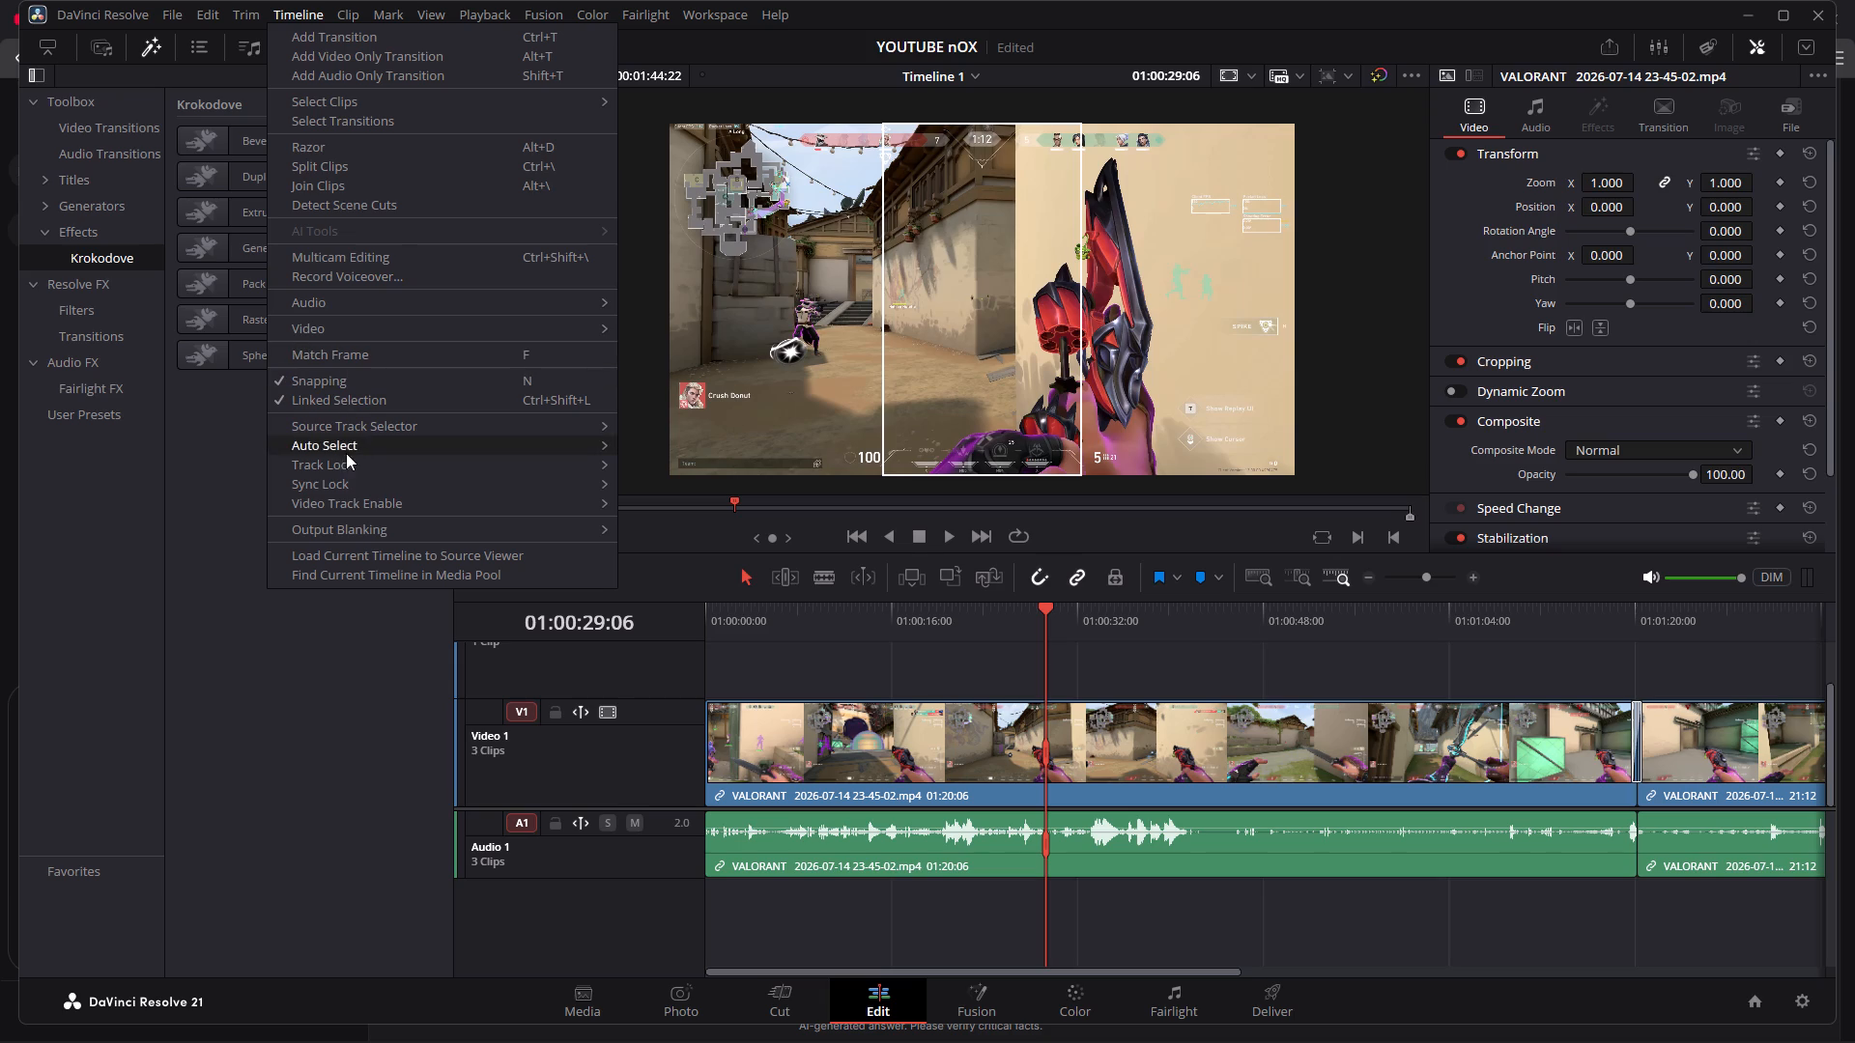
{"action": "left_click", "coordinate": [307, 632]}
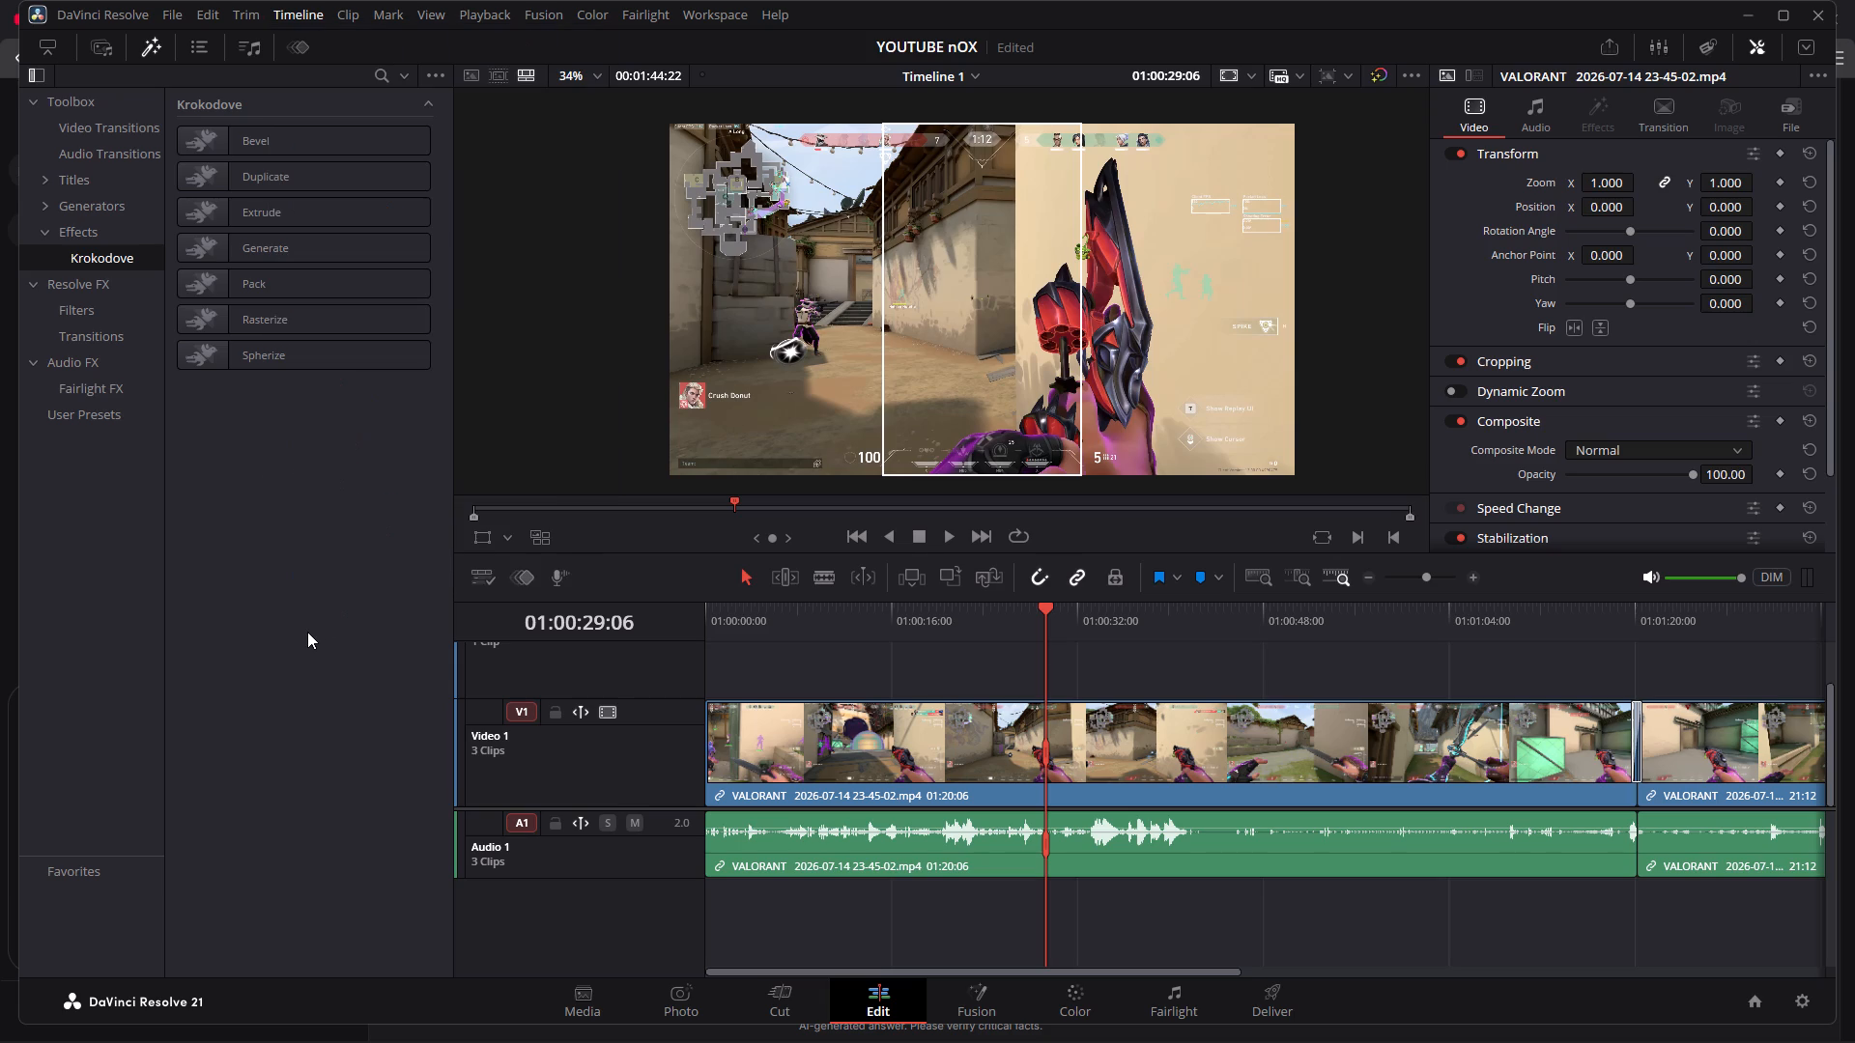
{"action": "scroll", "coordinate": [1155, 655], "scroll_direction": "down", "scroll_amount": 3}
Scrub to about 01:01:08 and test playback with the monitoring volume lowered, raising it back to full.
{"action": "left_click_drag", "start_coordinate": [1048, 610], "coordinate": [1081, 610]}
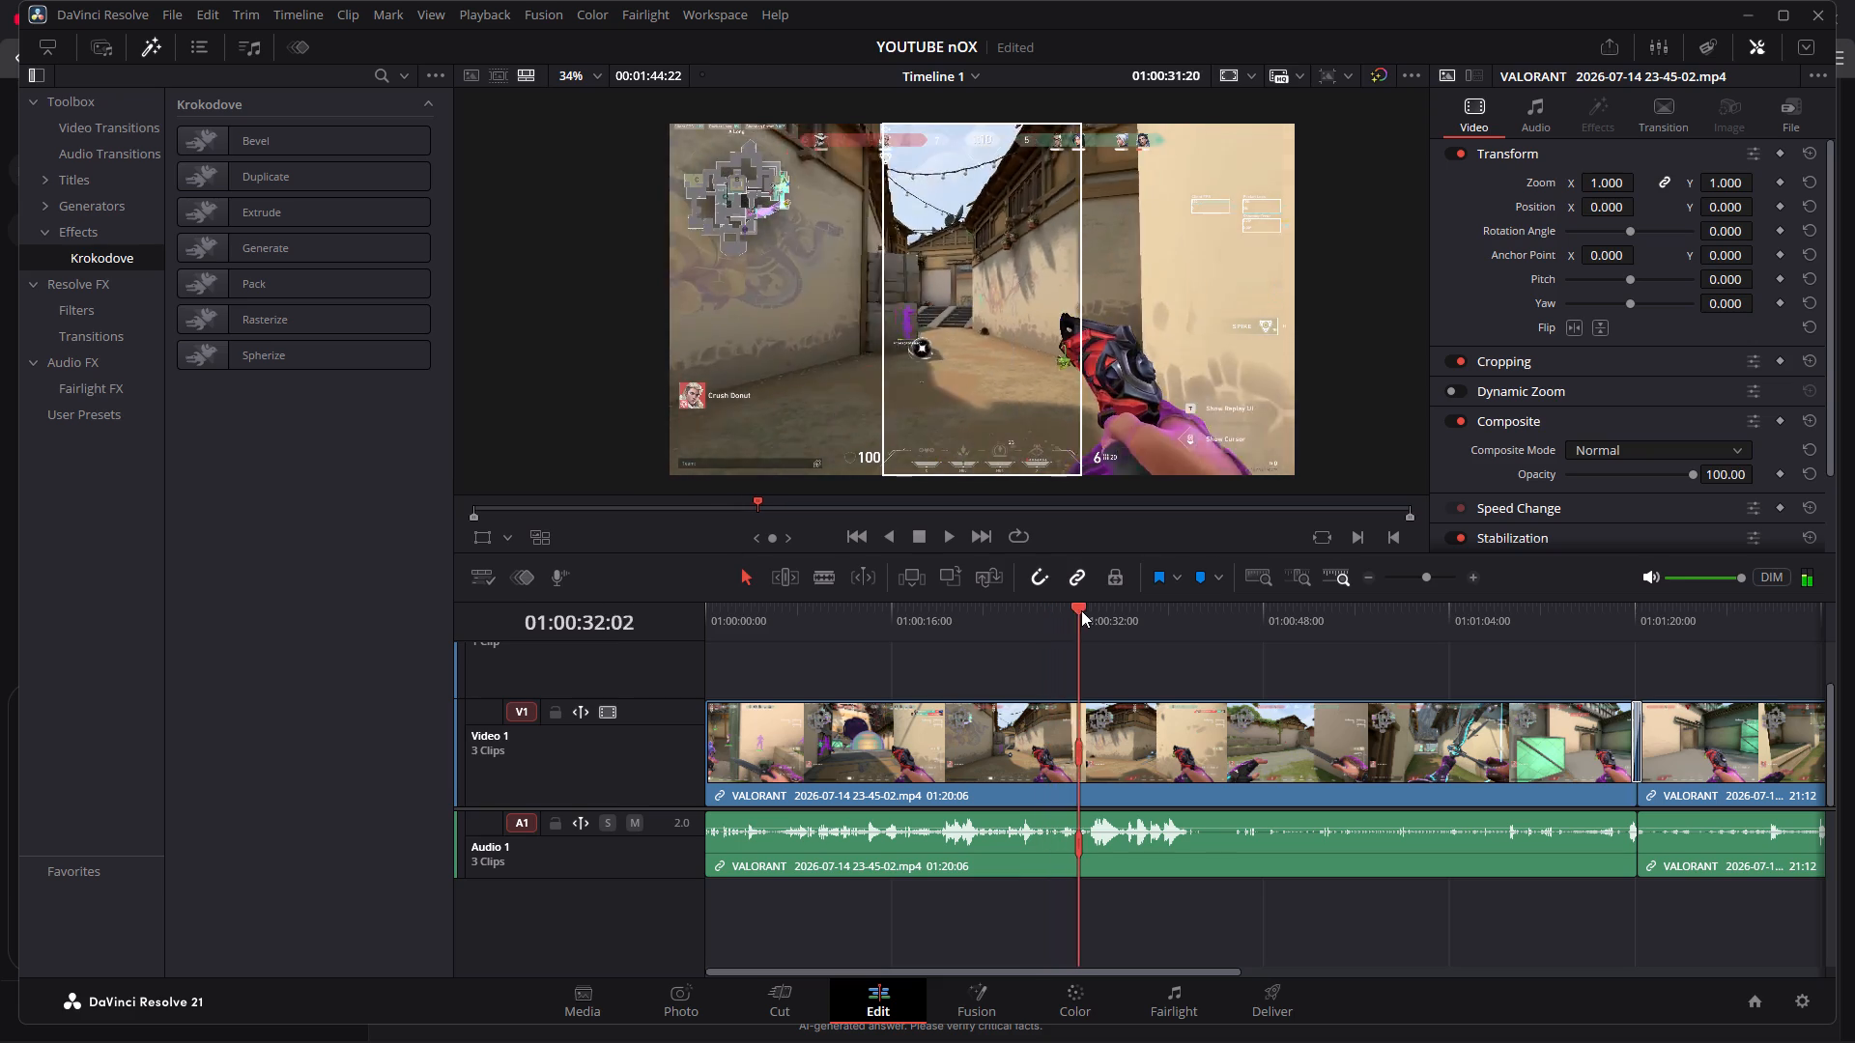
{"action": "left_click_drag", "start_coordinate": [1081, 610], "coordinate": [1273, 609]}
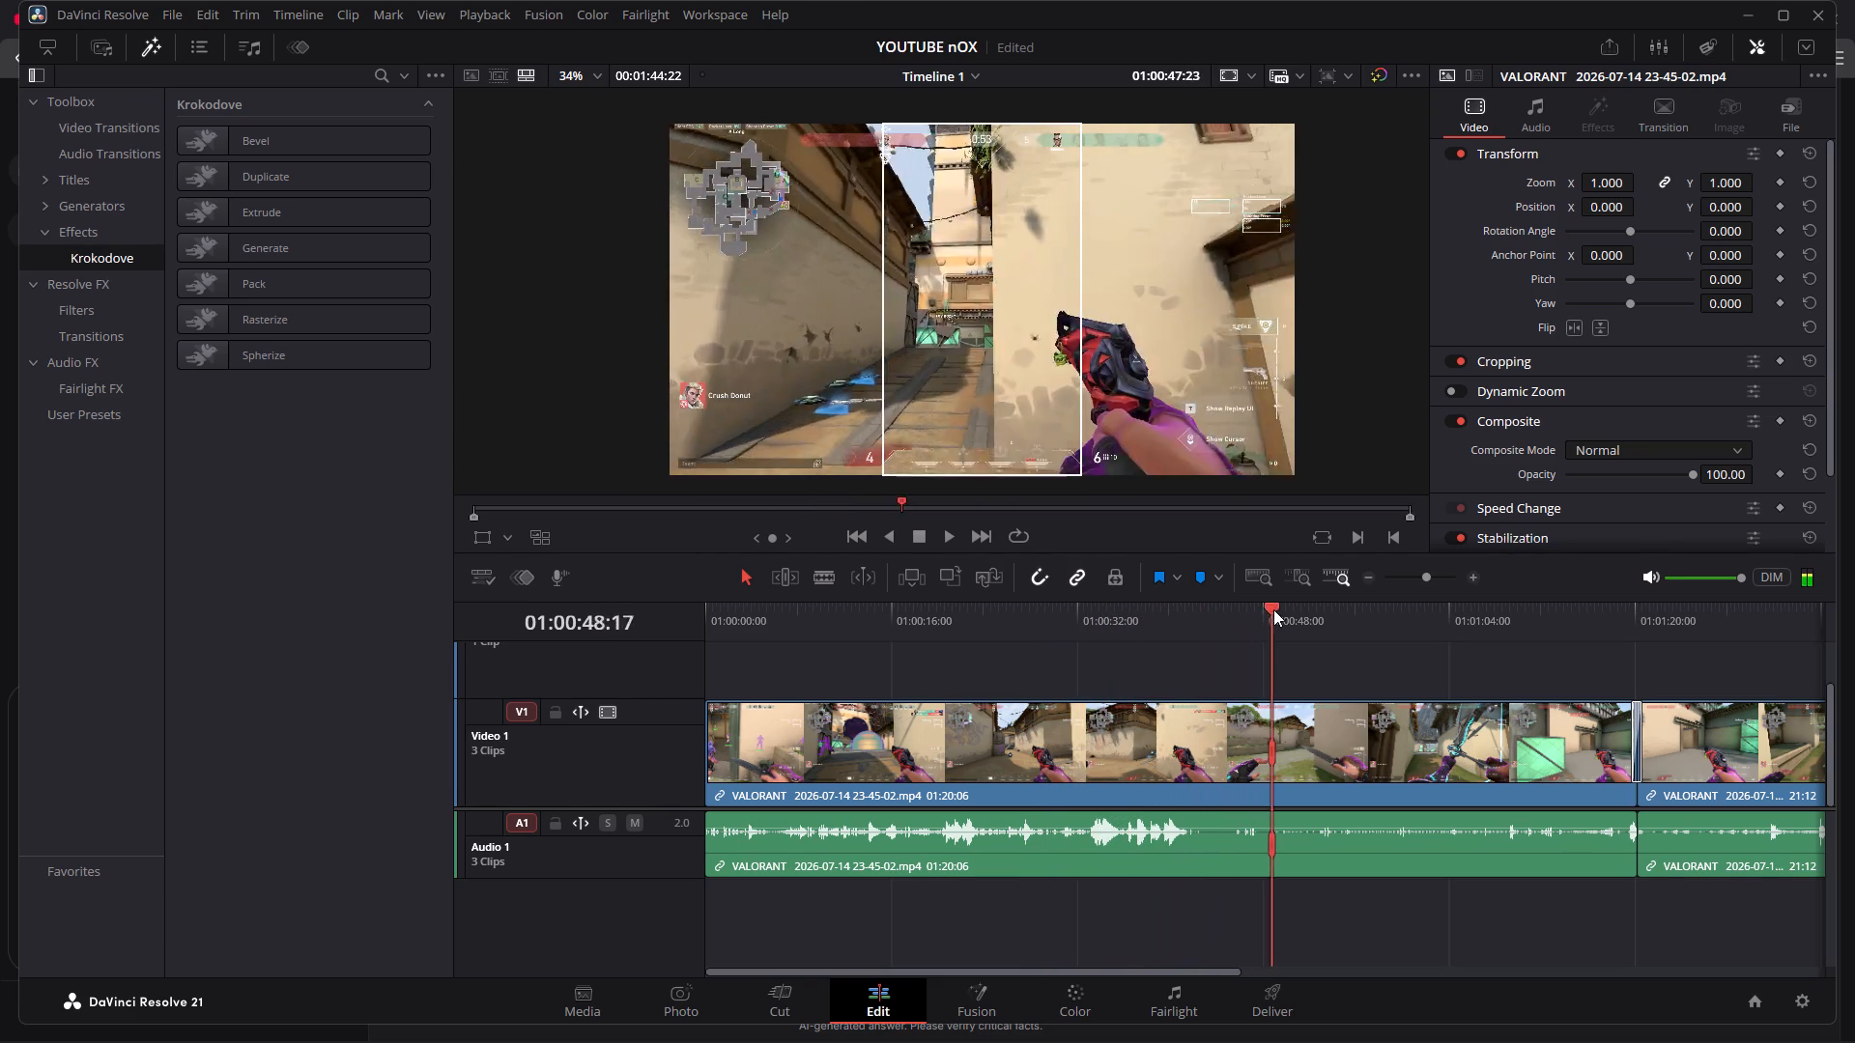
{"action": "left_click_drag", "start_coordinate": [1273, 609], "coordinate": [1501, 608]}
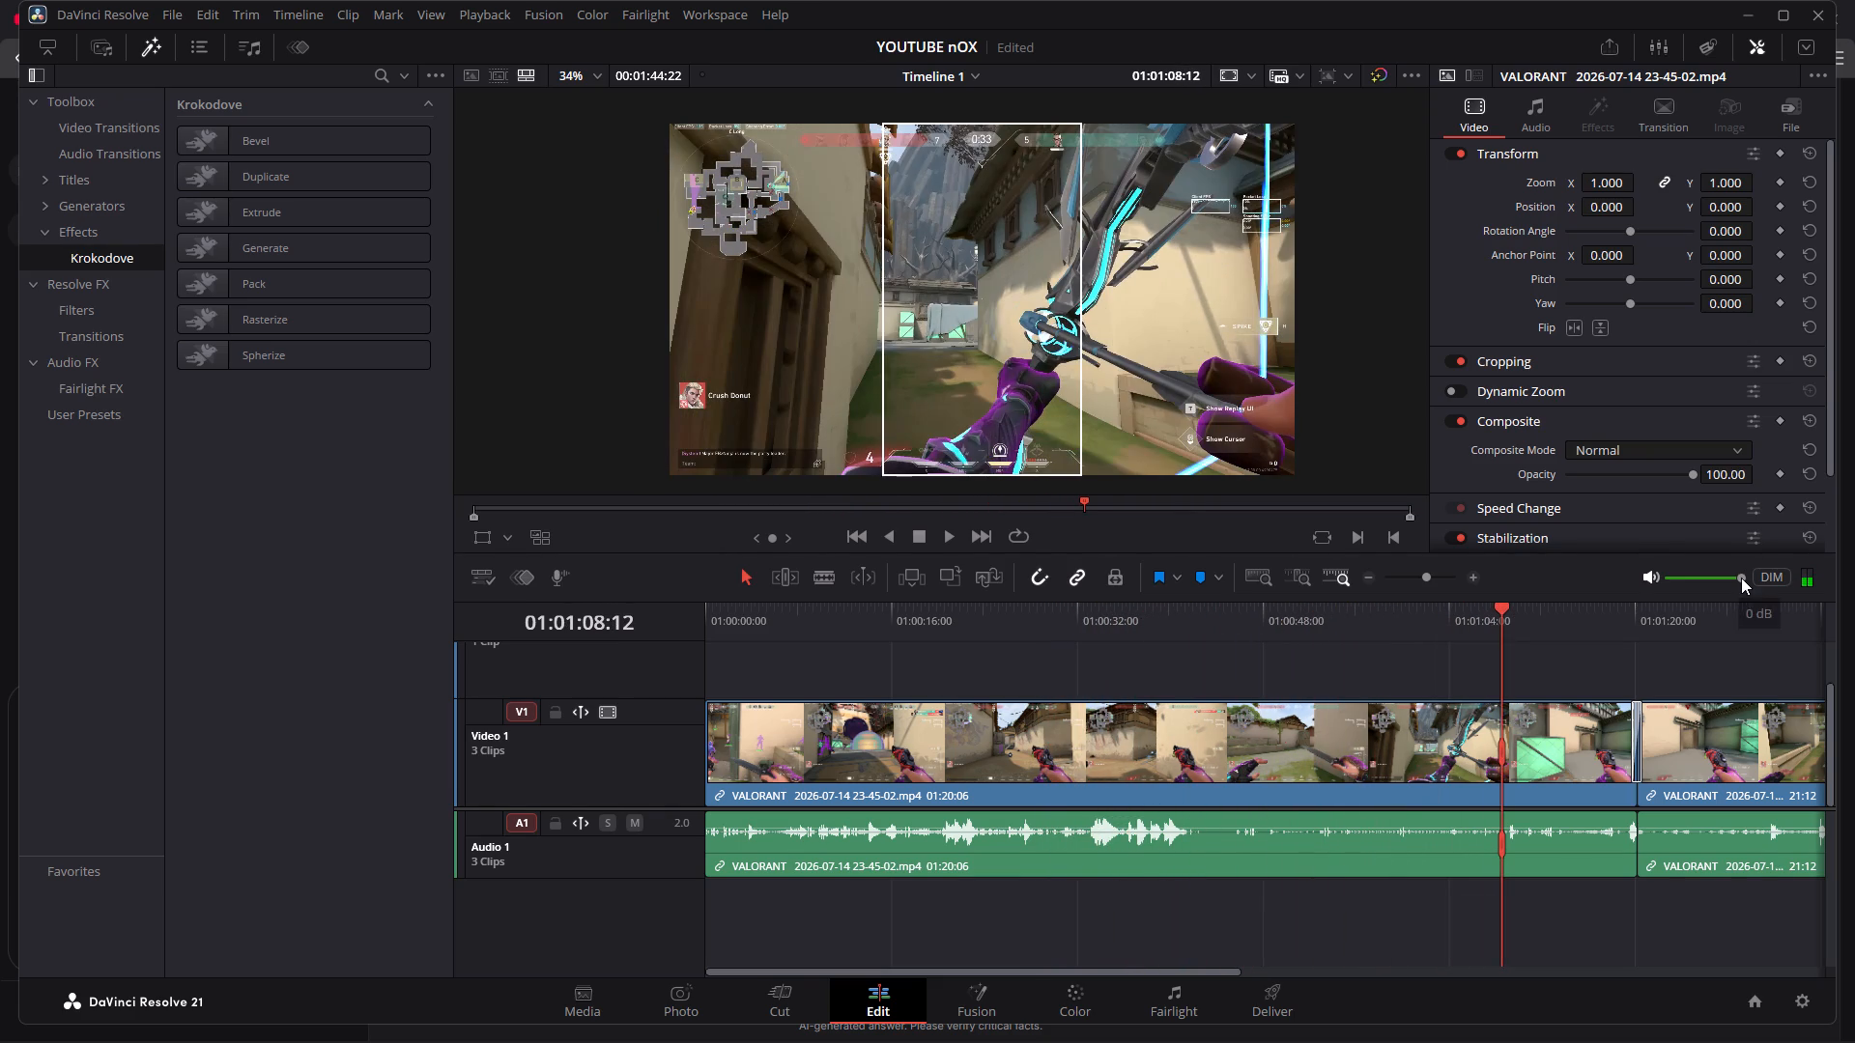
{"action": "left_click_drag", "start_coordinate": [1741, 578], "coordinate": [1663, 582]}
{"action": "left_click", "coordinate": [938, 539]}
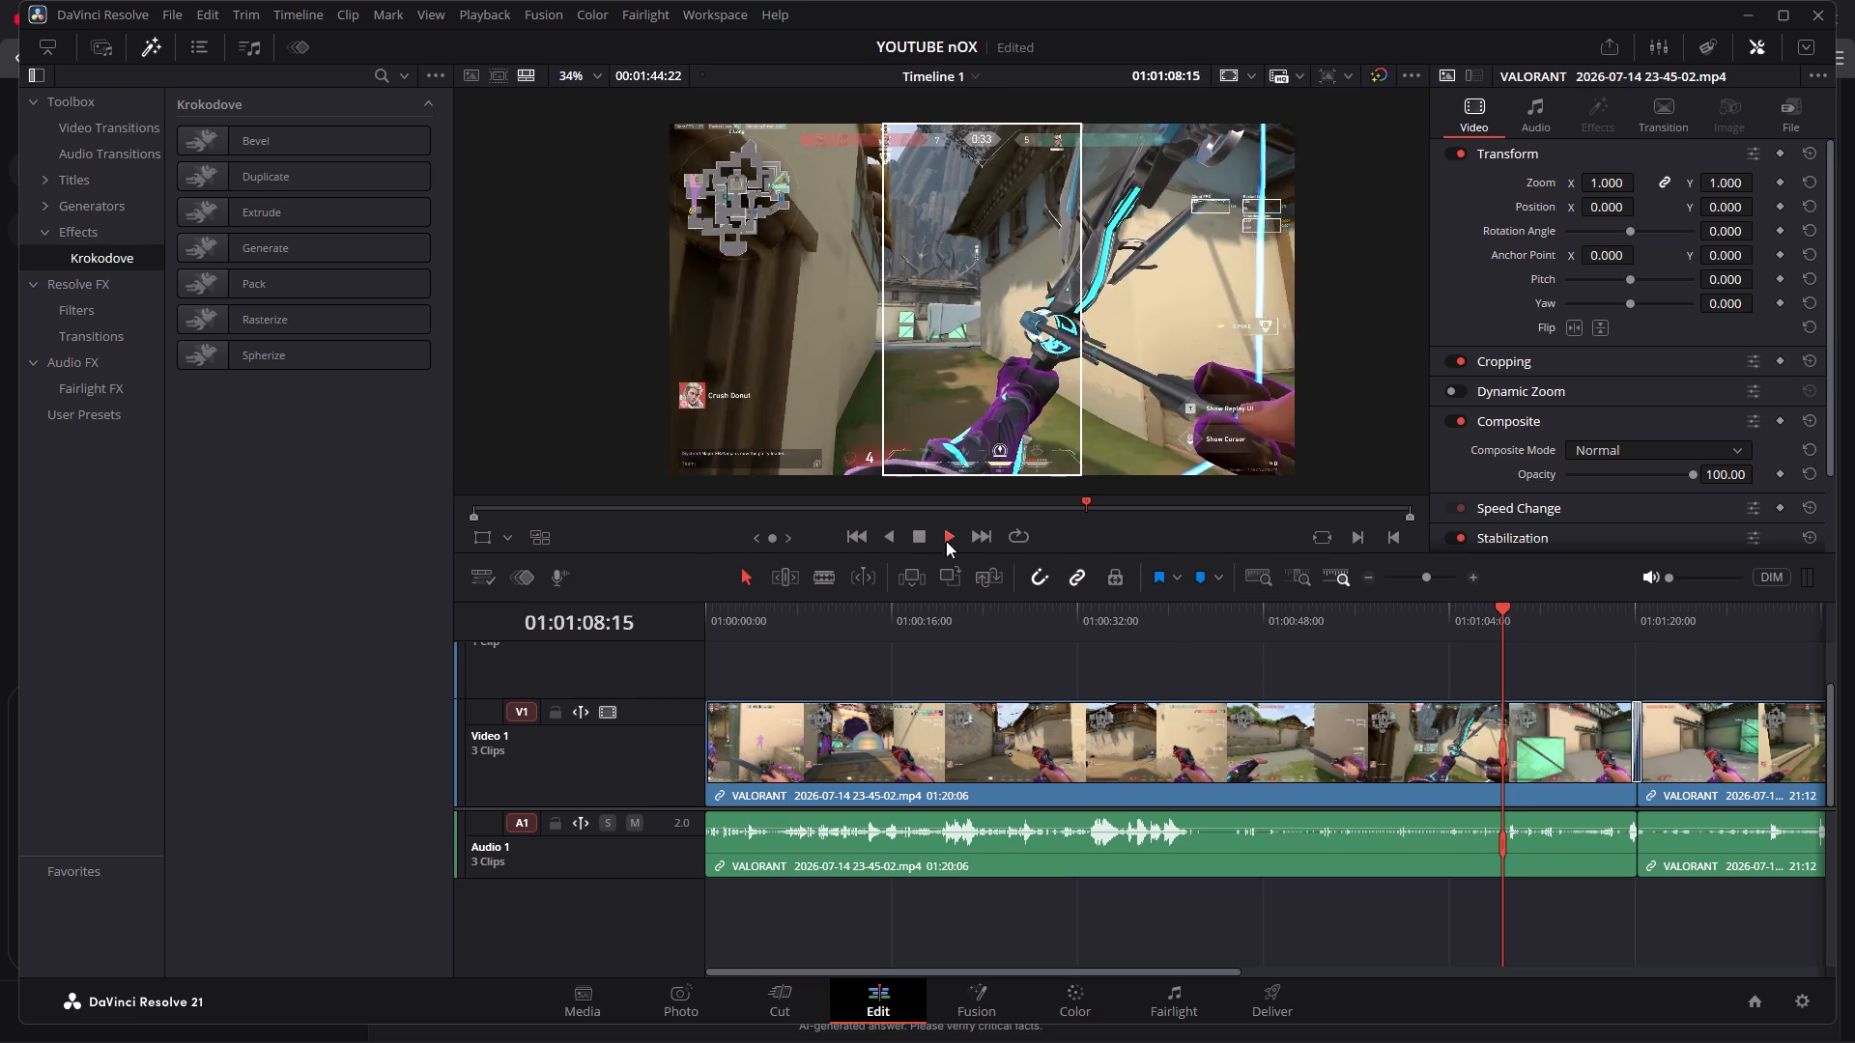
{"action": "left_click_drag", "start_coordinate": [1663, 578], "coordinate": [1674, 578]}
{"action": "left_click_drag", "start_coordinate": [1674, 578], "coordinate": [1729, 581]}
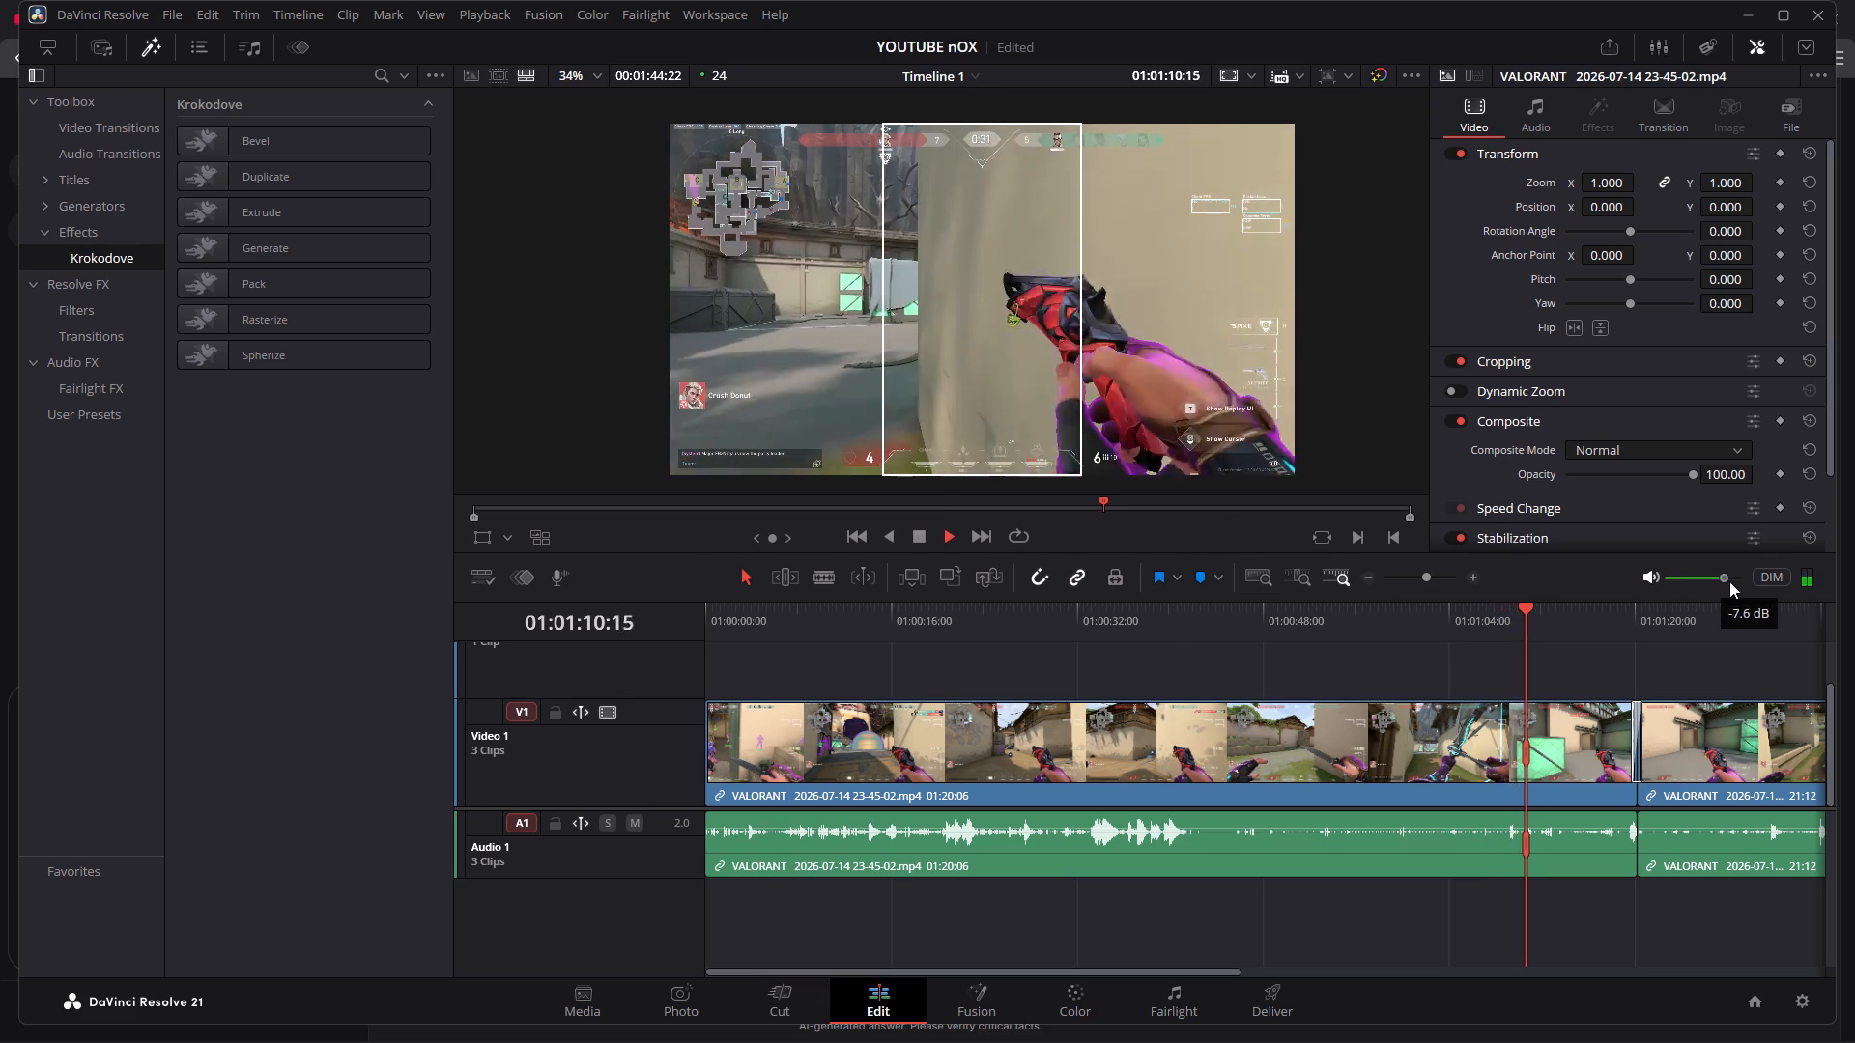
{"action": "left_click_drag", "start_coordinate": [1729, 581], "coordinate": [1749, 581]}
Scrub back and forth through Timeline 1 to review the Valorant clips and the Noxtern Gaming end card, stopping playback near 01:01:44.
{"action": "left_click_drag", "start_coordinate": [1545, 607], "coordinate": [901, 618]}
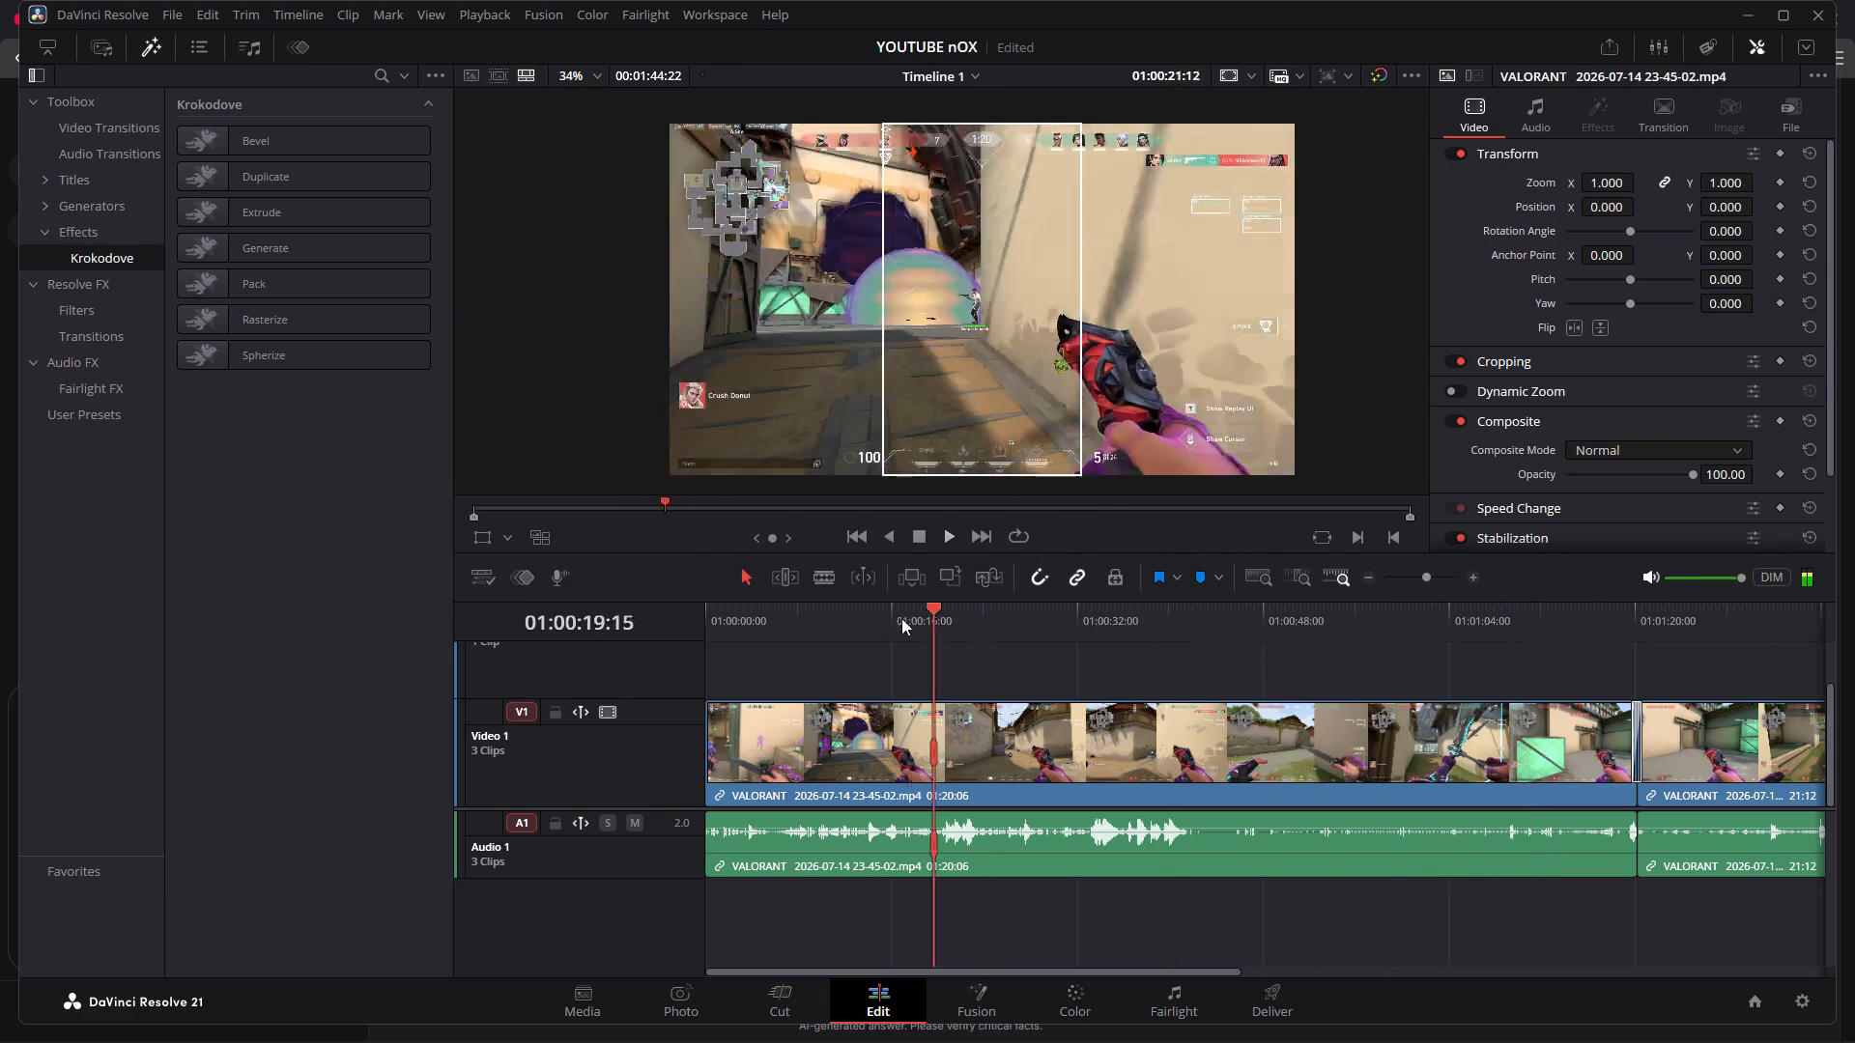
{"action": "left_click_drag", "start_coordinate": [901, 618], "coordinate": [1338, 634]}
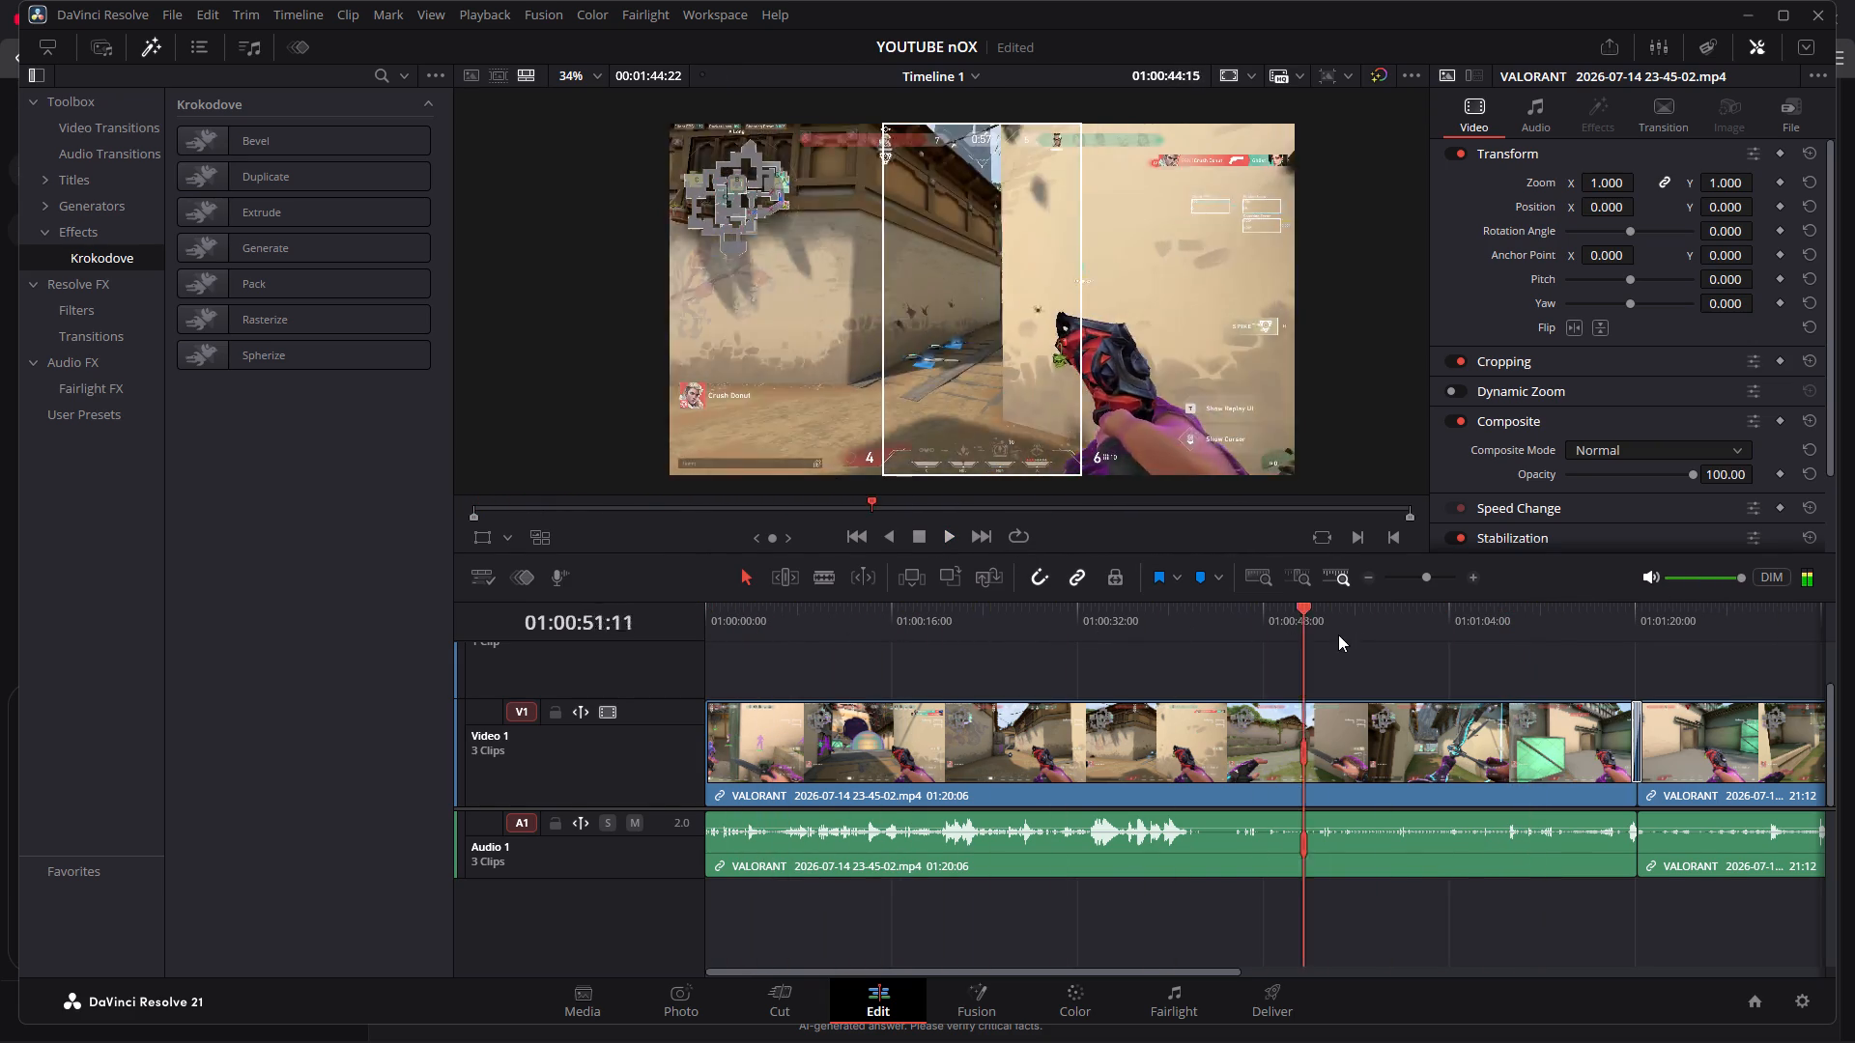
{"action": "left_click_drag", "start_coordinate": [1338, 634], "coordinate": [1837, 640]}
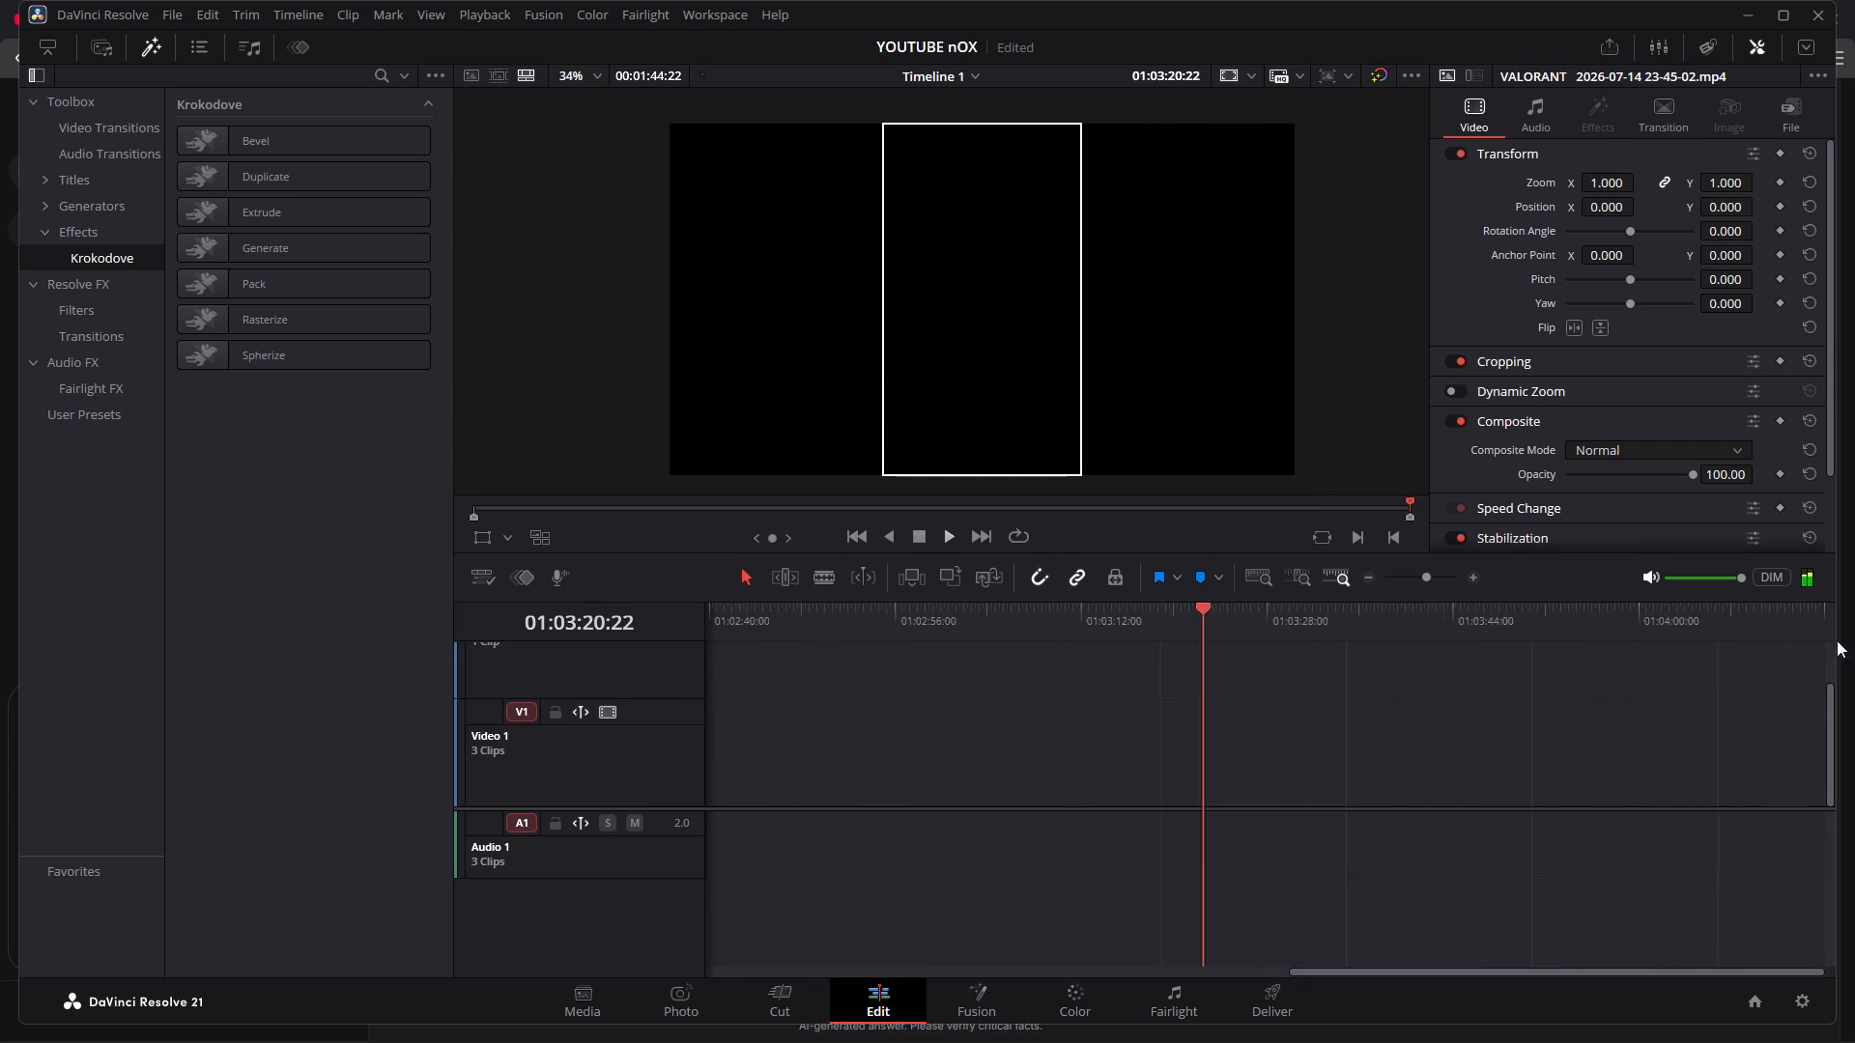
{"action": "left_click_drag", "start_coordinate": [1837, 640], "coordinate": [1719, 634]}
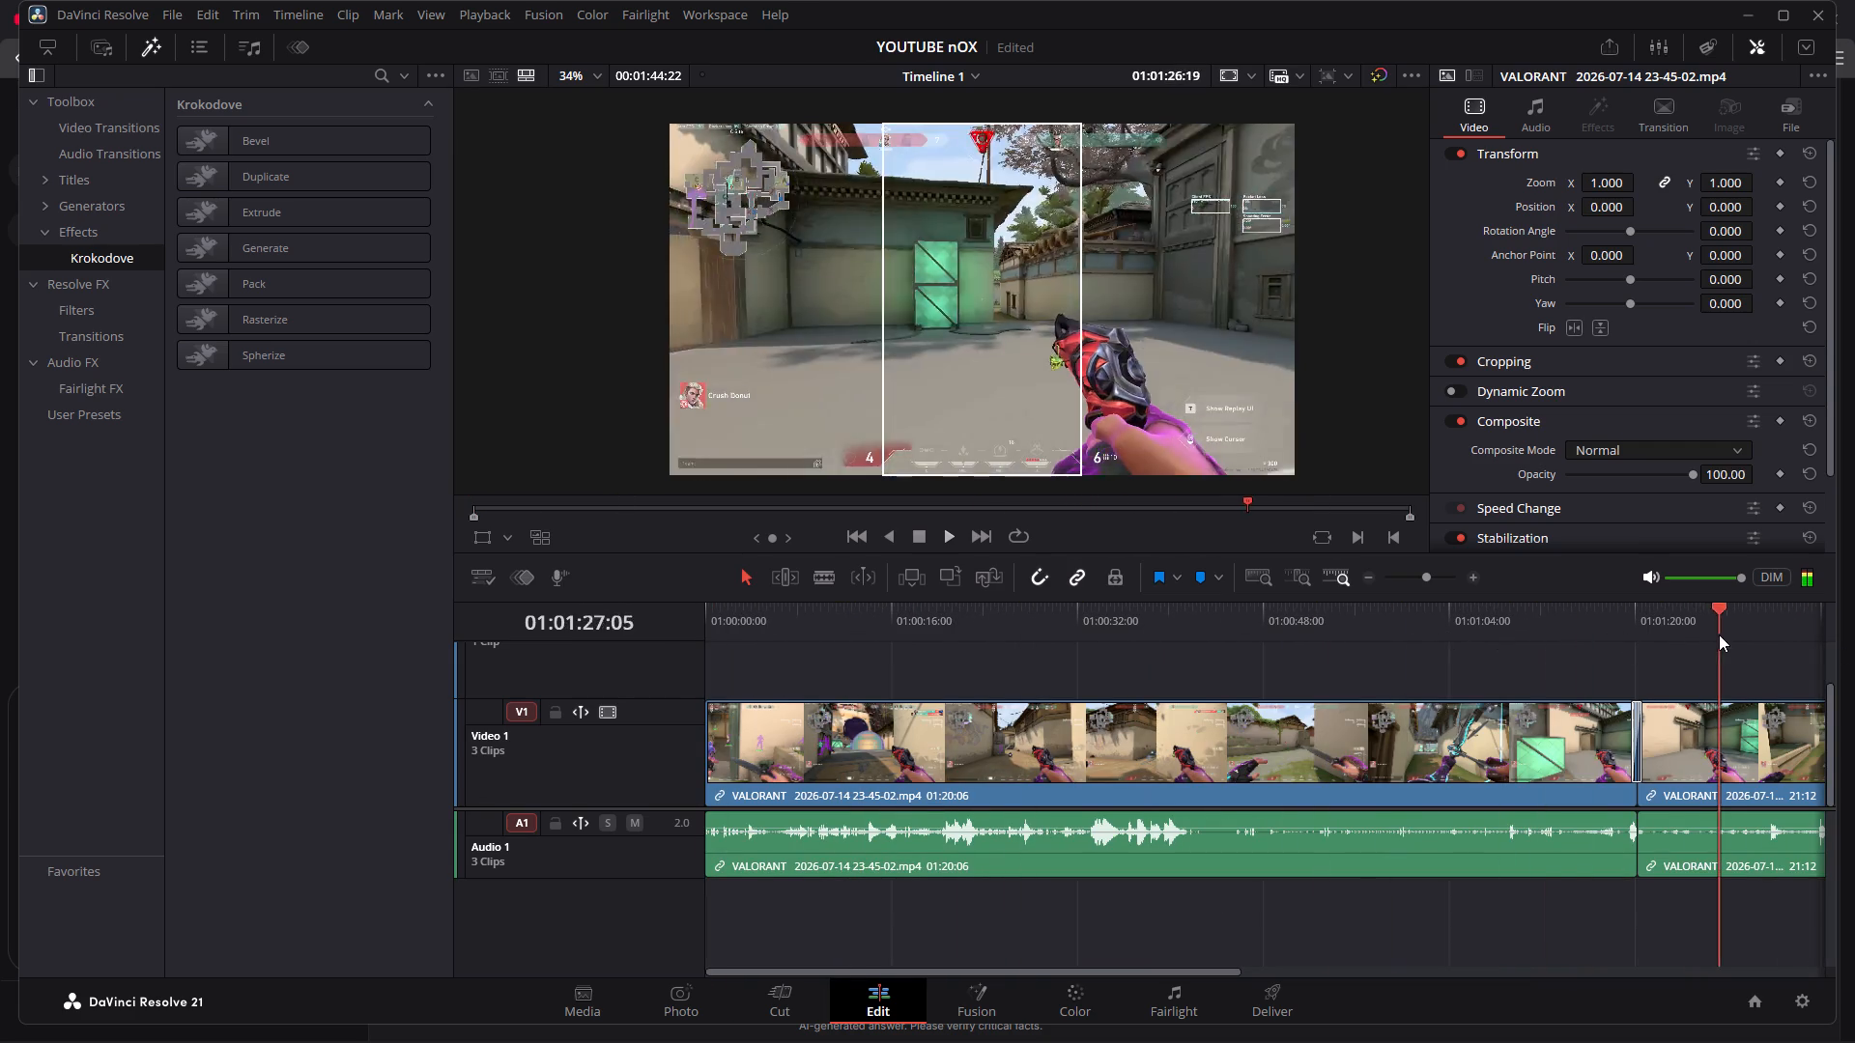
{"action": "left_click_drag", "start_coordinate": [1719, 634], "coordinate": [1638, 633]}
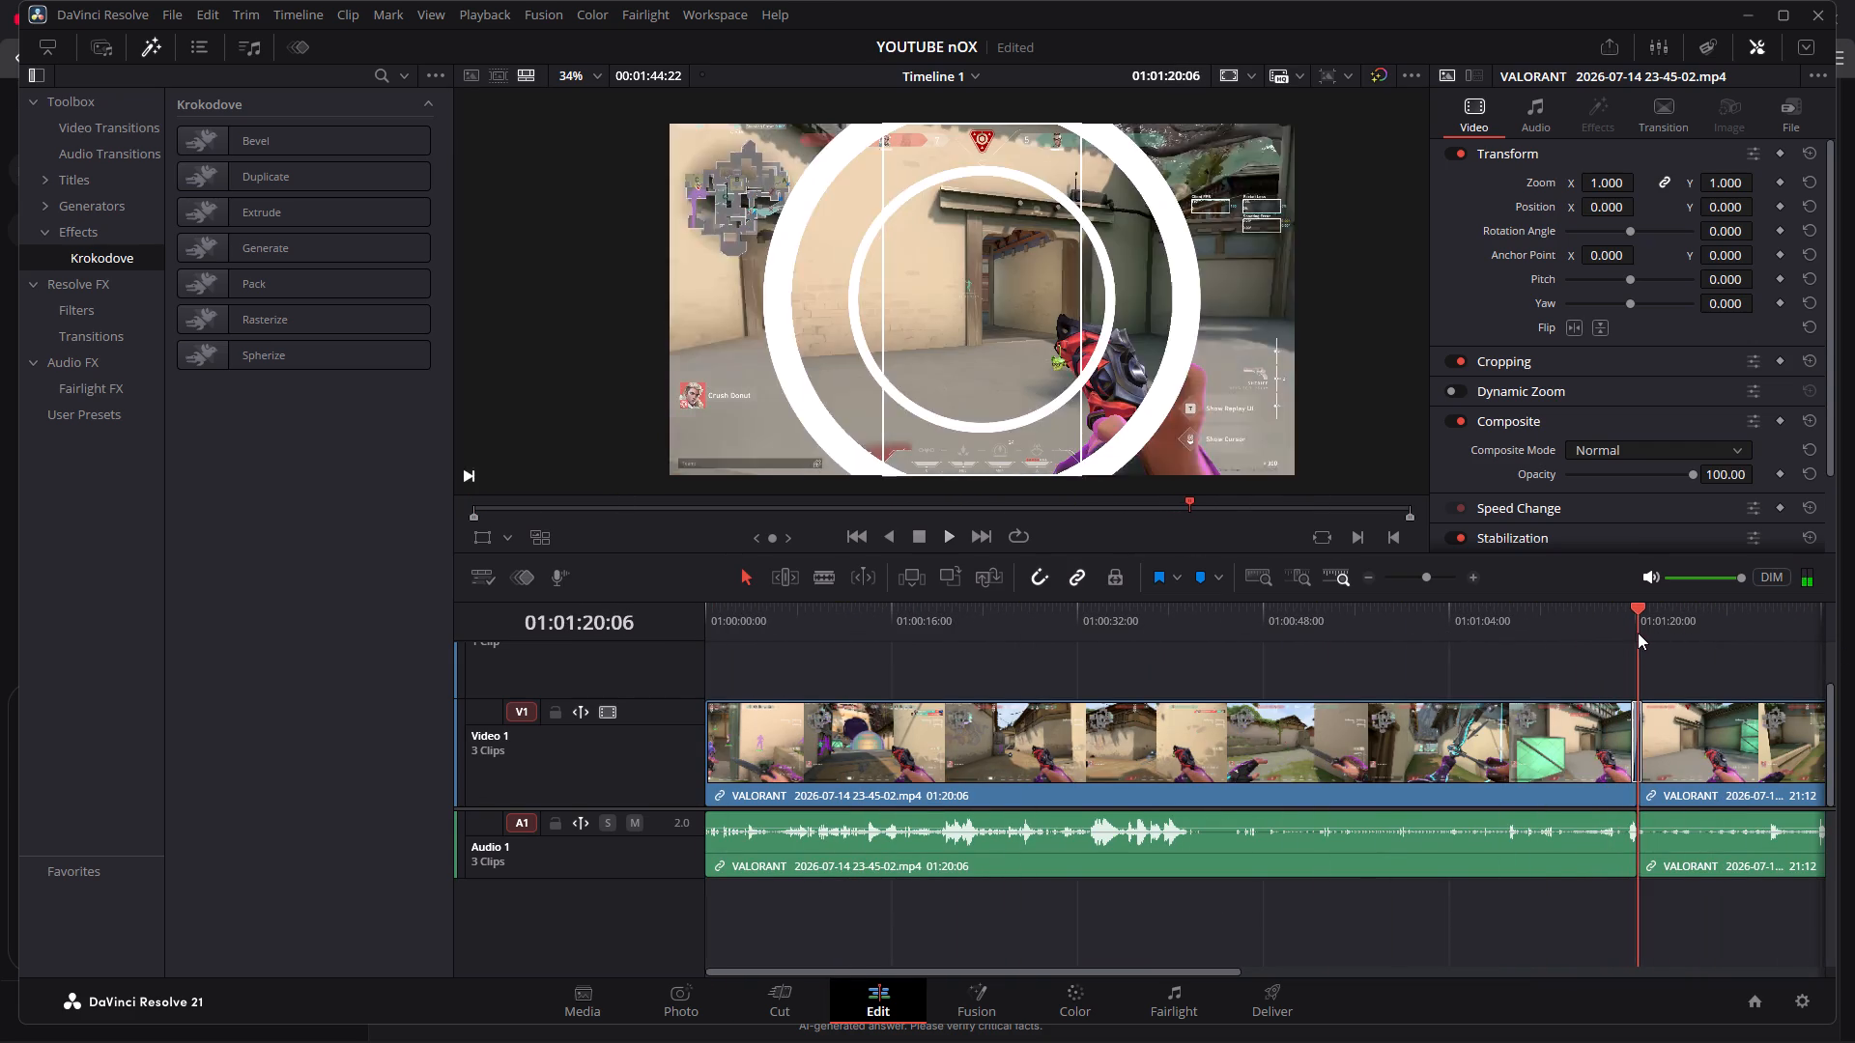
{"action": "left_click_drag", "start_coordinate": [1638, 633], "coordinate": [1711, 632]}
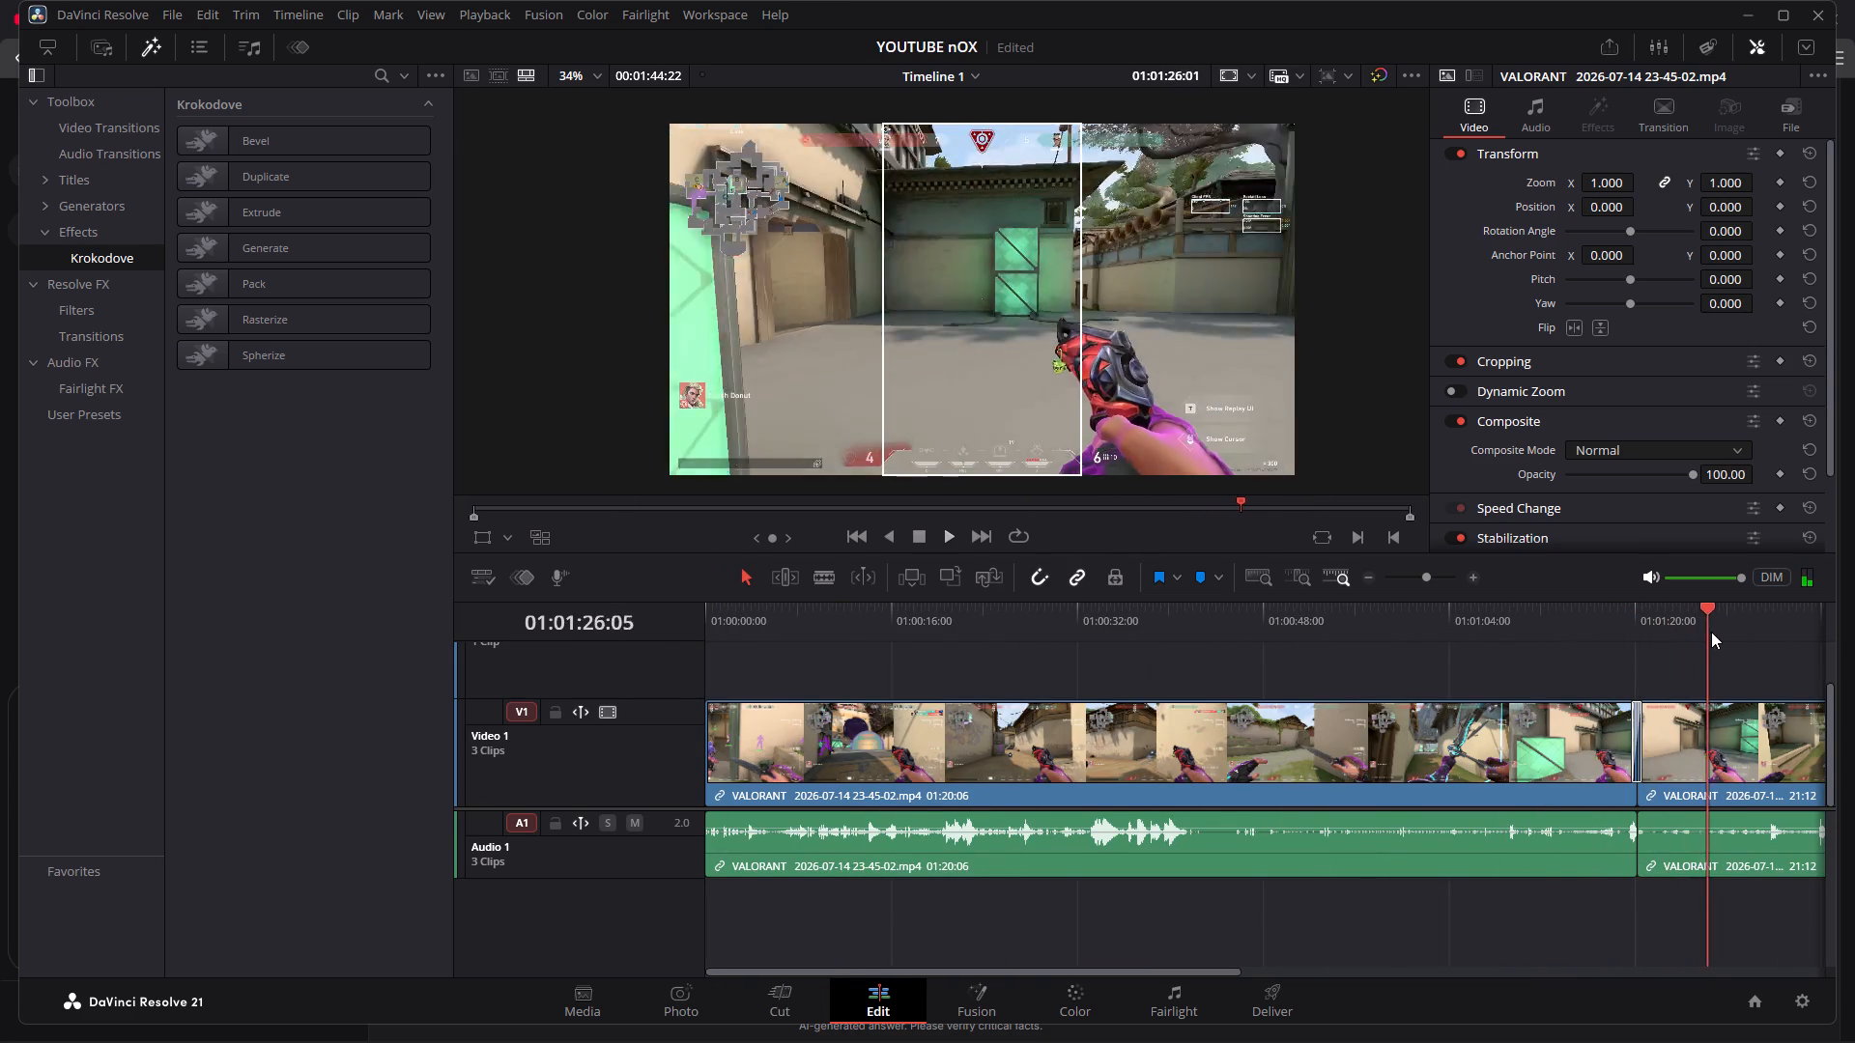
{"action": "left_click_drag", "start_coordinate": [1711, 632], "coordinate": [1801, 631]}
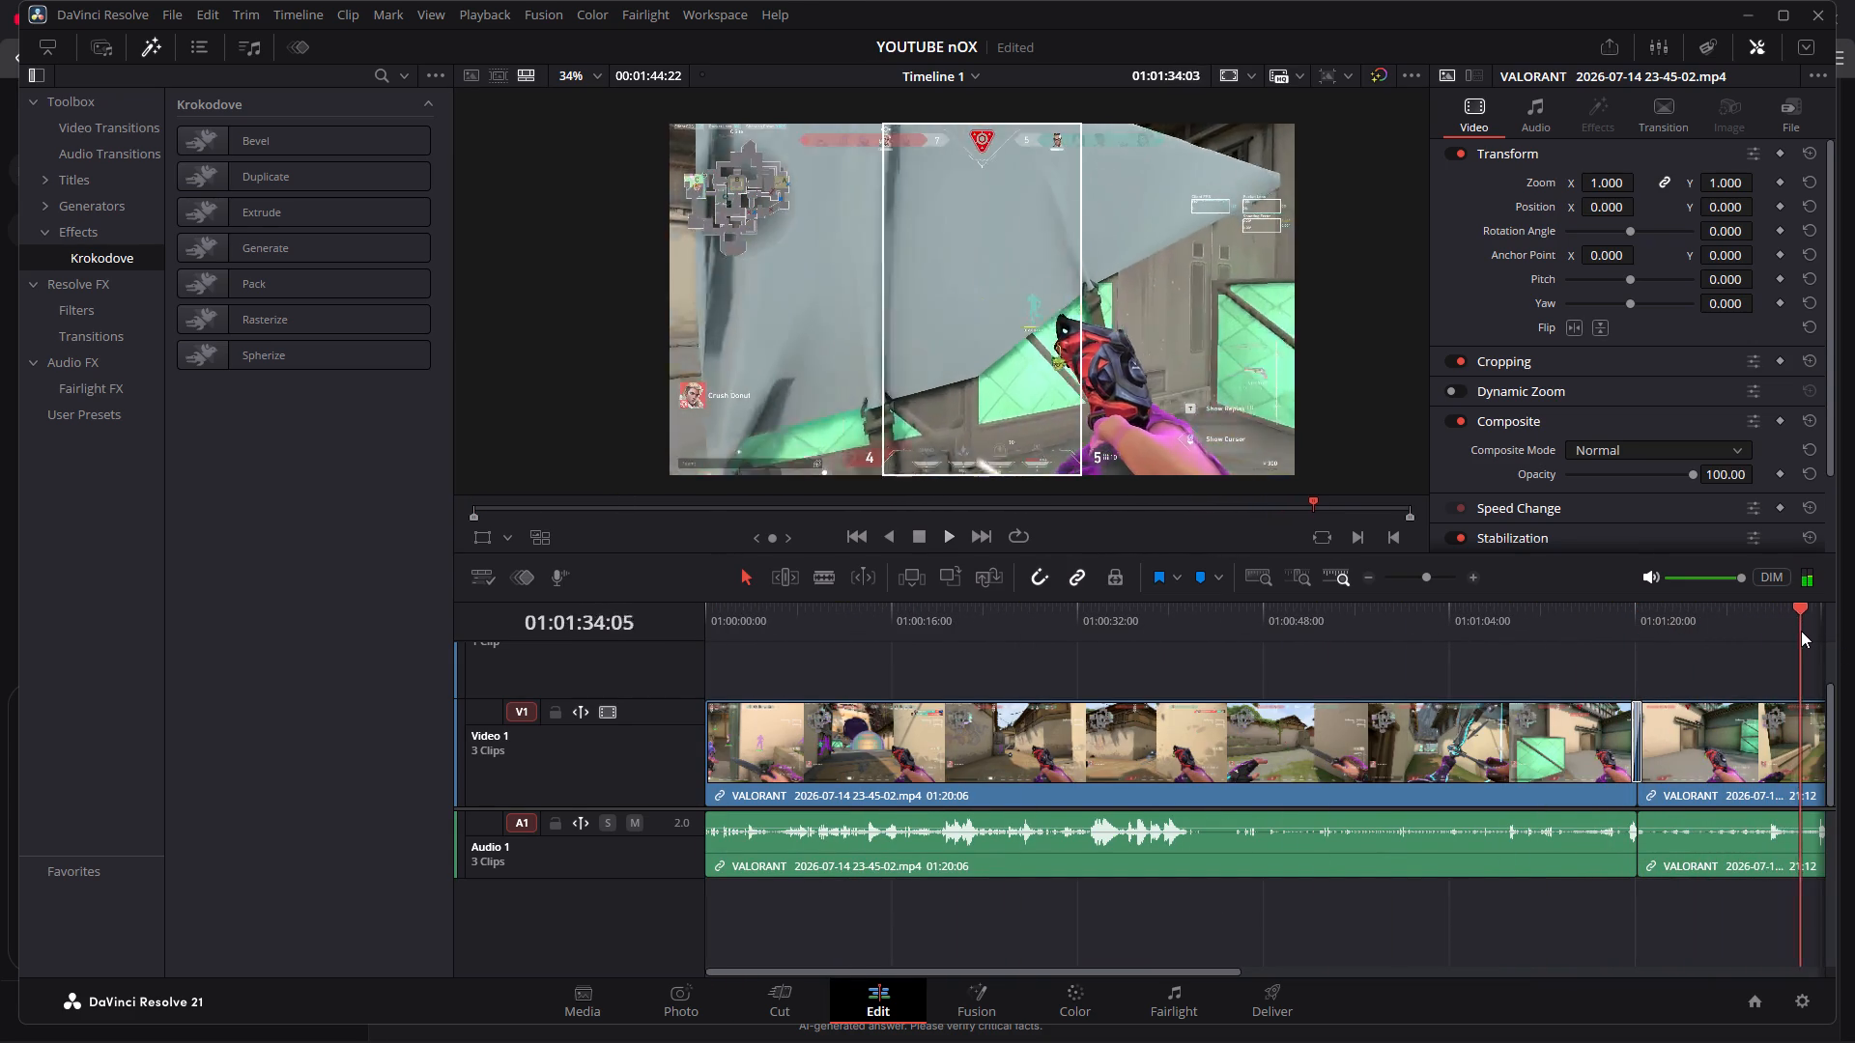
{"action": "left_click_drag", "start_coordinate": [1801, 631], "coordinate": [1543, 622]}
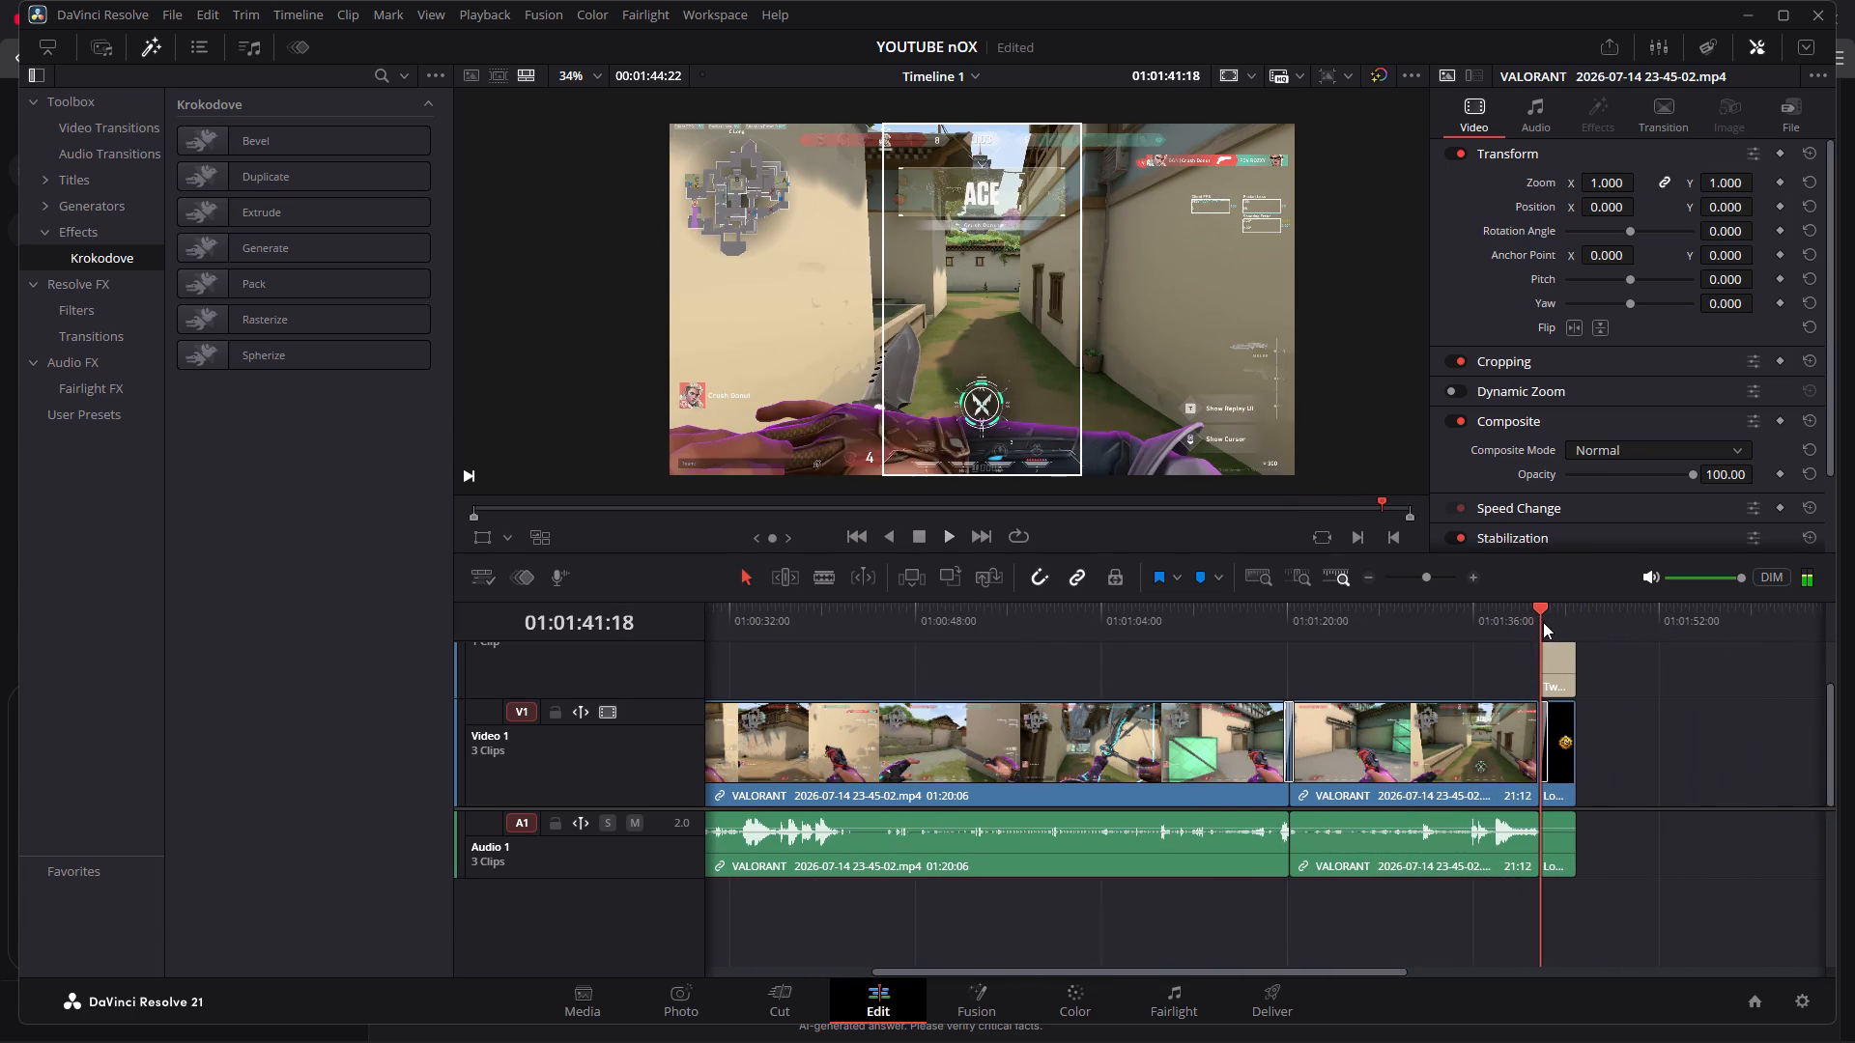
{"action": "left_click_drag", "start_coordinate": [1543, 622], "coordinate": [1549, 625]}
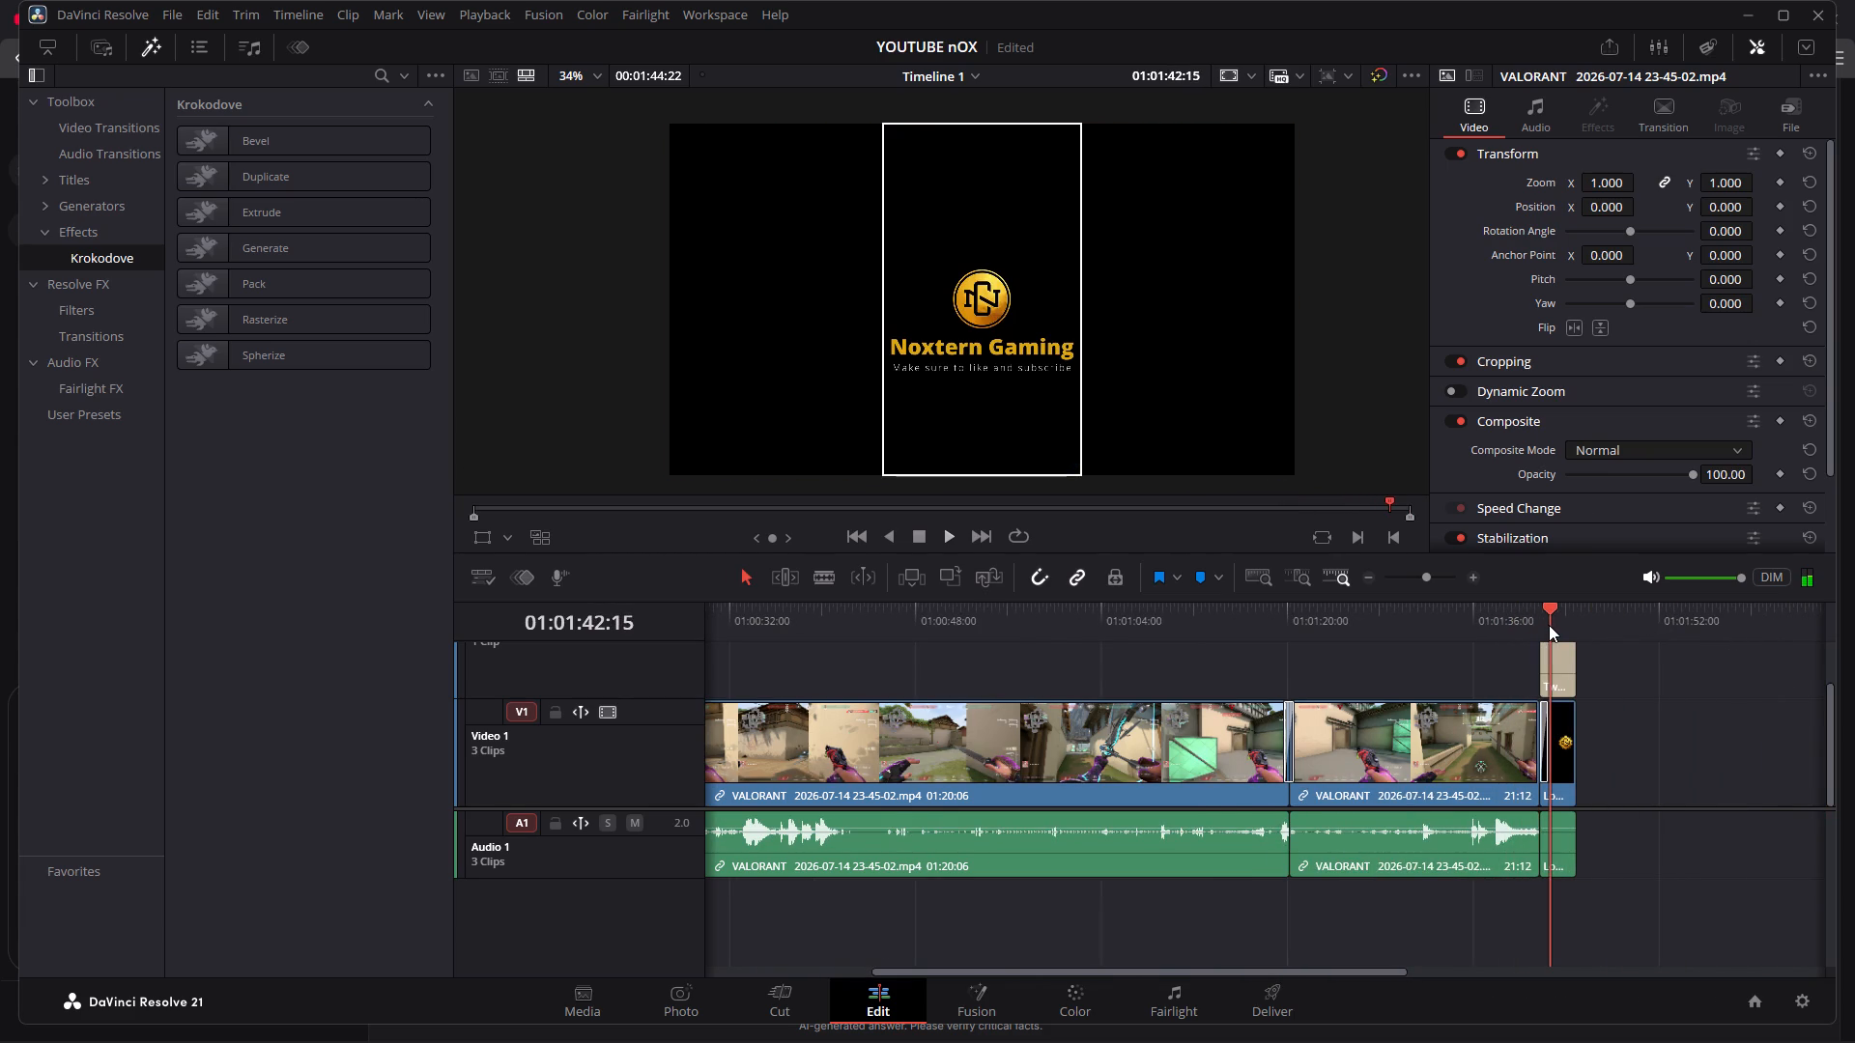
{"action": "left_click_drag", "start_coordinate": [1549, 625], "coordinate": [1532, 625]}
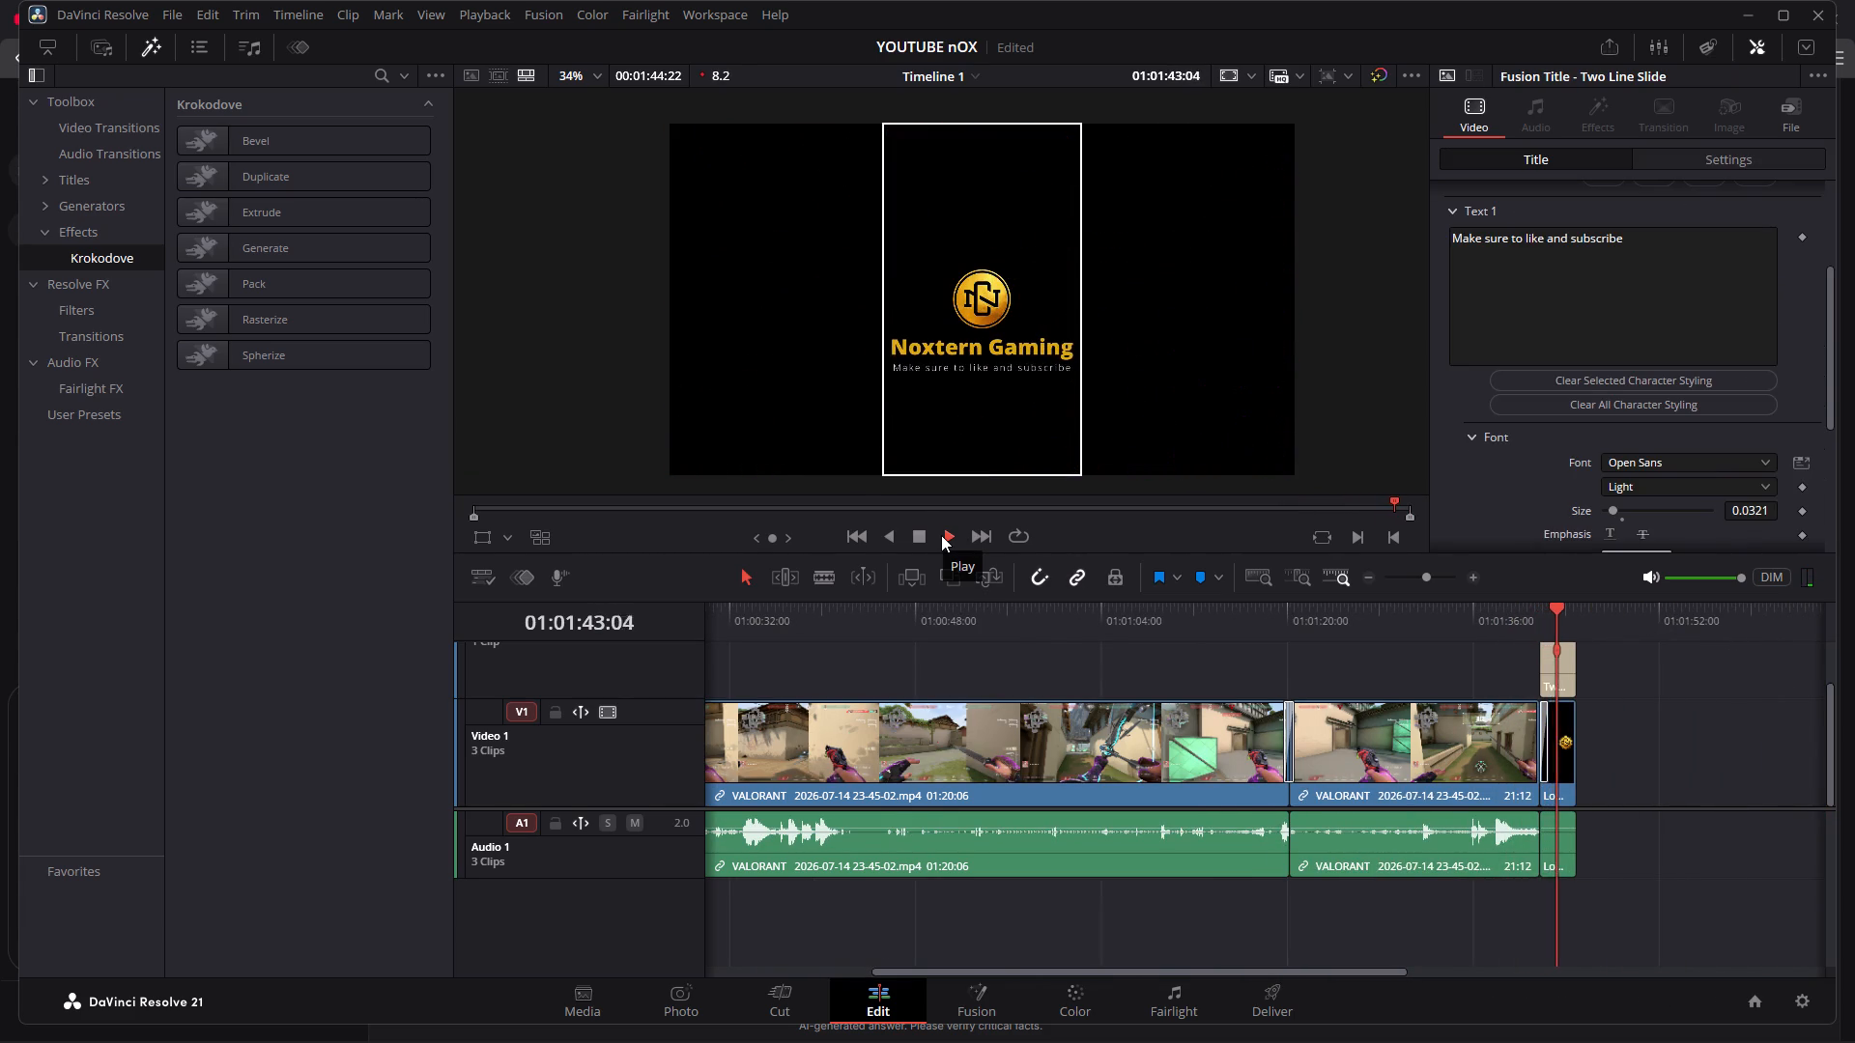
{"action": "left_click", "coordinate": [919, 535]}
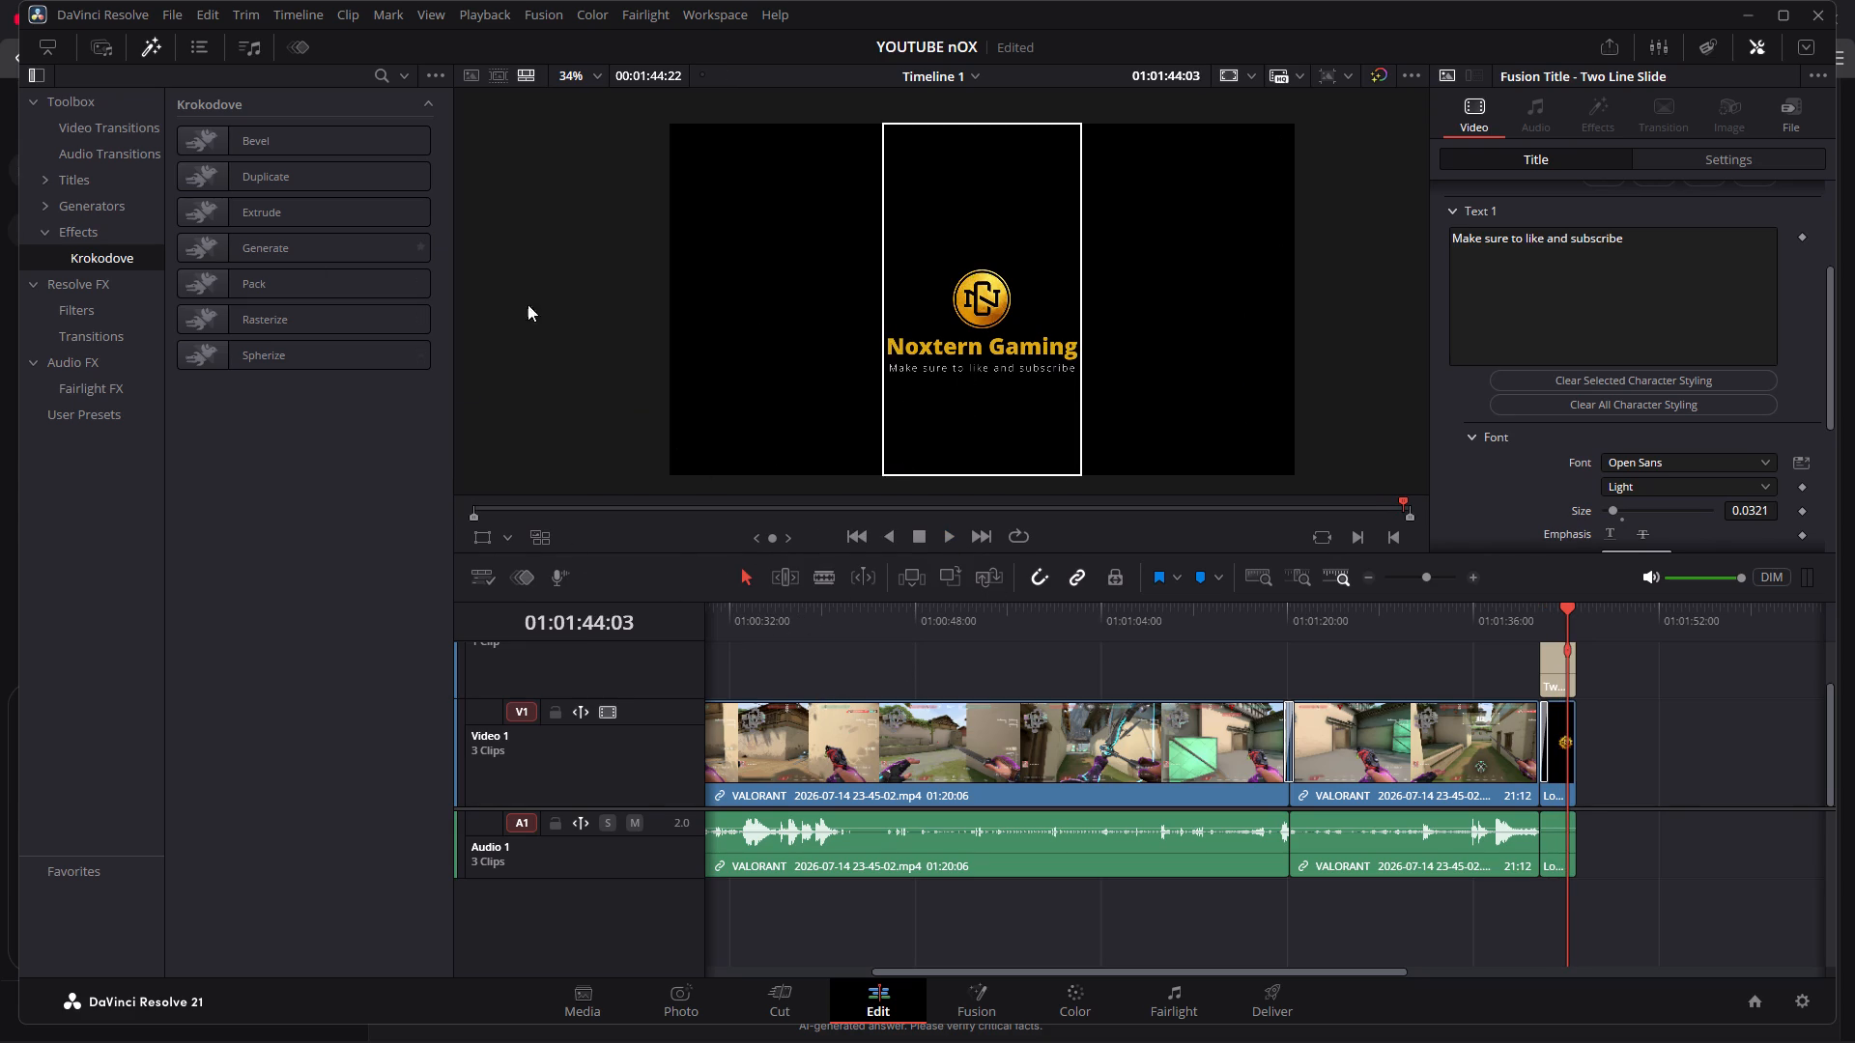
Select all the transitions on Timeline 1.
{"action": "scroll", "coordinate": [112, 282], "scroll_direction": "up", "scroll_amount": 3}
{"action": "left_click", "coordinate": [317, 6]}
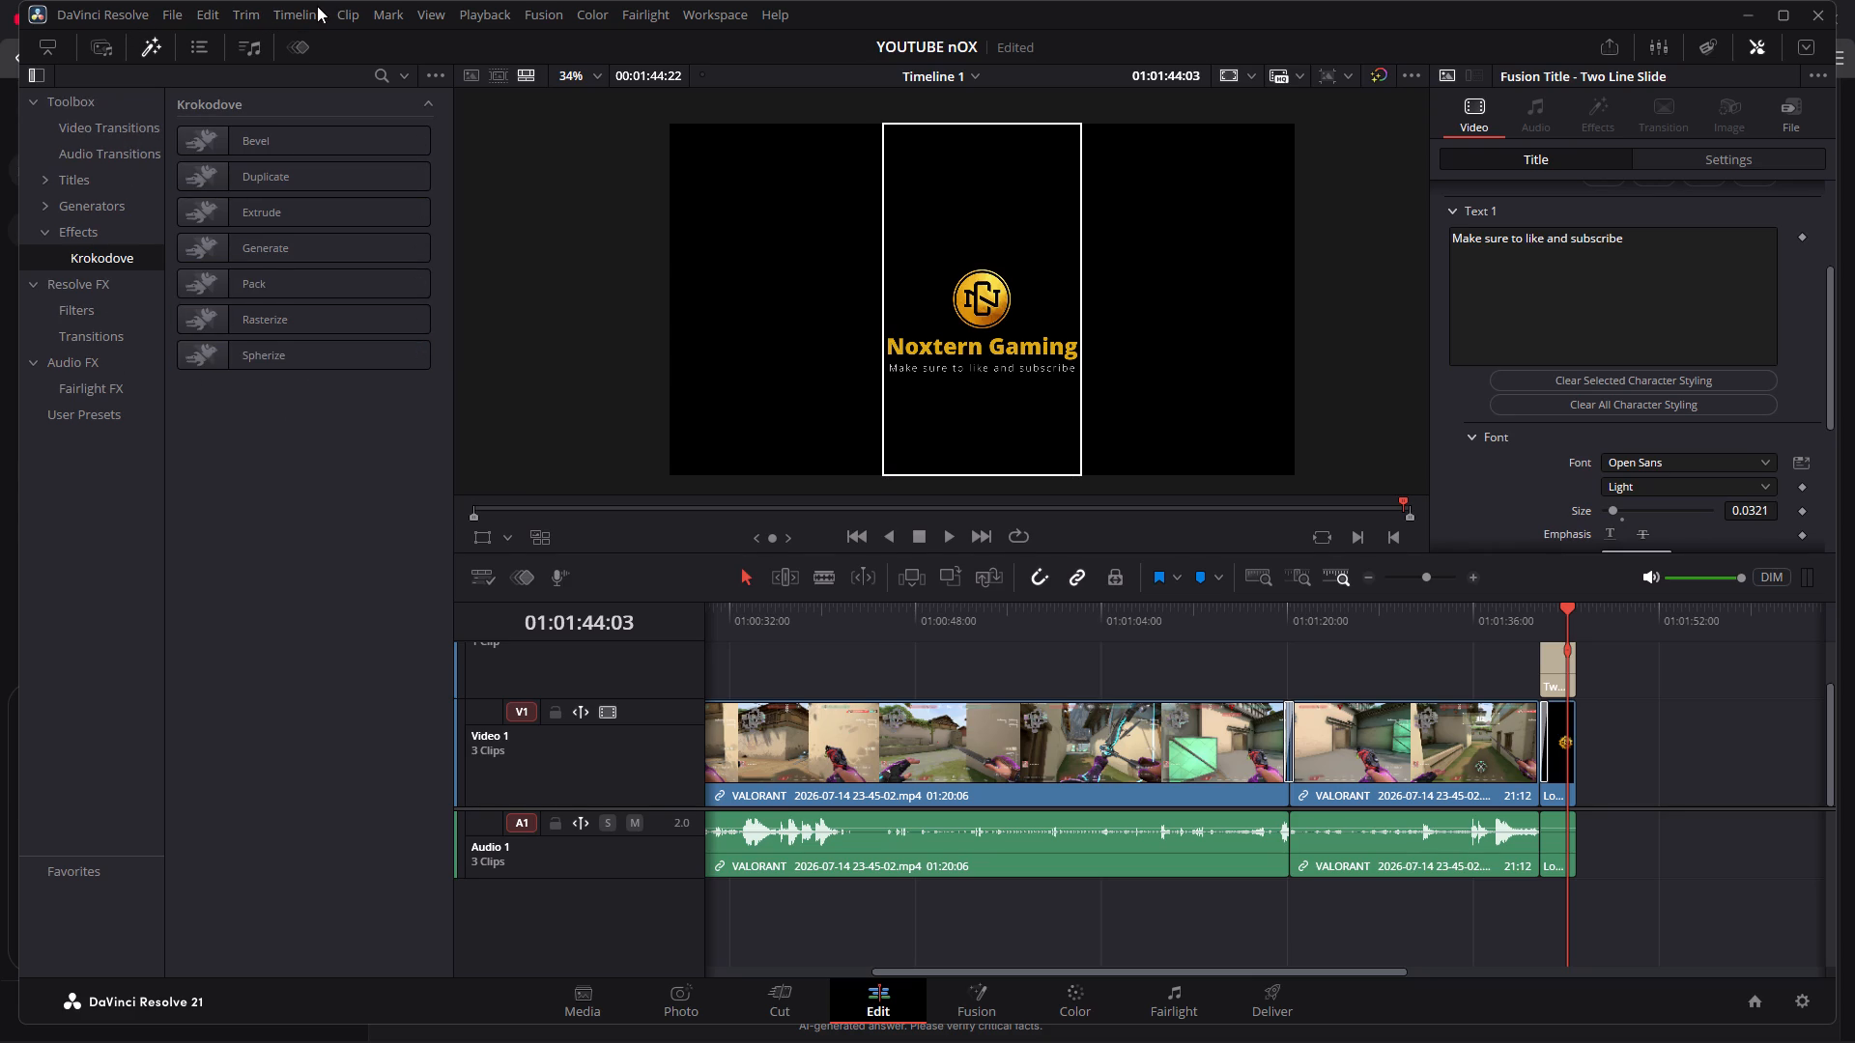
{"action": "left_click", "coordinate": [307, 11]}
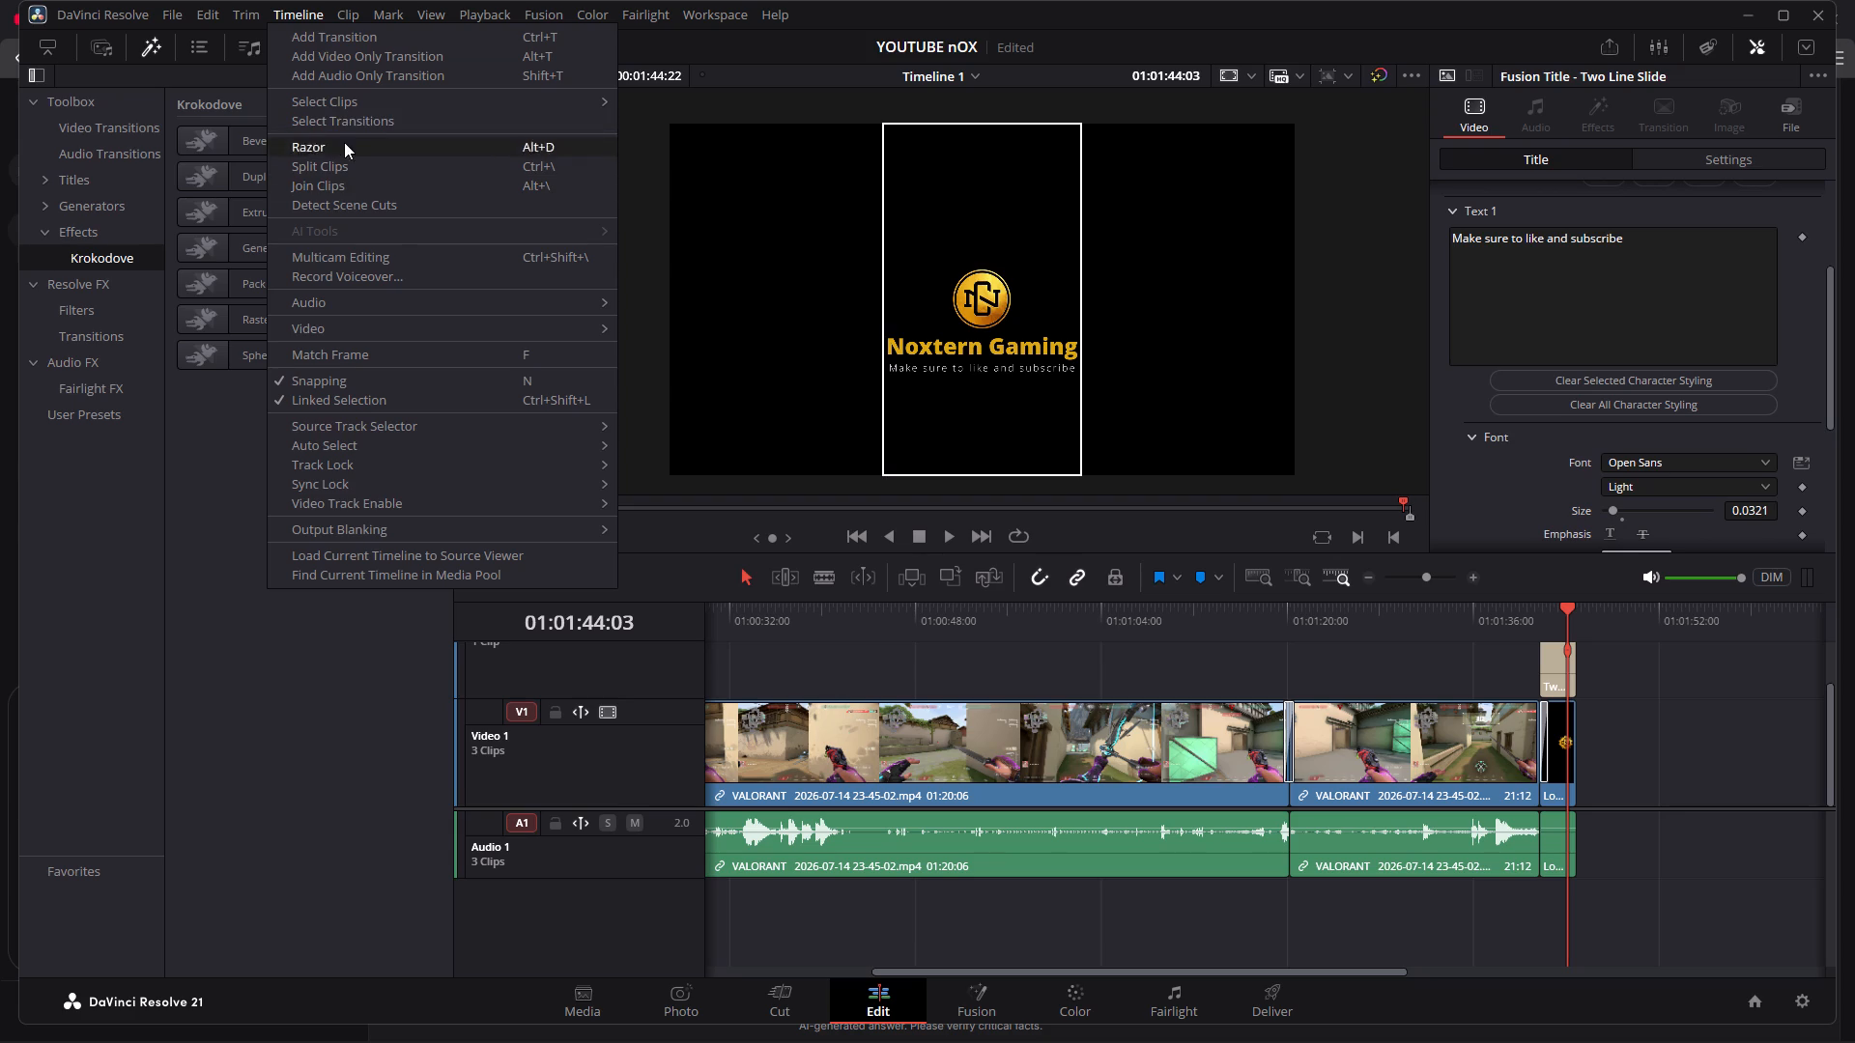
{"action": "left_click", "coordinate": [352, 119]}
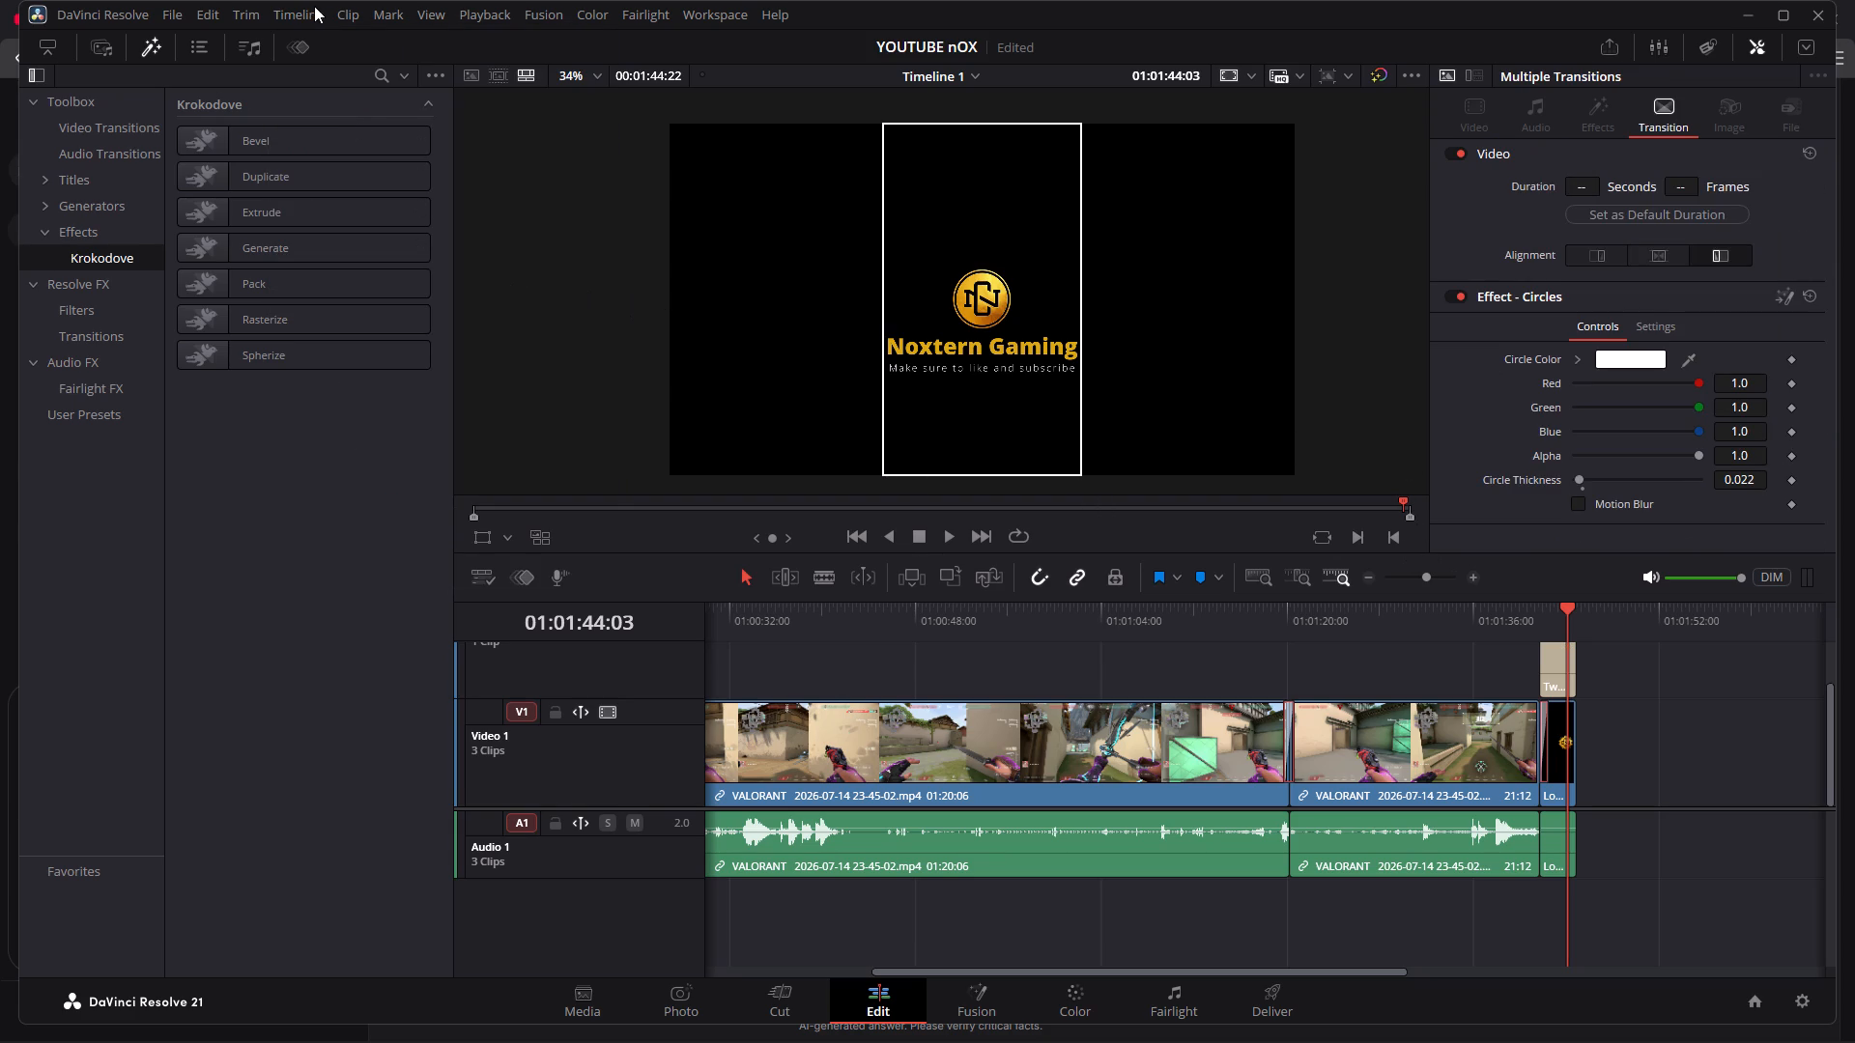
Open the Color page with the playhead on the Noxtern Gaming end card.
{"action": "left_click", "coordinate": [656, 13]}
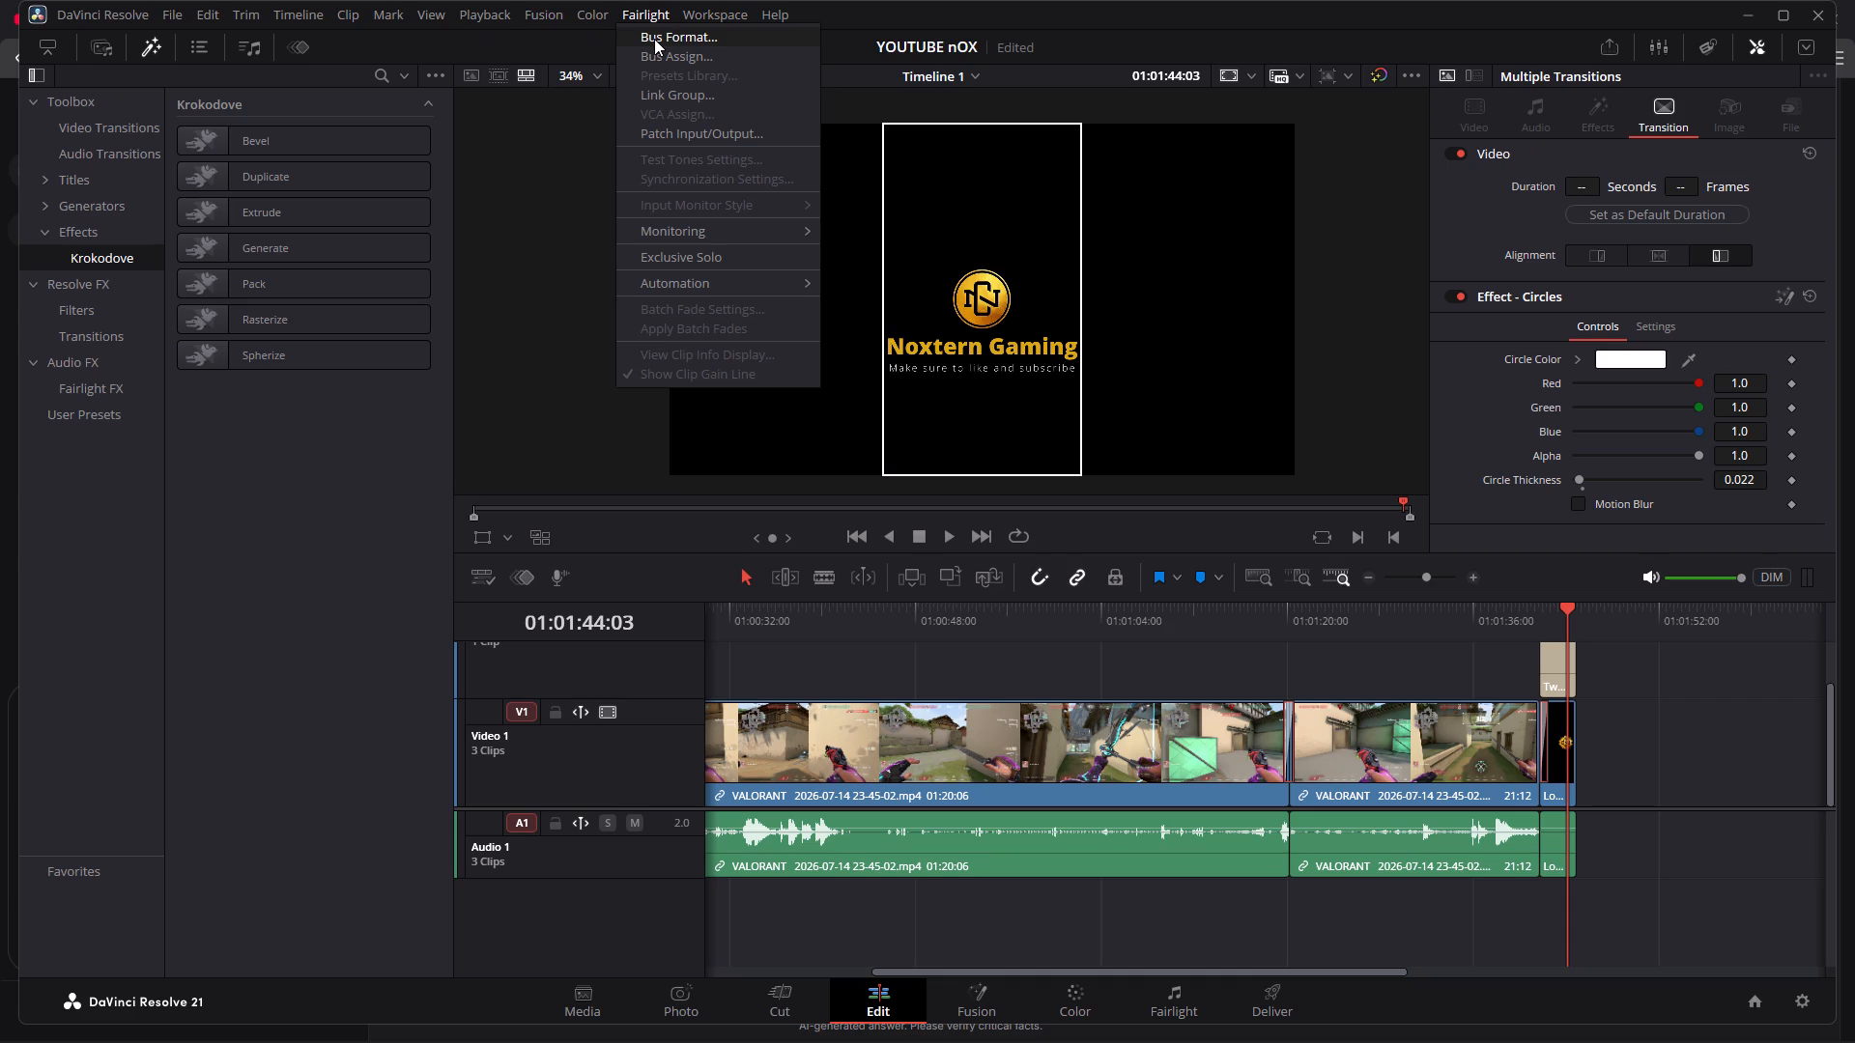
{"action": "left_click", "coordinate": [1086, 1011]}
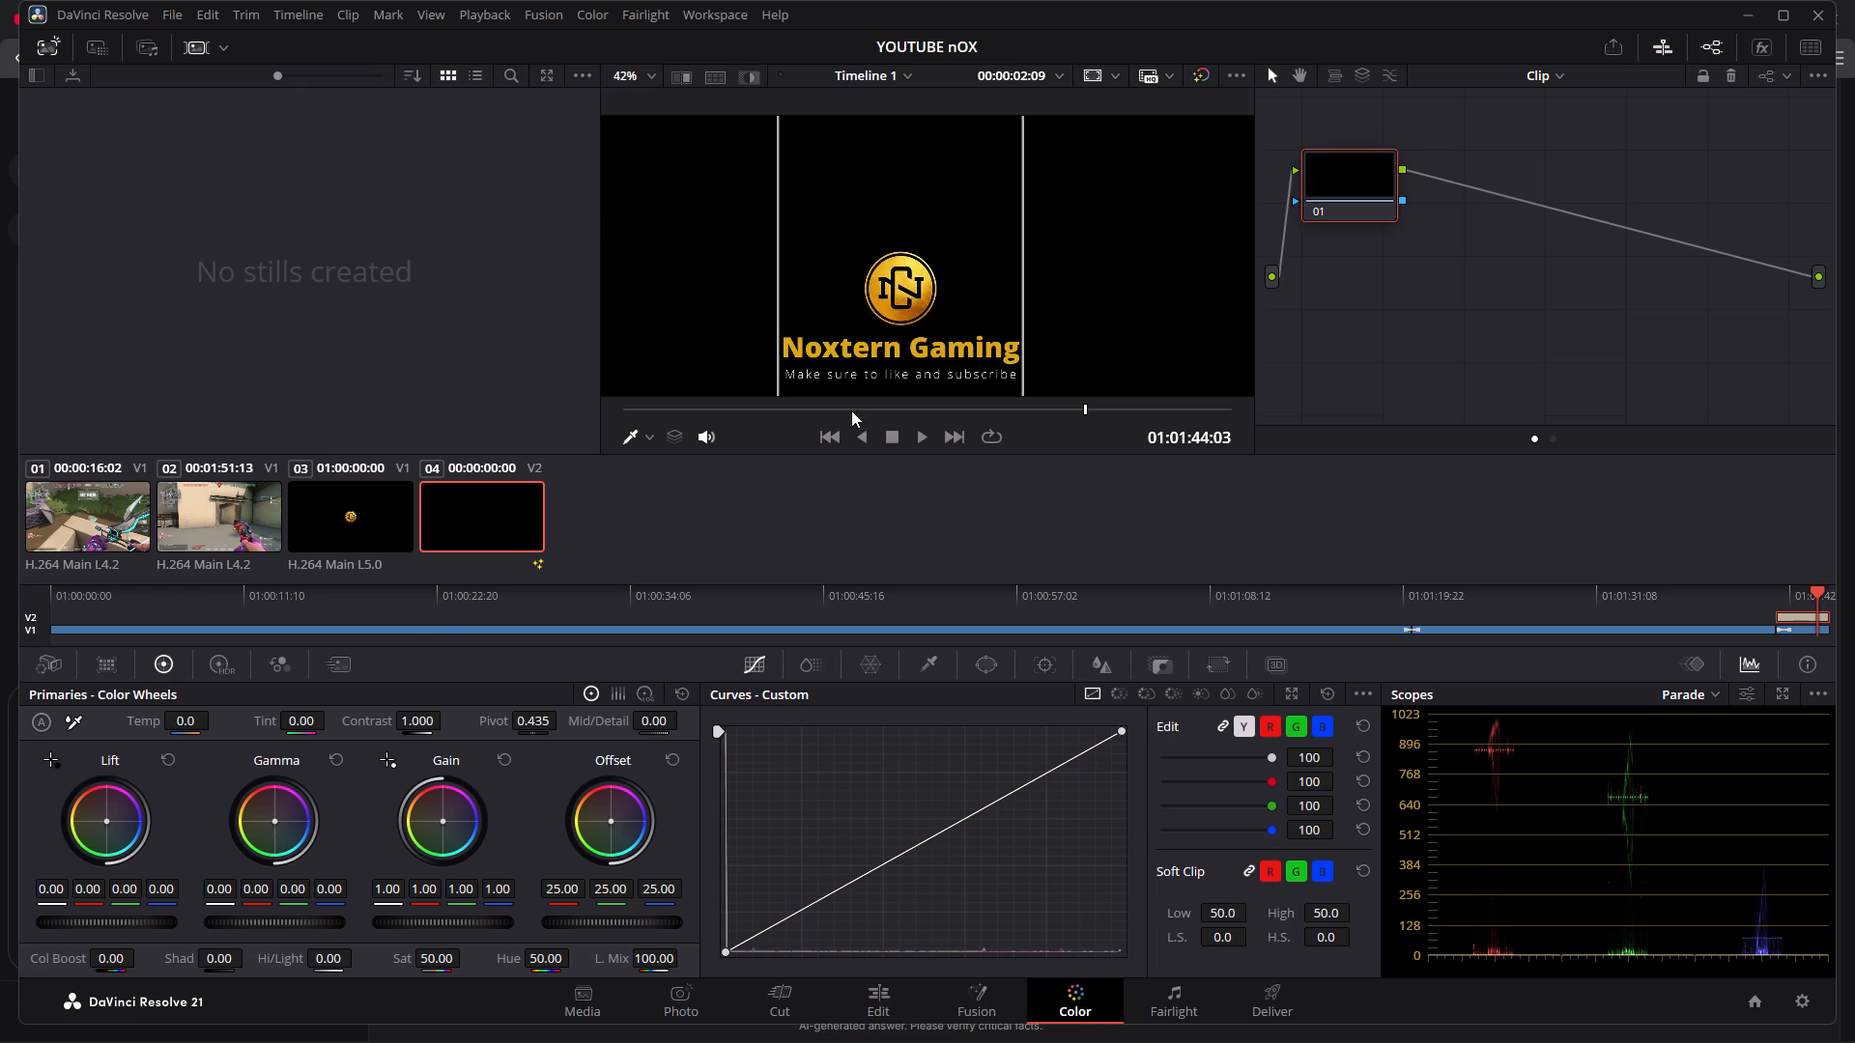
Move the playhead to the start of clip 04 and add a custom-curve control point, settling it on the diagonal slightly above the midpoint.
{"action": "left_click_drag", "start_coordinate": [730, 411], "coordinate": [626, 411]}
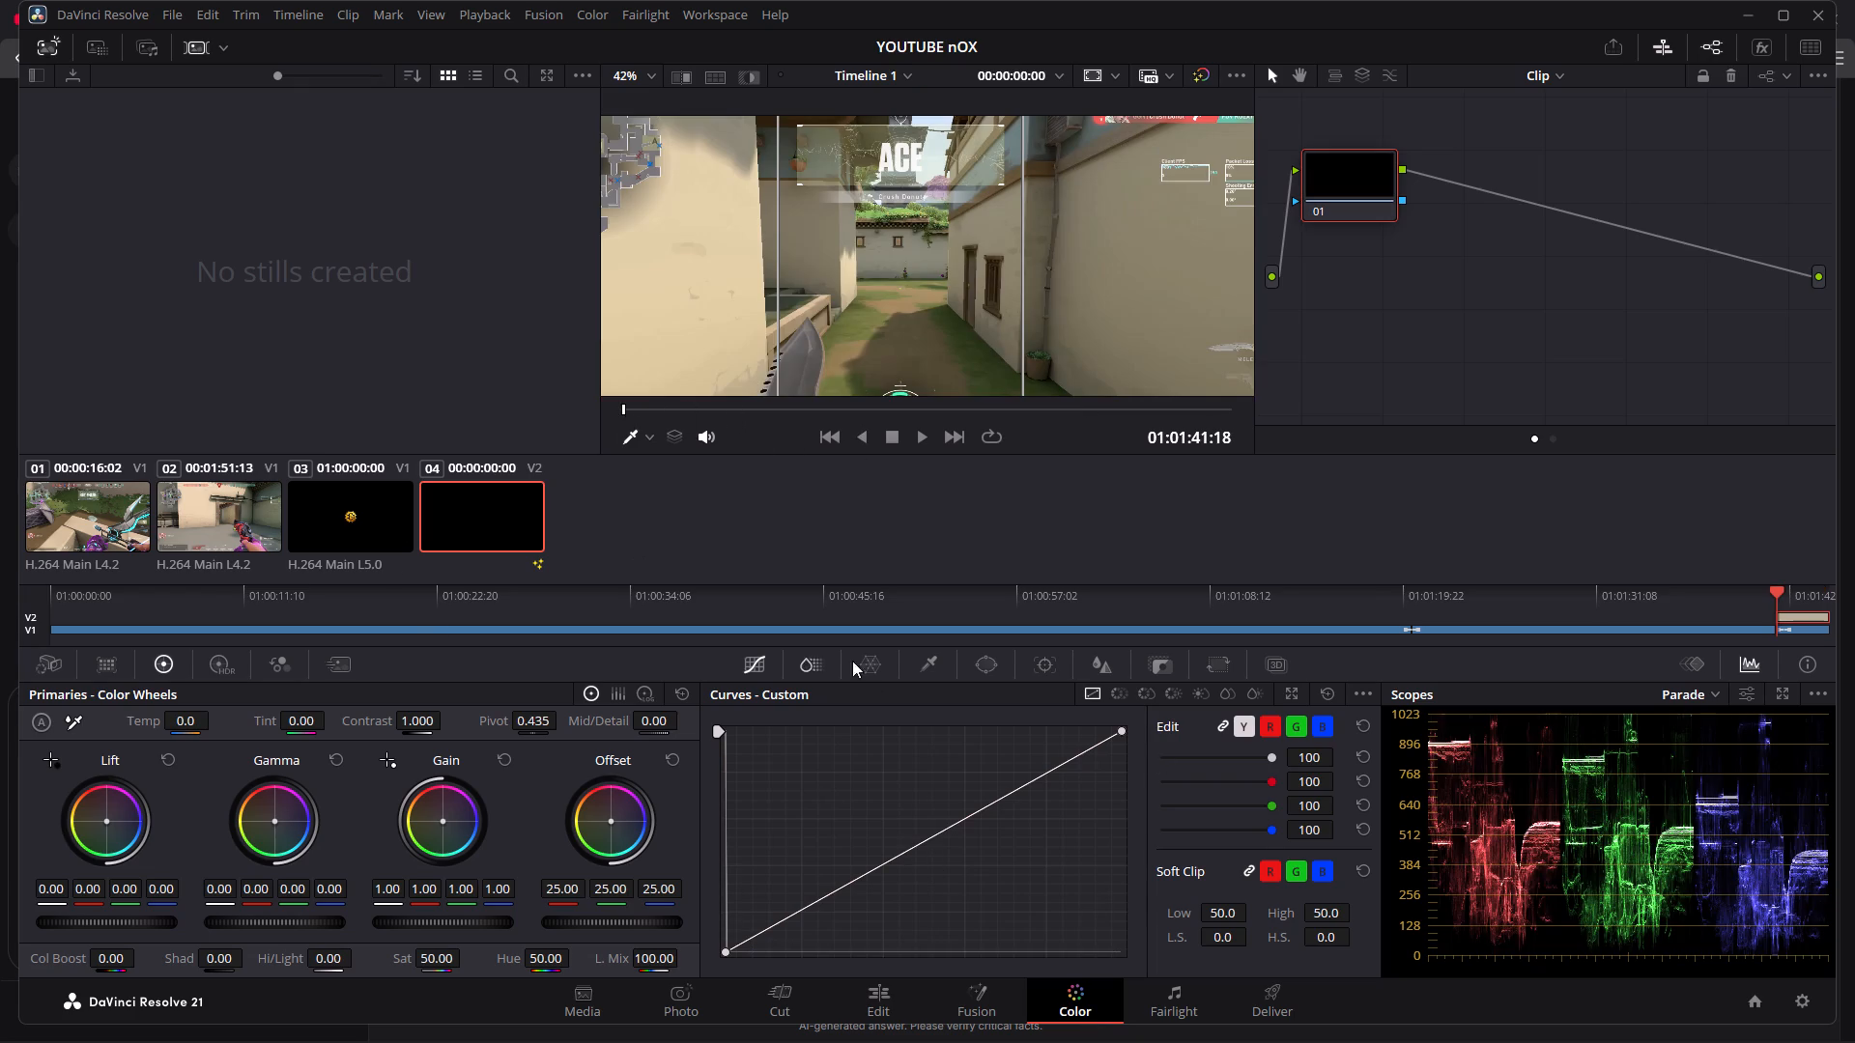
{"action": "left_click_drag", "start_coordinate": [886, 844], "coordinate": [898, 856]}
{"action": "left_click_drag", "start_coordinate": [899, 856], "coordinate": [905, 865]}
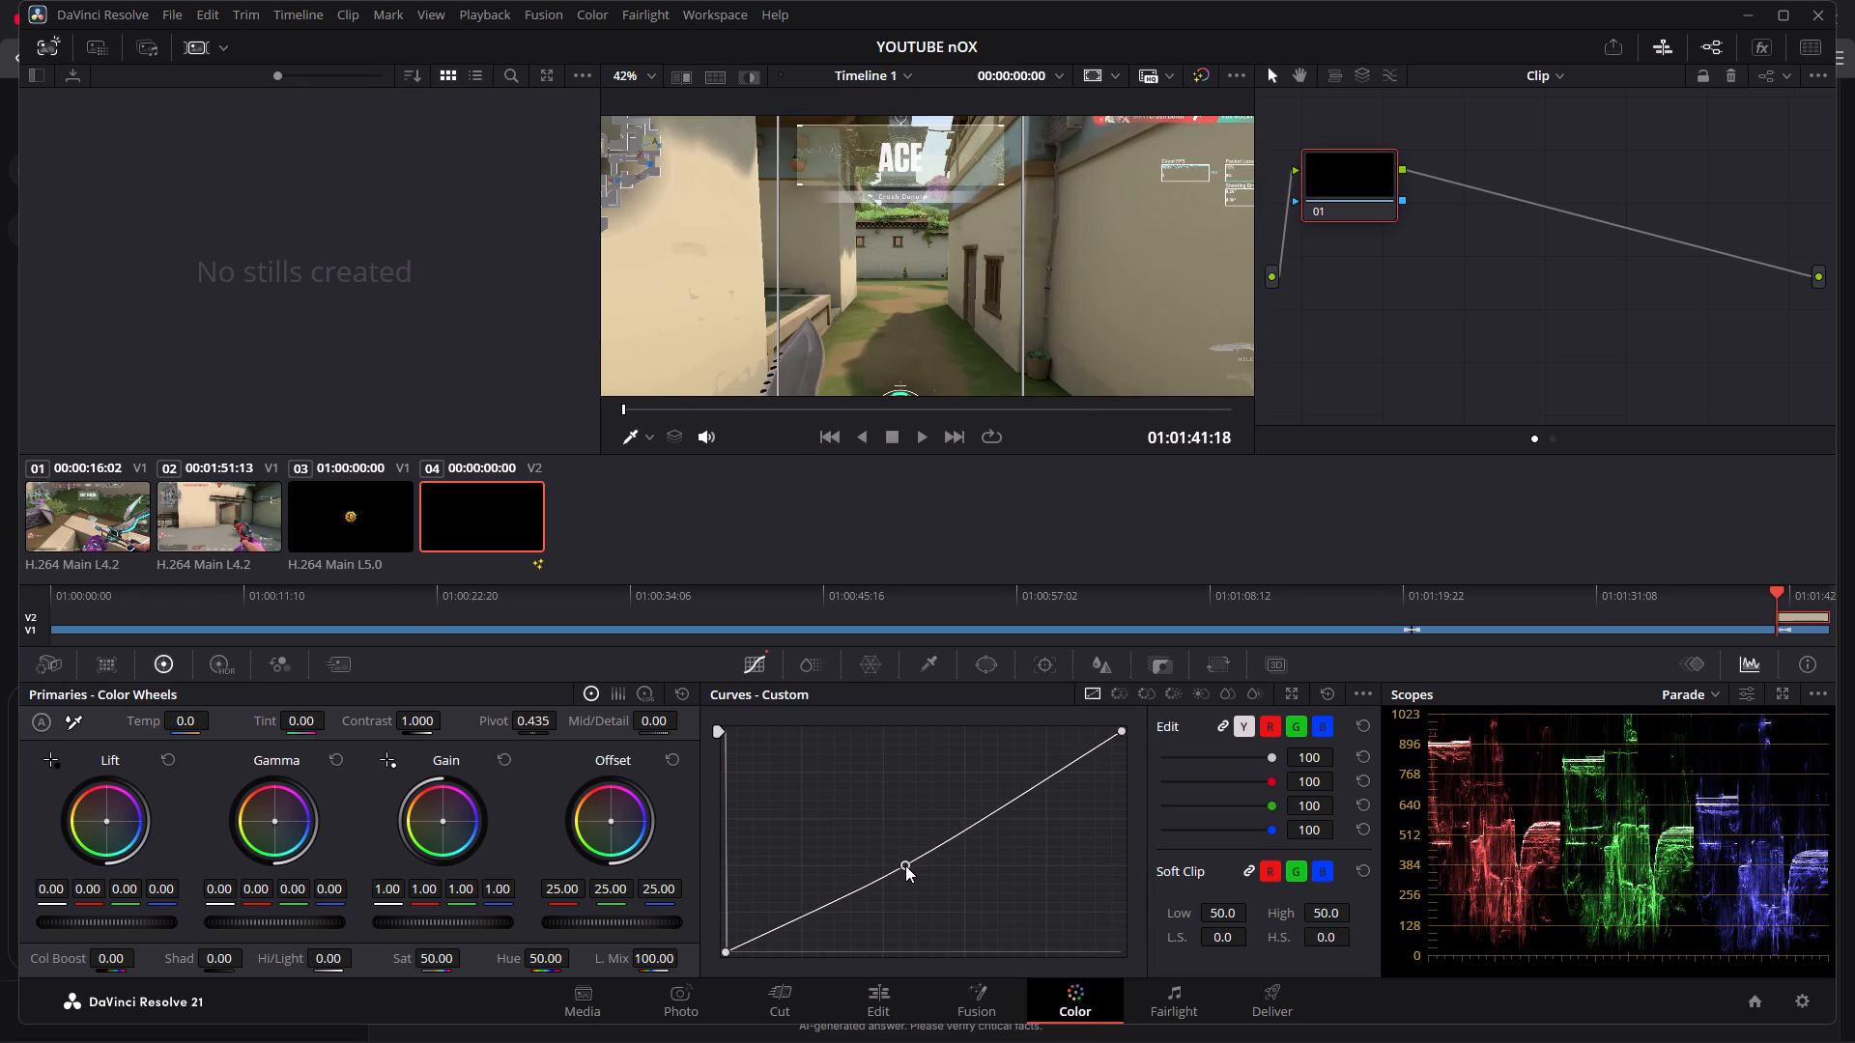
{"action": "left_click_drag", "start_coordinate": [905, 865], "coordinate": [890, 850]}
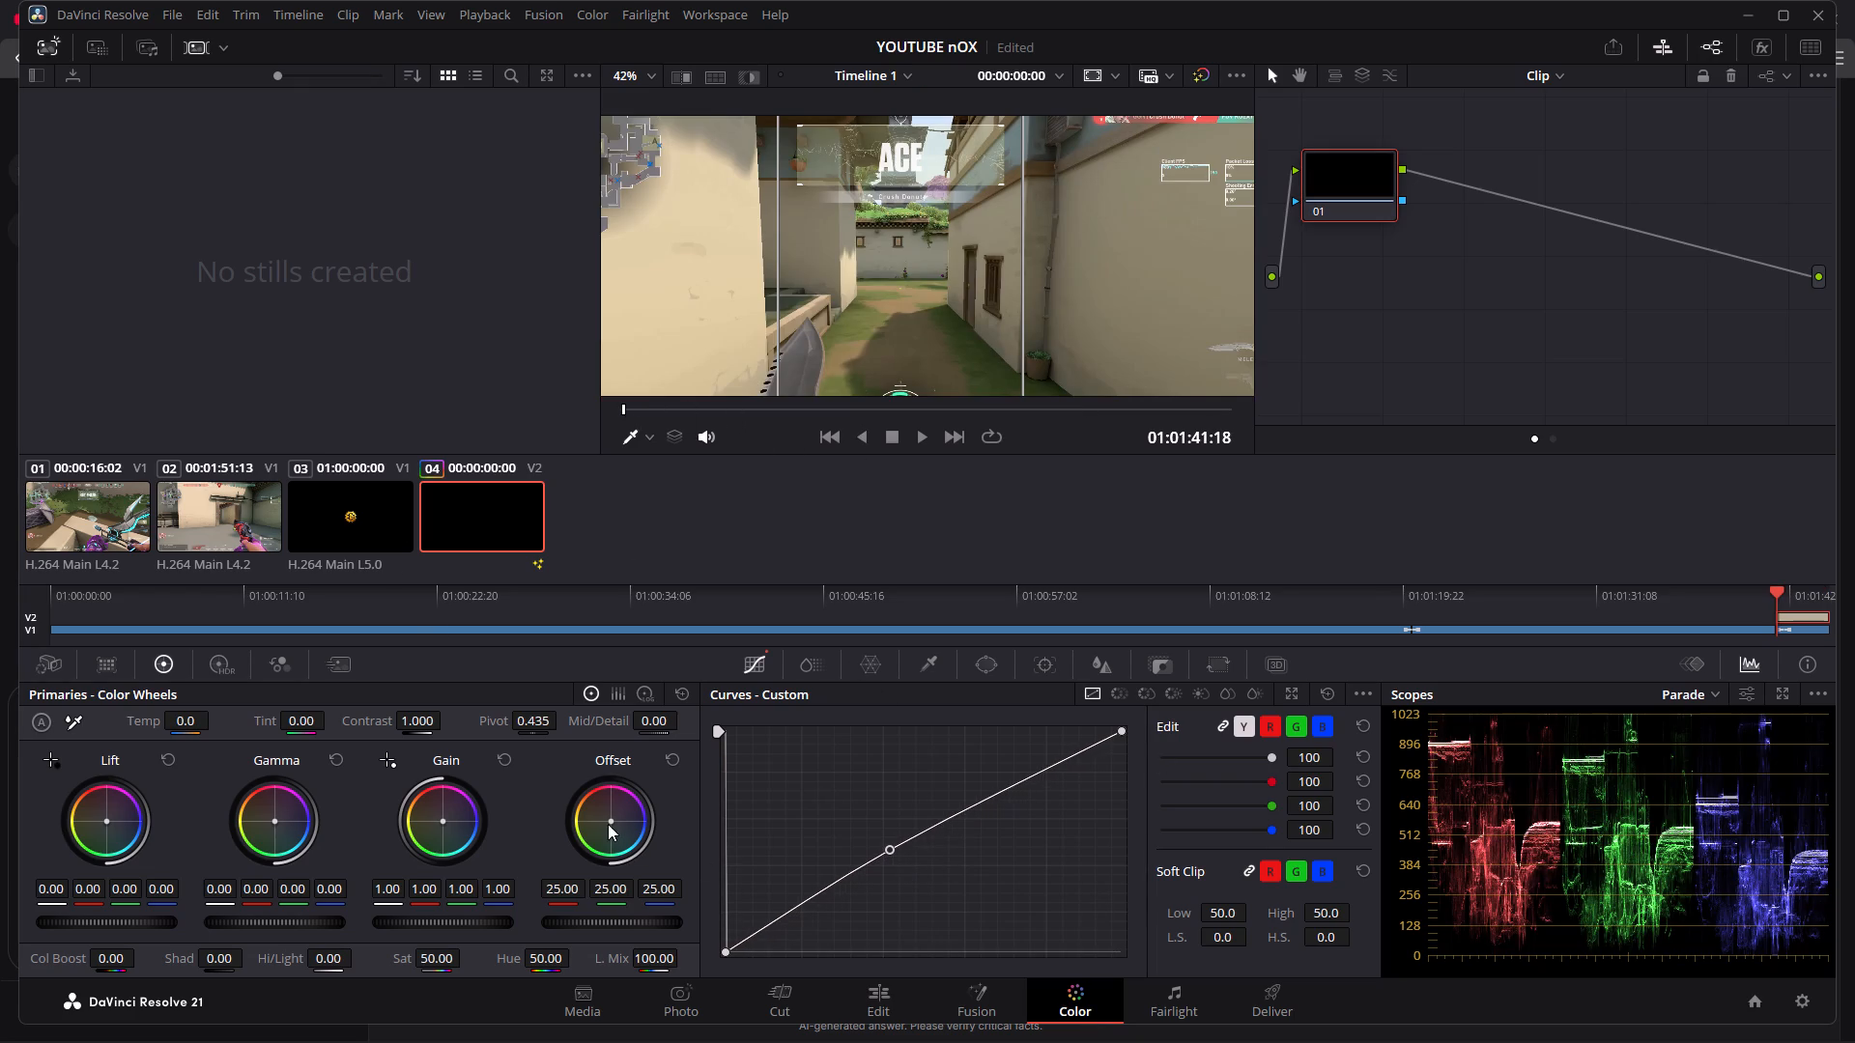
{"action": "left_click_drag", "start_coordinate": [892, 853], "coordinate": [953, 830]}
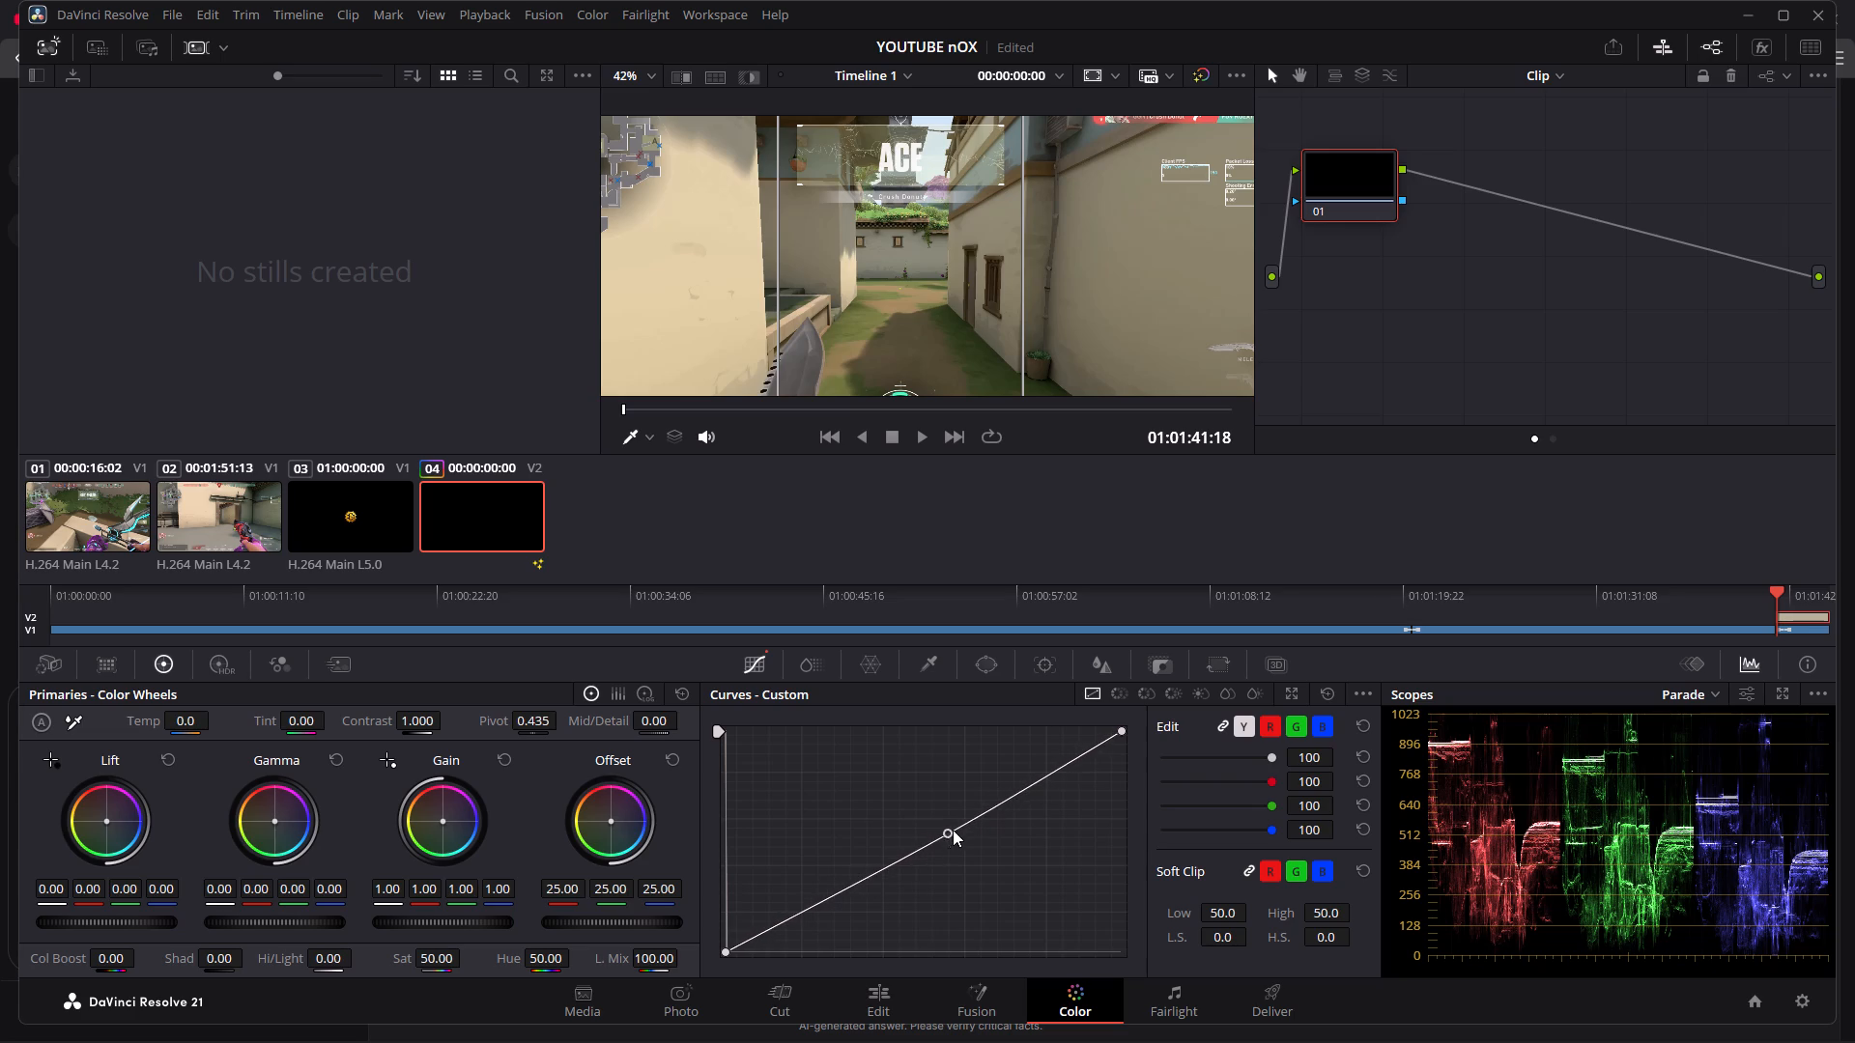
{"action": "left_click_drag", "start_coordinate": [953, 830], "coordinate": [965, 818]}
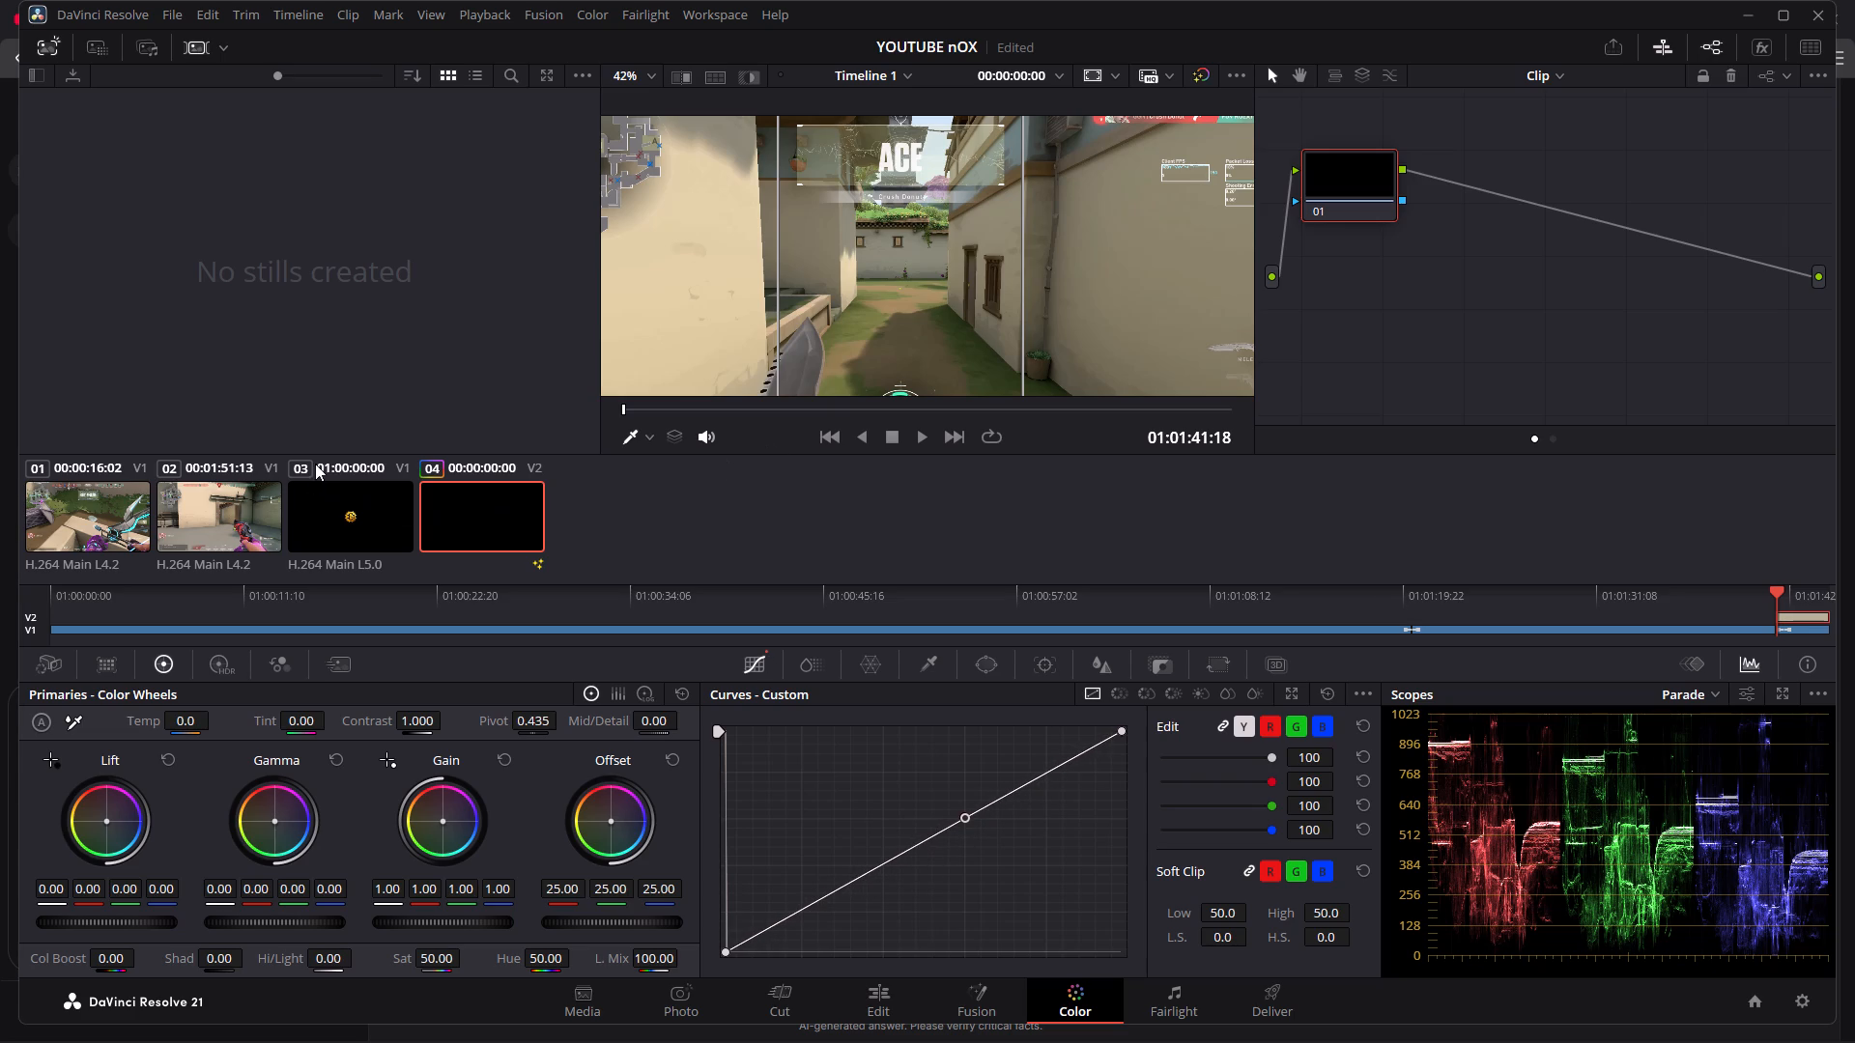
Select clip 01, move the playhead to about 01:00:51 and sample several spots in the image to add control points to its custom curve.
{"action": "left_click", "coordinate": [77, 534]}
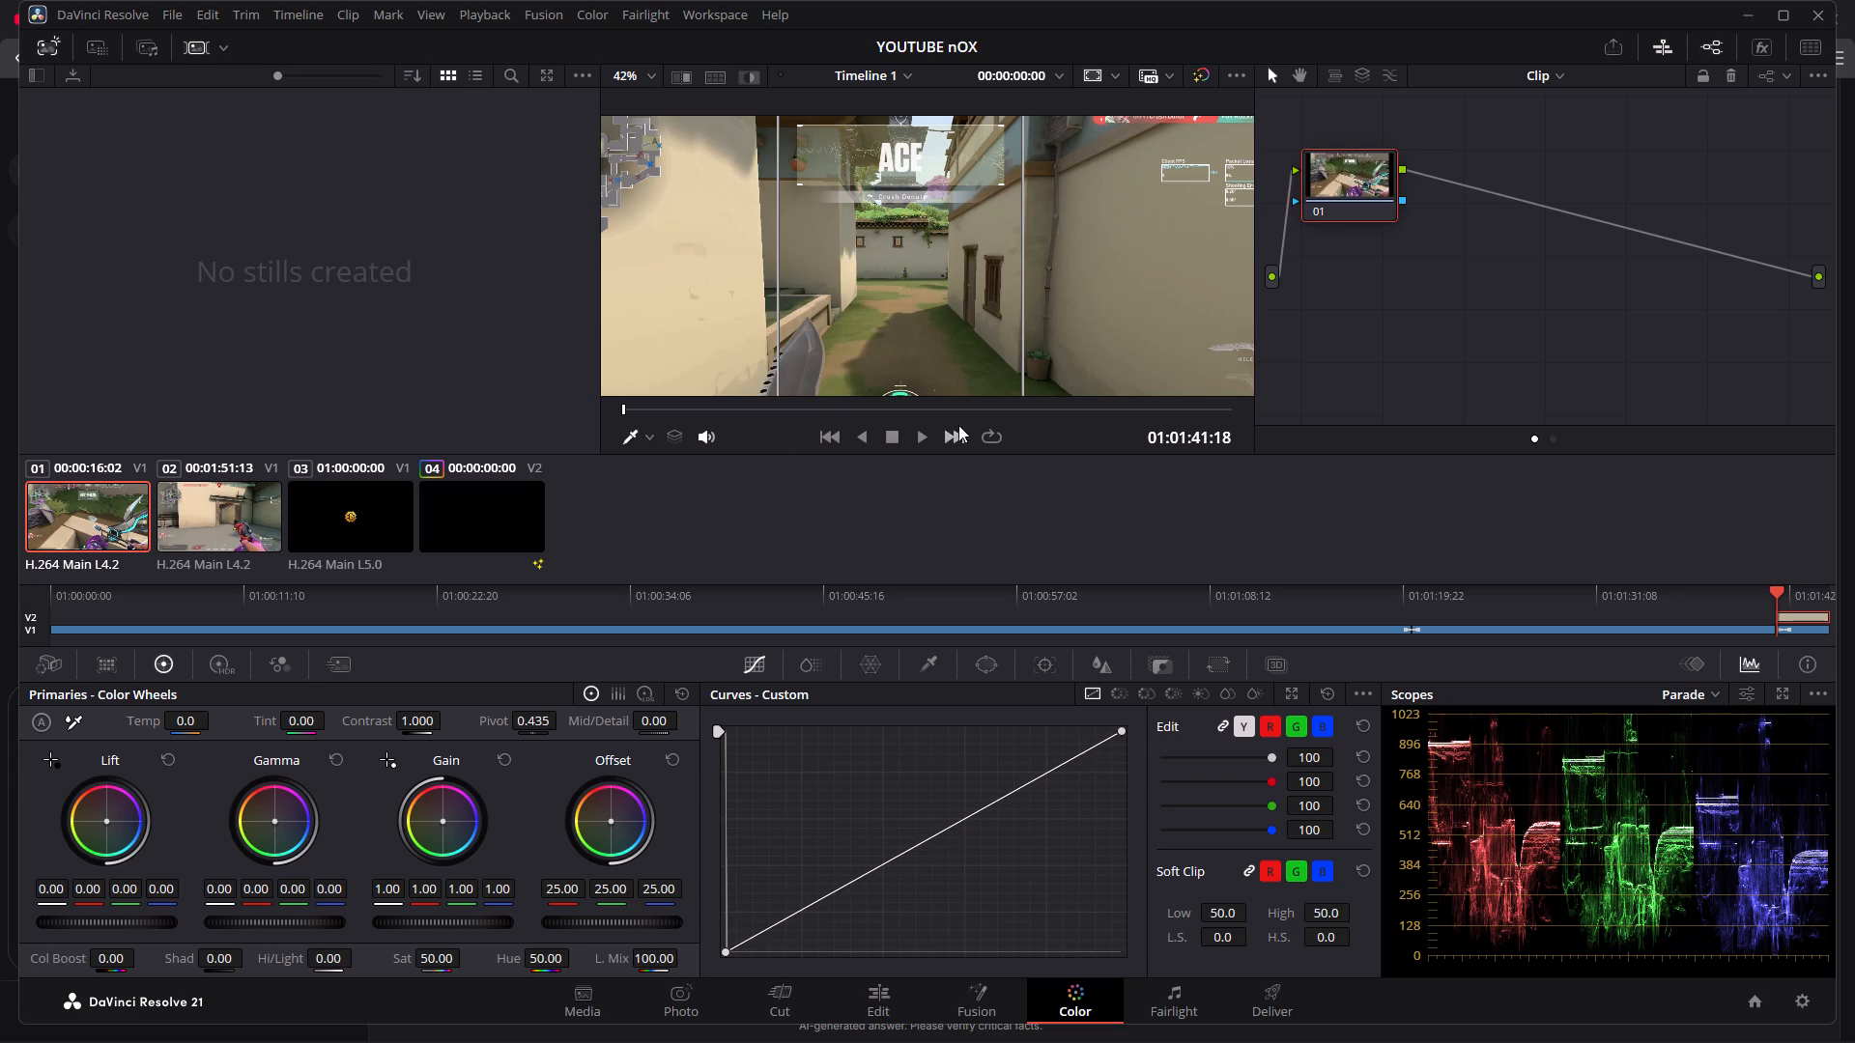
{"action": "left_click", "coordinate": [893, 254]}
{"action": "left_click", "coordinate": [893, 254]}
{"action": "left_click", "coordinate": [1007, 259]}
{"action": "left_click", "coordinate": [1055, 235]}
{"action": "left_click", "coordinate": [652, 274]}
{"action": "left_click", "coordinate": [811, 279]}
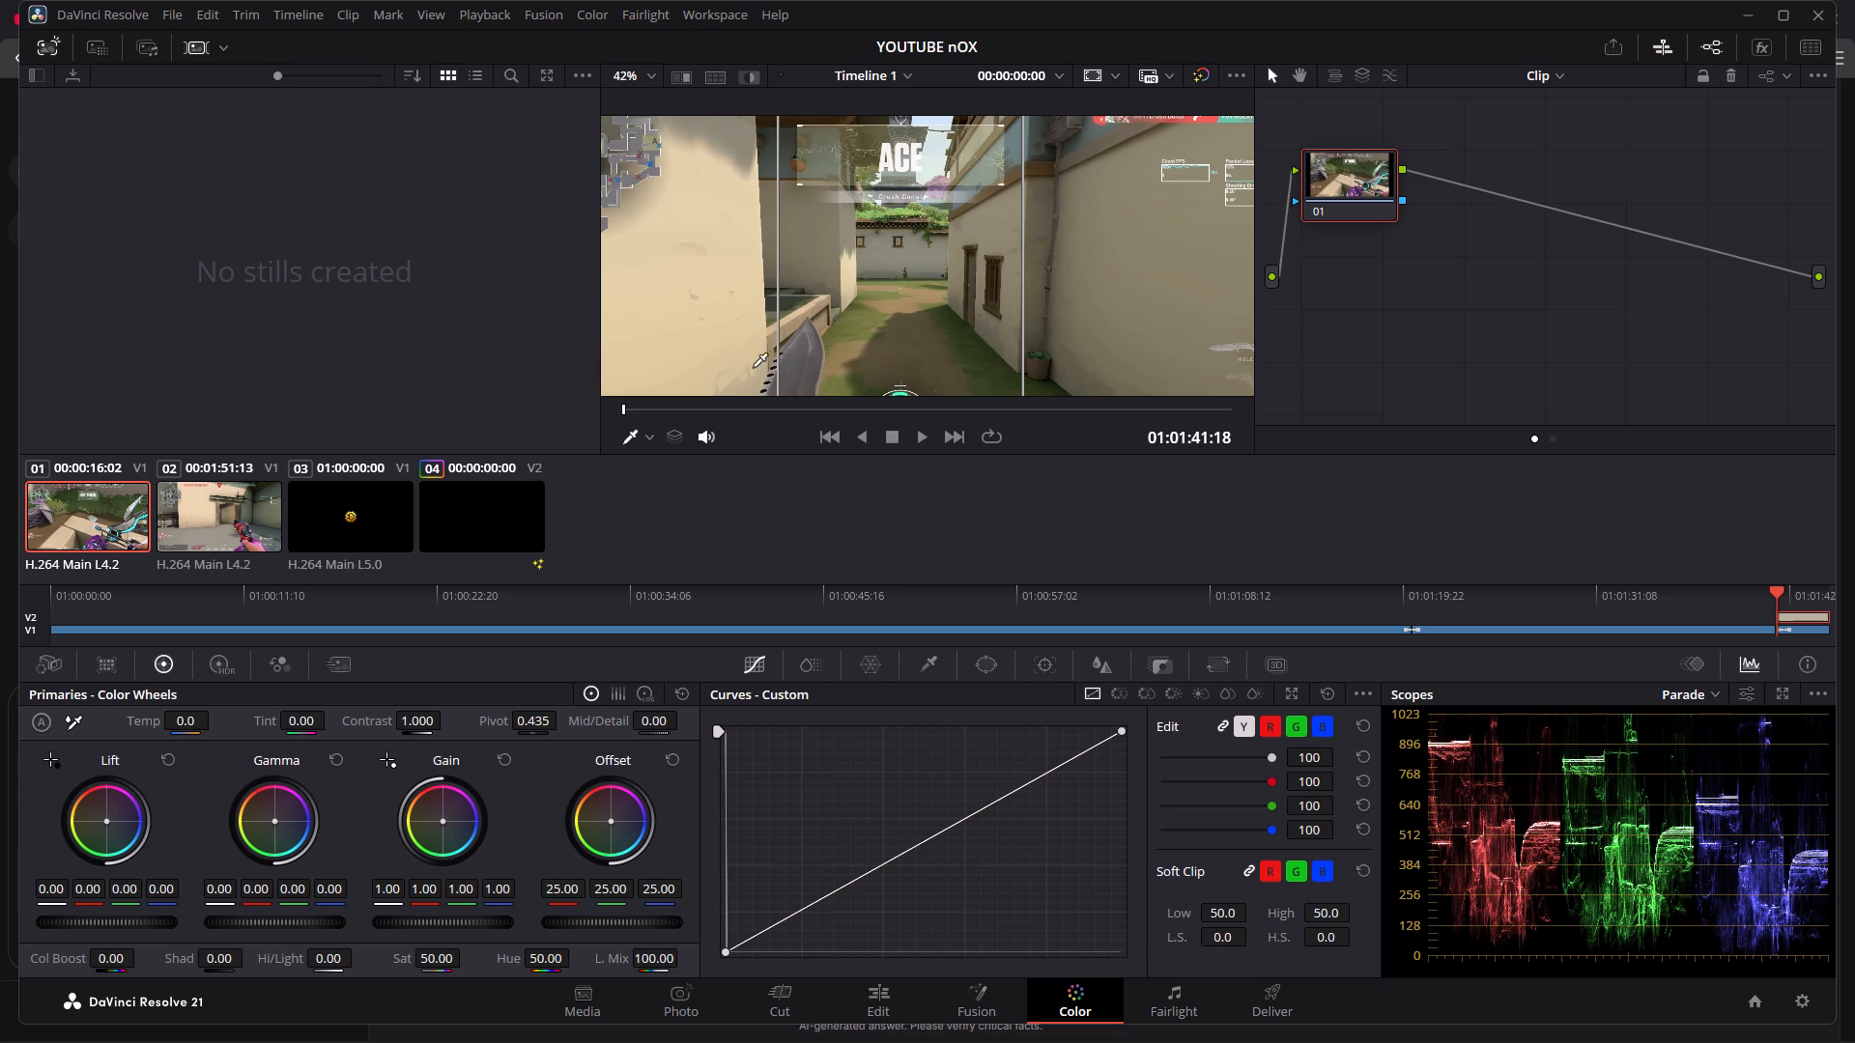
{"action": "left_click", "coordinate": [754, 369]}
{"action": "left_click_drag", "start_coordinate": [726, 268], "coordinate": [767, 343]}
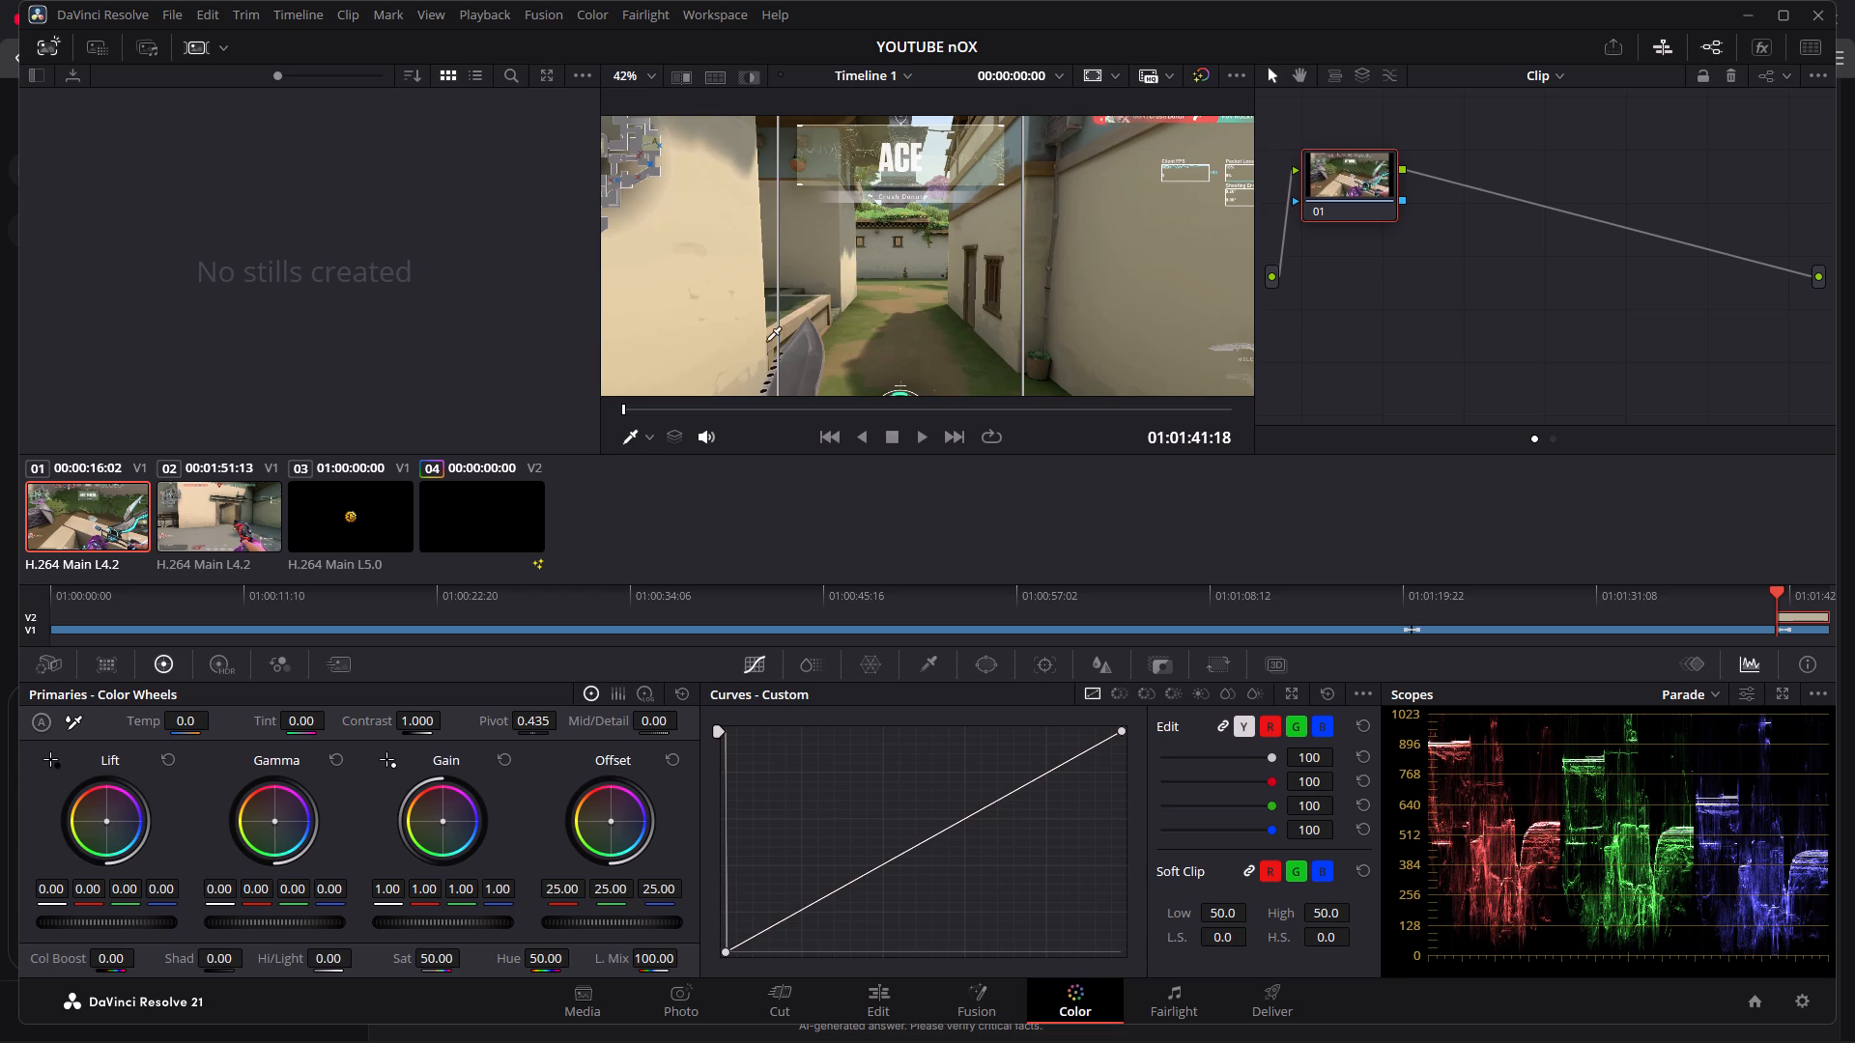
{"action": "left_click", "coordinate": [762, 338]}
{"action": "left_click", "coordinate": [918, 441]}
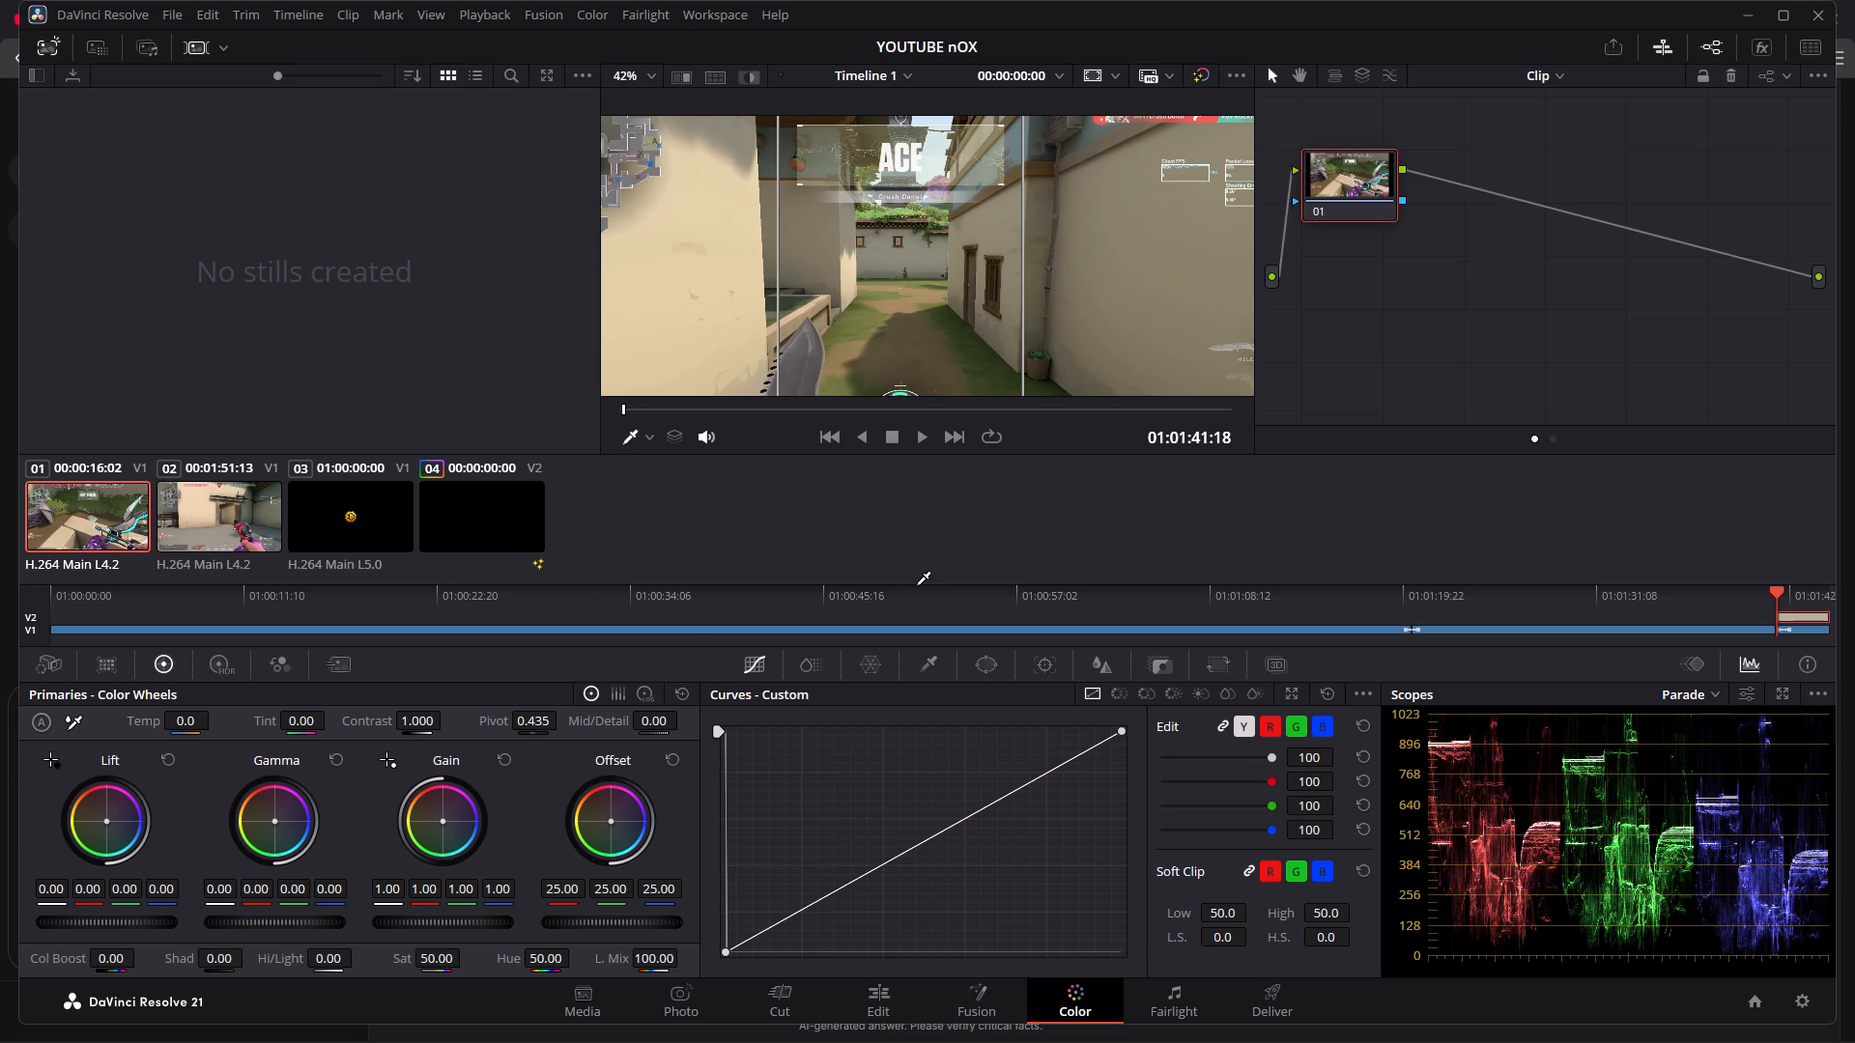
{"action": "left_click", "coordinate": [917, 587]}
{"action": "right_click", "coordinate": [919, 471]}
{"action": "left_click", "coordinate": [635, 450]}
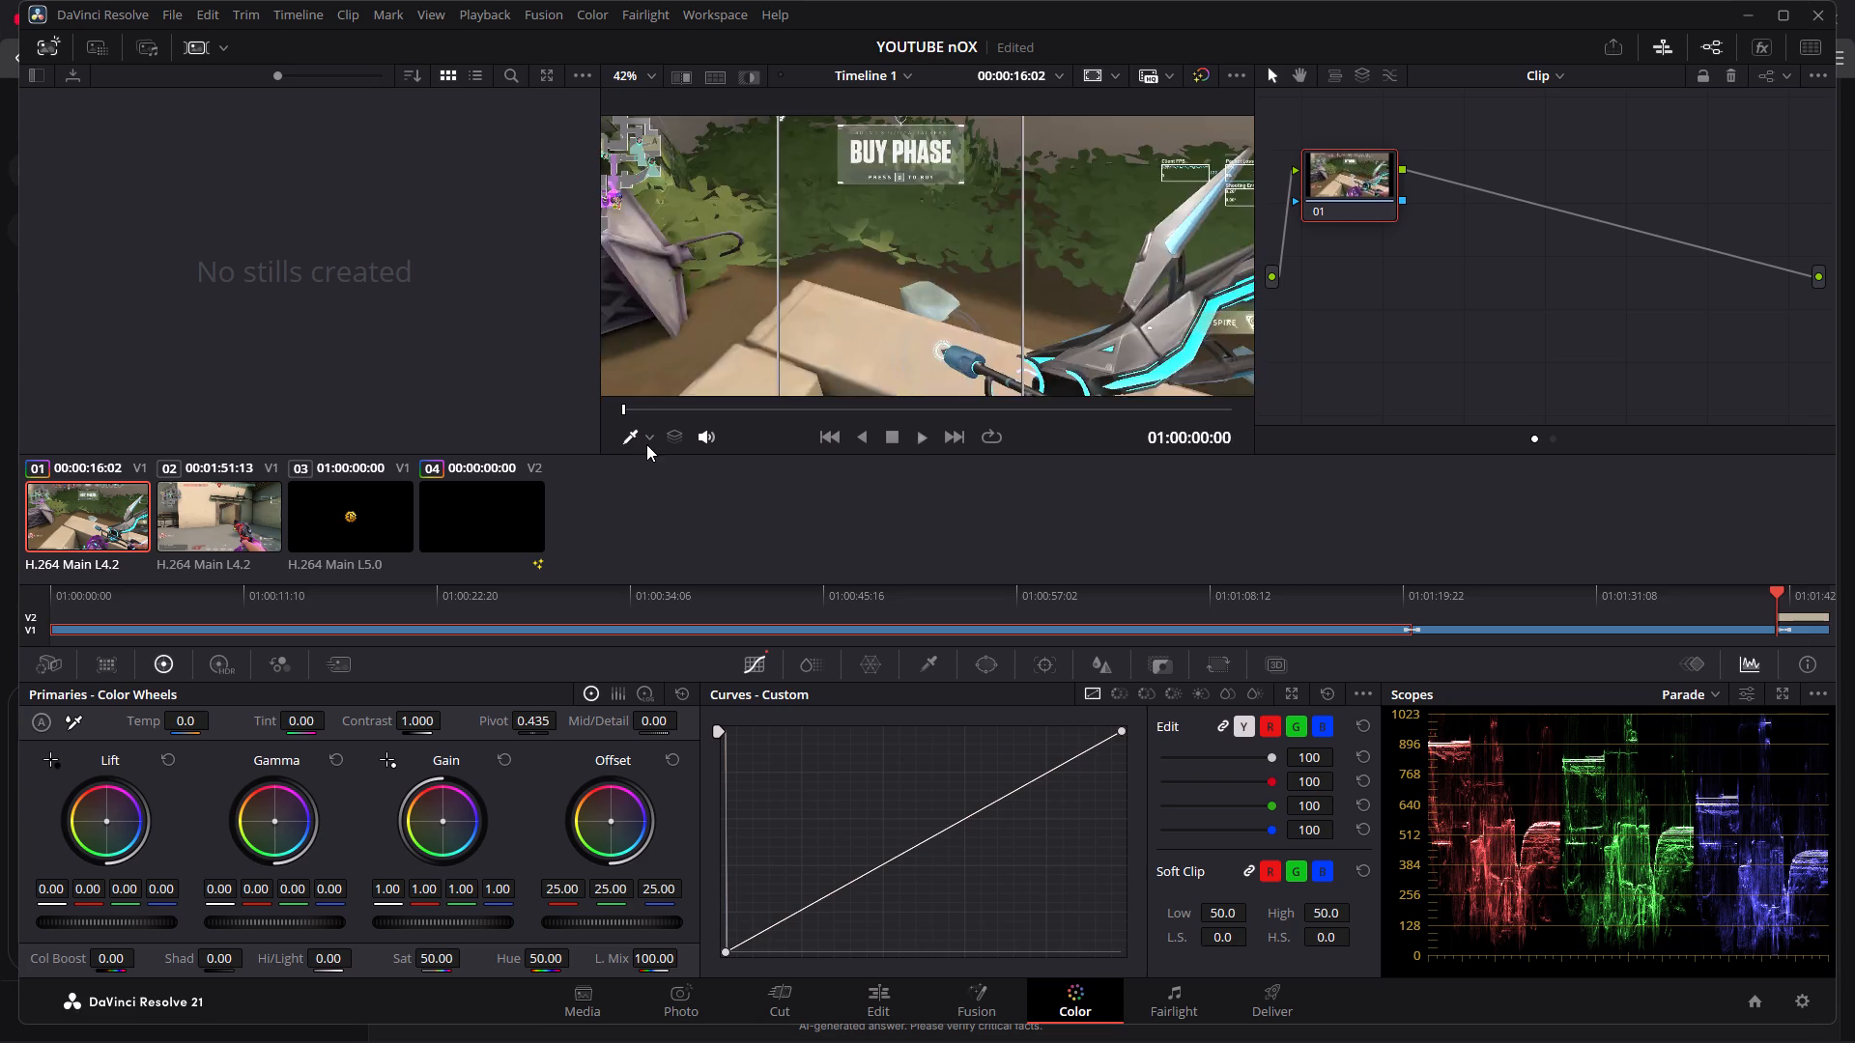
{"action": "left_click", "coordinate": [832, 293]}
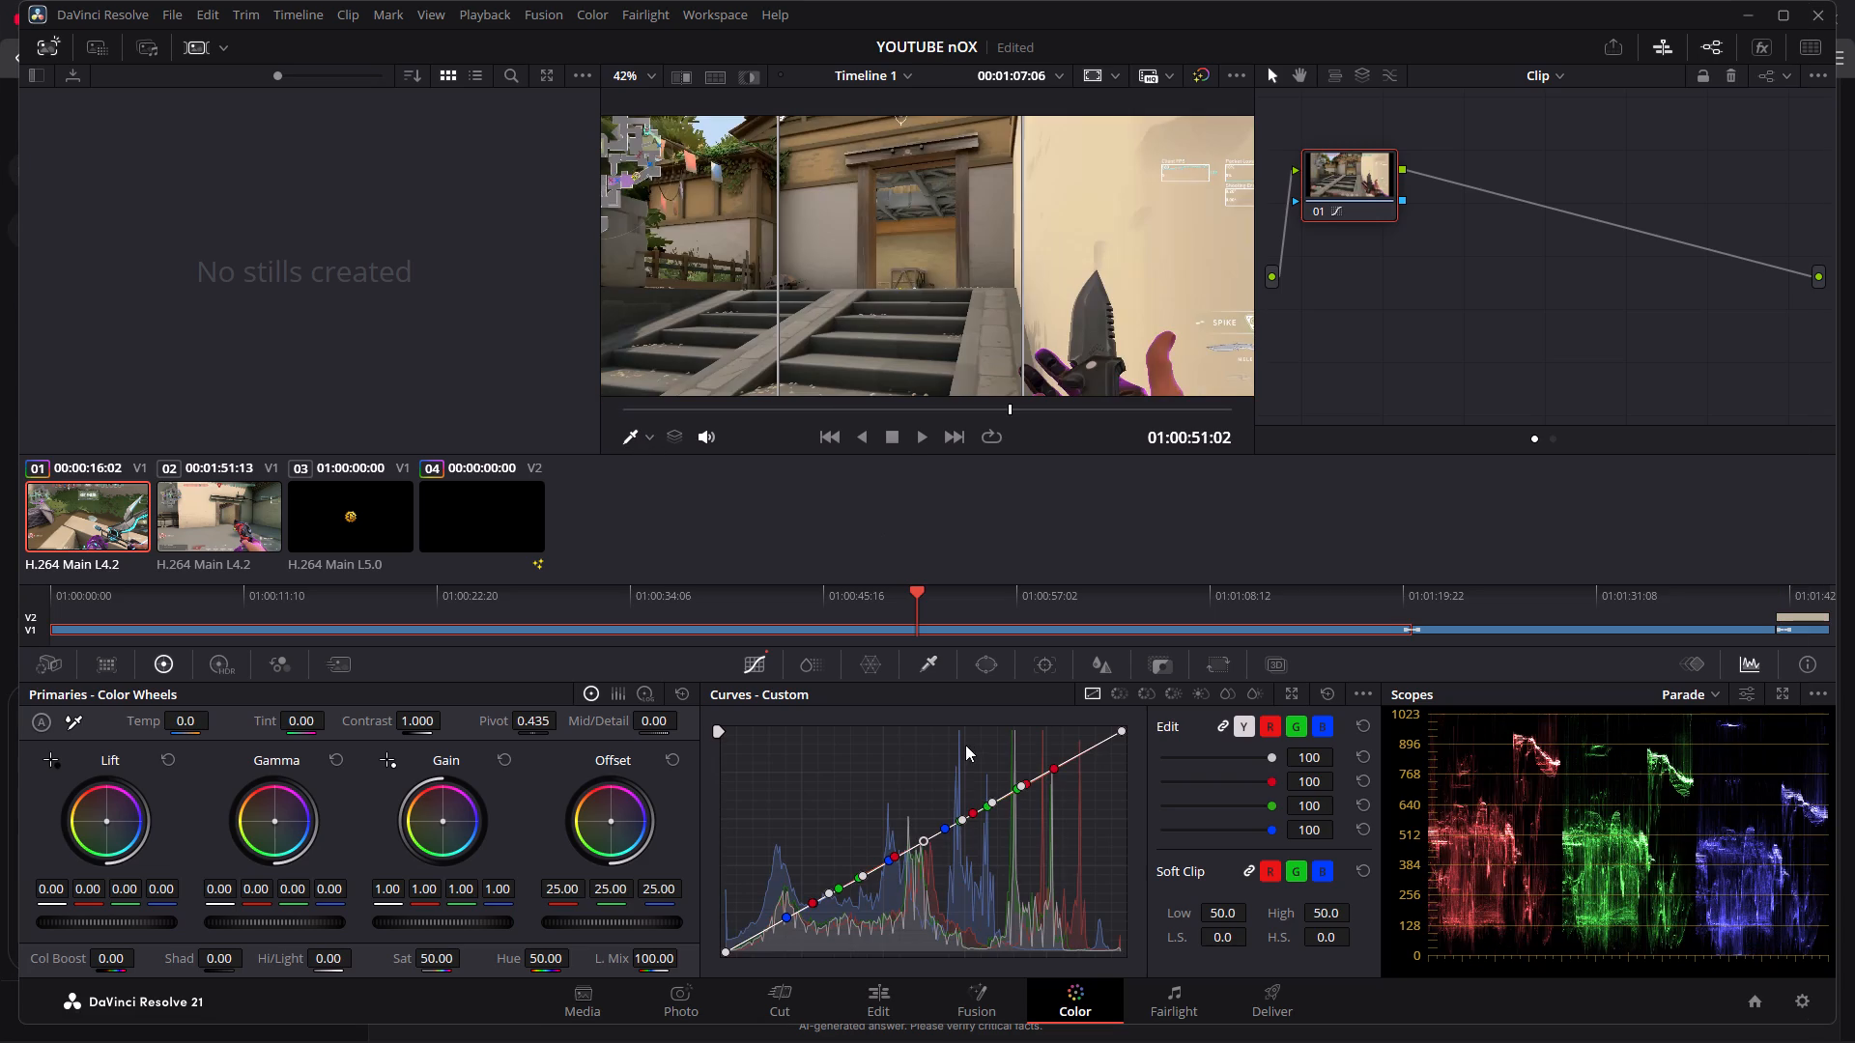
Play clip 01 to about 01:00:53 and adjust the custom curve's lowest intermediate control point, ending below the diagonal to darken the shadows.
{"action": "left_click", "coordinate": [924, 438]}
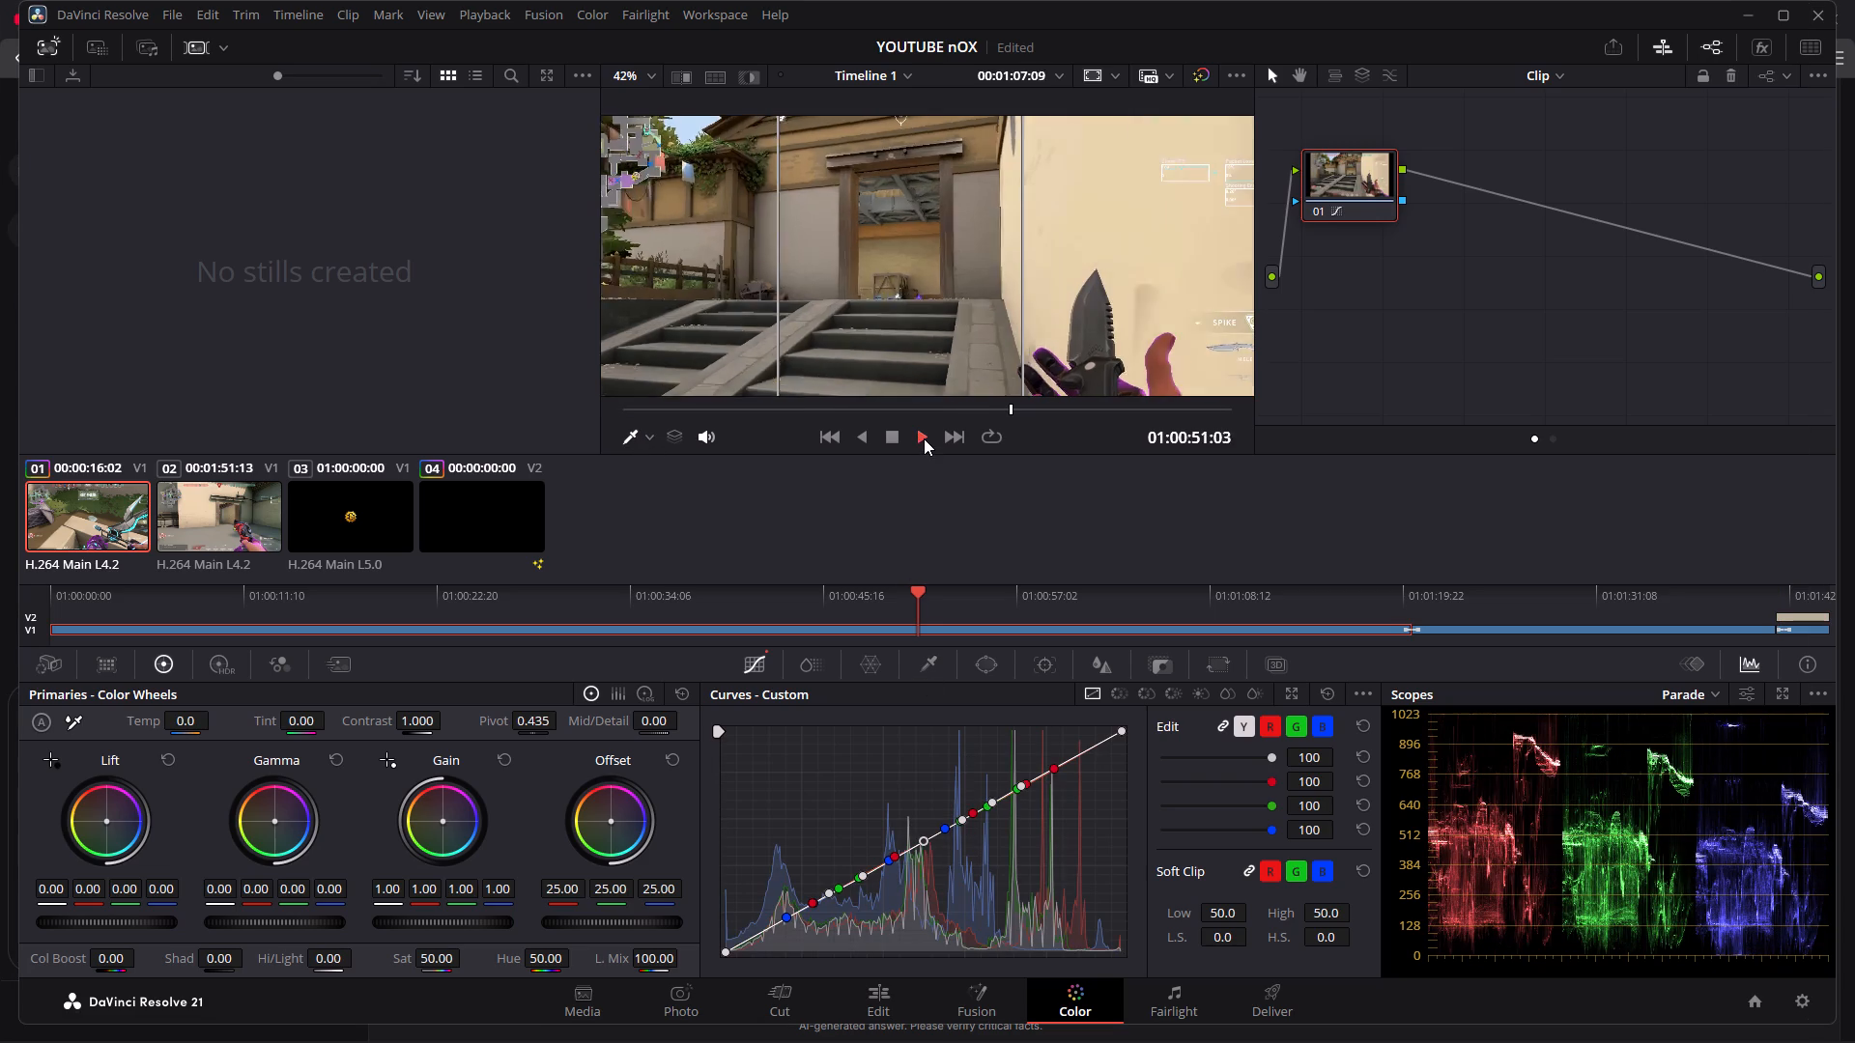
{"action": "left_click", "coordinate": [924, 438]}
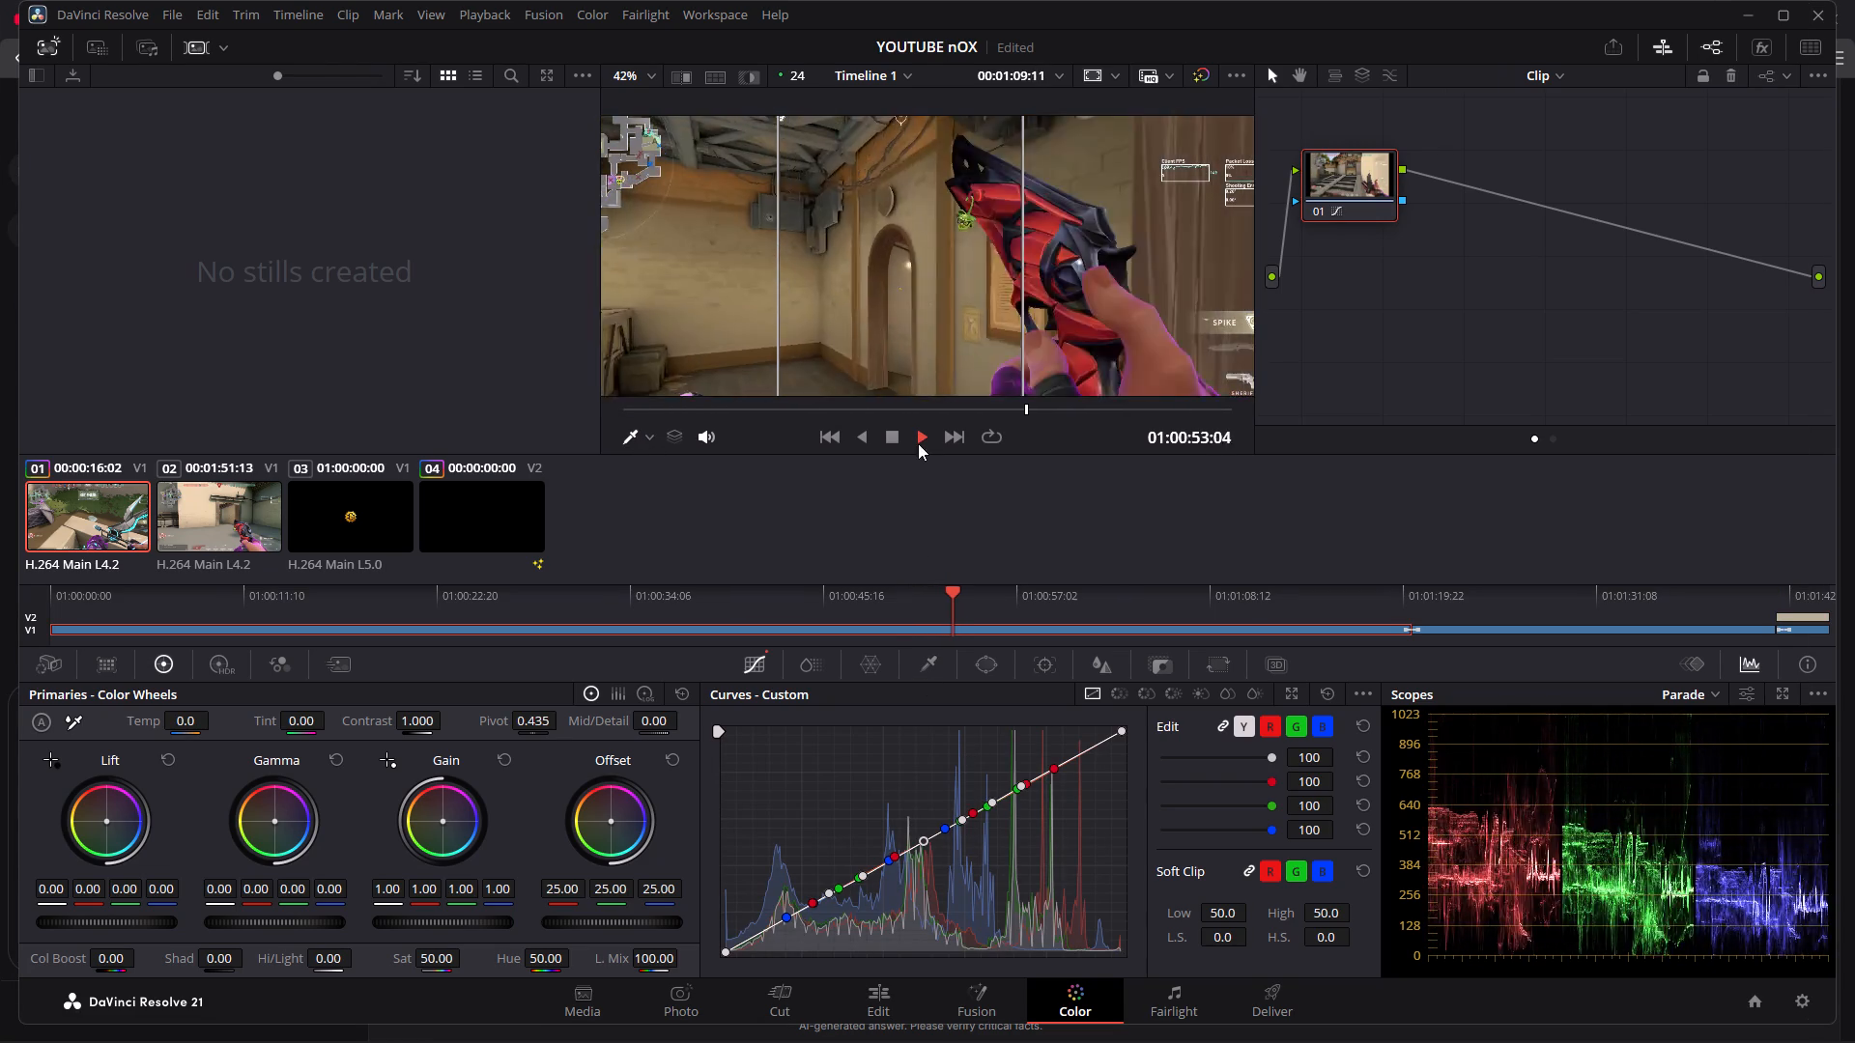
{"action": "left_click", "coordinate": [899, 433]}
{"action": "left_click_drag", "start_coordinate": [785, 920], "coordinate": [785, 915]}
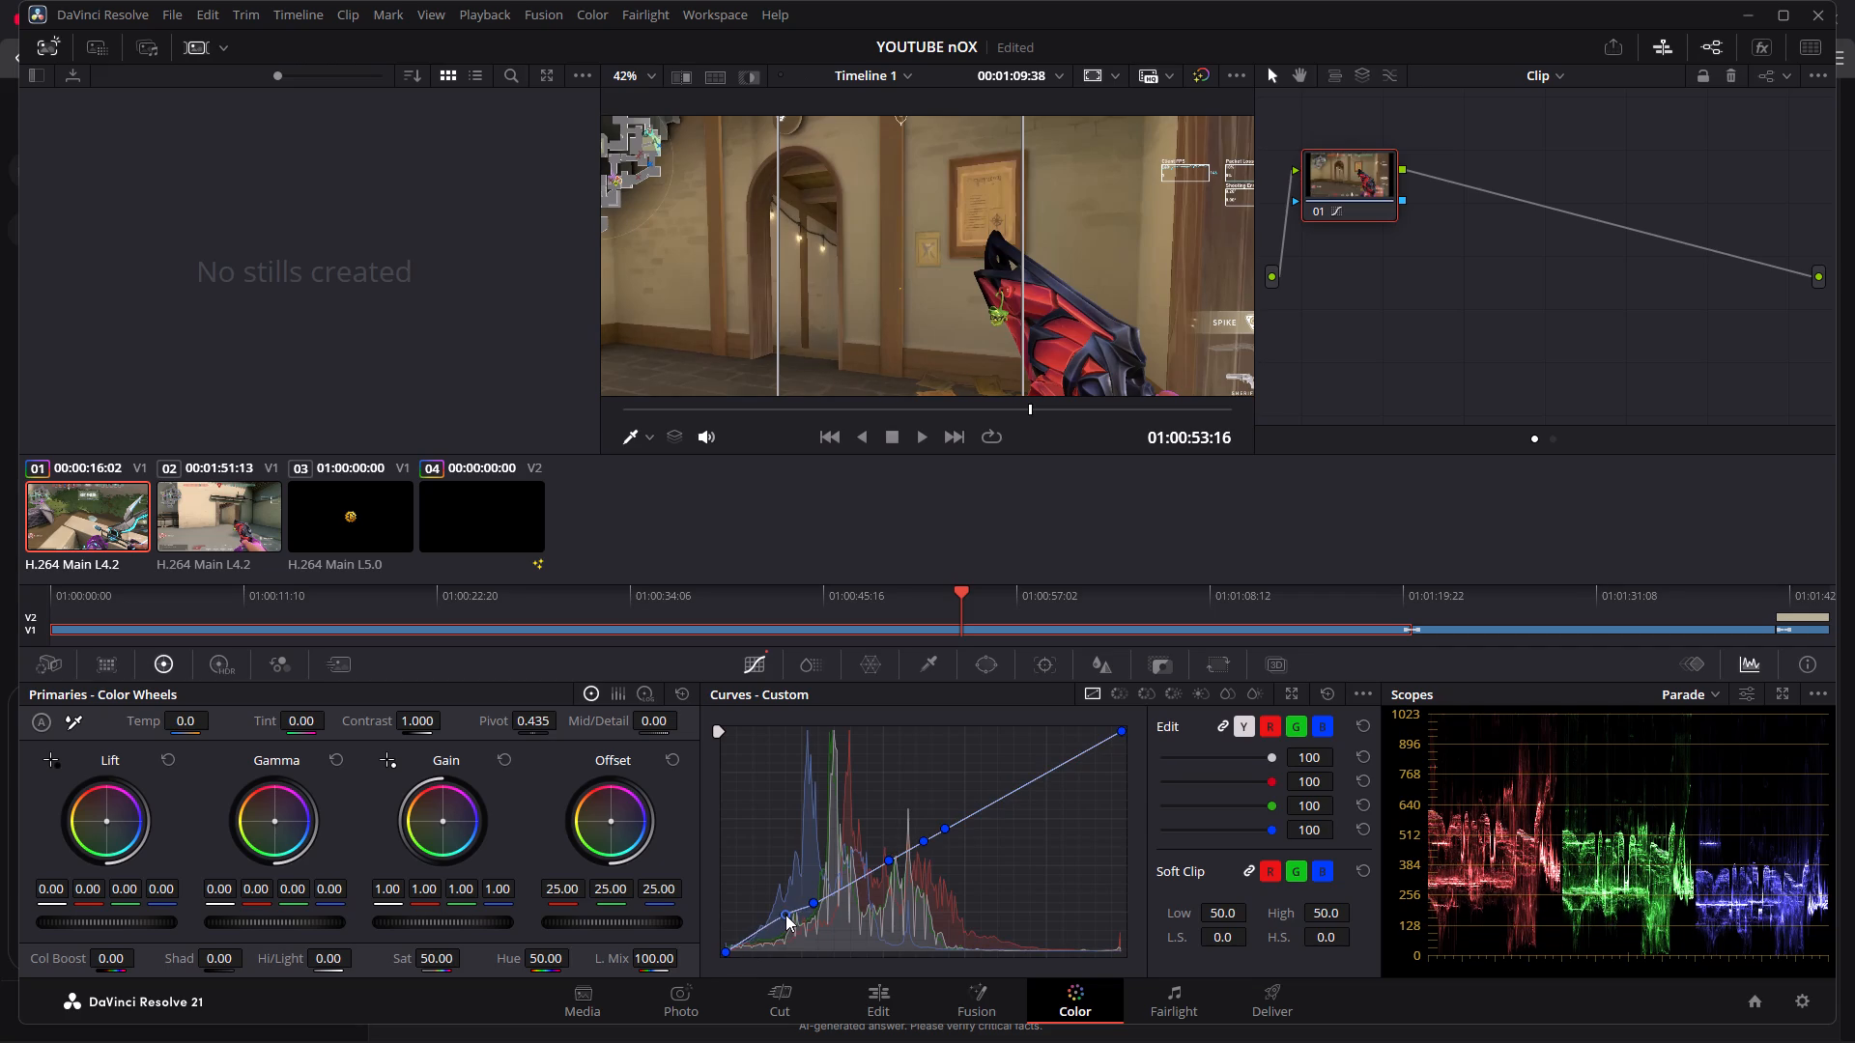
{"action": "left_click_drag", "start_coordinate": [785, 915], "coordinate": [783, 911]}
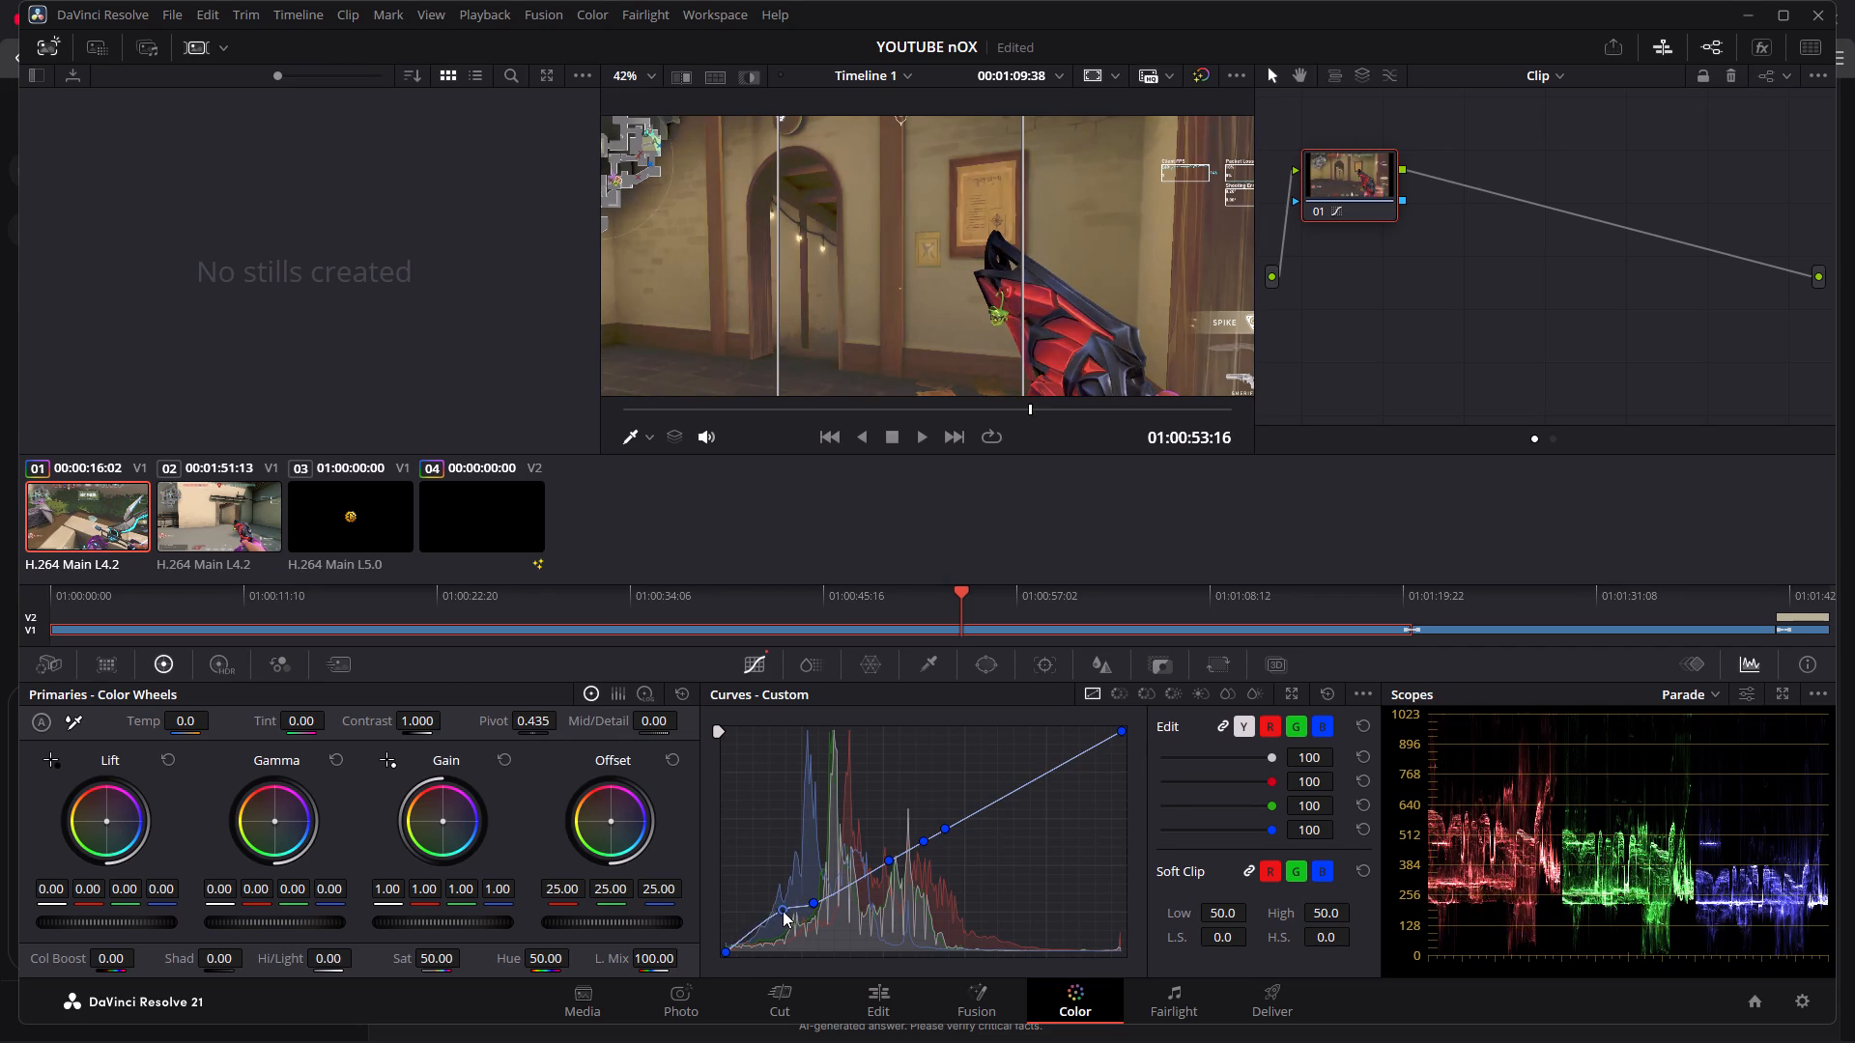
{"action": "left_click_drag", "start_coordinate": [783, 911], "coordinate": [788, 938]}
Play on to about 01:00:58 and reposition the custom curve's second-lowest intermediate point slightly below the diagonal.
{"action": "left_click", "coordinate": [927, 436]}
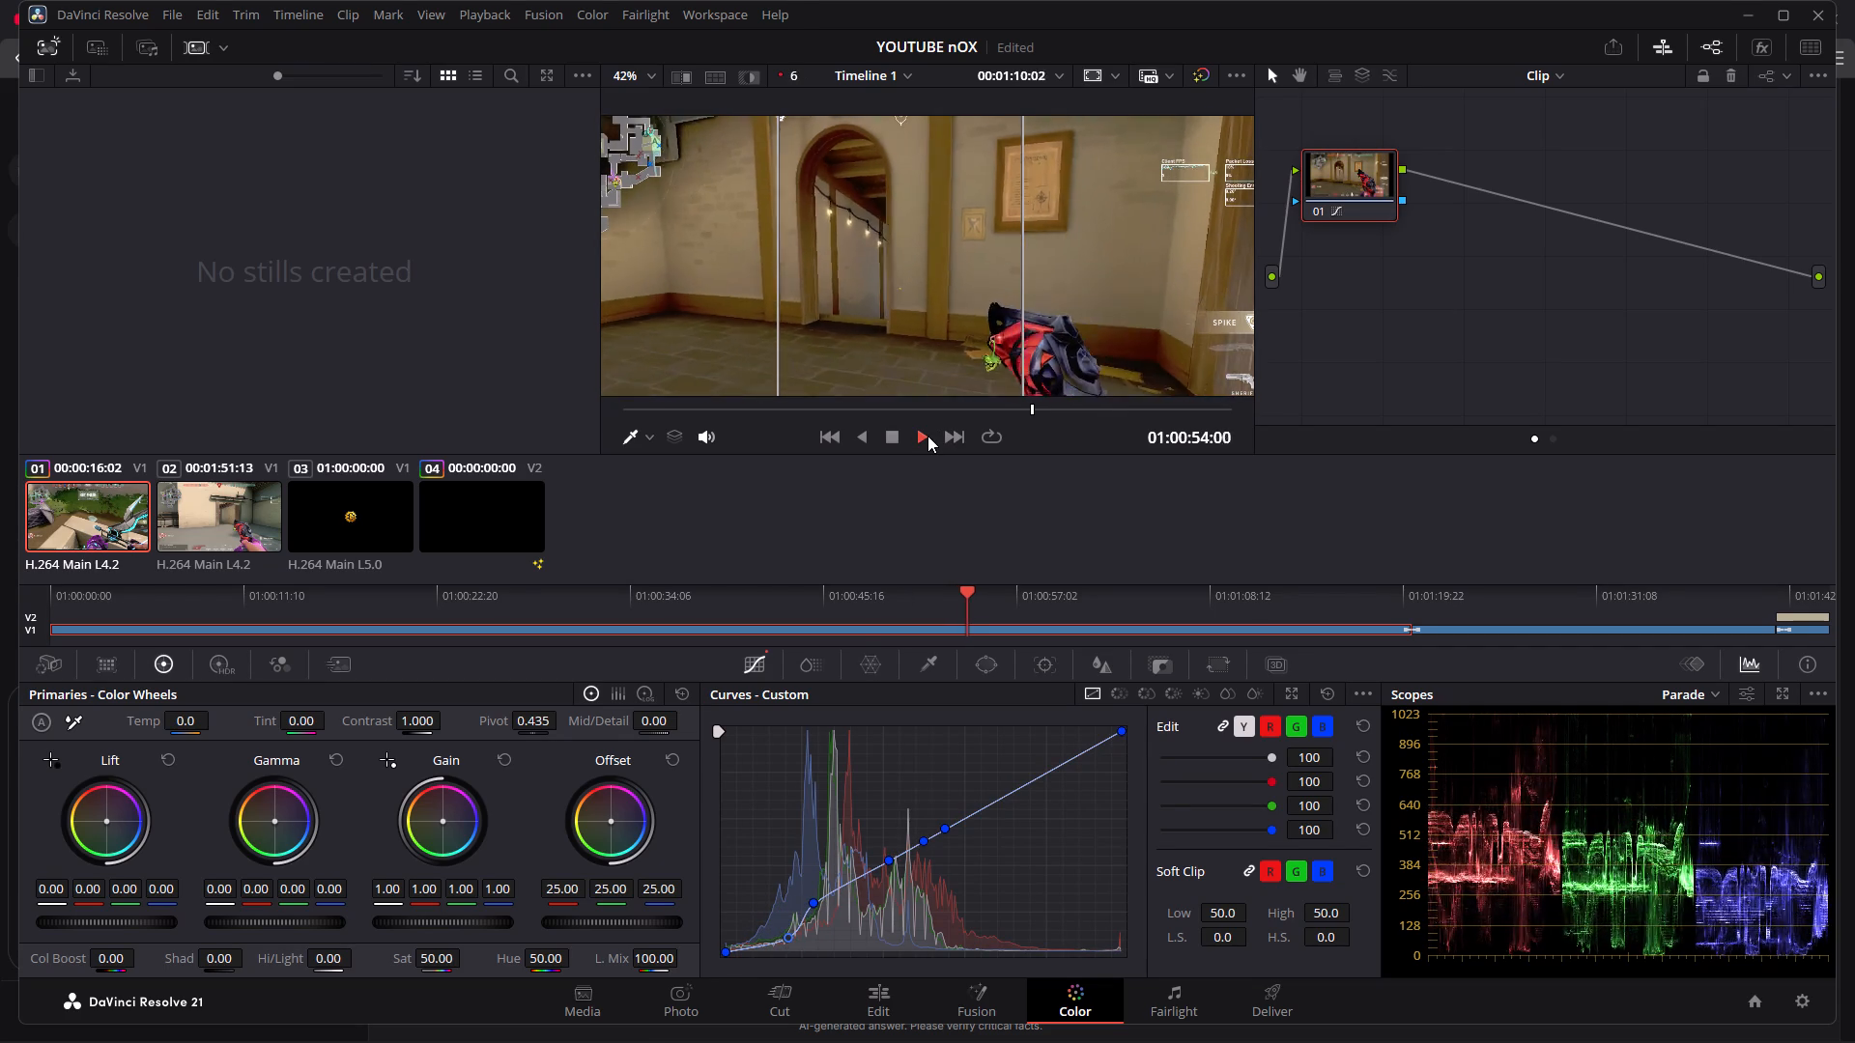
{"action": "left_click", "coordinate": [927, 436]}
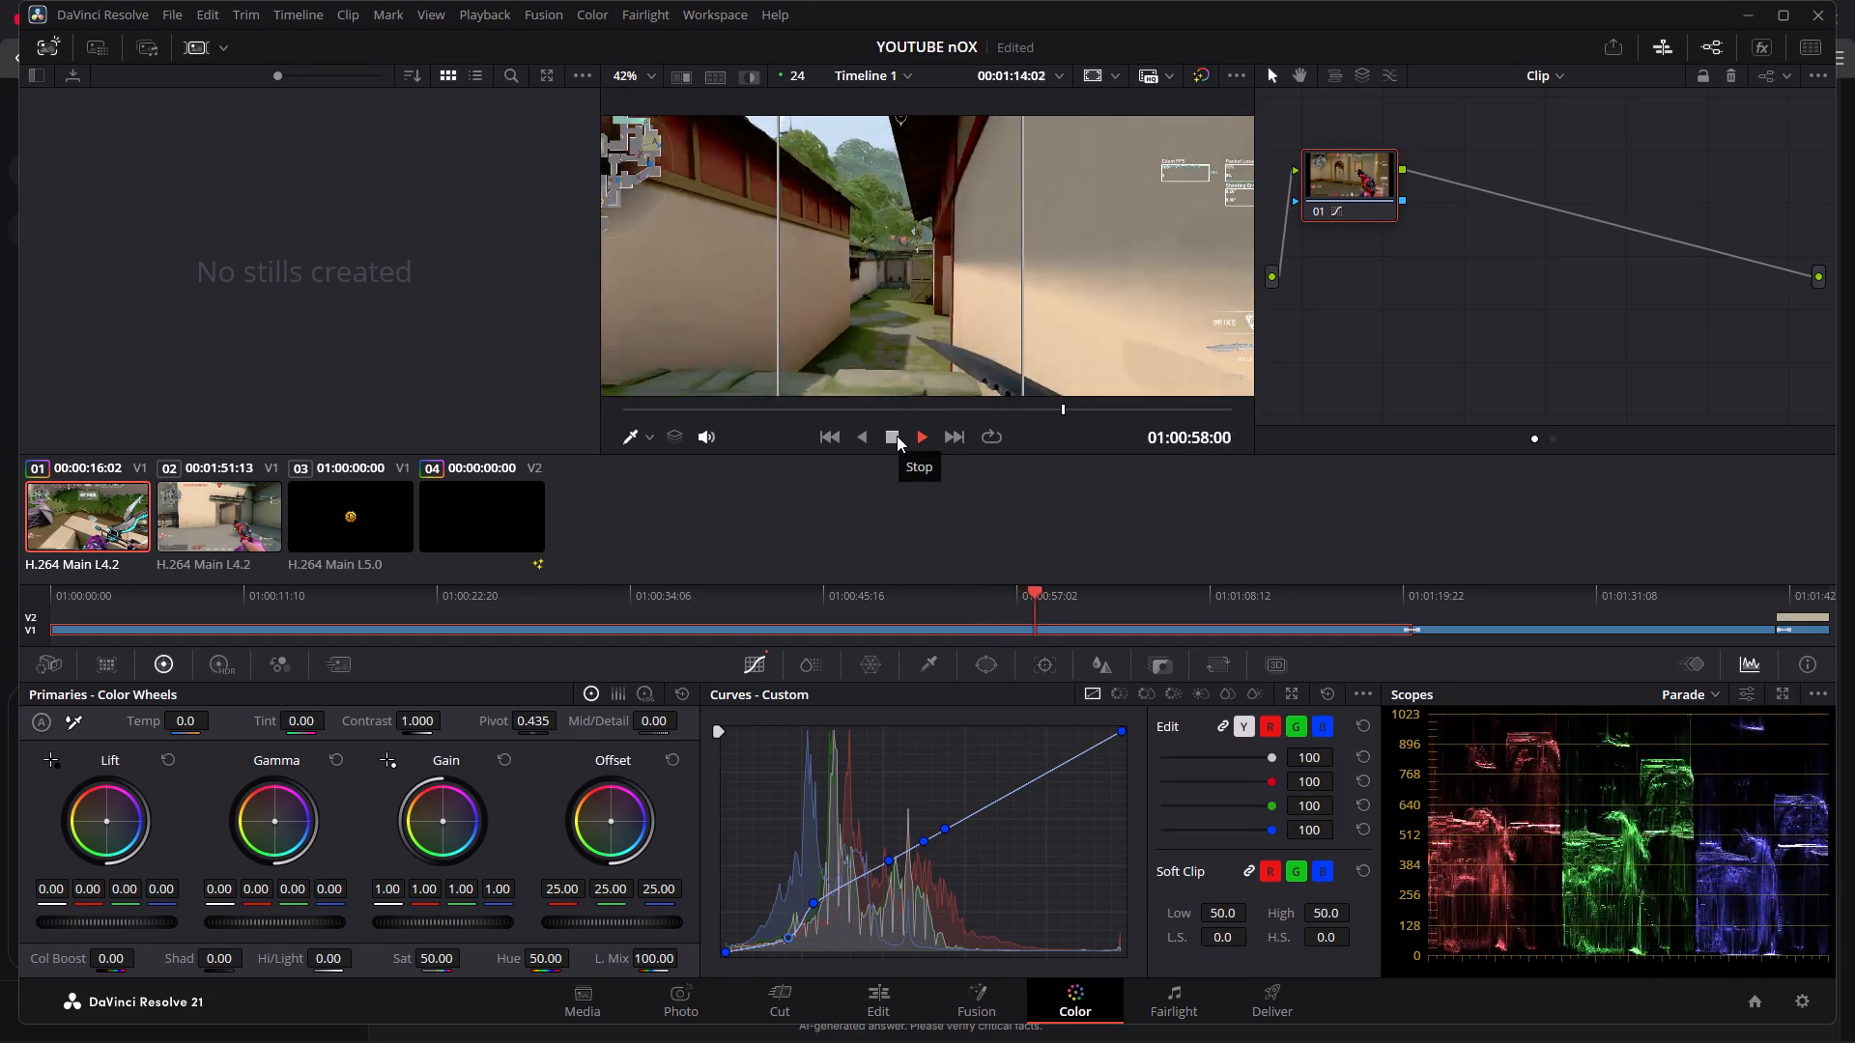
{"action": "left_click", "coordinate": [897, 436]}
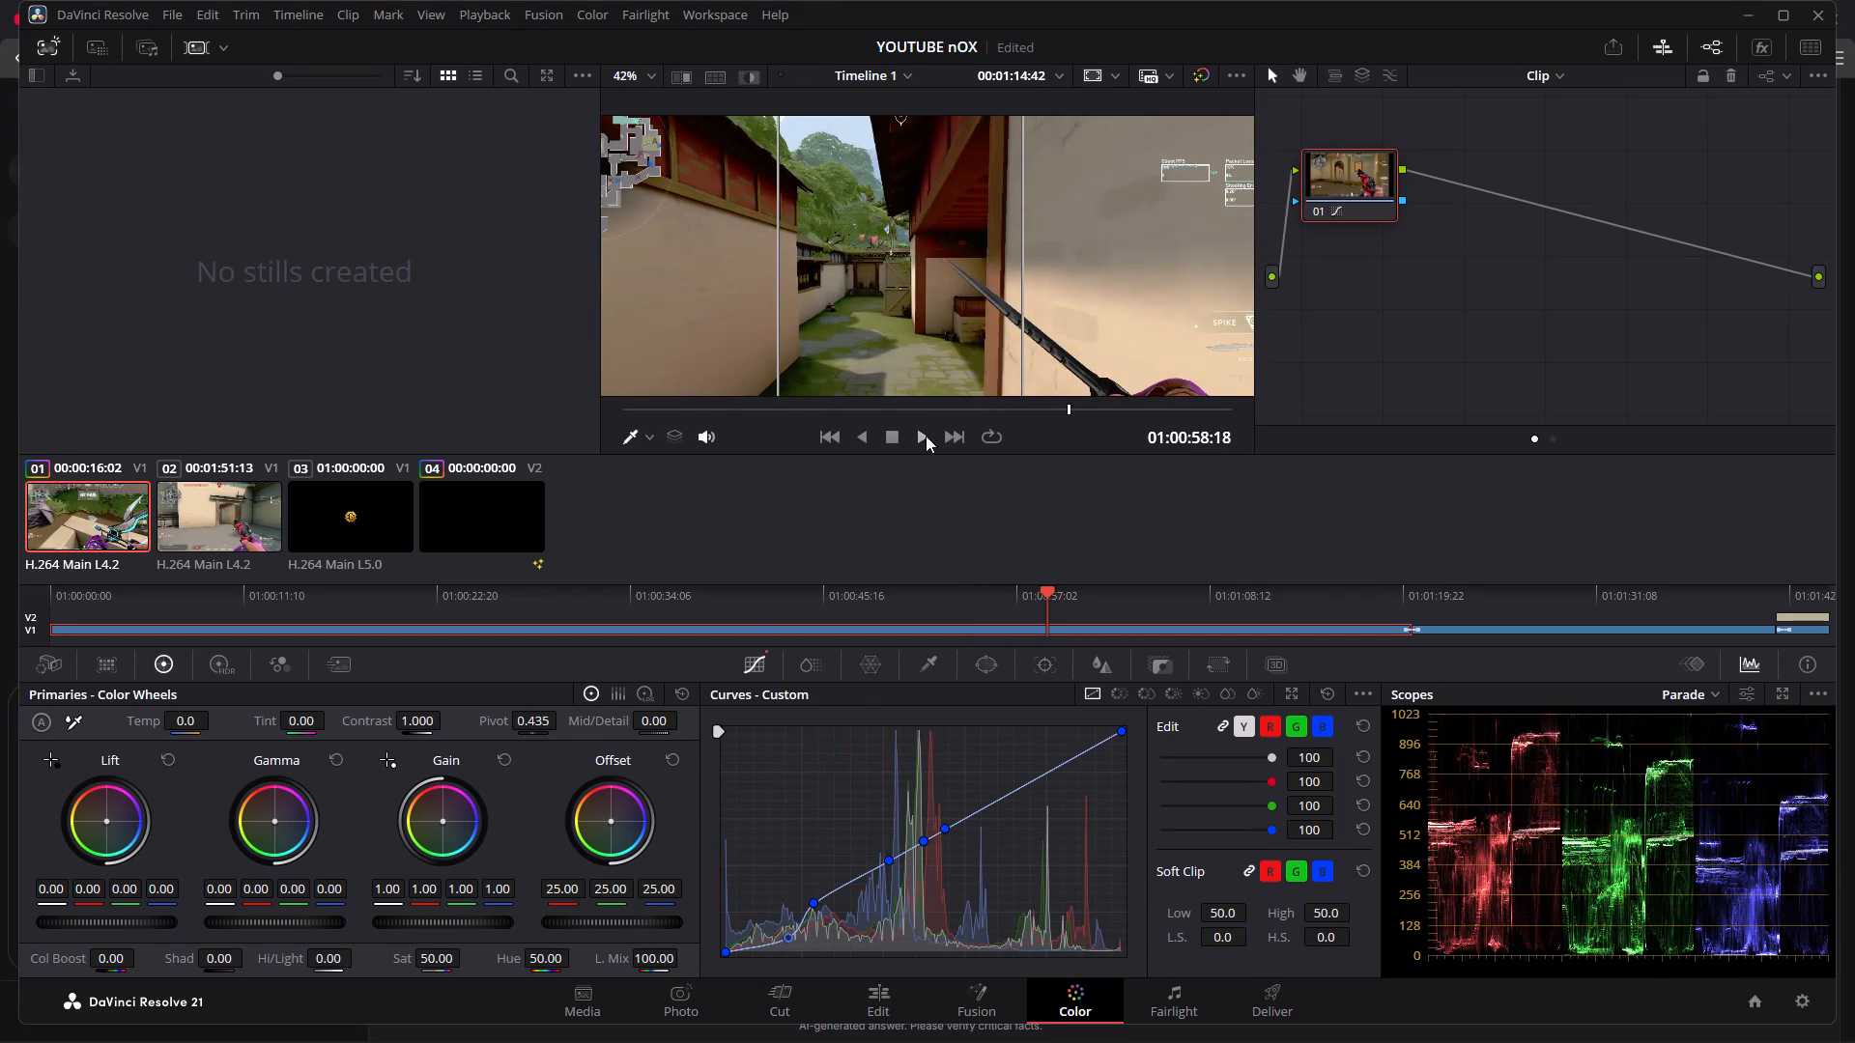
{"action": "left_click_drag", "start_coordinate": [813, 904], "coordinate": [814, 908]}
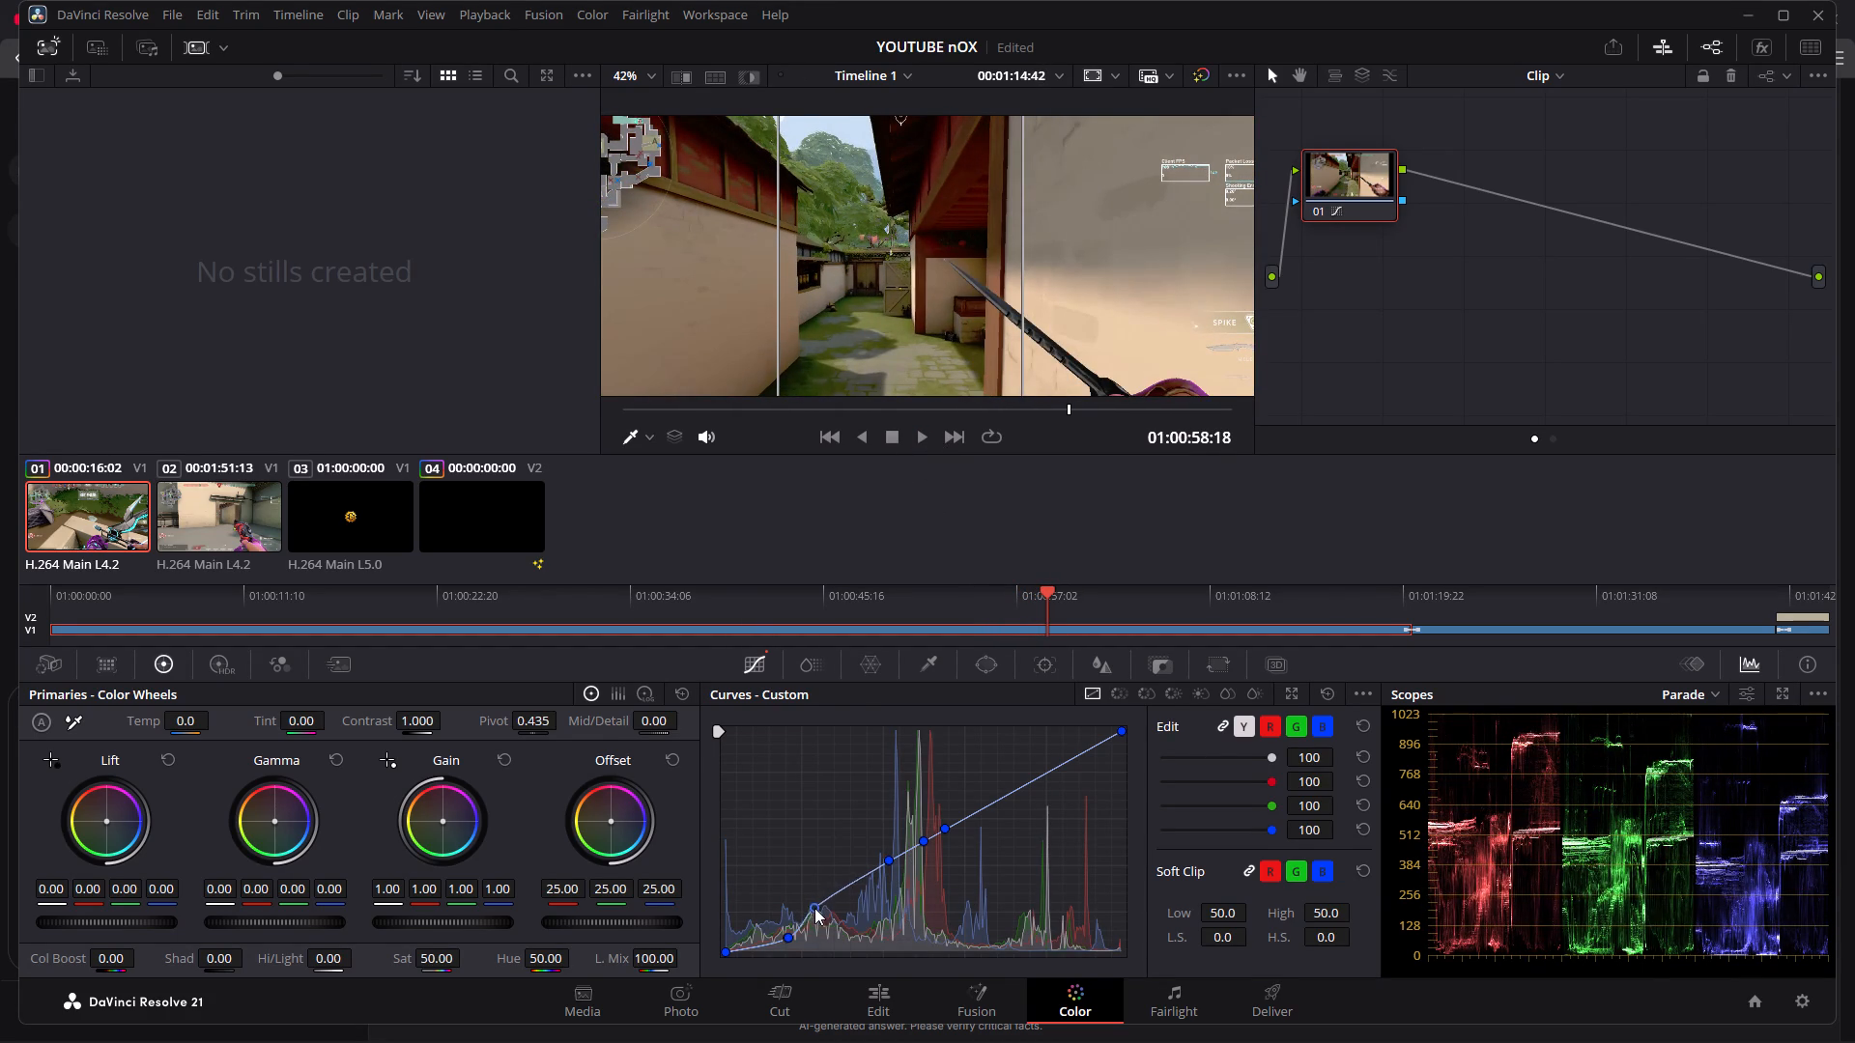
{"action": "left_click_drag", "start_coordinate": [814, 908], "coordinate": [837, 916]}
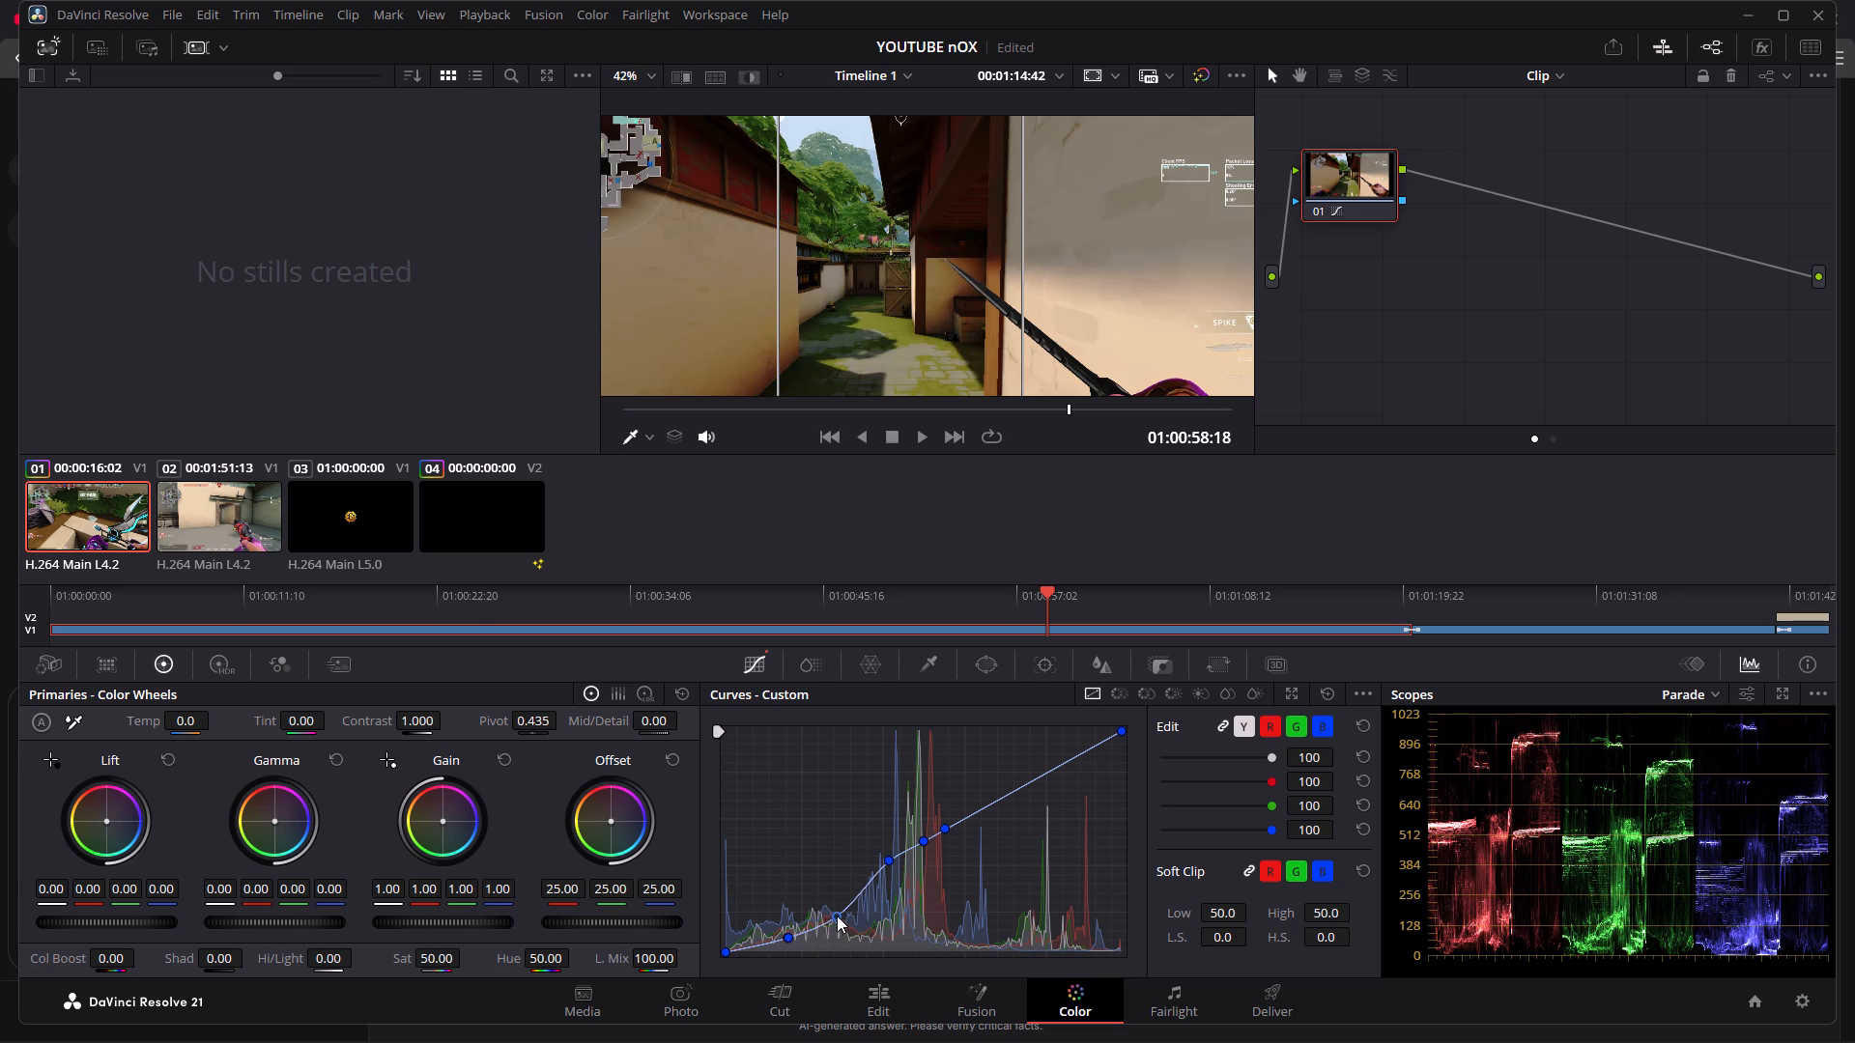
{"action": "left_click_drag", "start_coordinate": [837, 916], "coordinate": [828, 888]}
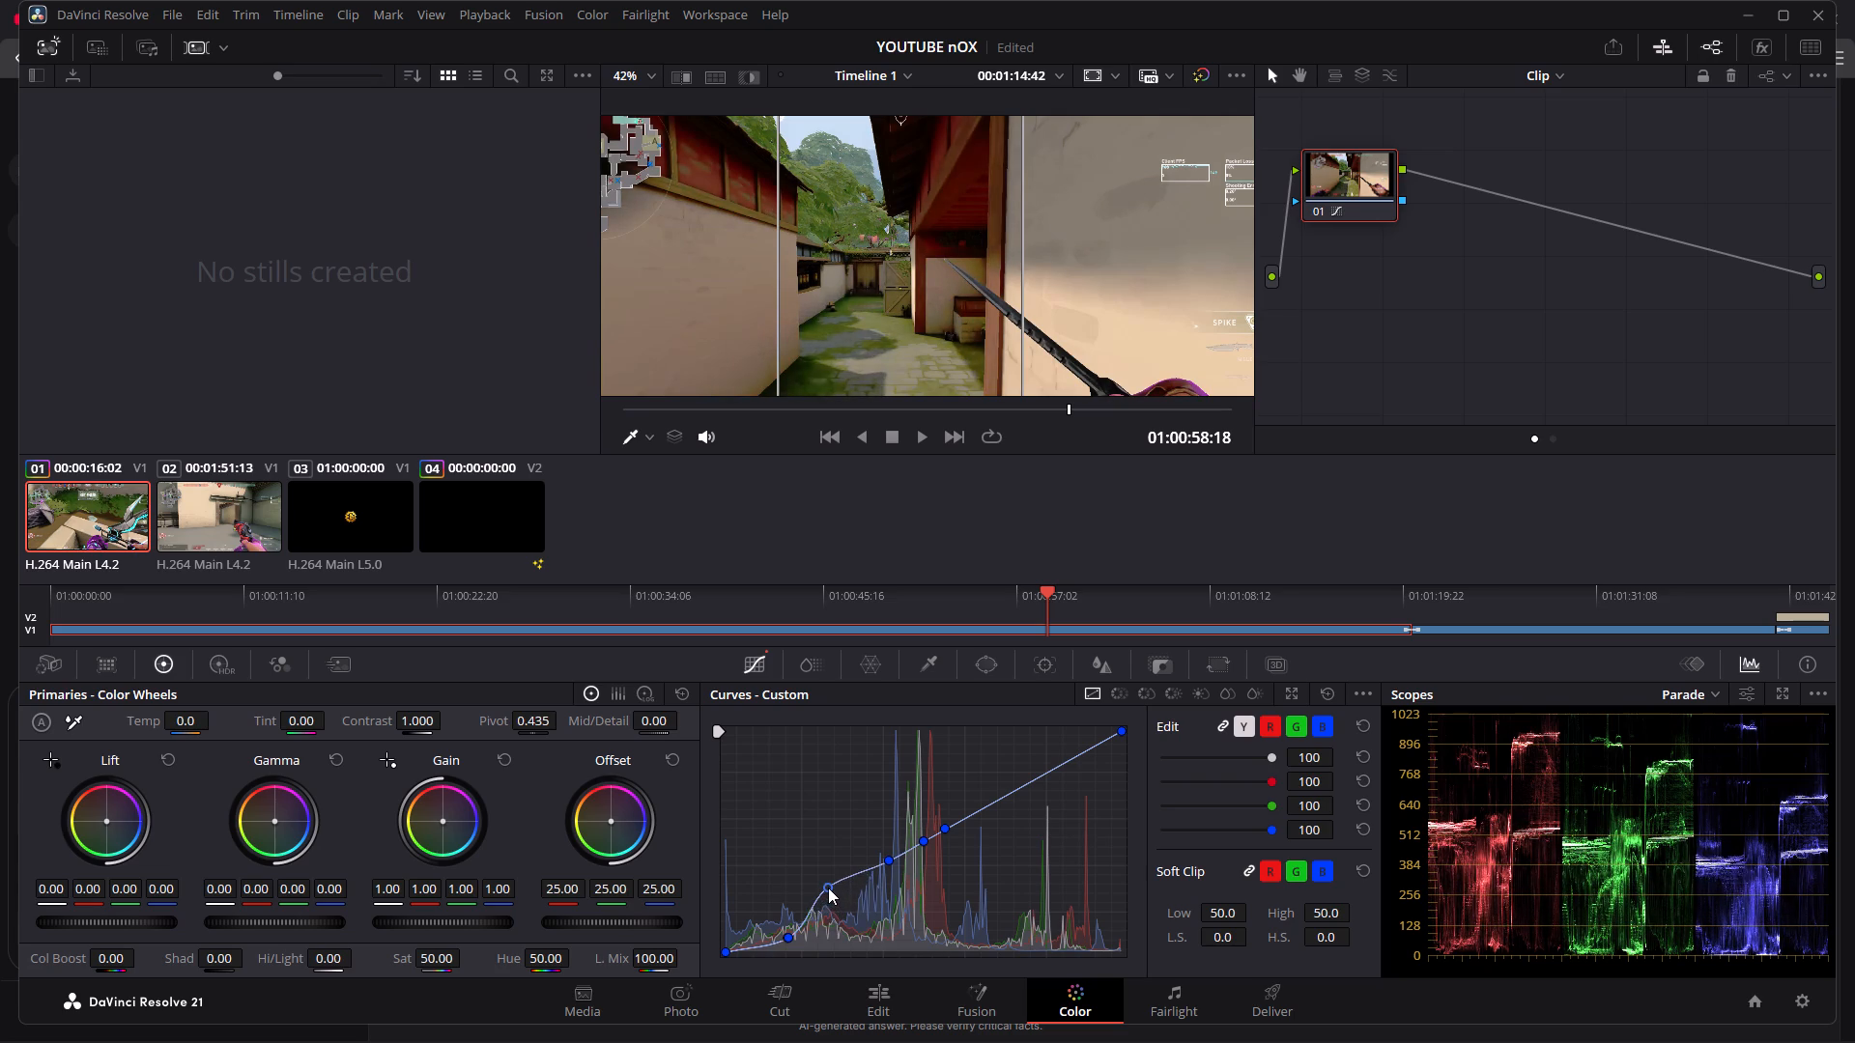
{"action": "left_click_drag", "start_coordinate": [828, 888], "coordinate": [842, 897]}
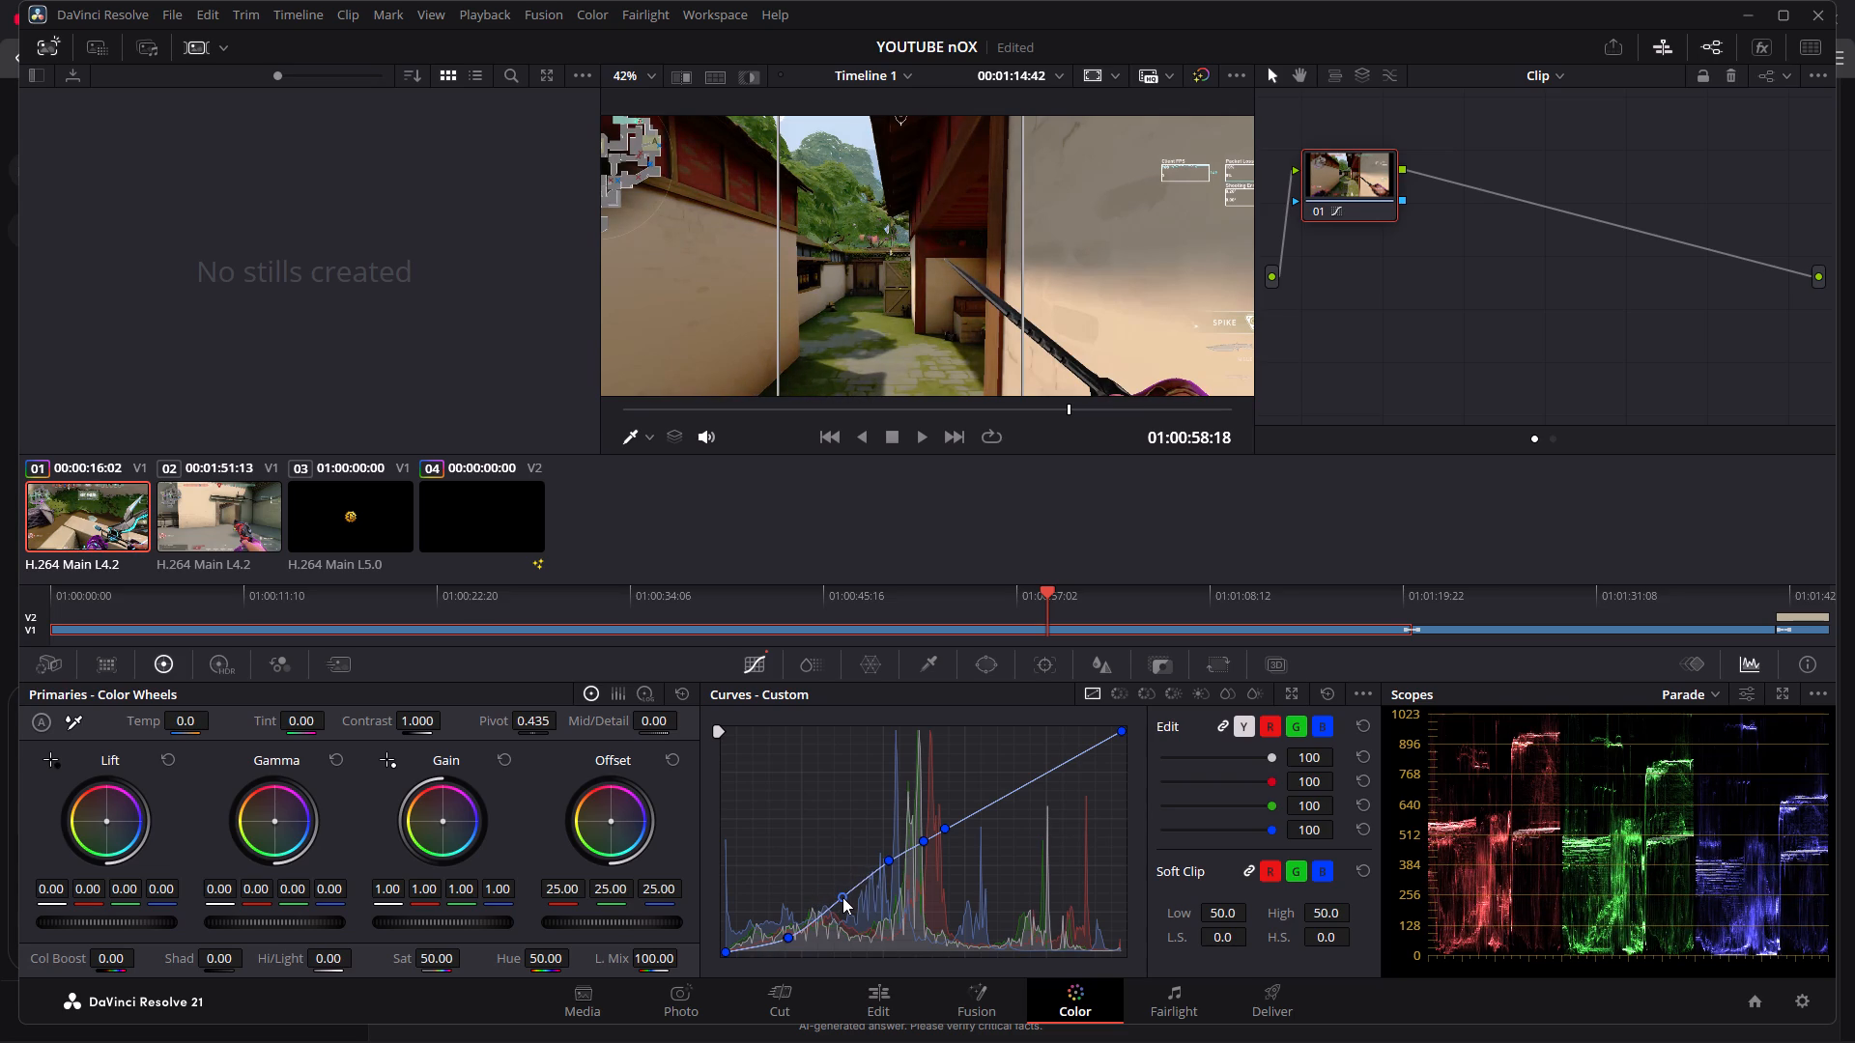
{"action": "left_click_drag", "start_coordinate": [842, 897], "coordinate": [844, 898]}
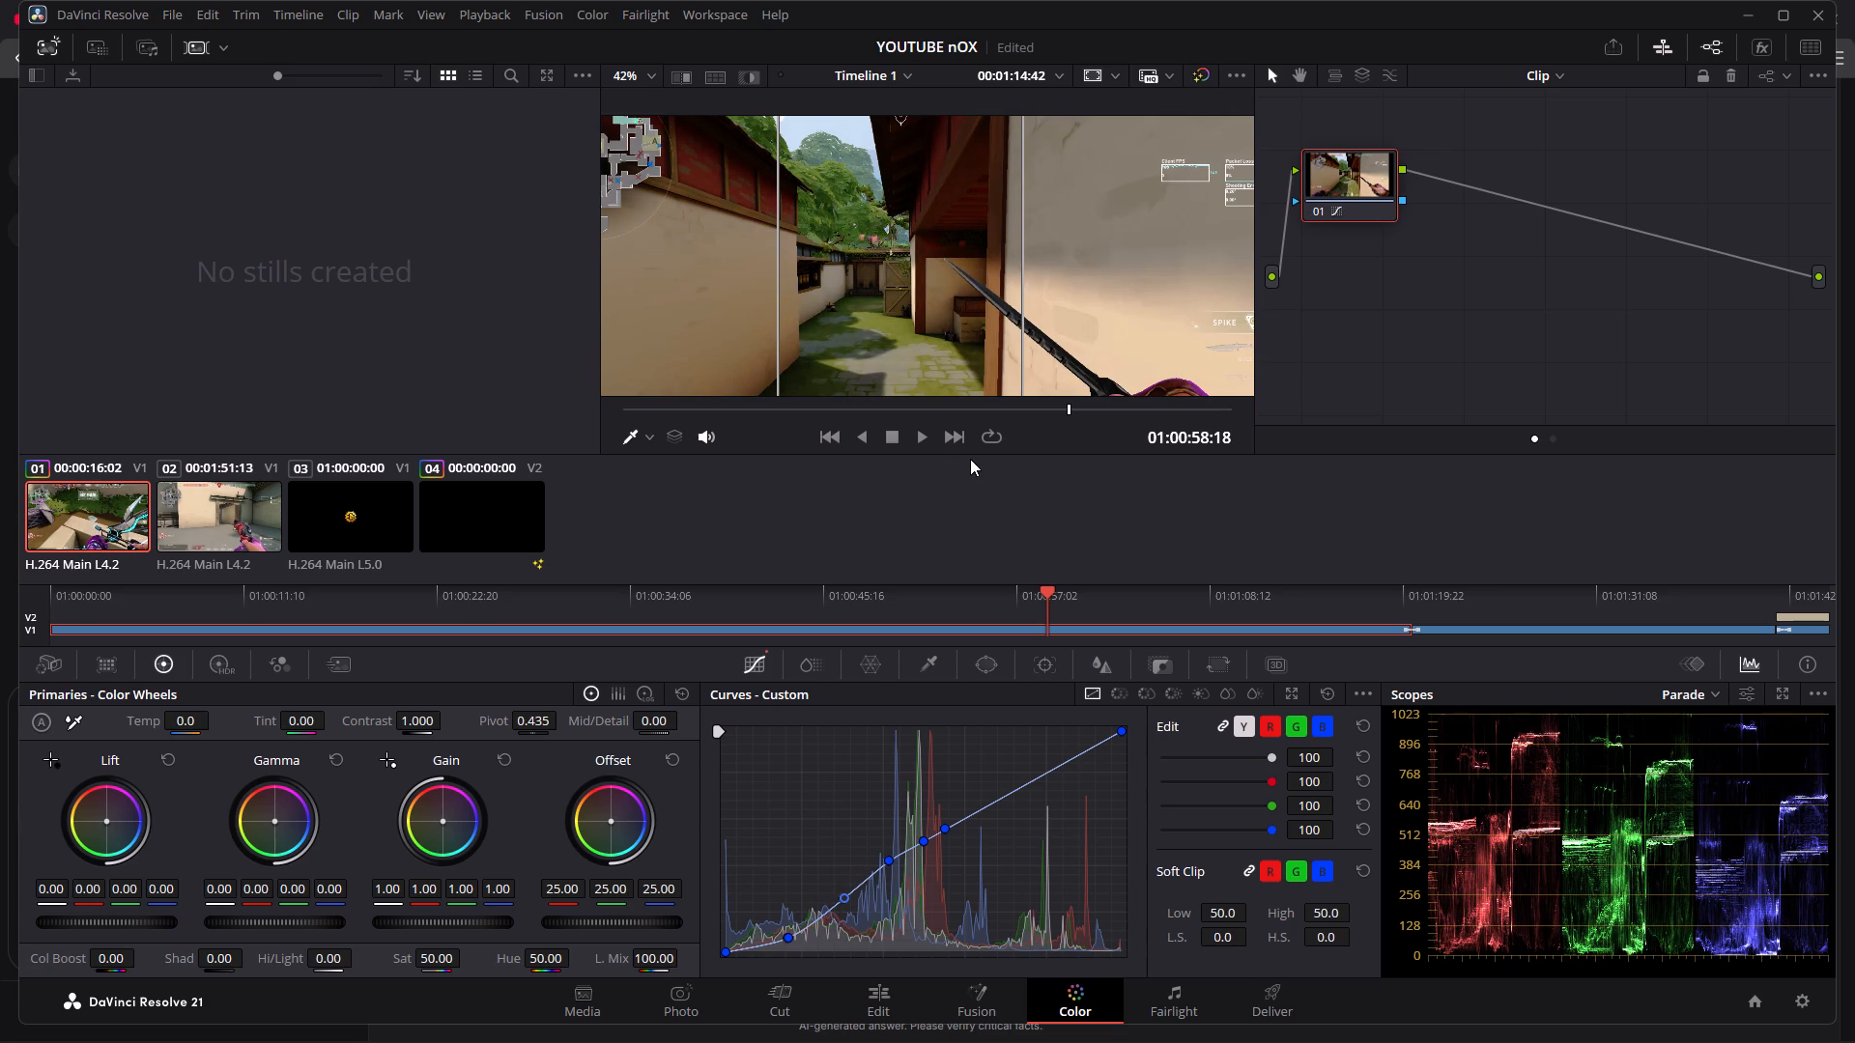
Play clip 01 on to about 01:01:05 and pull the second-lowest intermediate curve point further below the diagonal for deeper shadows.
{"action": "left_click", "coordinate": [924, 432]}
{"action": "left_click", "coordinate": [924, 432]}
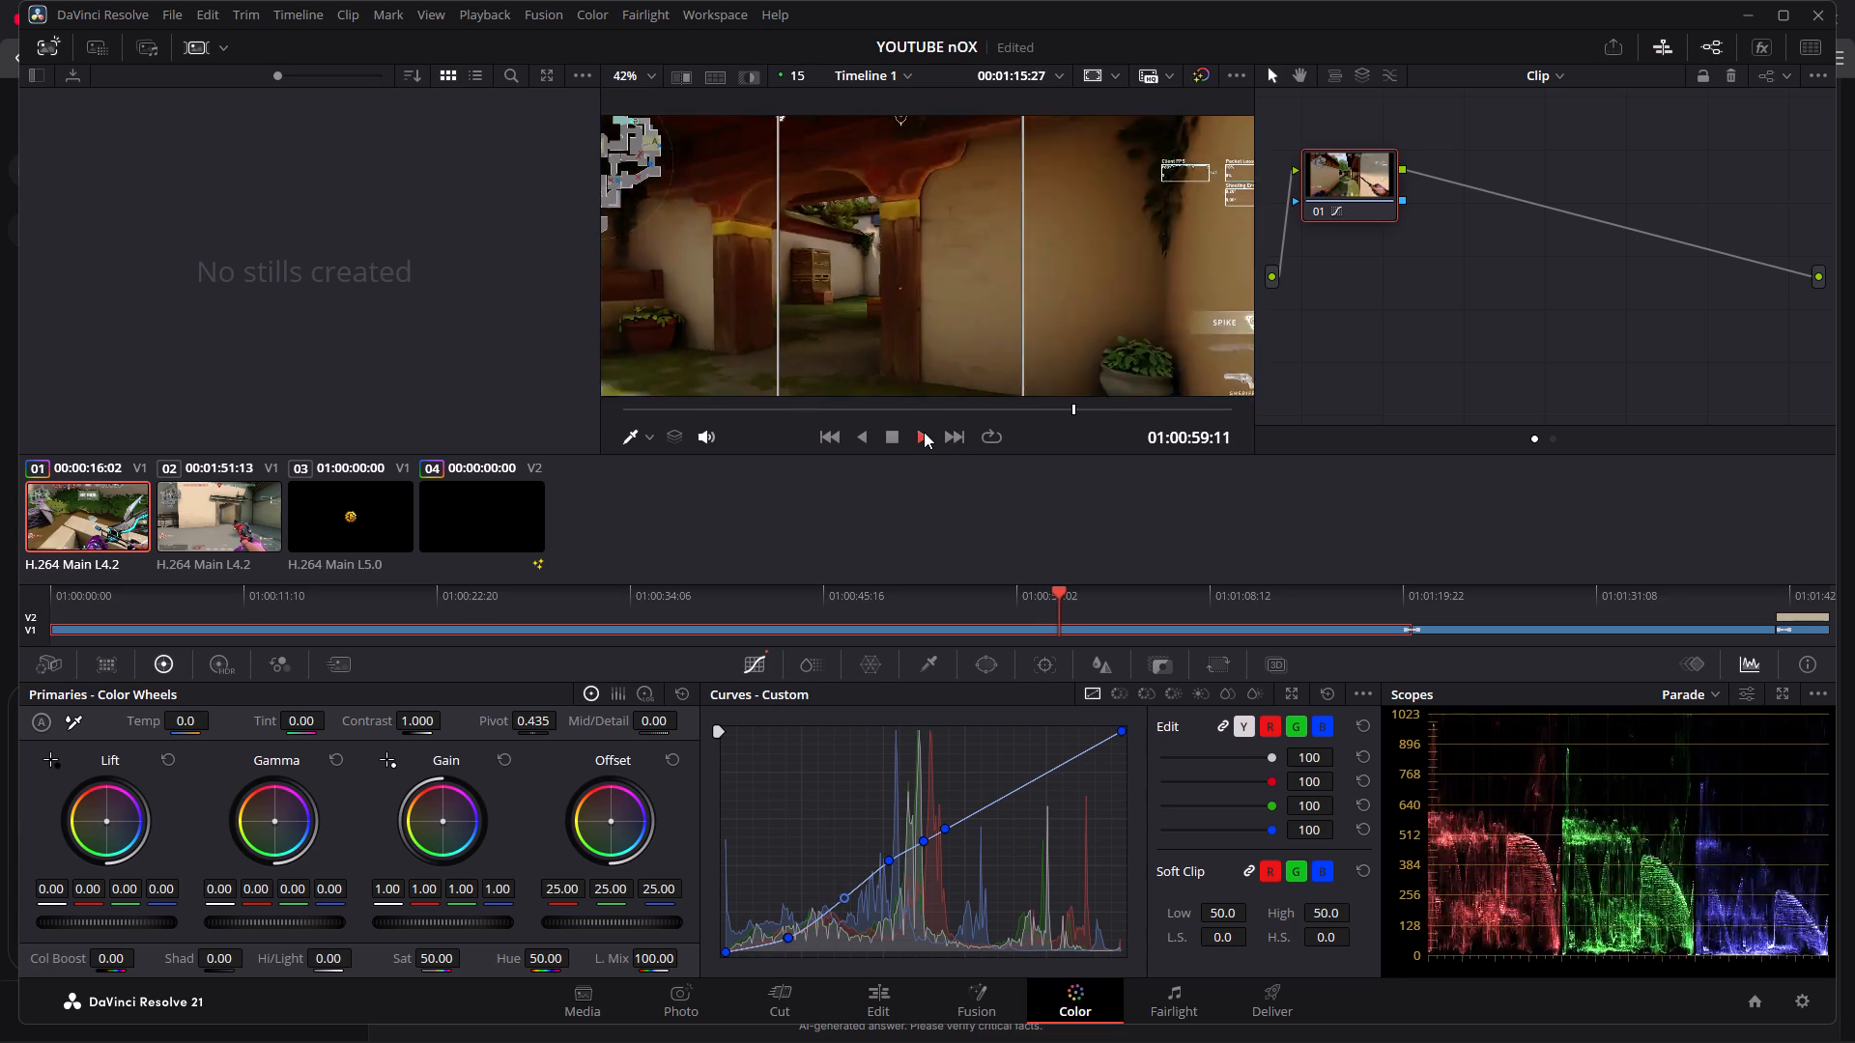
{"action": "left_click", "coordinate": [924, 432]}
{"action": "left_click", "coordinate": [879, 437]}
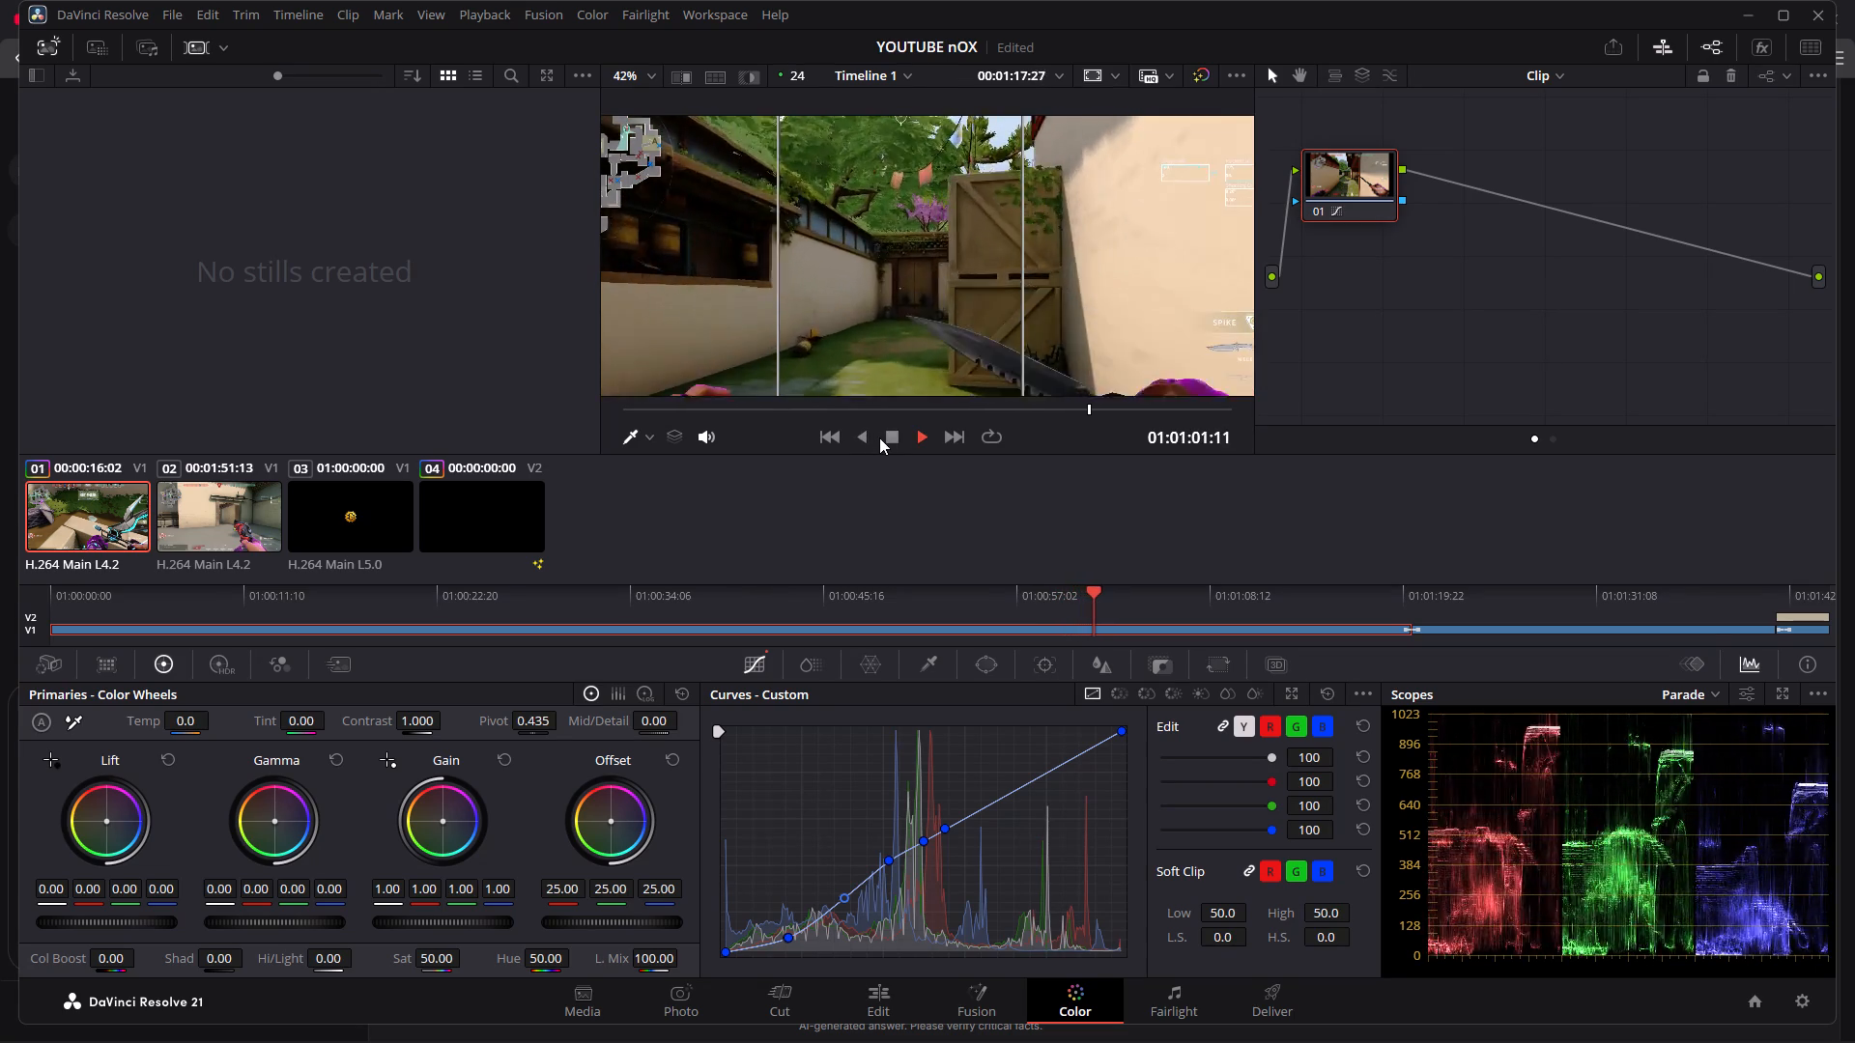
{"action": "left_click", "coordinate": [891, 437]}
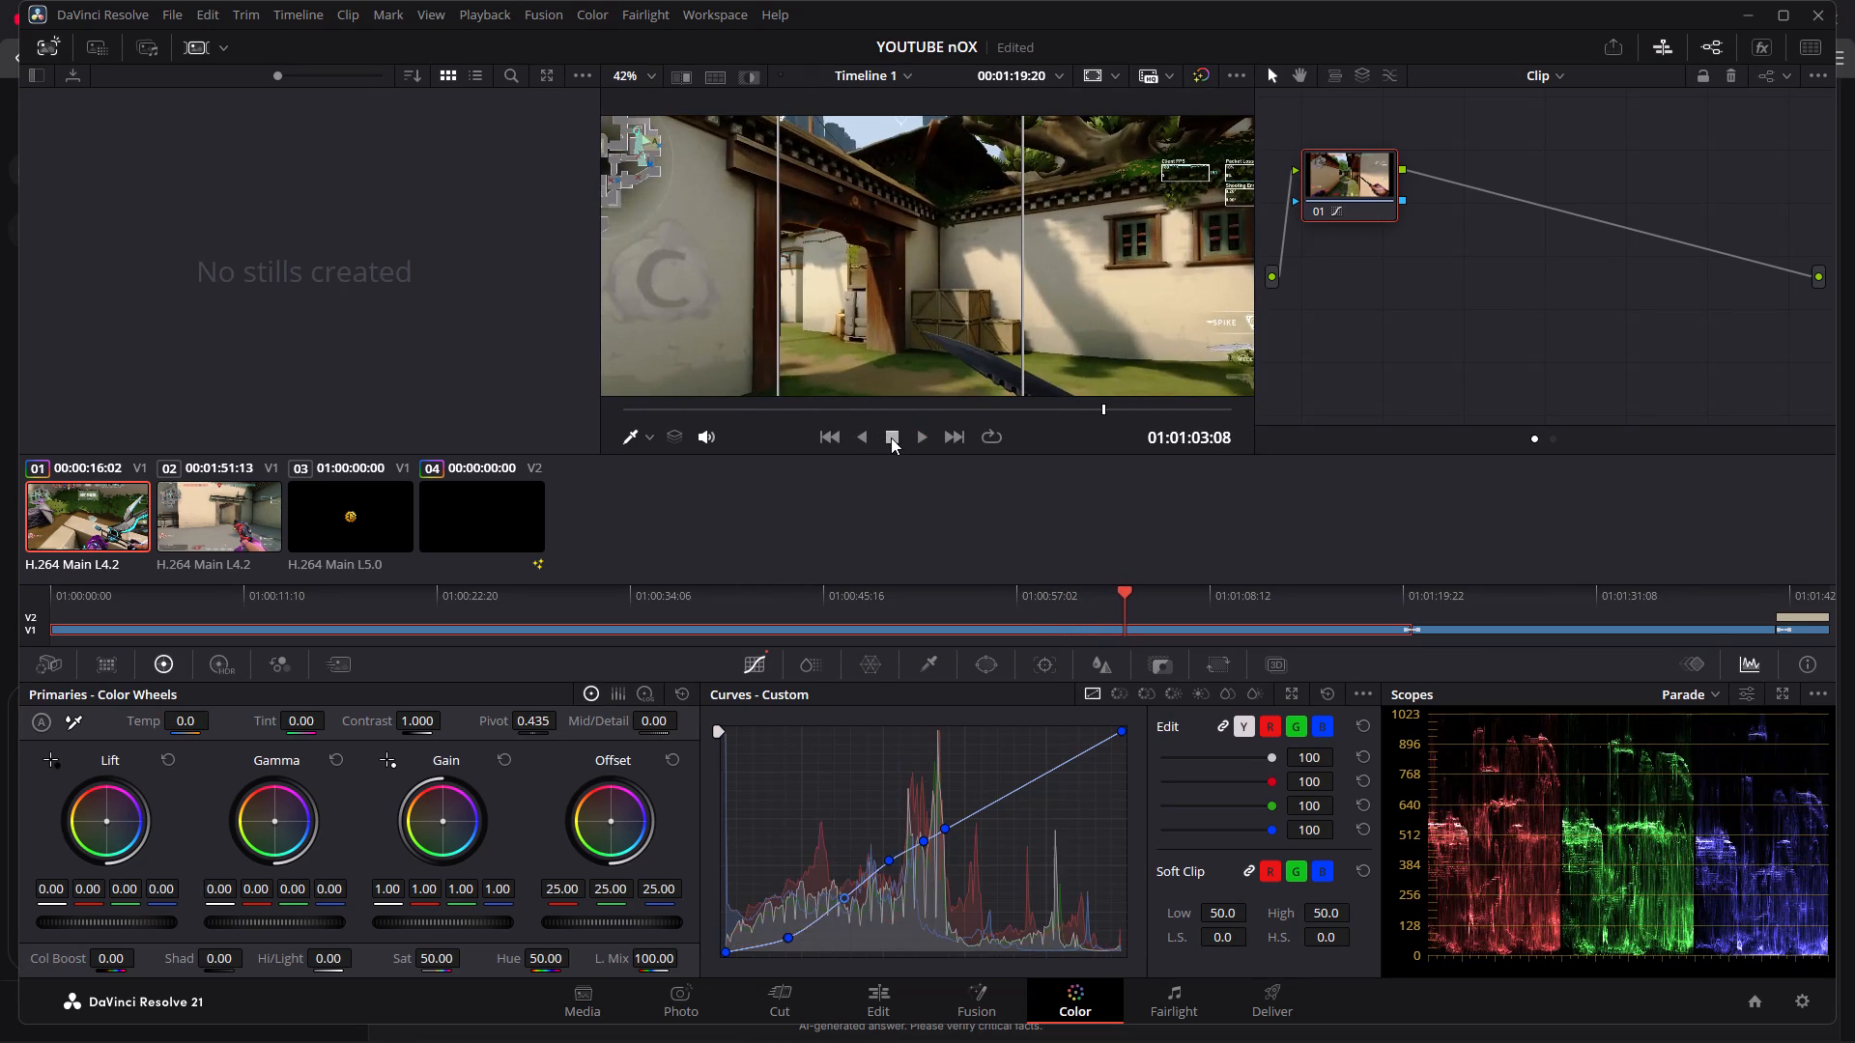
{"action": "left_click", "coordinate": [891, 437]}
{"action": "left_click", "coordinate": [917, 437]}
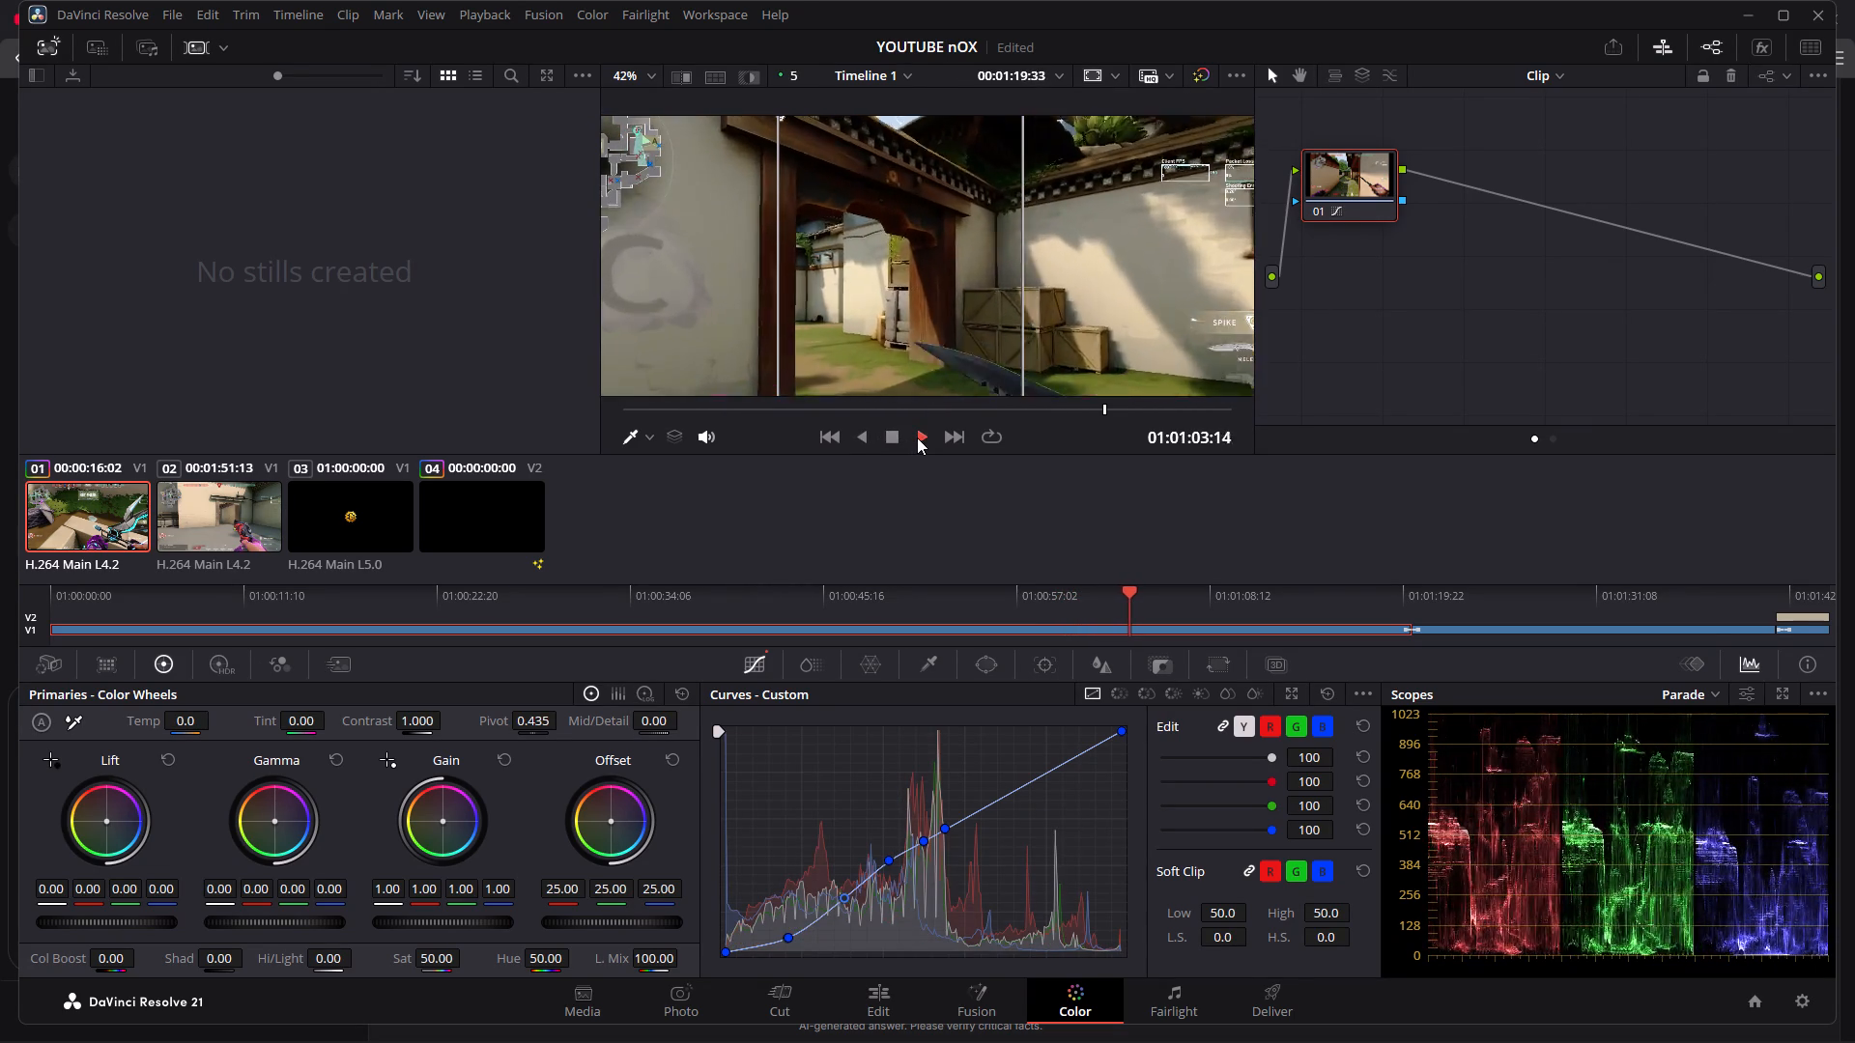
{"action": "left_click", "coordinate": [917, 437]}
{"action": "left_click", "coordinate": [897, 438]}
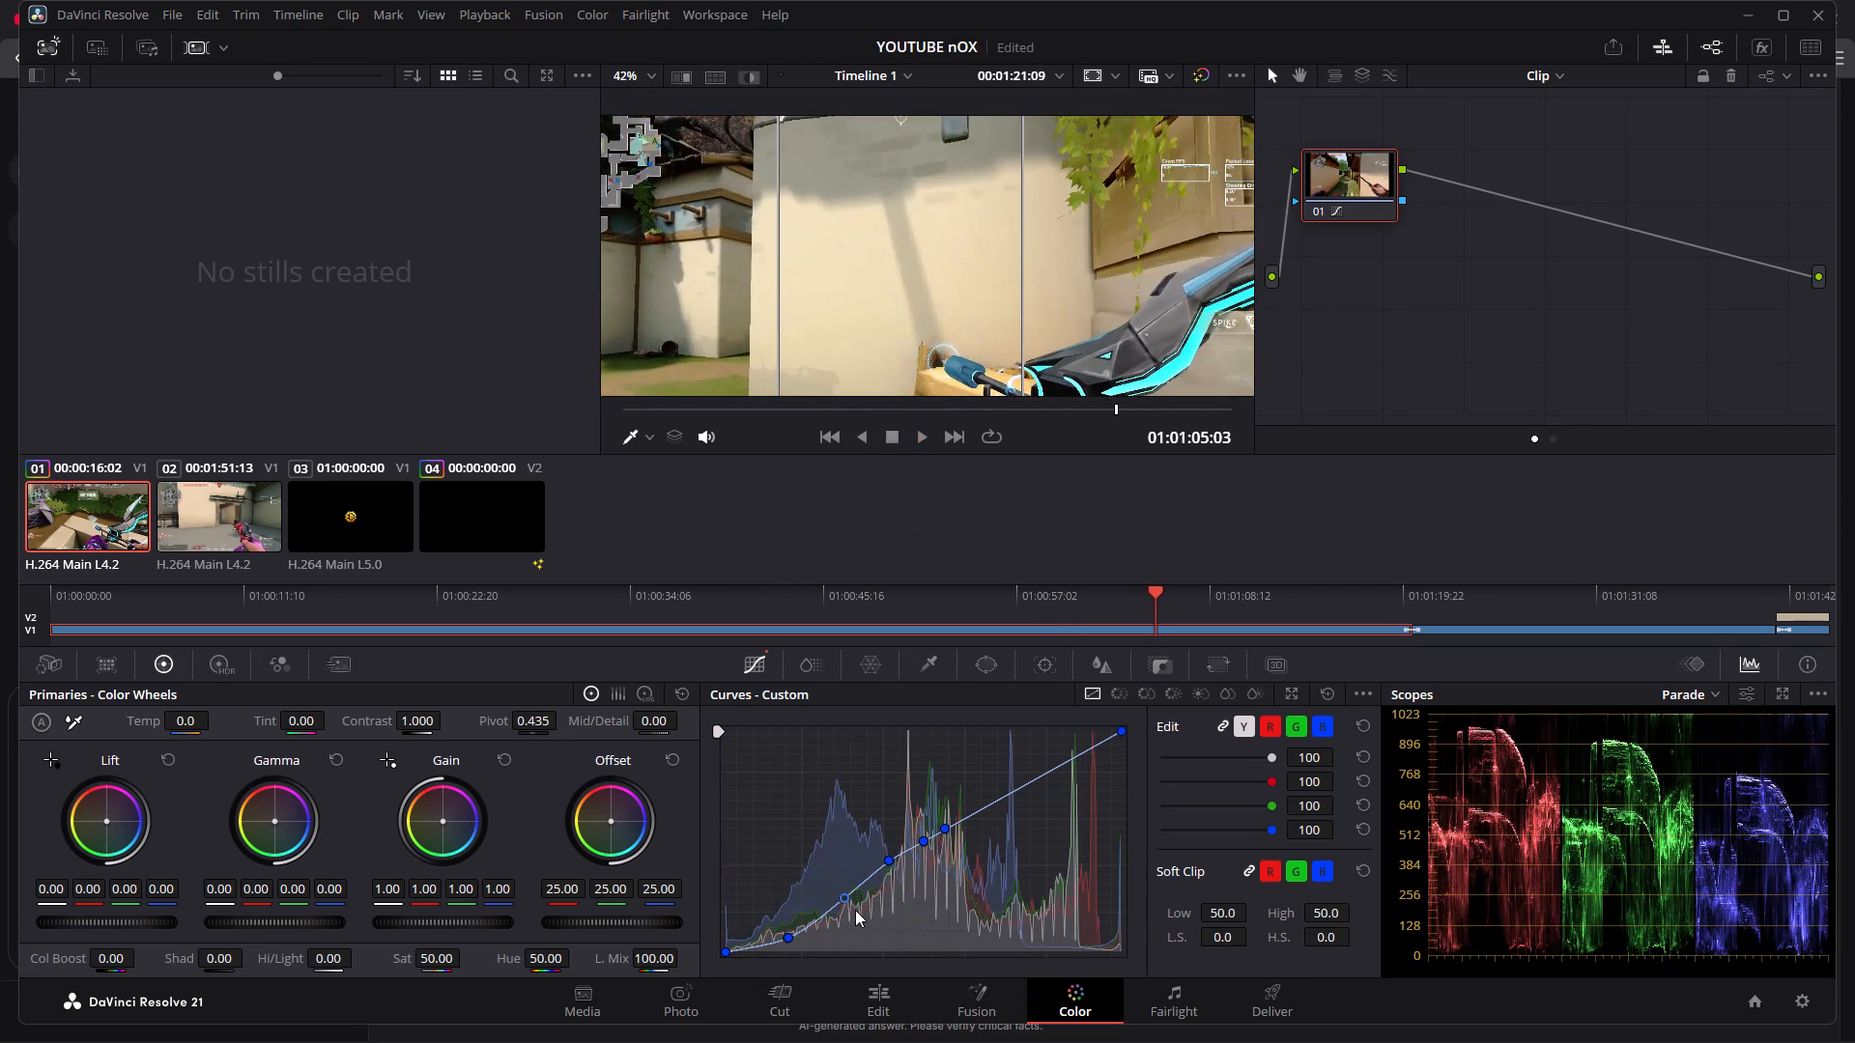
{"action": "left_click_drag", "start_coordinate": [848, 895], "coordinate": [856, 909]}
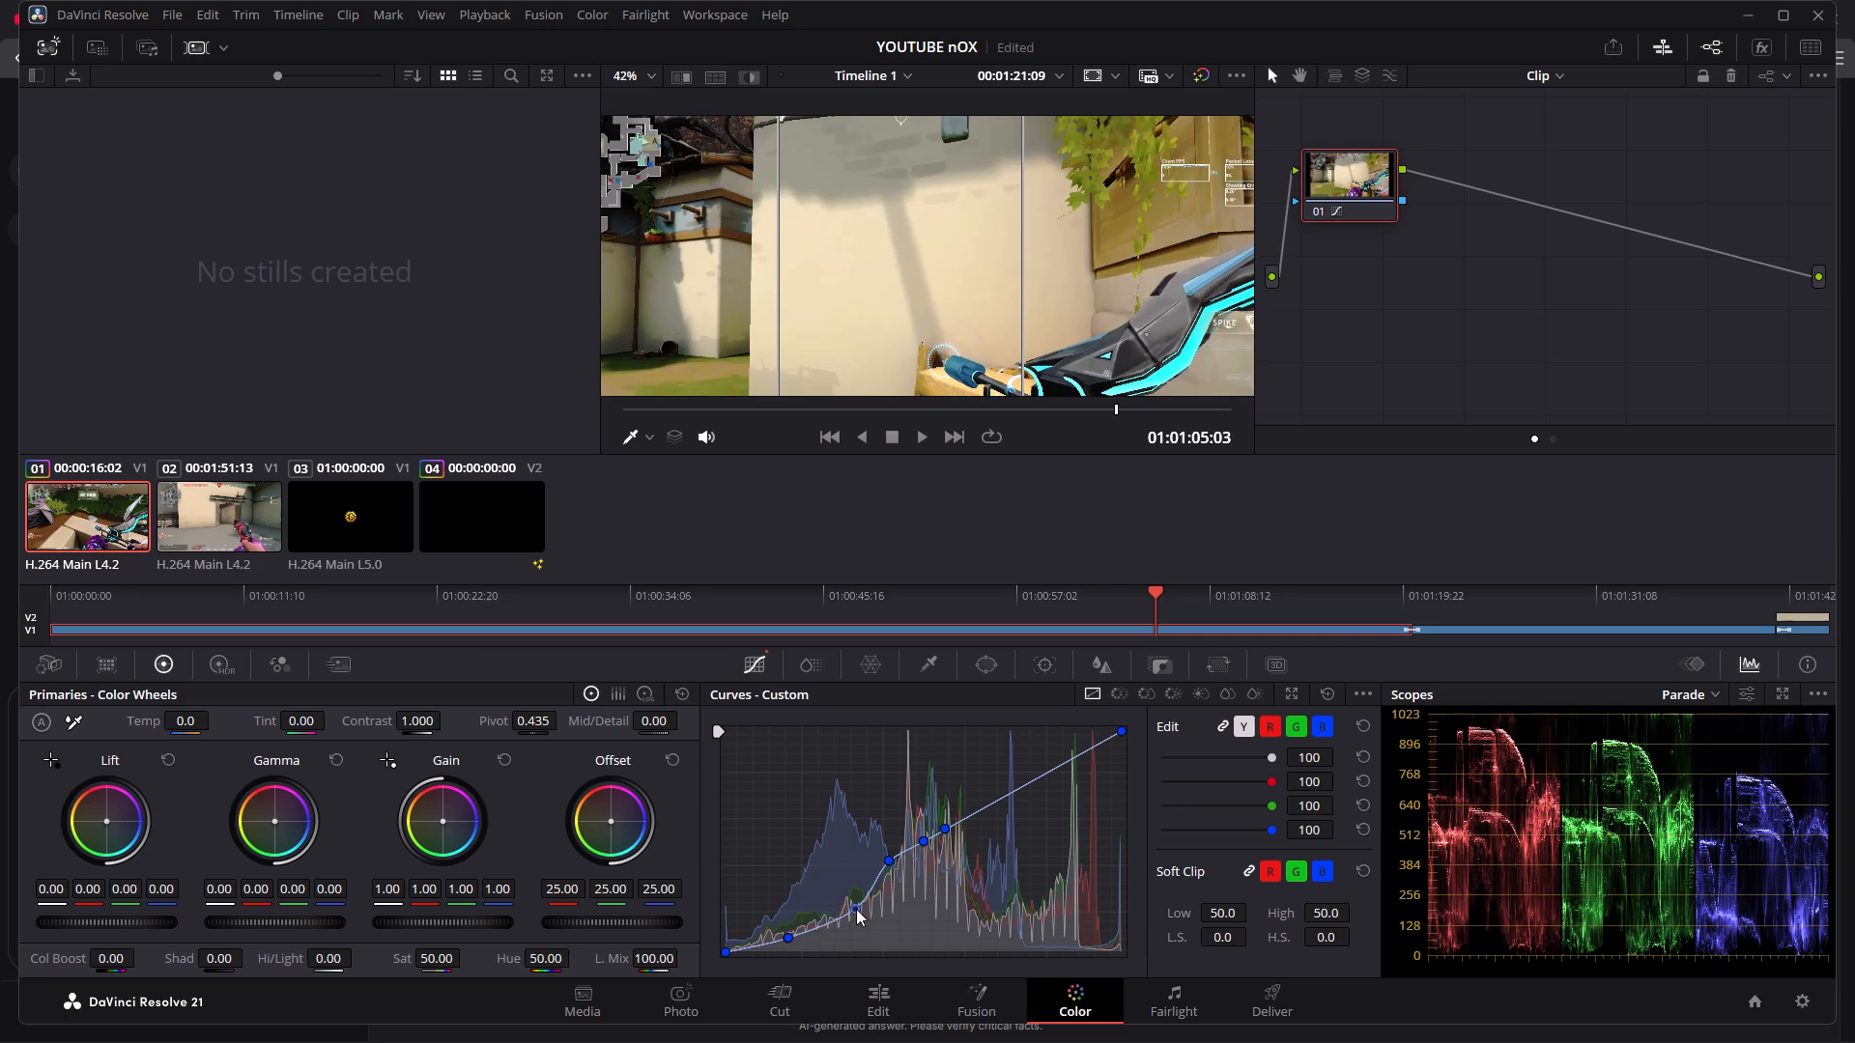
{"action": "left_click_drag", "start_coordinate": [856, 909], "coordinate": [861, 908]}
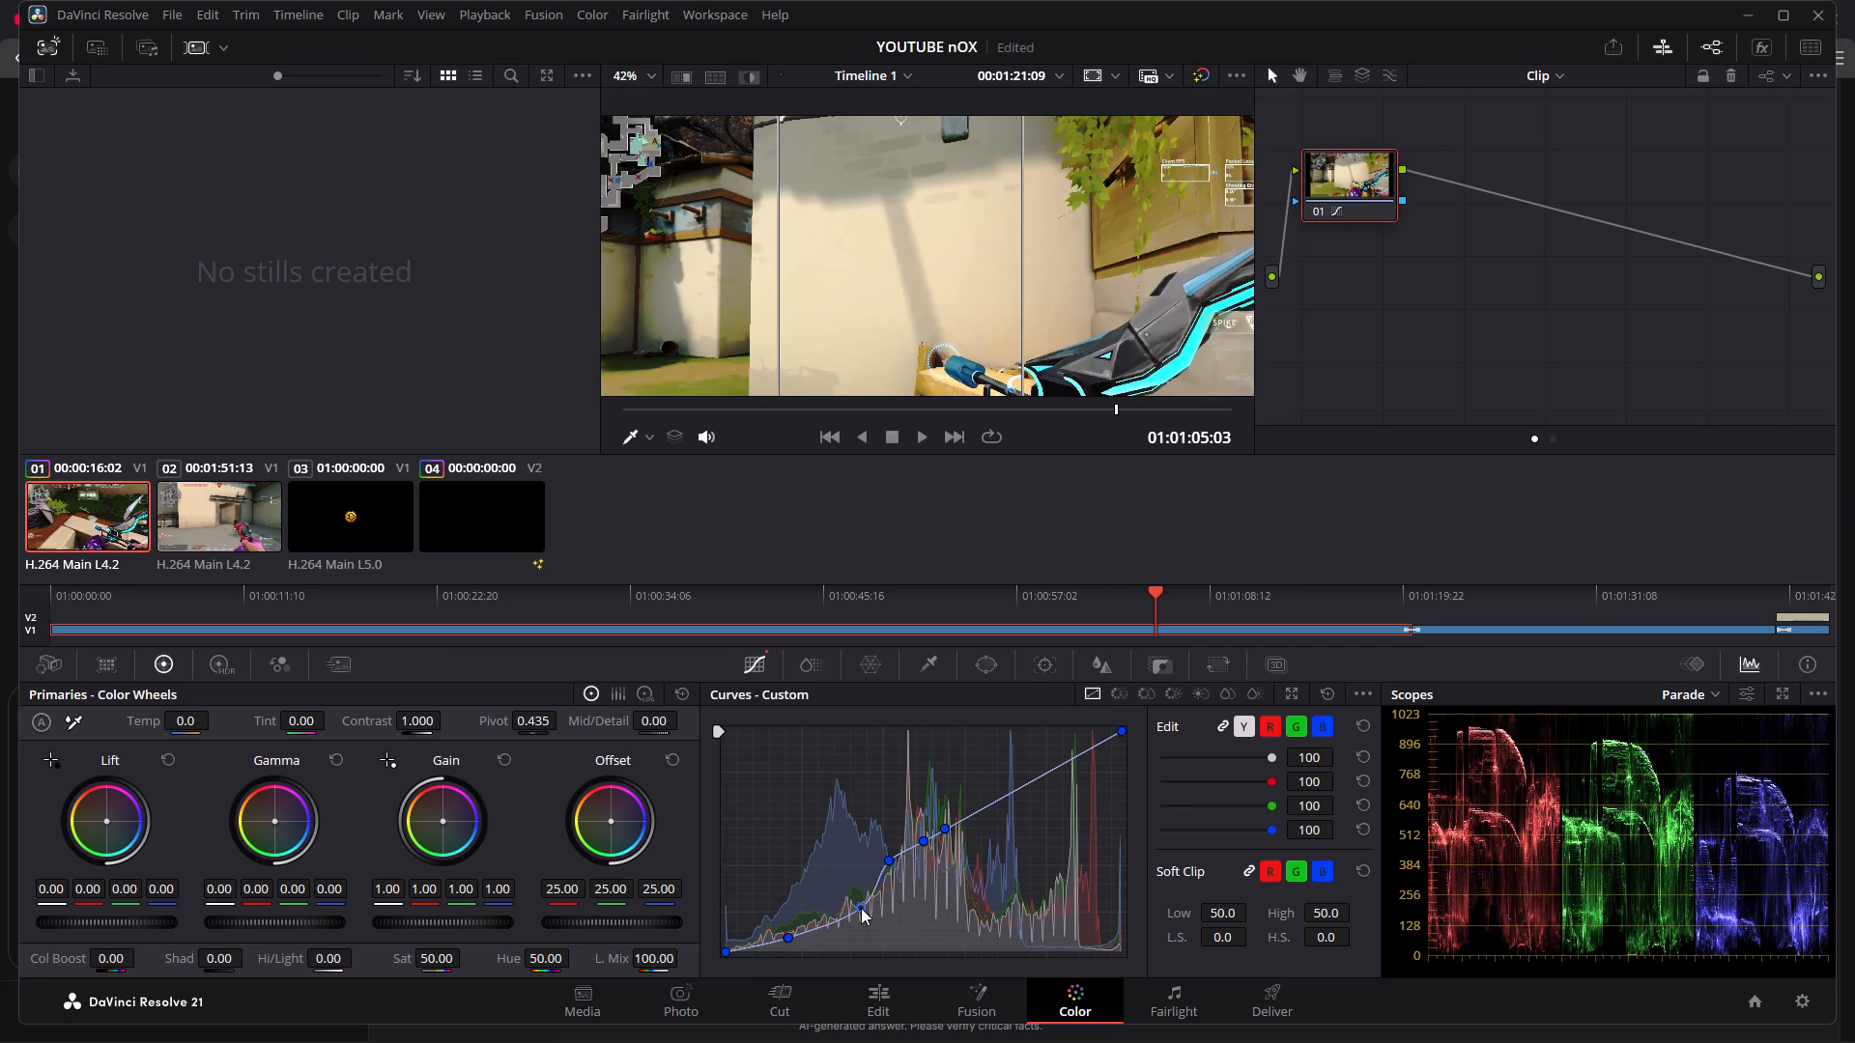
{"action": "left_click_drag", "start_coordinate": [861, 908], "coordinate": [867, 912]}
Play clip 01 on past 01:01:19 and raise the custom curve's second-lowest intermediate point slightly, keeping it below the diagonal.
{"action": "left_click", "coordinate": [923, 433]}
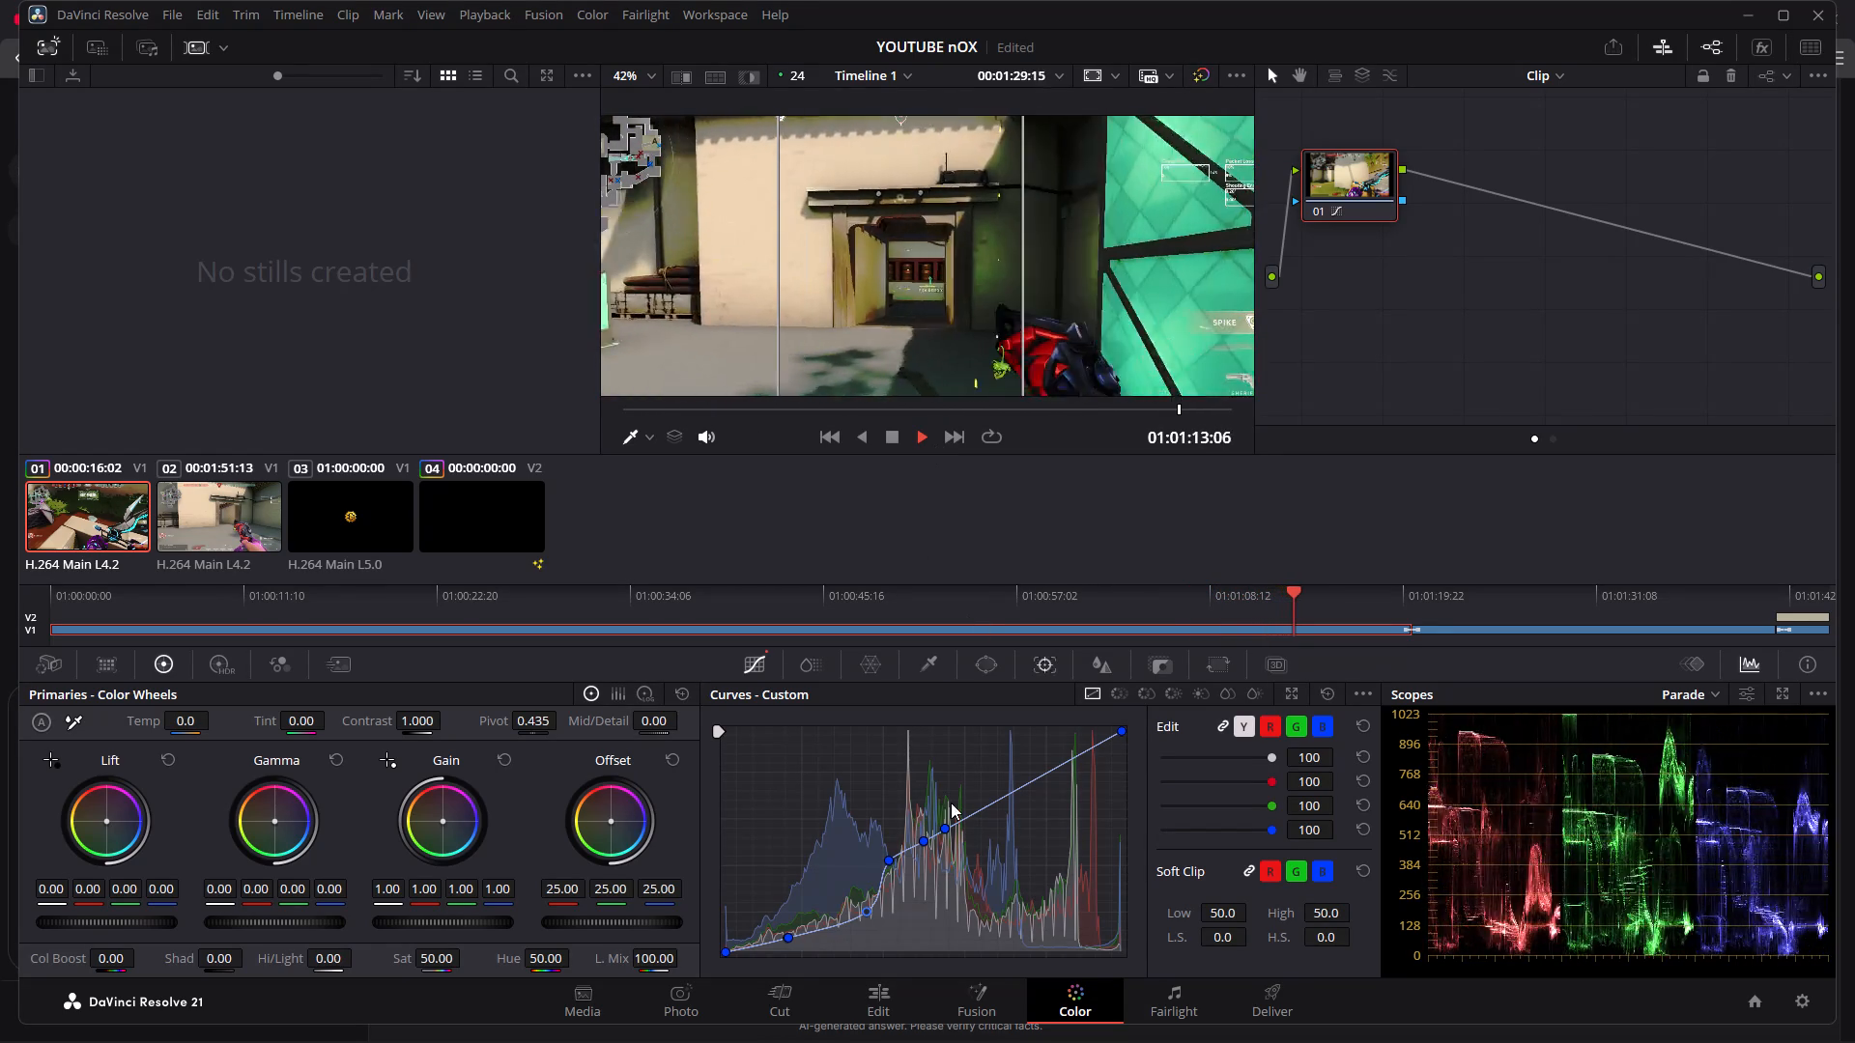
{"action": "left_click_drag", "start_coordinate": [865, 913], "coordinate": [846, 877]}
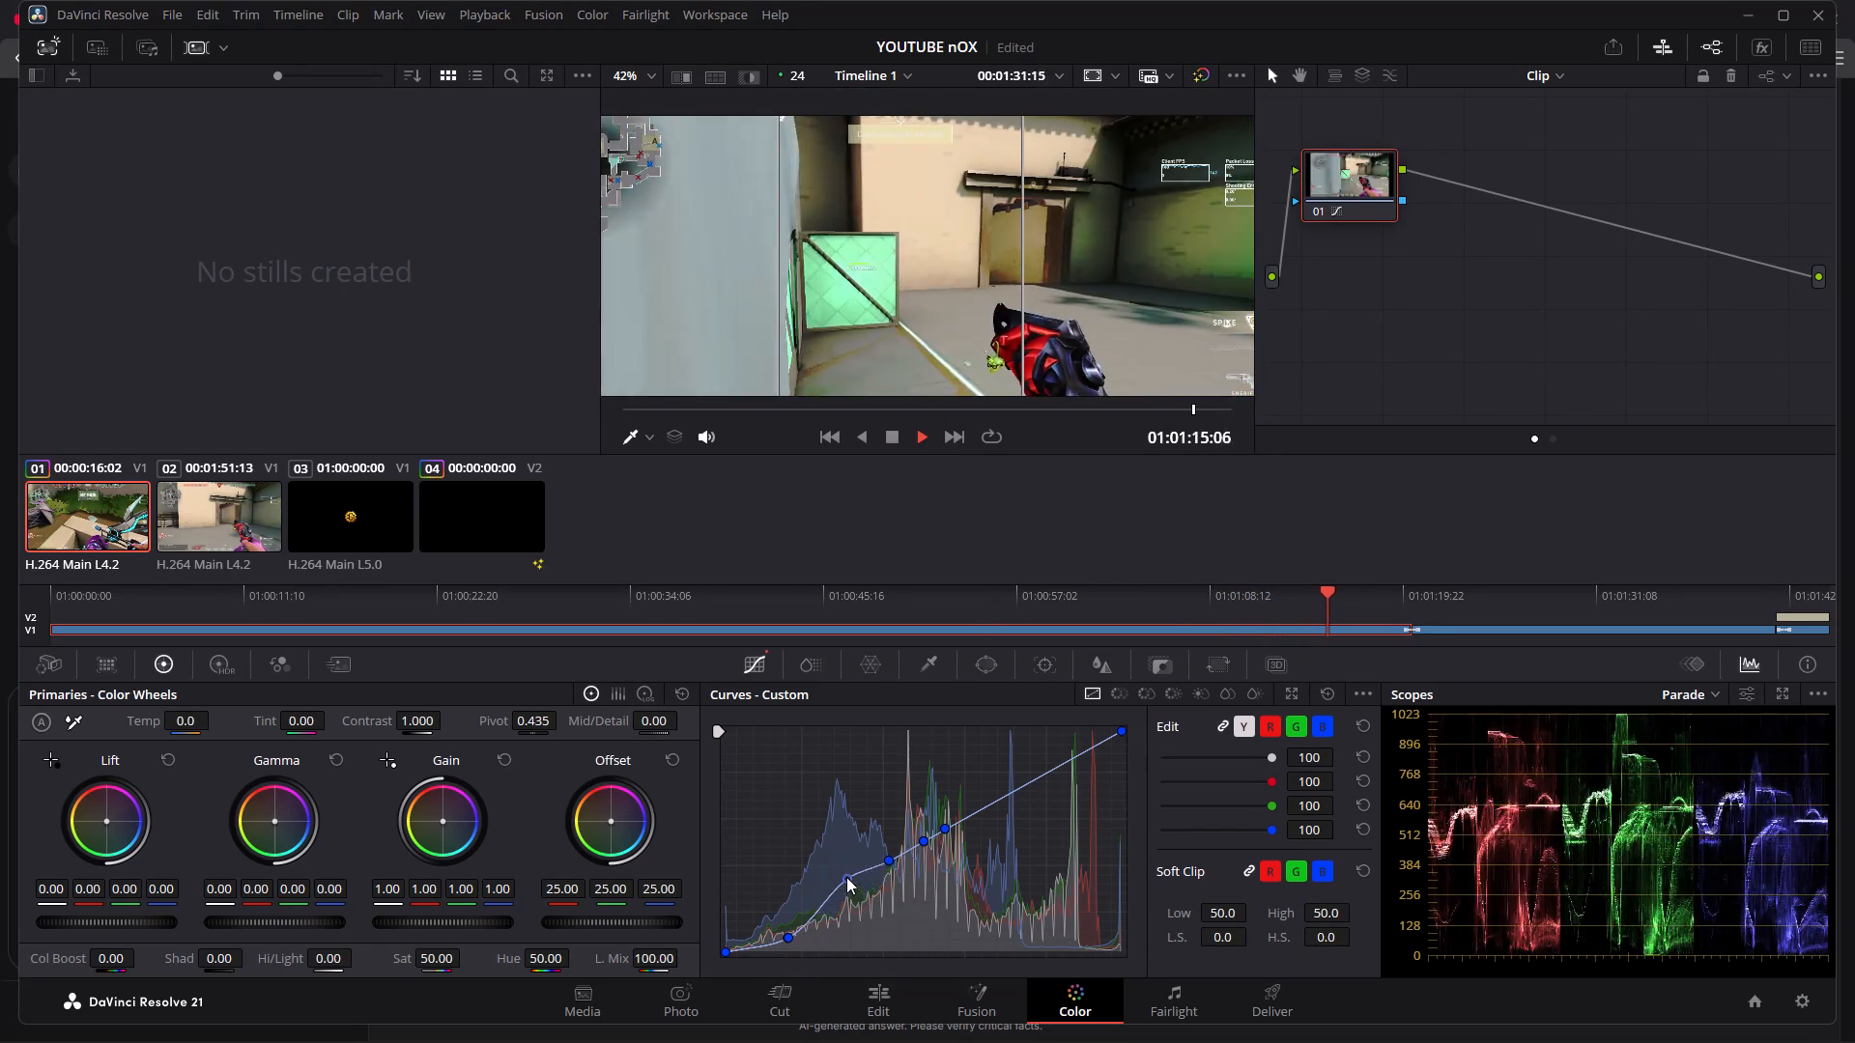
{"action": "left_click_drag", "start_coordinate": [846, 877], "coordinate": [834, 844]}
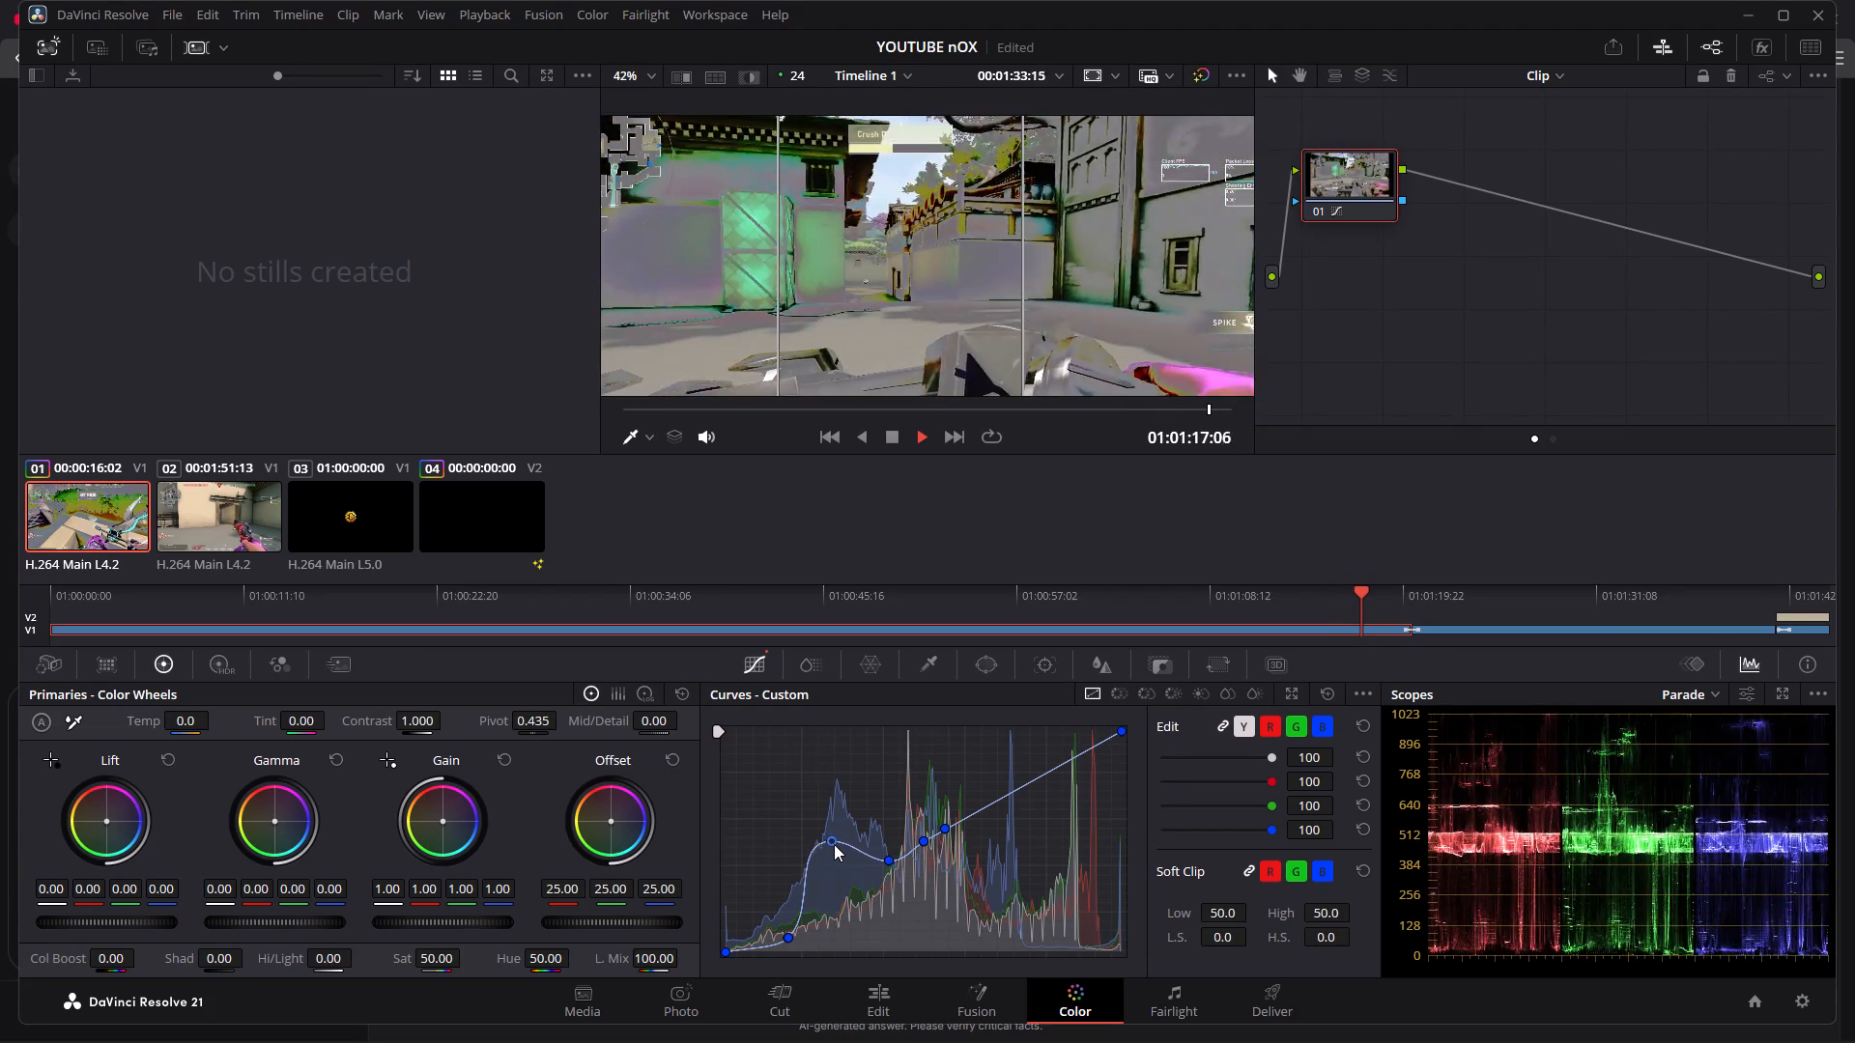
{"action": "left_click_drag", "start_coordinate": [834, 844], "coordinate": [848, 877]}
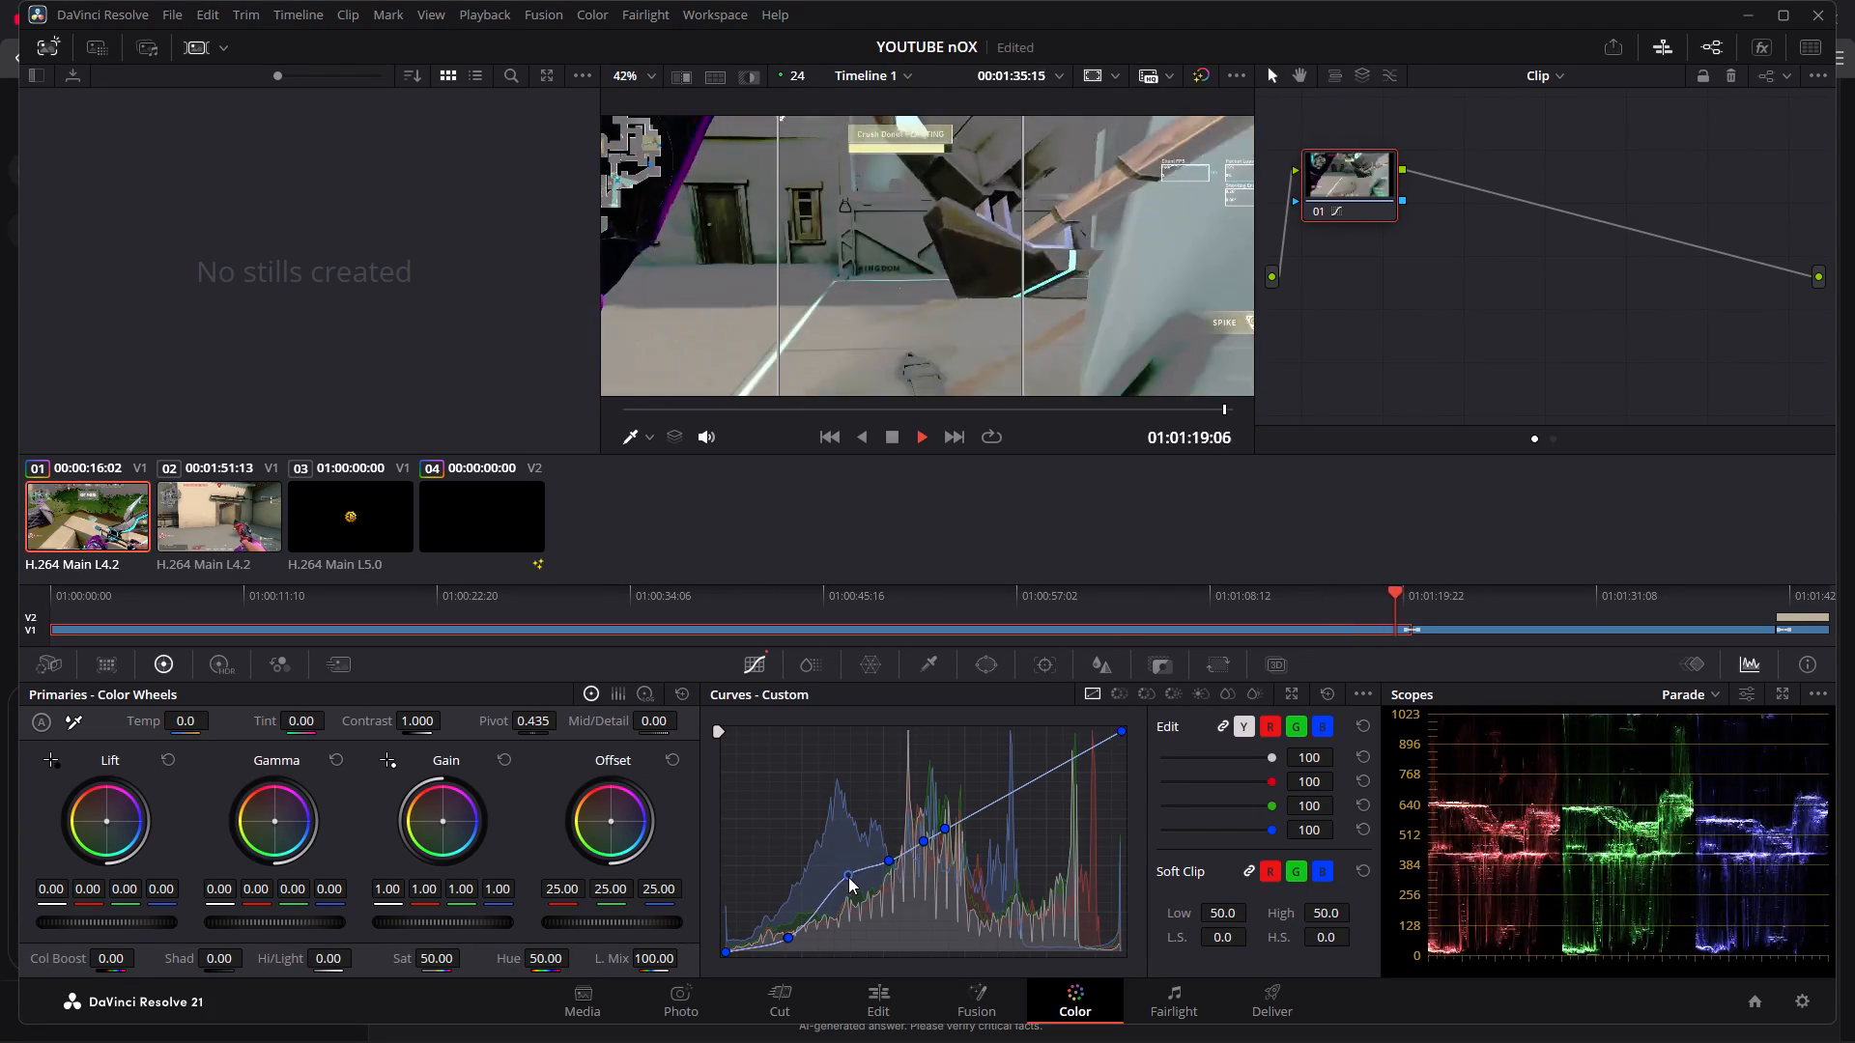
{"action": "left_click_drag", "start_coordinate": [848, 877], "coordinate": [860, 900]}
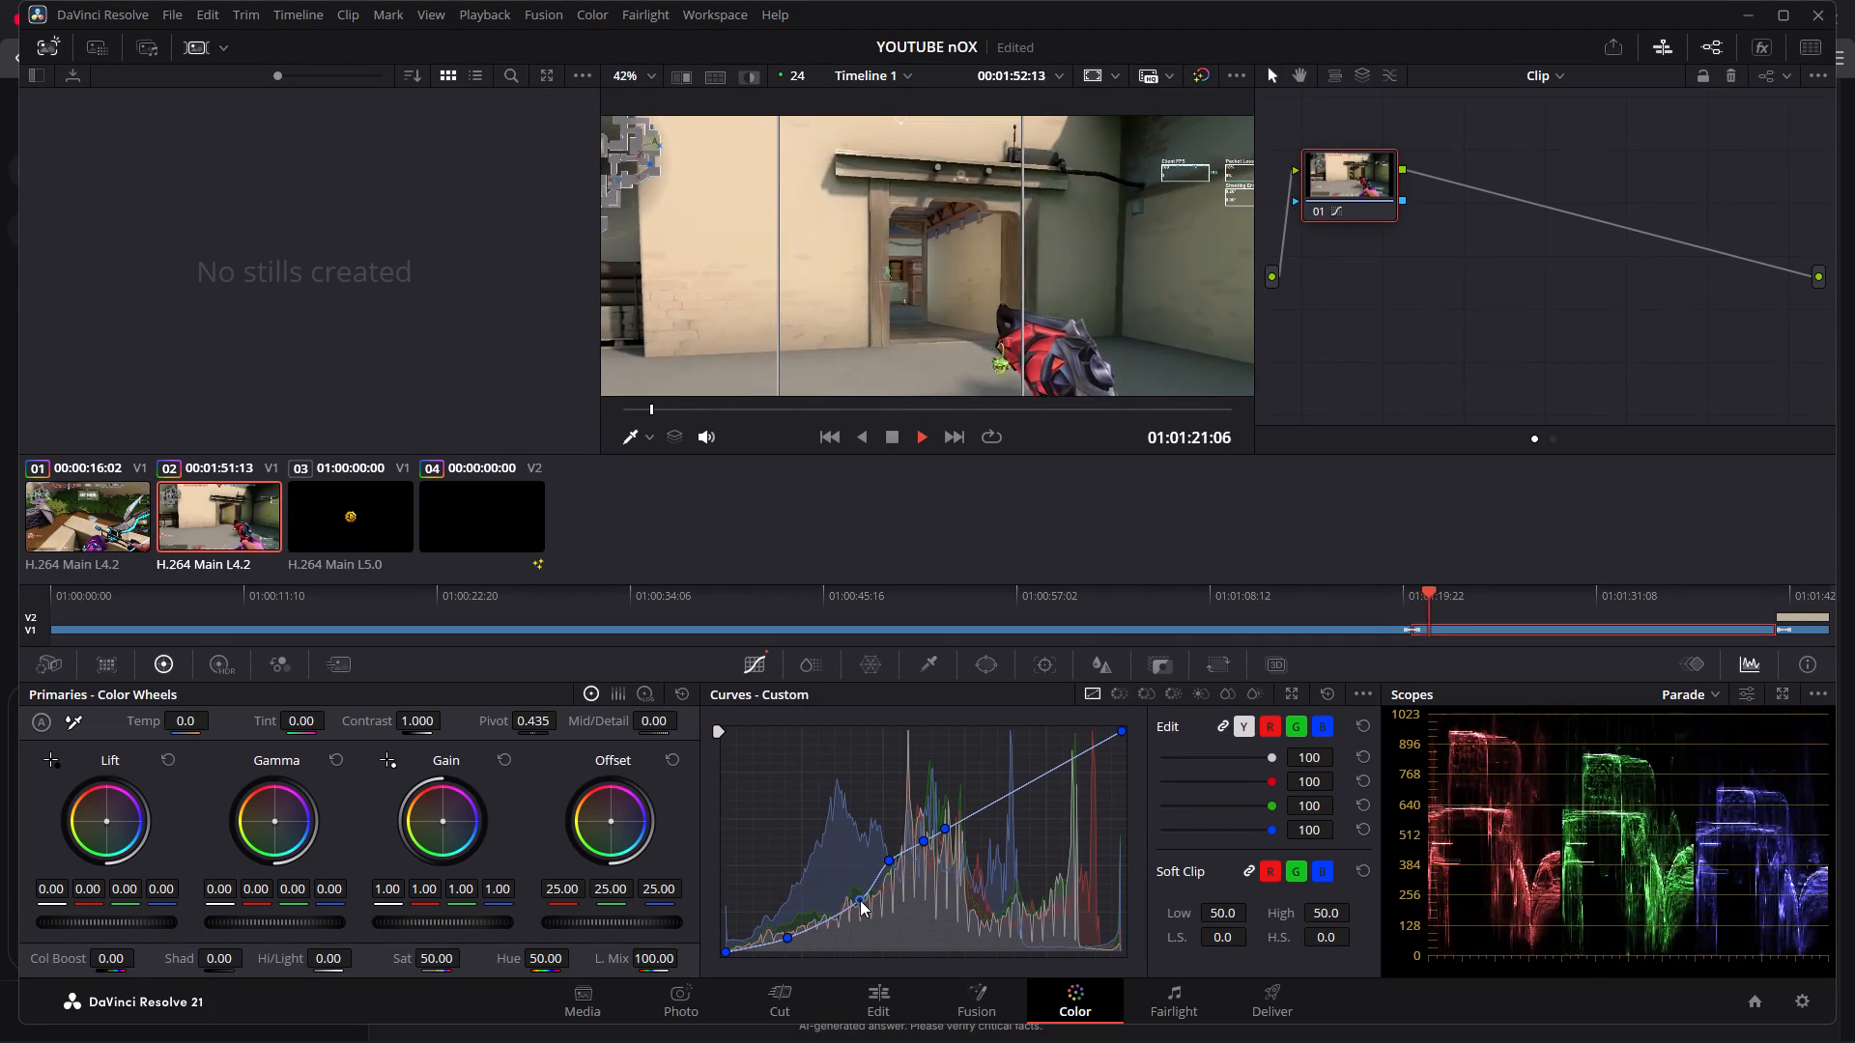
With clip 02 playing, raise its custom curve's second-lowest intermediate point to just above the diagonal to lighten the shadows.
{"action": "left_click_drag", "start_coordinate": [860, 900], "coordinate": [864, 904]}
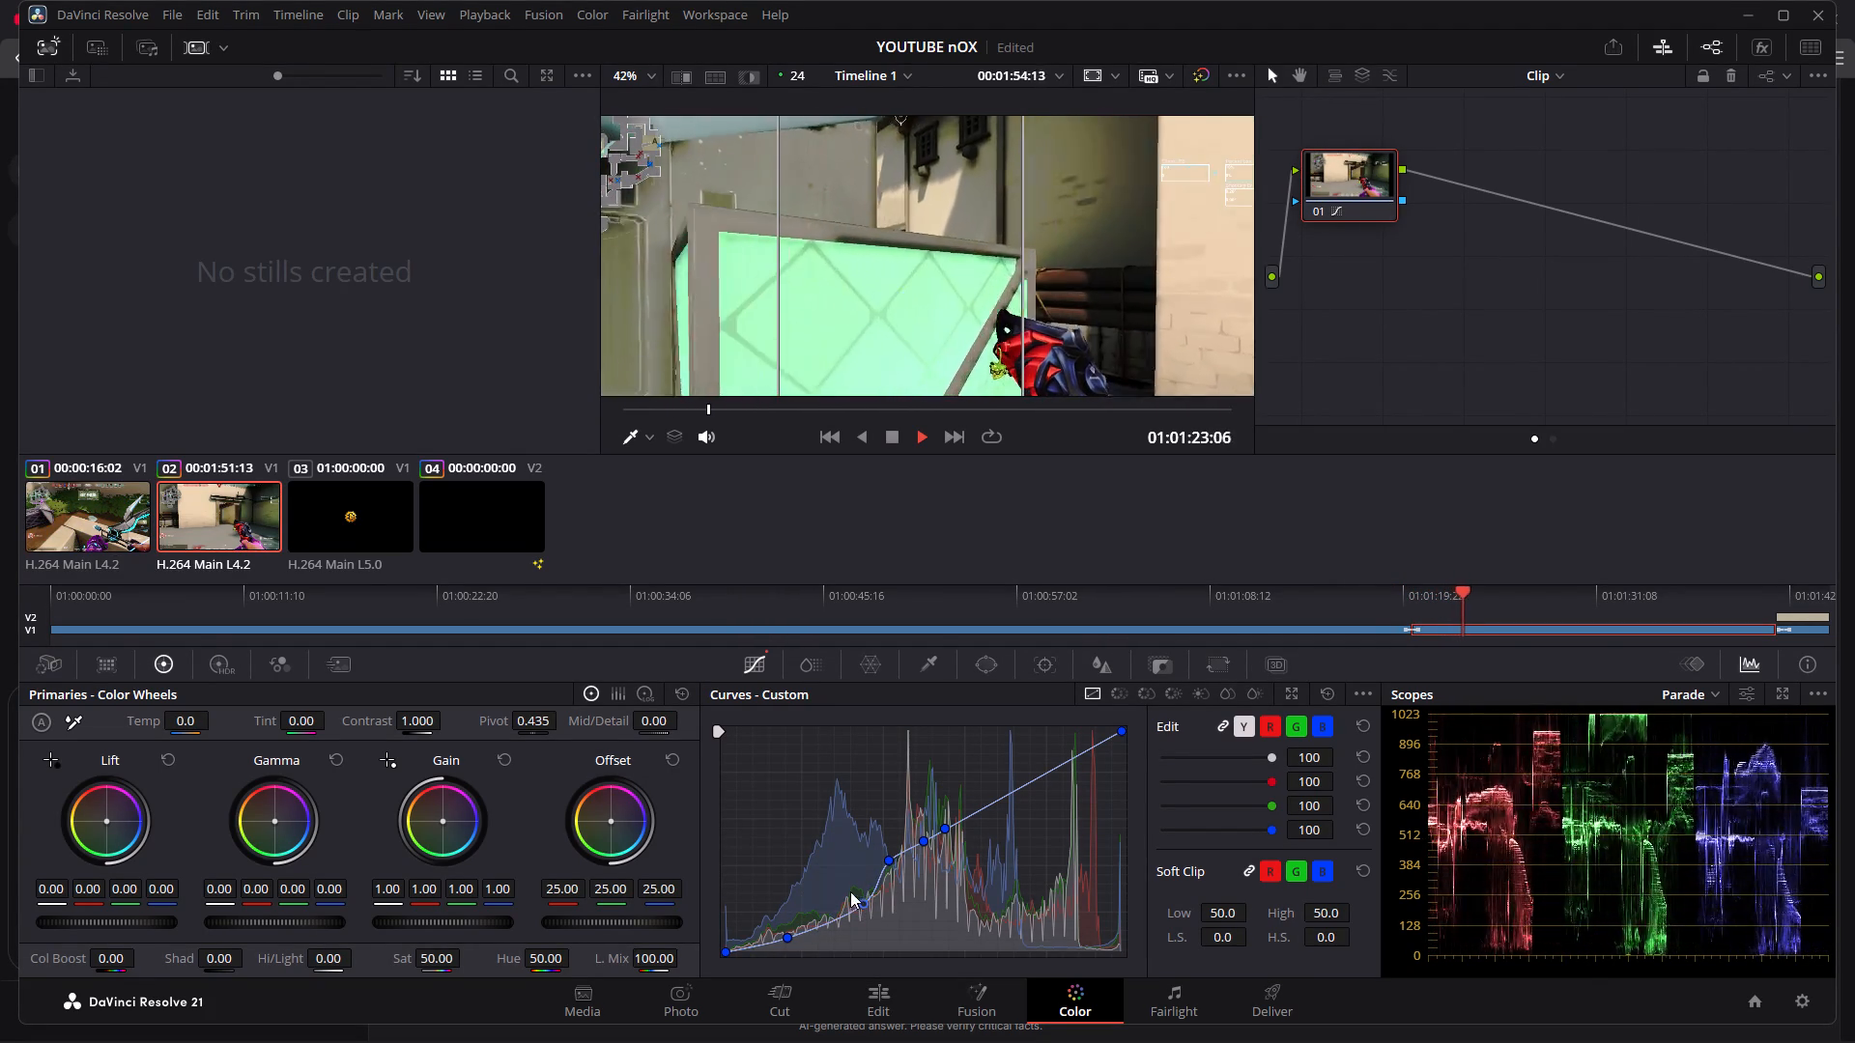
{"action": "left_click_drag", "start_coordinate": [866, 903], "coordinate": [857, 899]}
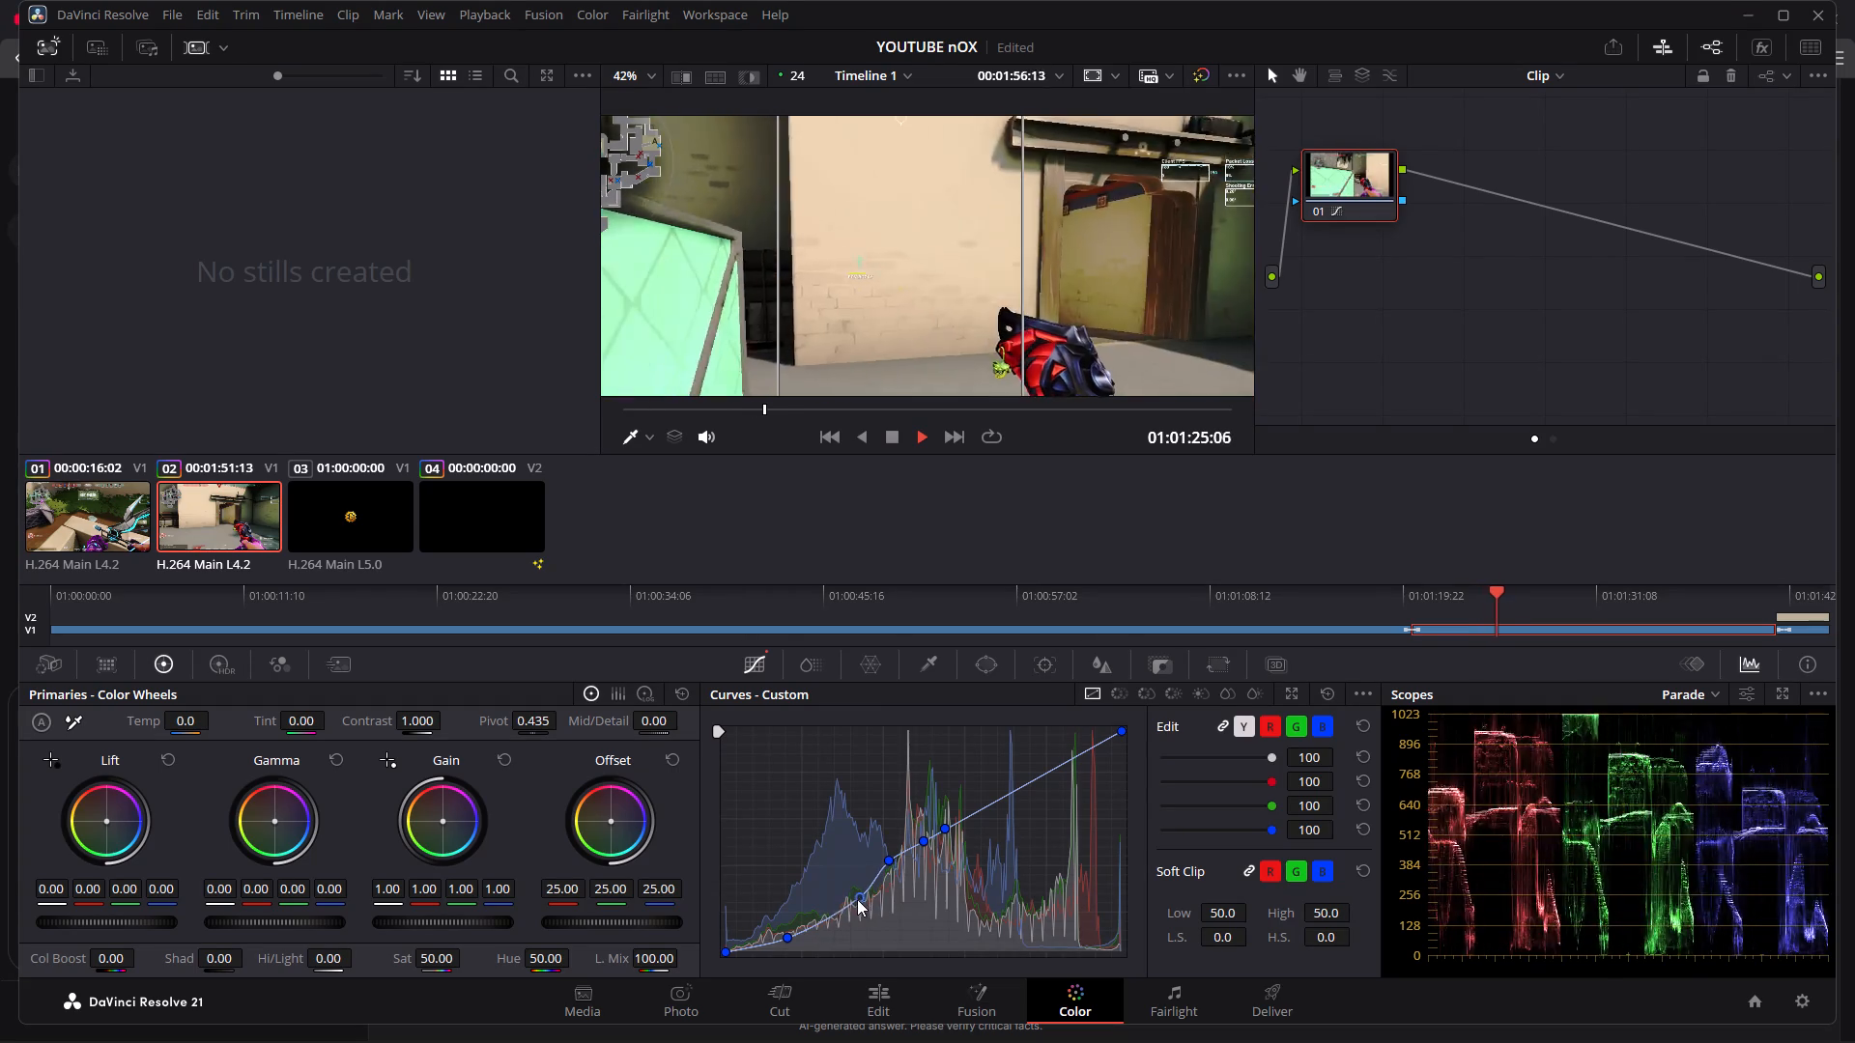
{"action": "left_click_drag", "start_coordinate": [857, 899], "coordinate": [839, 887]}
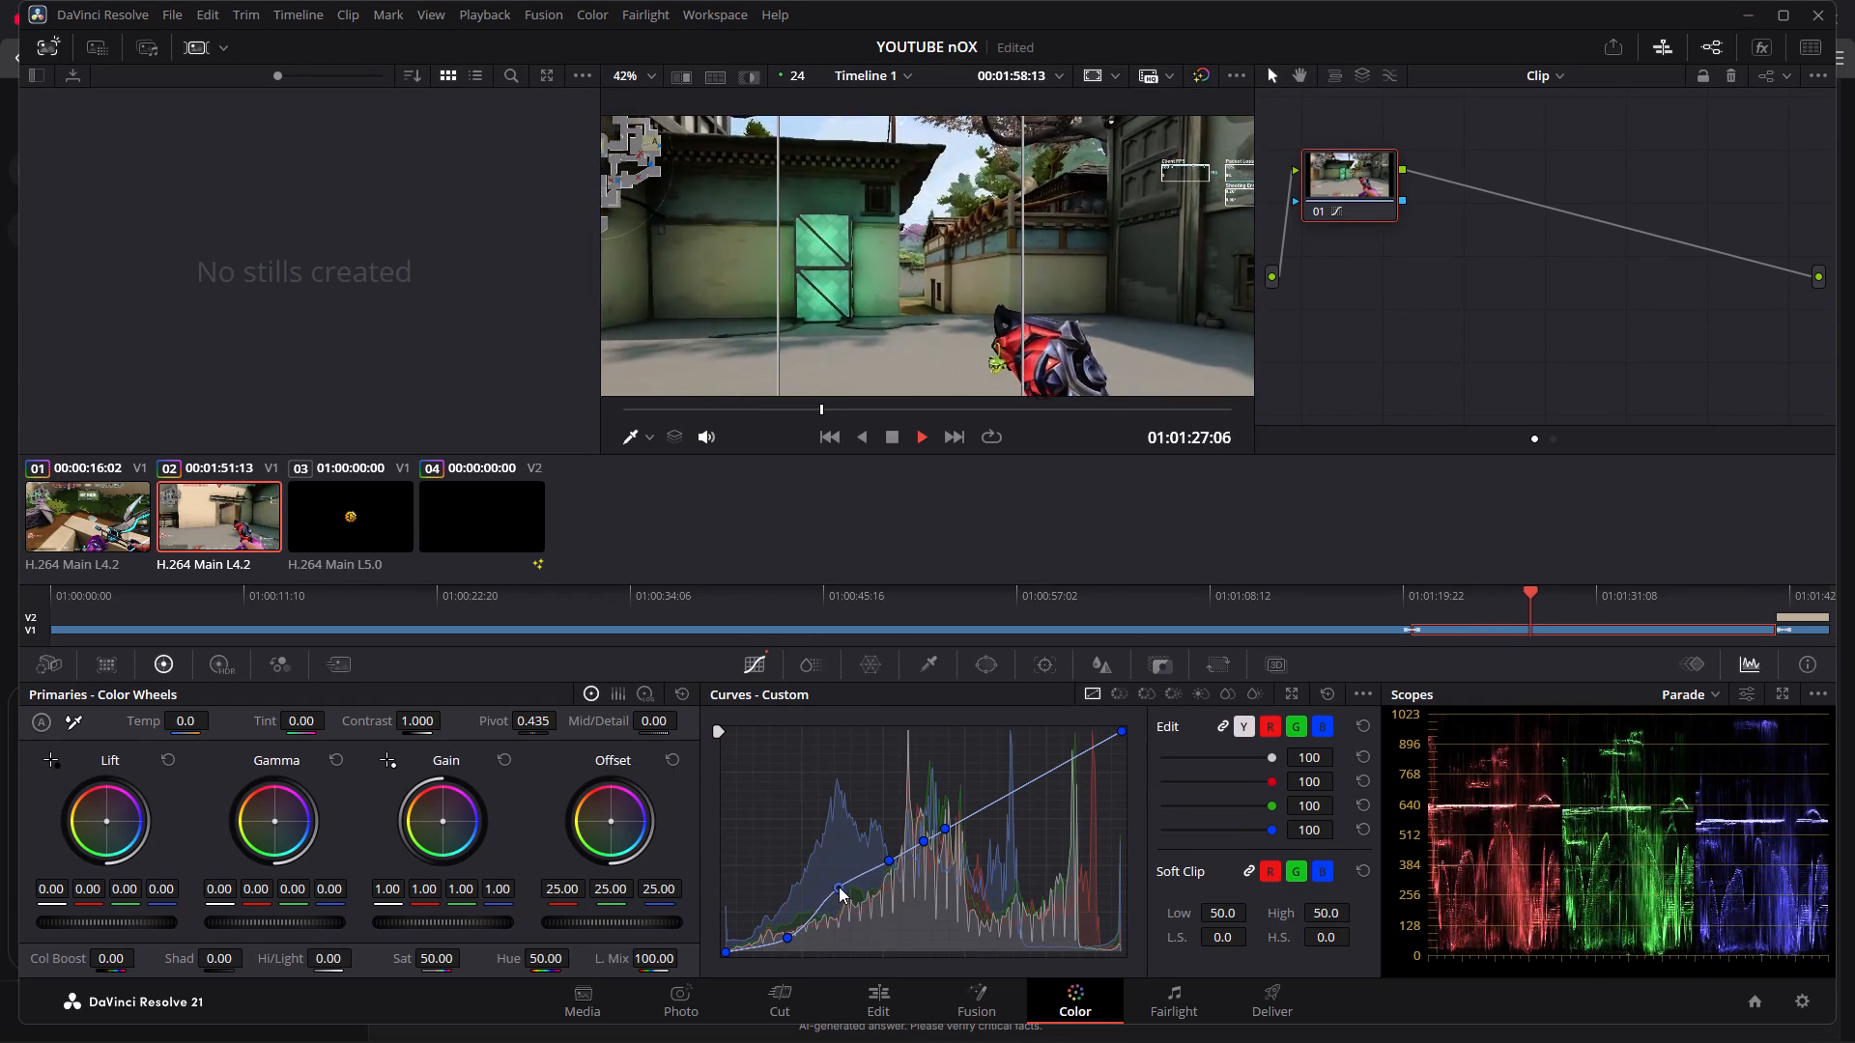
{"action": "left_click_drag", "start_coordinate": [839, 887], "coordinate": [861, 868]}
Review the grade by playing clip 02 from its start through the logo outro, and clip 01 from its beginning.
{"action": "left_click_drag", "start_coordinate": [904, 412], "coordinate": [643, 422]}
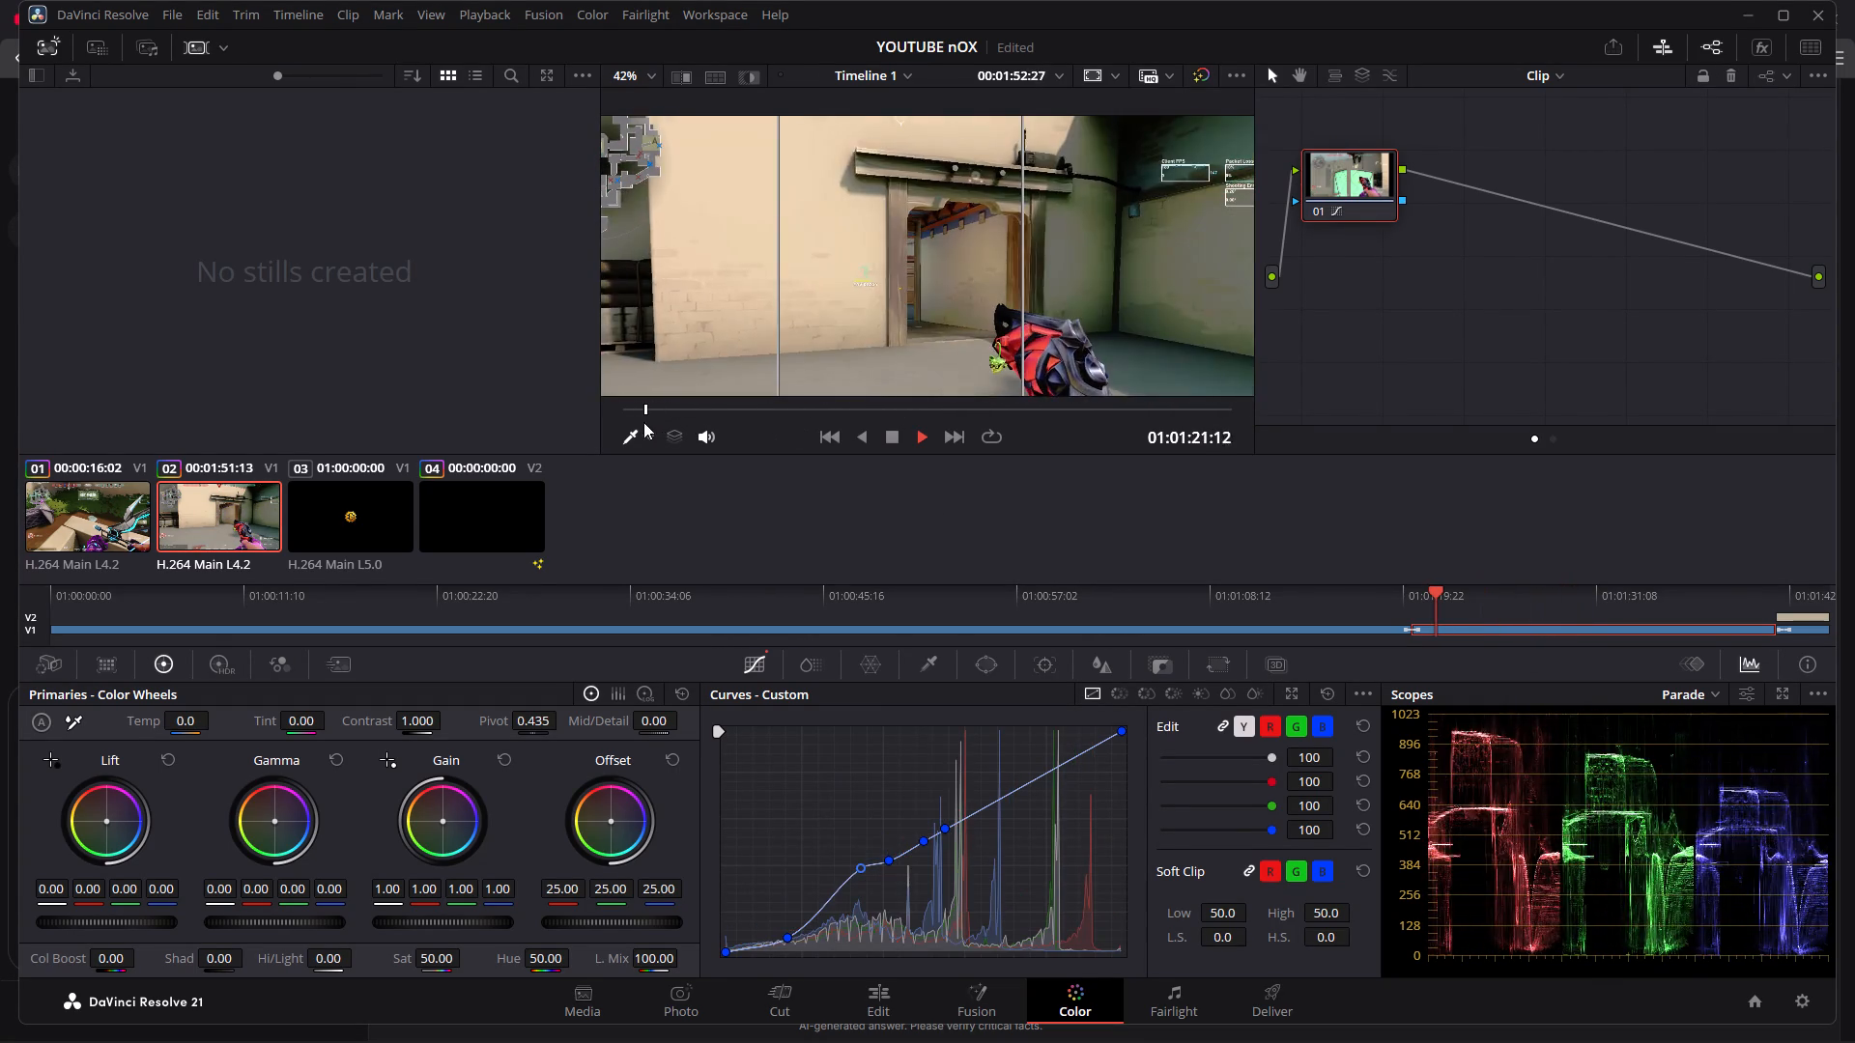
{"action": "left_click_drag", "start_coordinate": [643, 422], "coordinate": [612, 420]}
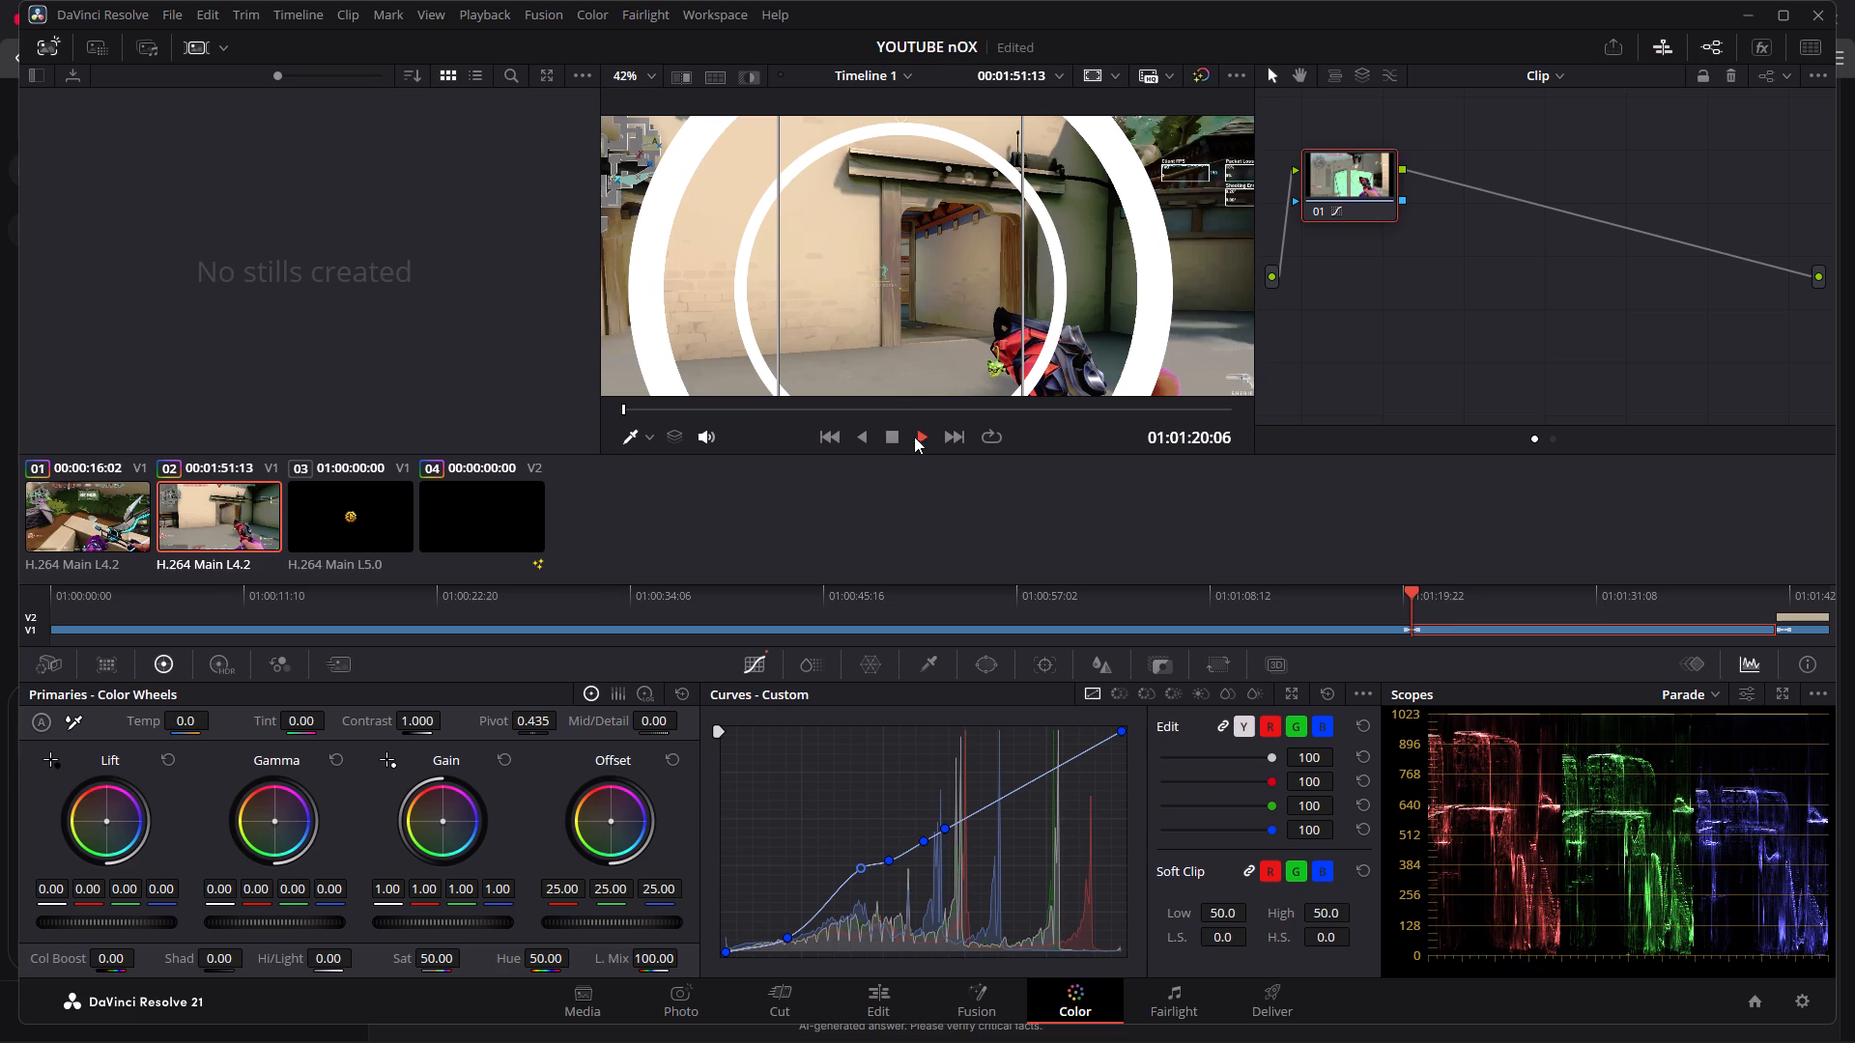
{"action": "left_click", "coordinate": [927, 437]}
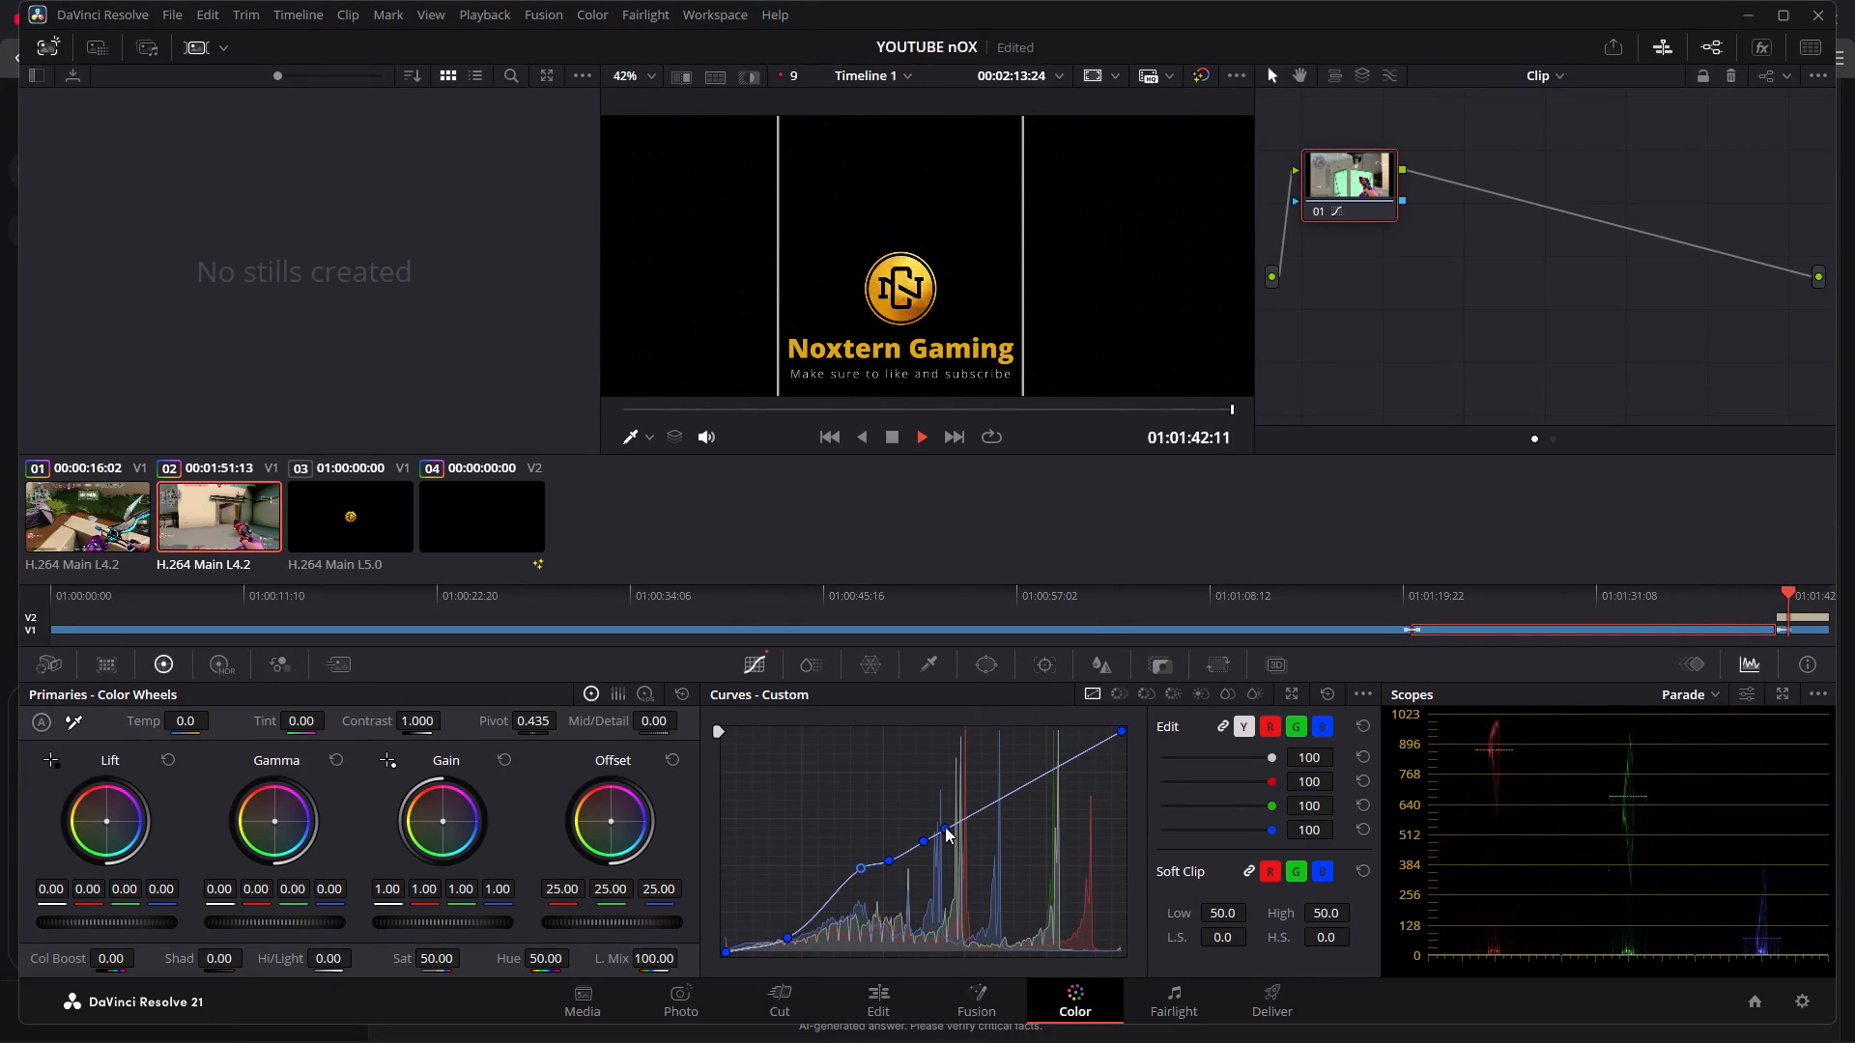
{"action": "left_click", "coordinate": [116, 520]}
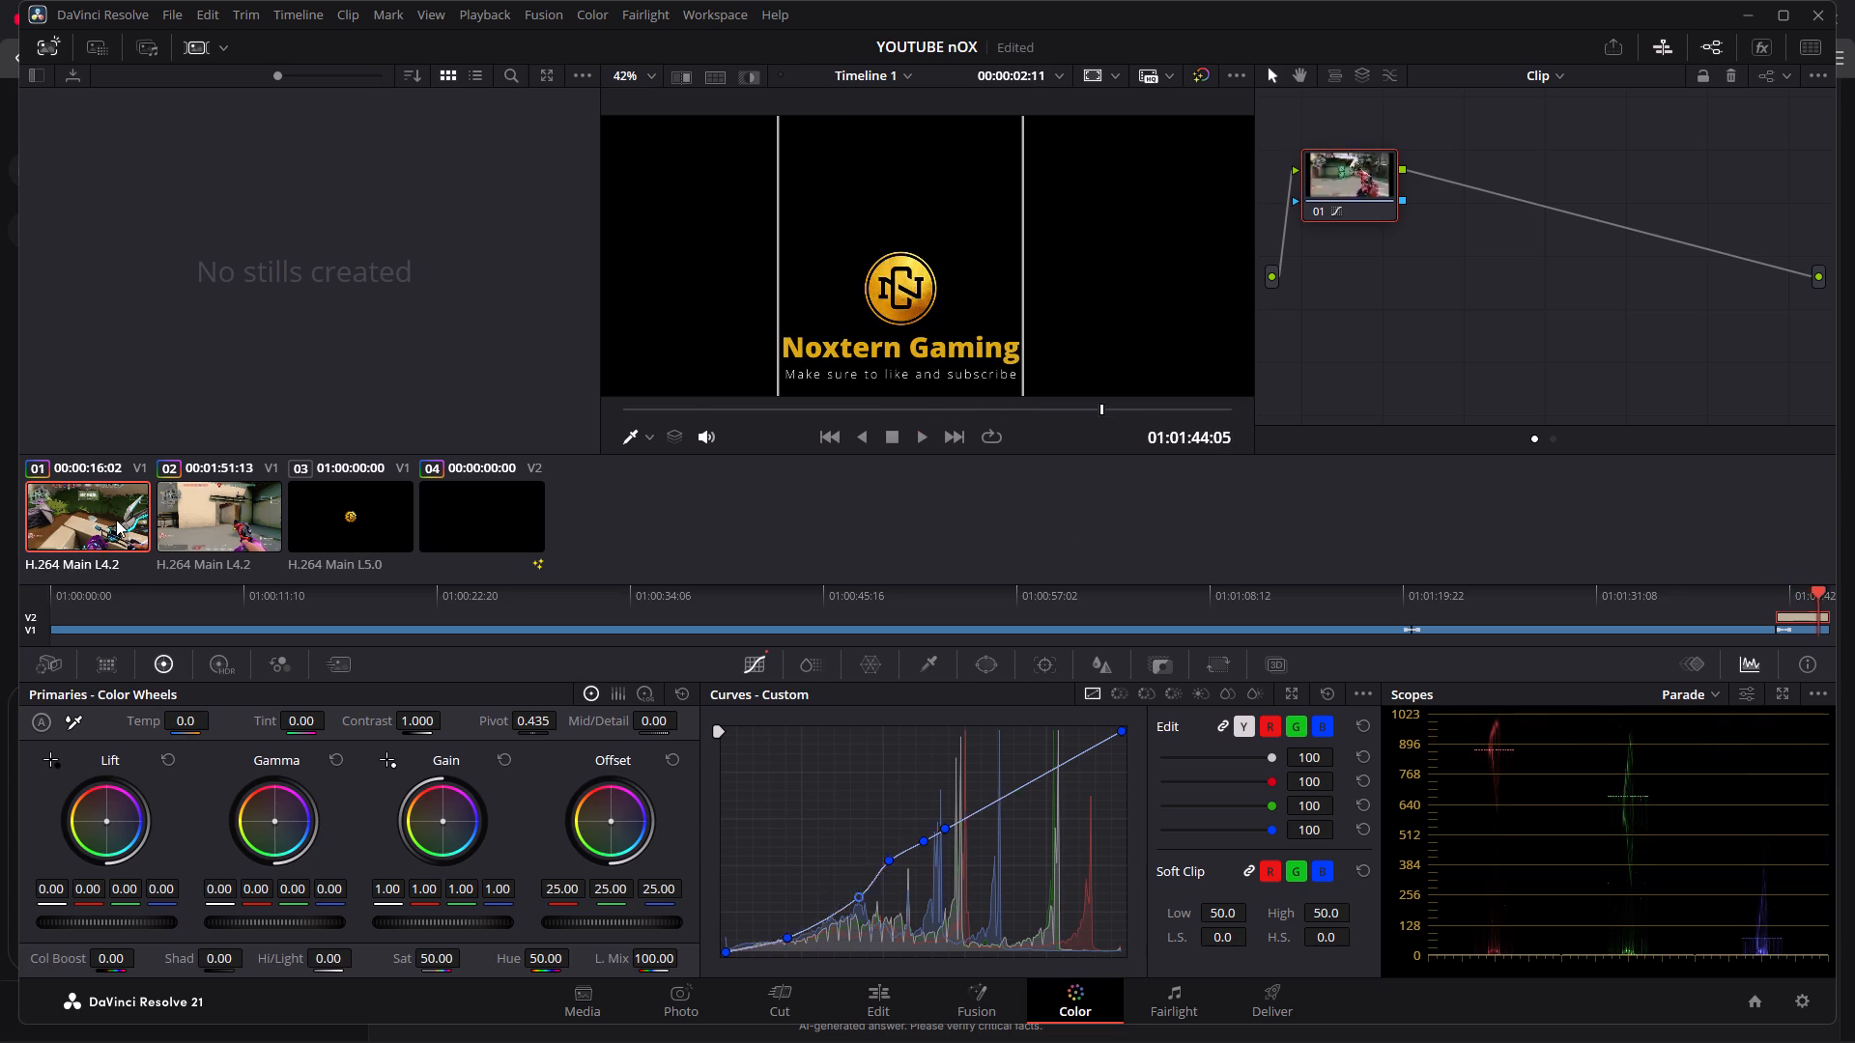
{"action": "left_click", "coordinate": [926, 437]}
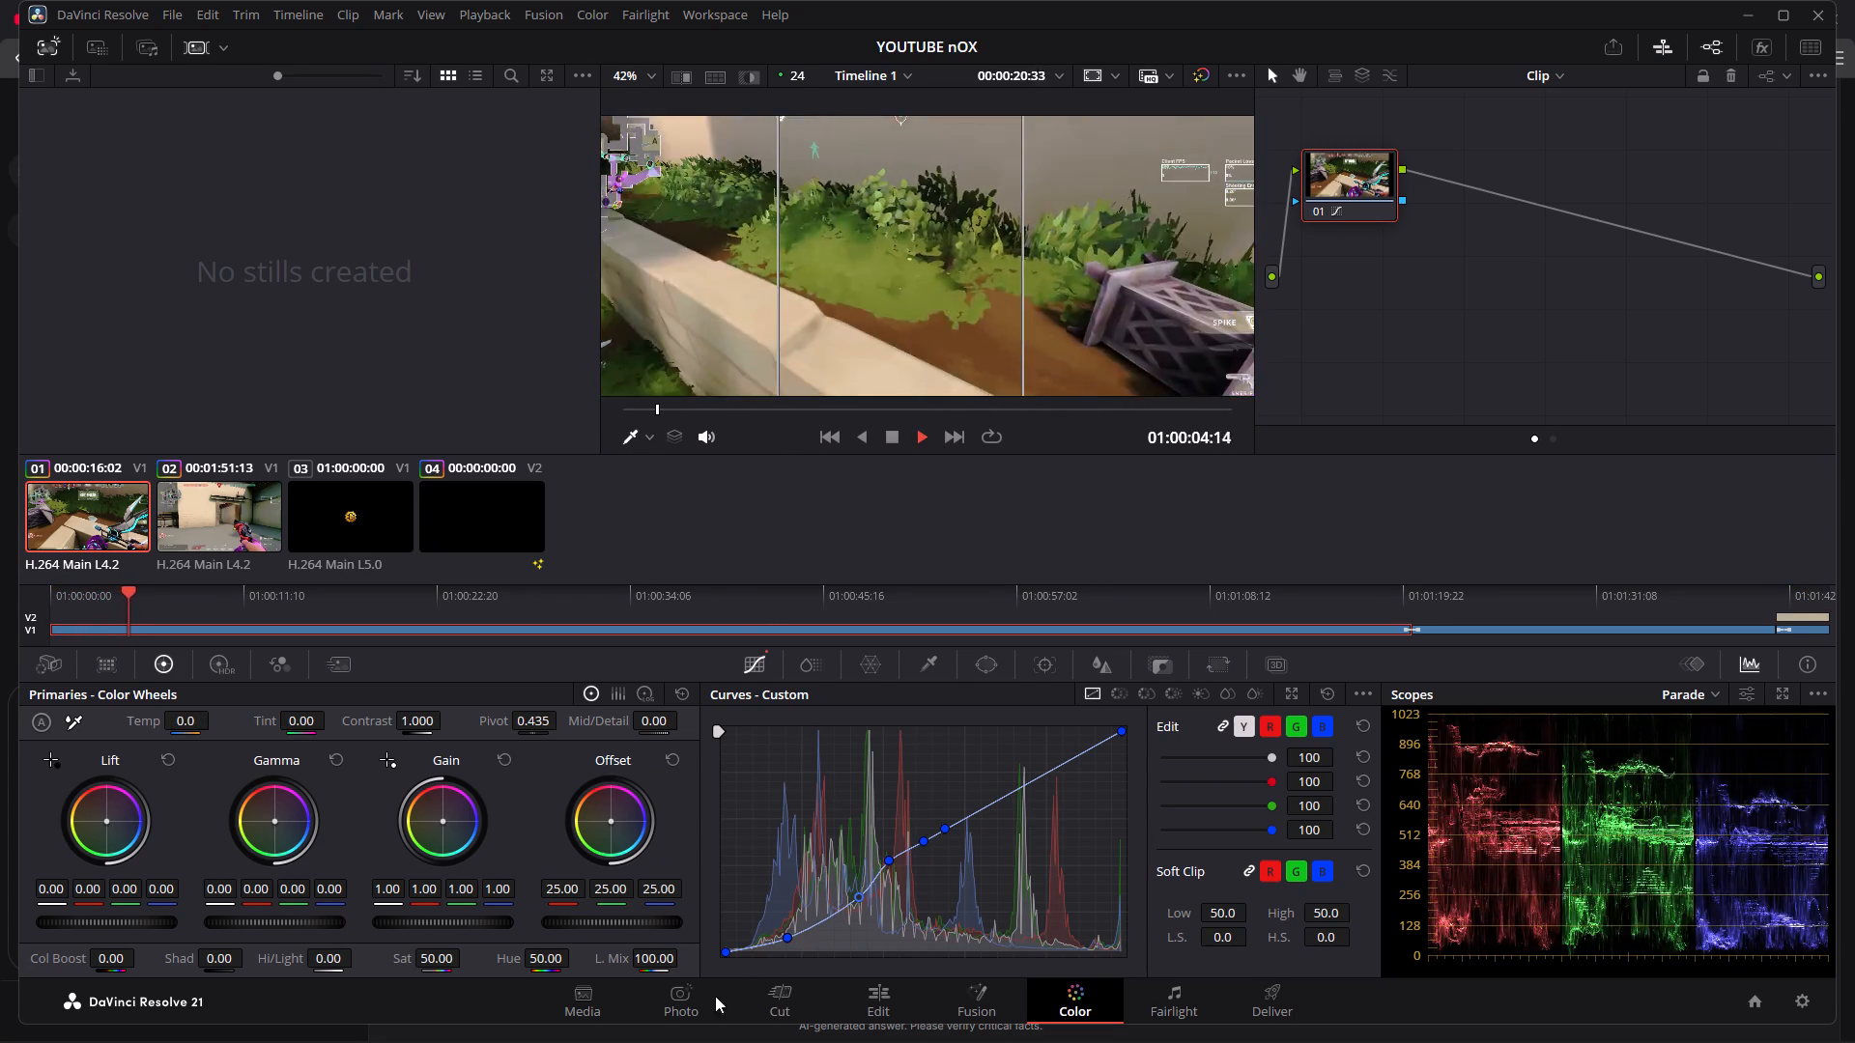
Go to the Edit page and play Timeline 1 from the beginning to check the graded footage within the vertical frame.
{"action": "left_click", "coordinate": [607, 1011]}
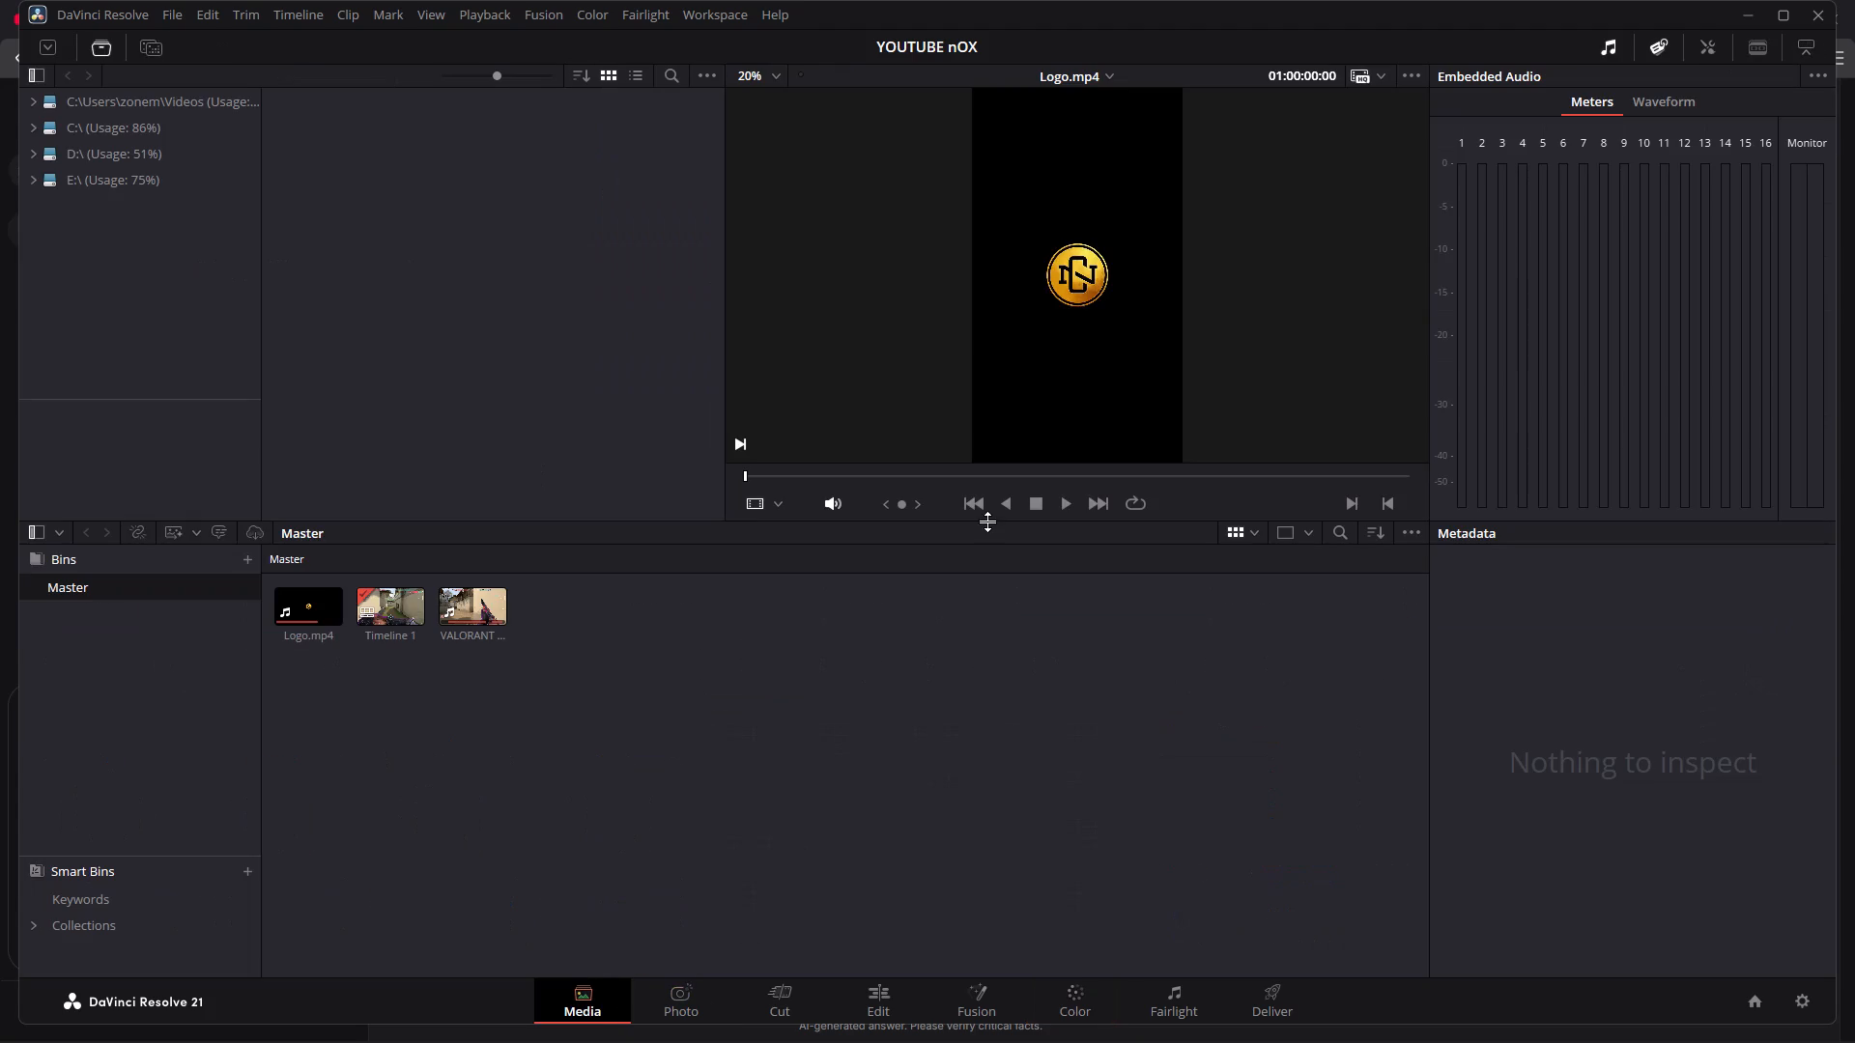
{"action": "left_click", "coordinate": [874, 999]}
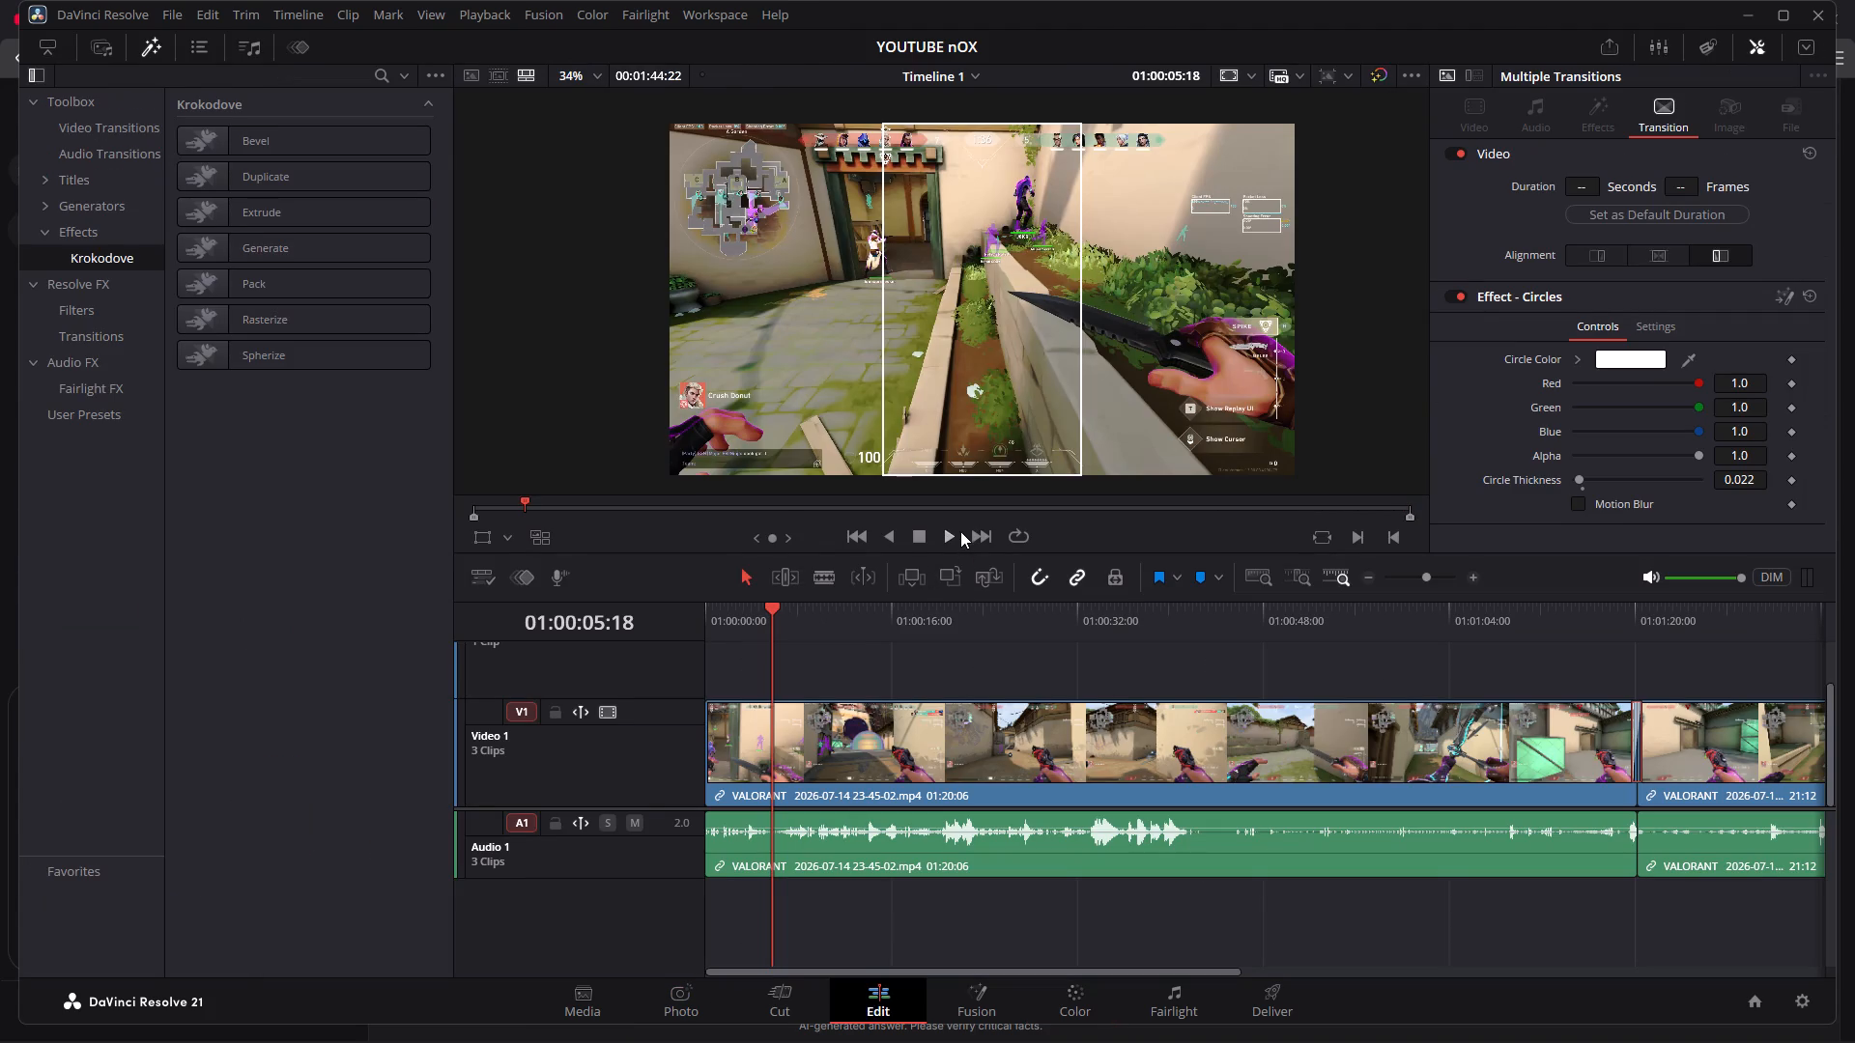
{"action": "left_click", "coordinate": [959, 531]}
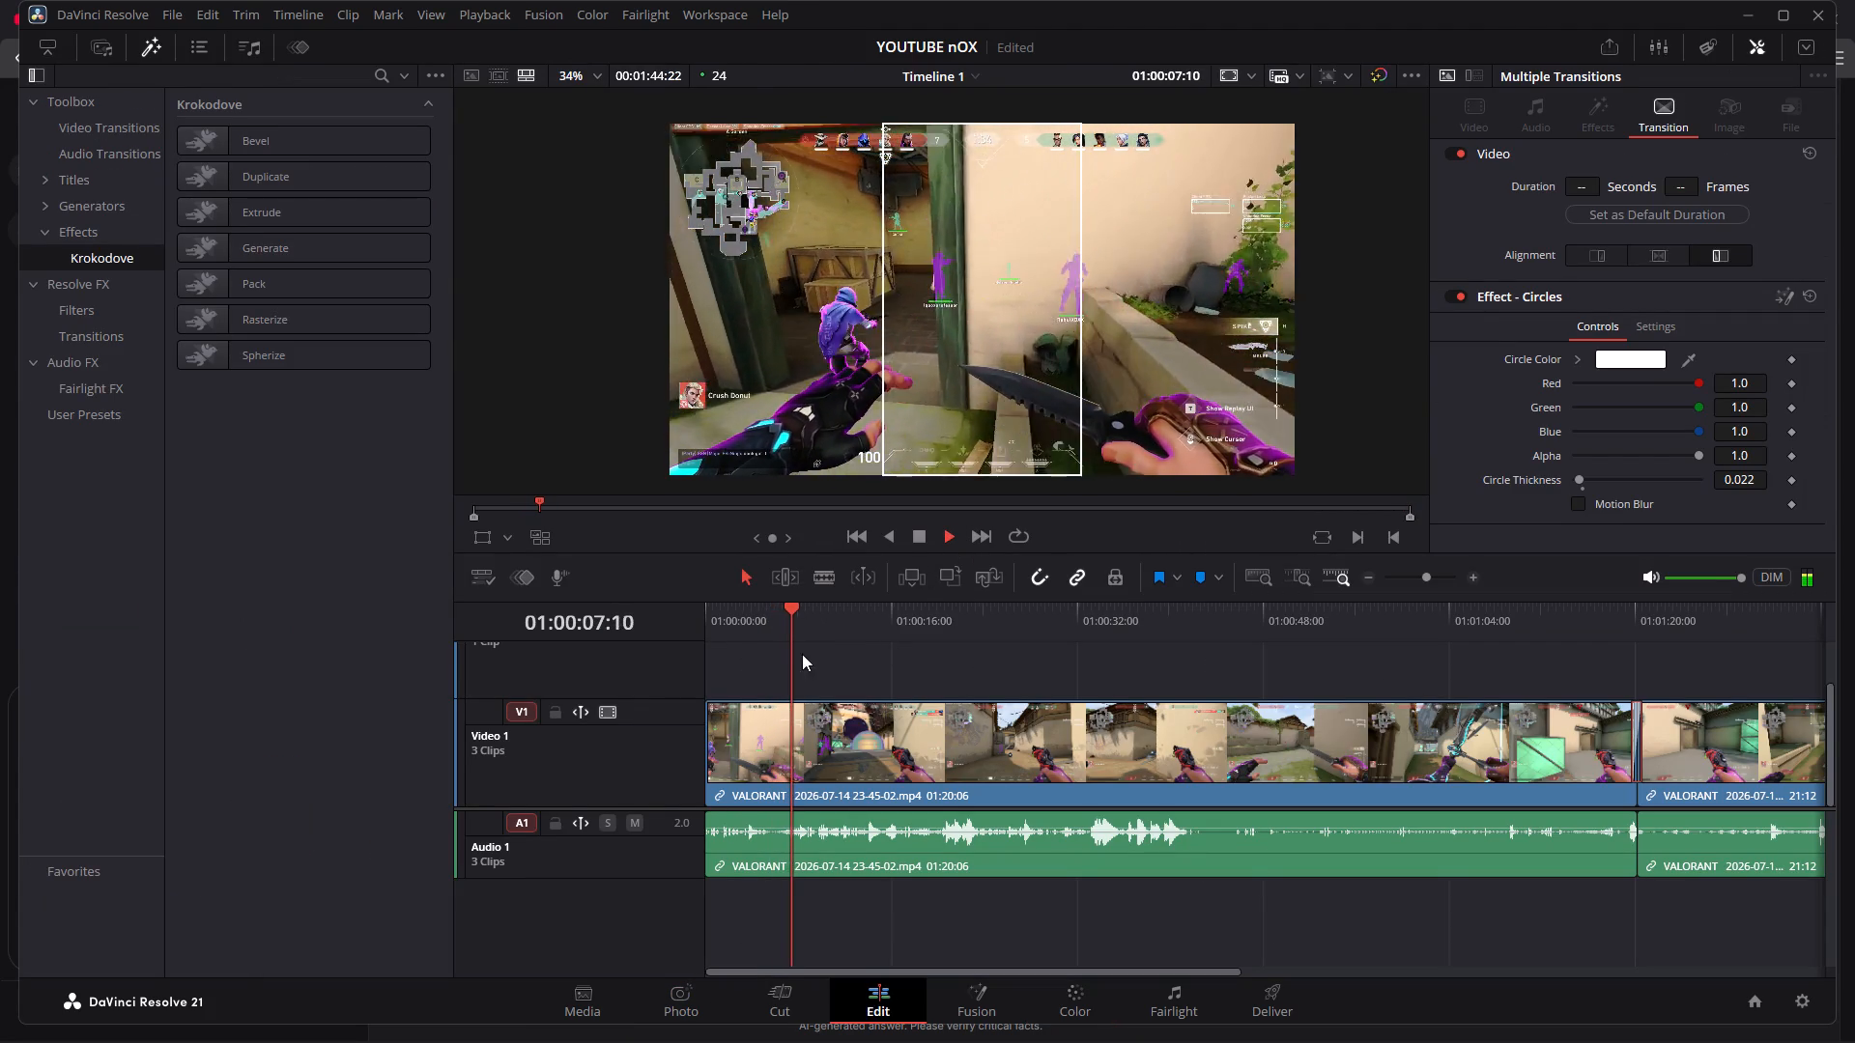
{"action": "left_click_drag", "start_coordinate": [548, 508], "coordinate": [450, 520]}
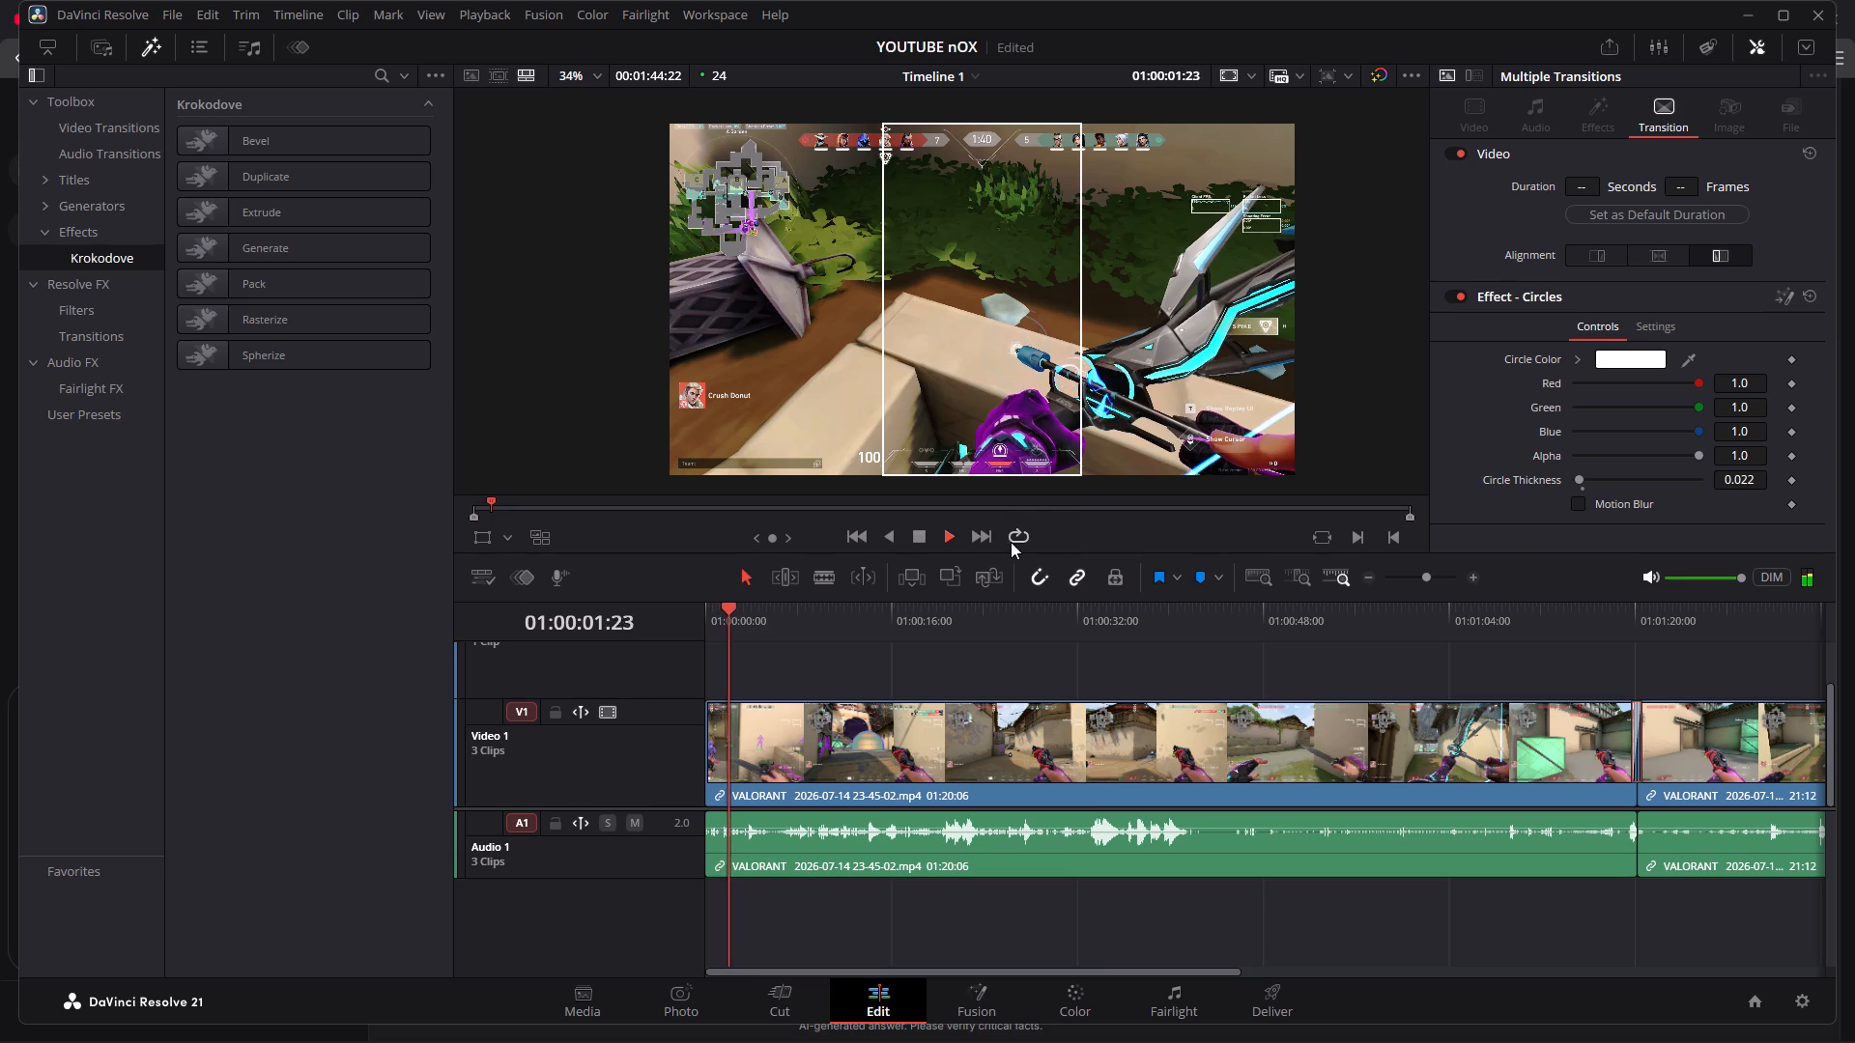
{"action": "left_click", "coordinate": [1324, 533]}
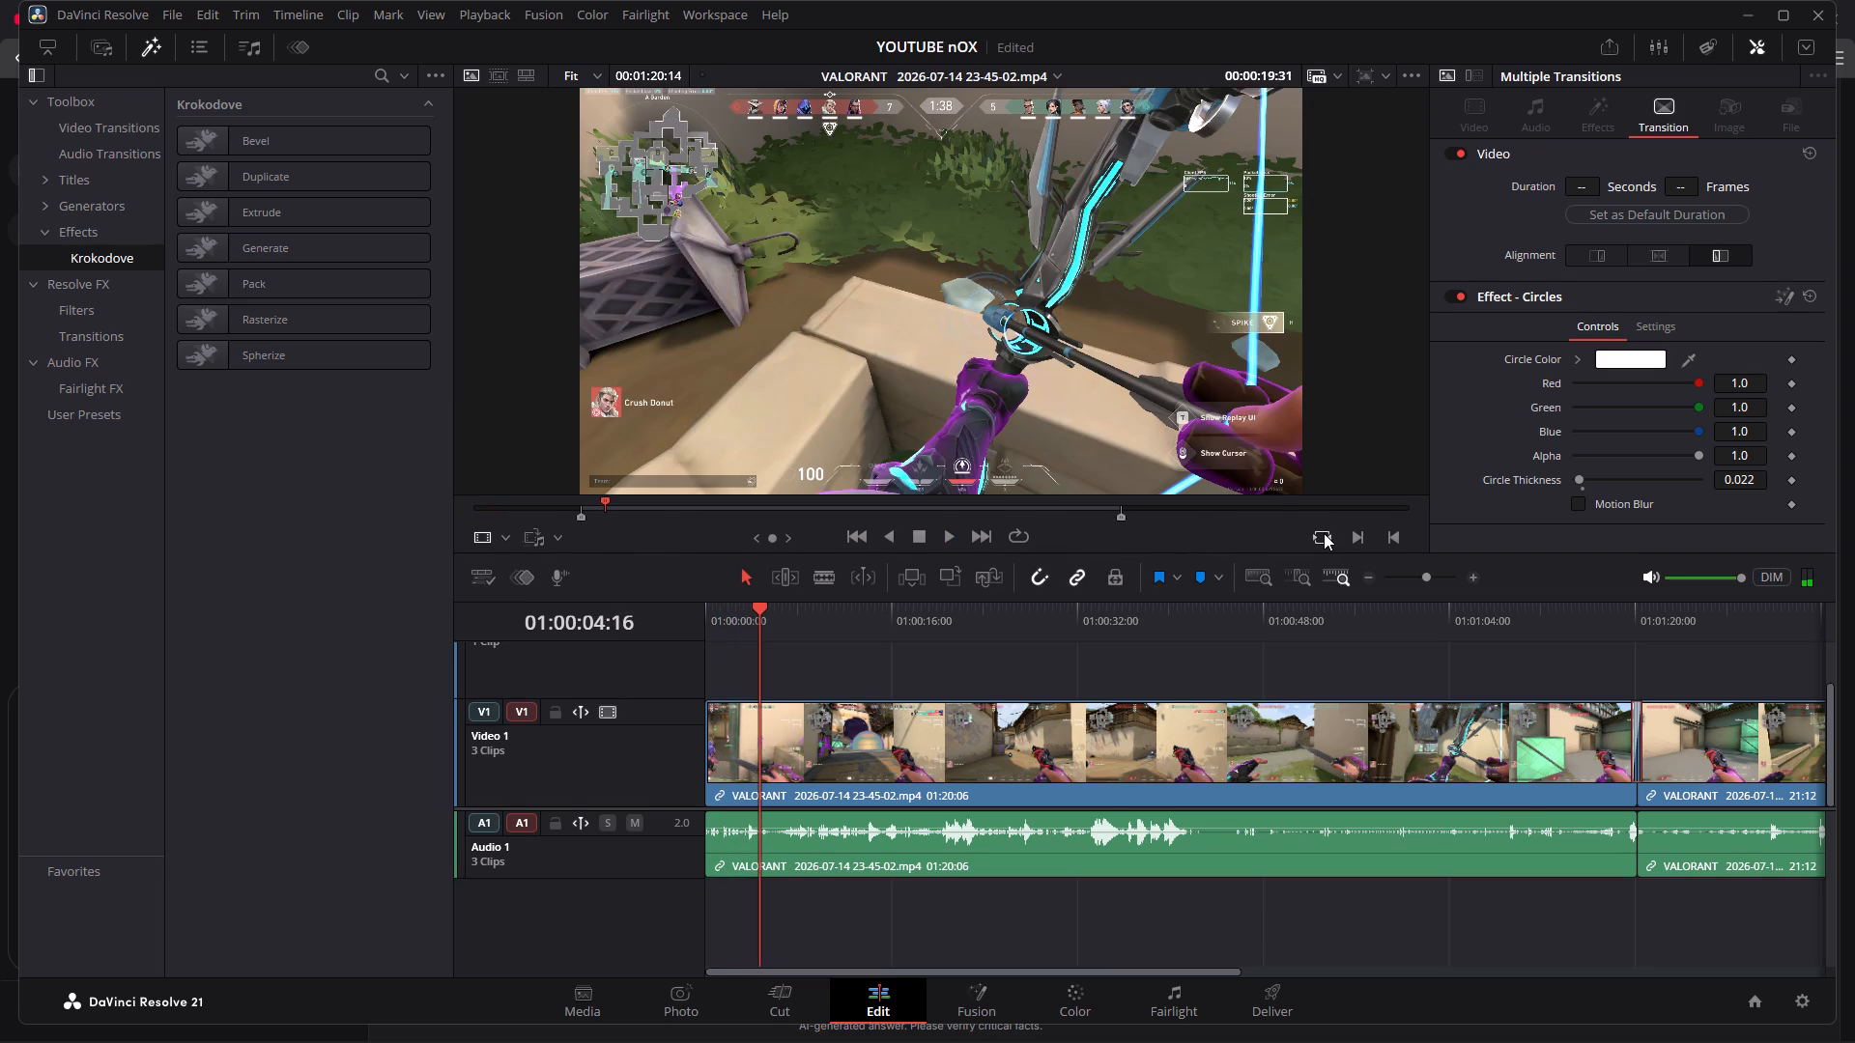
{"action": "left_click", "coordinate": [1324, 533]}
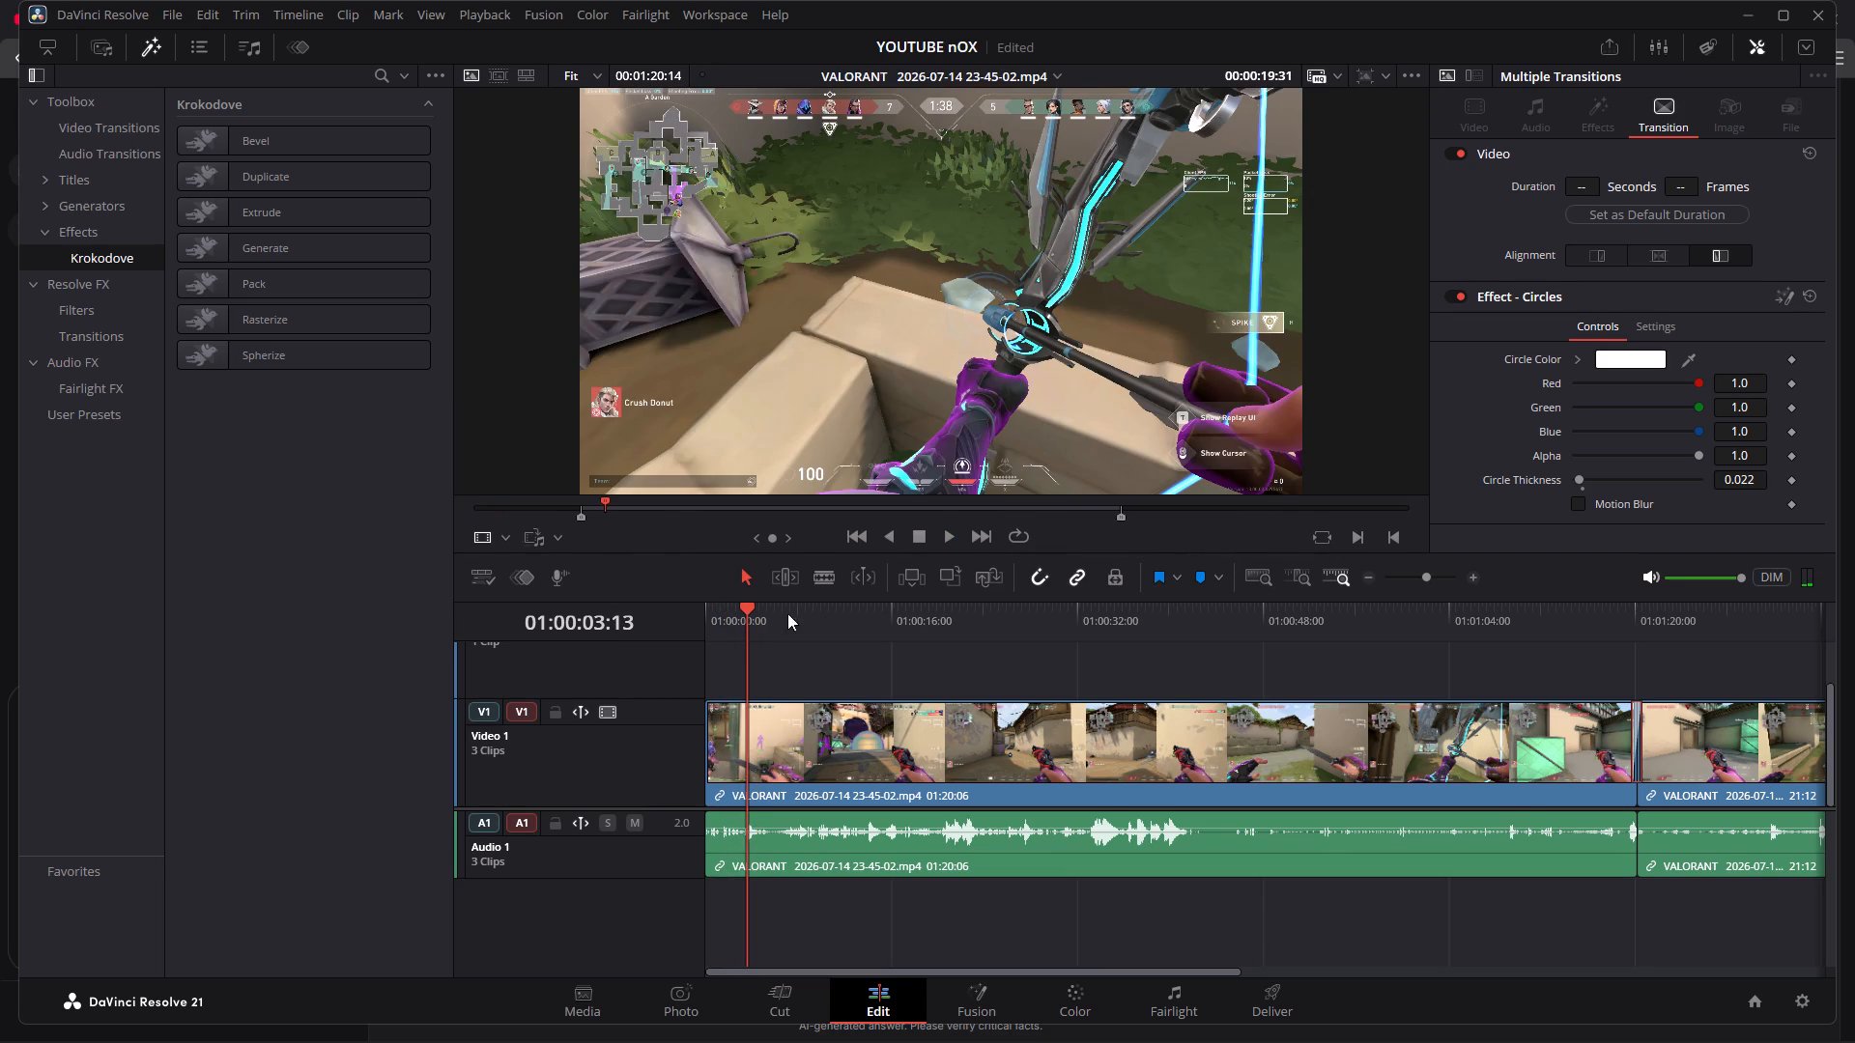
{"action": "left_click_drag", "start_coordinate": [744, 604], "coordinate": [654, 609]}
{"action": "left_click", "coordinate": [946, 532]}
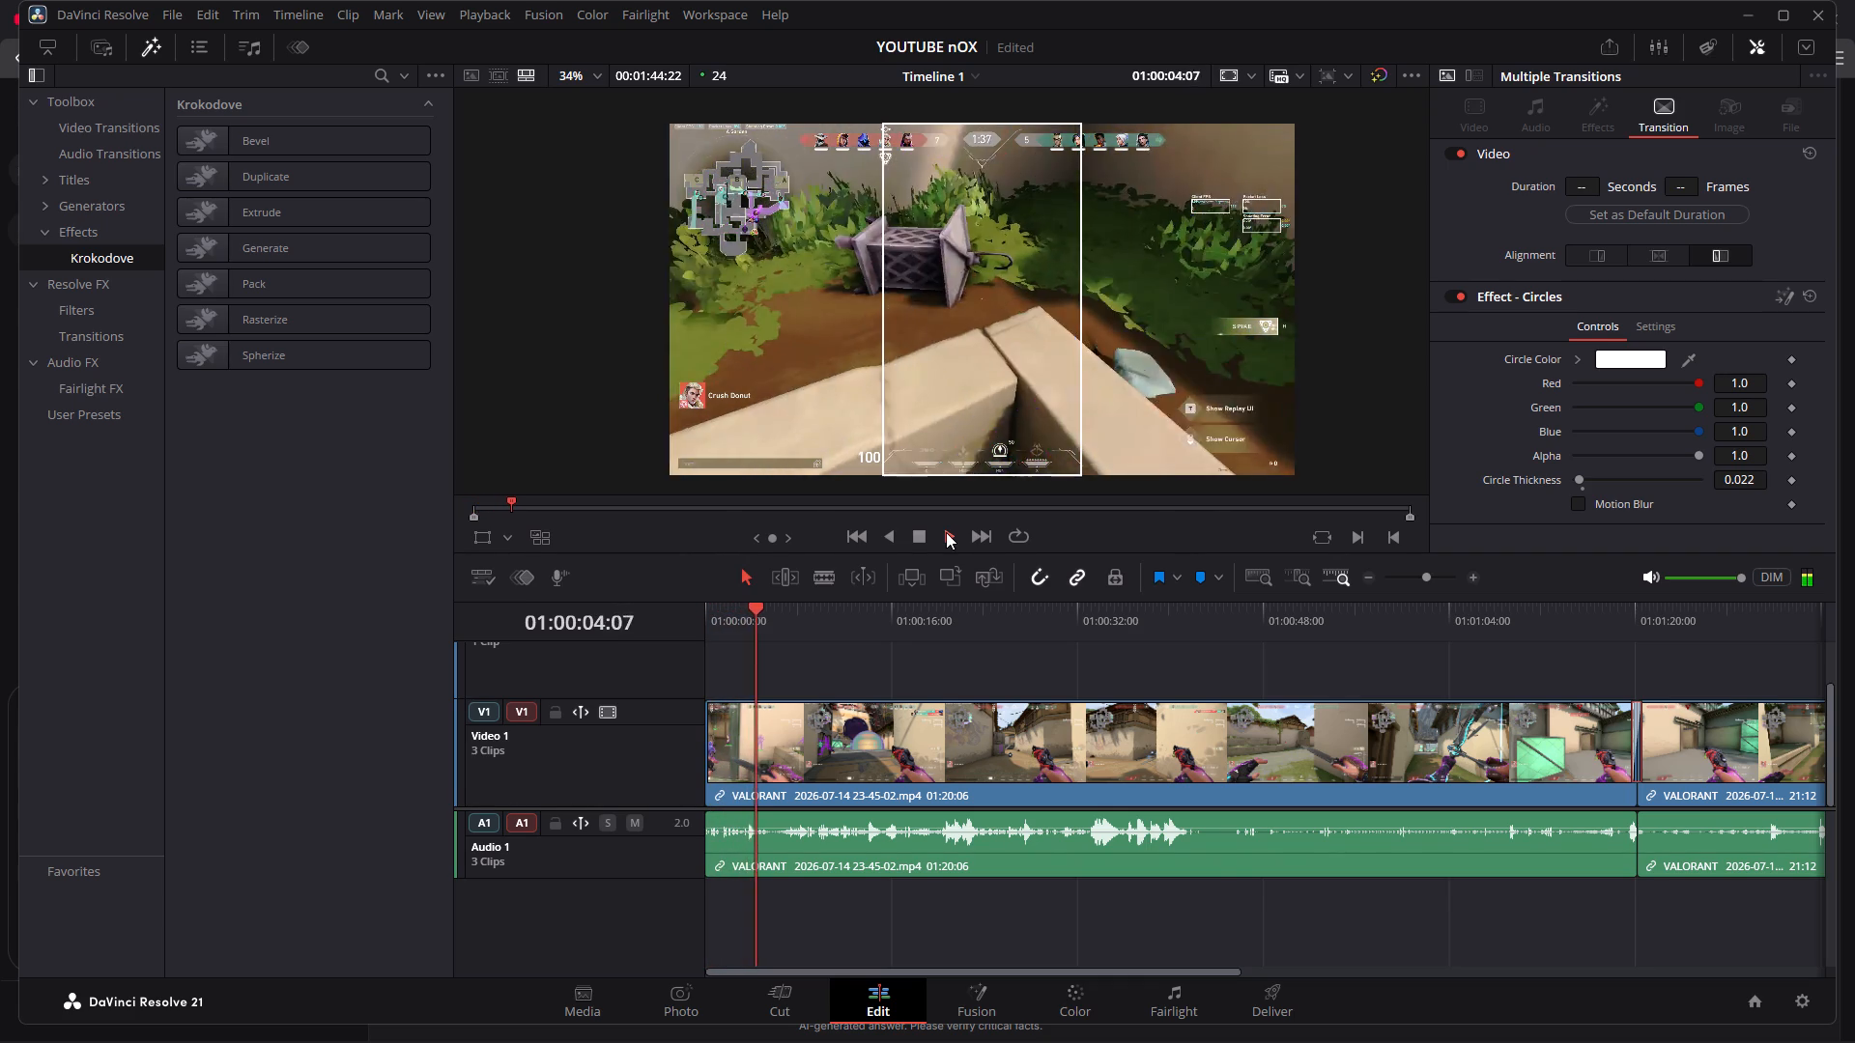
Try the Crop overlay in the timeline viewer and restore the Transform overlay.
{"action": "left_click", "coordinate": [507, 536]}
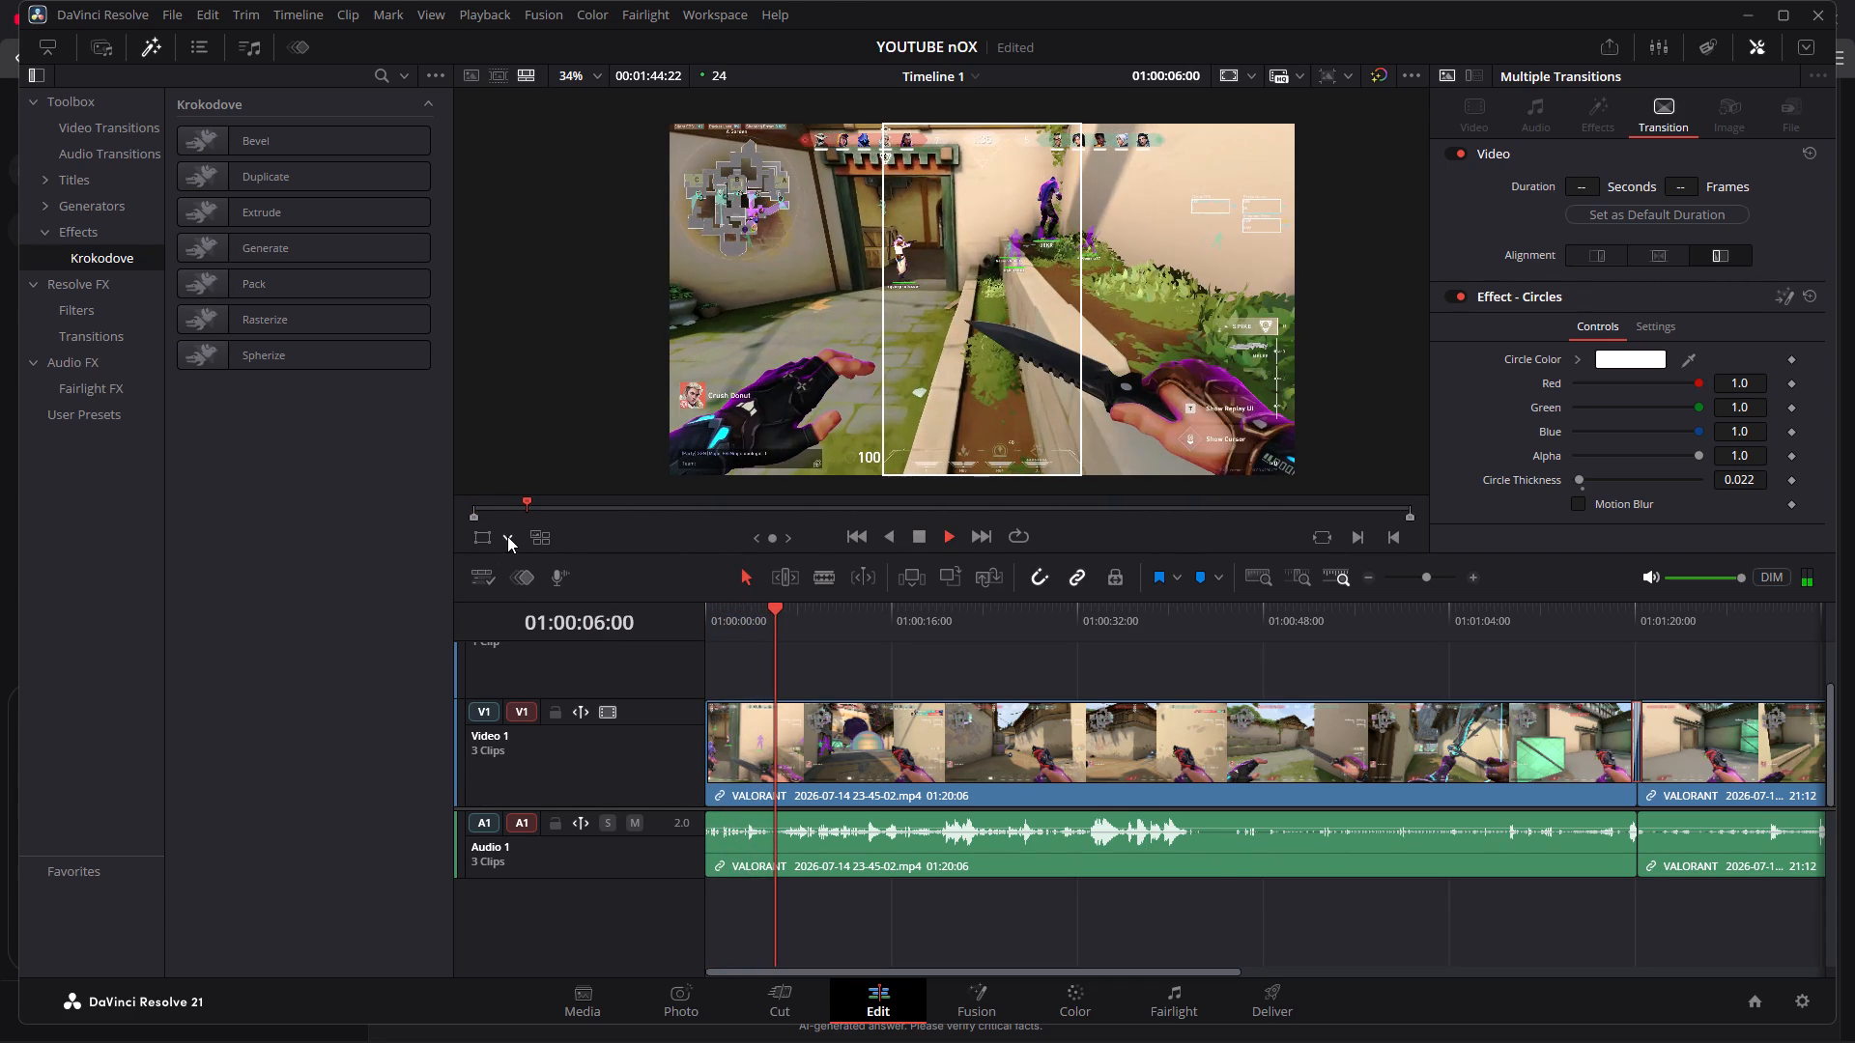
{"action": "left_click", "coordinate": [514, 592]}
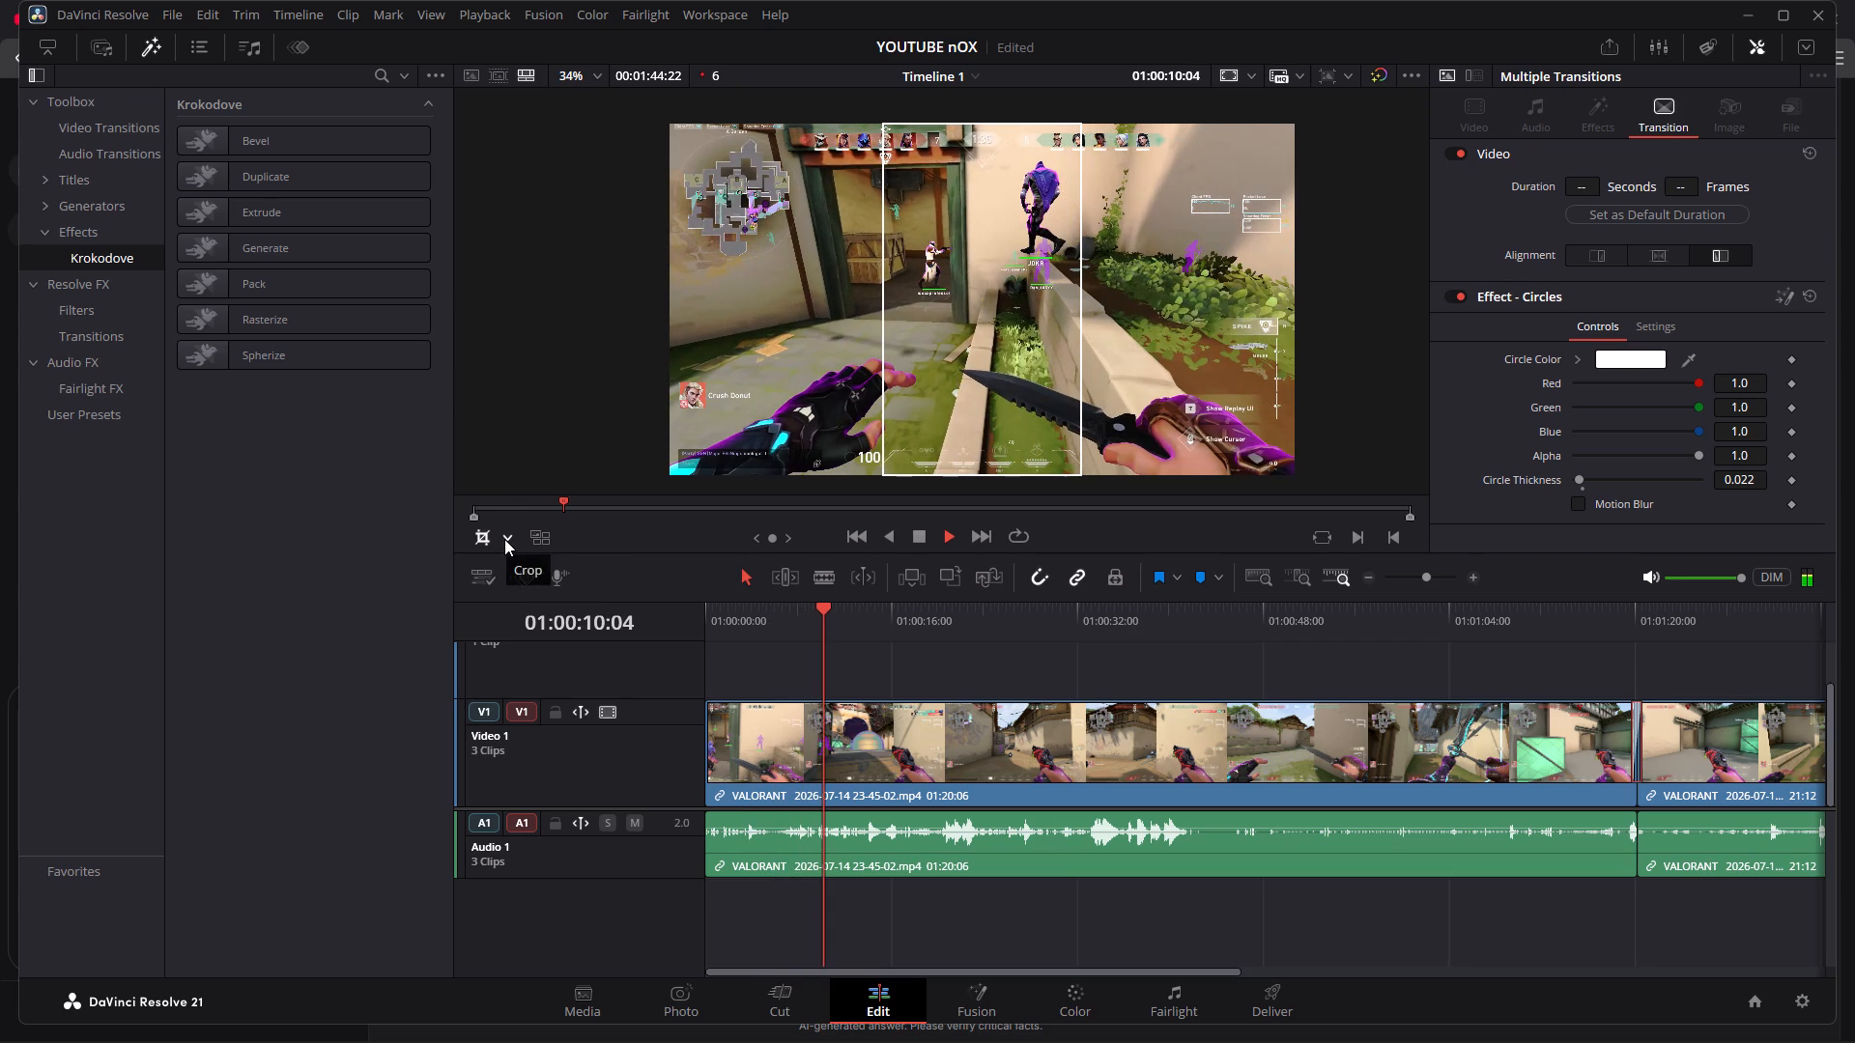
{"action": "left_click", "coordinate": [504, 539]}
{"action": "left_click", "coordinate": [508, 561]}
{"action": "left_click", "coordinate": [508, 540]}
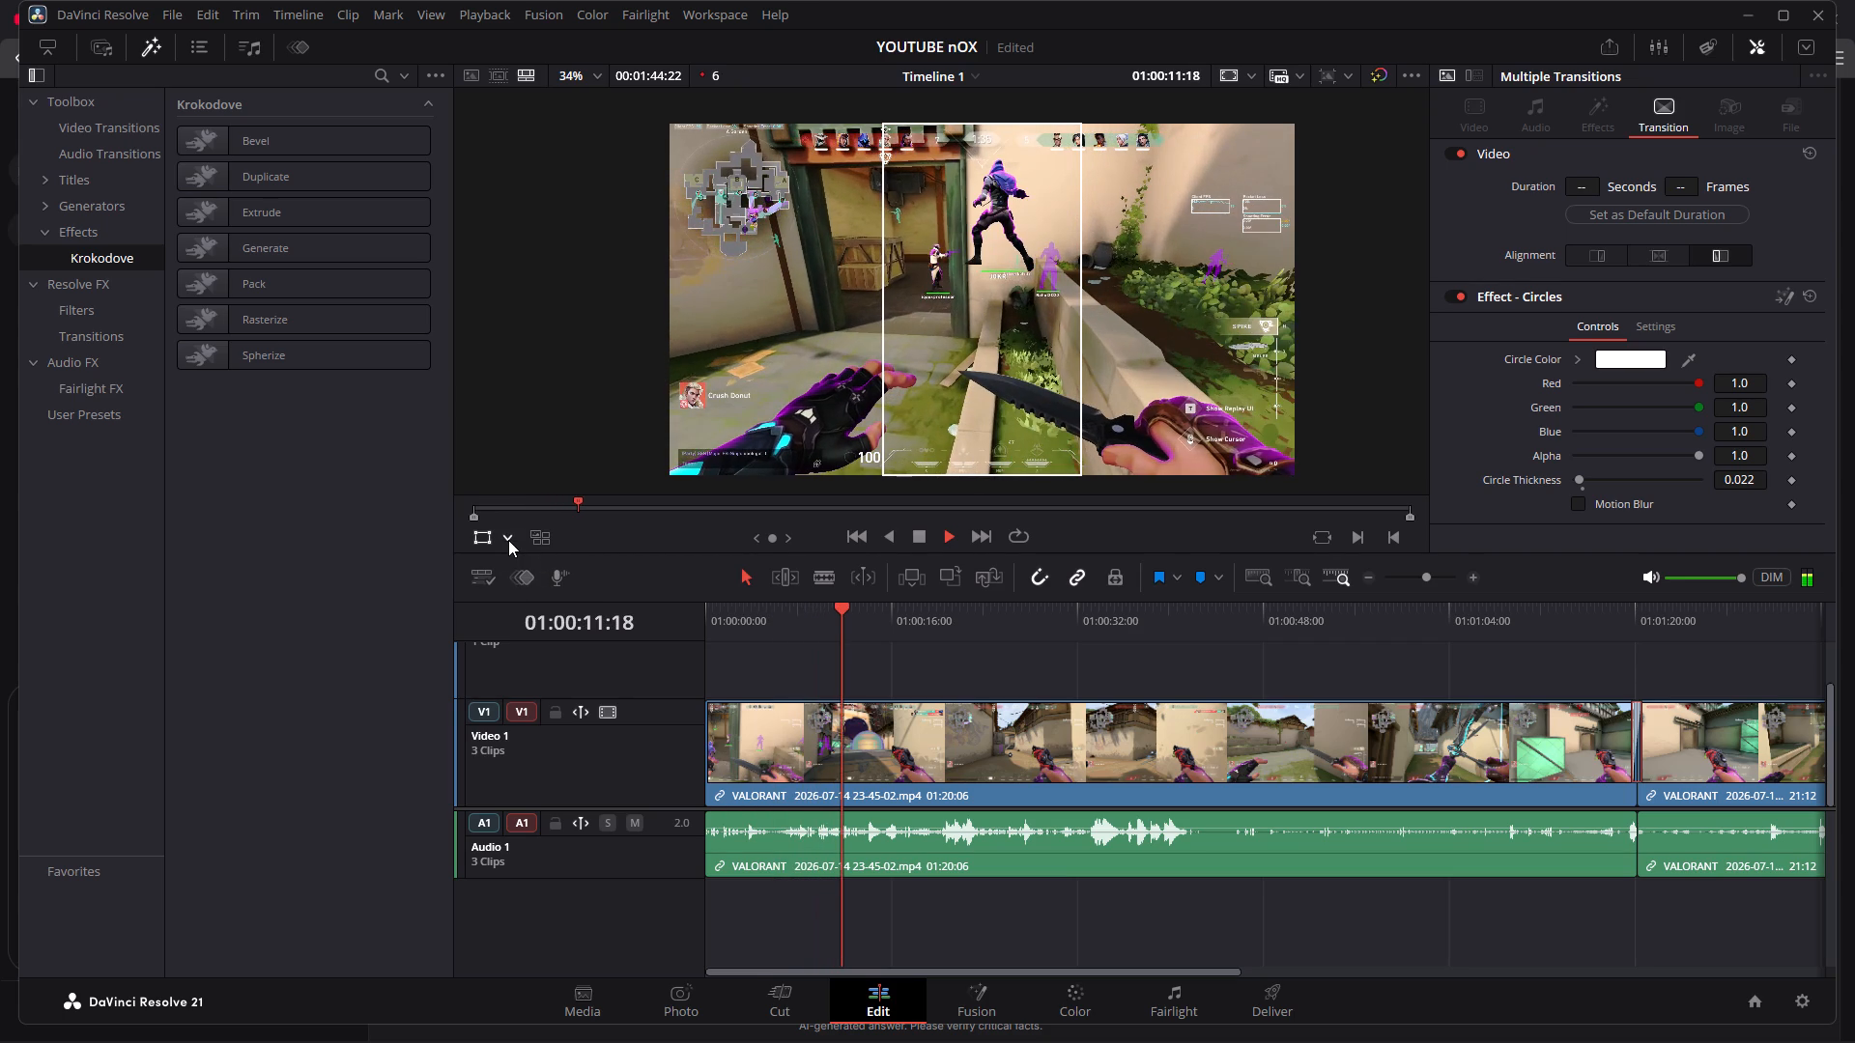
Return the playhead to the start of Timeline 1 and replay the graded footage.
{"action": "left_click_drag", "start_coordinate": [842, 606], "coordinate": [709, 614]}
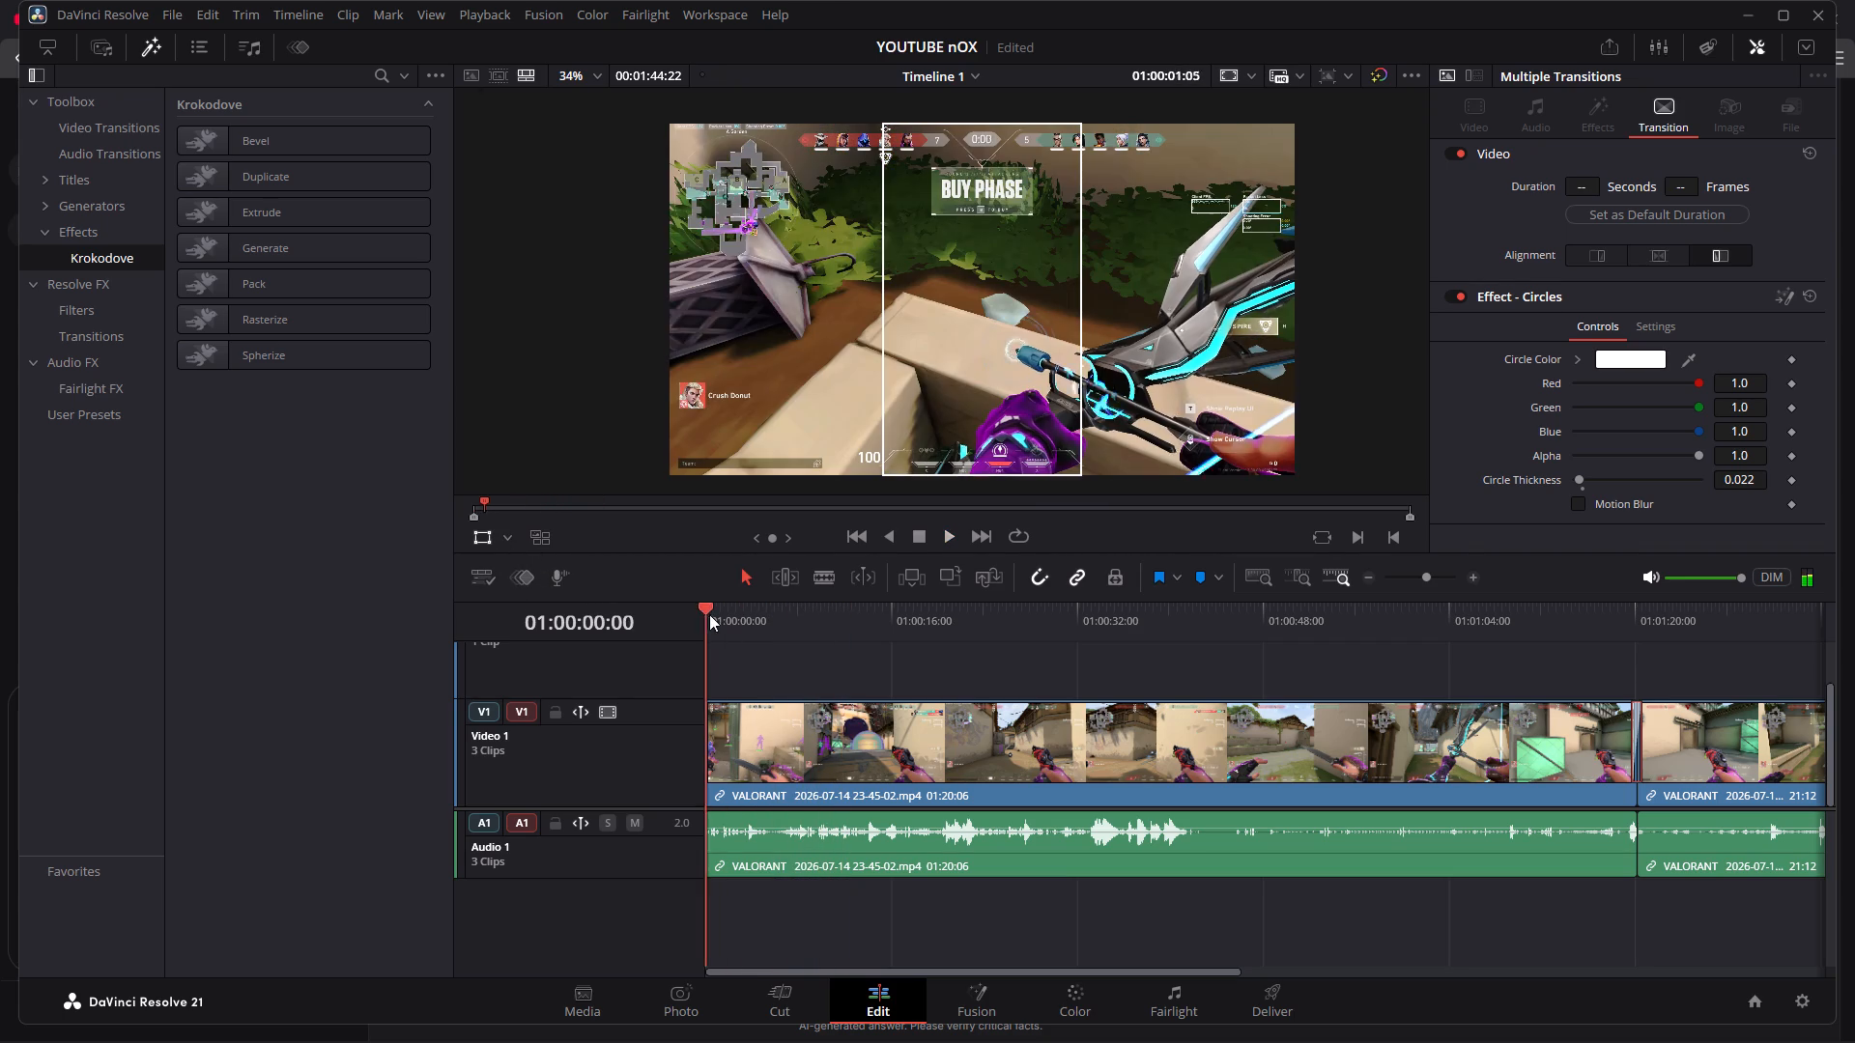
{"action": "left_click_drag", "start_coordinate": [709, 614], "coordinate": [699, 614]}
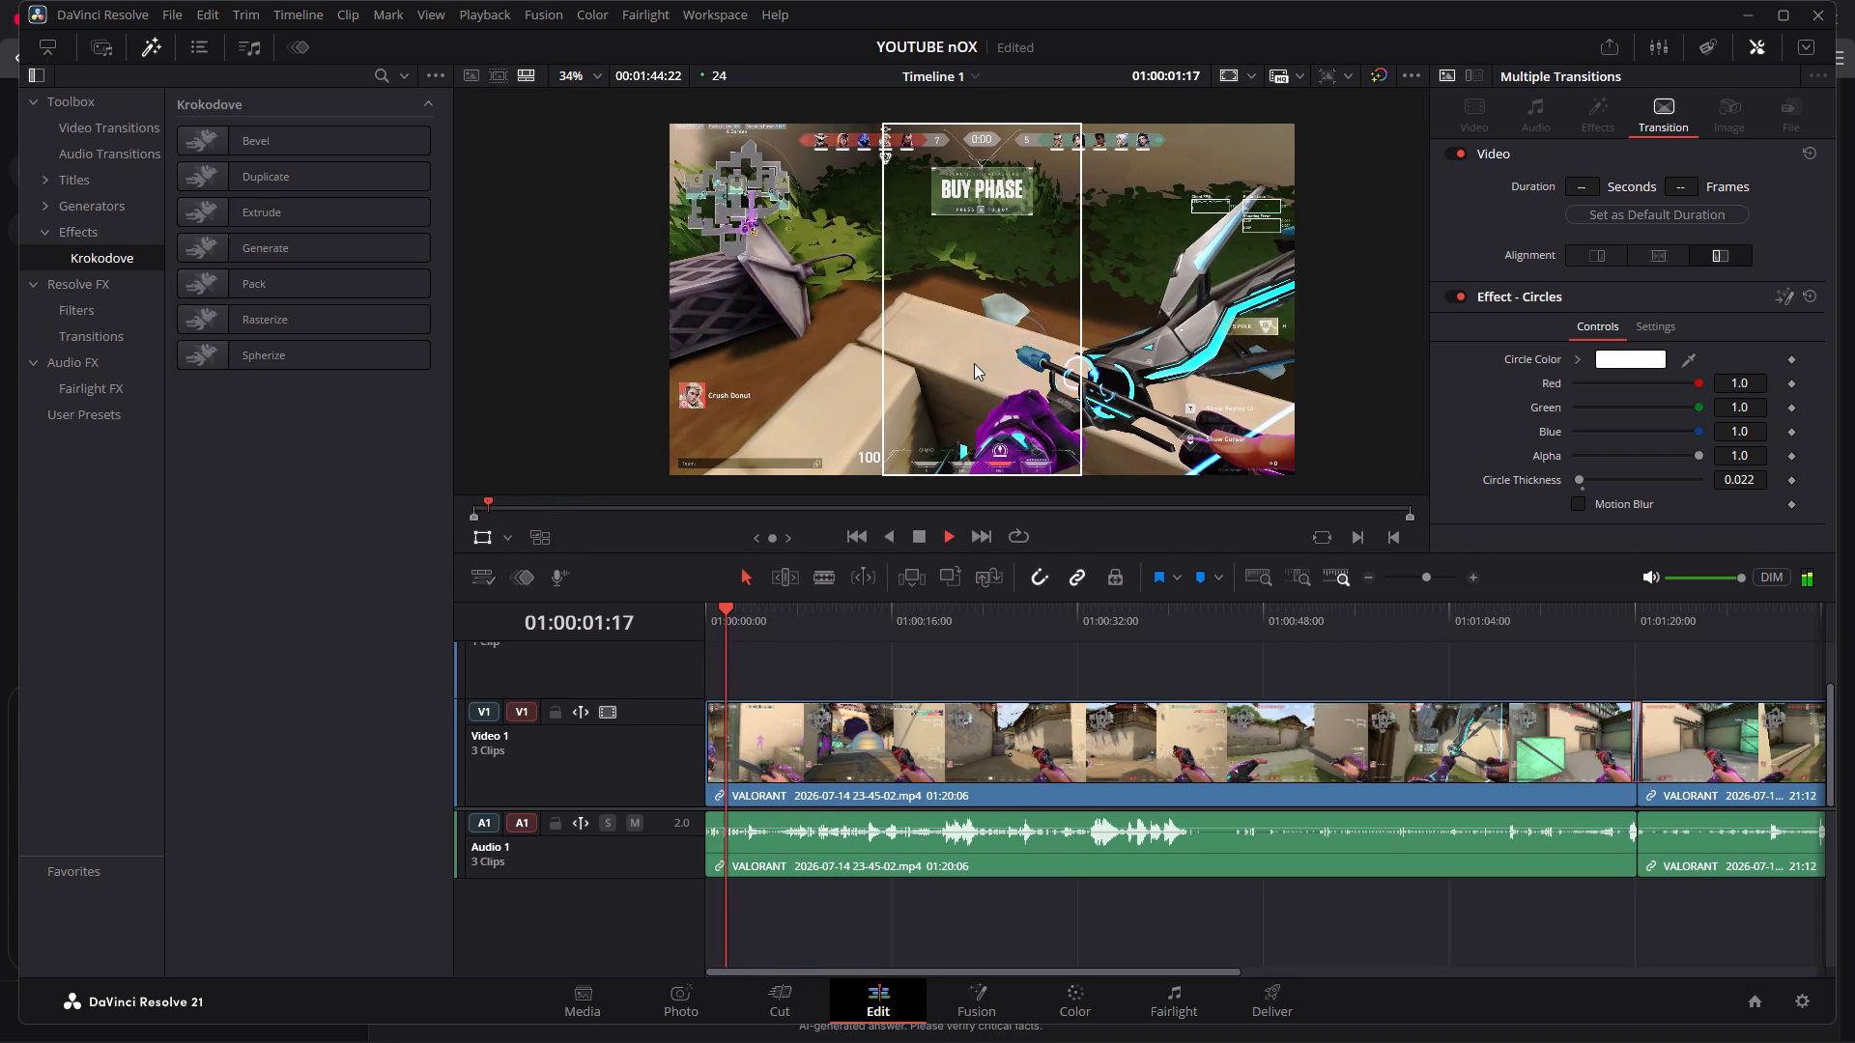
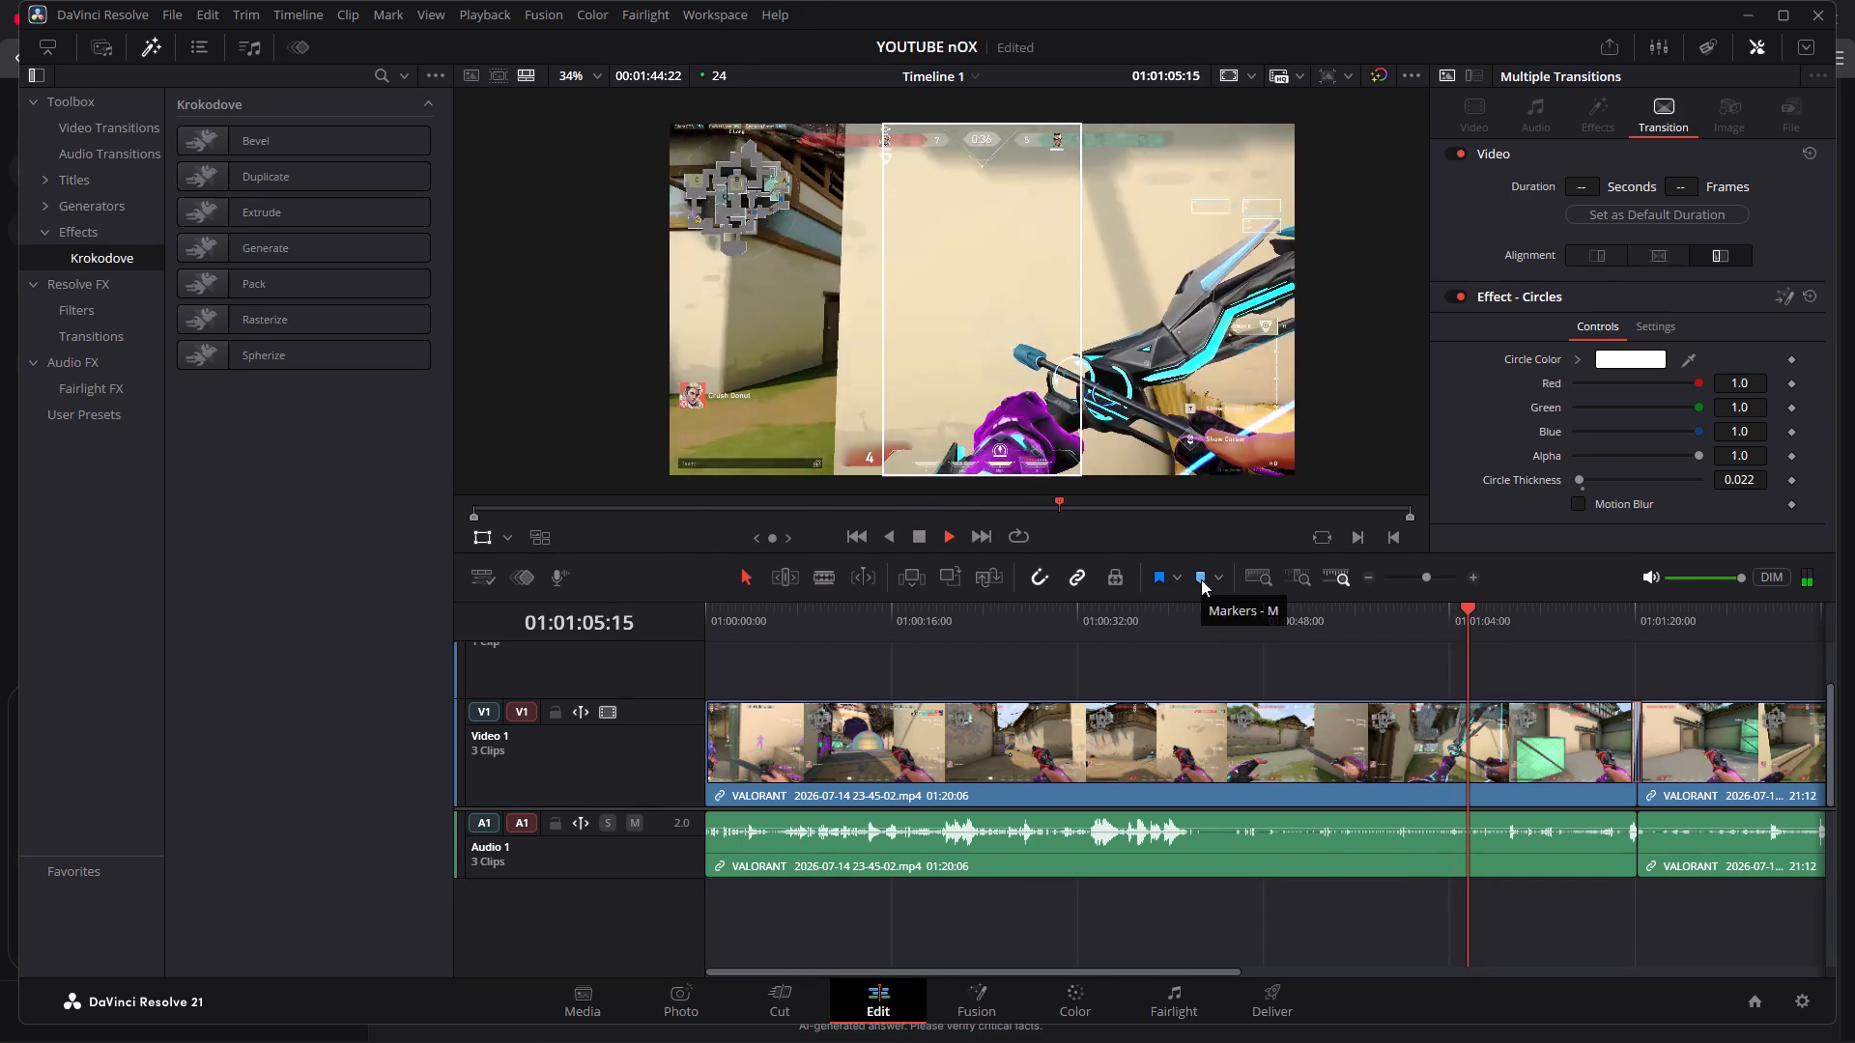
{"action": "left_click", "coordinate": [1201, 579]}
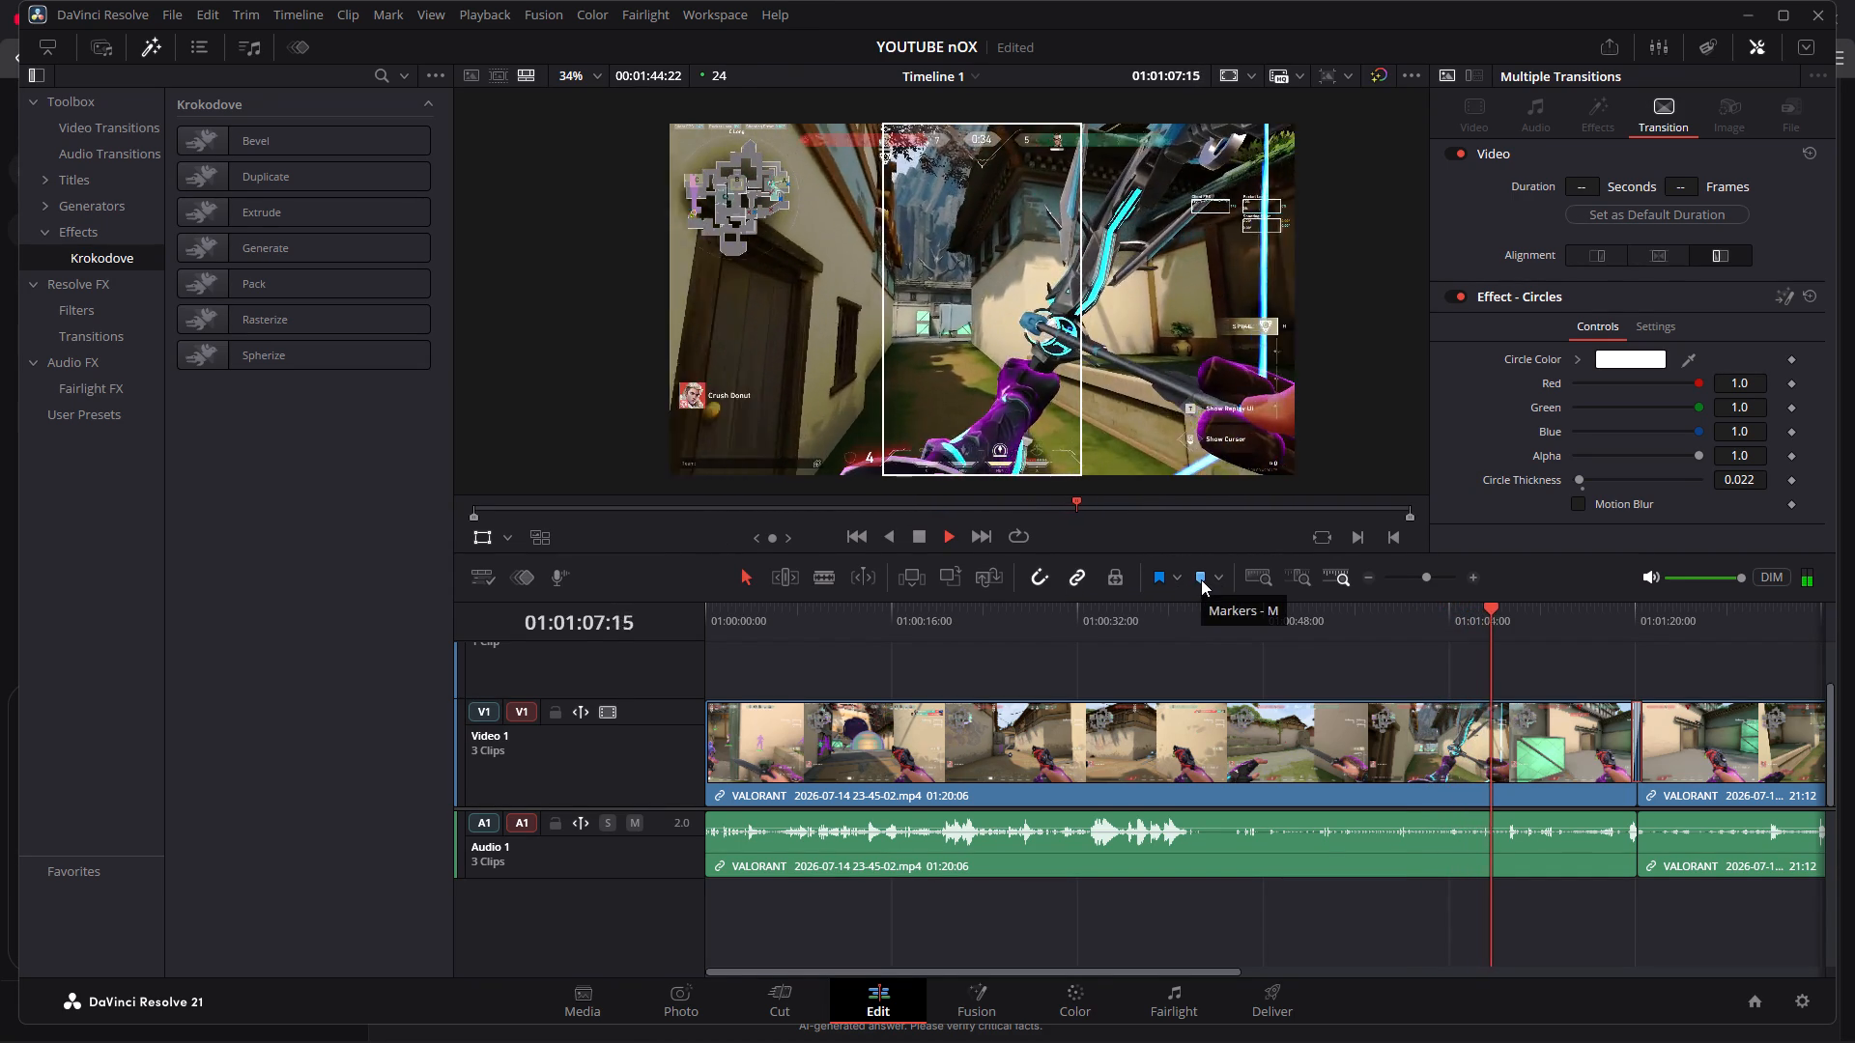
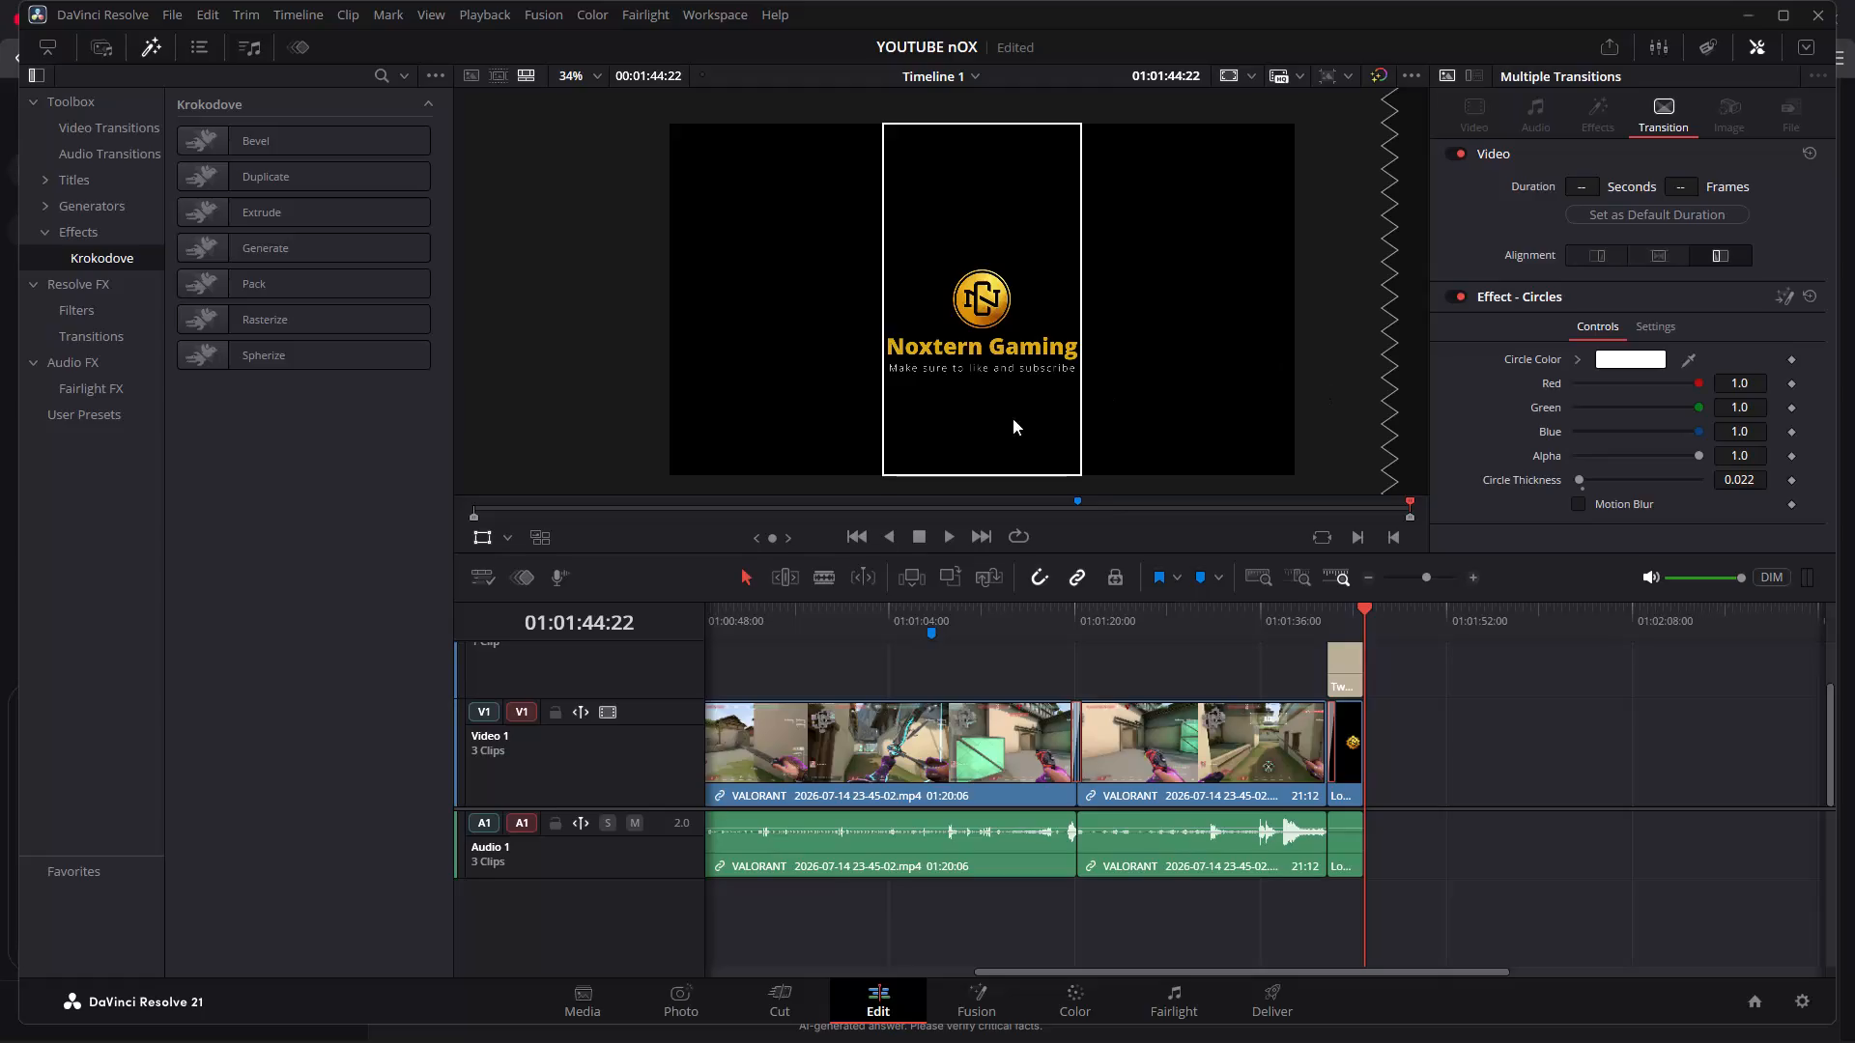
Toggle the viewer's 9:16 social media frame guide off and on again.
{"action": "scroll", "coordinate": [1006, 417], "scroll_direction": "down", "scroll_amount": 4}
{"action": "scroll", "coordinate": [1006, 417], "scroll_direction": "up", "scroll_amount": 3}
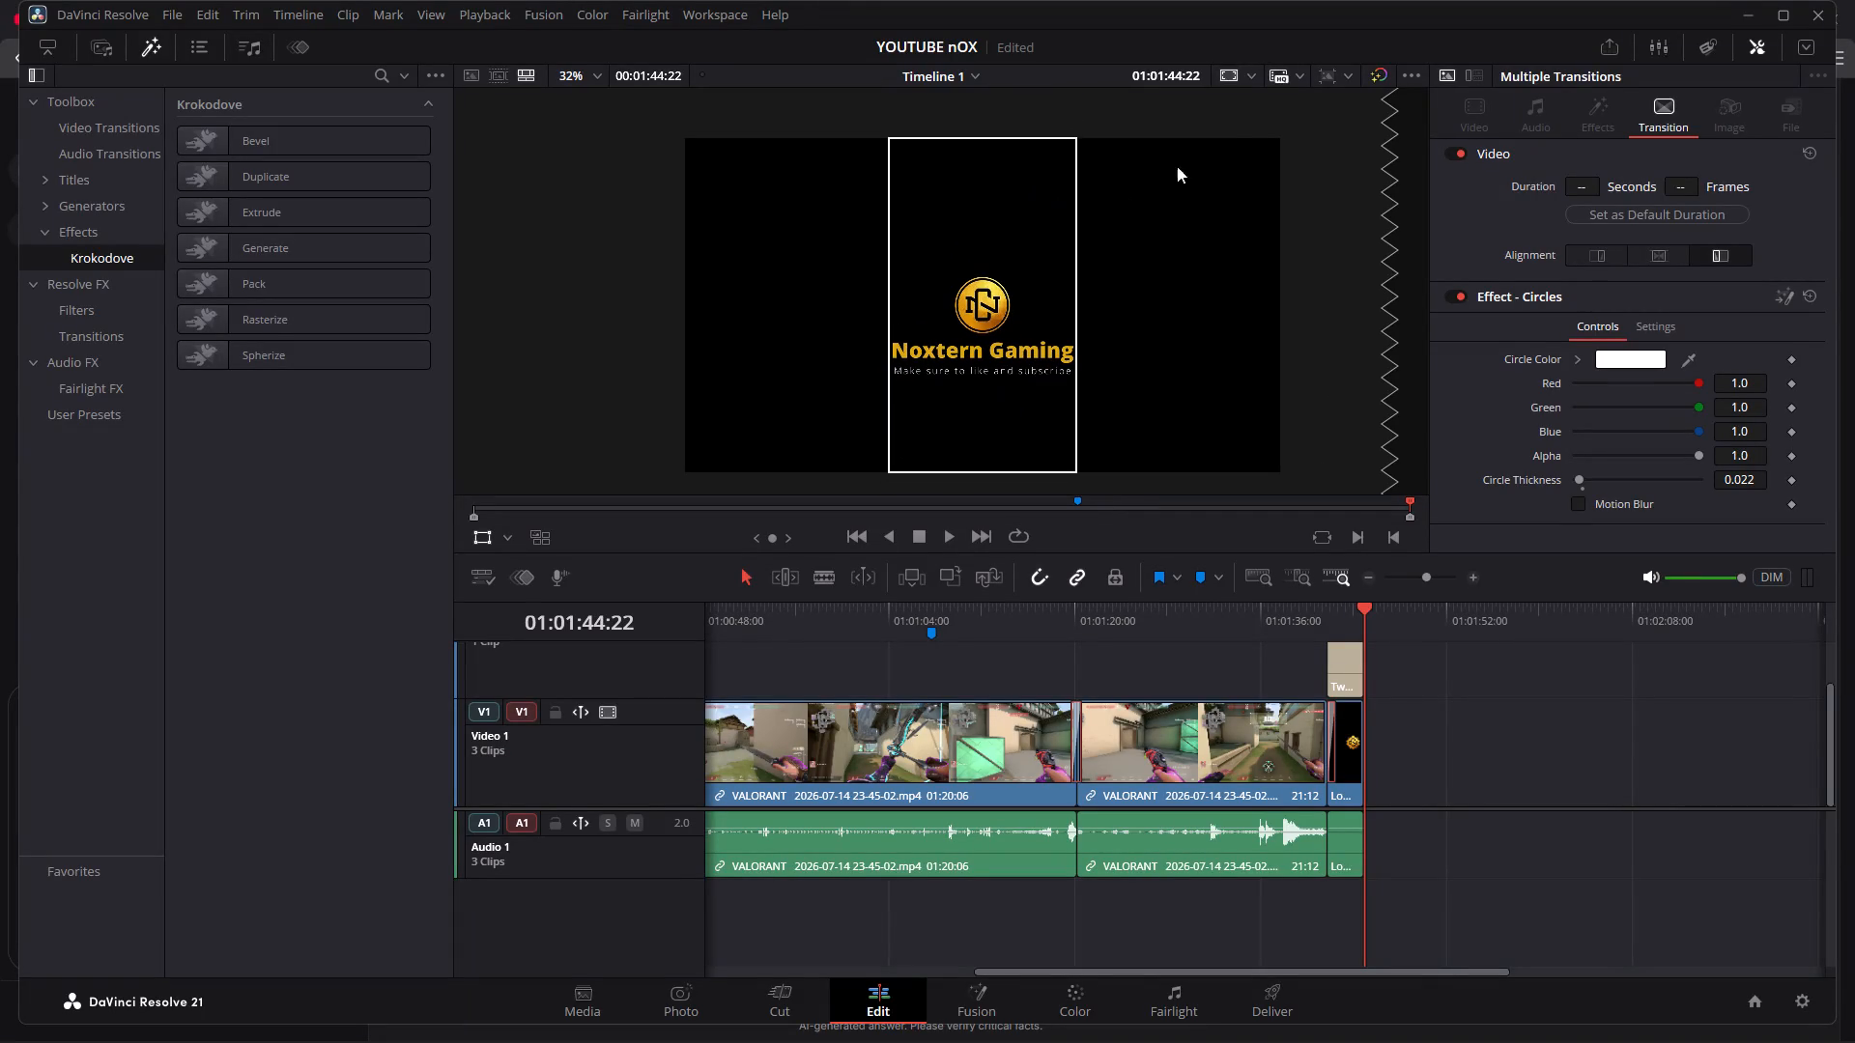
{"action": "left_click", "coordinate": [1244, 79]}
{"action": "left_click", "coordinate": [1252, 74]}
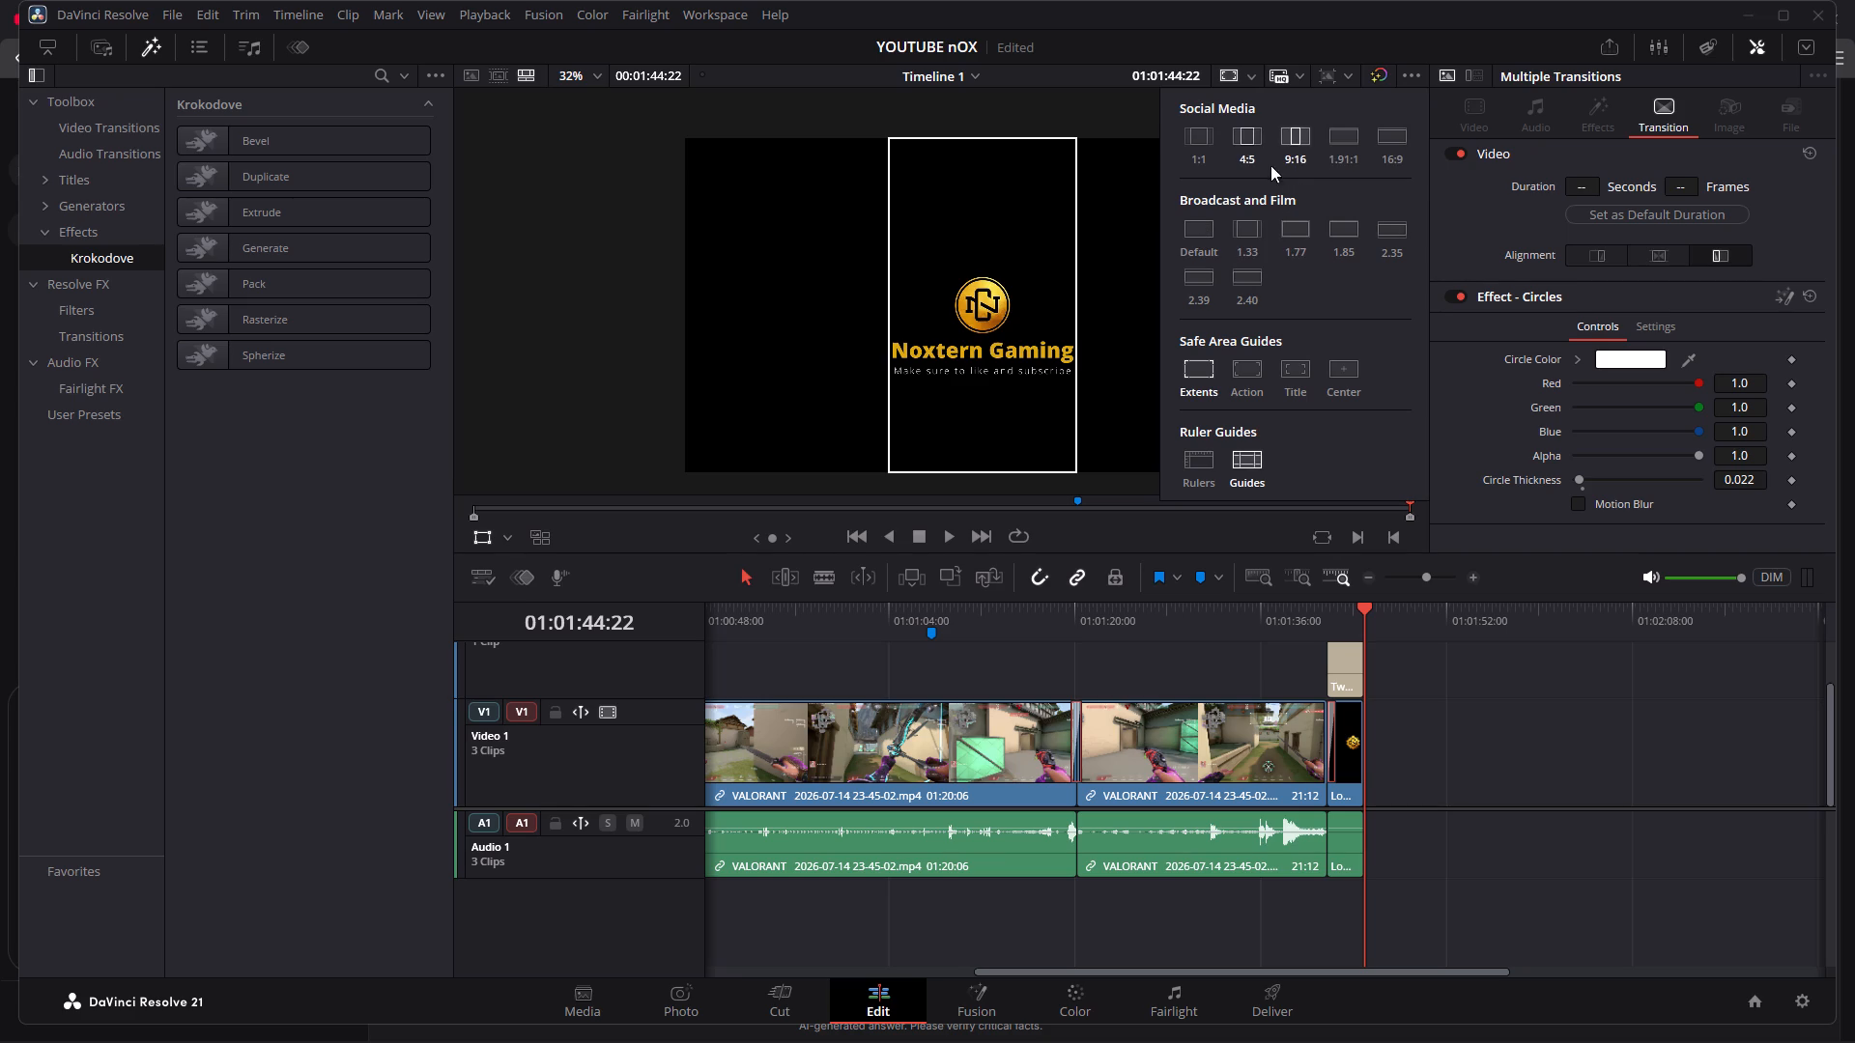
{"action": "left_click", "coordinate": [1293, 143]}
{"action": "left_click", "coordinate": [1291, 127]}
On the Deliver page, choose the YouTube 1080p render preset and use vertical resolution, 1080 x 1920 HD.
{"action": "left_click", "coordinate": [1251, 1011]}
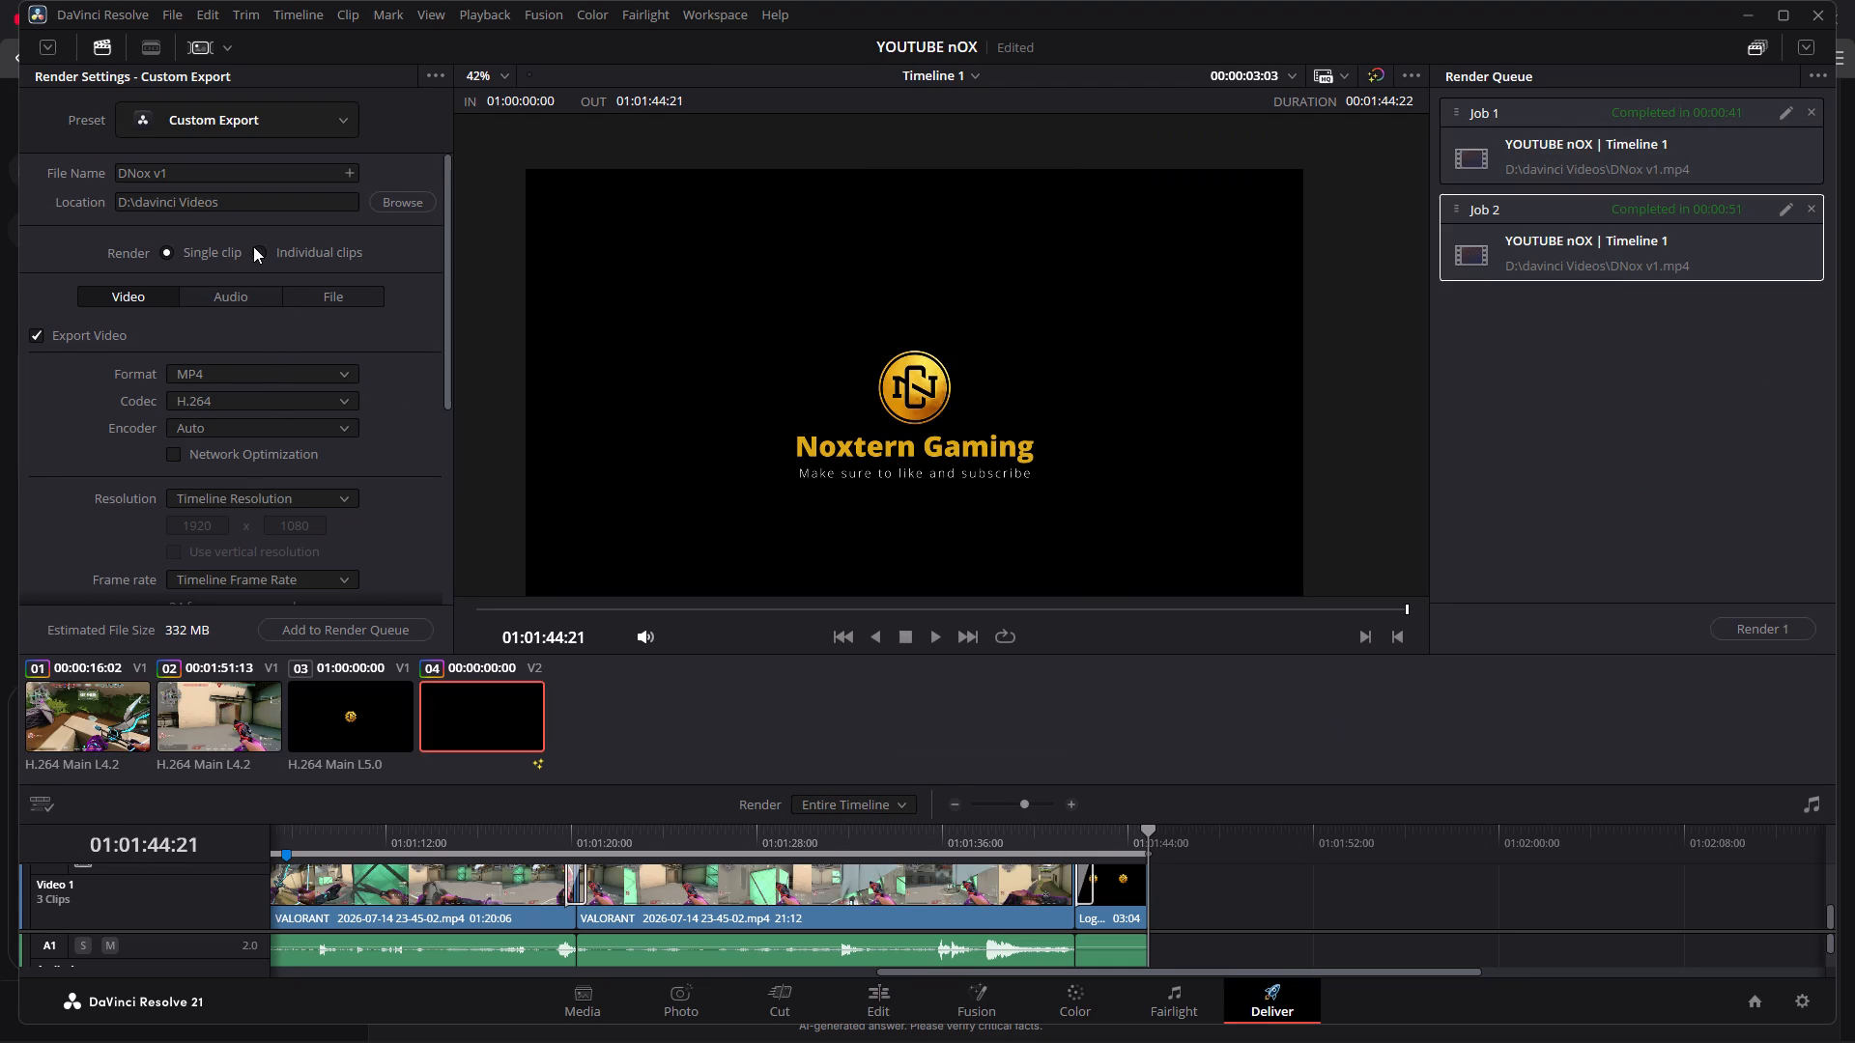
{"action": "scroll", "coordinate": [284, 280], "scroll_direction": "down", "scroll_amount": 3}
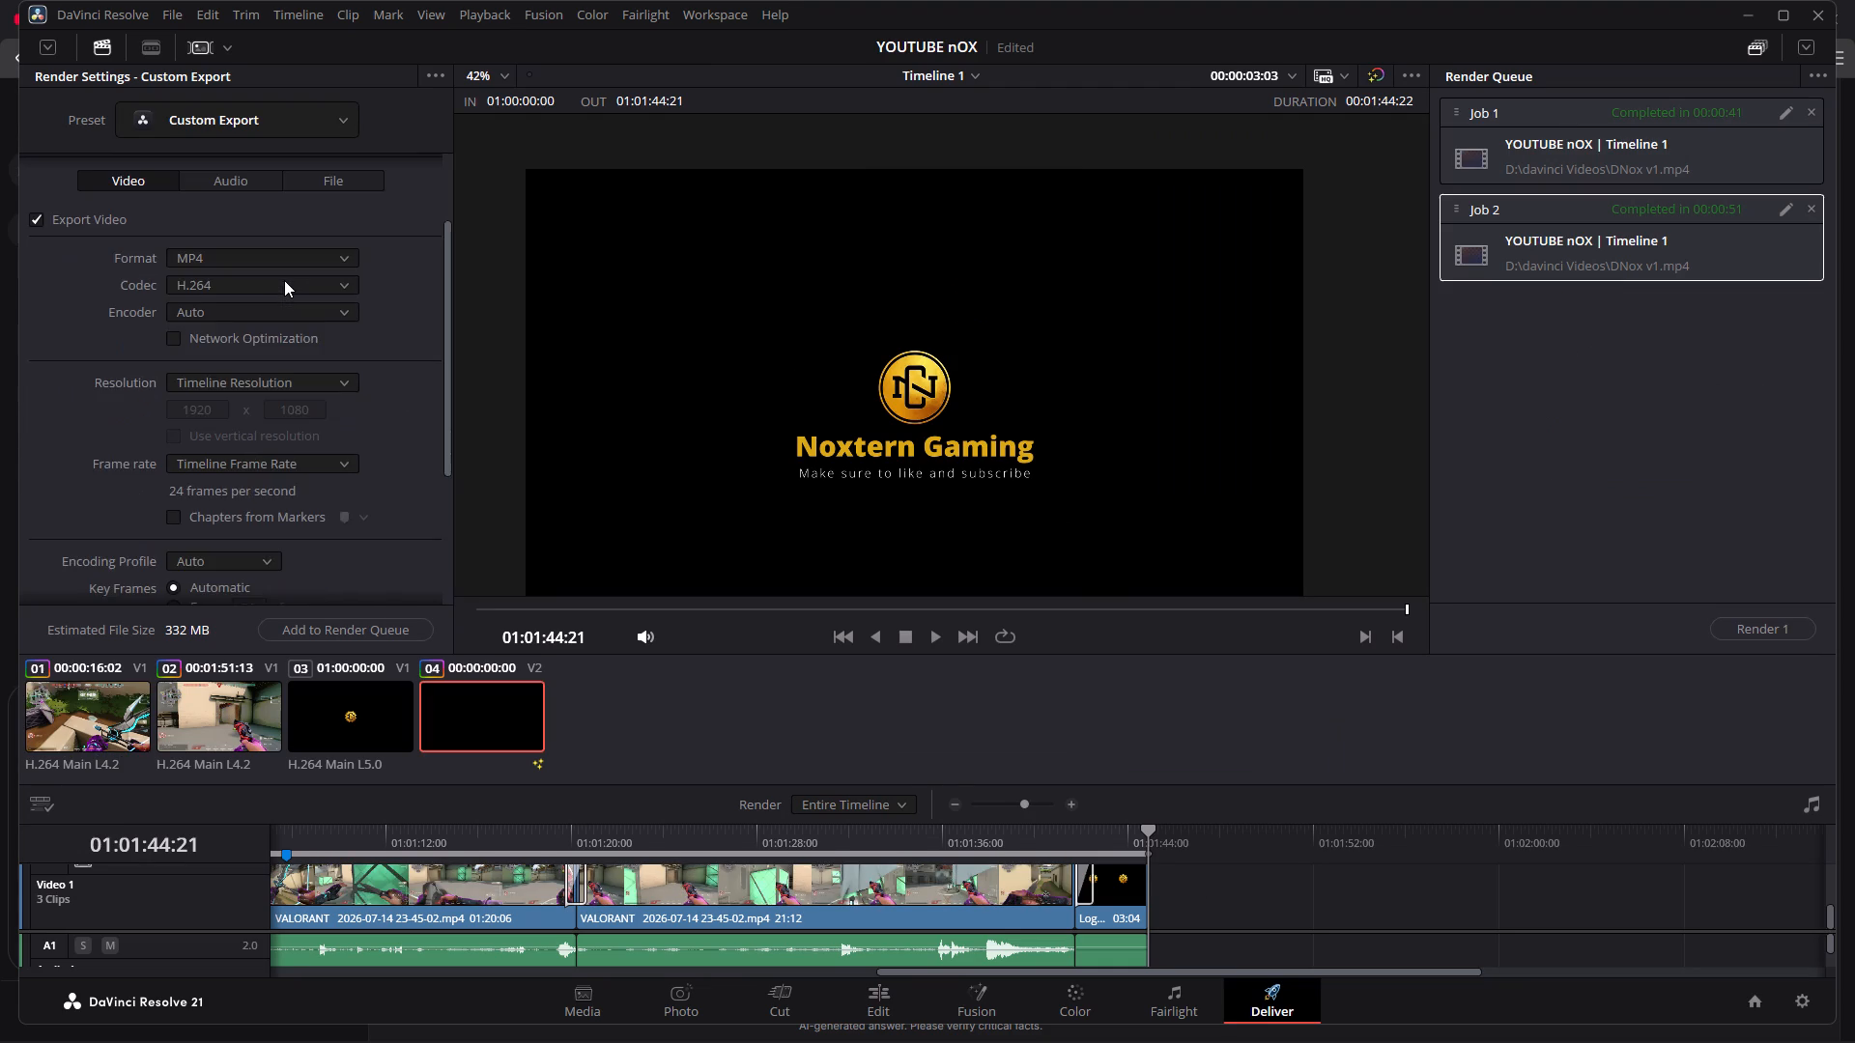
{"action": "scroll", "coordinate": [284, 280], "scroll_direction": "up", "scroll_amount": 3}
{"action": "left_click", "coordinate": [310, 123]}
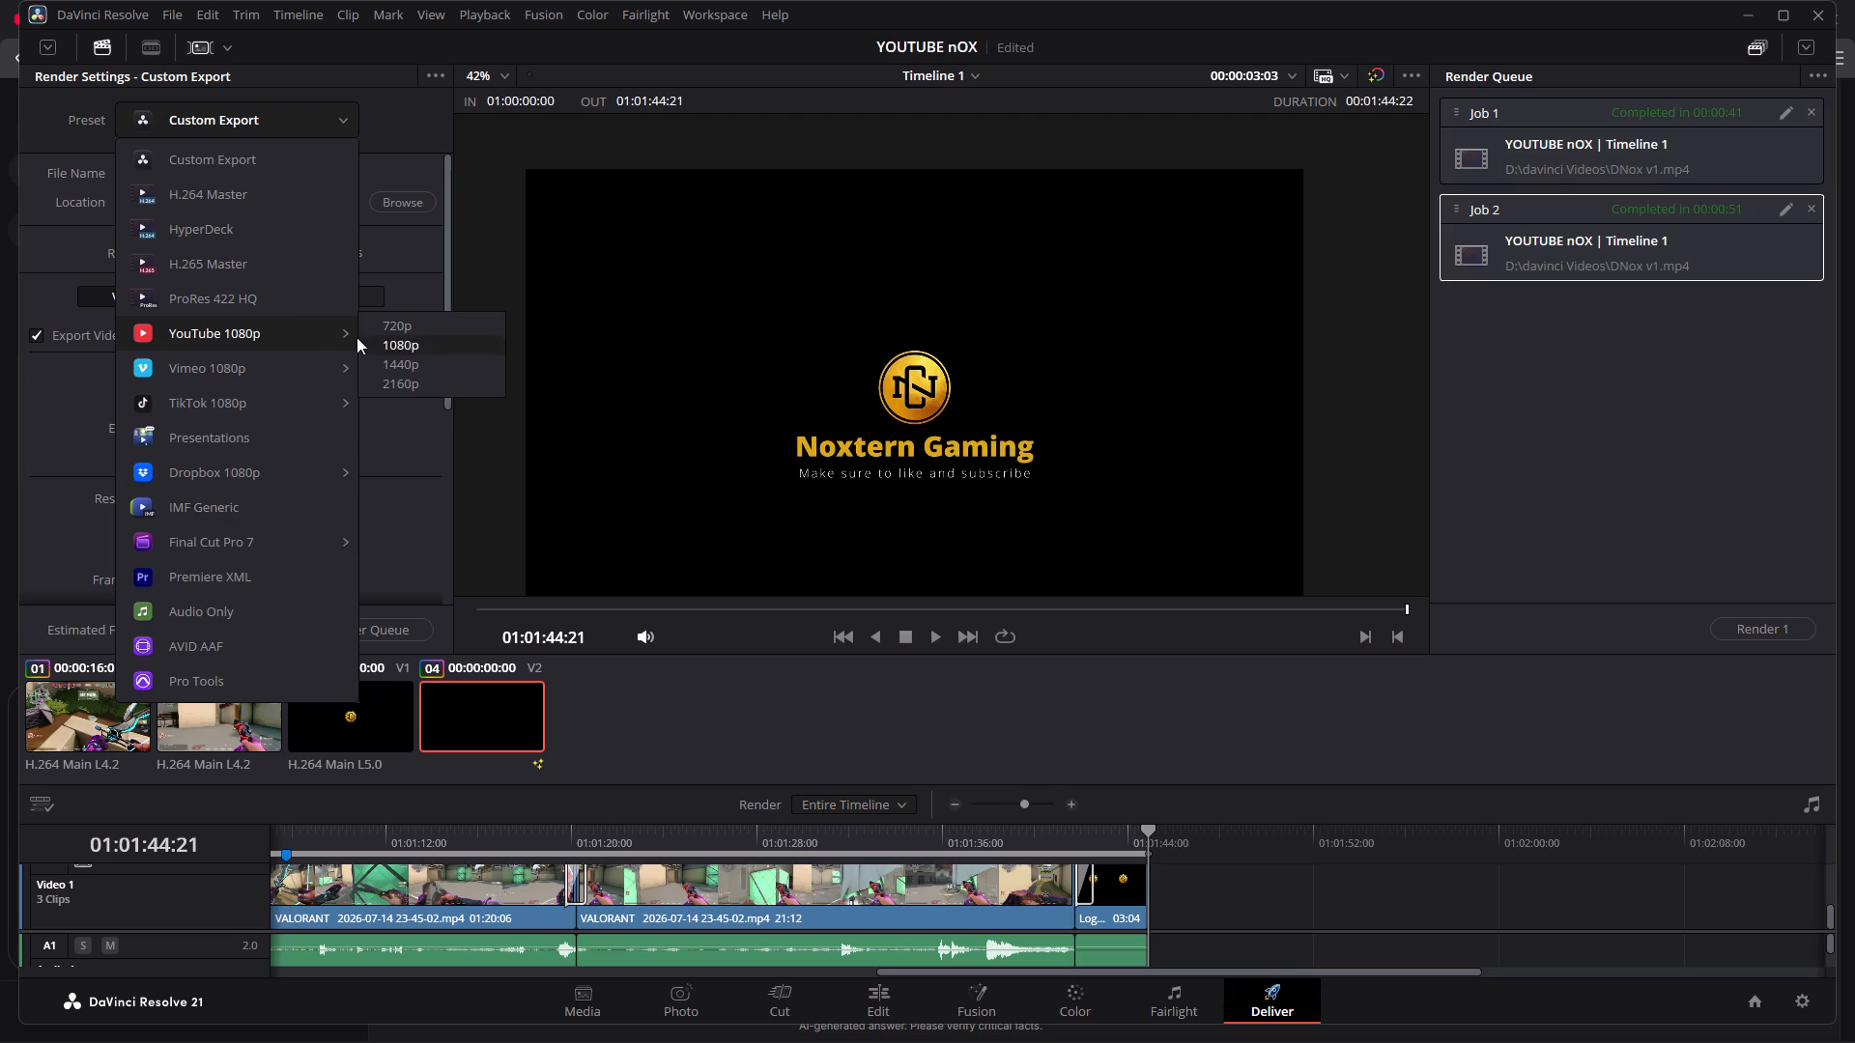
{"action": "scroll", "coordinate": [280, 505], "scroll_direction": "down", "scroll_amount": 3}
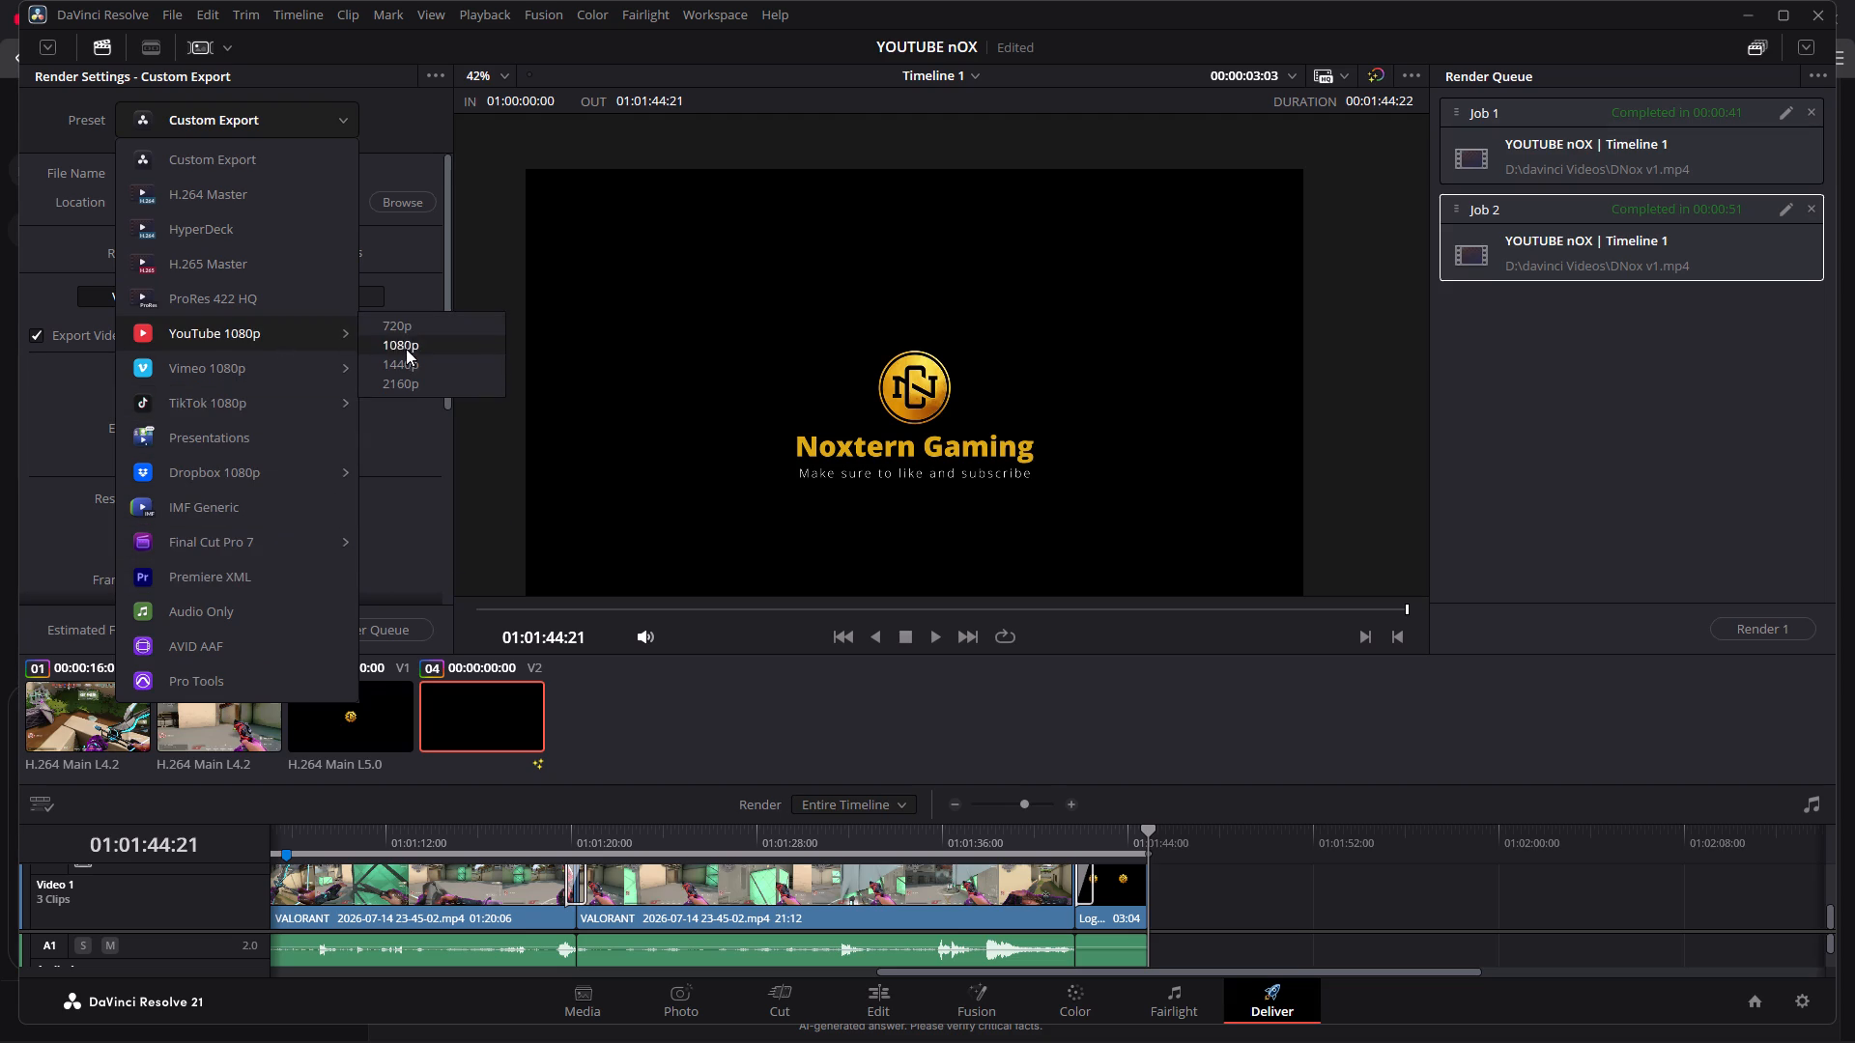
{"action": "left_click", "coordinate": [406, 347]}
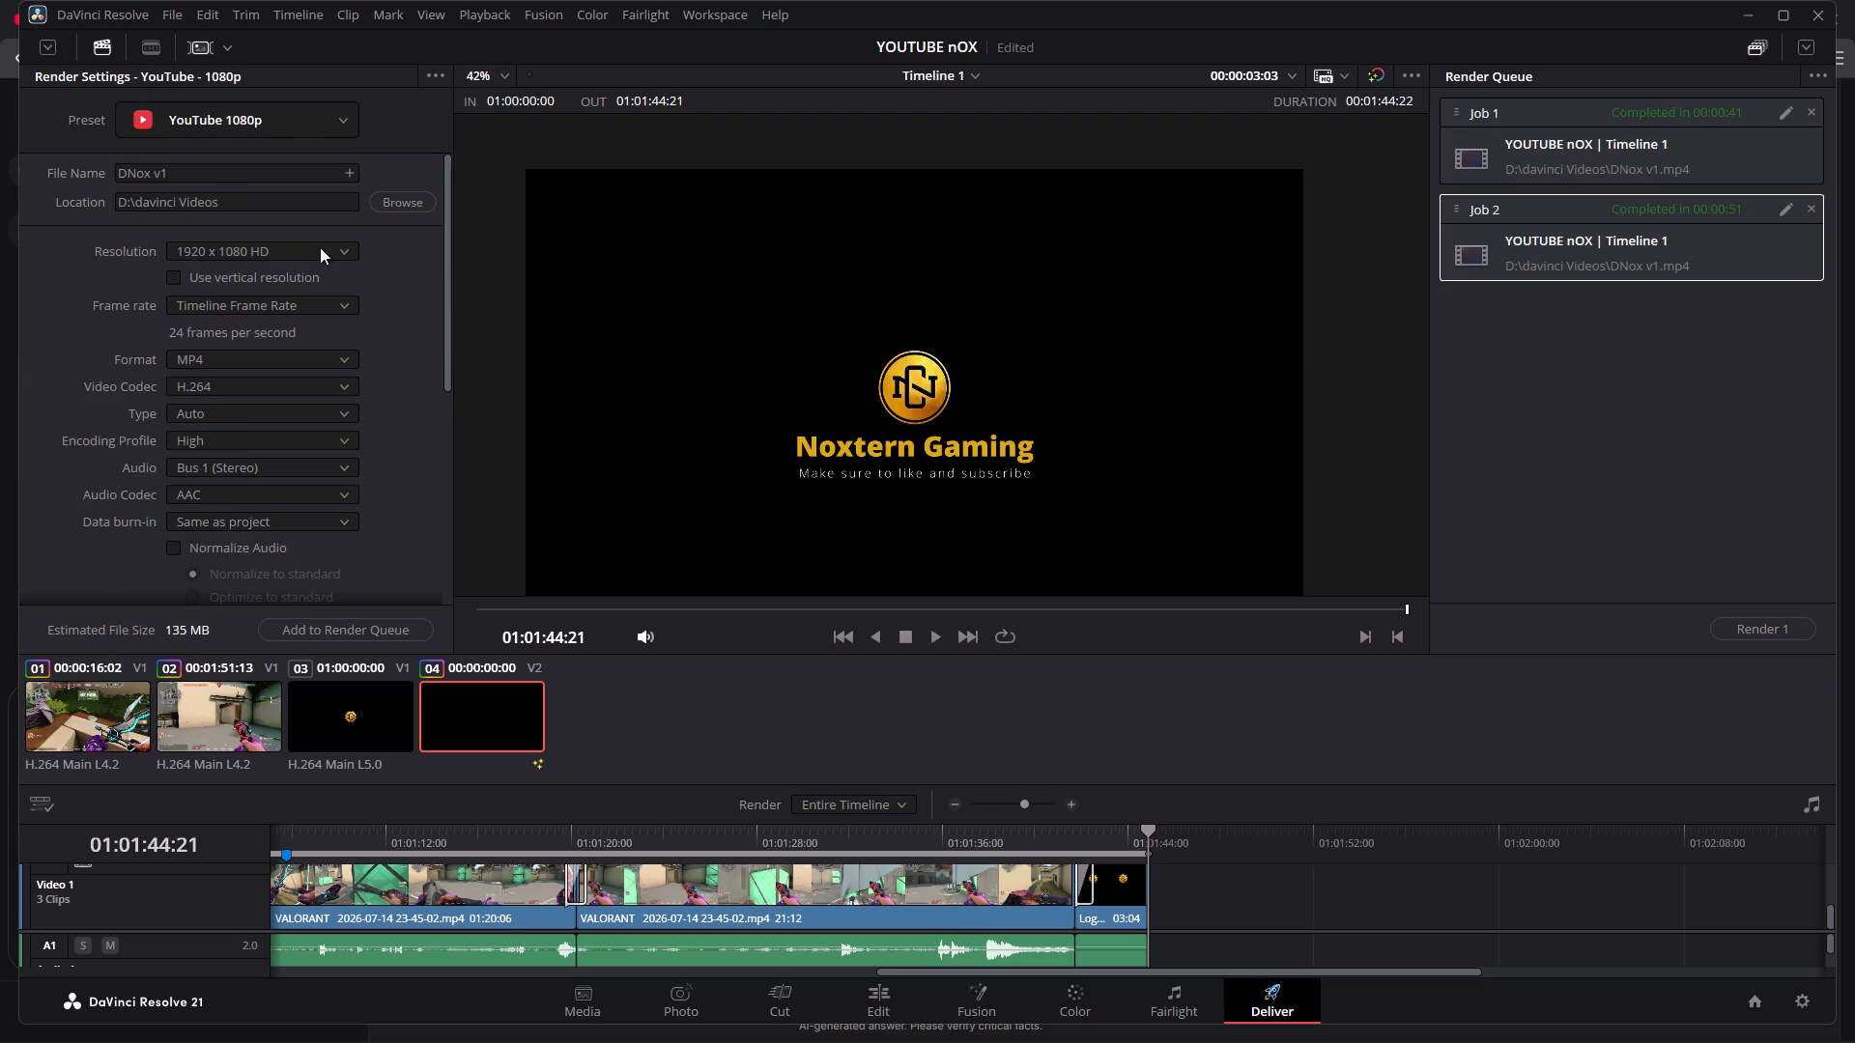
{"action": "left_click", "coordinate": [173, 273]}
{"action": "left_click", "coordinate": [328, 247]}
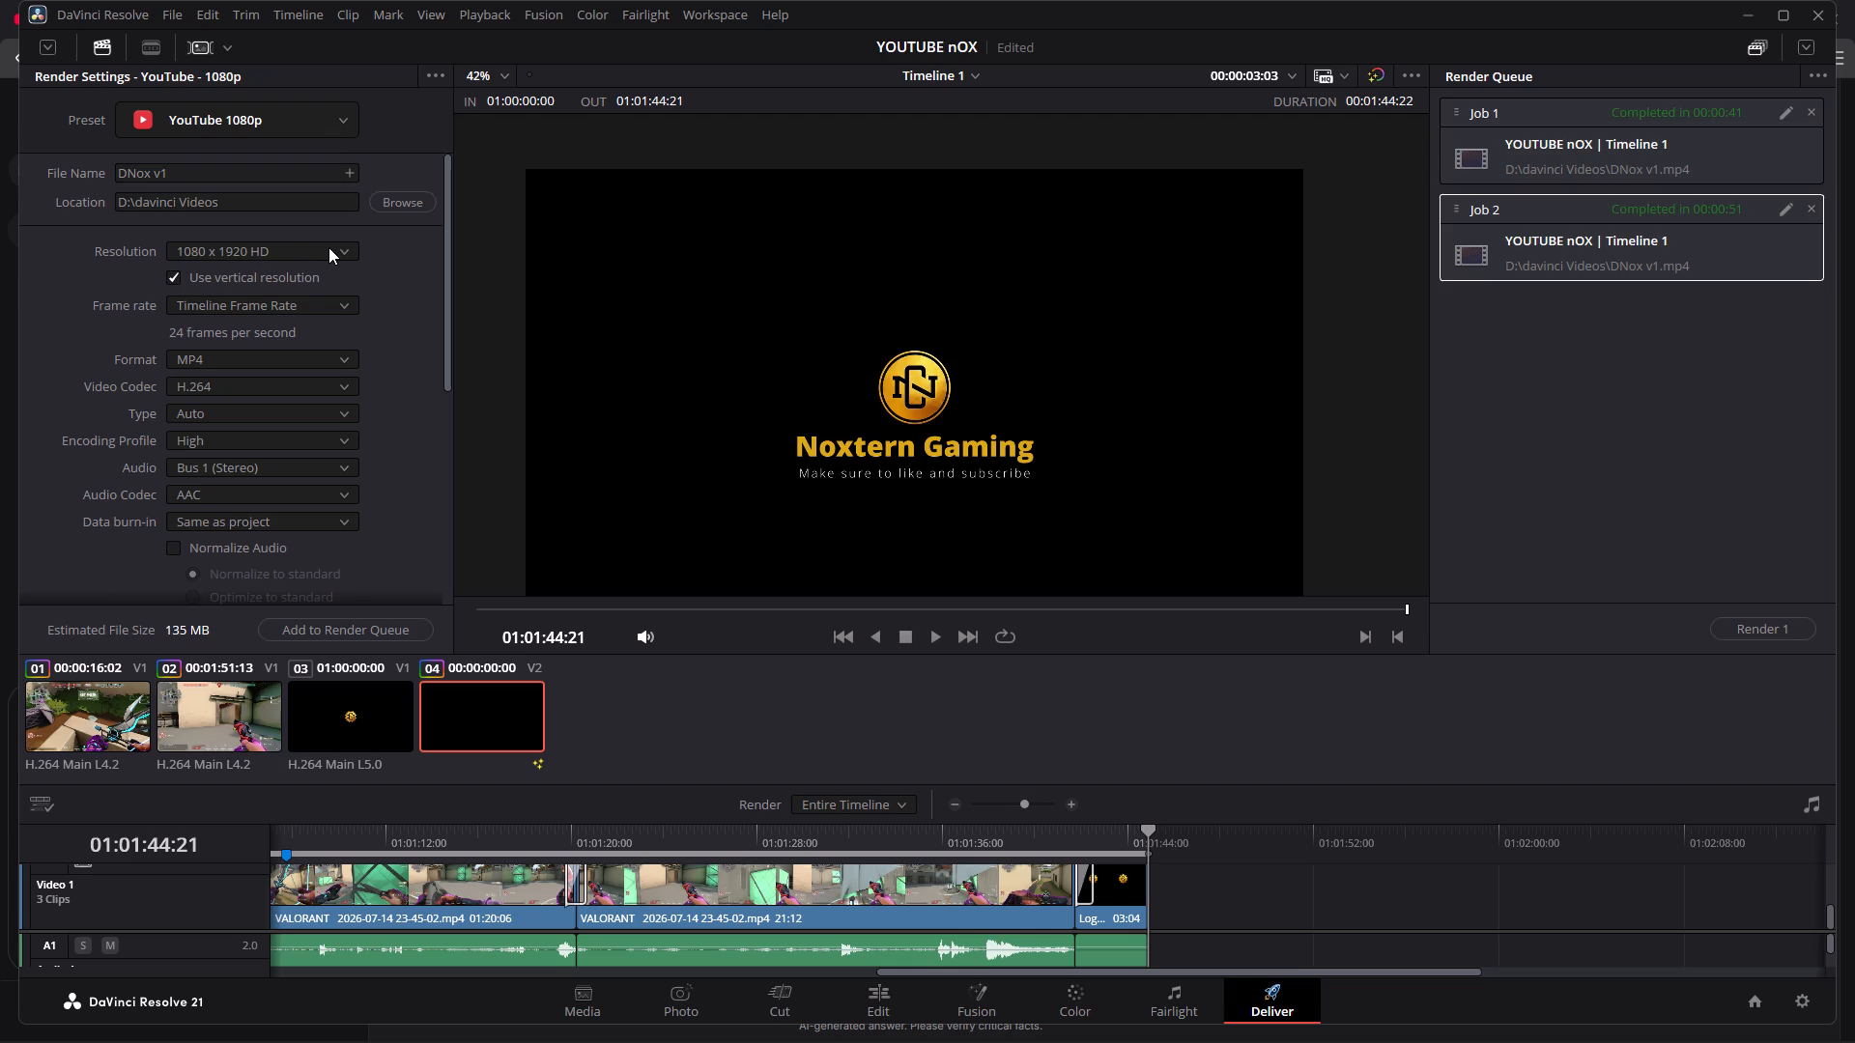
{"action": "left_click", "coordinate": [328, 247]}
{"action": "left_click", "coordinate": [328, 247]}
{"action": "left_click", "coordinate": [328, 247]}
Set the export frame rate to 30 (3:2).
{"action": "left_click", "coordinate": [301, 304]}
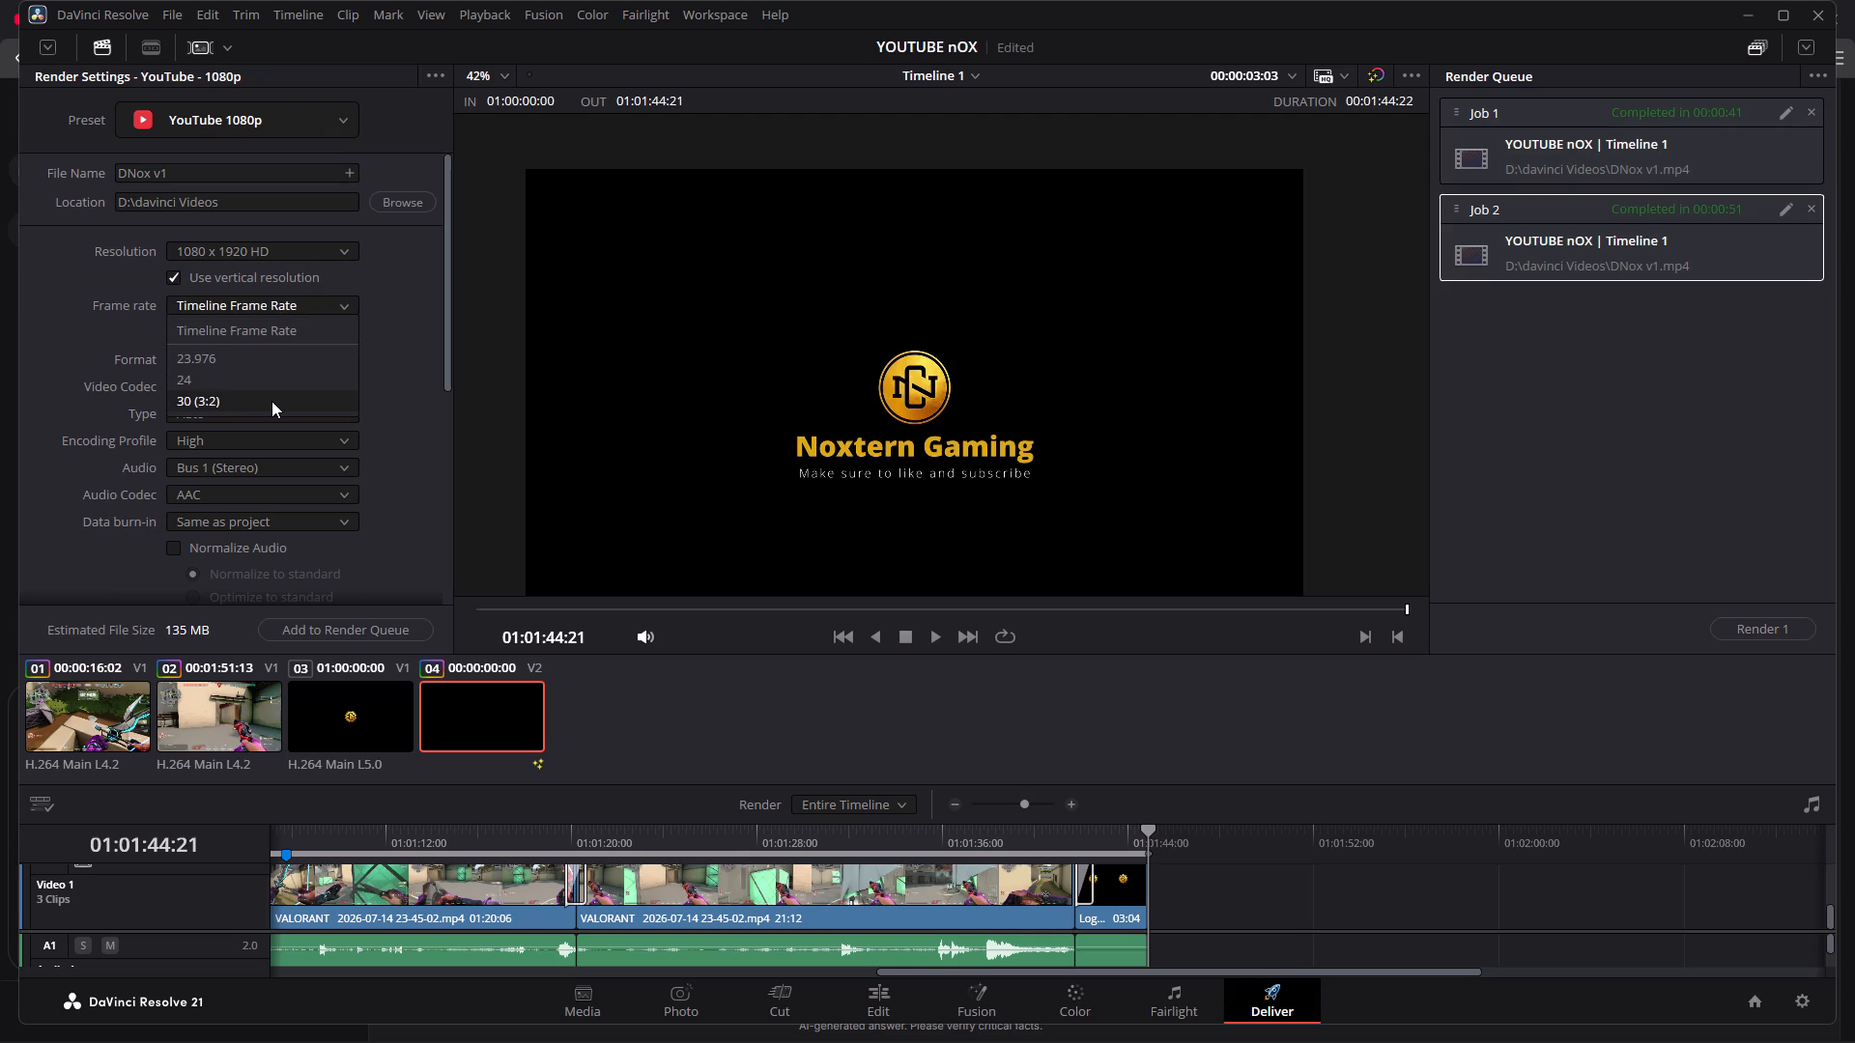
{"action": "left_click", "coordinate": [271, 401]}
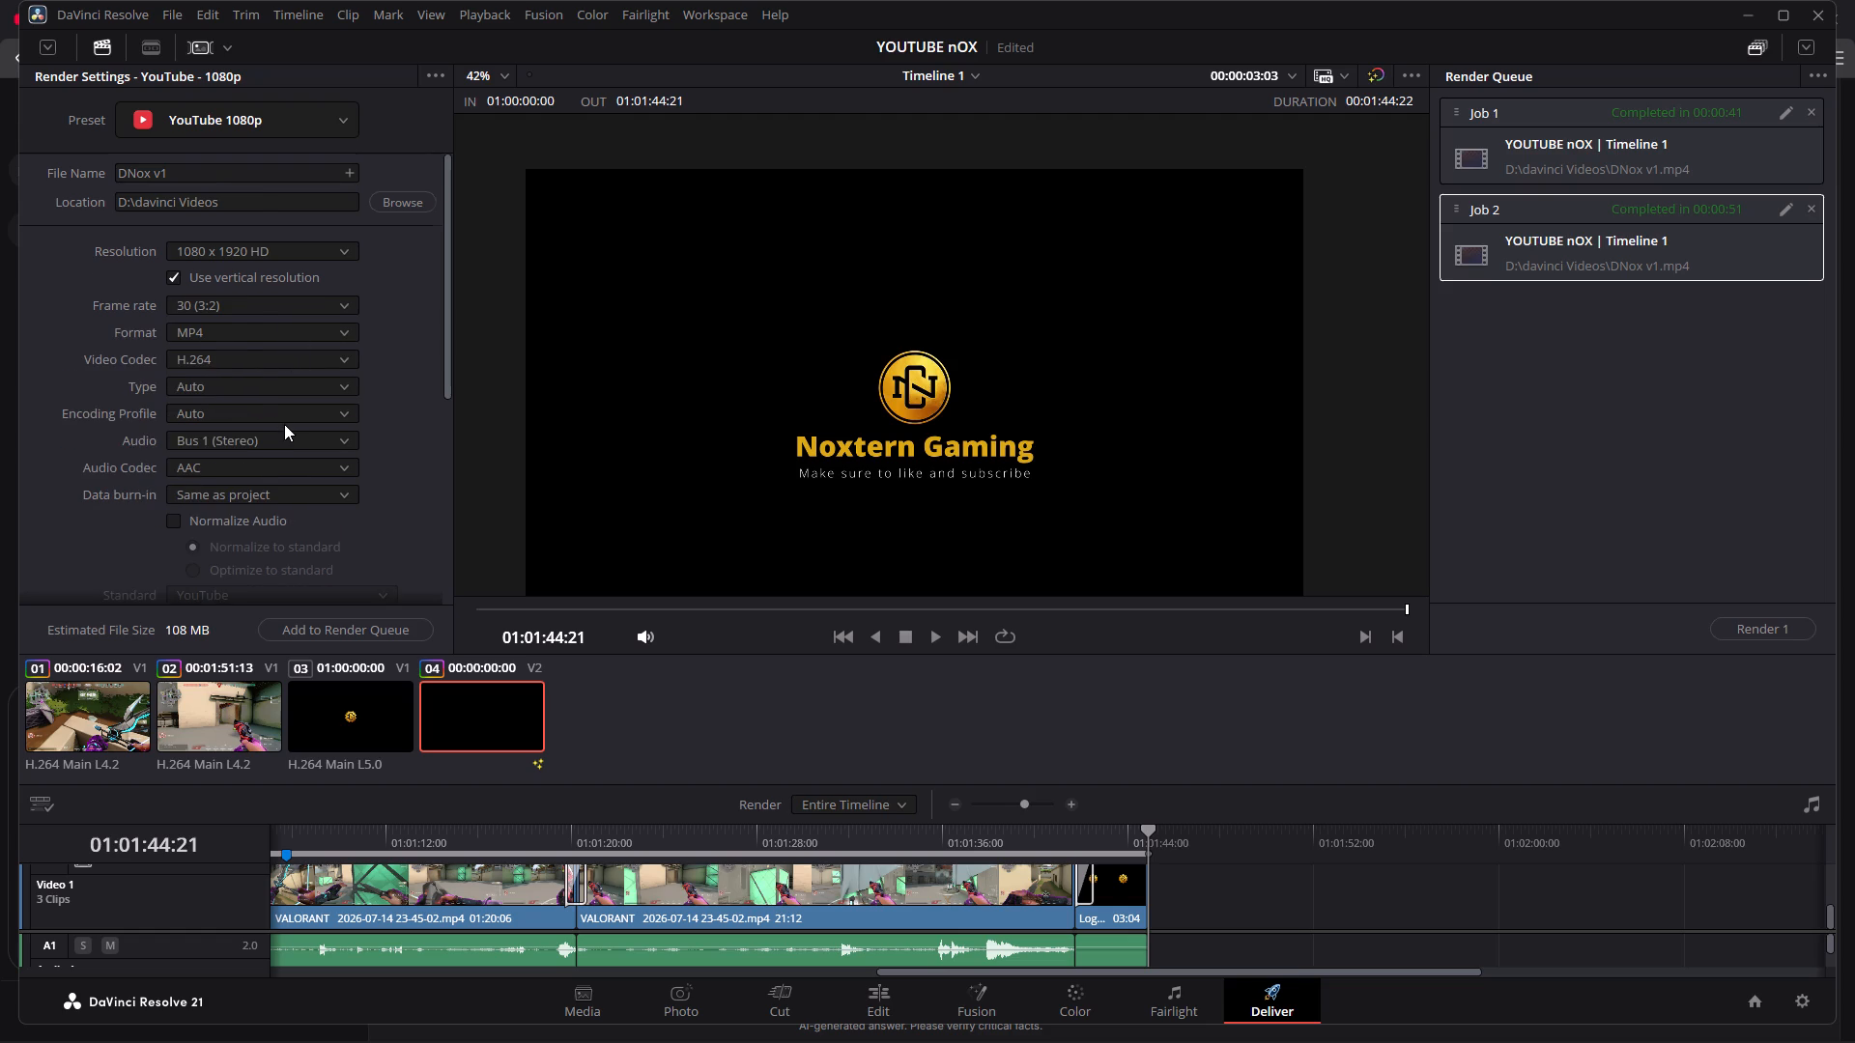
{"action": "scroll", "coordinate": [284, 425], "scroll_direction": "down", "scroll_amount": 3}
{"action": "left_click", "coordinate": [272, 359]}
{"action": "left_click", "coordinate": [274, 353]}
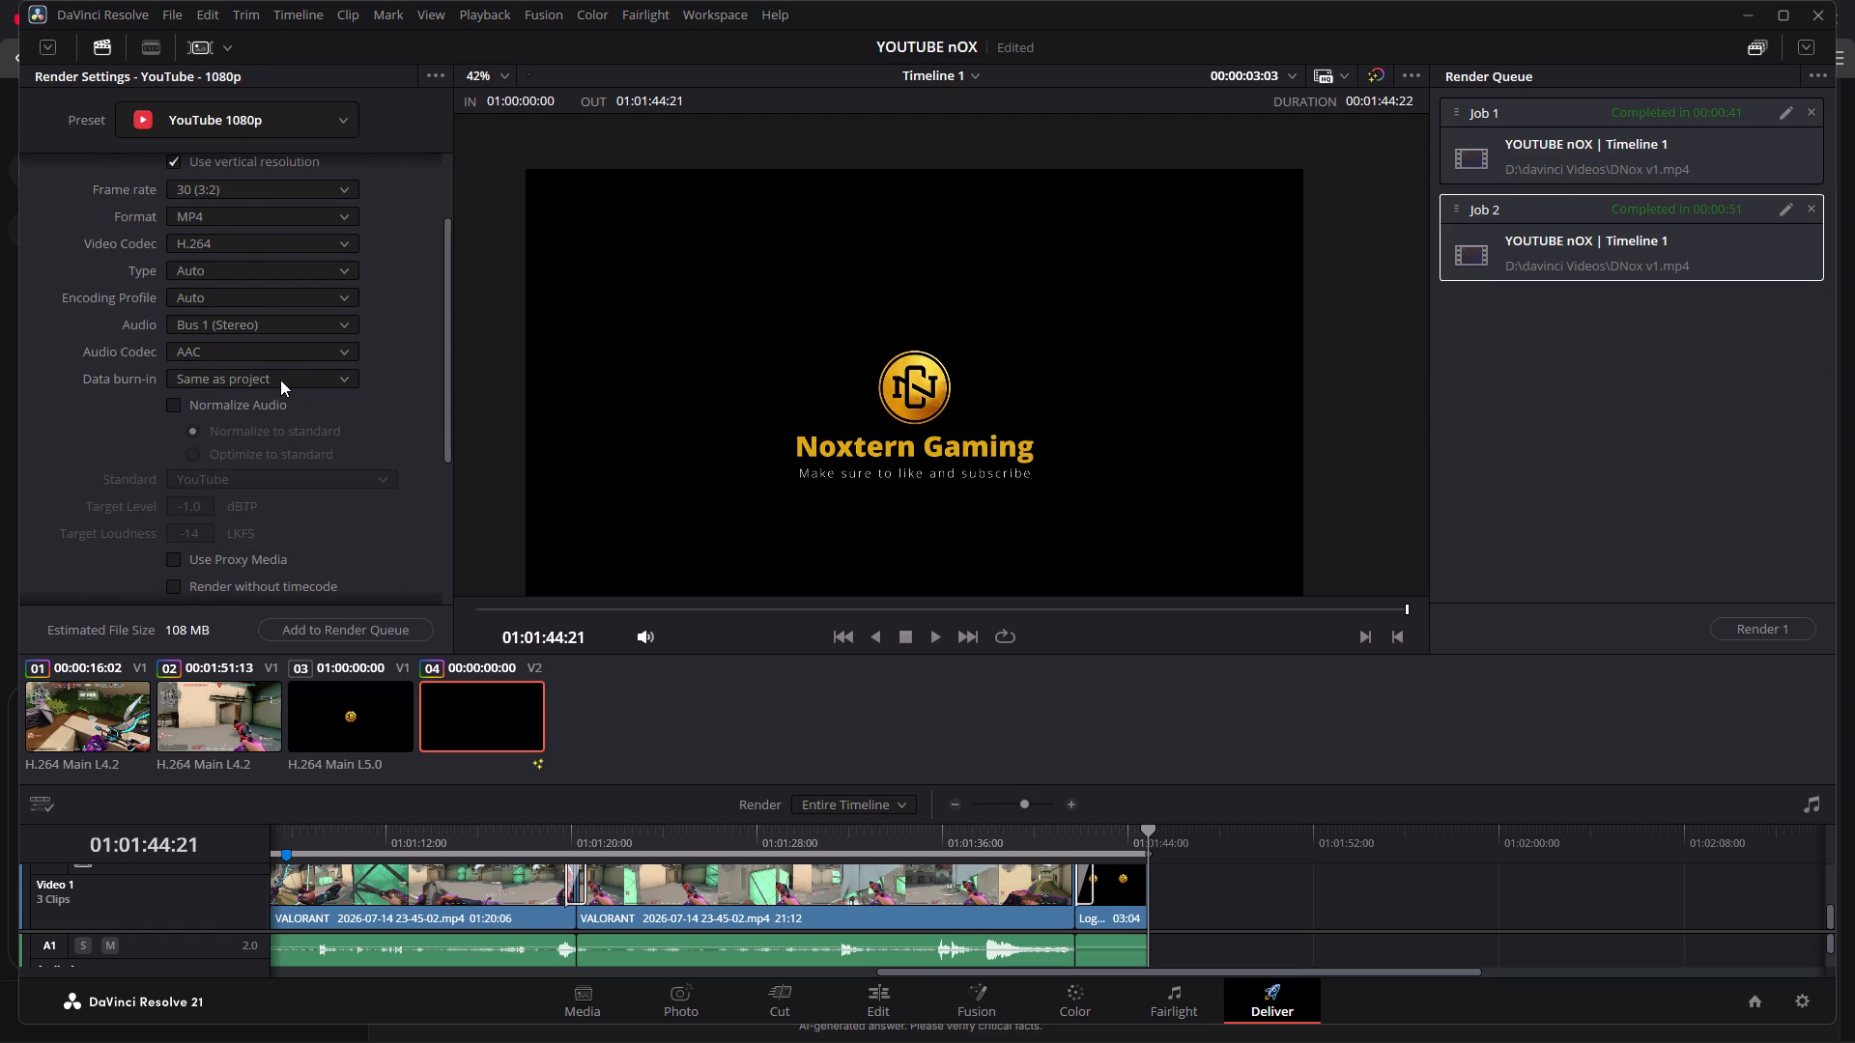
{"action": "left_click", "coordinate": [280, 380]}
{"action": "left_click", "coordinate": [280, 380]}
Set the YouTube upload privacy to Public and the category to Gaming.
{"action": "scroll", "coordinate": [279, 423], "scroll_direction": "down", "scroll_amount": 3}
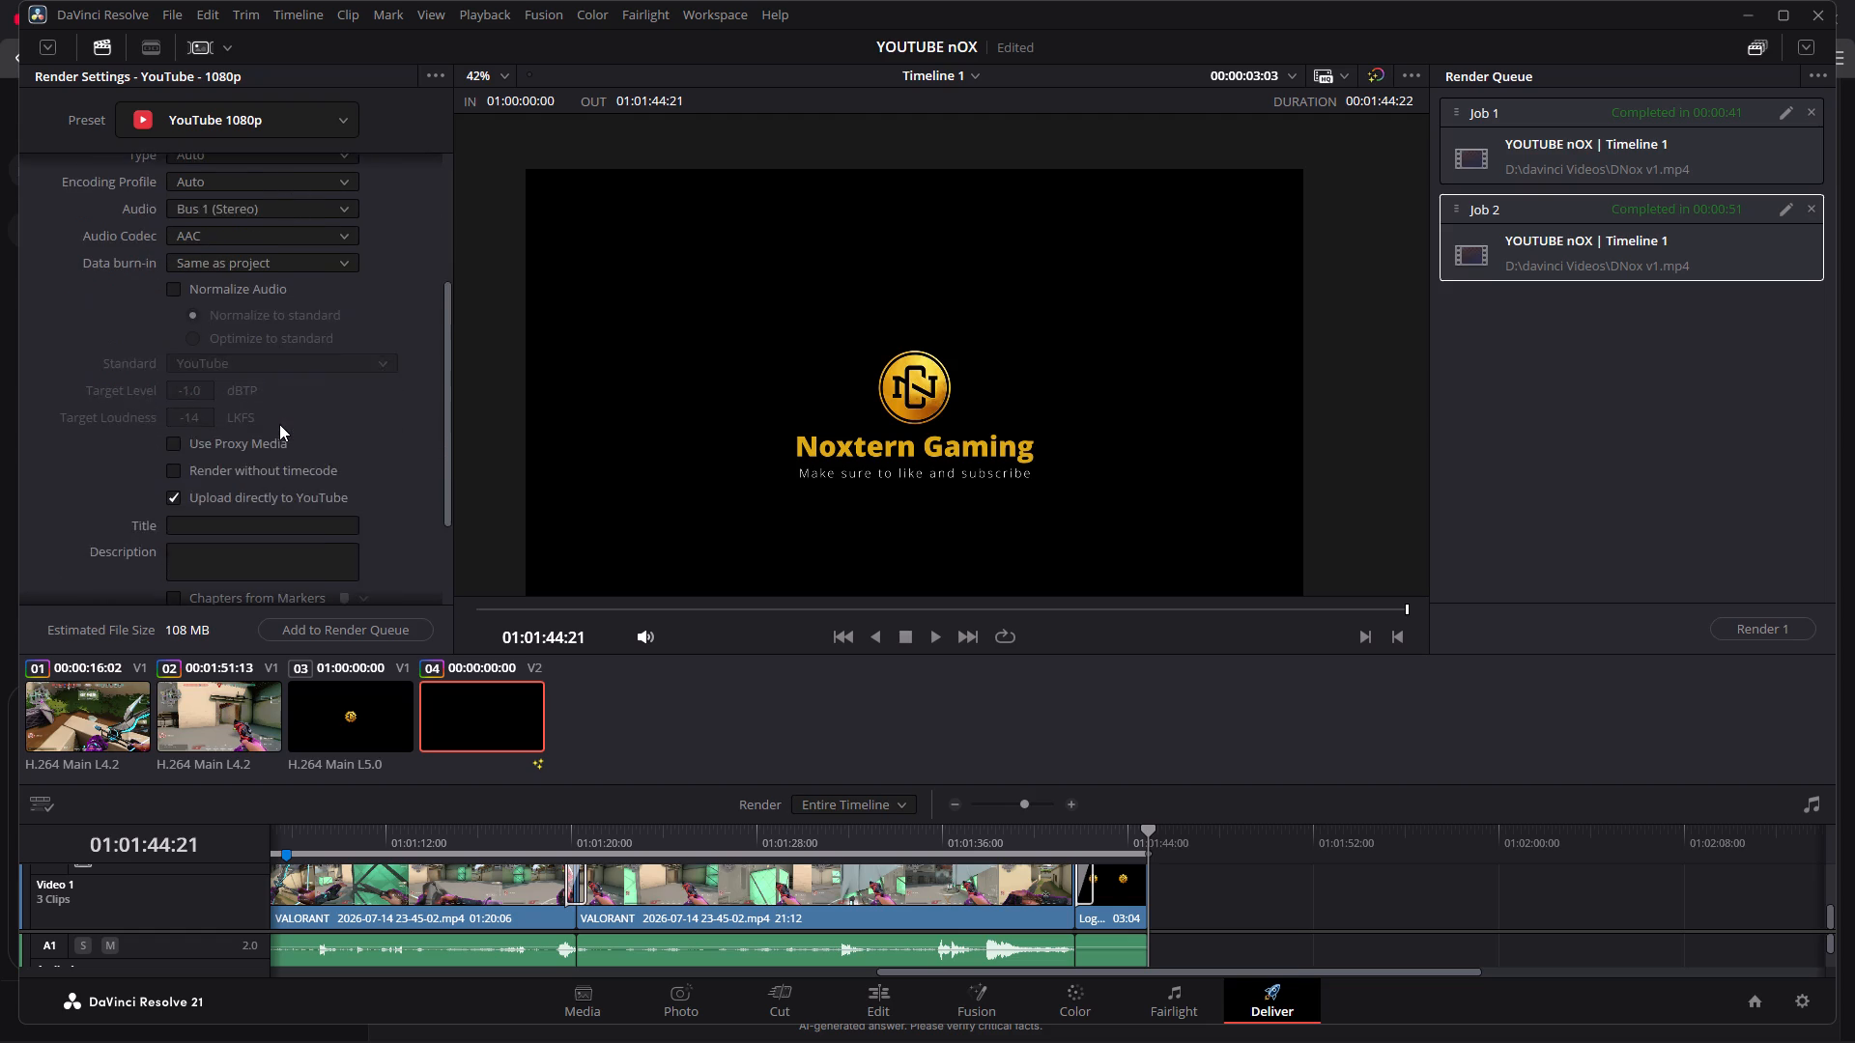
{"action": "scroll", "coordinate": [279, 424], "scroll_direction": "down", "scroll_amount": 7}
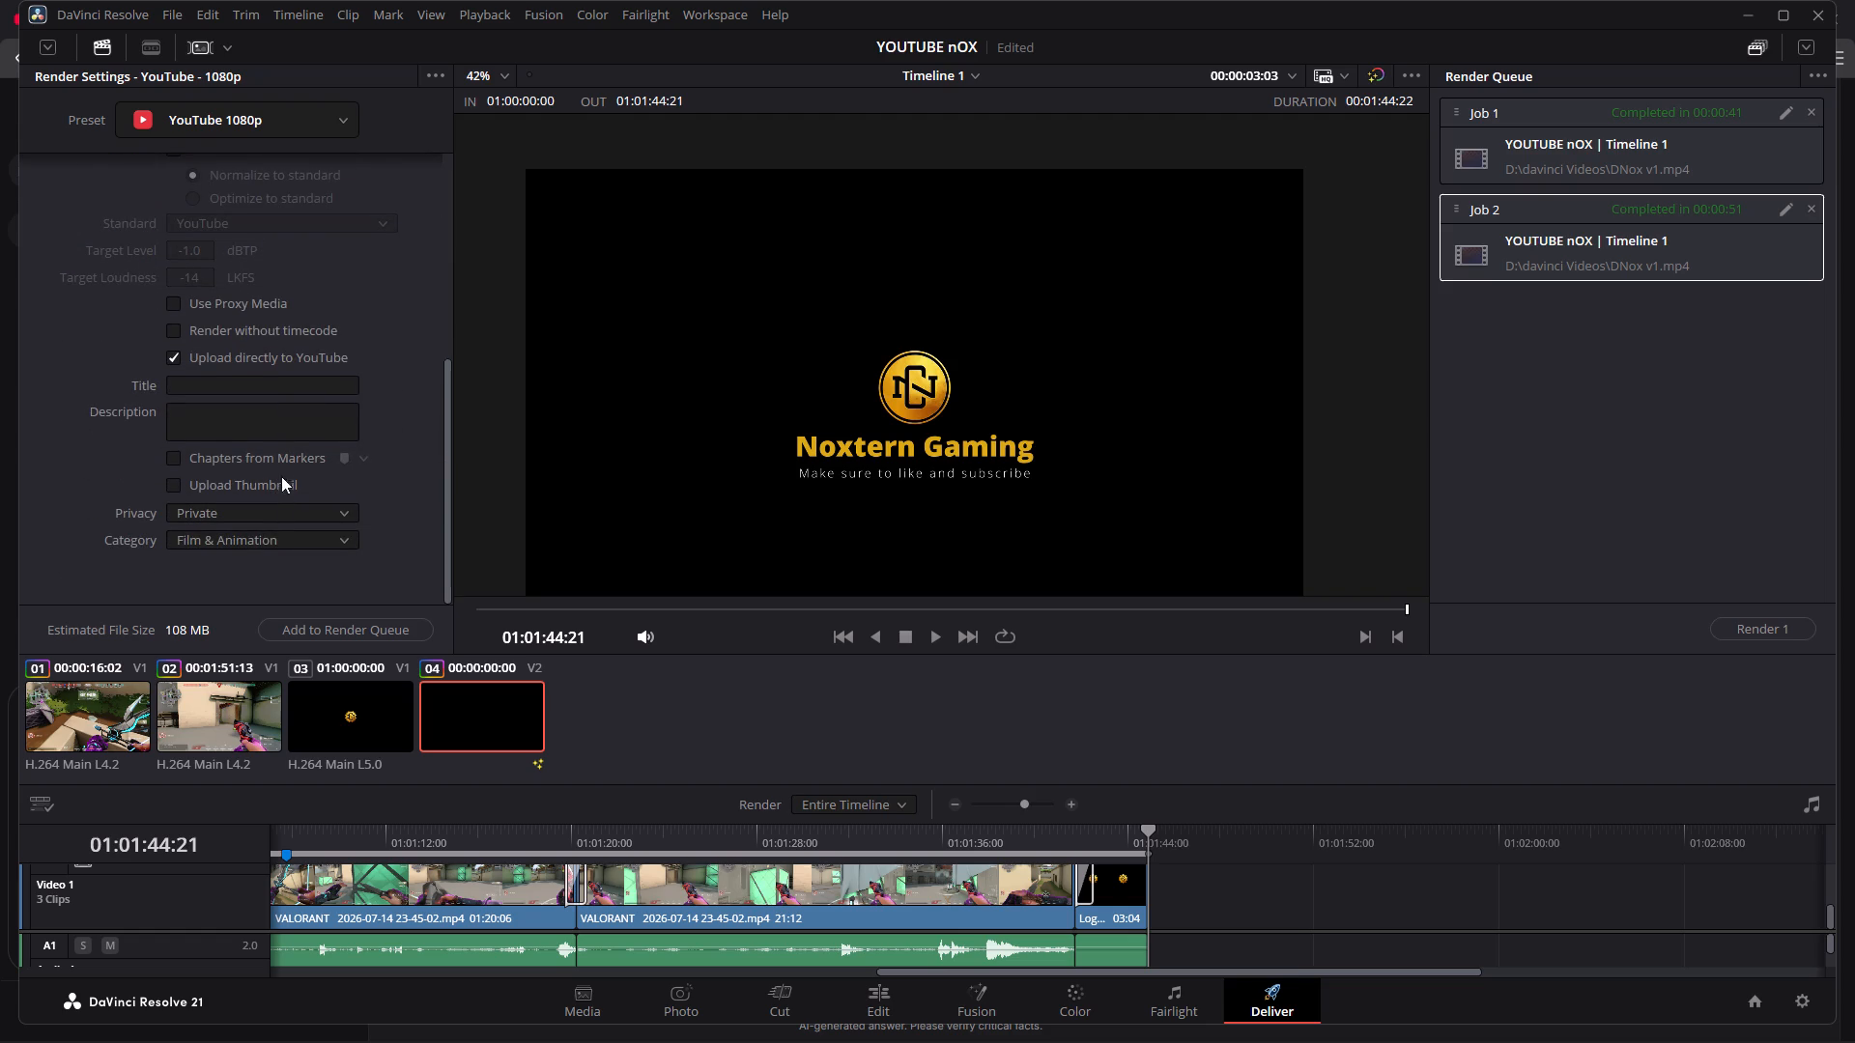
{"action": "left_click", "coordinate": [278, 509]}
{"action": "left_click", "coordinate": [256, 559]}
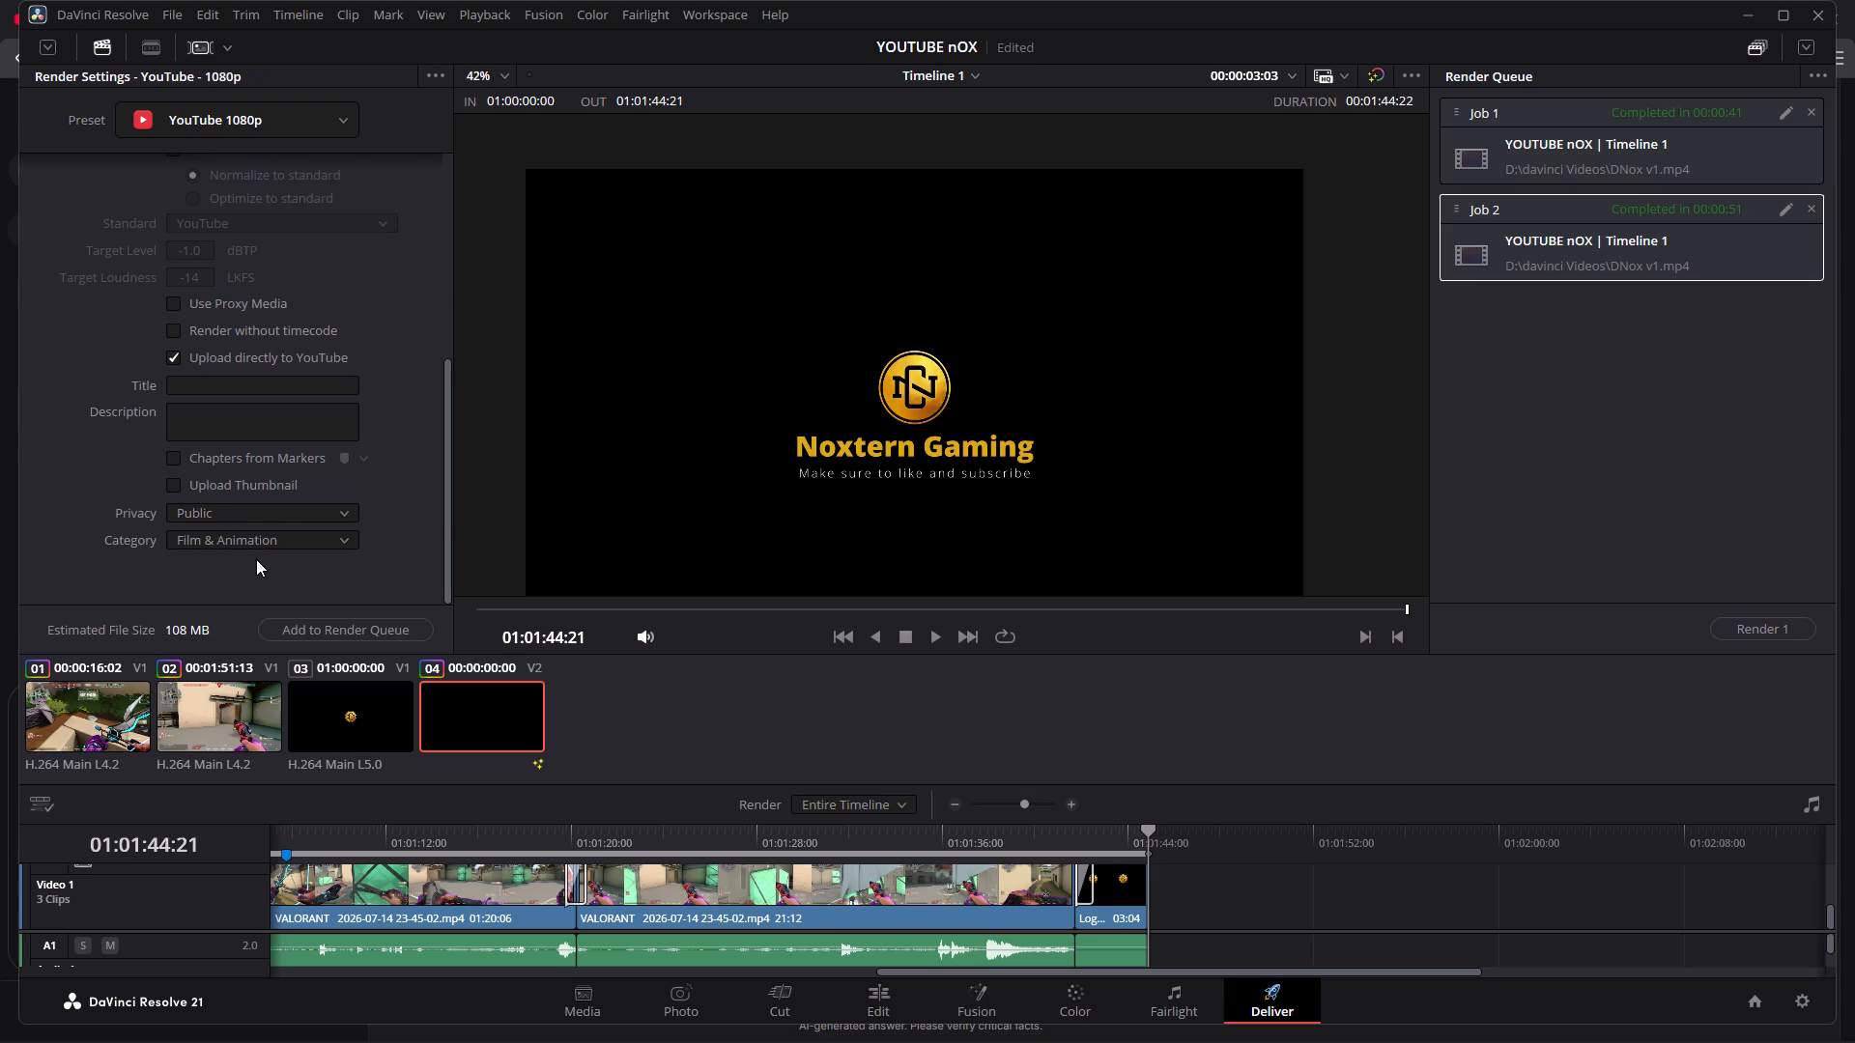
{"action": "left_click", "coordinate": [261, 539]}
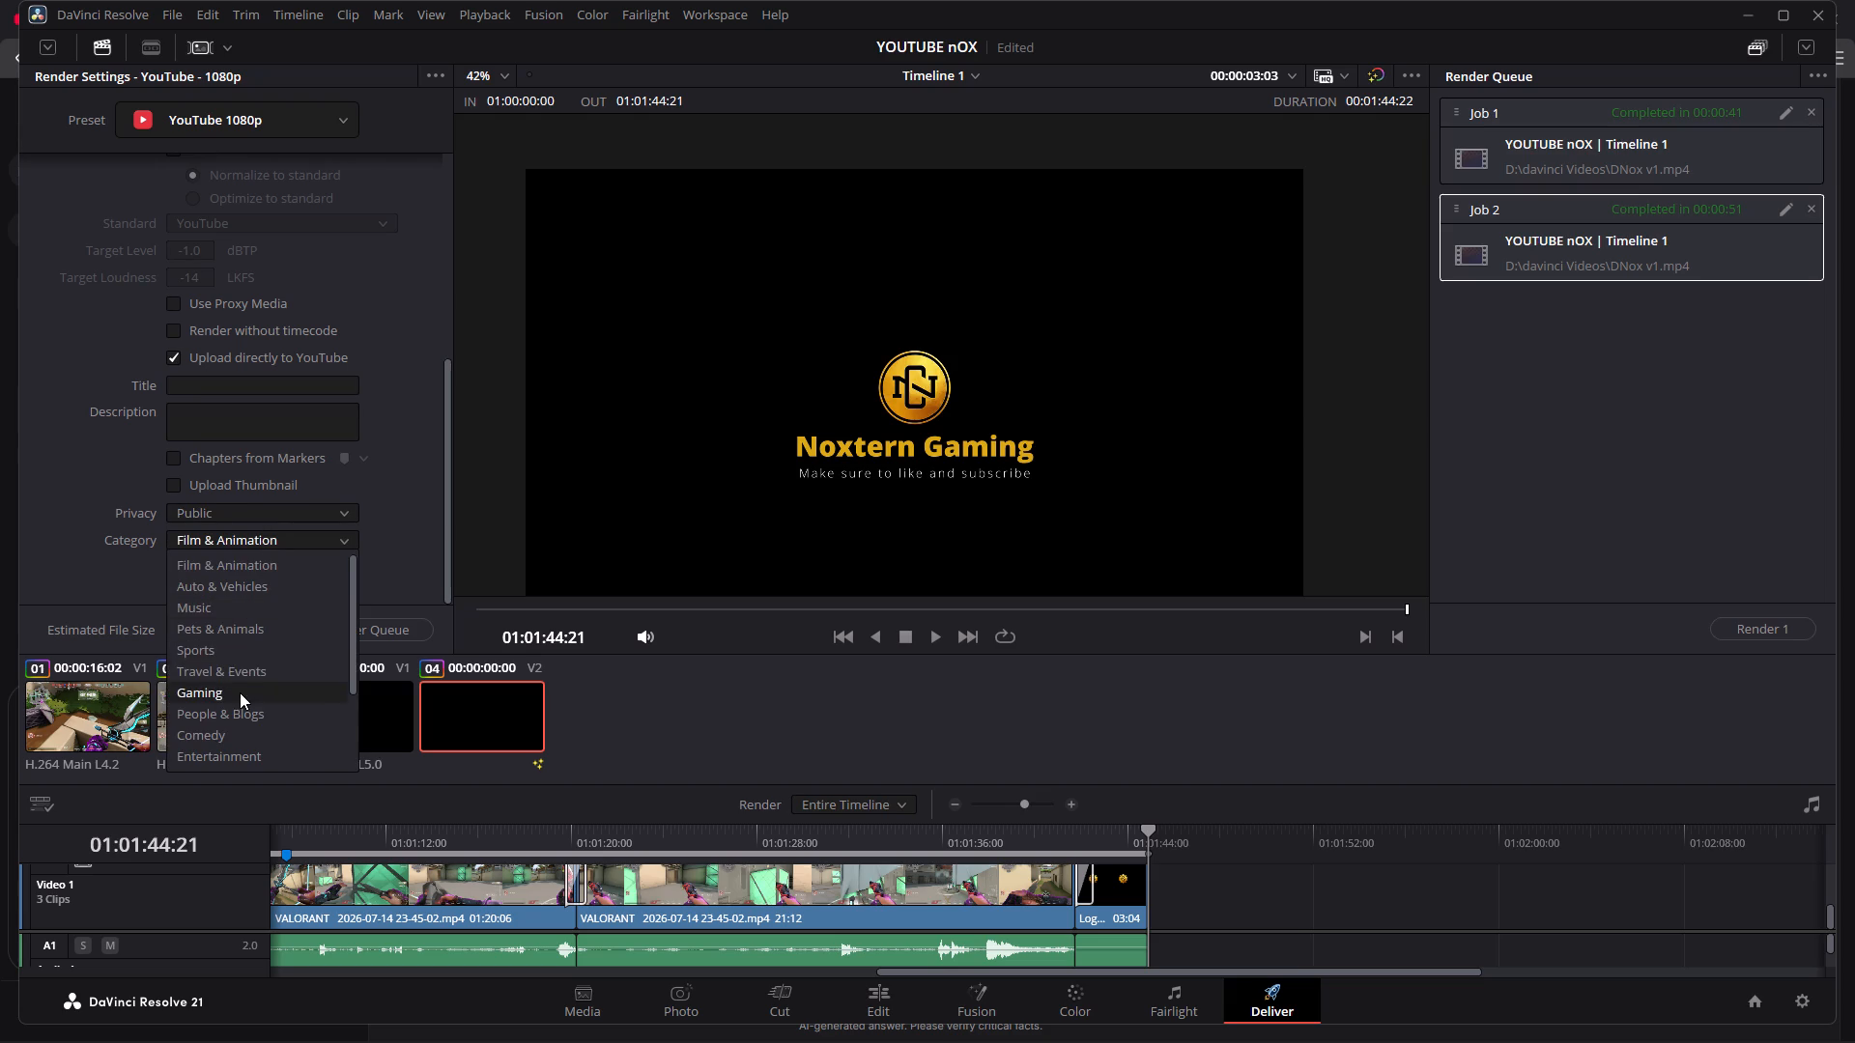
{"action": "left_click", "coordinate": [239, 697]}
Review the YouTube render settings, from the file name and resolution down to the upload options.
{"action": "scroll", "coordinate": [266, 560], "scroll_direction": "down", "scroll_amount": 3}
{"action": "scroll", "coordinate": [267, 563], "scroll_direction": "up", "scroll_amount": 1}
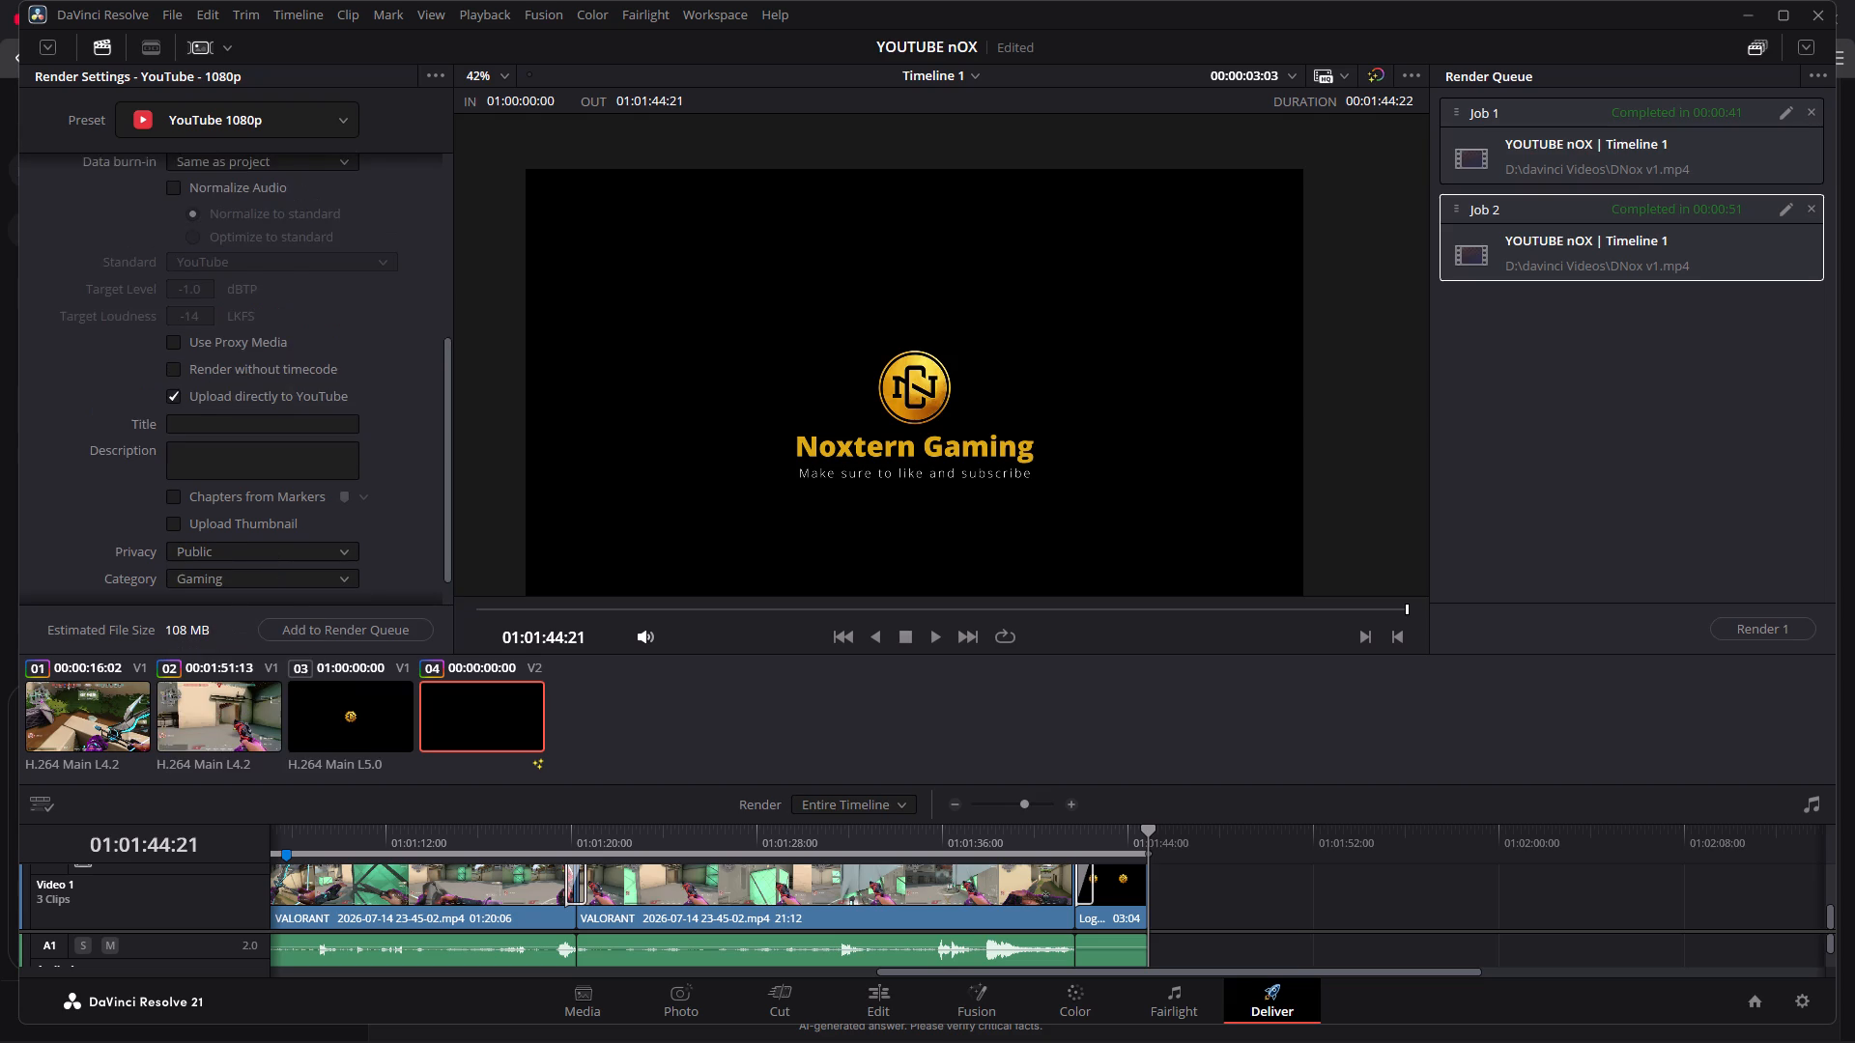
{"action": "scroll", "coordinate": [266, 466], "scroll_direction": "up", "scroll_amount": 4}
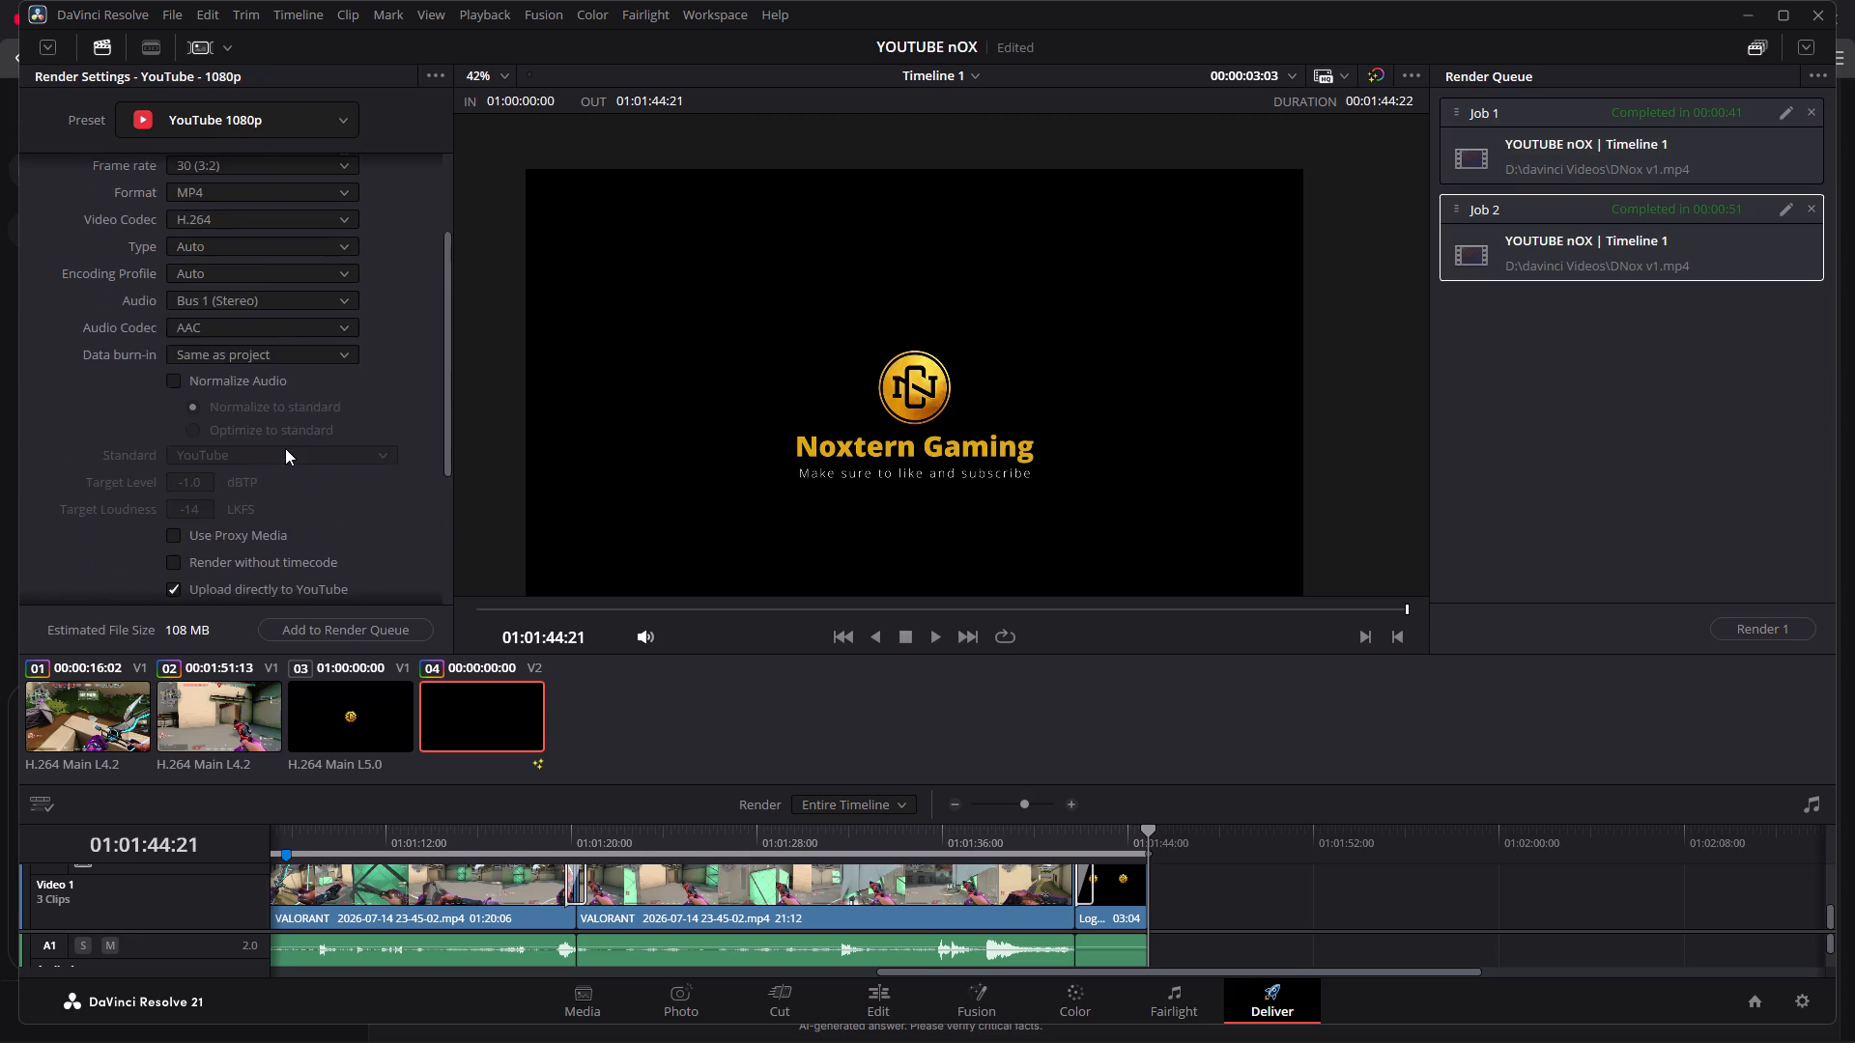
{"action": "scroll", "coordinate": [285, 448], "scroll_direction": "up", "scroll_amount": 9}
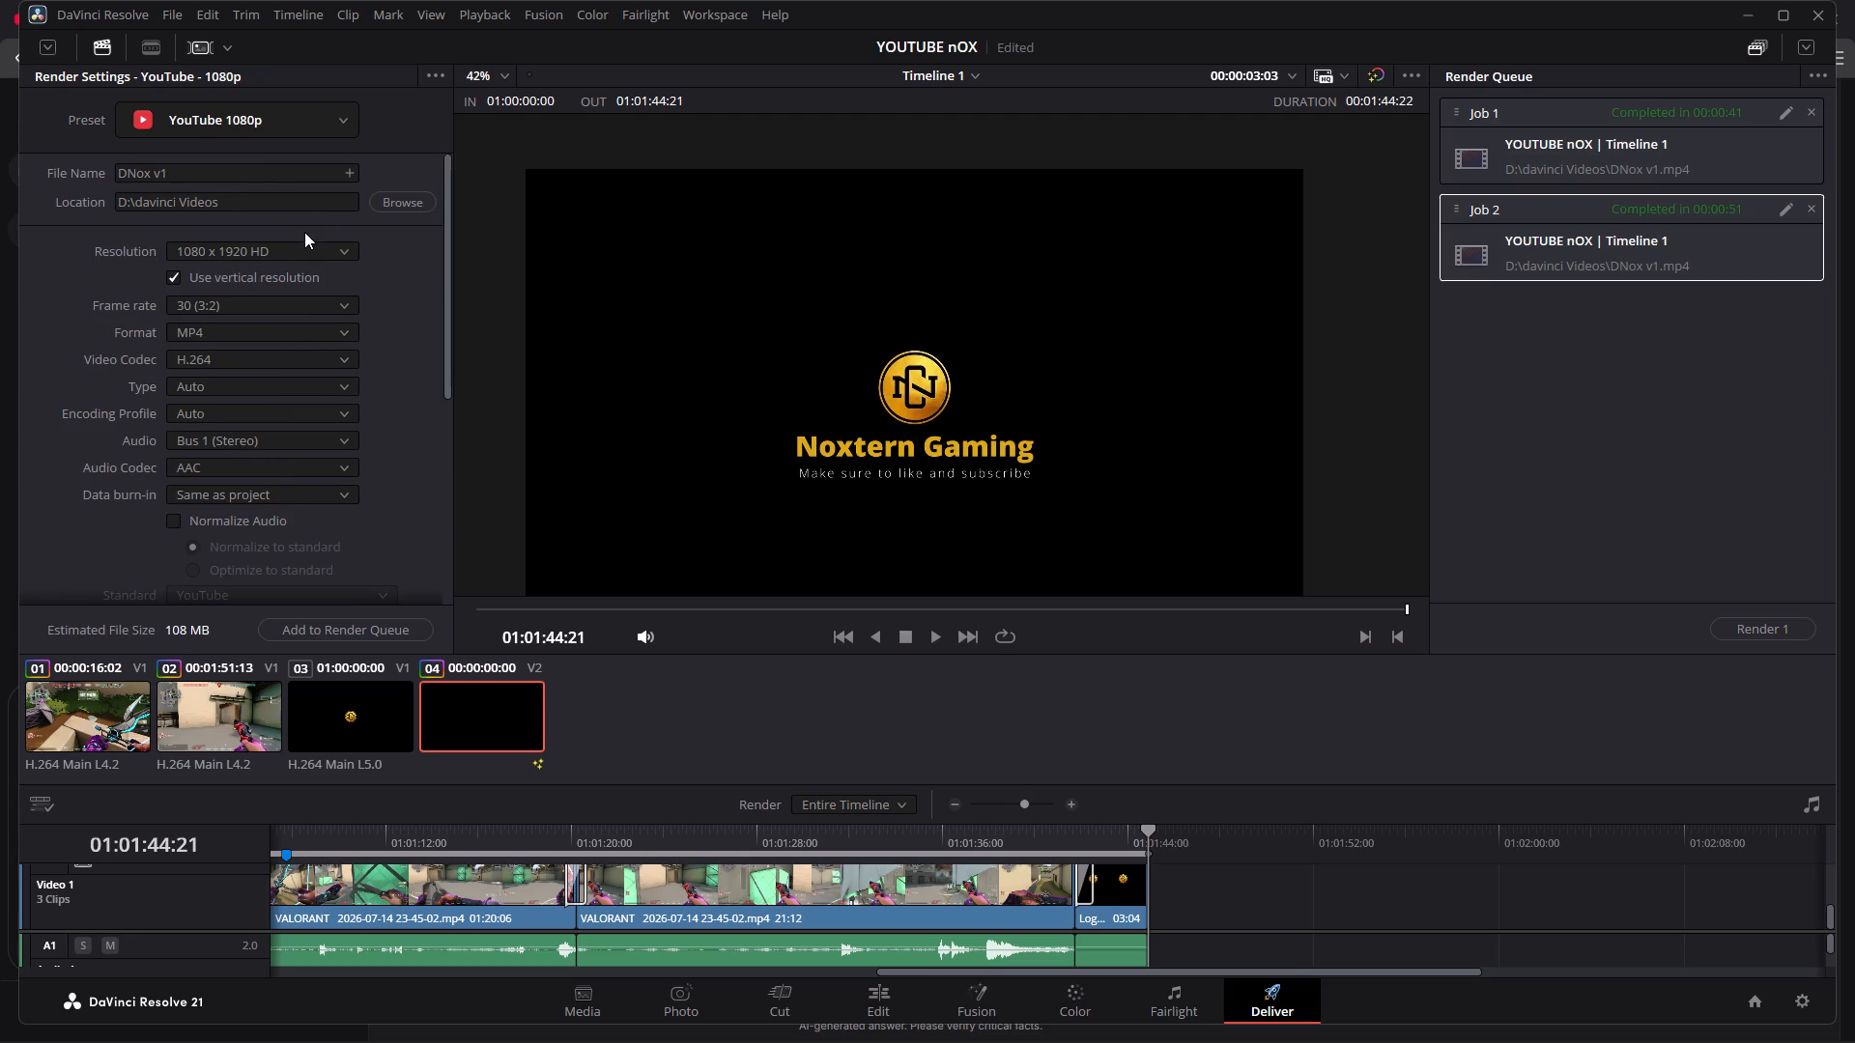
{"action": "scroll", "coordinate": [329, 606], "scroll_direction": "down", "scroll_amount": 11}
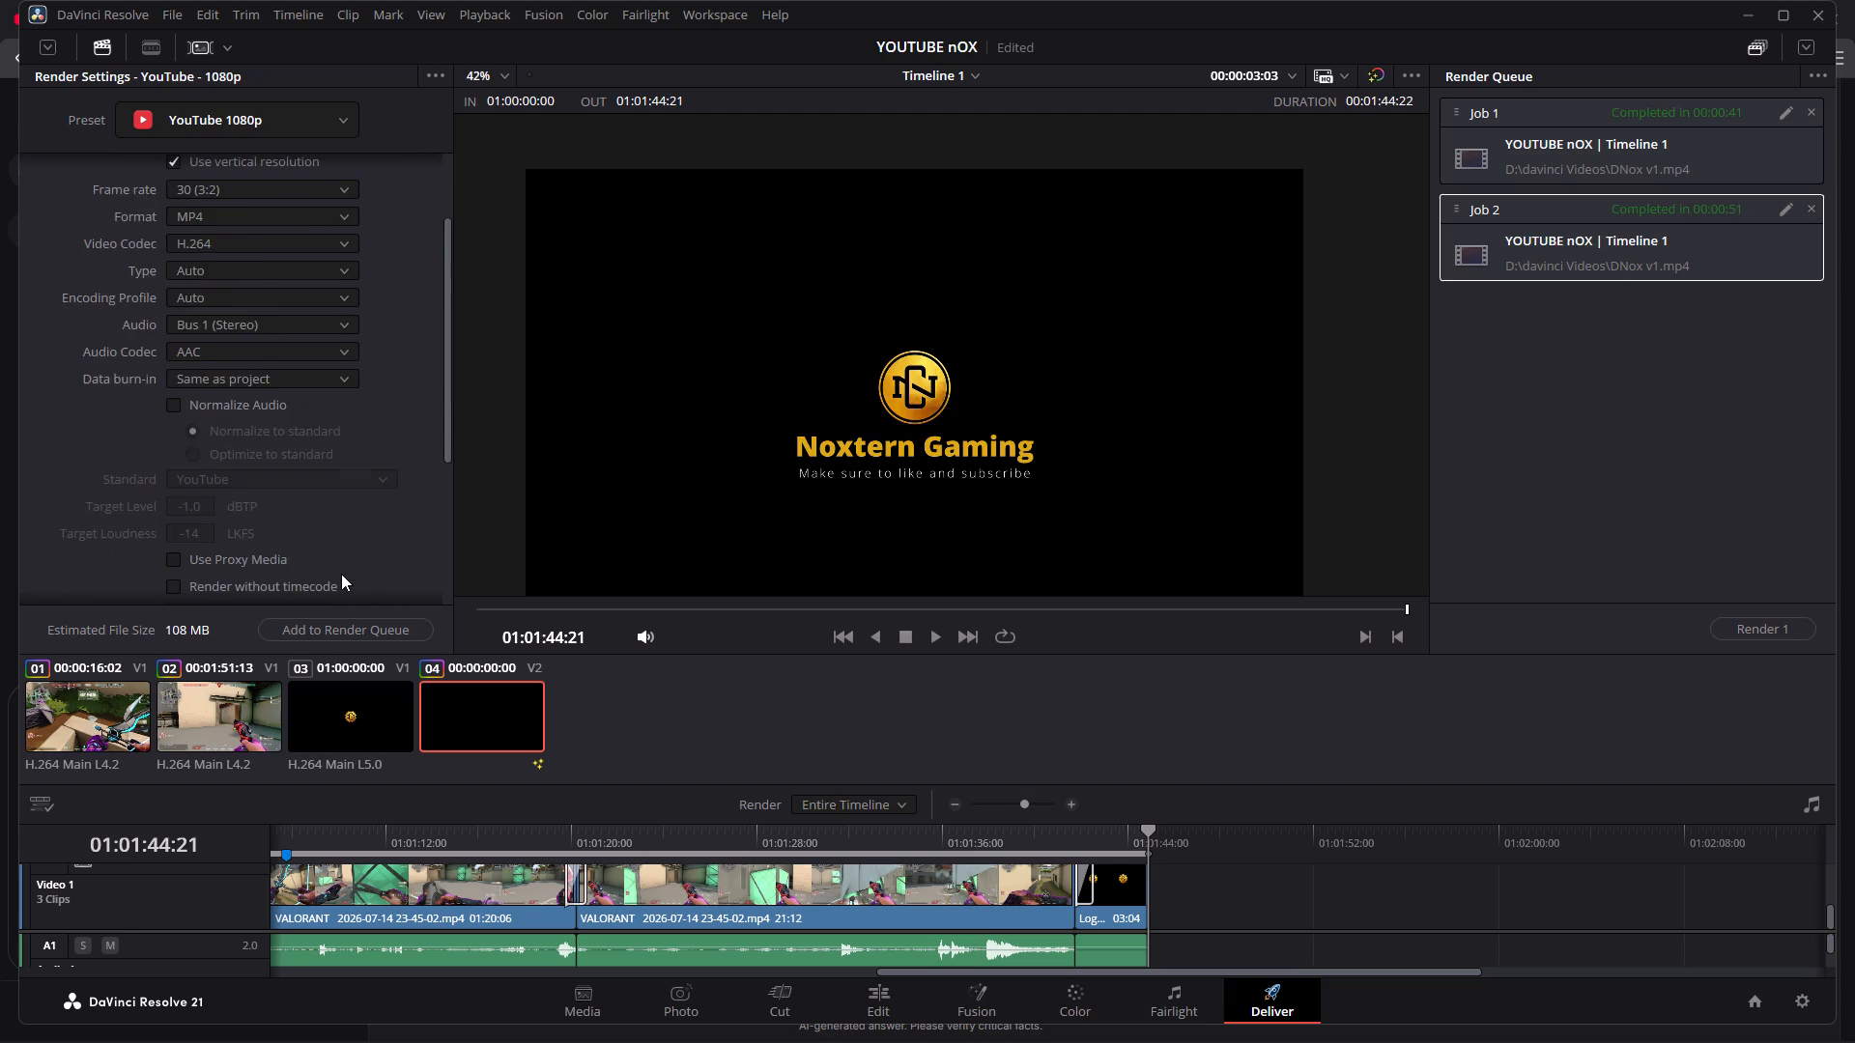
{"action": "scroll", "coordinate": [341, 574], "scroll_direction": "down", "scroll_amount": 3}
Queue the vertical YouTube export of DNox v1, replacing the existing file, and start rendering the job.
{"action": "left_click", "coordinate": [344, 629]}
{"action": "left_click", "coordinate": [1081, 612]}
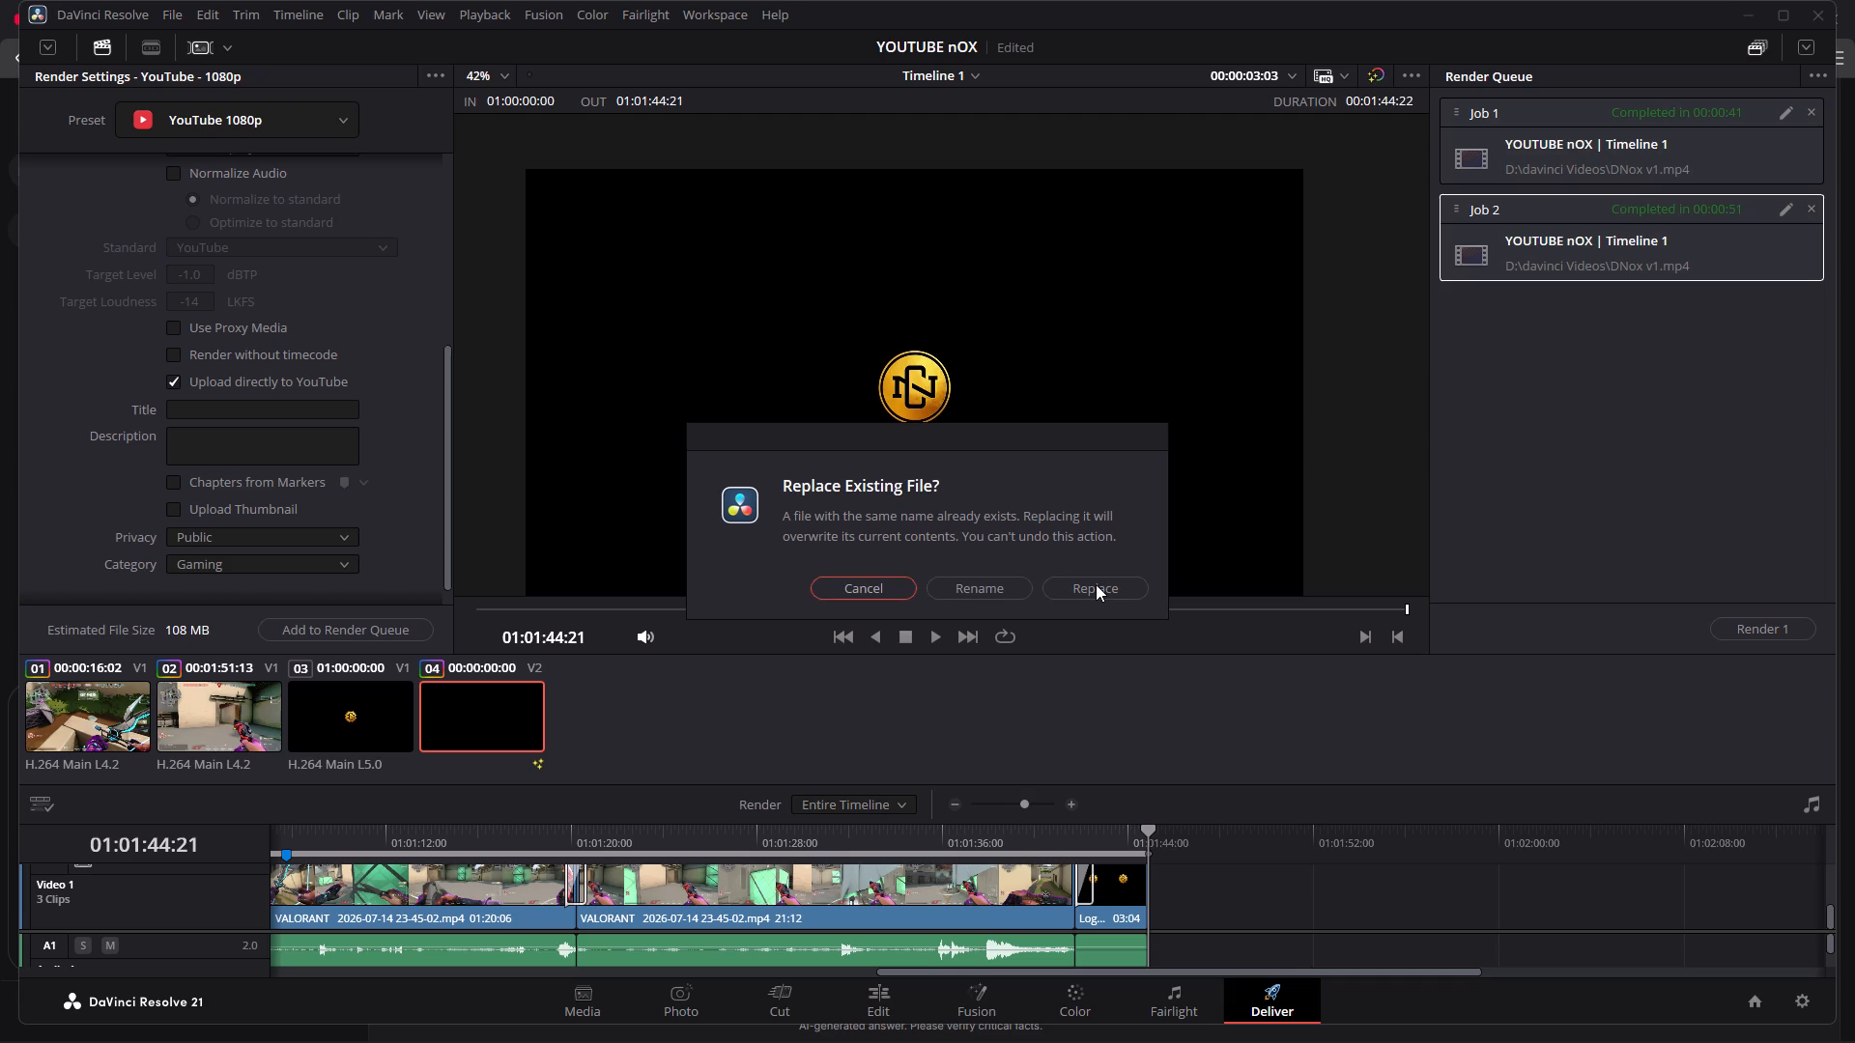
{"action": "left_click", "coordinate": [1102, 593]}
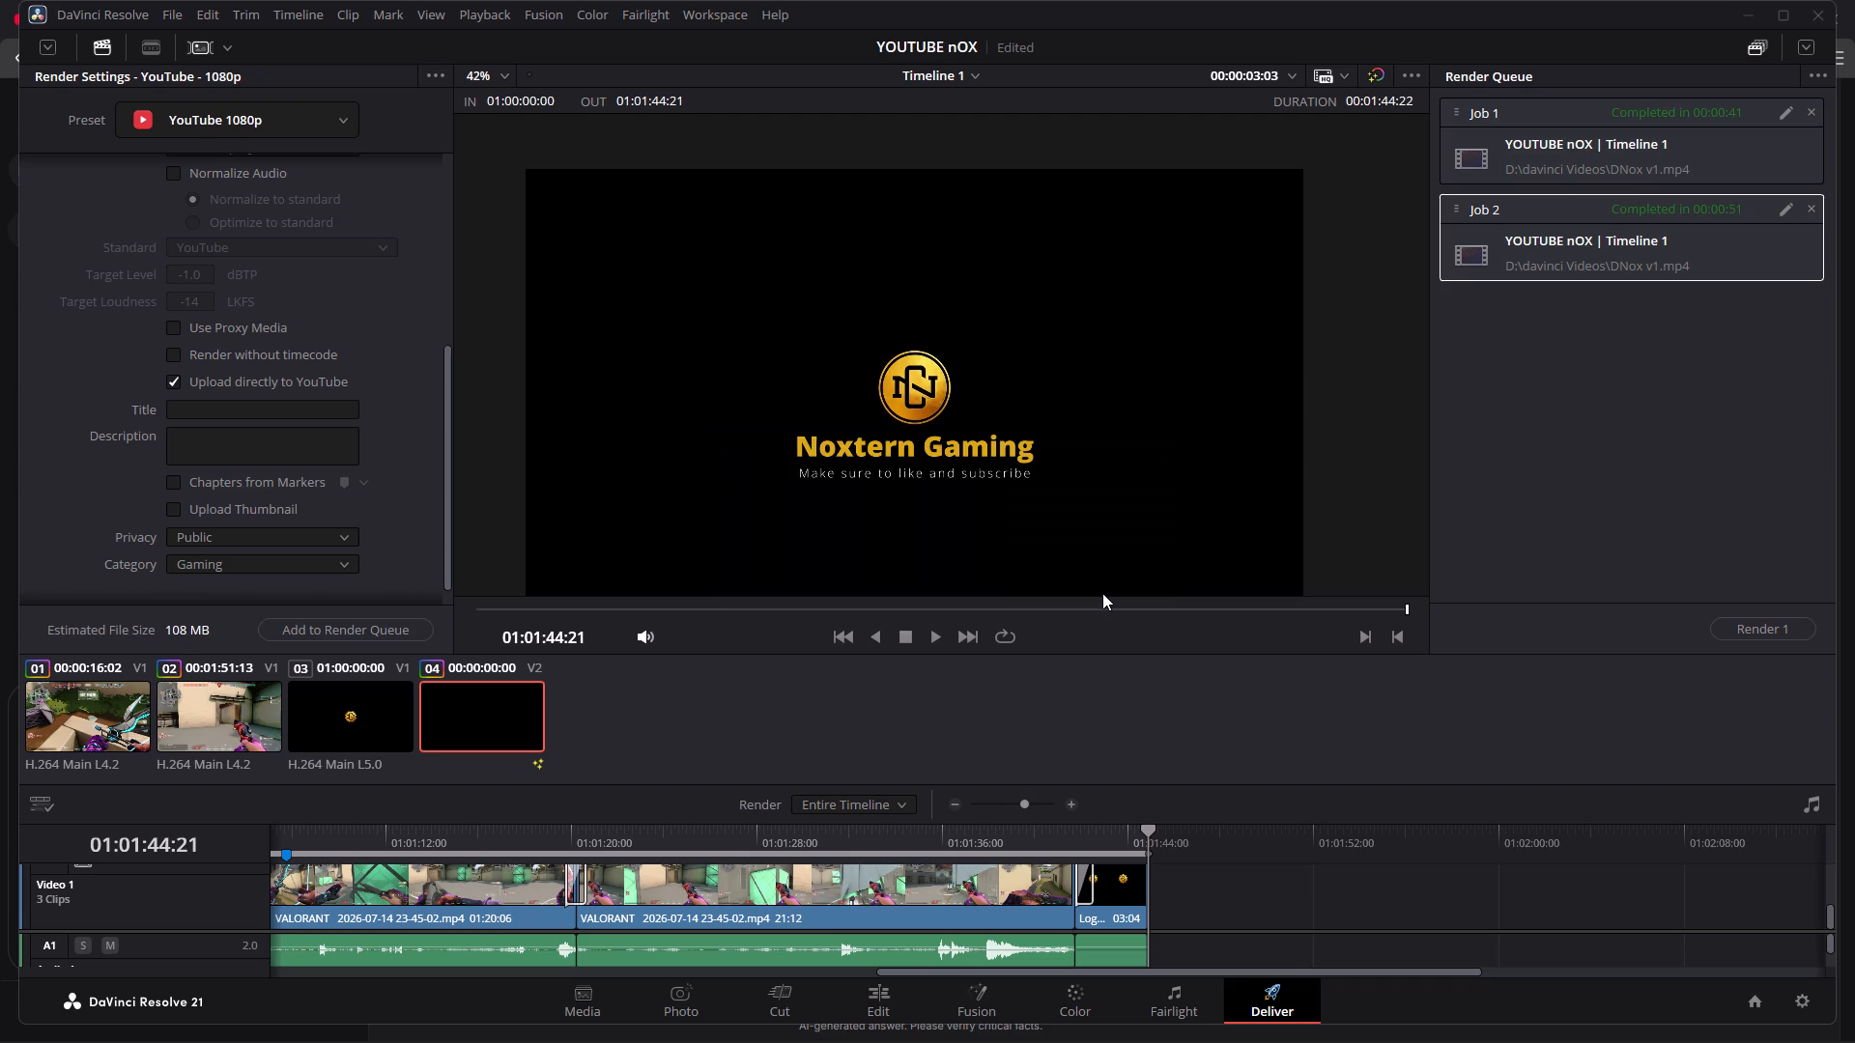
{"action": "left_click", "coordinate": [1761, 623]}
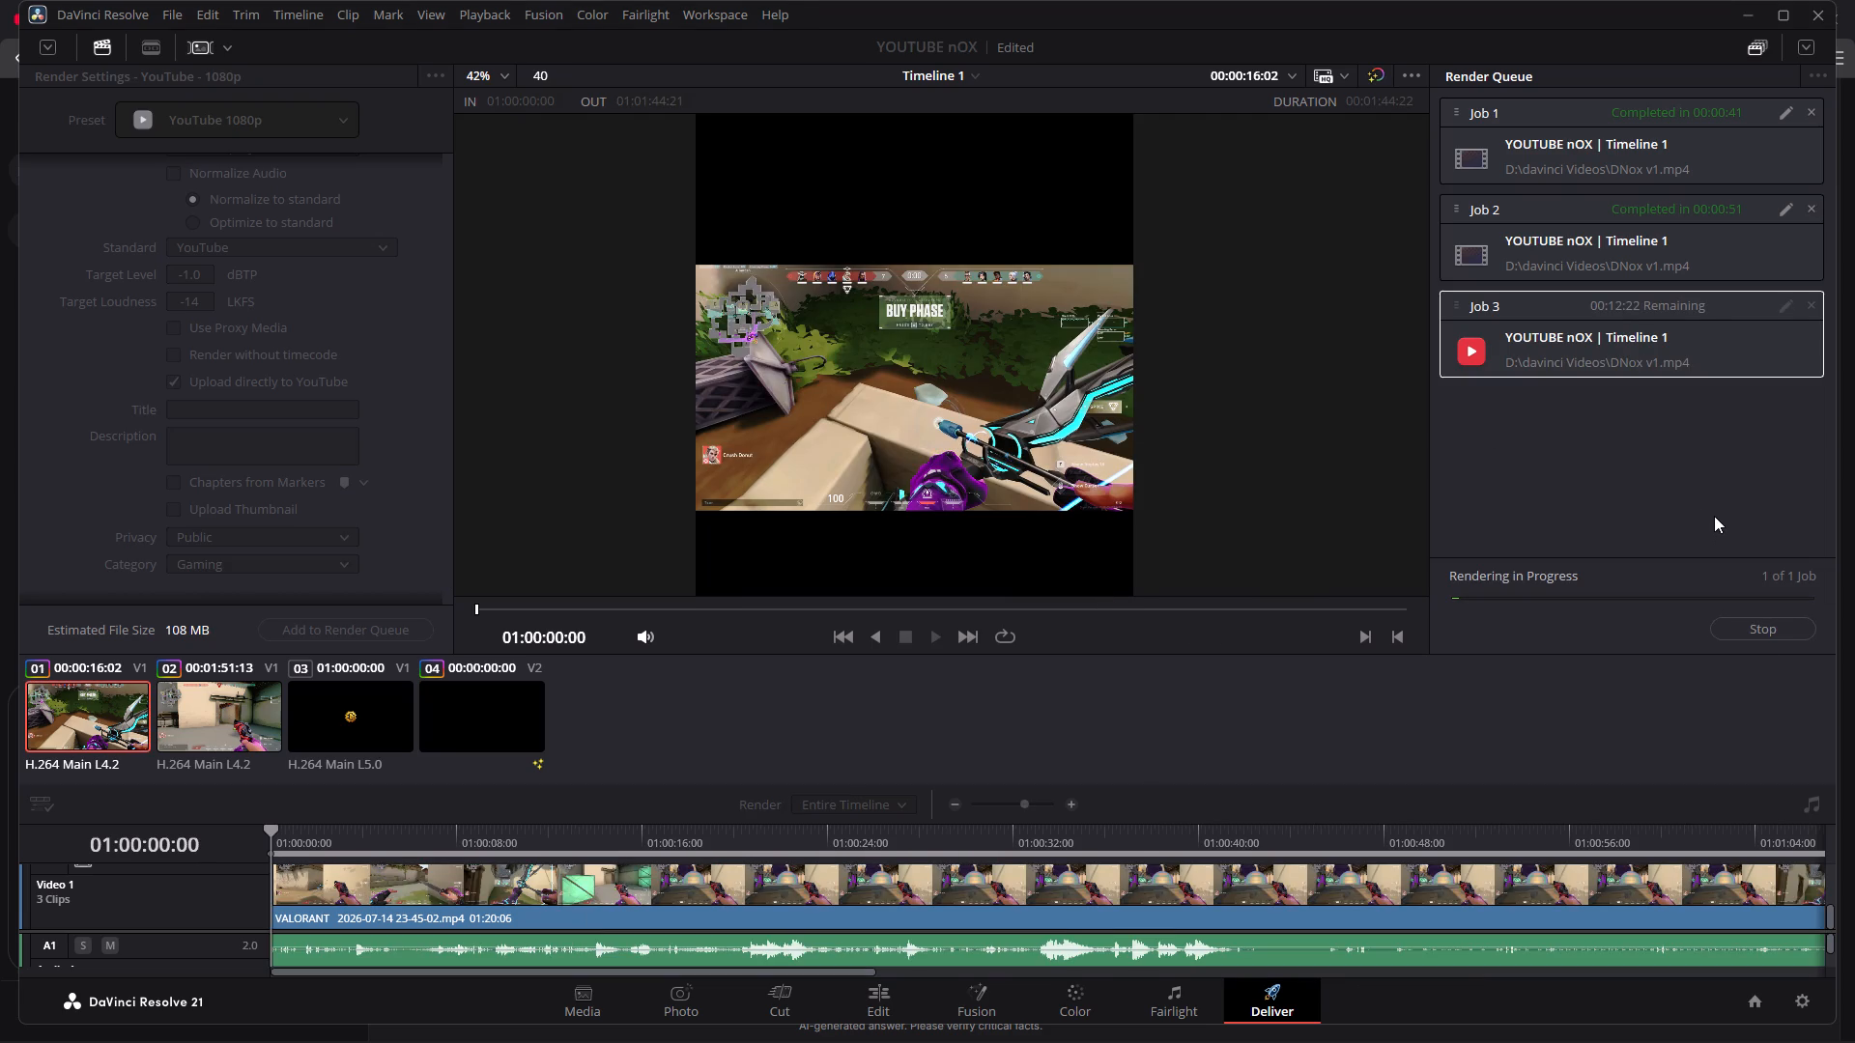
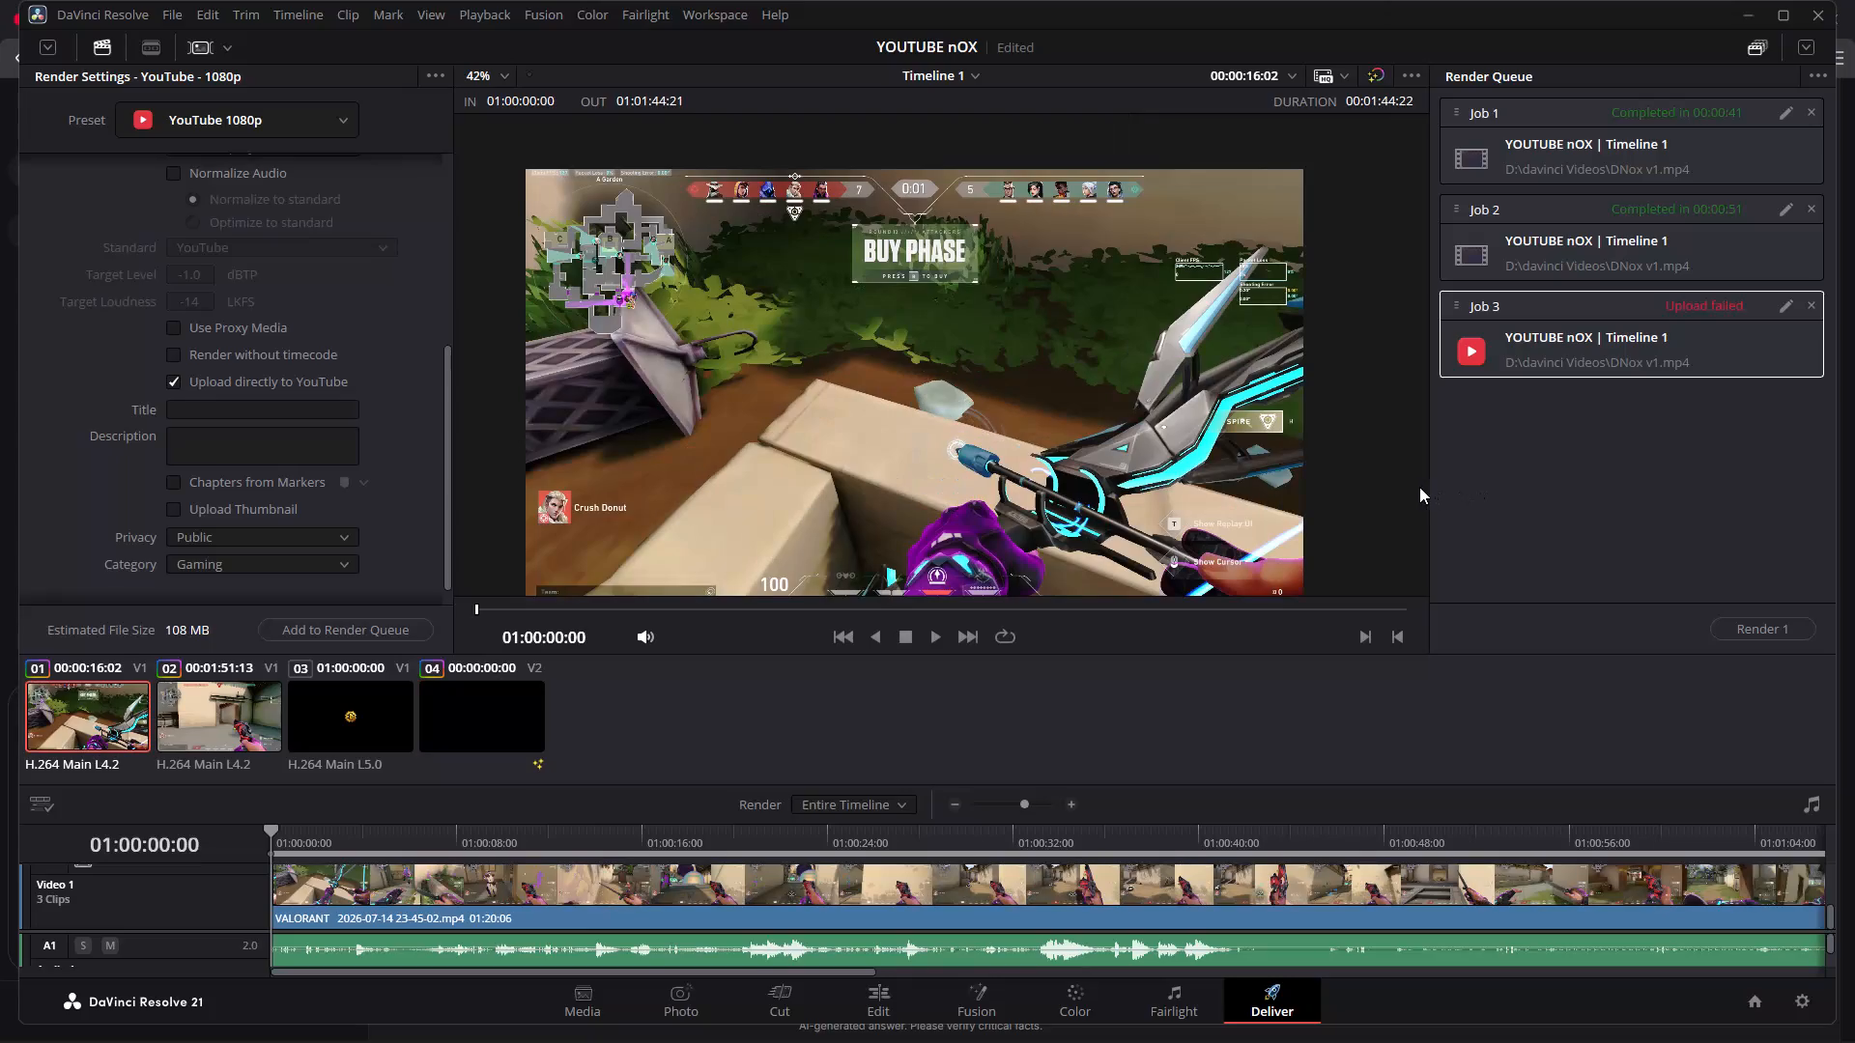
Open Job 3 from the render queue for editing.
{"action": "left_click", "coordinate": [1697, 305]}
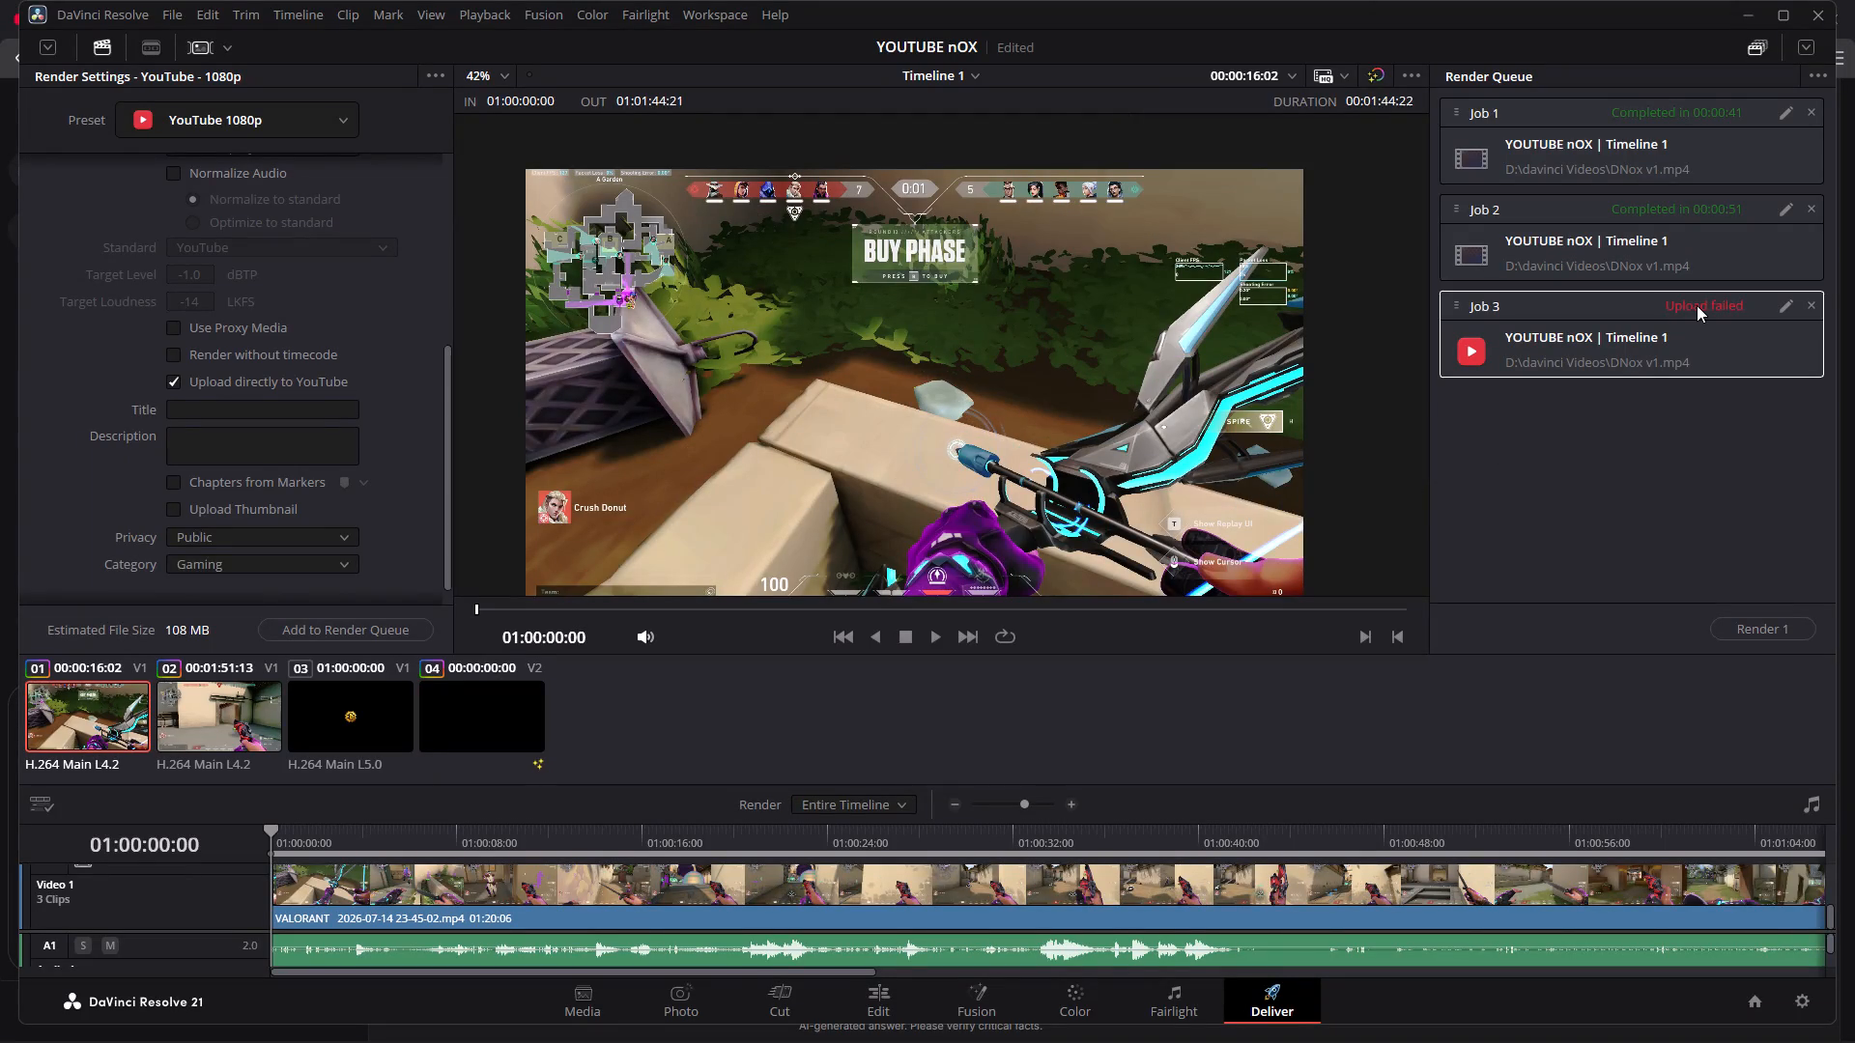
{"action": "double_click", "coordinate": [1697, 305]}
{"action": "left_click", "coordinate": [1790, 303]}
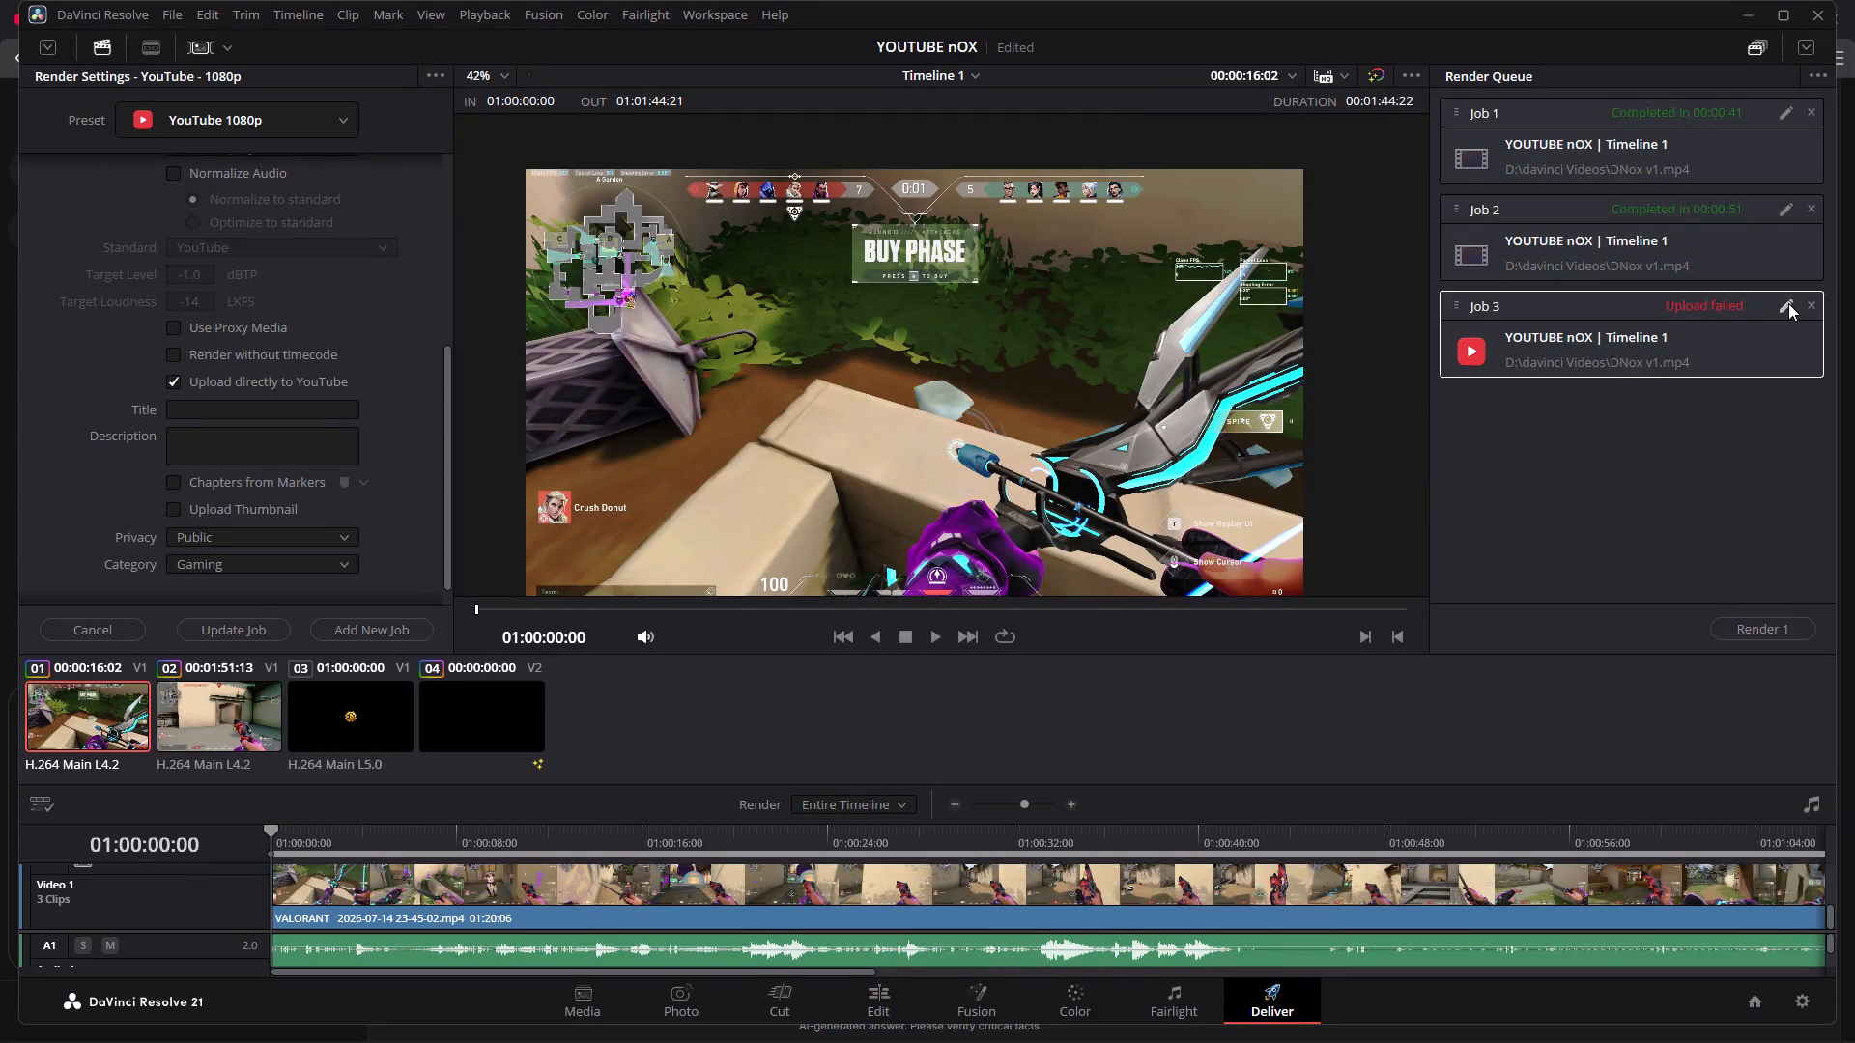
{"action": "scroll", "coordinate": [272, 426], "scroll_direction": "up", "scroll_amount": 8}
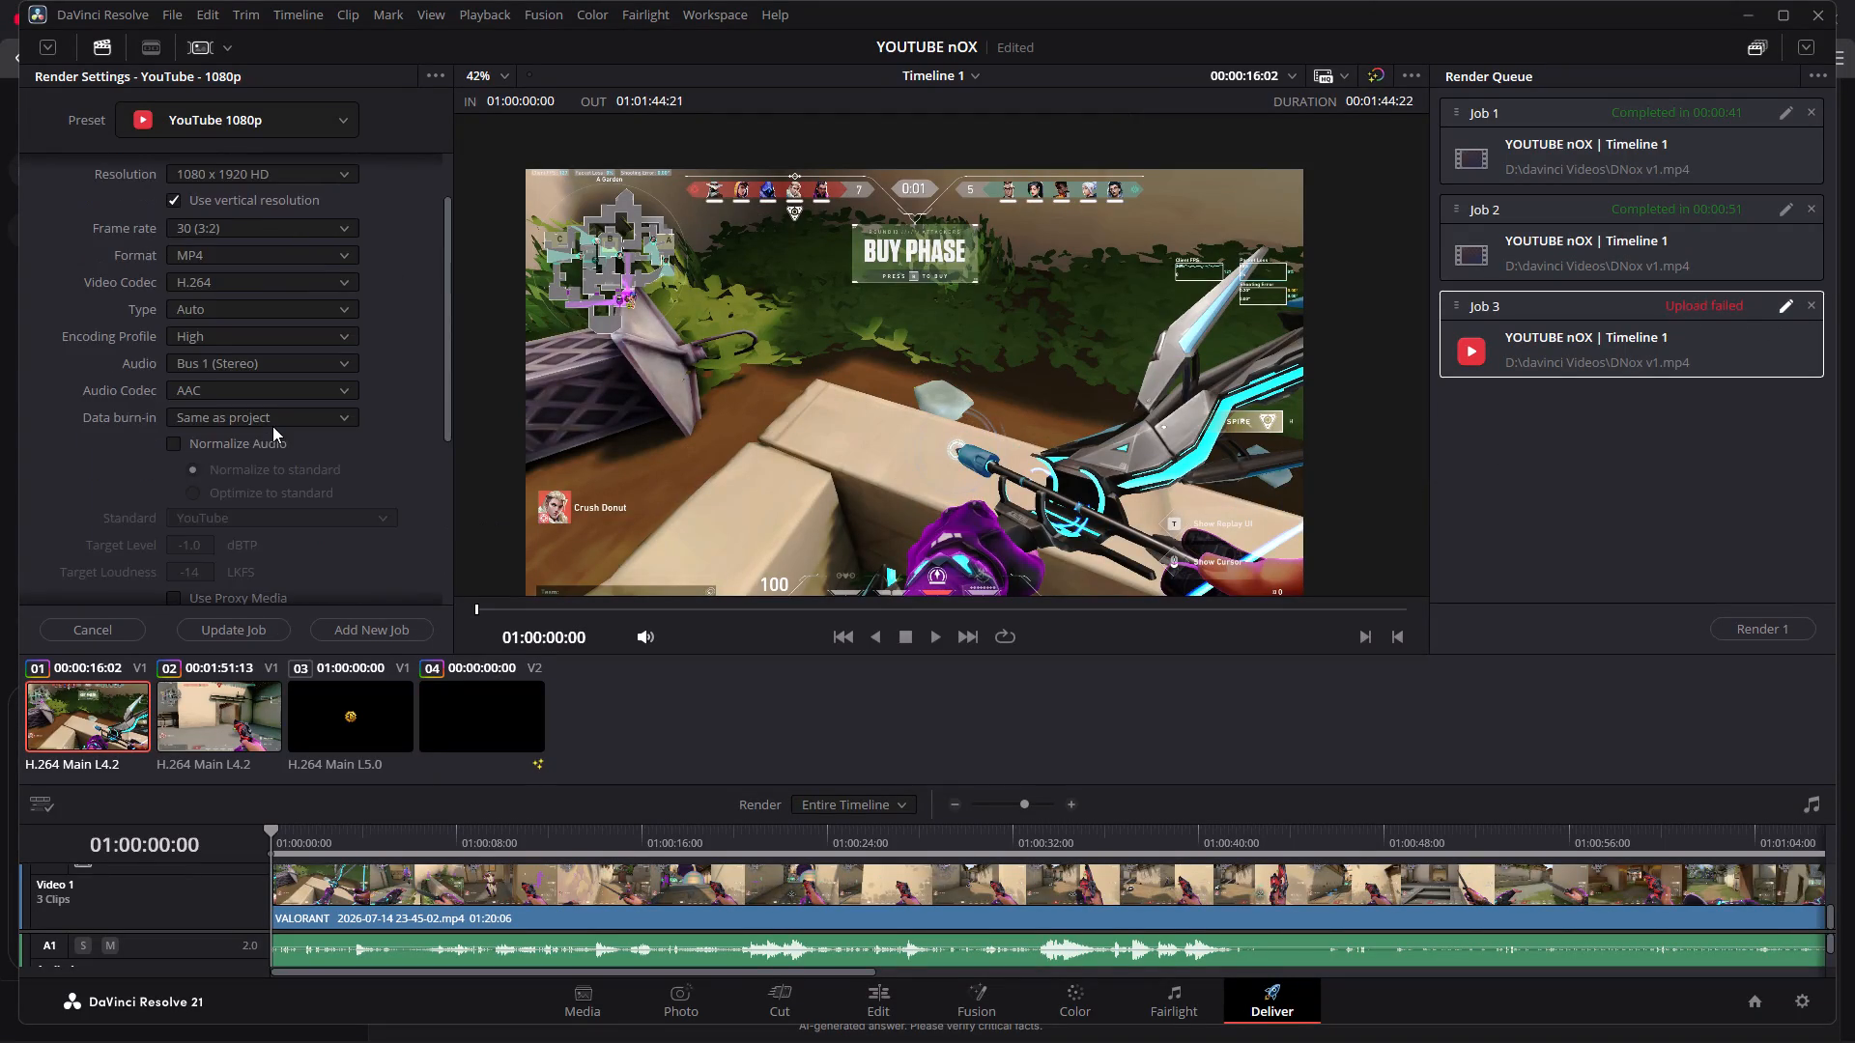
{"action": "scroll", "coordinate": [272, 426], "scroll_direction": "up", "scroll_amount": 9}
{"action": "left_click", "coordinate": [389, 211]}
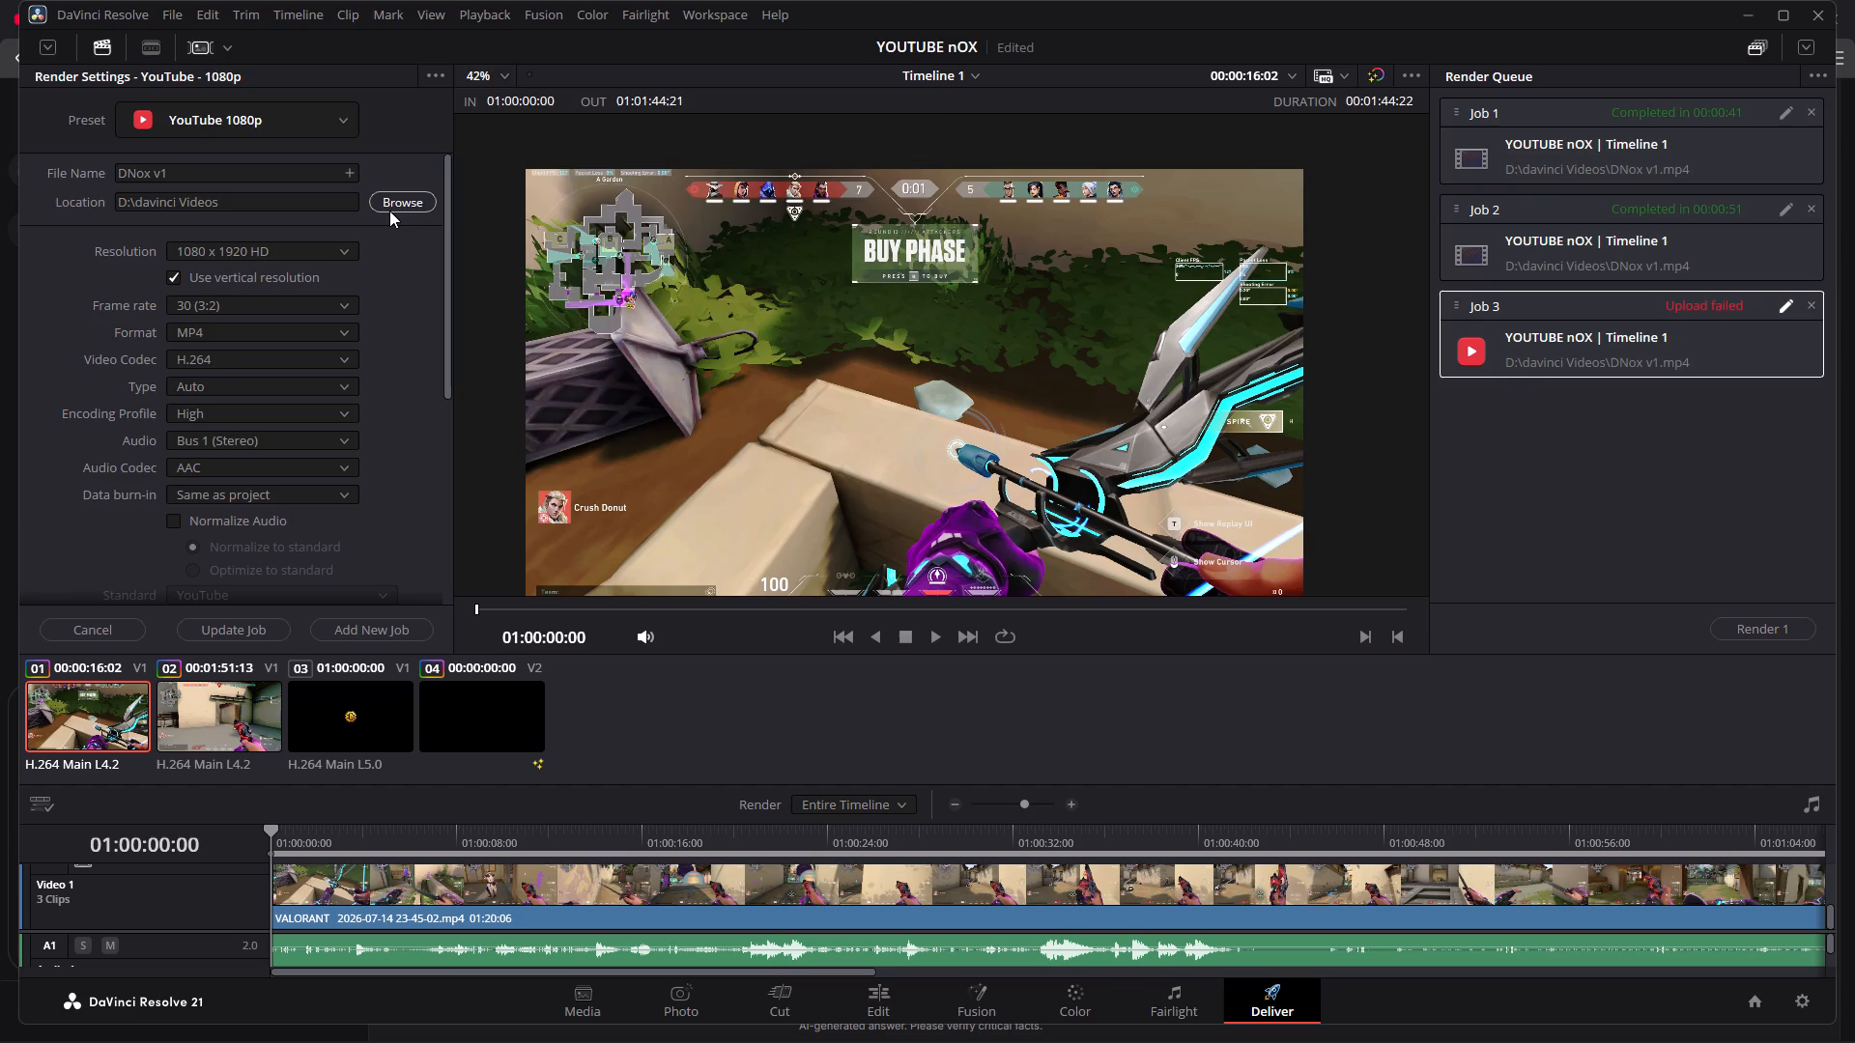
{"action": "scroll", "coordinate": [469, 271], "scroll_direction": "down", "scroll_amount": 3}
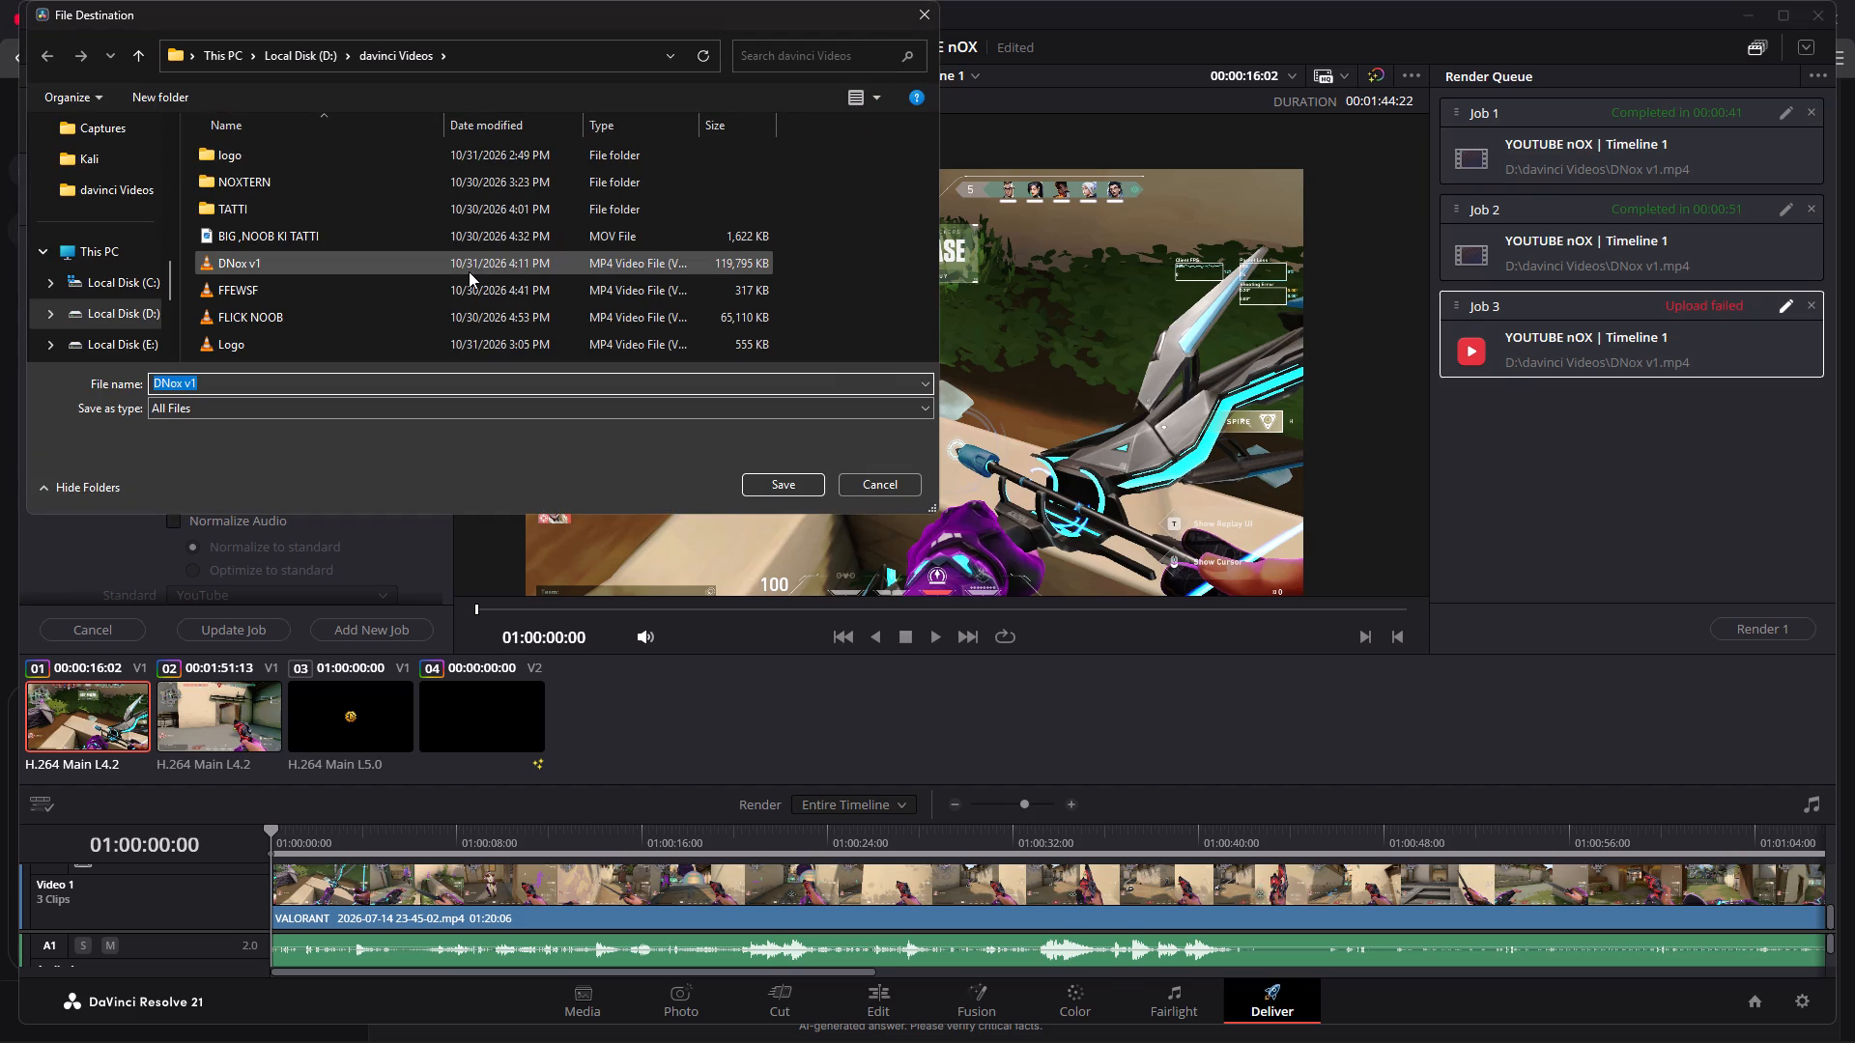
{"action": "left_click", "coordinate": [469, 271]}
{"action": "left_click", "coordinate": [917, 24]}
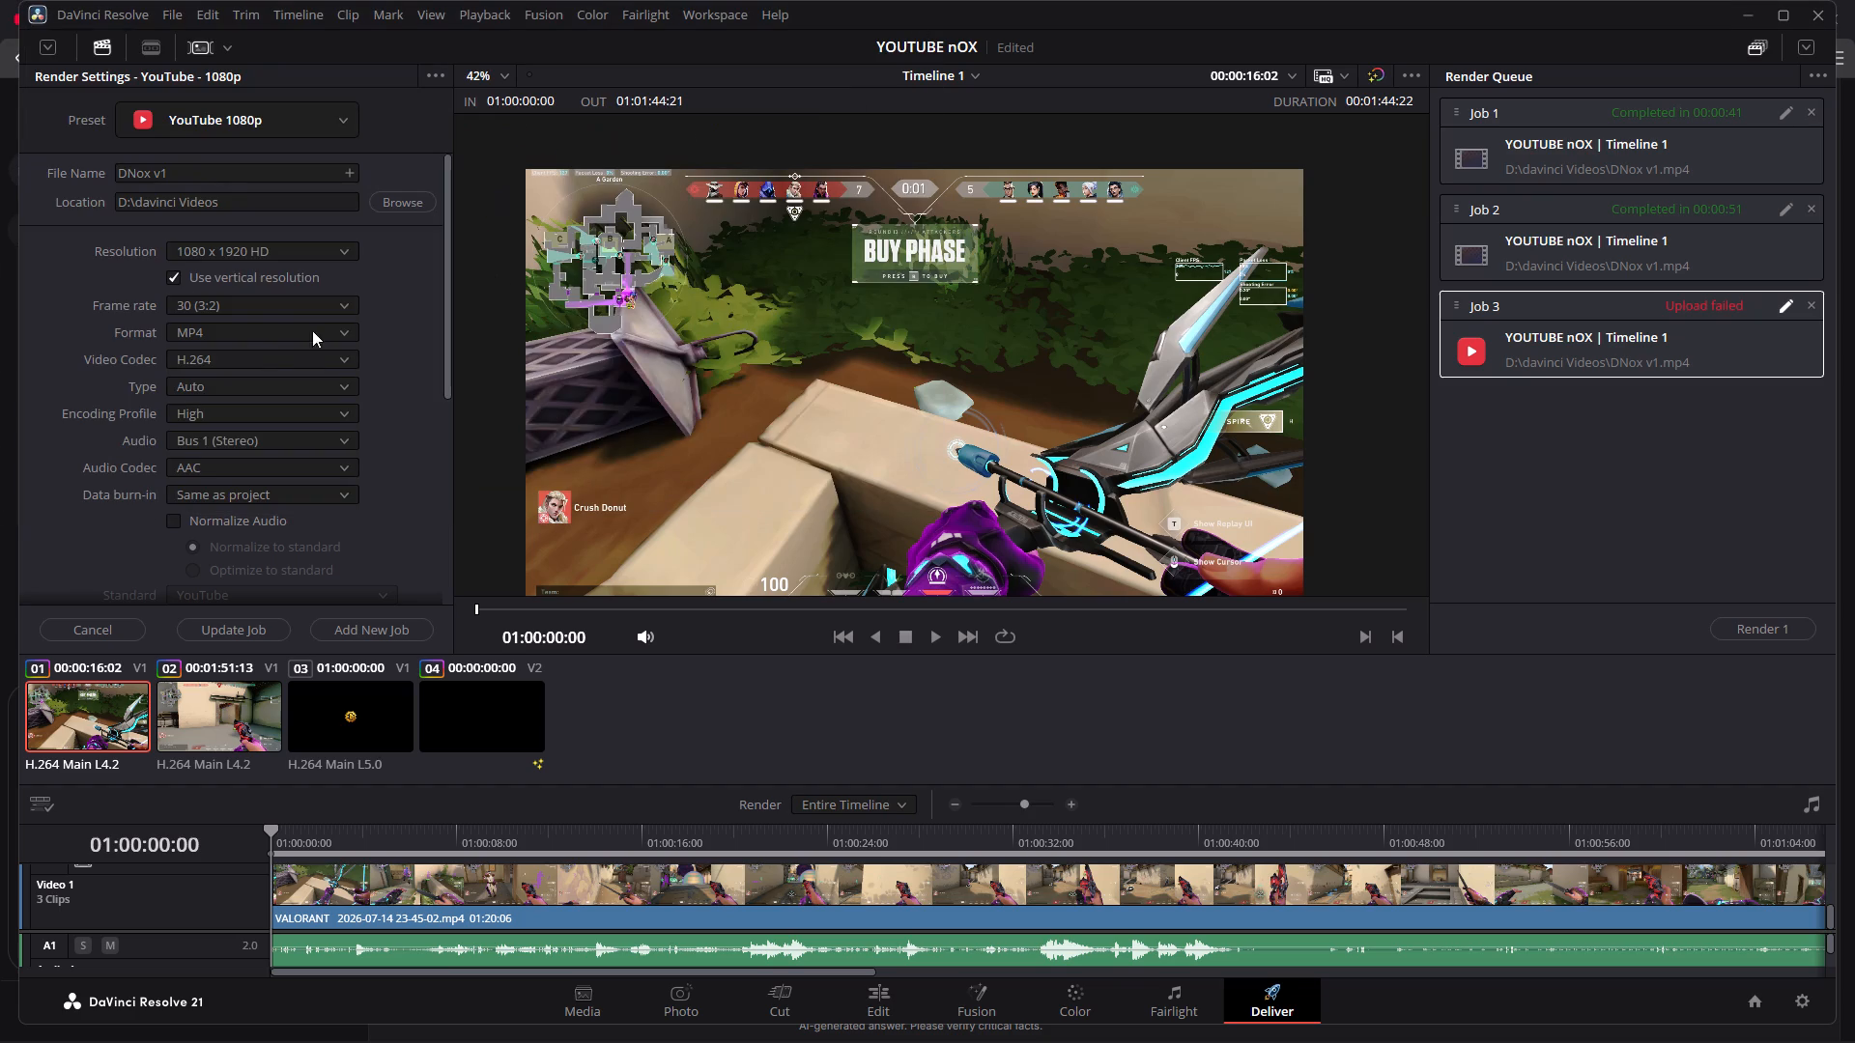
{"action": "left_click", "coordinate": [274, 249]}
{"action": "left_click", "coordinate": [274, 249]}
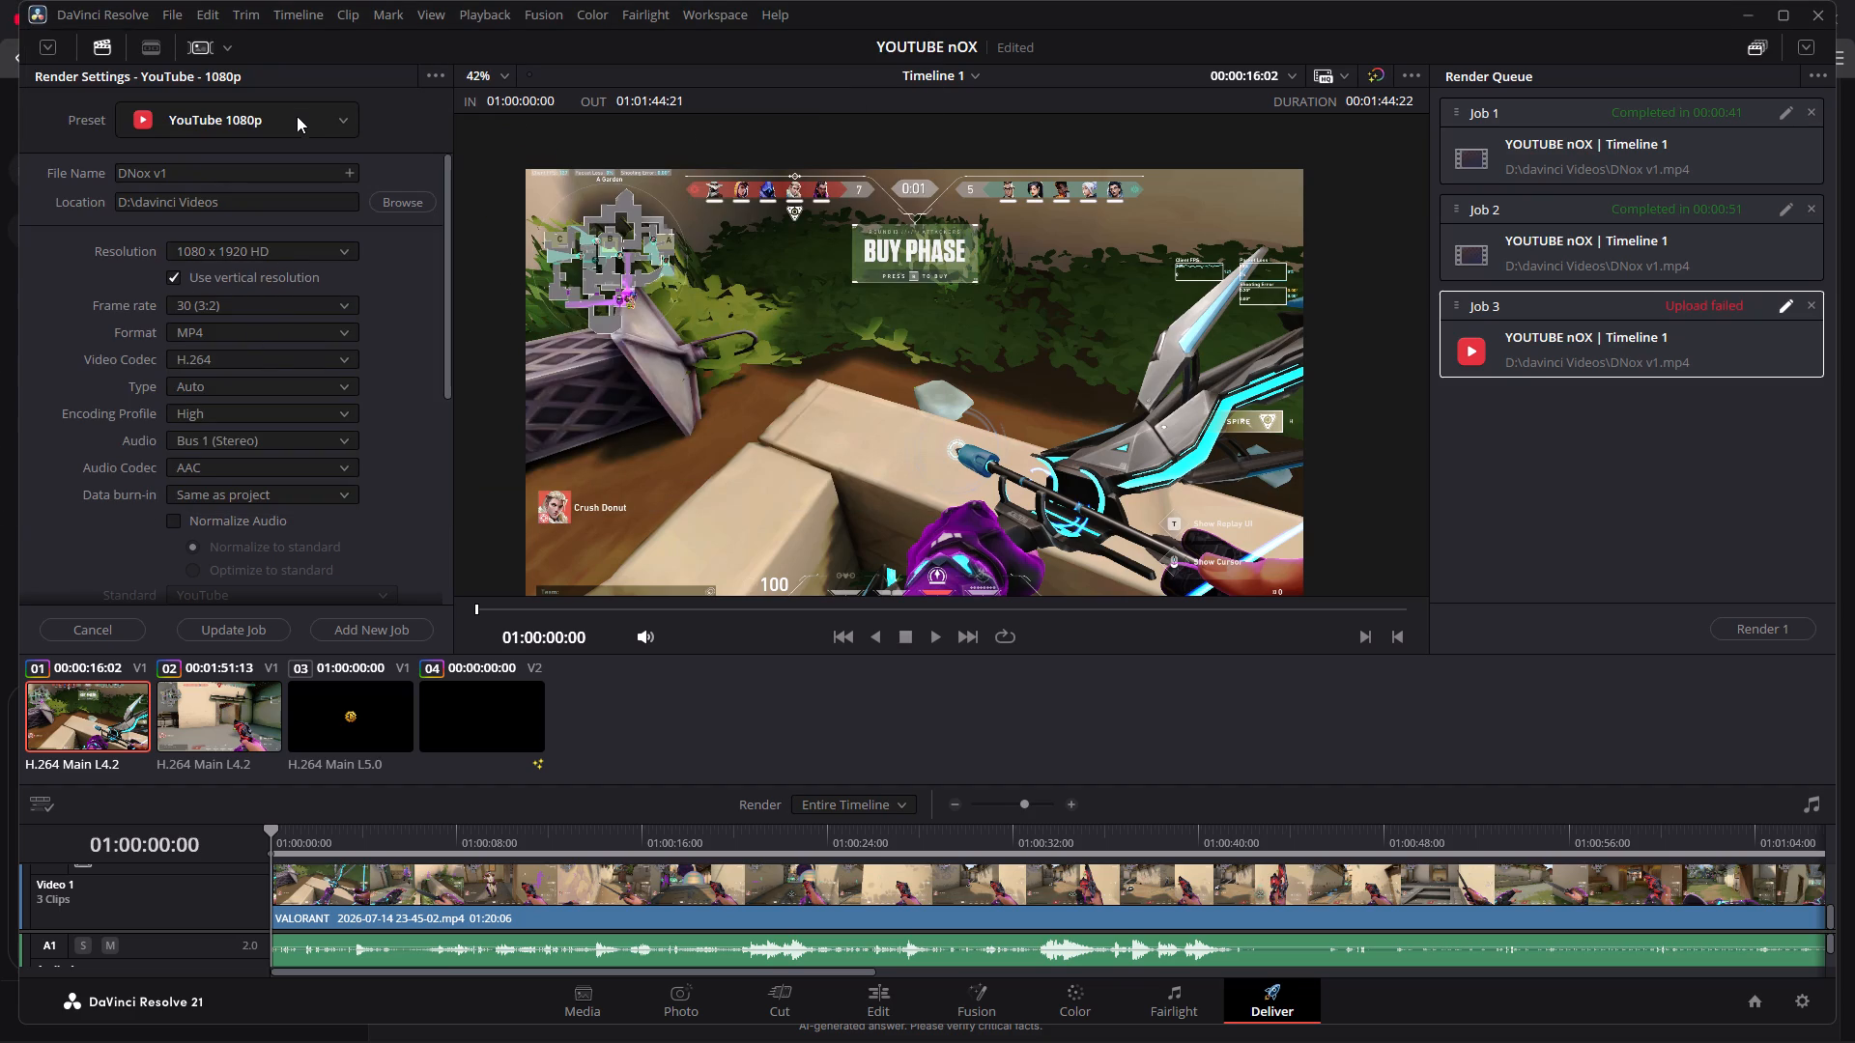
Set the render preset to Custom Export.
{"action": "left_click", "coordinate": [301, 111]}
{"action": "scroll", "coordinate": [256, 321], "scroll_direction": "down", "scroll_amount": 2}
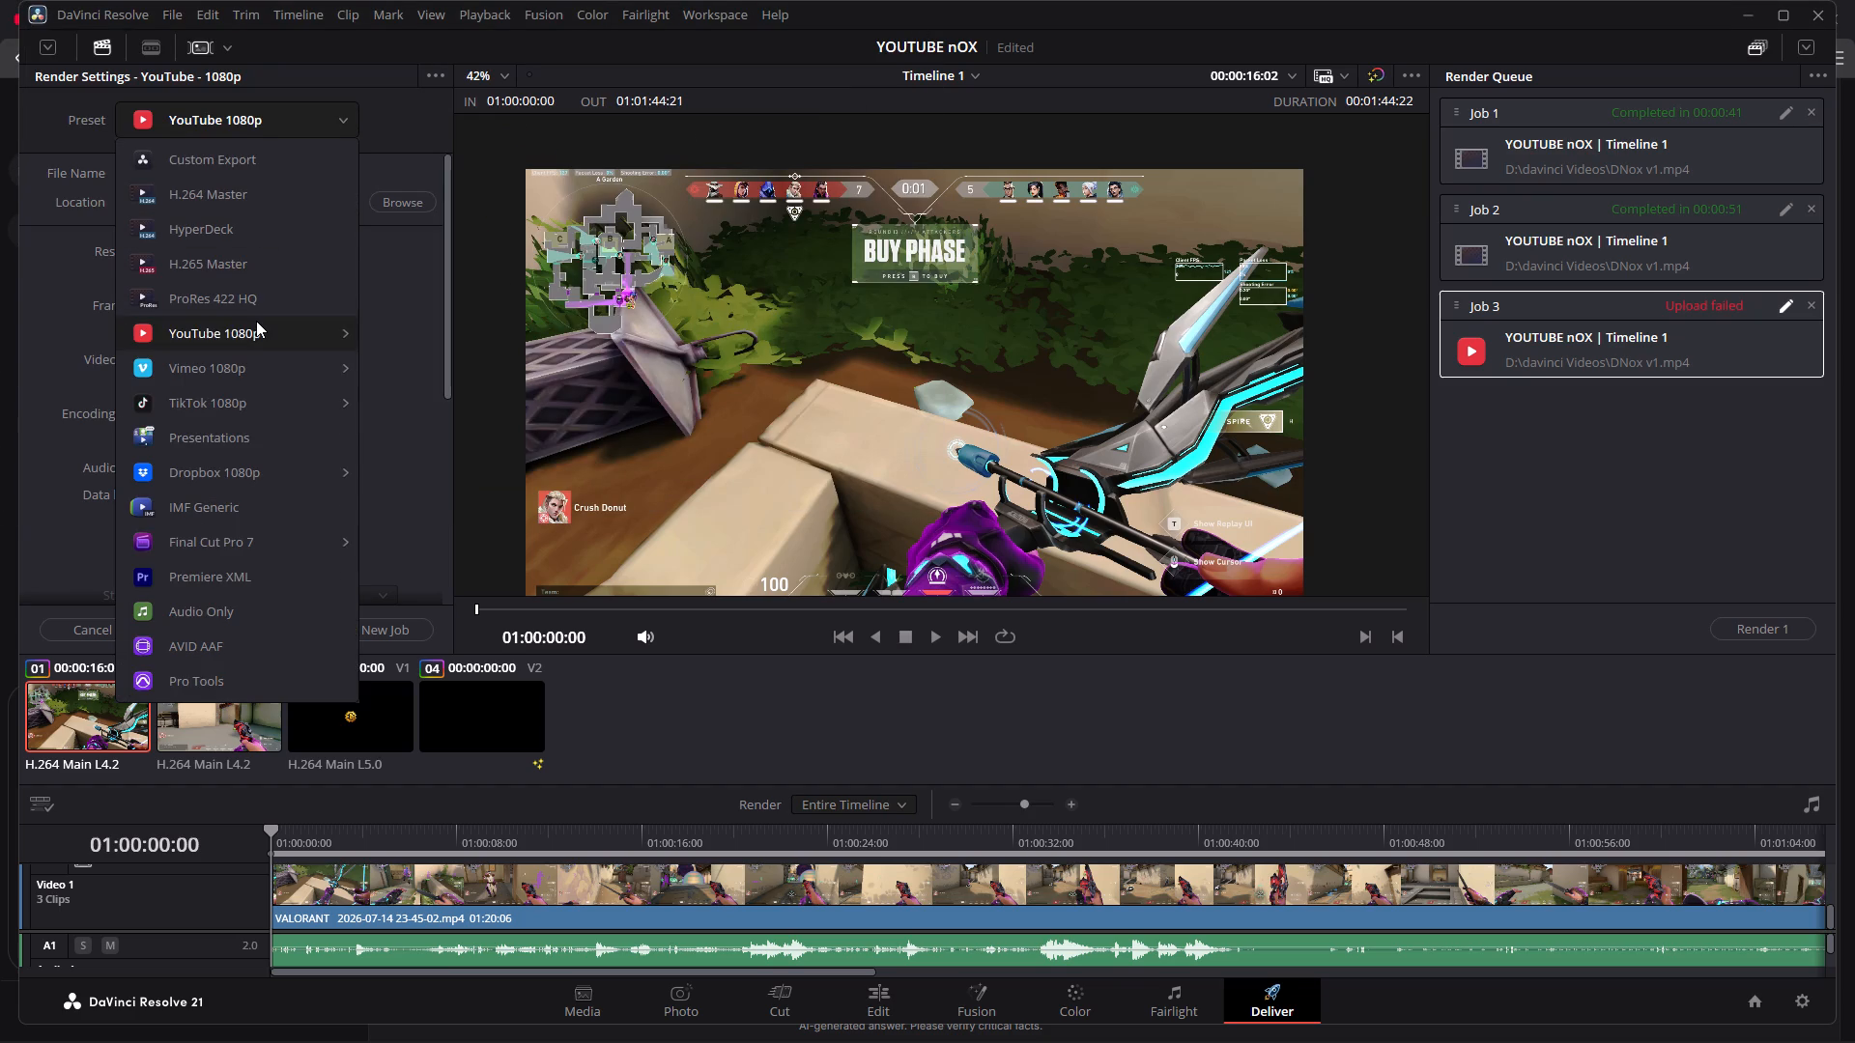
{"action": "scroll", "coordinate": [256, 321], "scroll_direction": "down", "scroll_amount": 1}
{"action": "scroll", "coordinate": [214, 693], "scroll_direction": "down", "scroll_amount": 4}
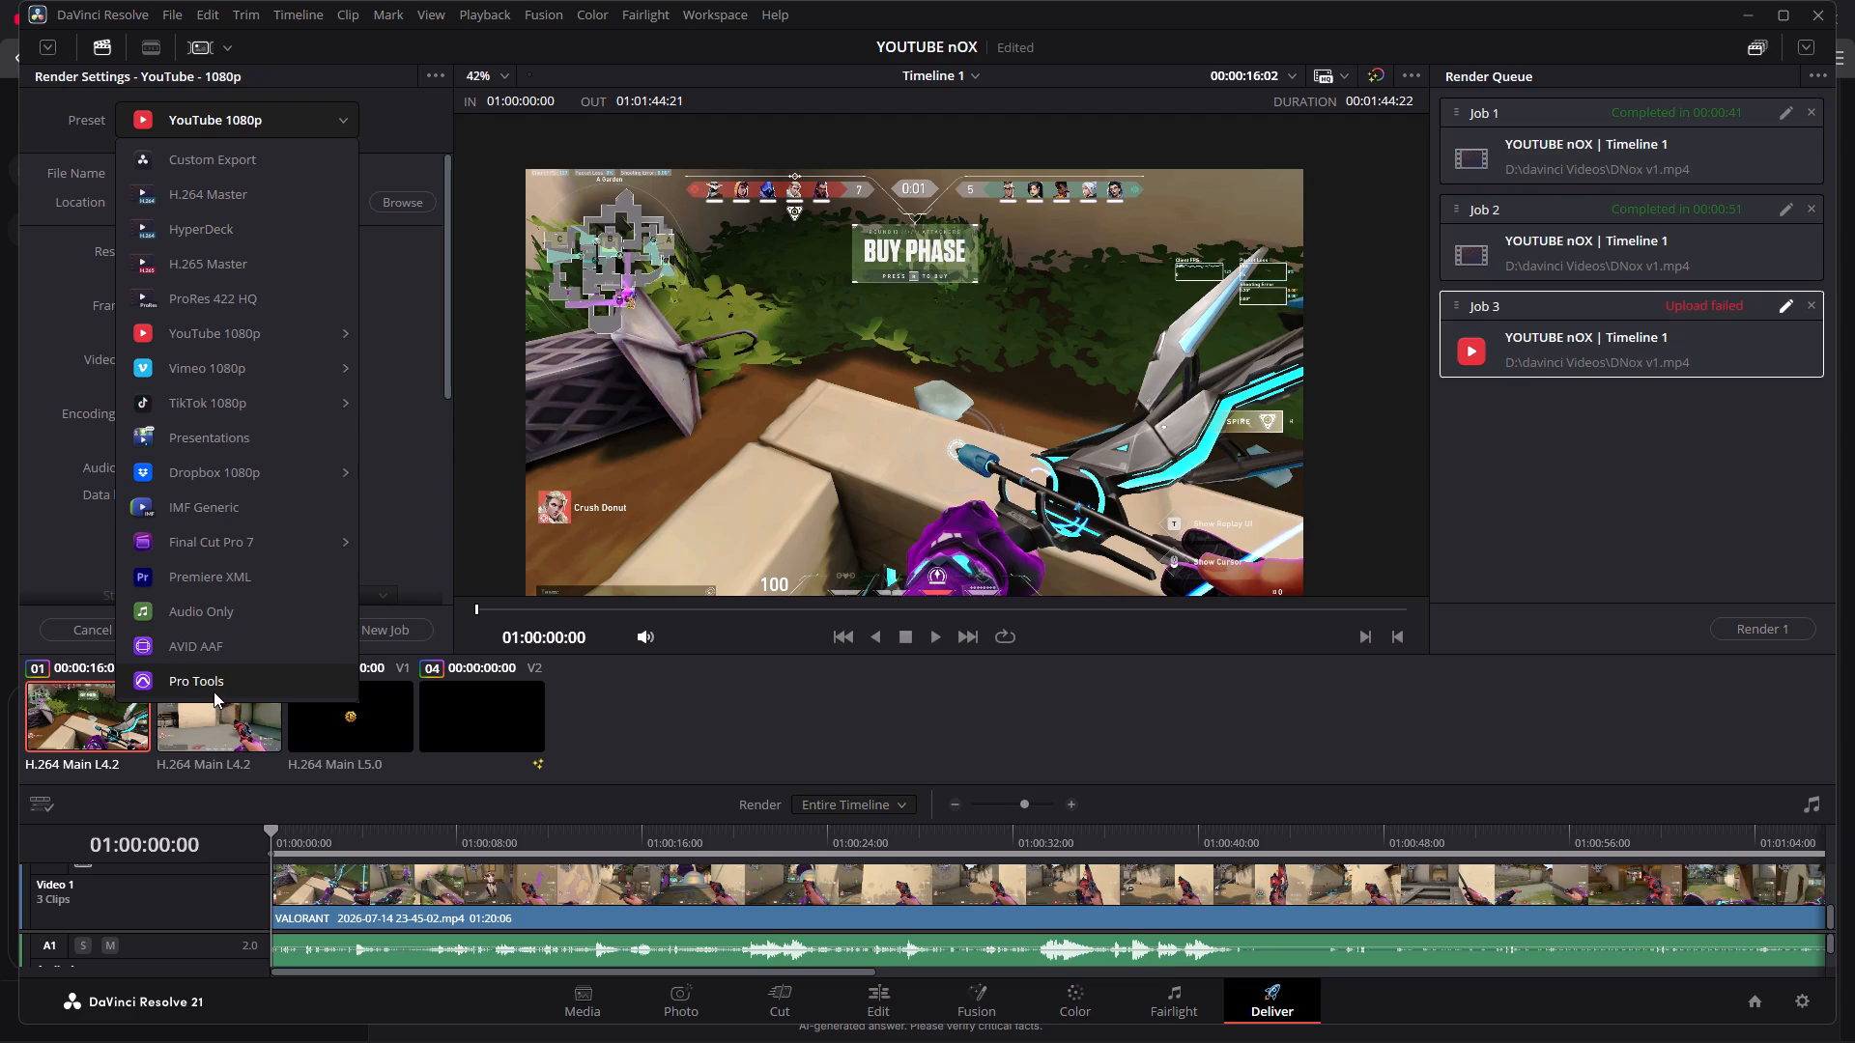
{"action": "scroll", "coordinate": [218, 647], "scroll_direction": "up", "scroll_amount": 4}
{"action": "scroll", "coordinate": [256, 522], "scroll_direction": "up", "scroll_amount": 3}
{"action": "left_click", "coordinate": [381, 272]}
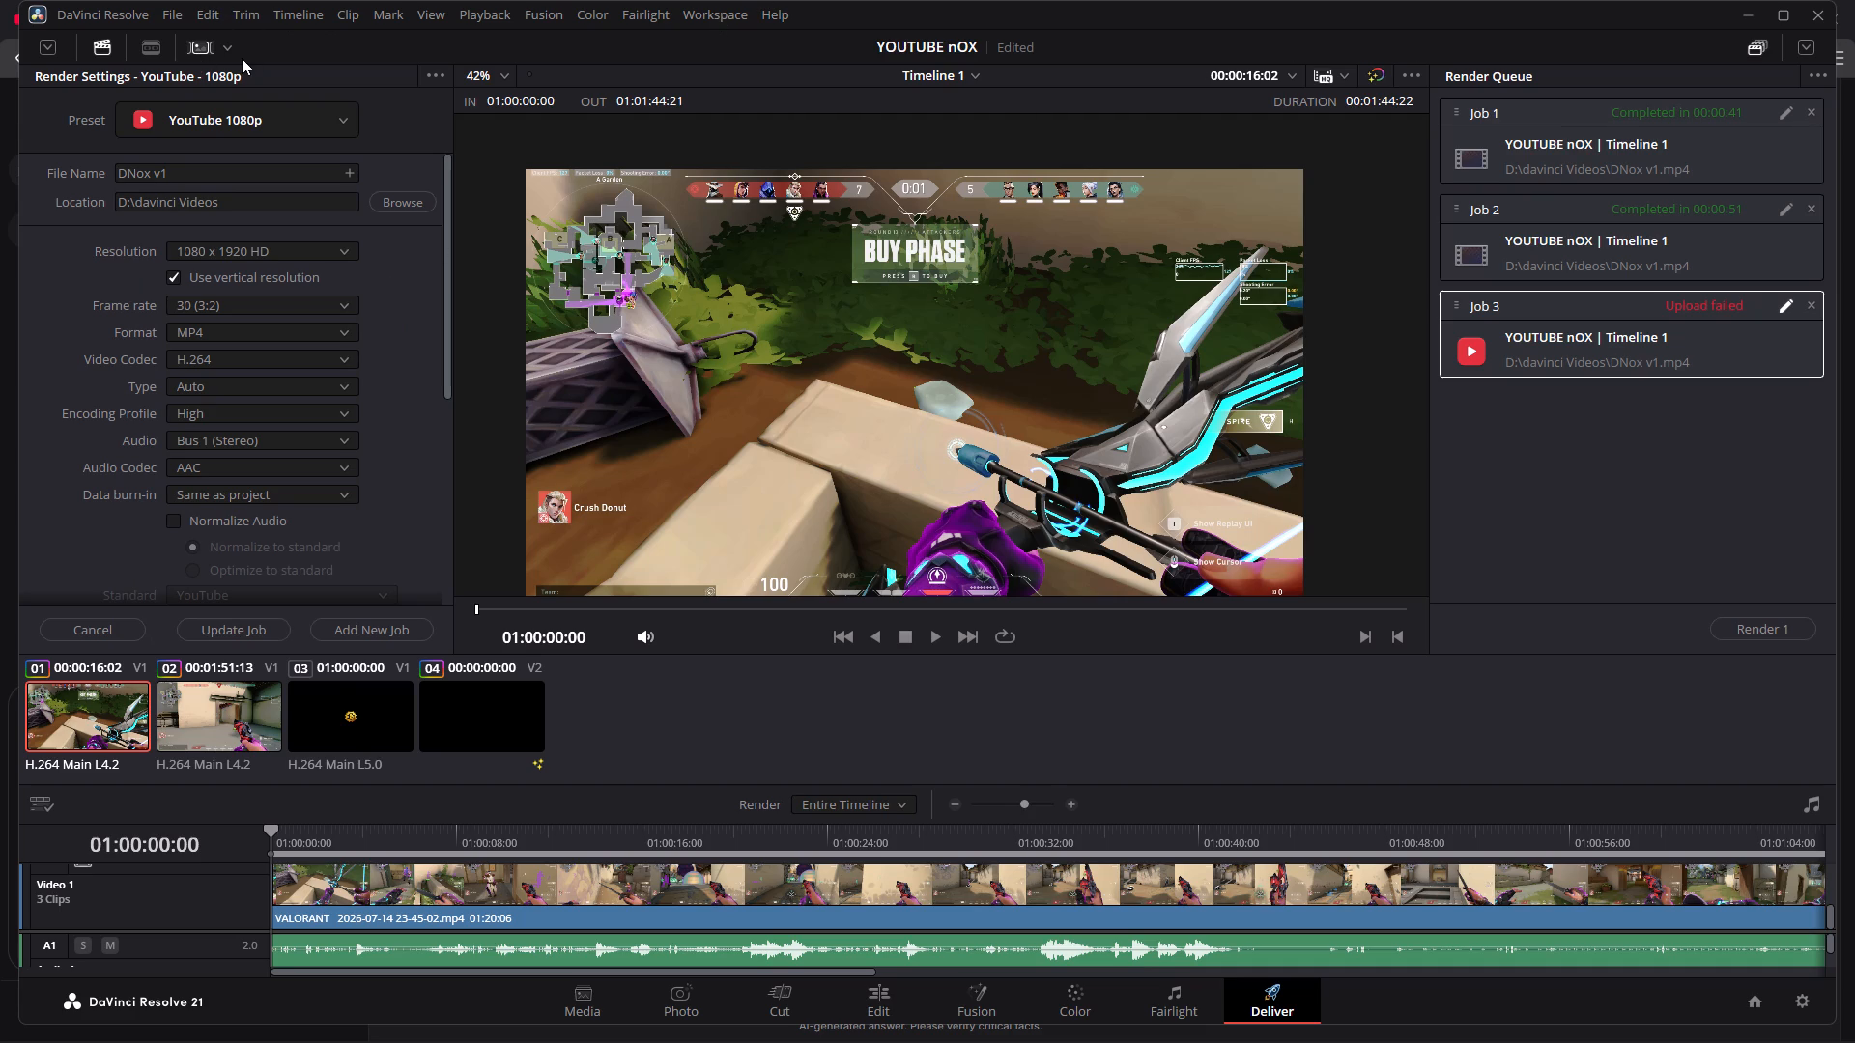
{"action": "left_click", "coordinate": [316, 133]}
{"action": "left_click", "coordinate": [232, 161]}
Look through the metadata variables available for the export file name.
{"action": "left_click", "coordinate": [309, 173]}
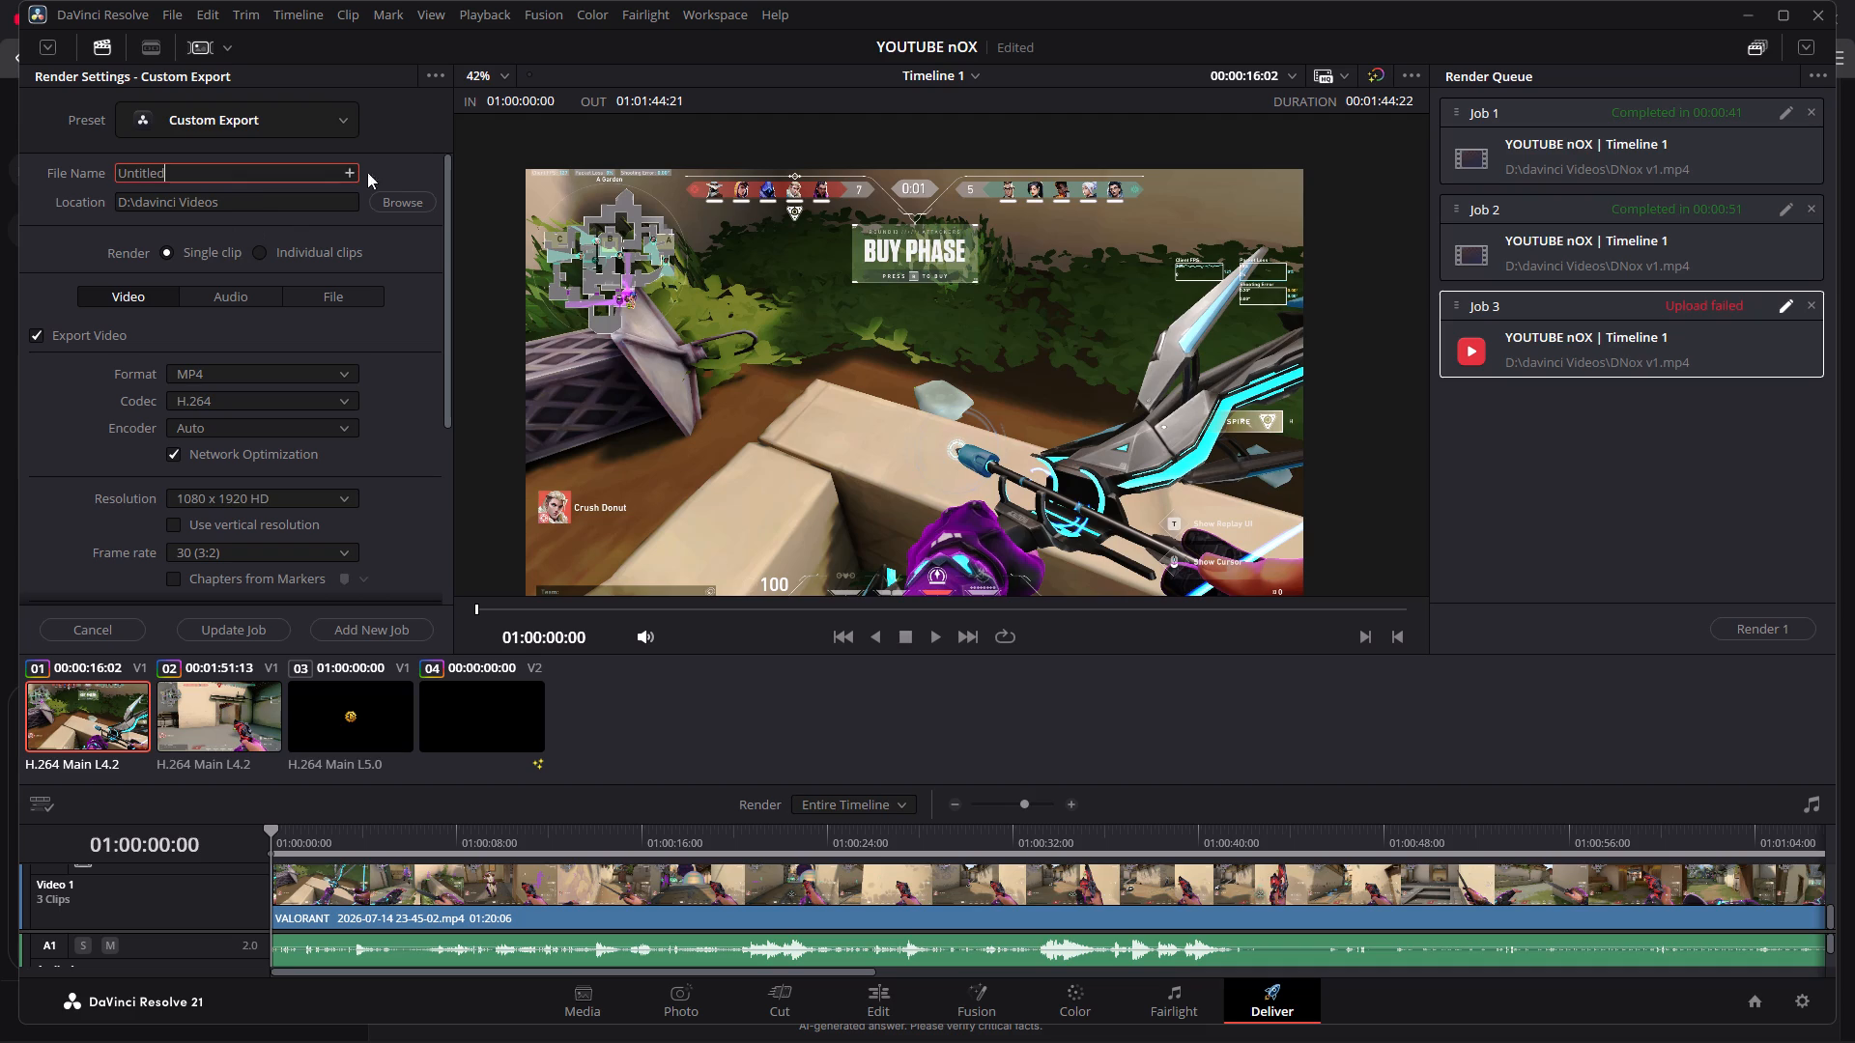
{"action": "left_click", "coordinate": [347, 173]}
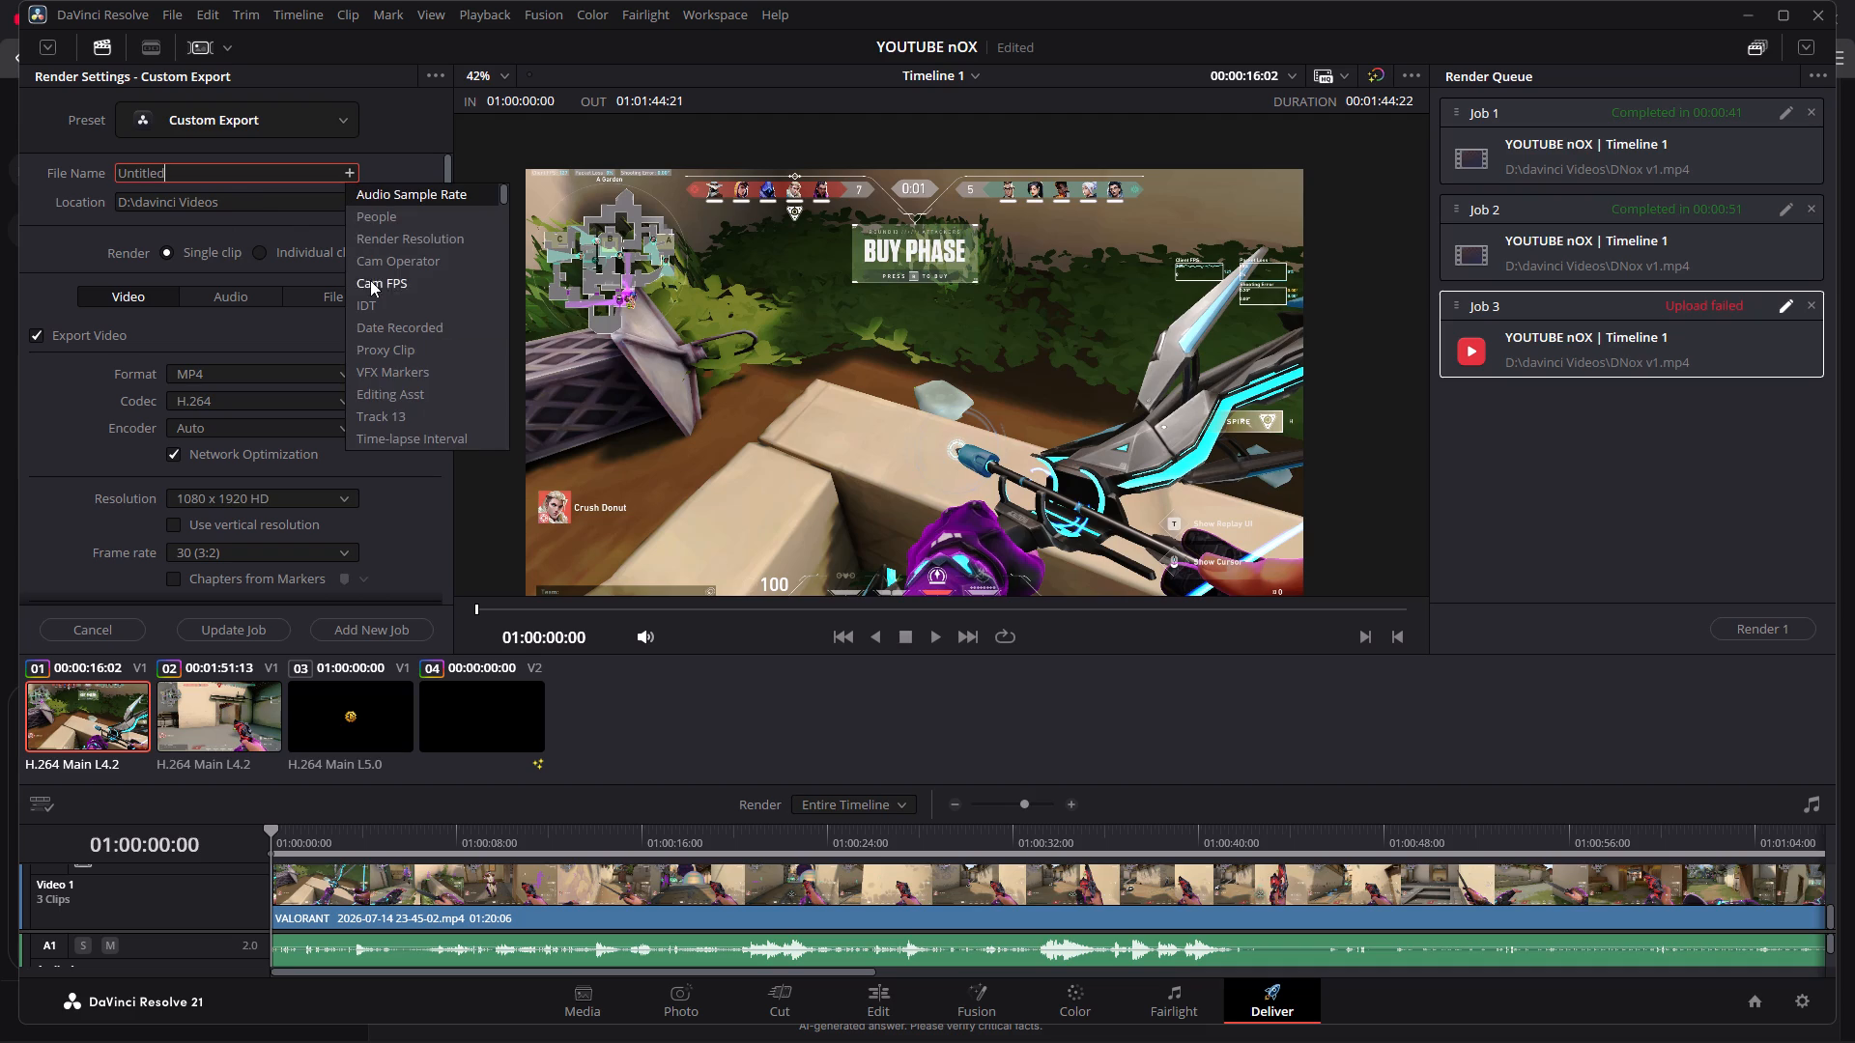
{"action": "scroll", "coordinate": [378, 413], "scroll_direction": "down", "scroll_amount": 5}
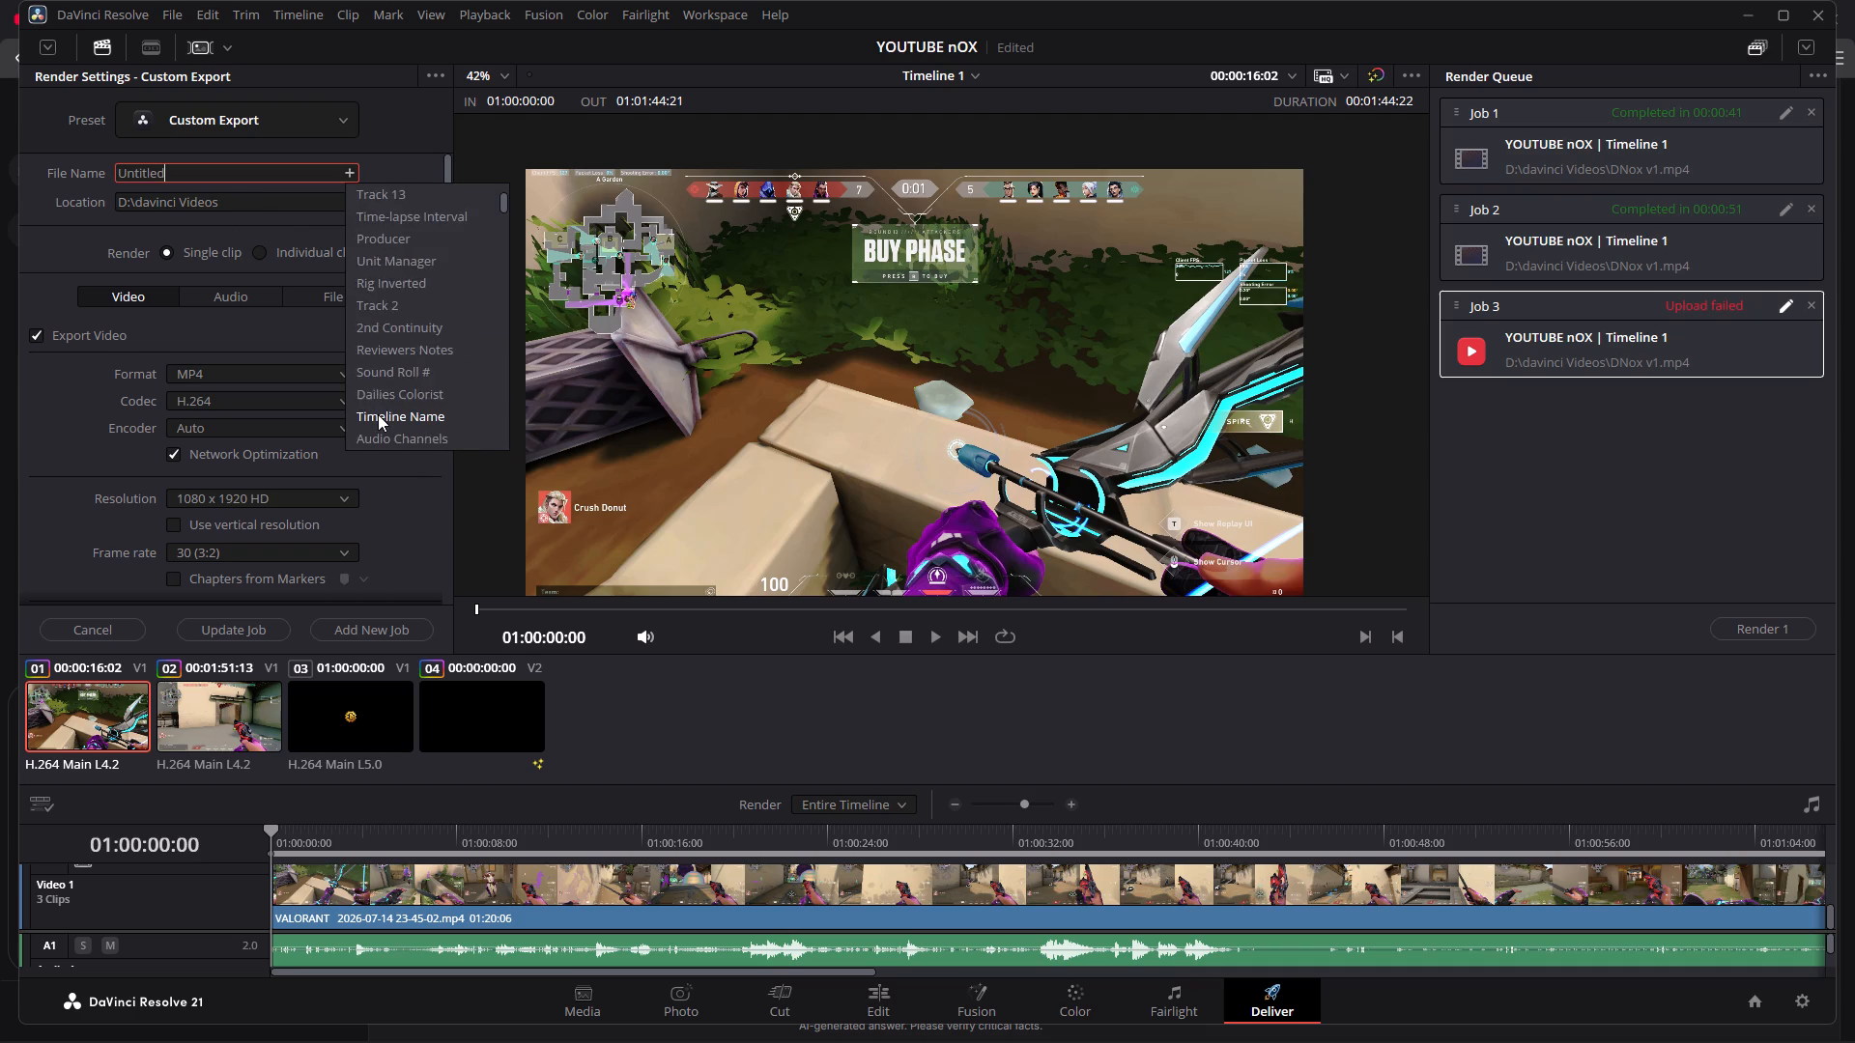
{"action": "scroll", "coordinate": [378, 414], "scroll_direction": "down", "scroll_amount": 8}
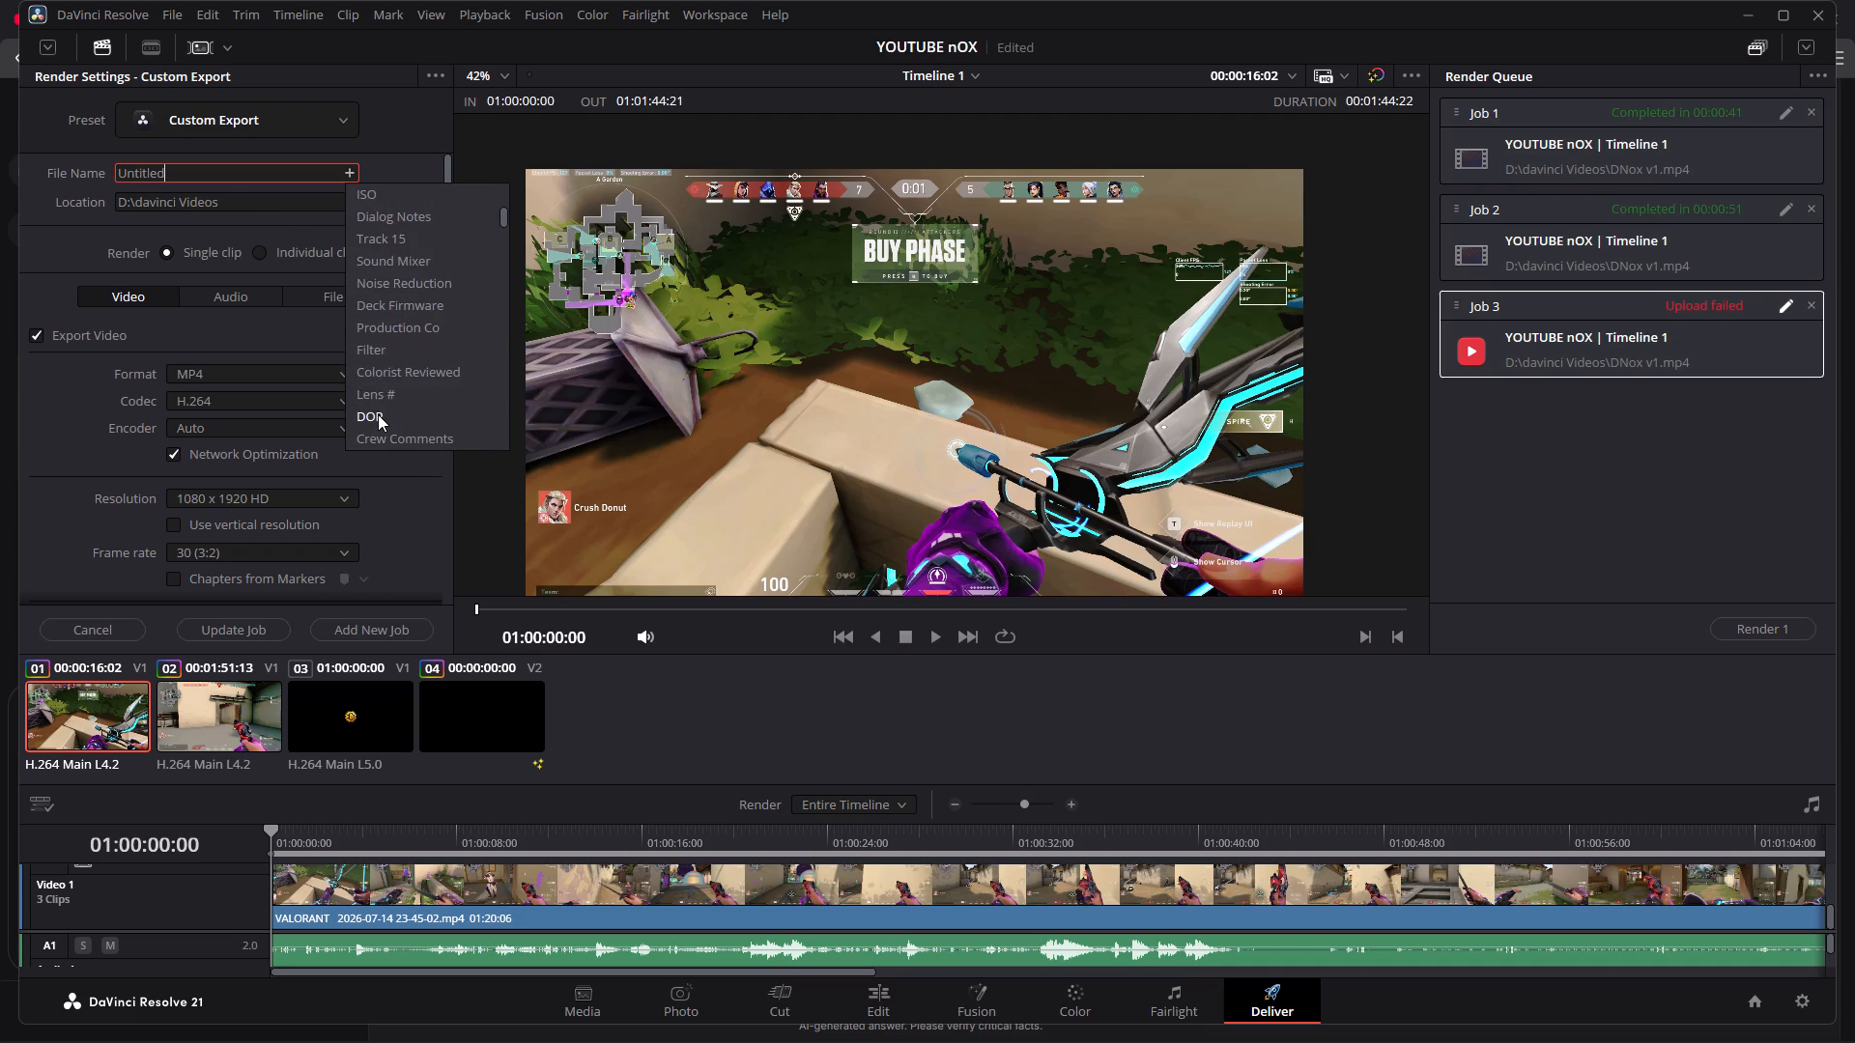
{"action": "scroll", "coordinate": [378, 414], "scroll_direction": "down", "scroll_amount": 13}
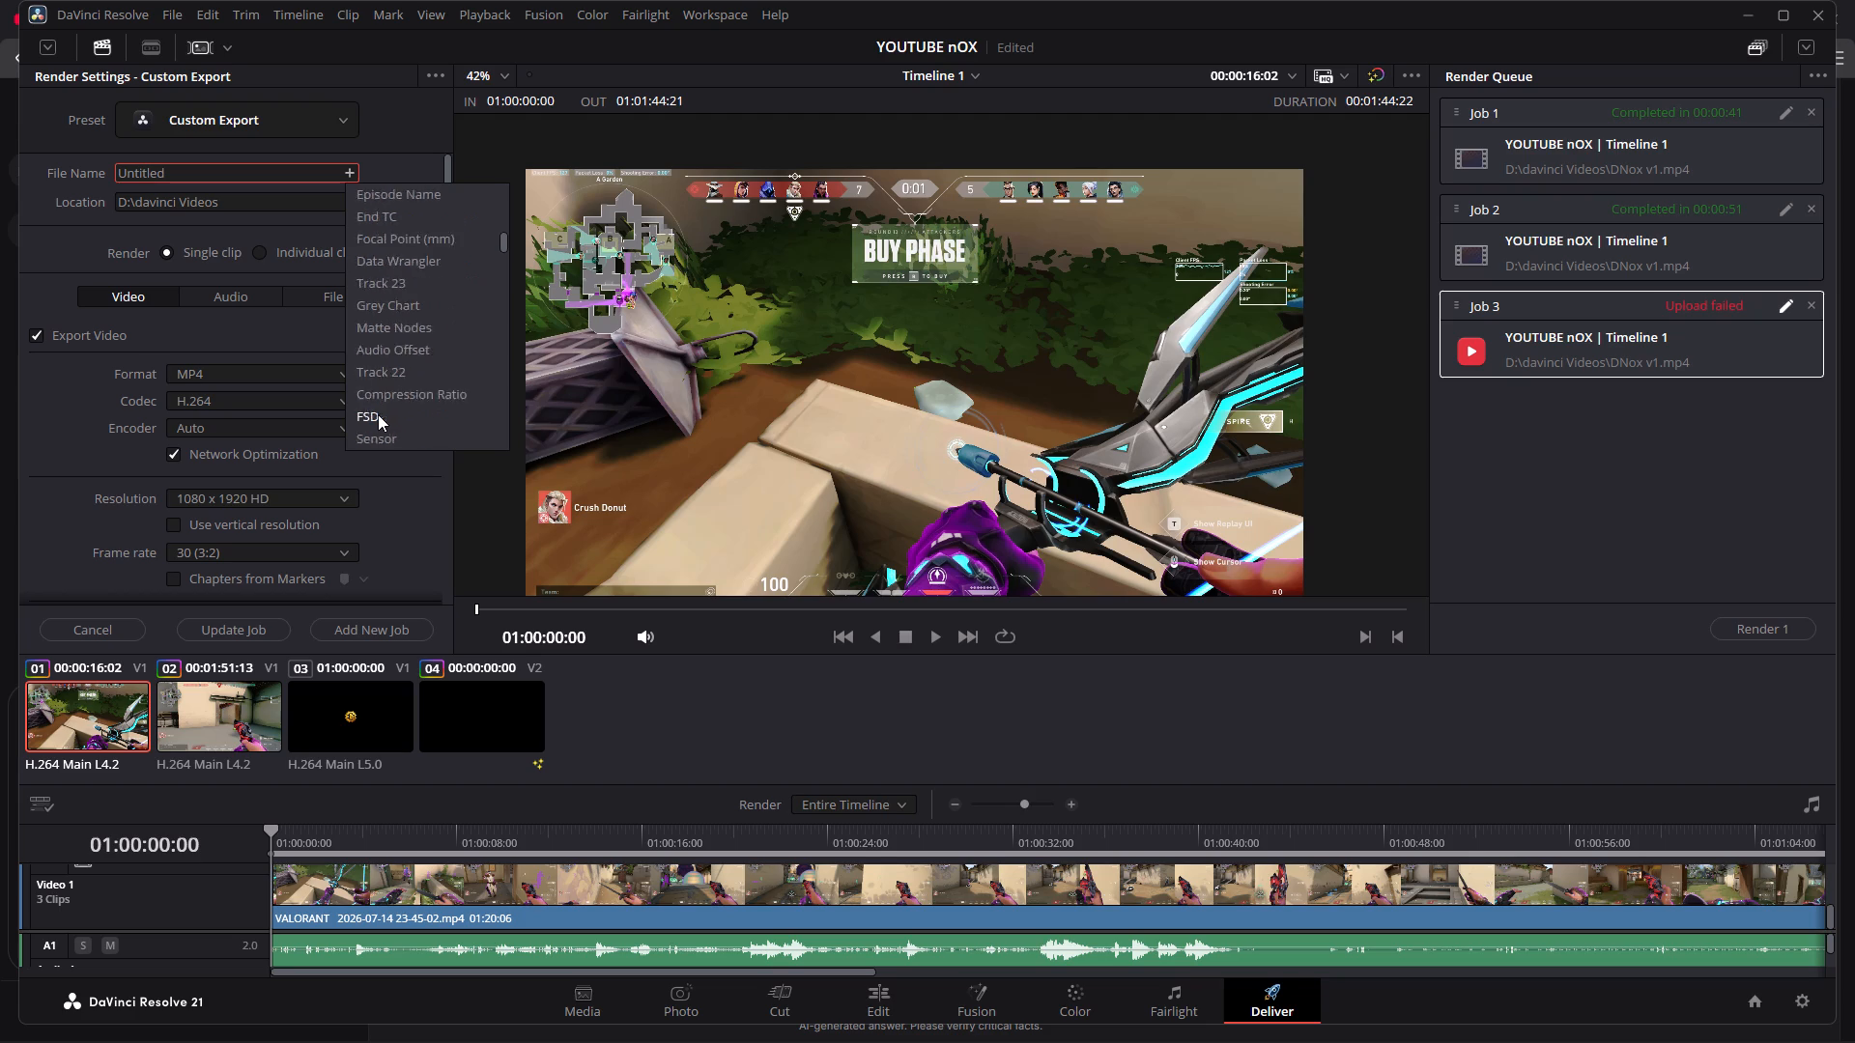
{"action": "scroll", "coordinate": [378, 414], "scroll_direction": "down", "scroll_amount": 15}
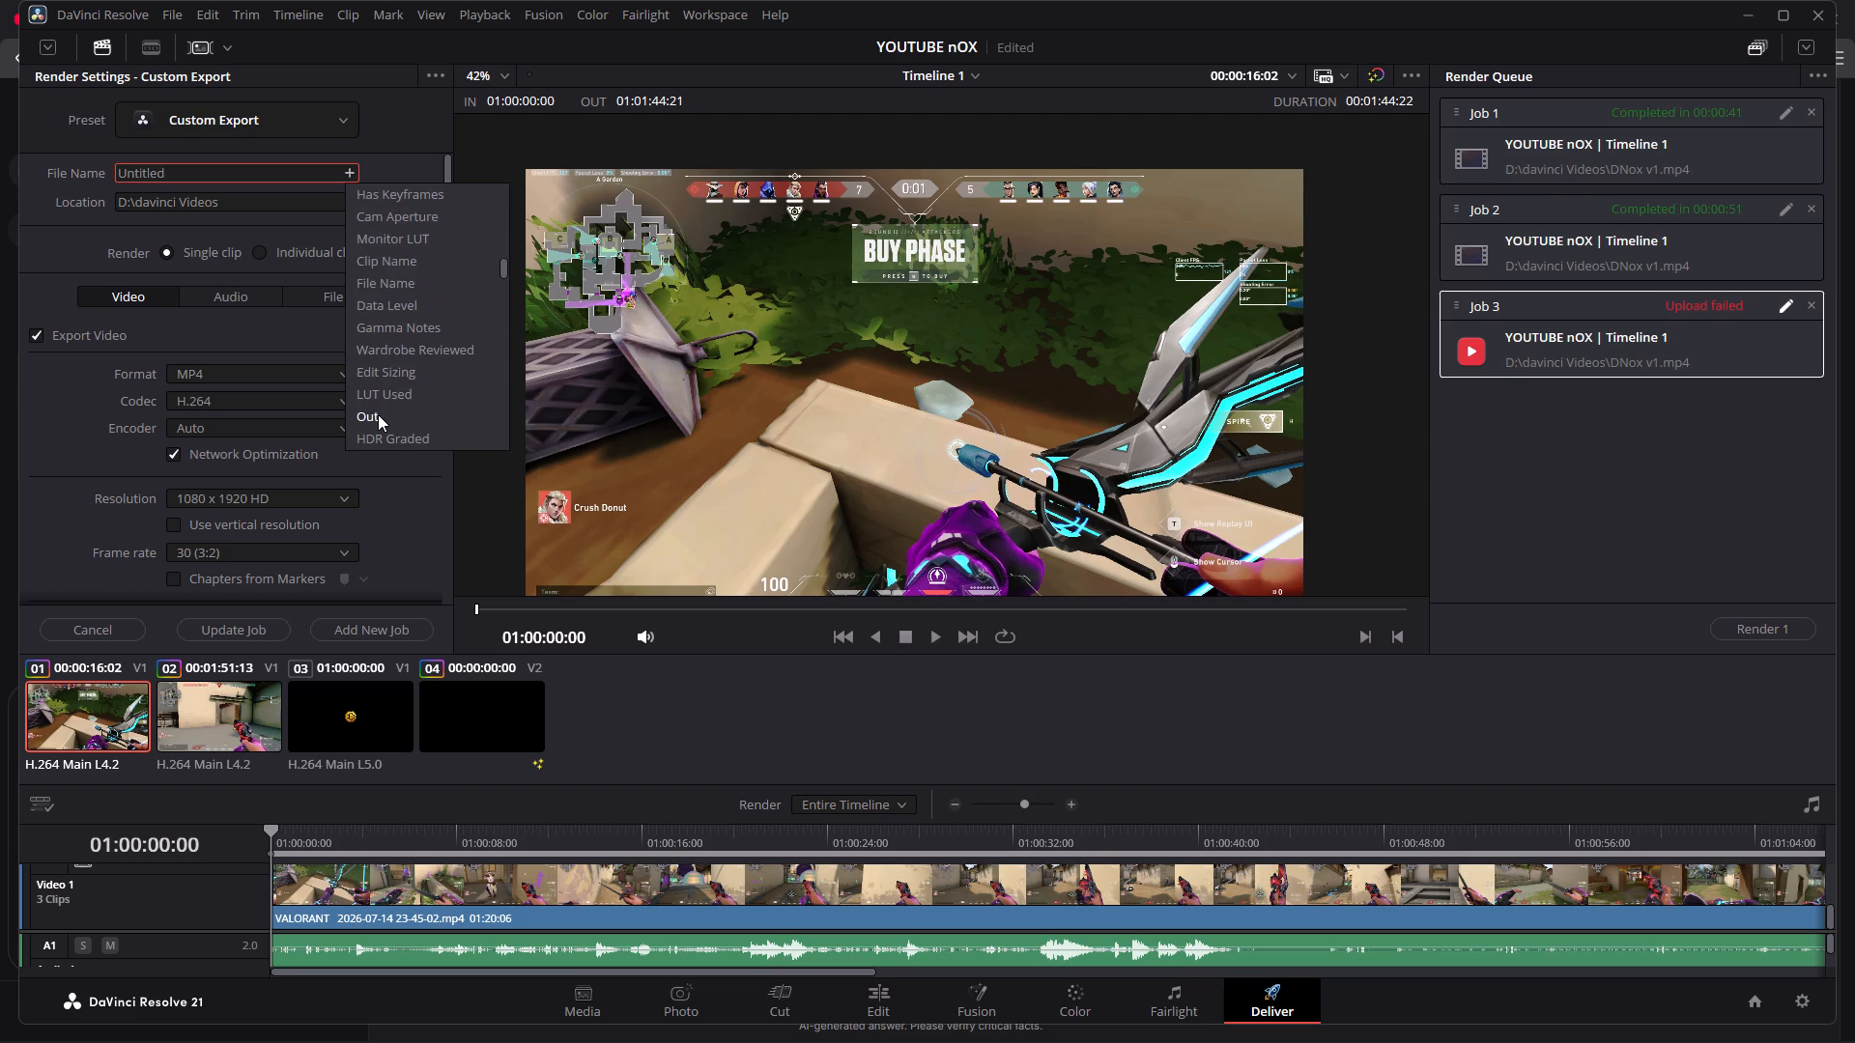
{"action": "scroll", "coordinate": [378, 414], "scroll_direction": "down", "scroll_amount": 3}
{"action": "left_click", "coordinate": [386, 467]}
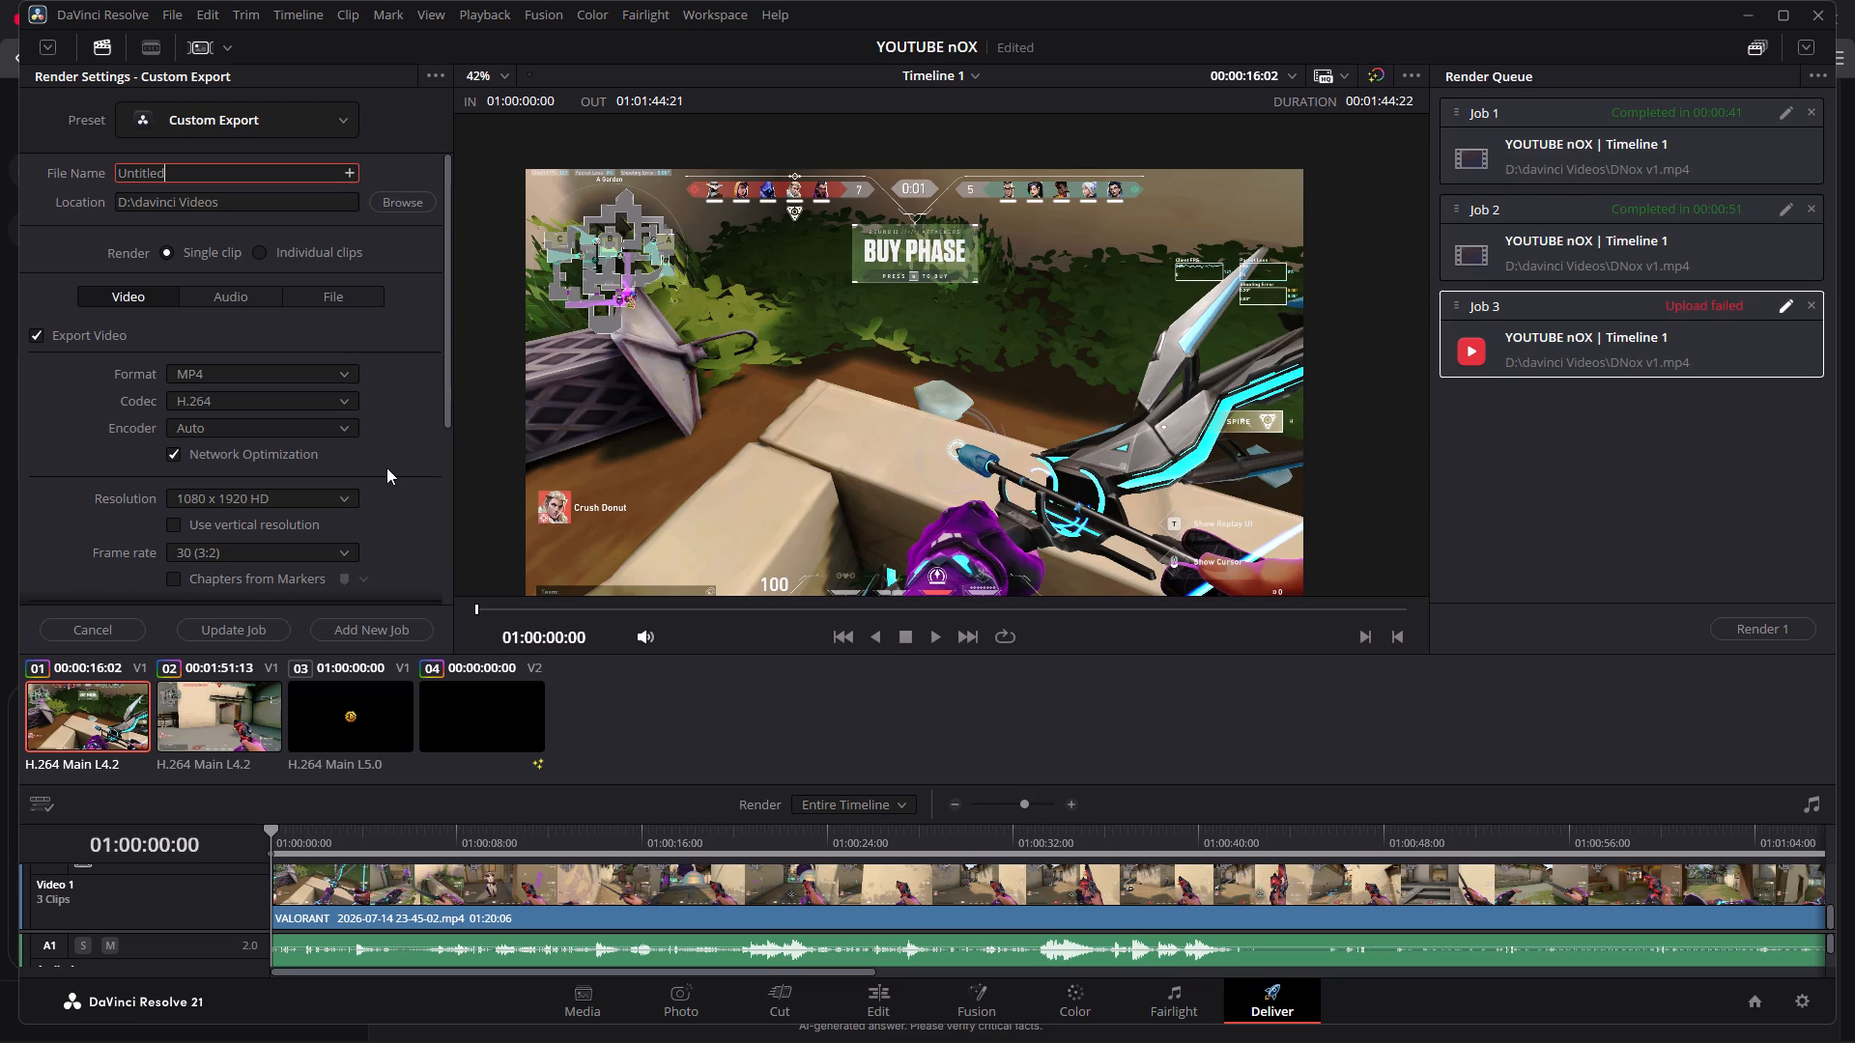
Enable vertical resolution for the 1080 x 1920 HD custom export.
{"action": "scroll", "coordinate": [386, 467], "scroll_direction": "down", "scroll_amount": 4}
{"action": "left_click", "coordinate": [182, 368]}
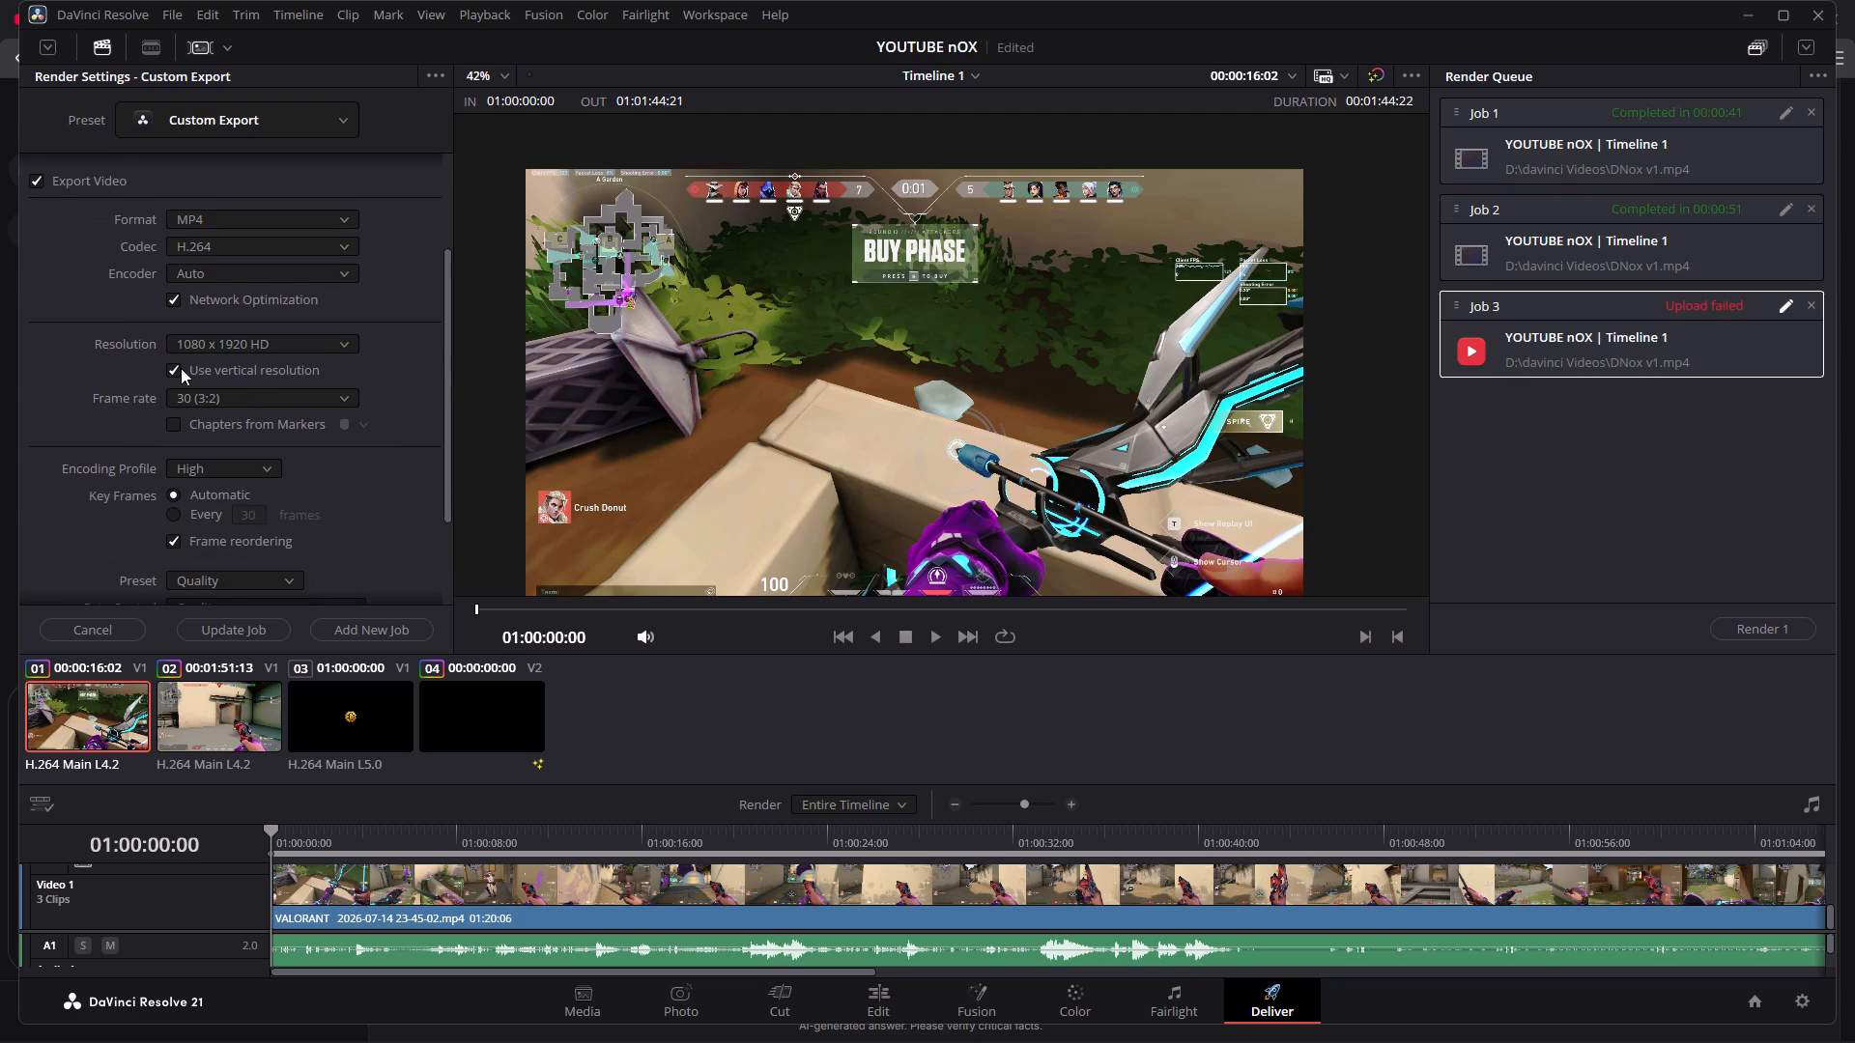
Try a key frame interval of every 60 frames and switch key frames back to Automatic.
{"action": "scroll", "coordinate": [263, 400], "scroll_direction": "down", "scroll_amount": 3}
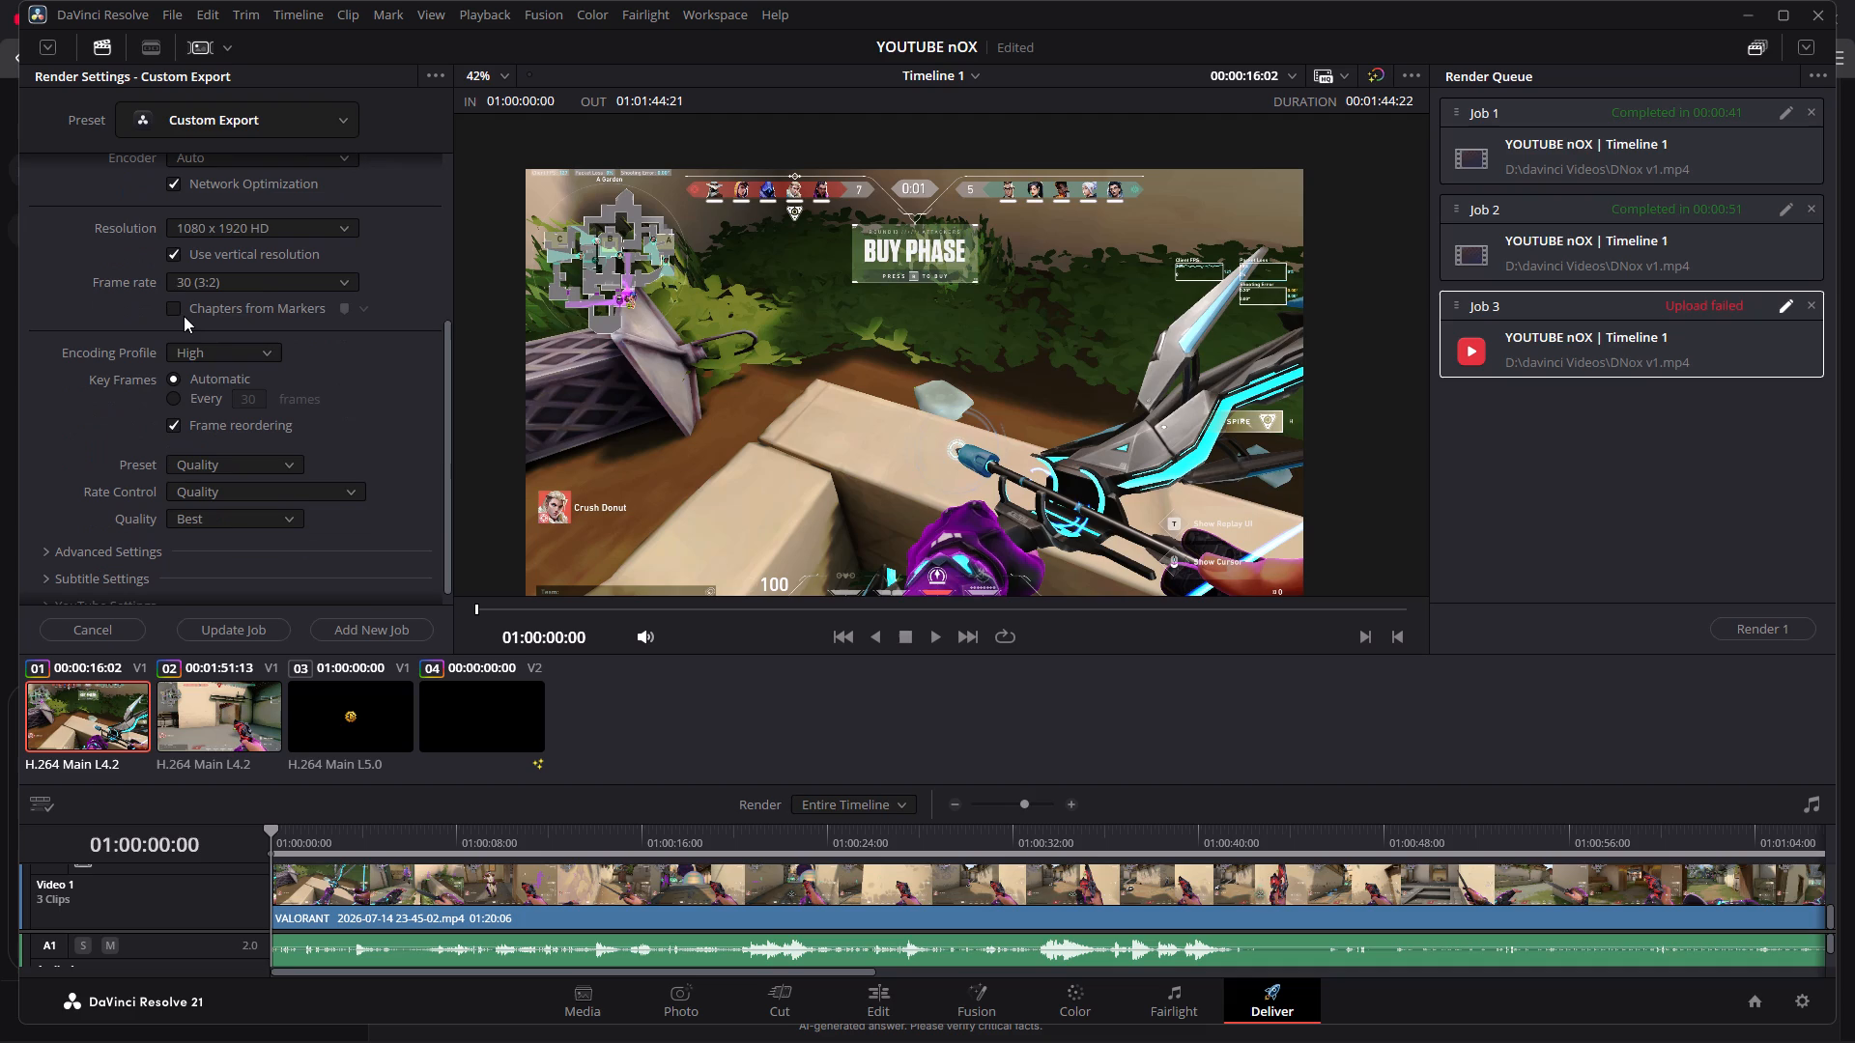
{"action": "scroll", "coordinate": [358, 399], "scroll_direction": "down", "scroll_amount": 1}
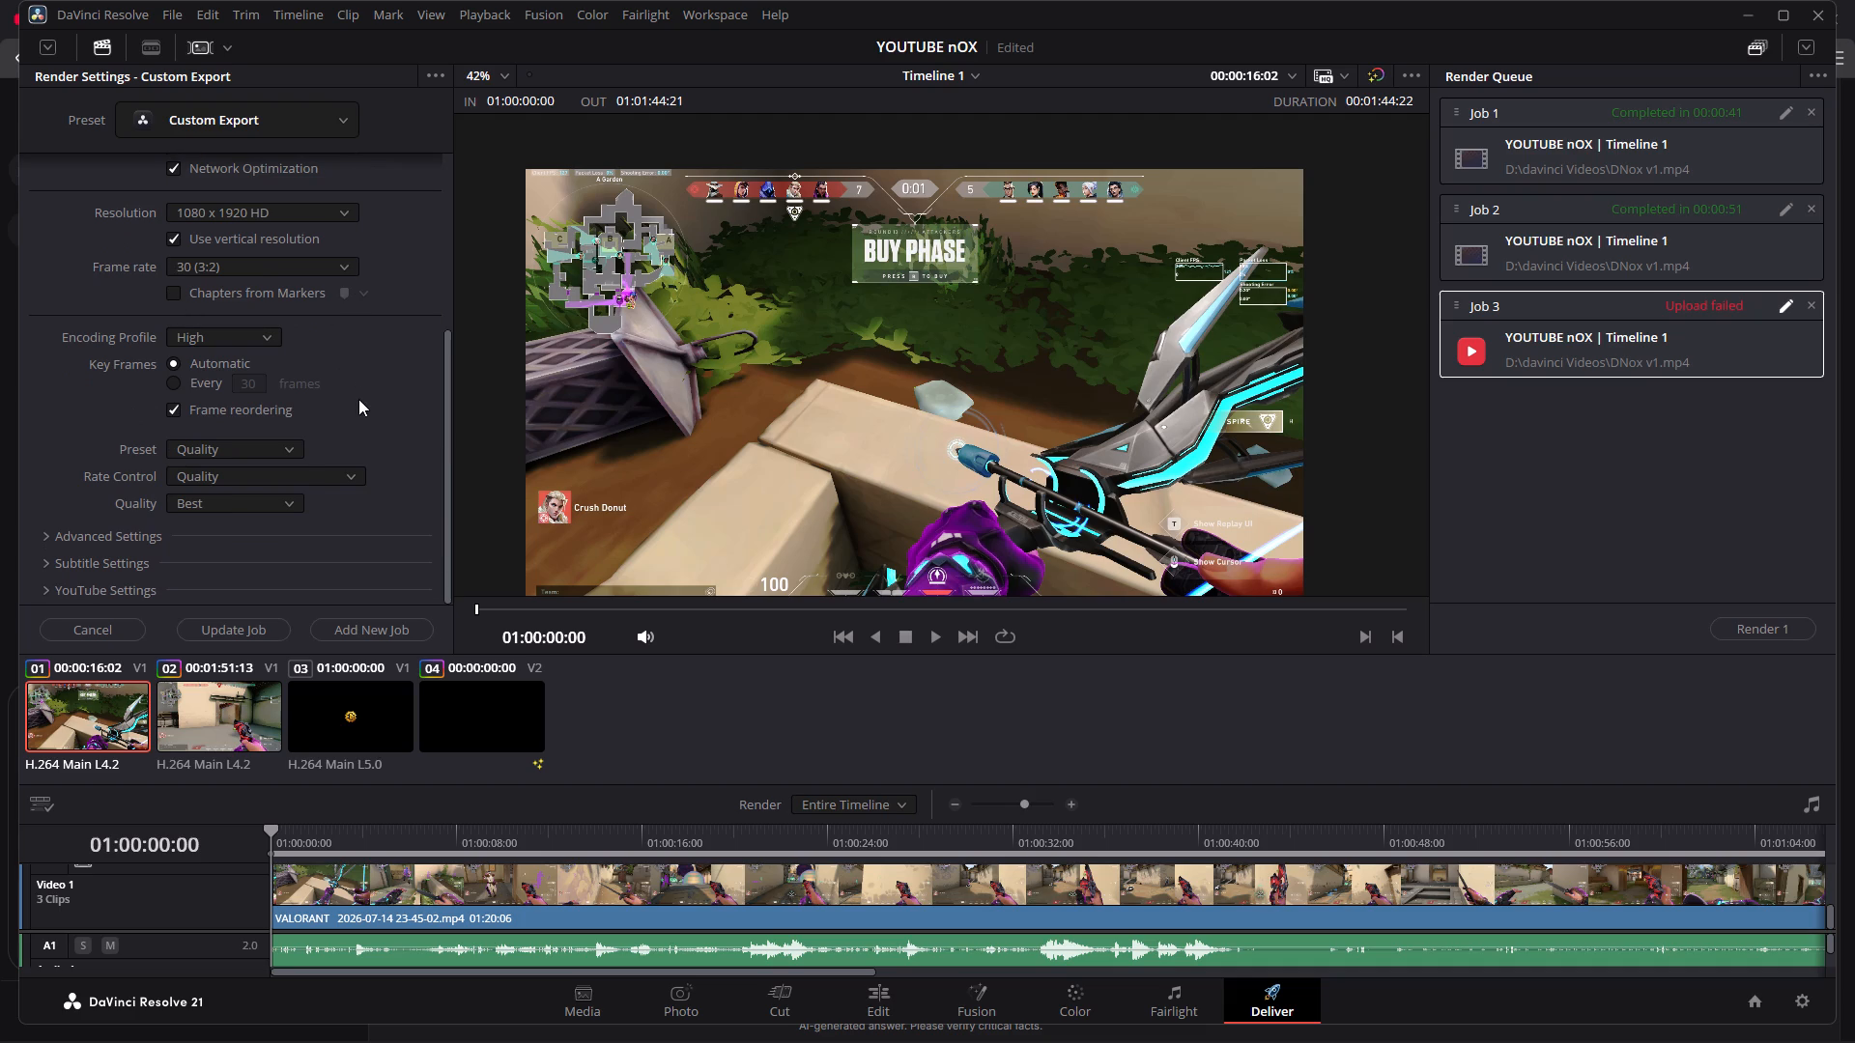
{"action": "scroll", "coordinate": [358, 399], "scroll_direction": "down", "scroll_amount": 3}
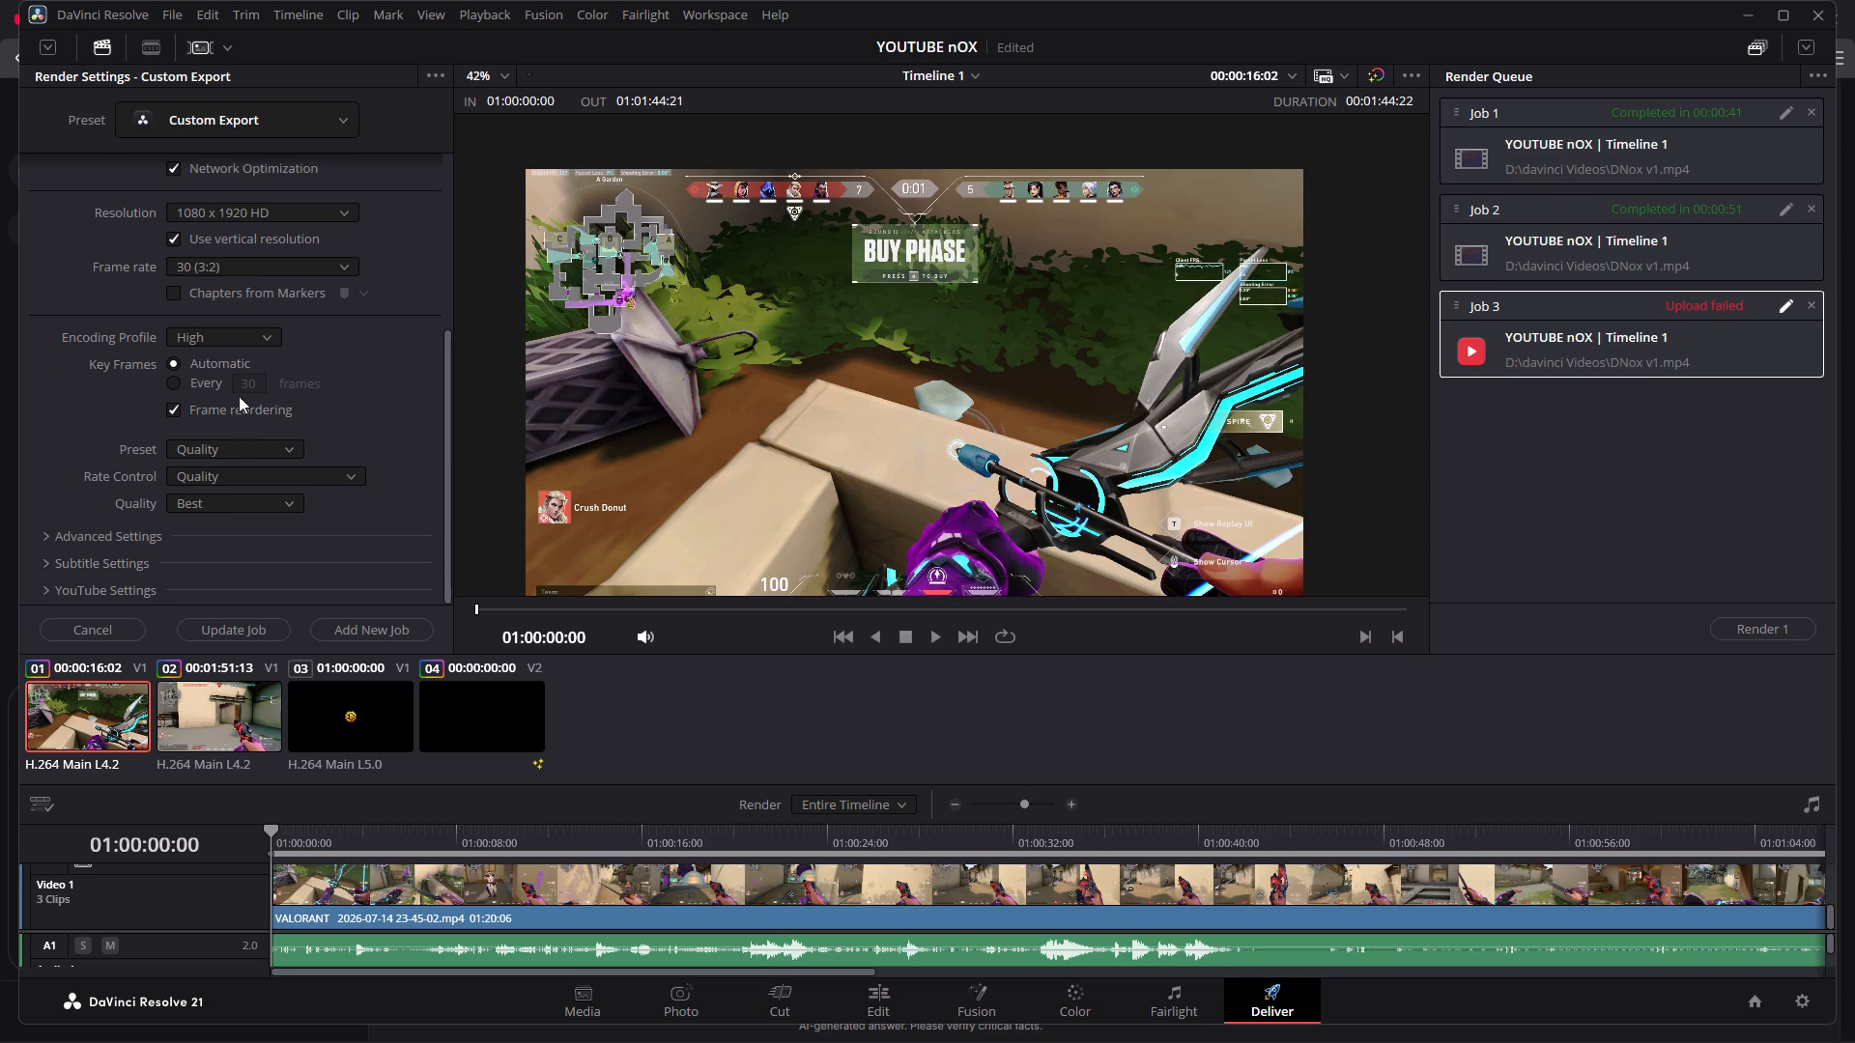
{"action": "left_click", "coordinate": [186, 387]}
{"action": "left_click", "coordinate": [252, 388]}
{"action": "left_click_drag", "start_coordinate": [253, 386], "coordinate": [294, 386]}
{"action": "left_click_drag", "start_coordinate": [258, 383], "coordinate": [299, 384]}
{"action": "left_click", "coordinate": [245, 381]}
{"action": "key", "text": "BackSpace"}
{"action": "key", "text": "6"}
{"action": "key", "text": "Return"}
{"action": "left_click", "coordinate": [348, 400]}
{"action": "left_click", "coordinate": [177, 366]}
Add the vertical custom export of Timeline 1 to the render queue as a new job.
{"action": "scroll", "coordinate": [261, 463], "scroll_direction": "down", "scroll_amount": 2}
{"action": "scroll", "coordinate": [261, 463], "scroll_direction": "up", "scroll_amount": 4}
{"action": "scroll", "coordinate": [261, 463], "scroll_direction": "down", "scroll_amount": 3}
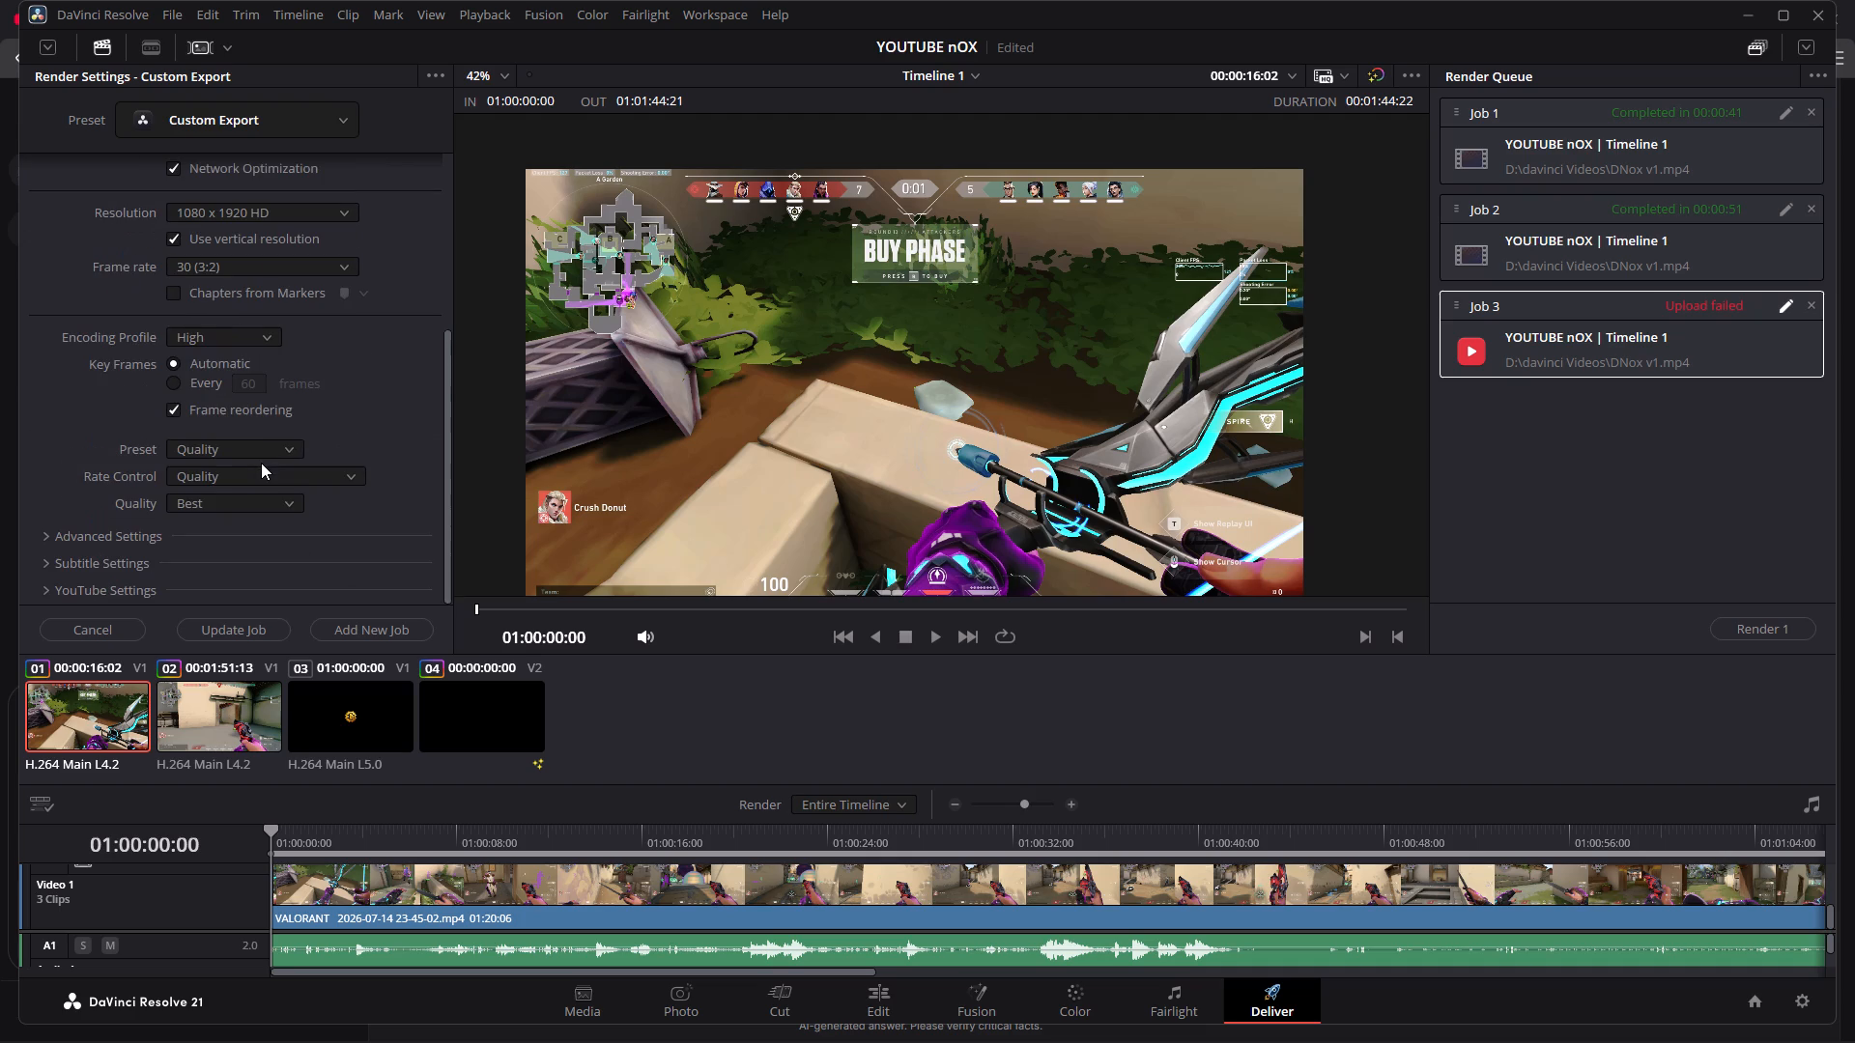
{"action": "scroll", "coordinate": [261, 463], "scroll_direction": "down", "scroll_amount": 5}
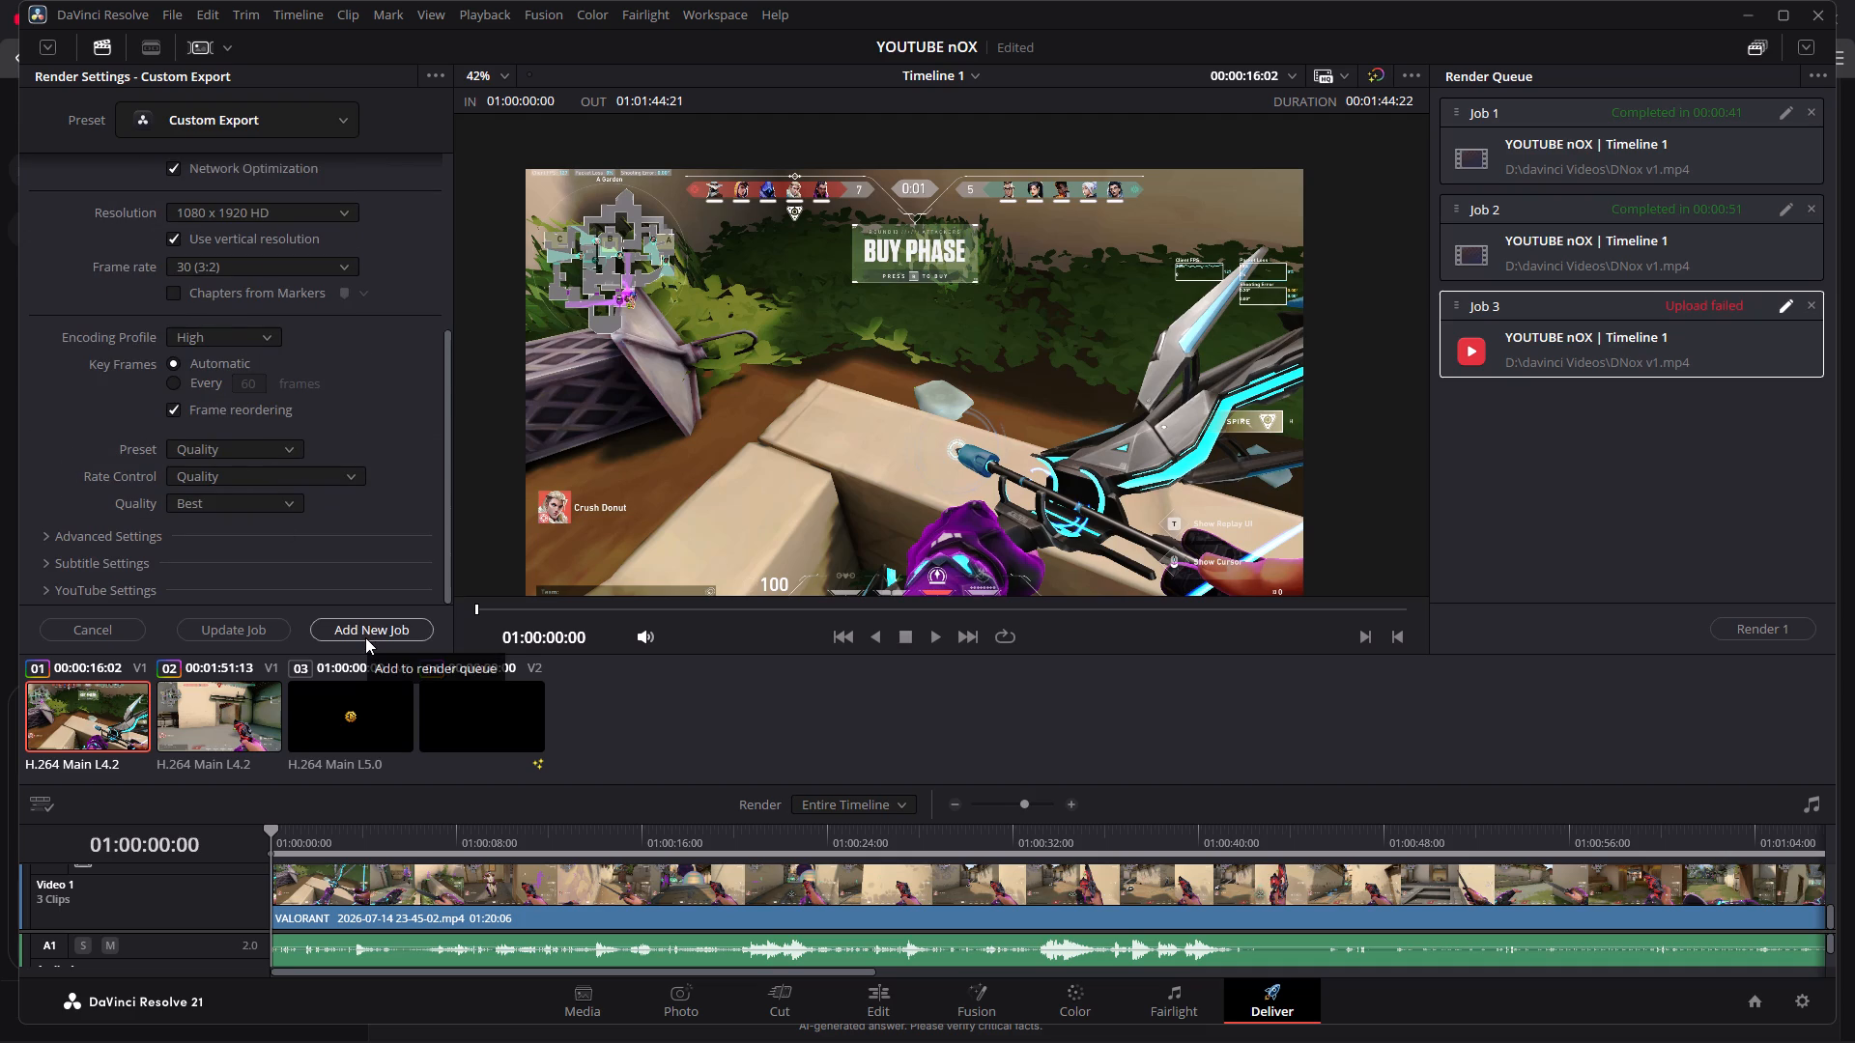
{"action": "left_click", "coordinate": [365, 637]}
{"action": "left_click", "coordinate": [1078, 599]}
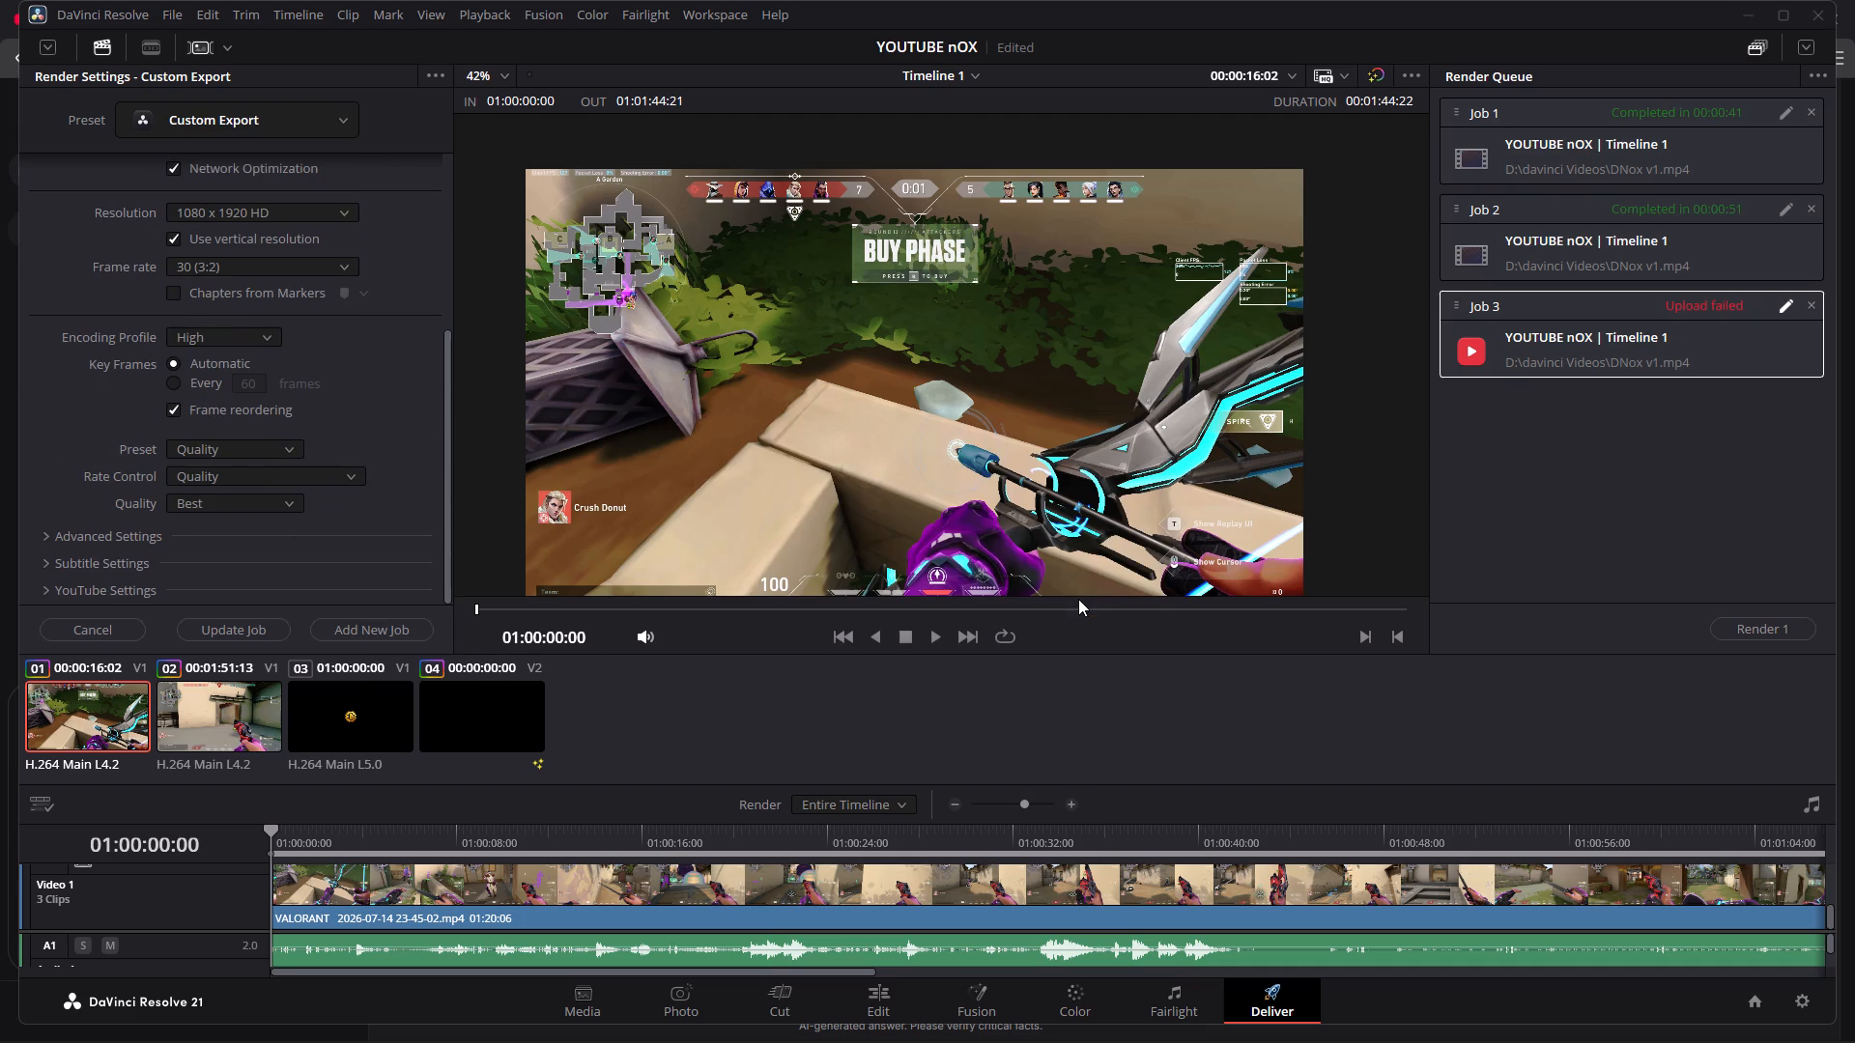
Remove the three older DNox v1 jobs from the render queue, keeping only the new custom export job.
{"action": "left_click", "coordinate": [1811, 308]}
{"action": "left_click", "coordinate": [1812, 204]}
{"action": "left_click", "coordinate": [1810, 108]}
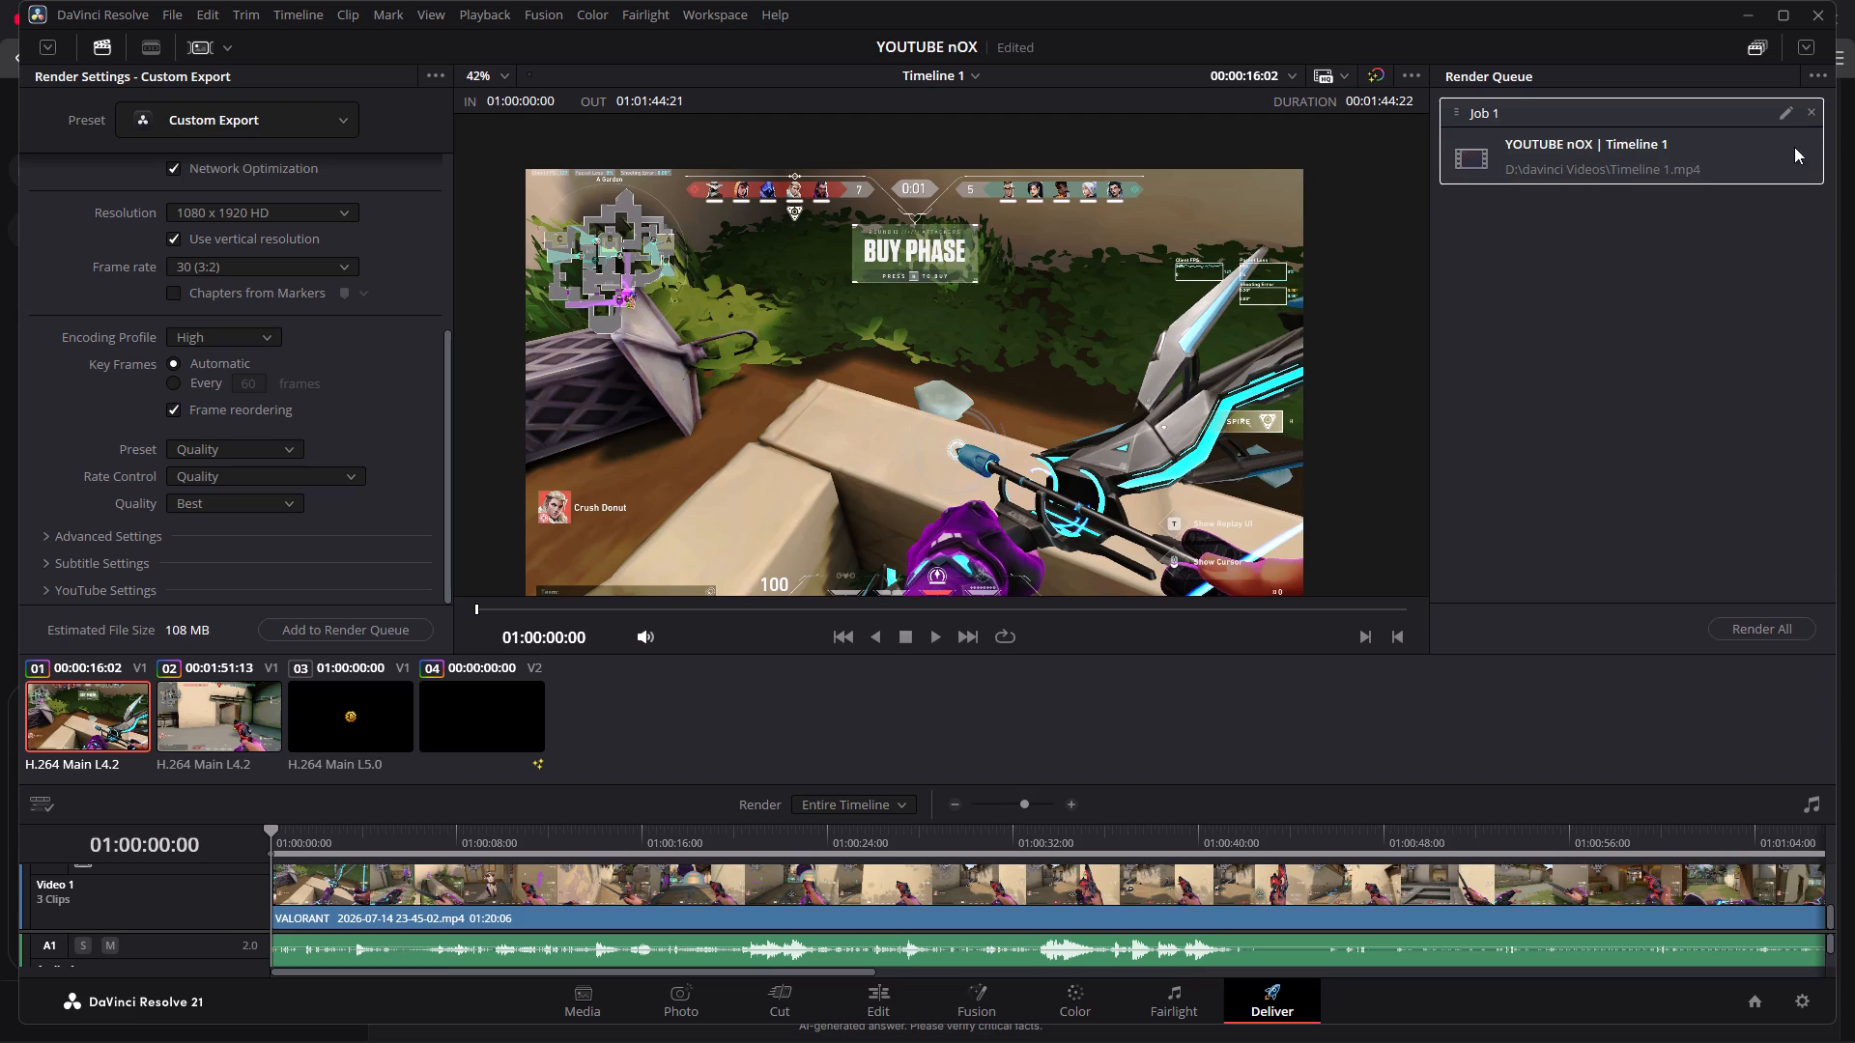
Check the custom export settings and render the queued Timeline 1 job.
{"action": "left_click", "coordinate": [1667, 162]}
{"action": "scroll", "coordinate": [317, 404], "scroll_direction": "up", "scroll_amount": 13}
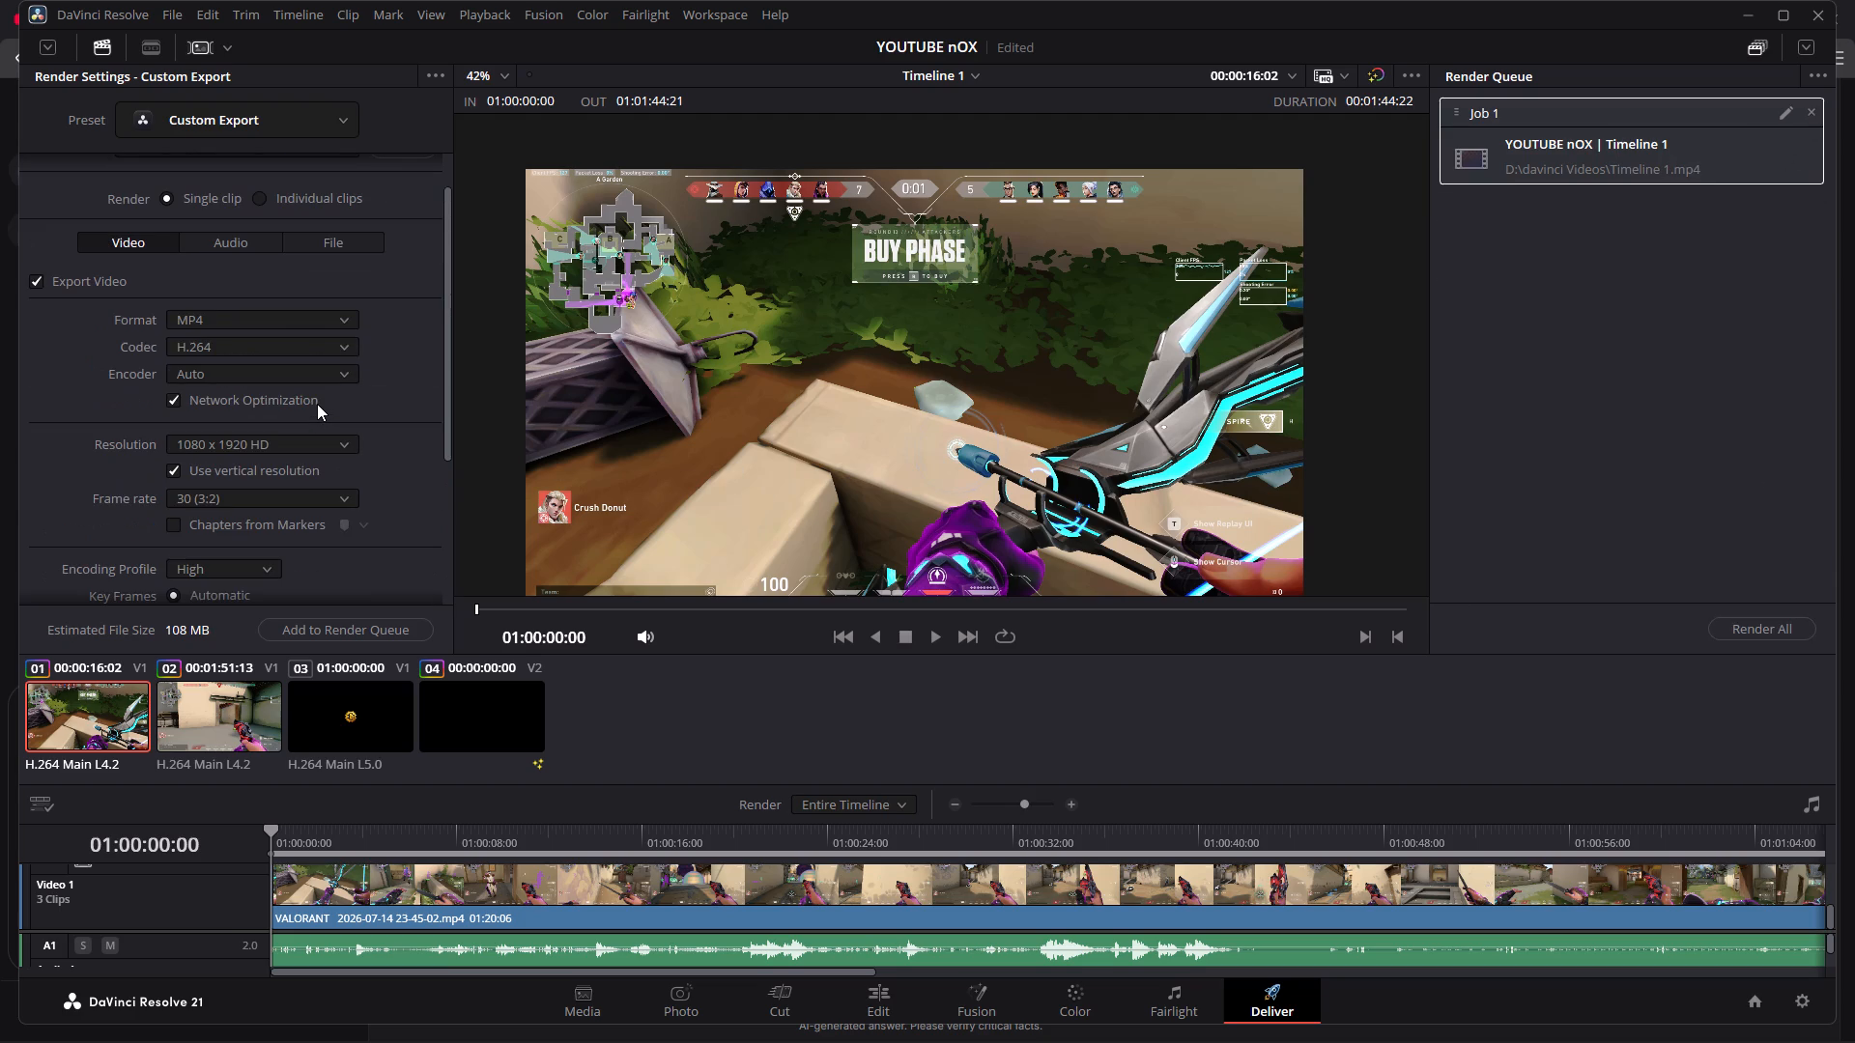
{"action": "scroll", "coordinate": [317, 404], "scroll_direction": "up", "scroll_amount": 5}
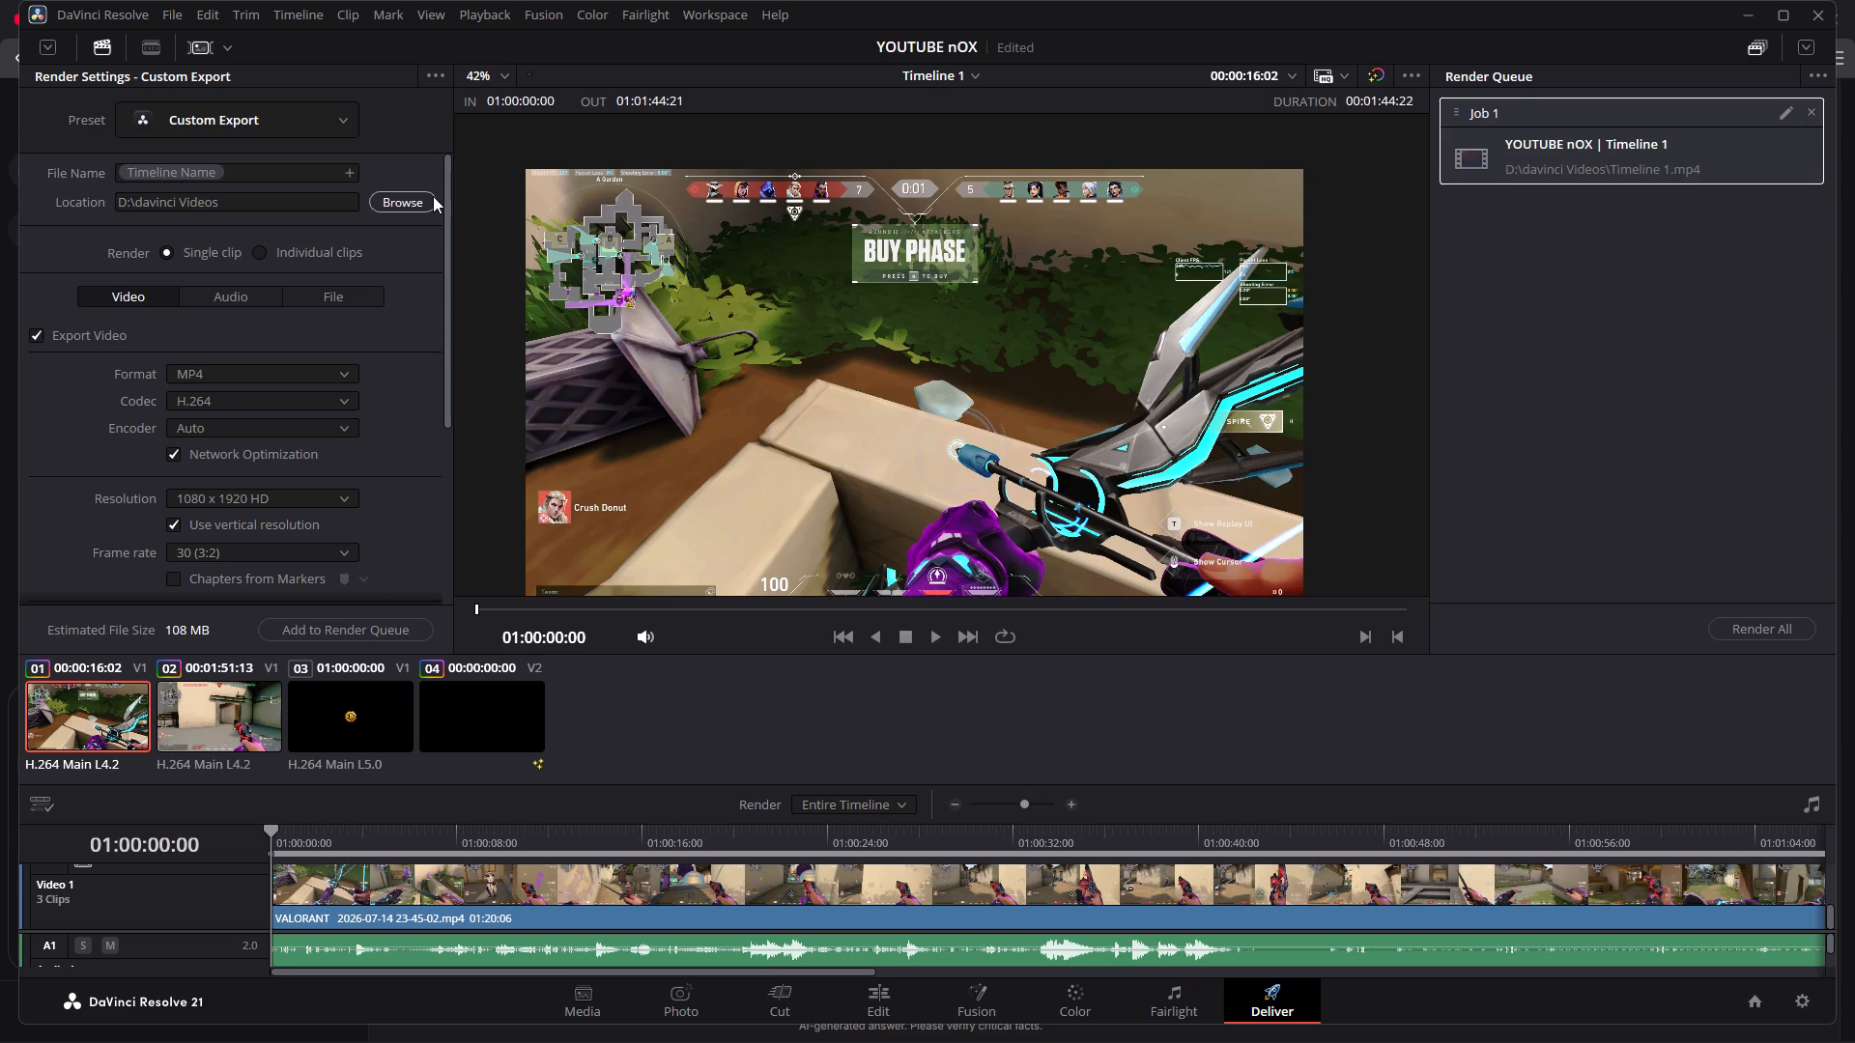
{"action": "scroll", "coordinate": [402, 356], "scroll_direction": "down", "scroll_amount": 8}
{"action": "left_click", "coordinate": [1763, 649]}
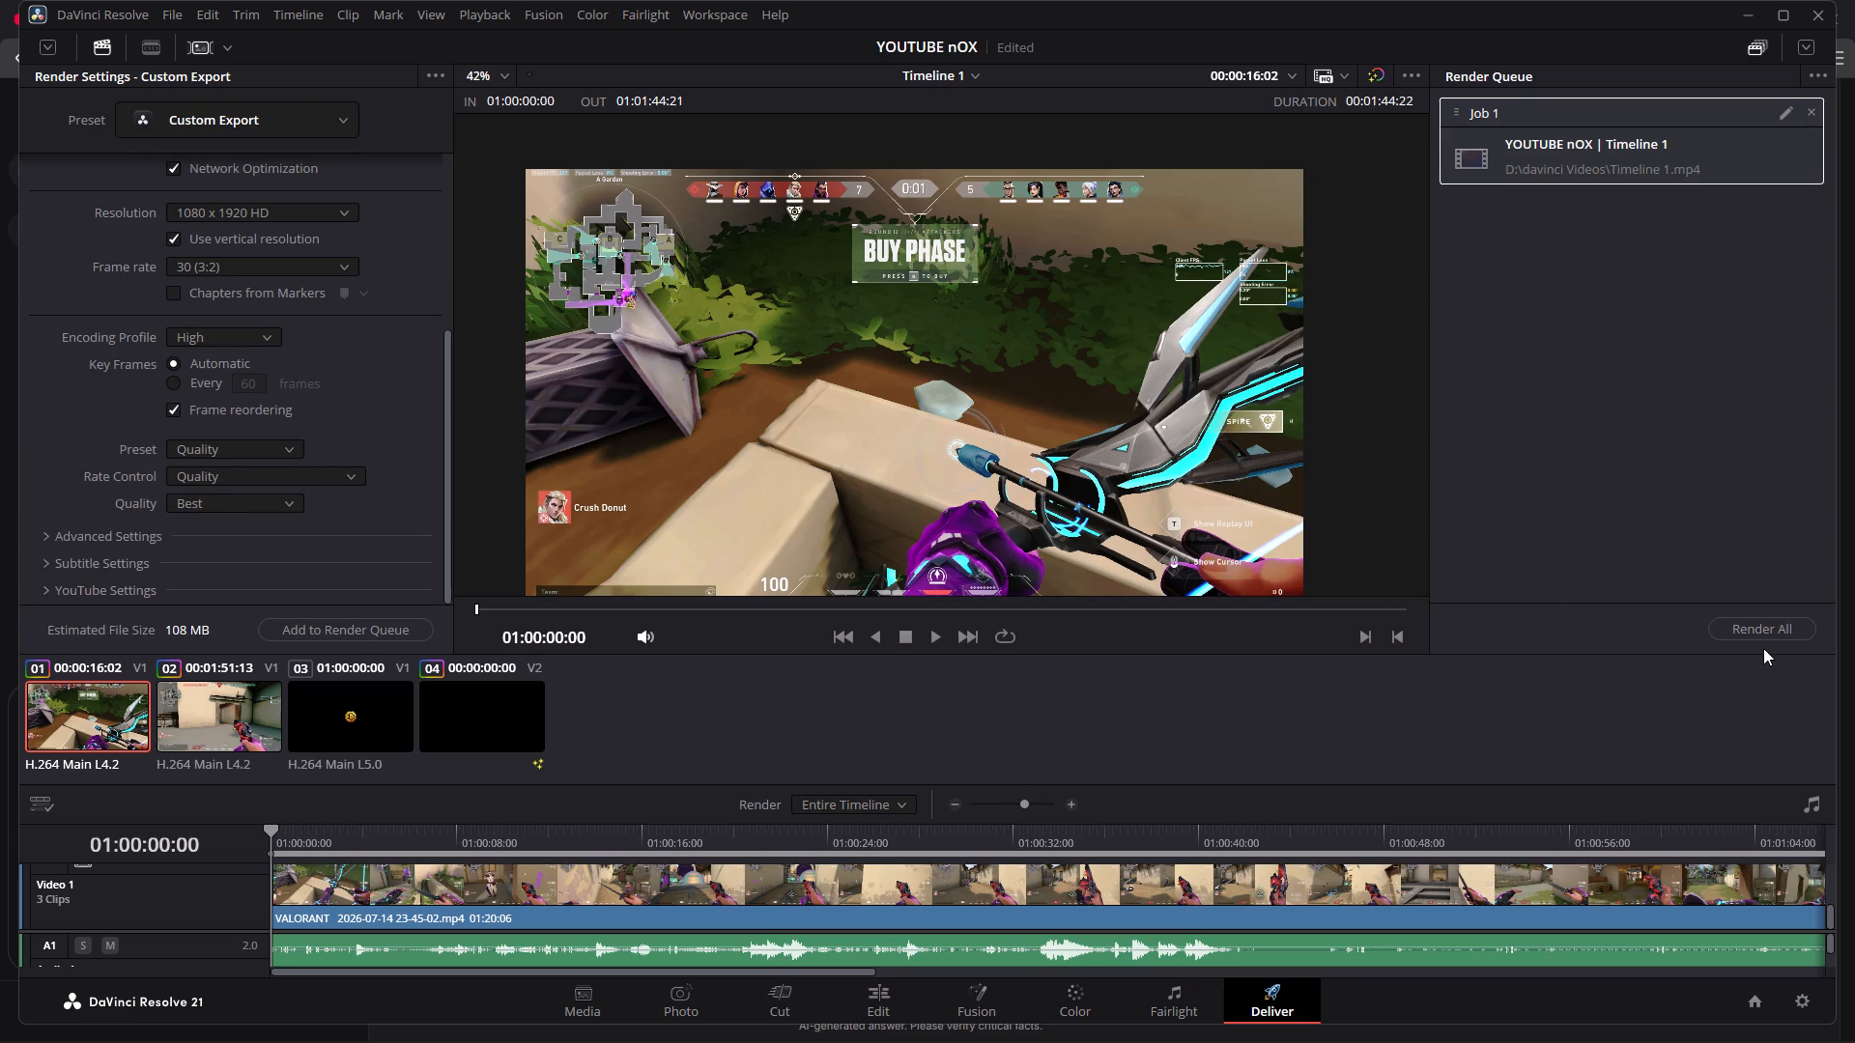
{"action": "left_click", "coordinate": [1769, 623]}
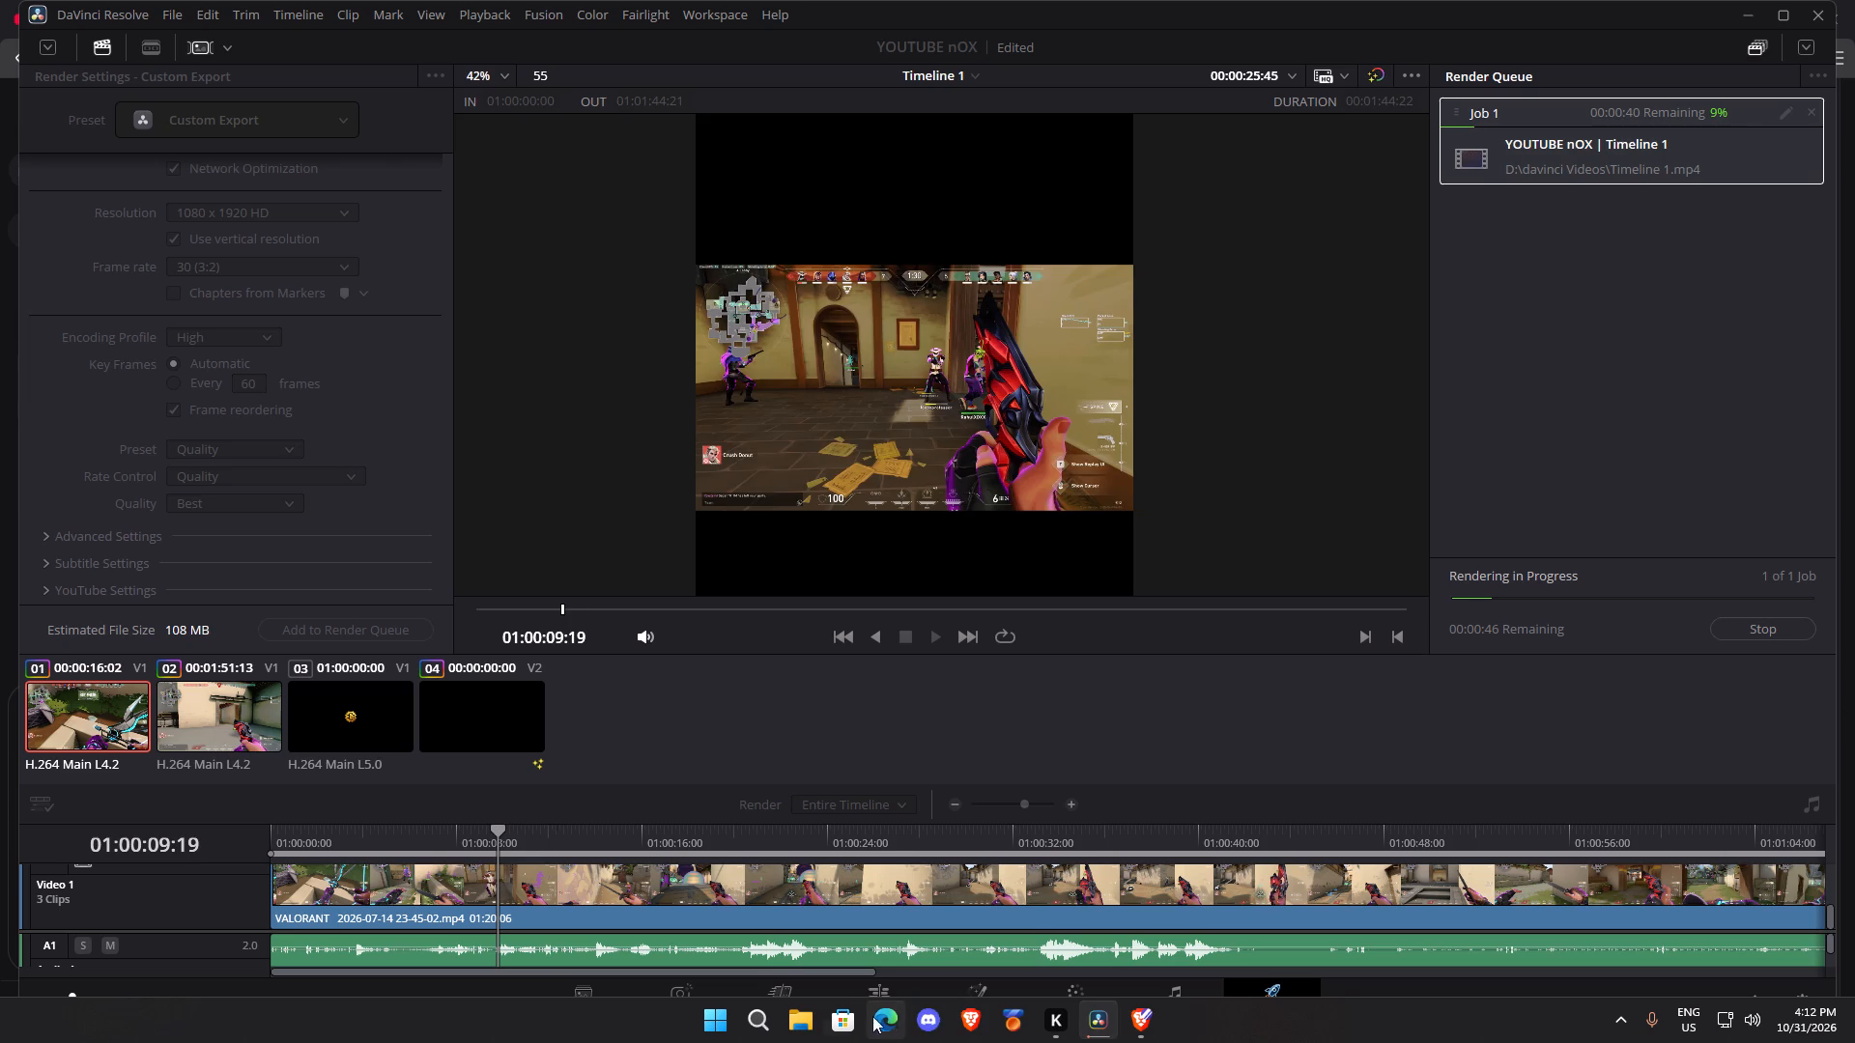
Find the davinci Videos folder on Local Disk (D:) in File Explorer and play the DNox v1 video.
{"action": "left_click", "coordinate": [806, 1019]}
{"action": "double_click", "coordinate": [878, 272]}
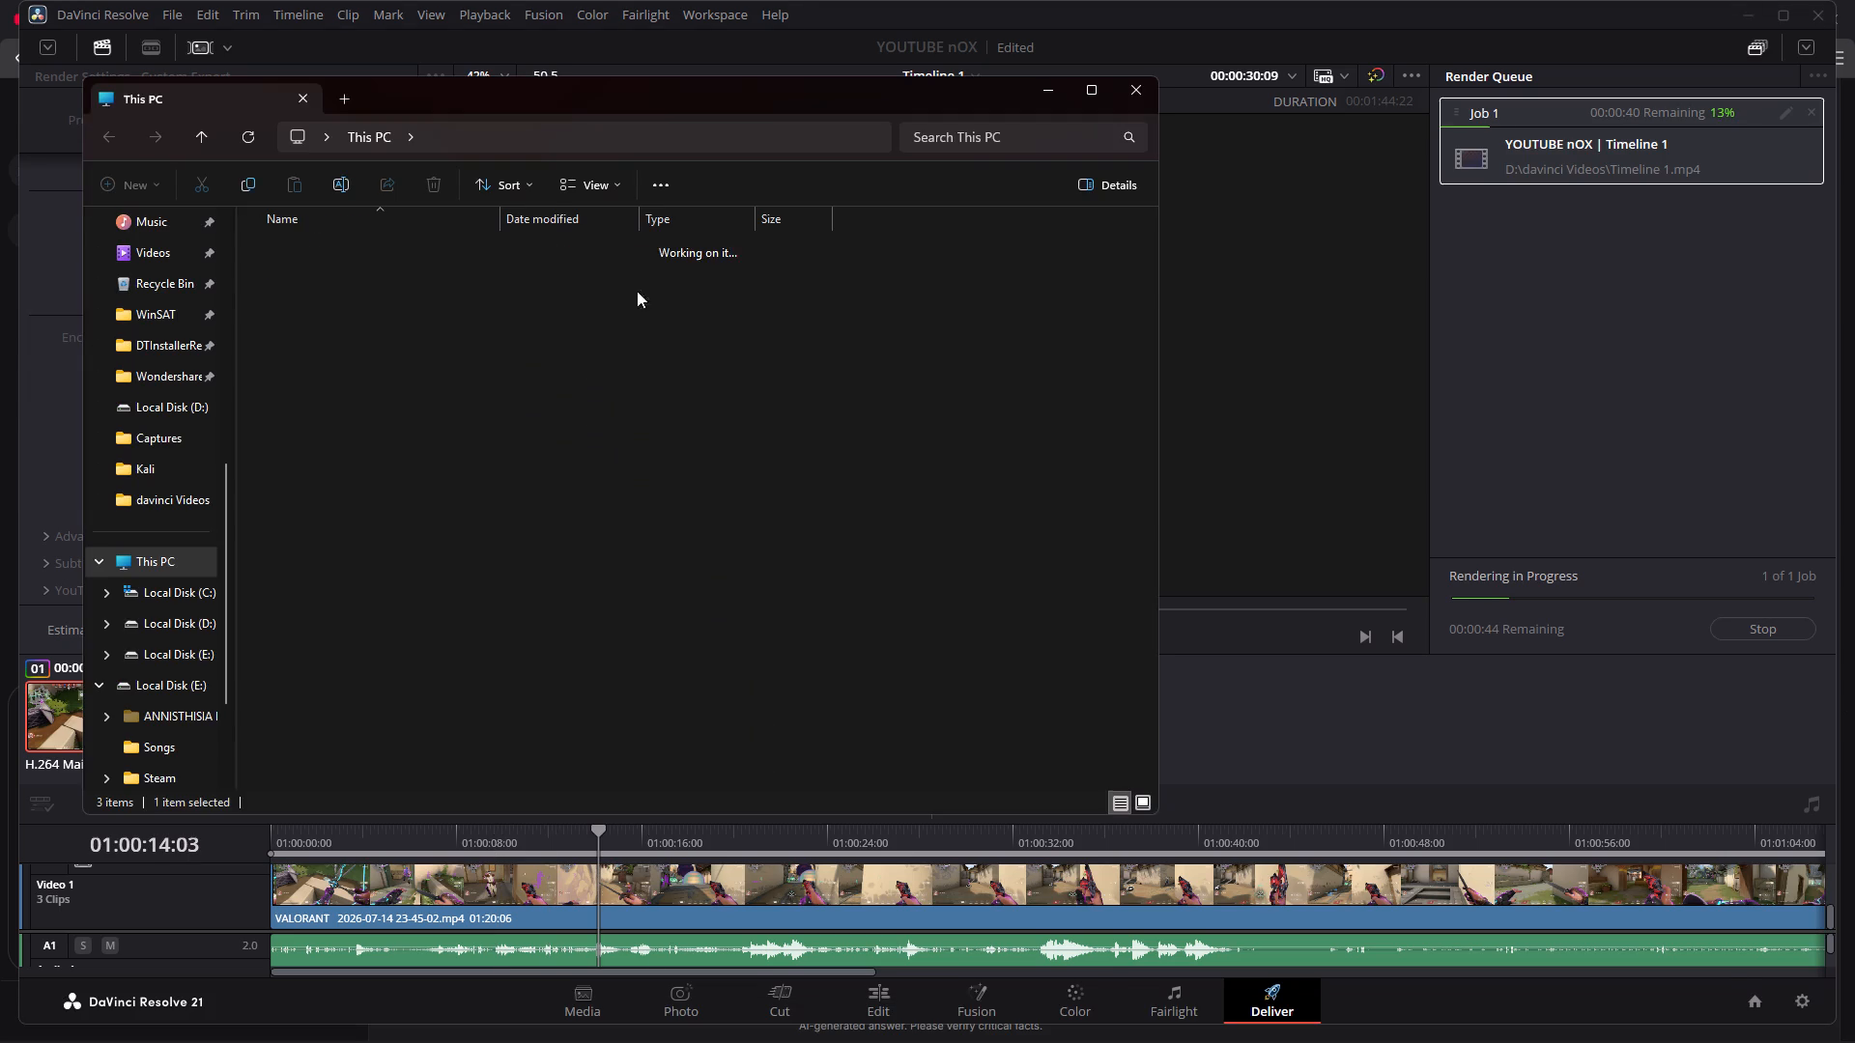
{"action": "left_click", "coordinate": [110, 137]}
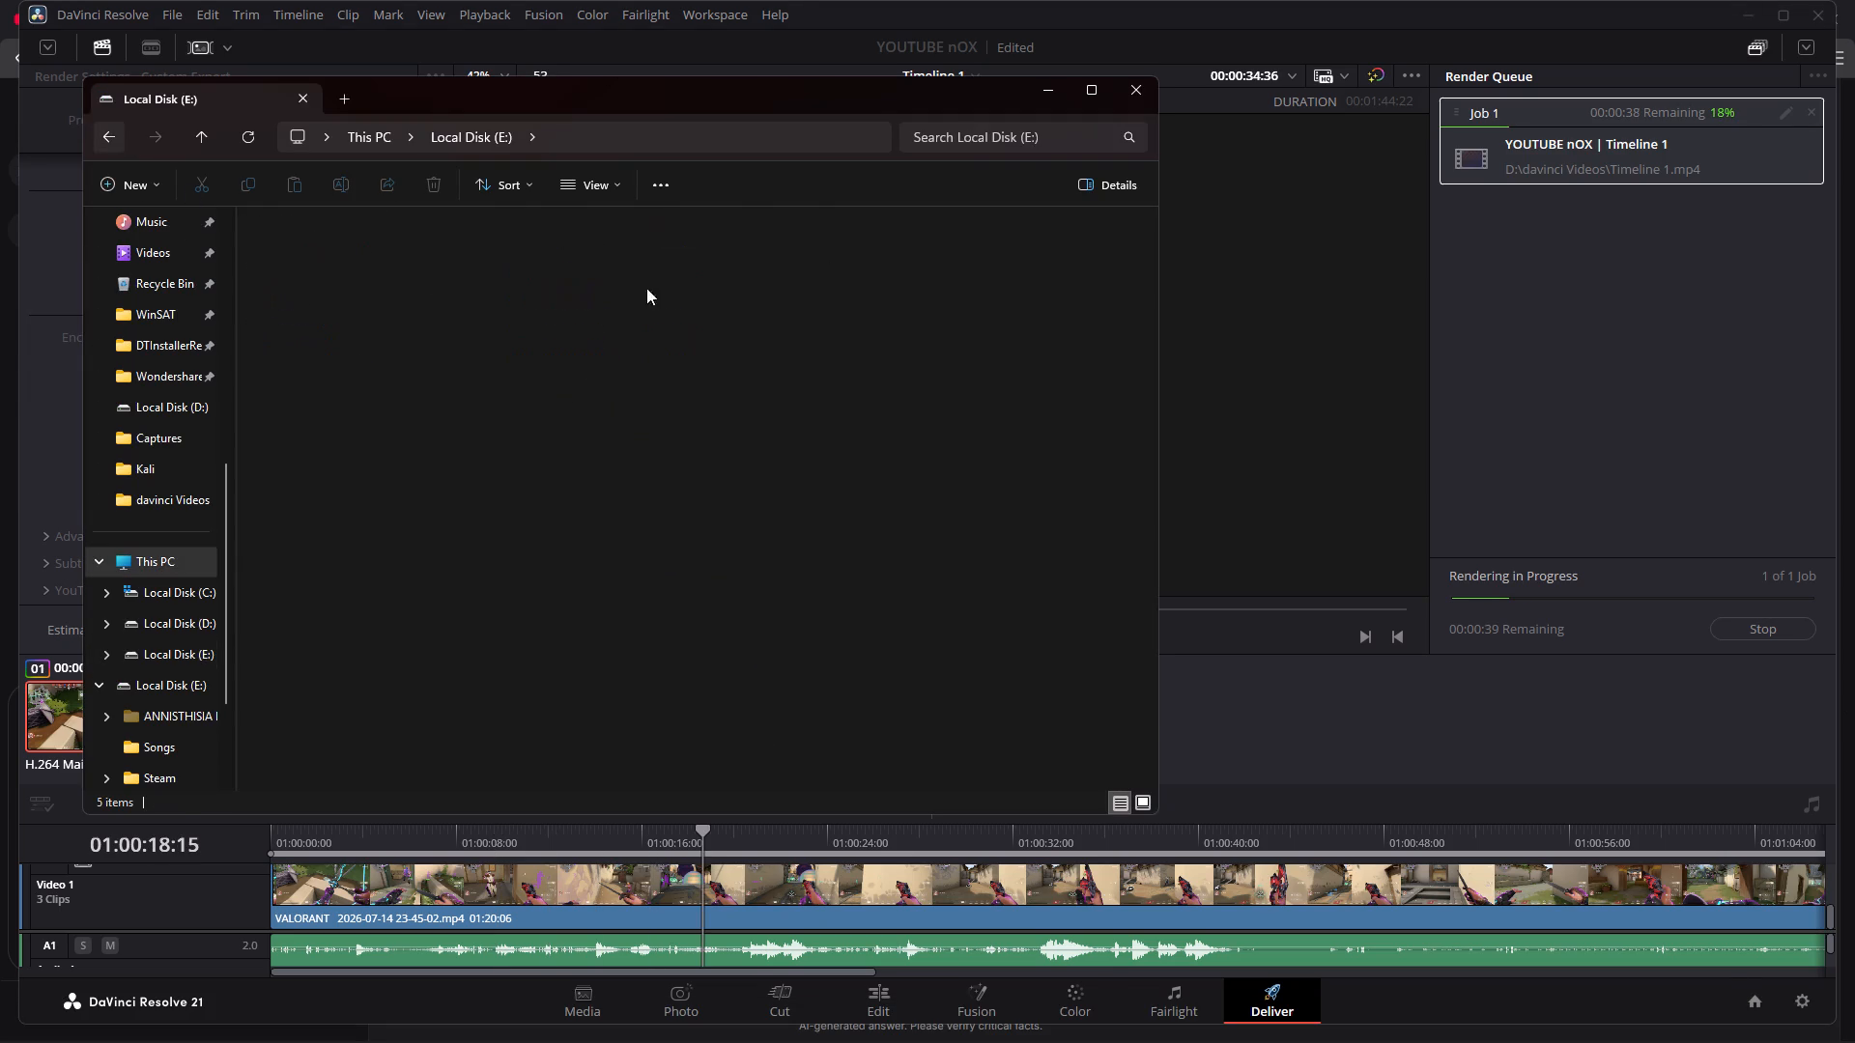
{"action": "double_click", "coordinate": [628, 278]}
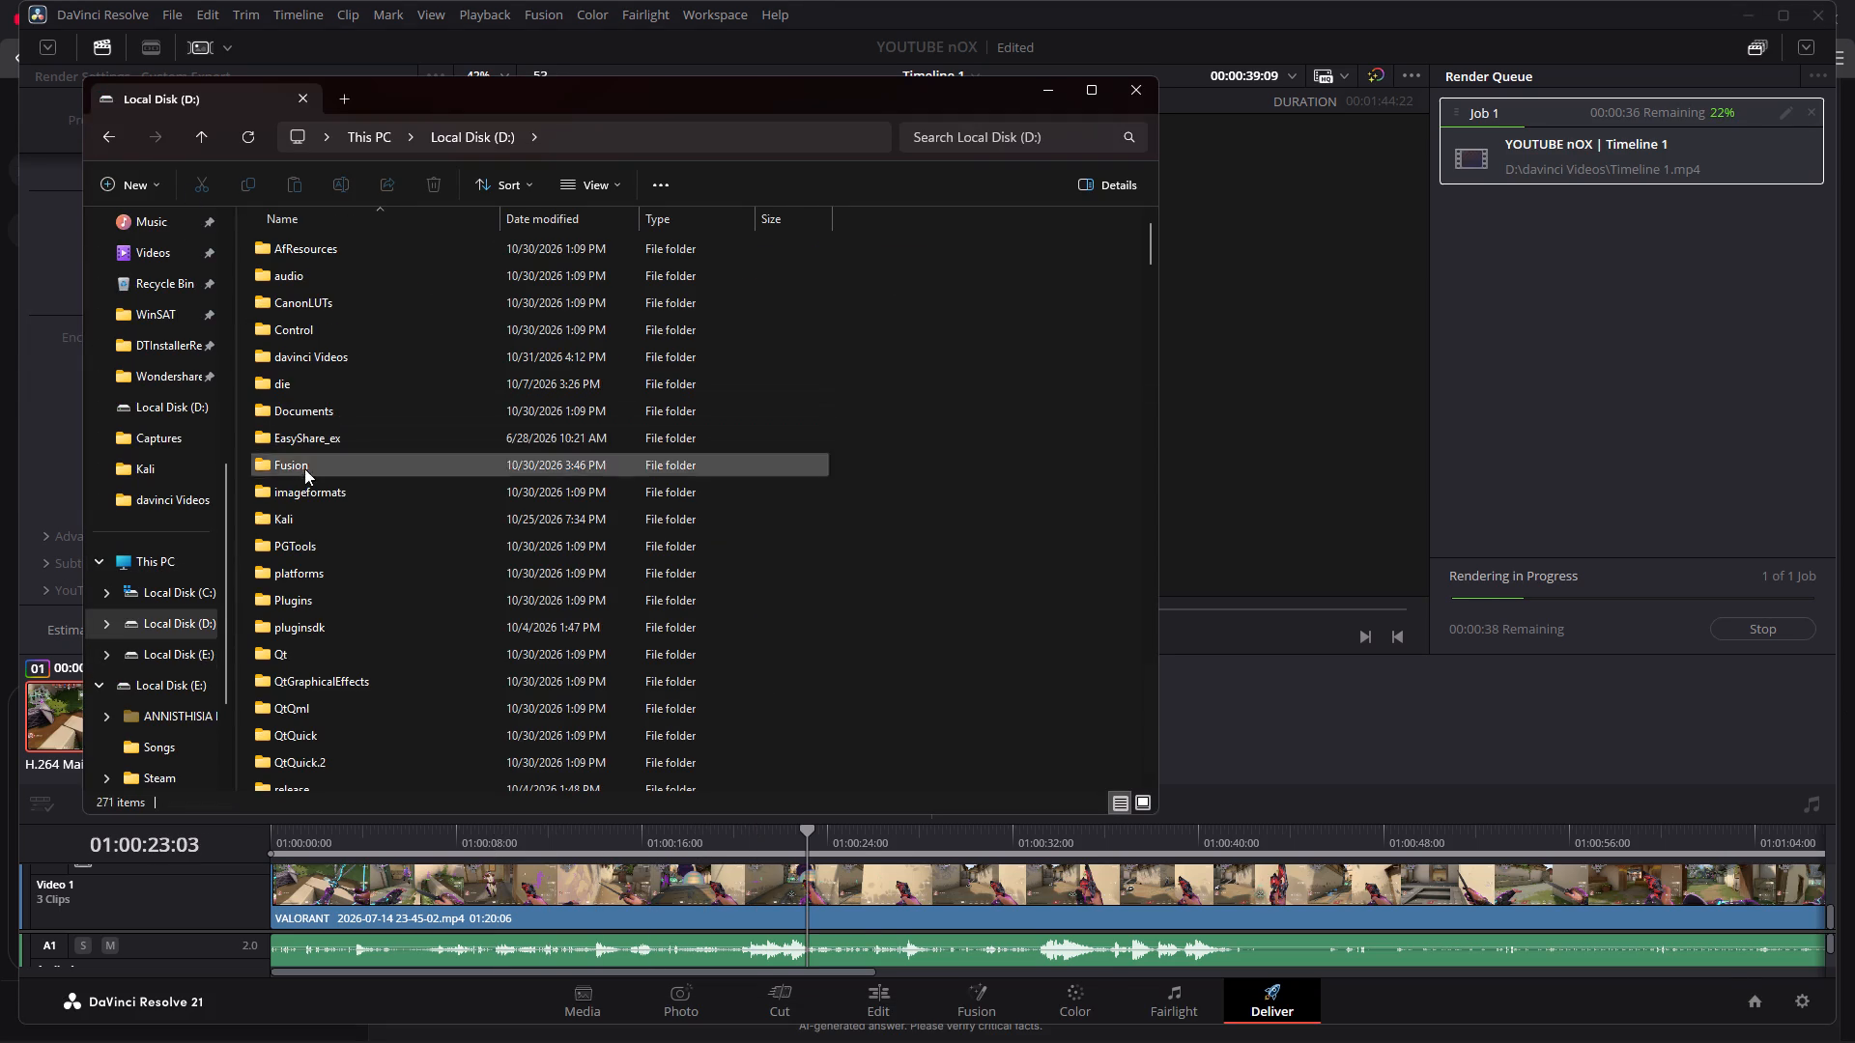
{"action": "scroll", "coordinate": [317, 604], "scroll_direction": "down", "scroll_amount": 3}
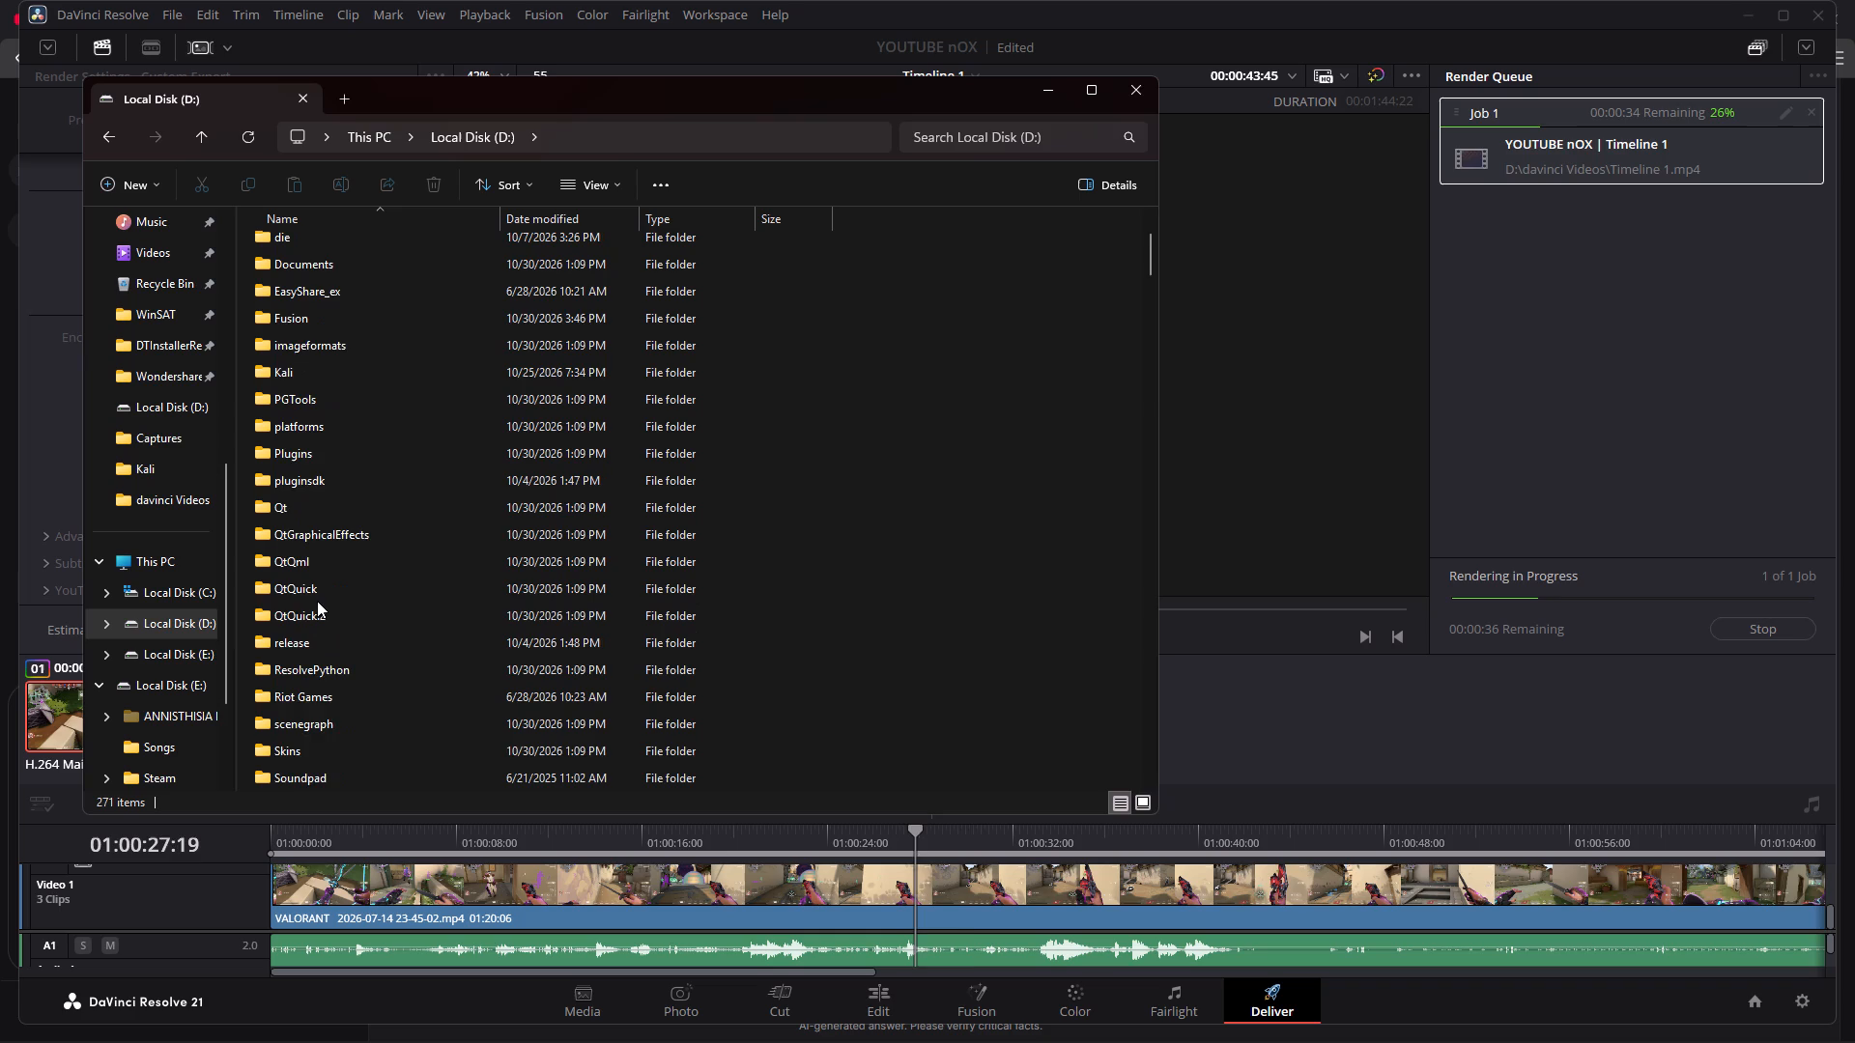
{"action": "scroll", "coordinate": [317, 601], "scroll_direction": "down", "scroll_amount": 5}
{"action": "scroll", "coordinate": [317, 595], "scroll_direction": "up", "scroll_amount": 7}
{"action": "scroll", "coordinate": [297, 468], "scroll_direction": "up", "scroll_amount": 4}
{"action": "double_click", "coordinate": [324, 357]}
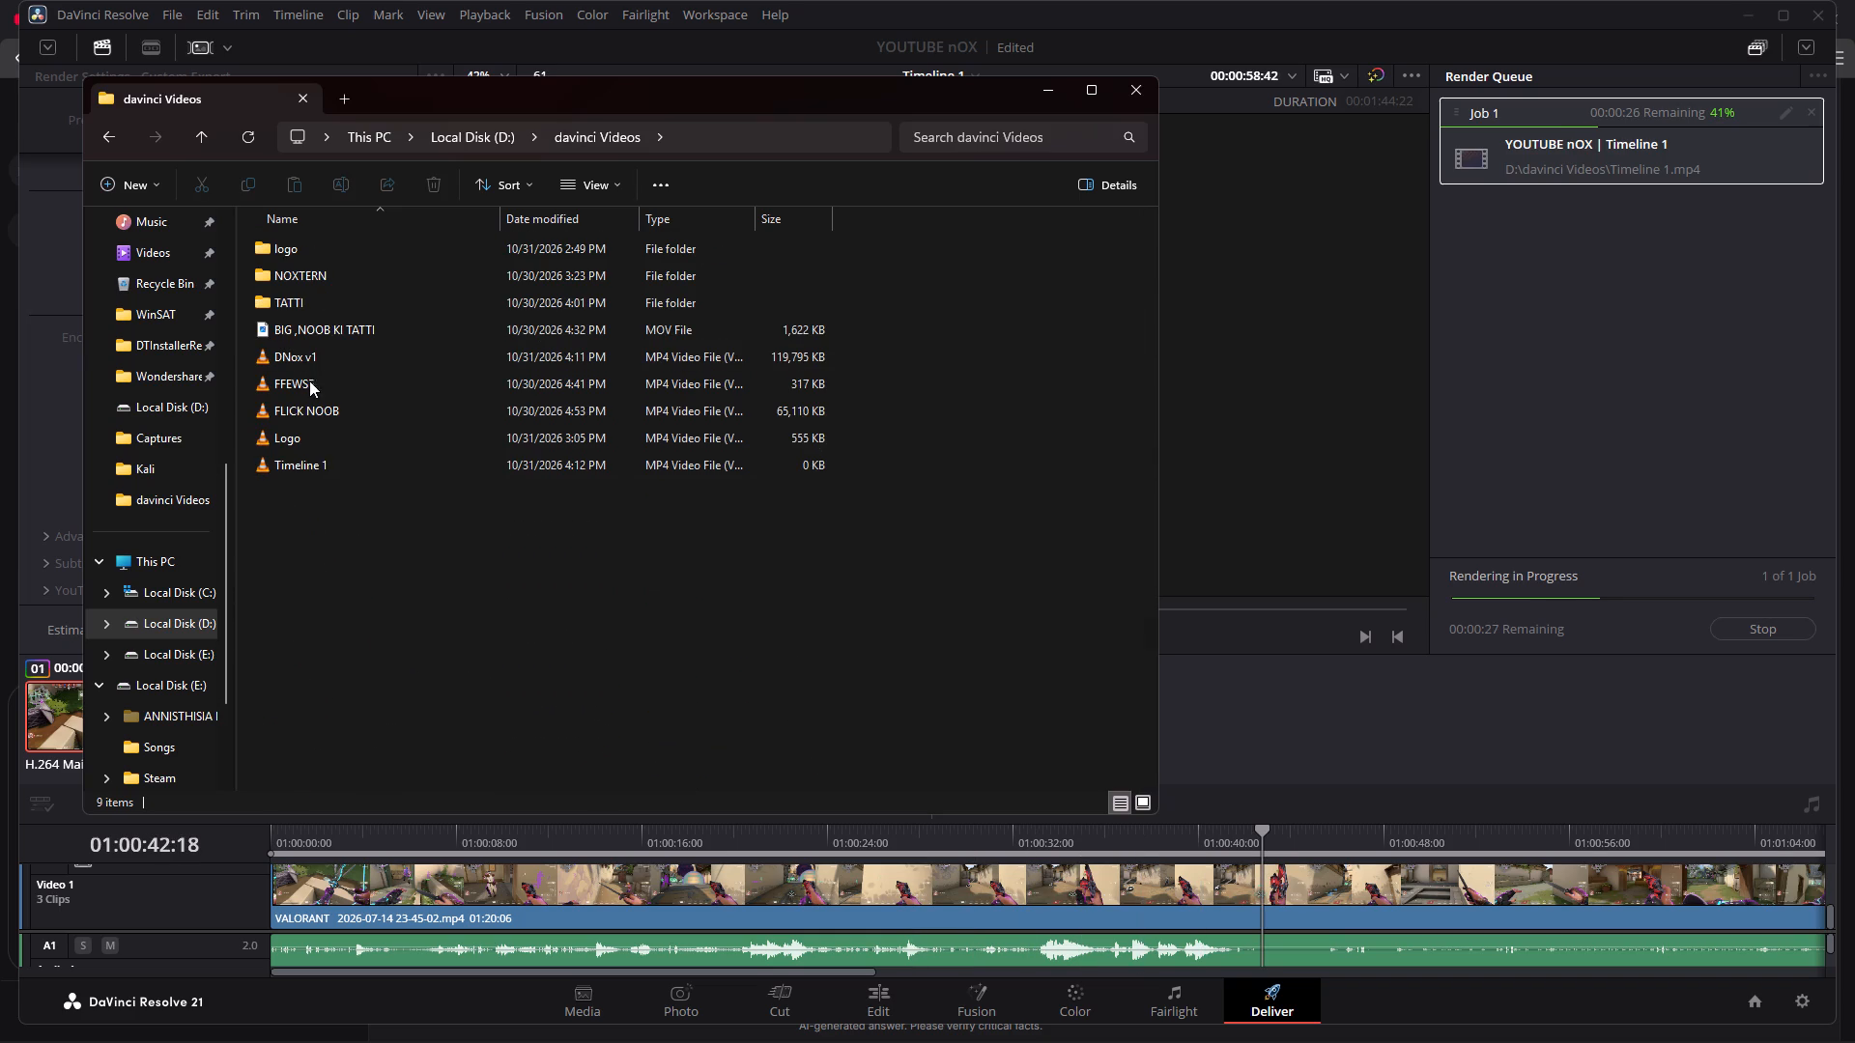
{"action": "right_click", "coordinate": [306, 345]}
{"action": "double_click", "coordinate": [285, 358]}
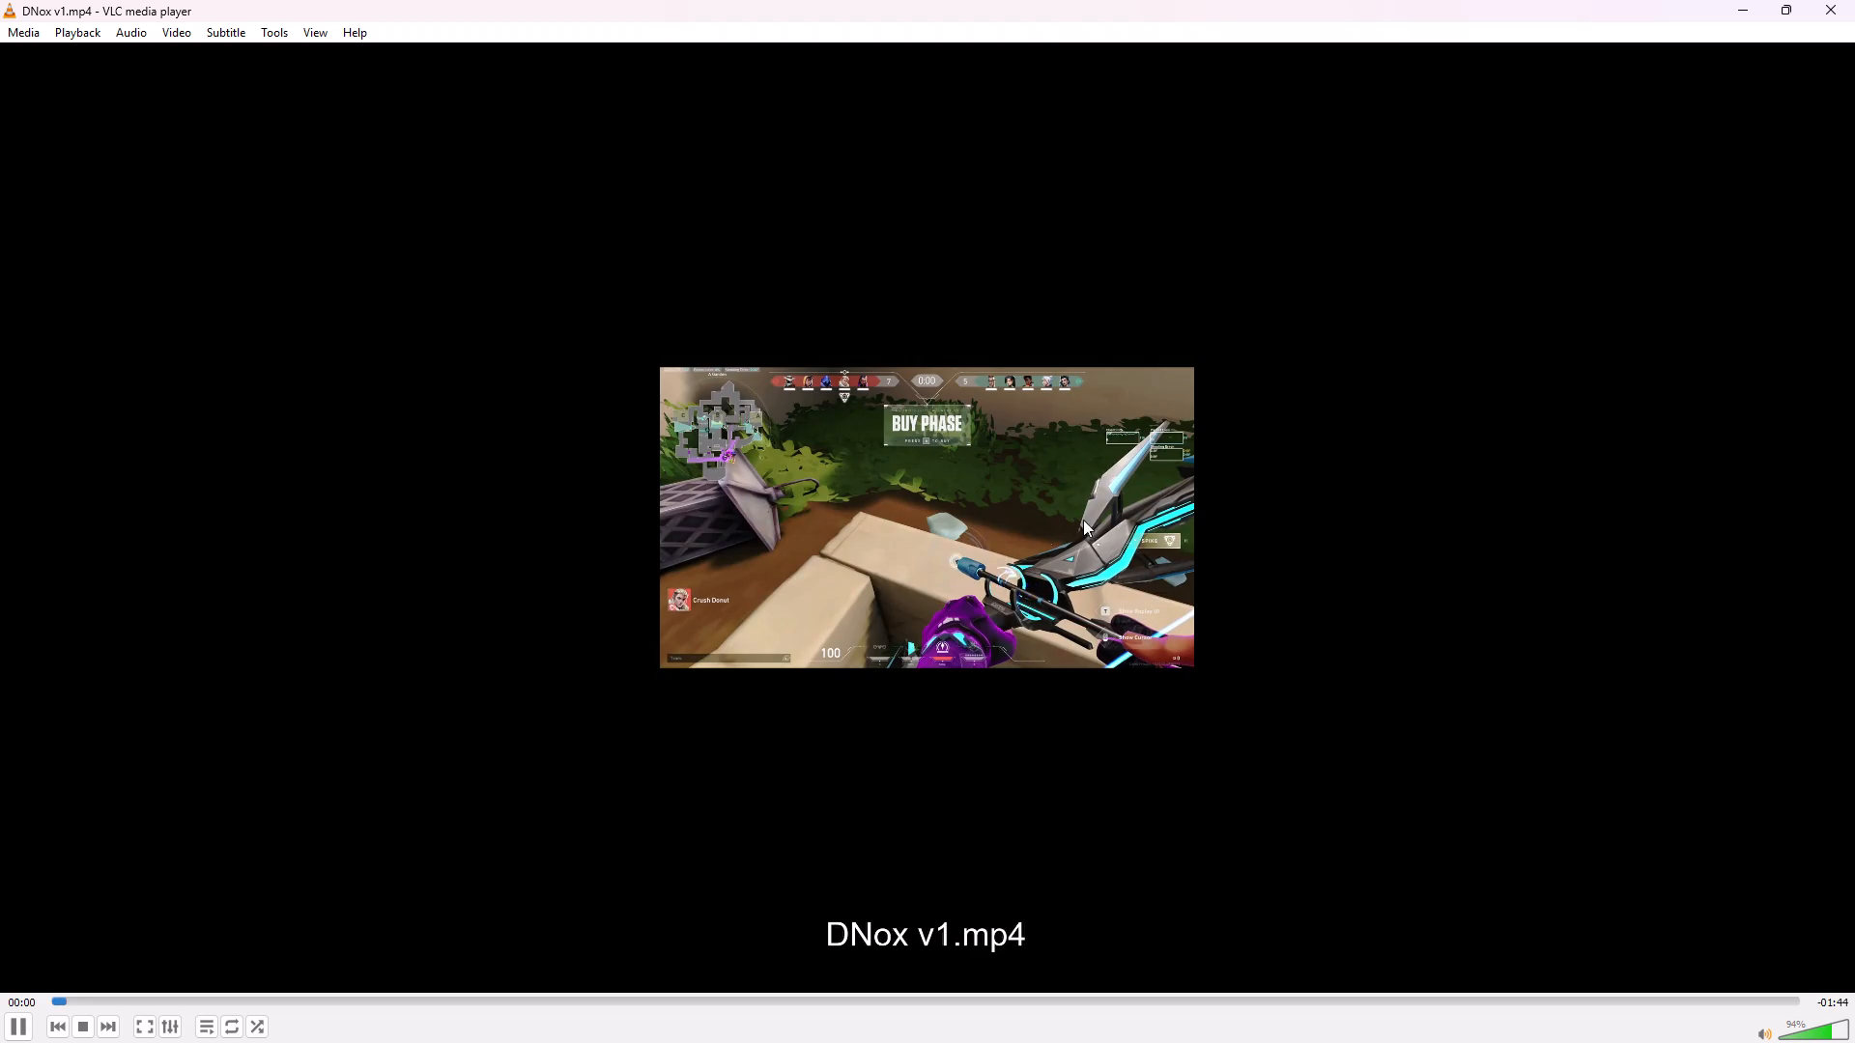
Skim the second half of the DNox v1 video up to near its end.
{"action": "left_click", "coordinate": [1127, 1003]}
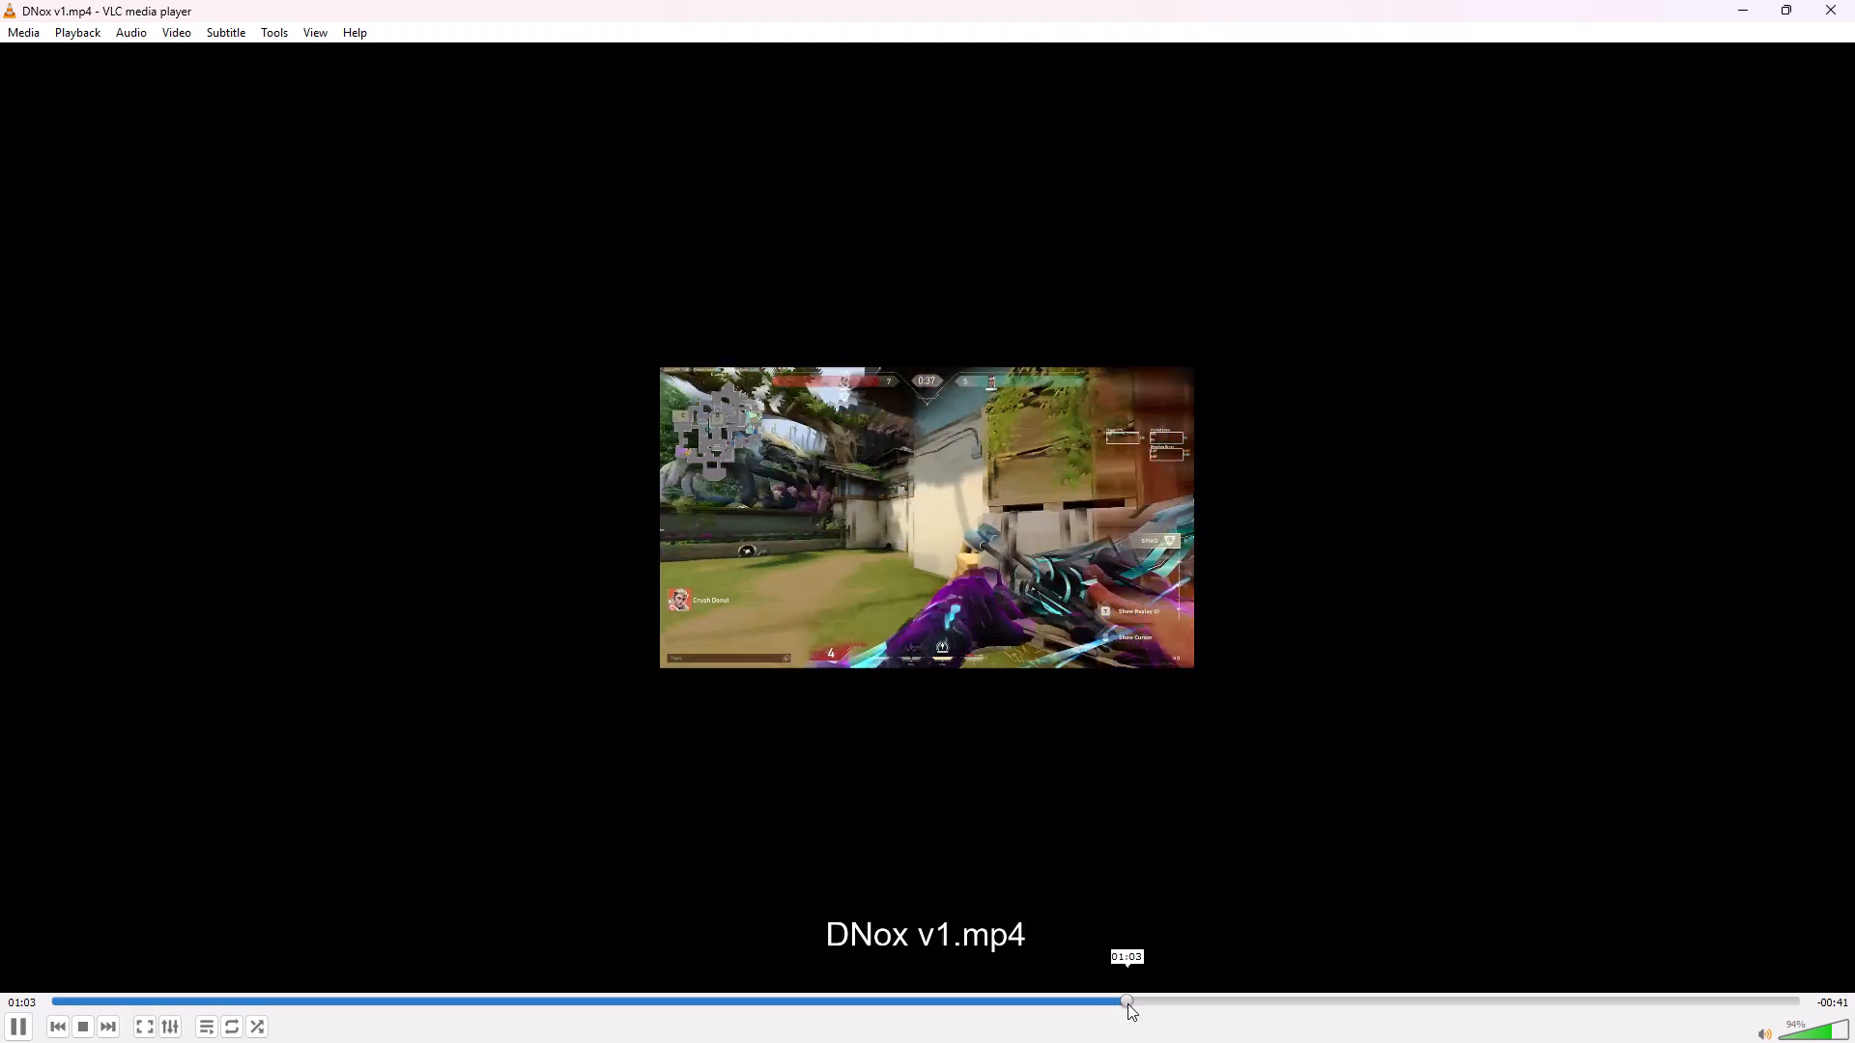
{"action": "left_click", "coordinate": [1405, 1022]}
{"action": "left_click", "coordinate": [1412, 996]}
{"action": "left_click", "coordinate": [1572, 994]}
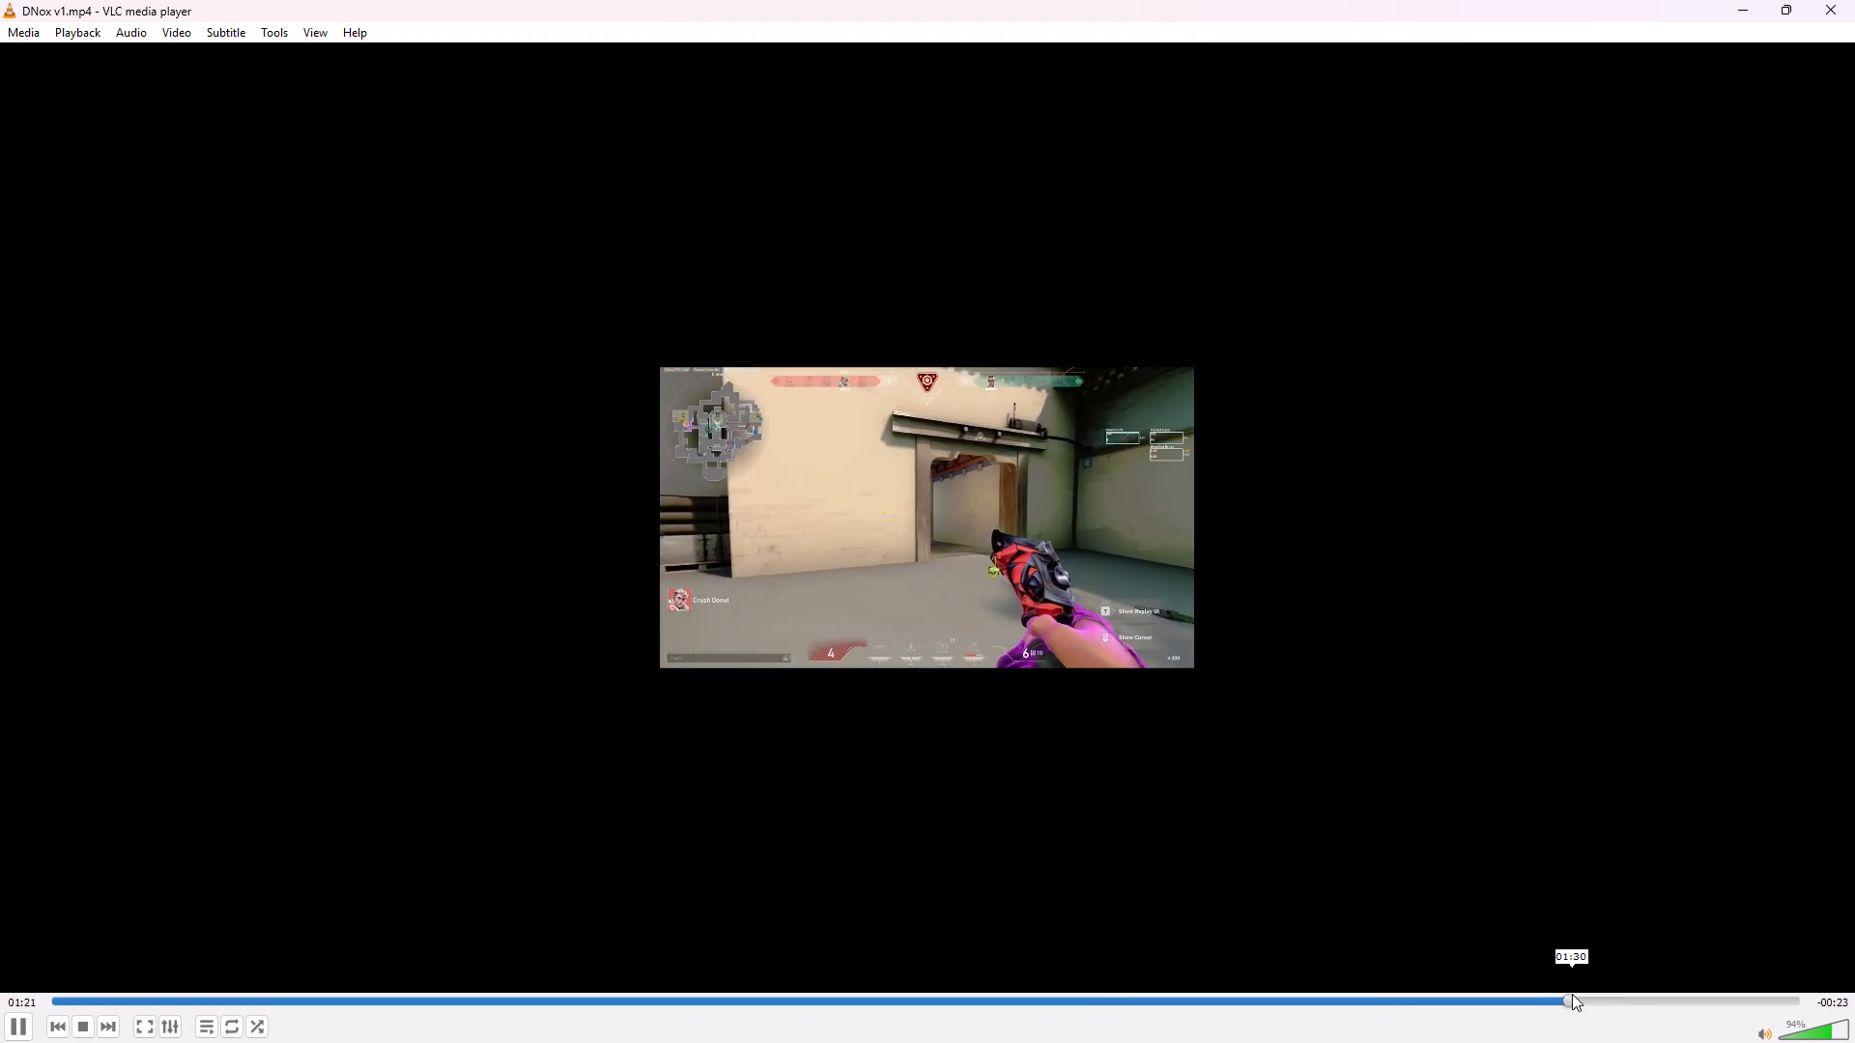
{"action": "left_click", "coordinate": [1675, 1001]}
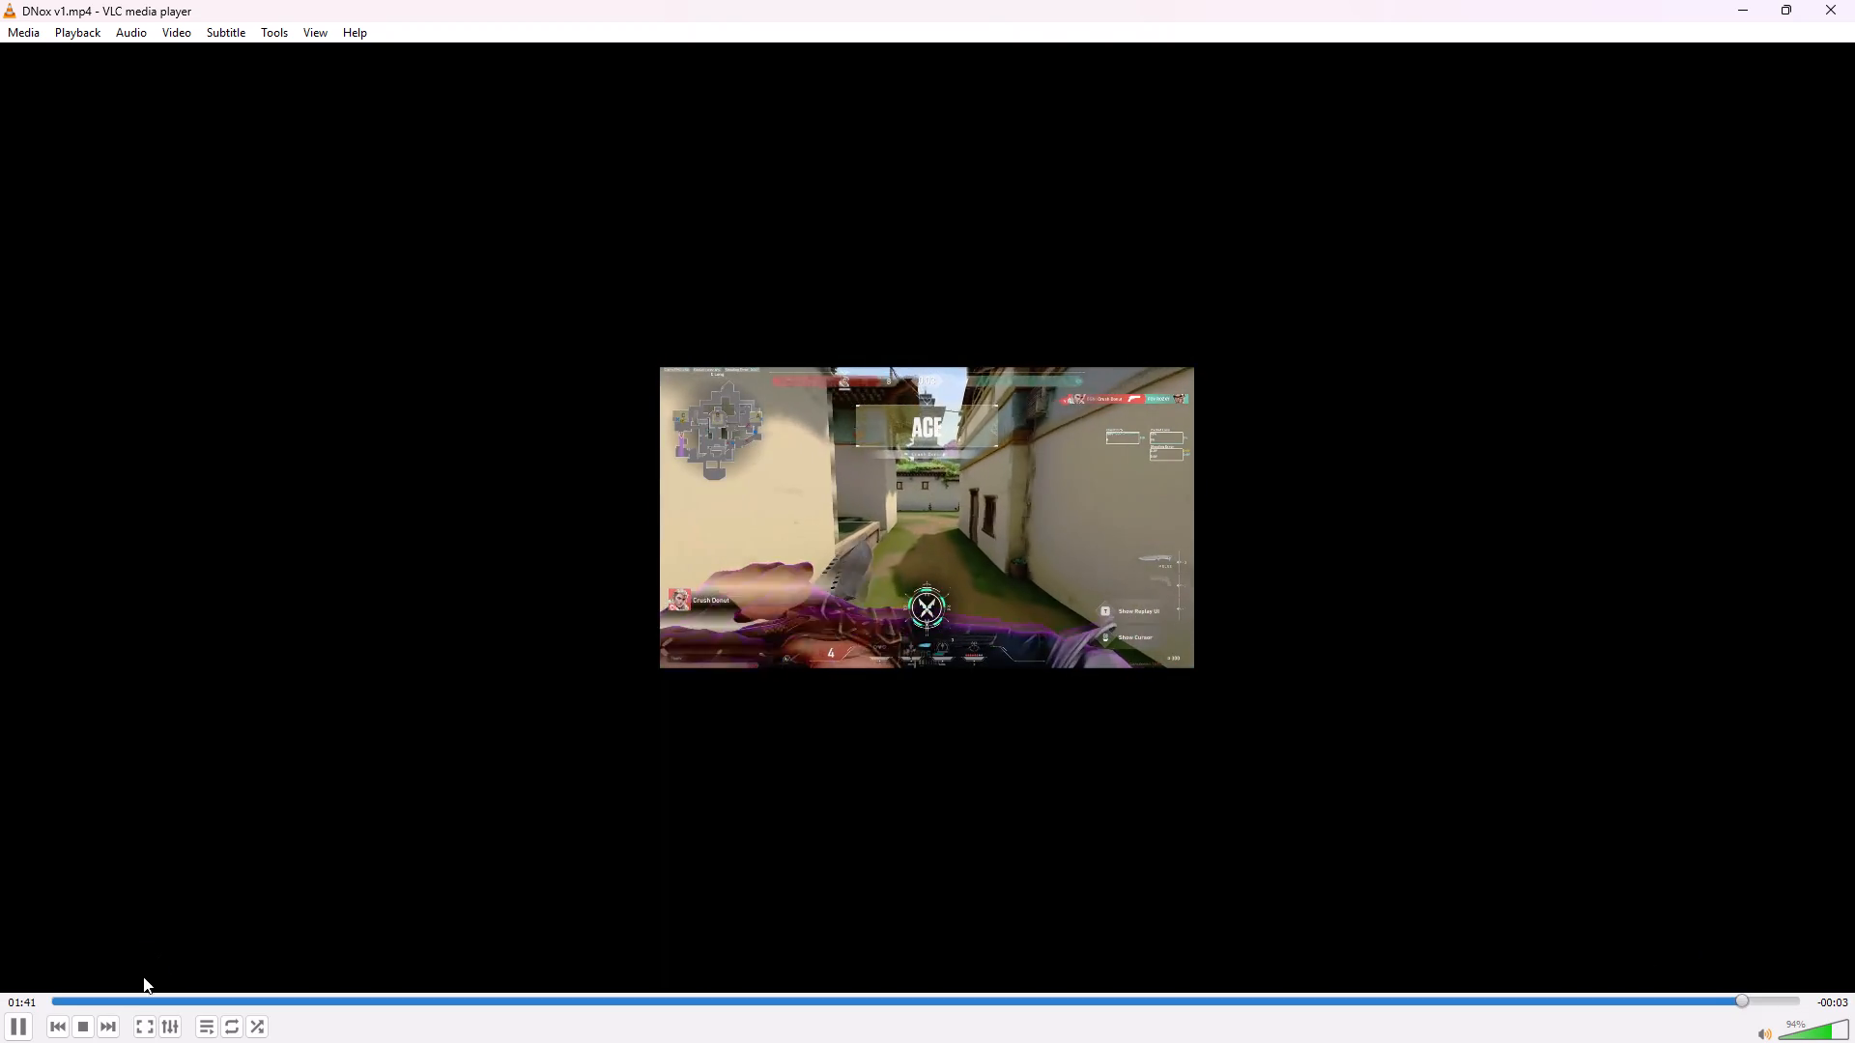
Review the DNox v1 video again from the beginning to its closing logo, and close the player and the folder window.
{"action": "left_click", "coordinate": [126, 1005]}
{"action": "left_click", "coordinate": [200, 1002]}
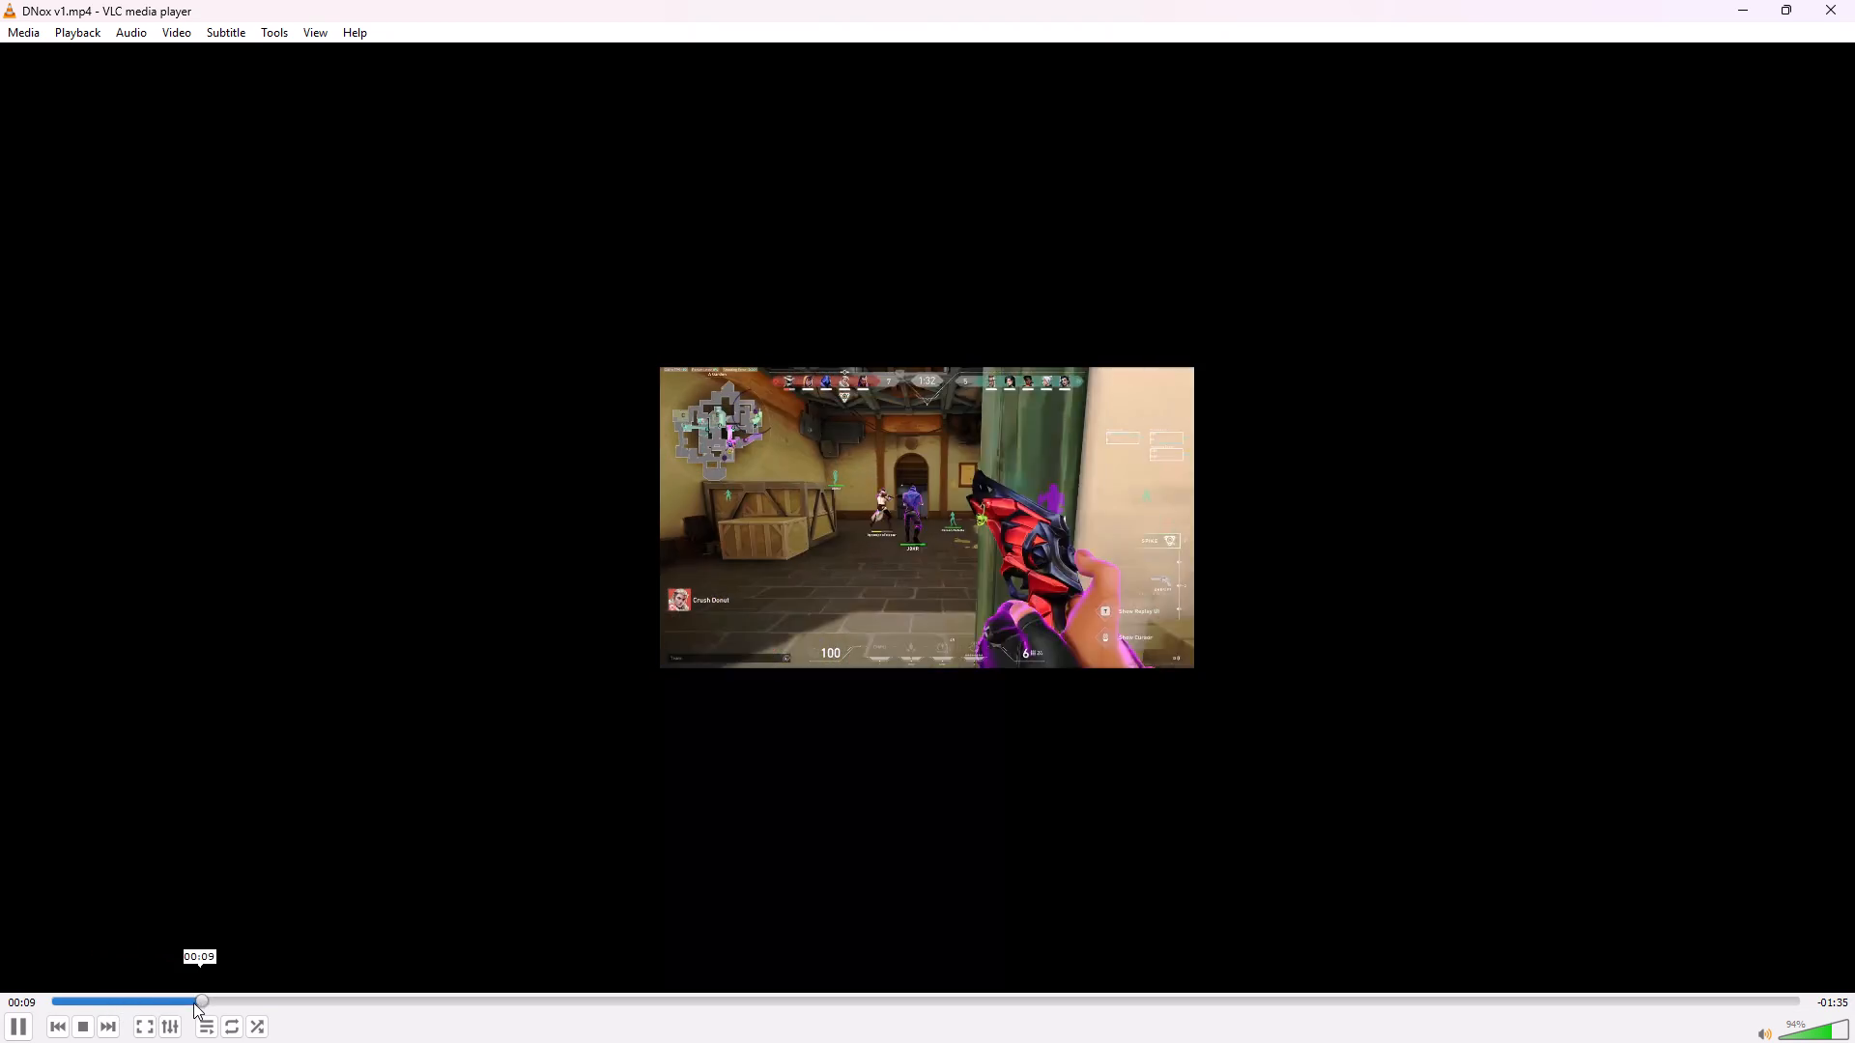
{"action": "left_click", "coordinate": [79, 1004]}
{"action": "left_click", "coordinate": [157, 1002]}
{"action": "left_click", "coordinate": [285, 1001]}
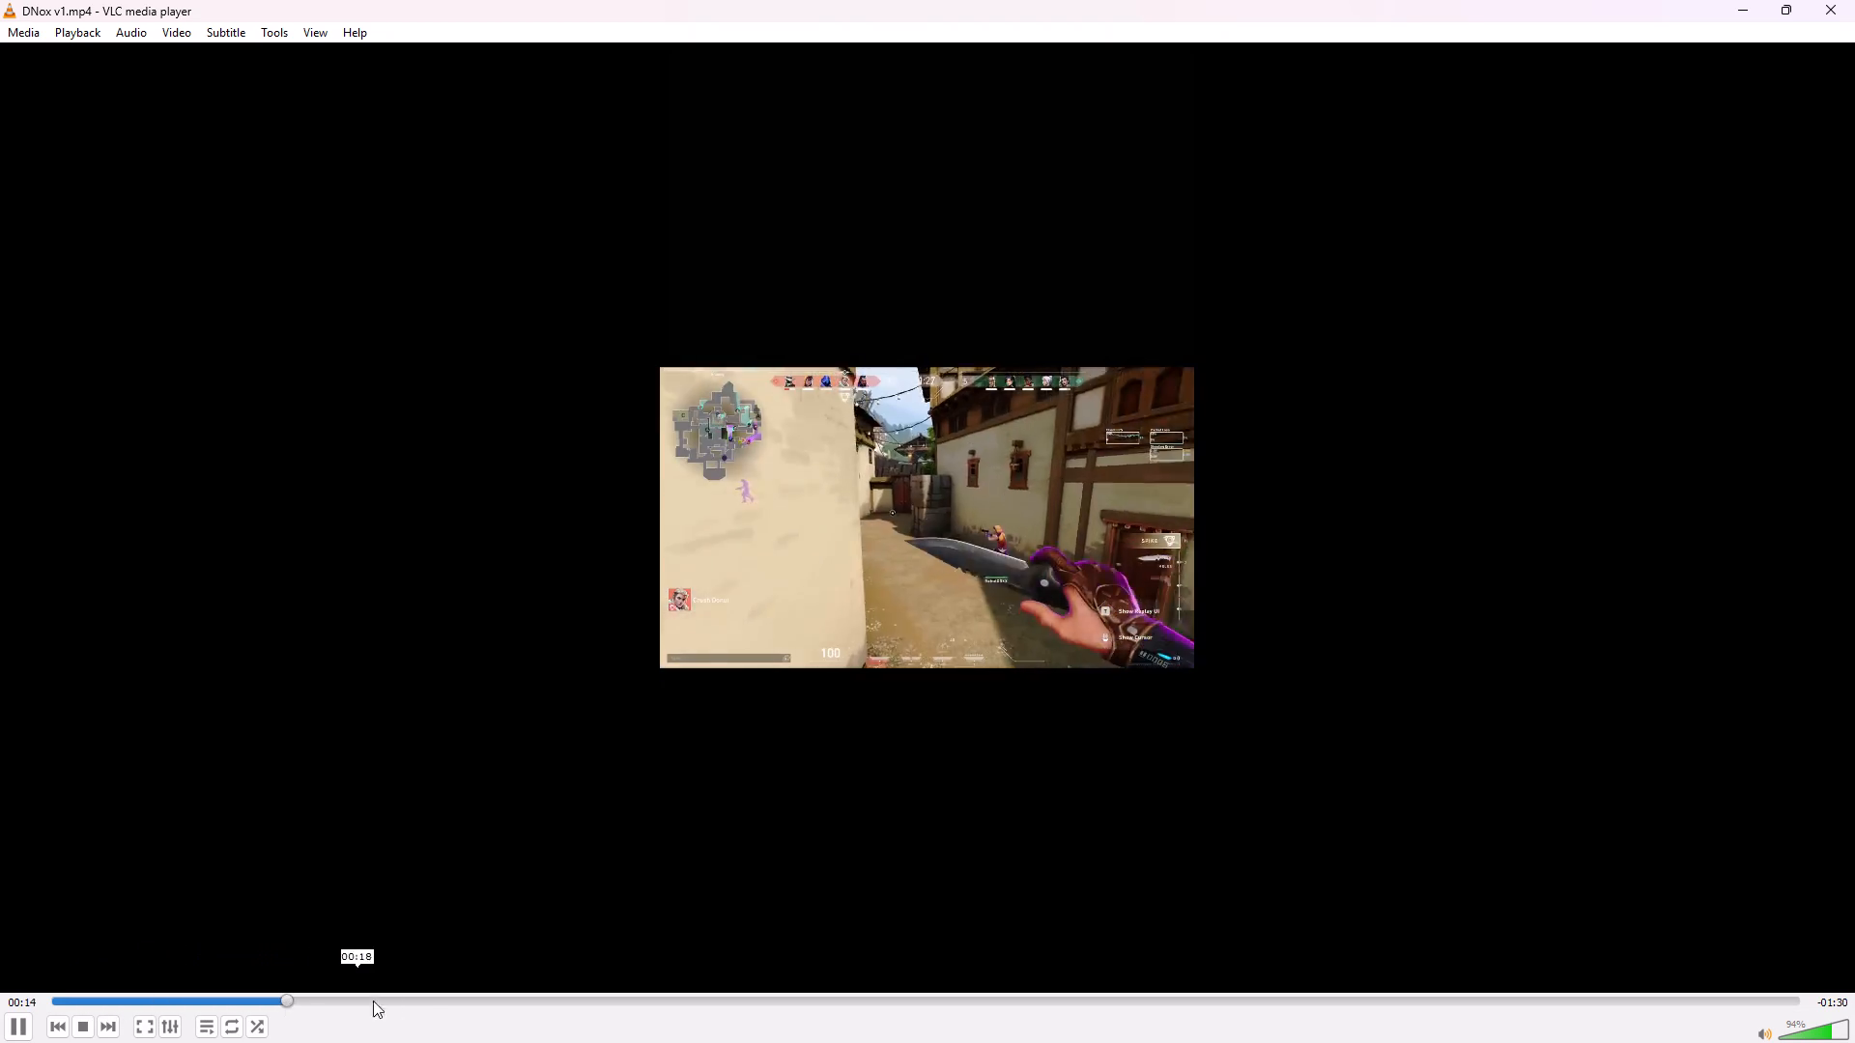
{"action": "left_click", "coordinate": [421, 1001]}
{"action": "left_click", "coordinate": [571, 1003]}
{"action": "left_click", "coordinate": [764, 1008]}
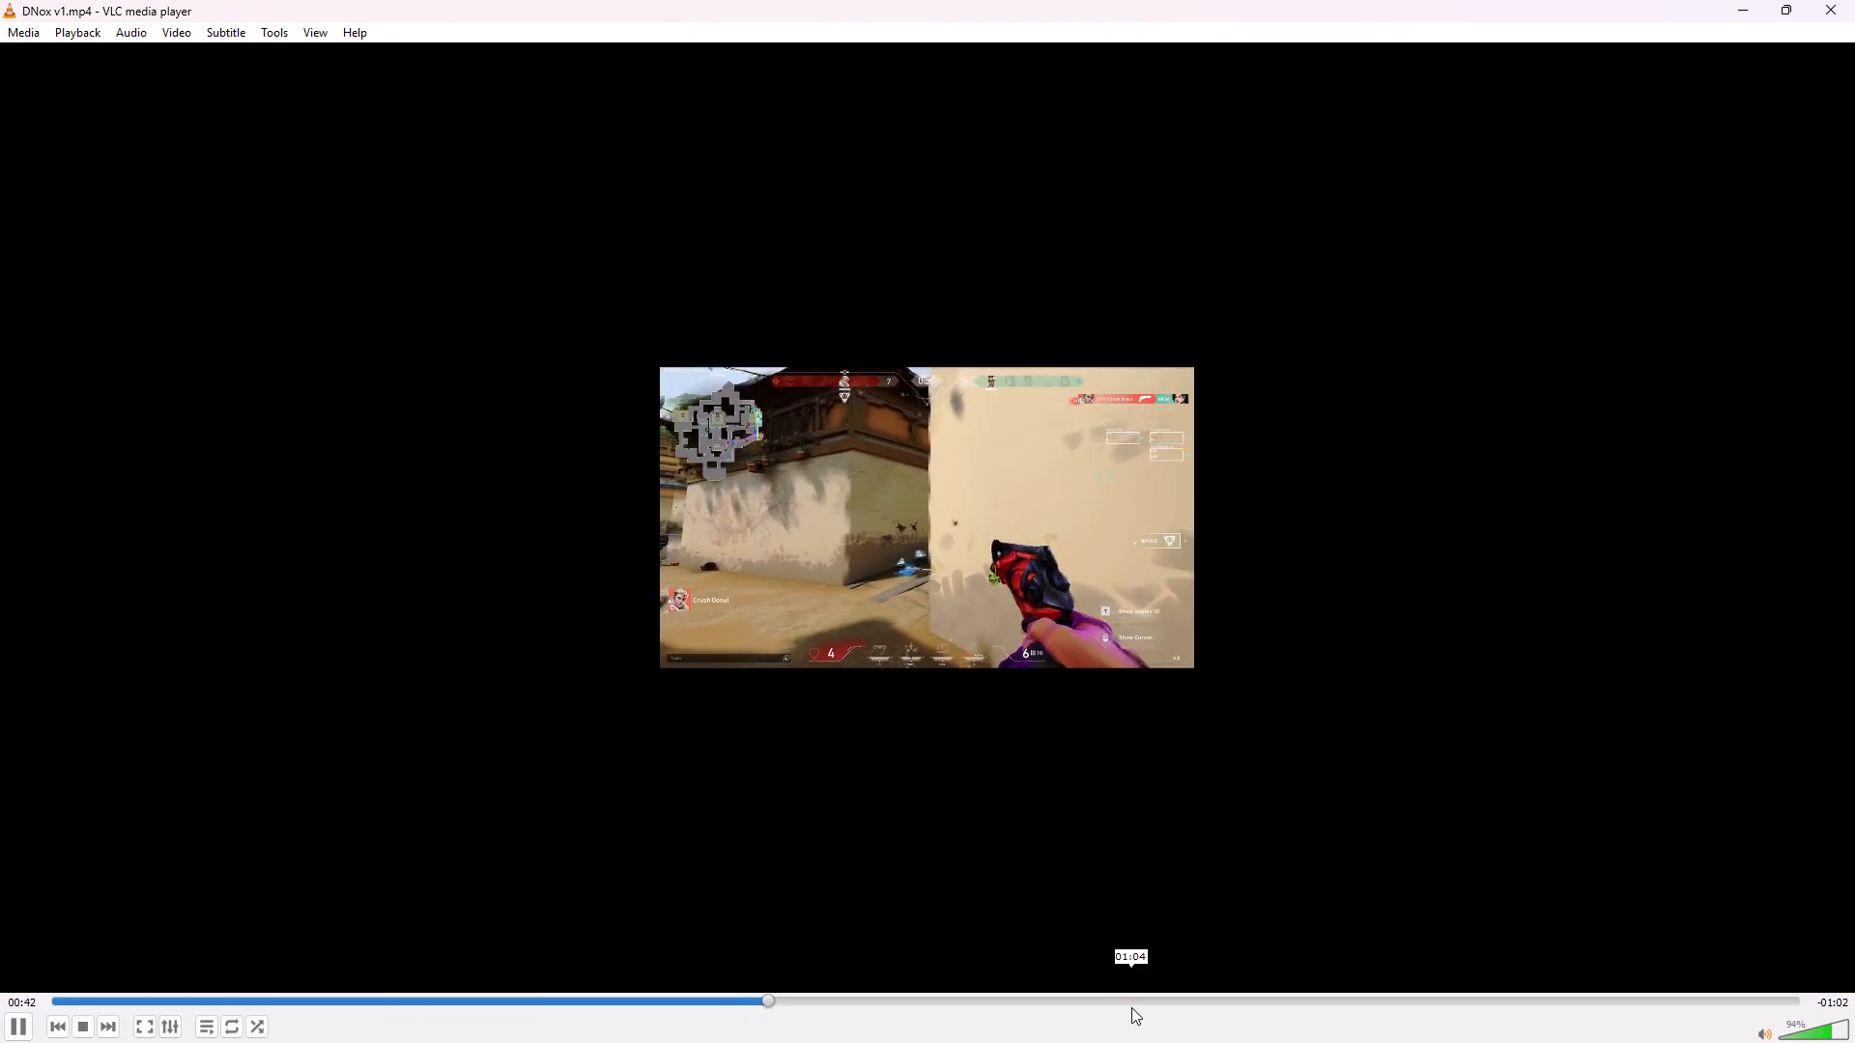
{"action": "left_click", "coordinate": [1131, 1007]}
{"action": "left_click", "coordinate": [1361, 1009]}
{"action": "left_click", "coordinate": [1564, 1002]}
{"action": "left_click", "coordinate": [1713, 993]}
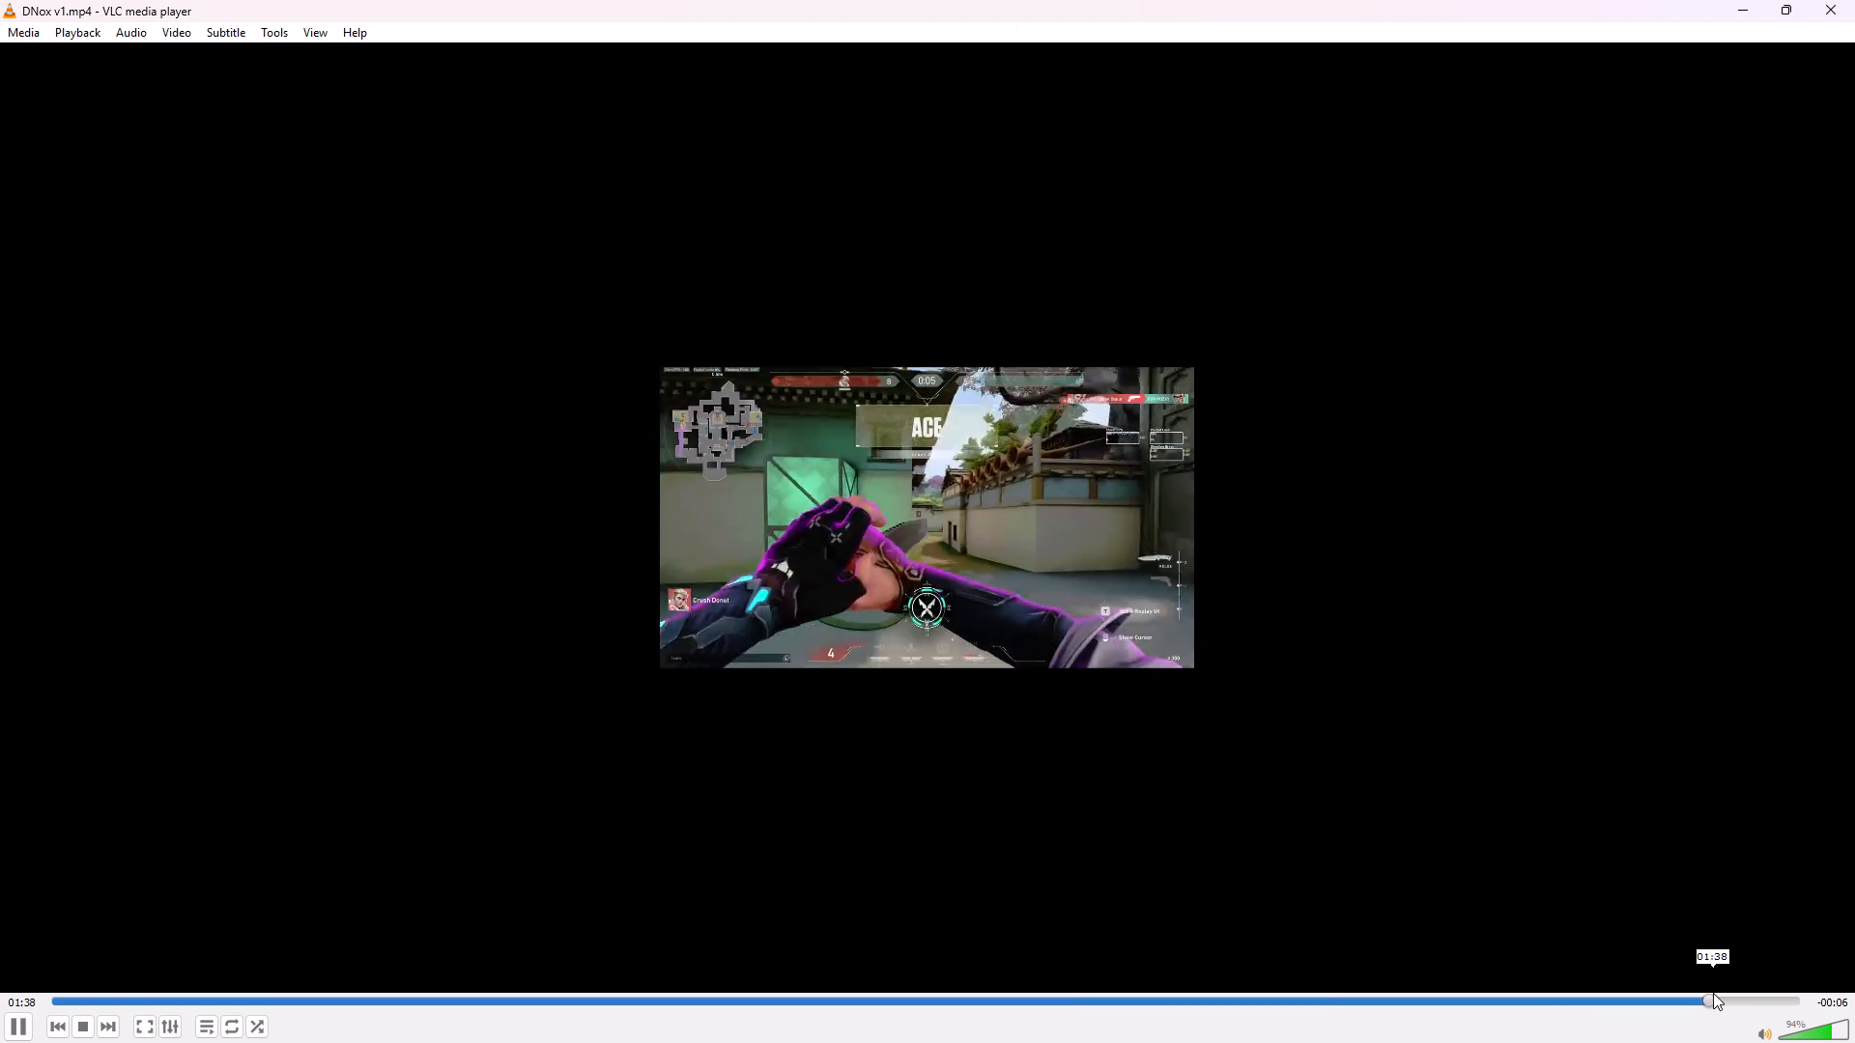
{"action": "left_click", "coordinate": [1760, 997]}
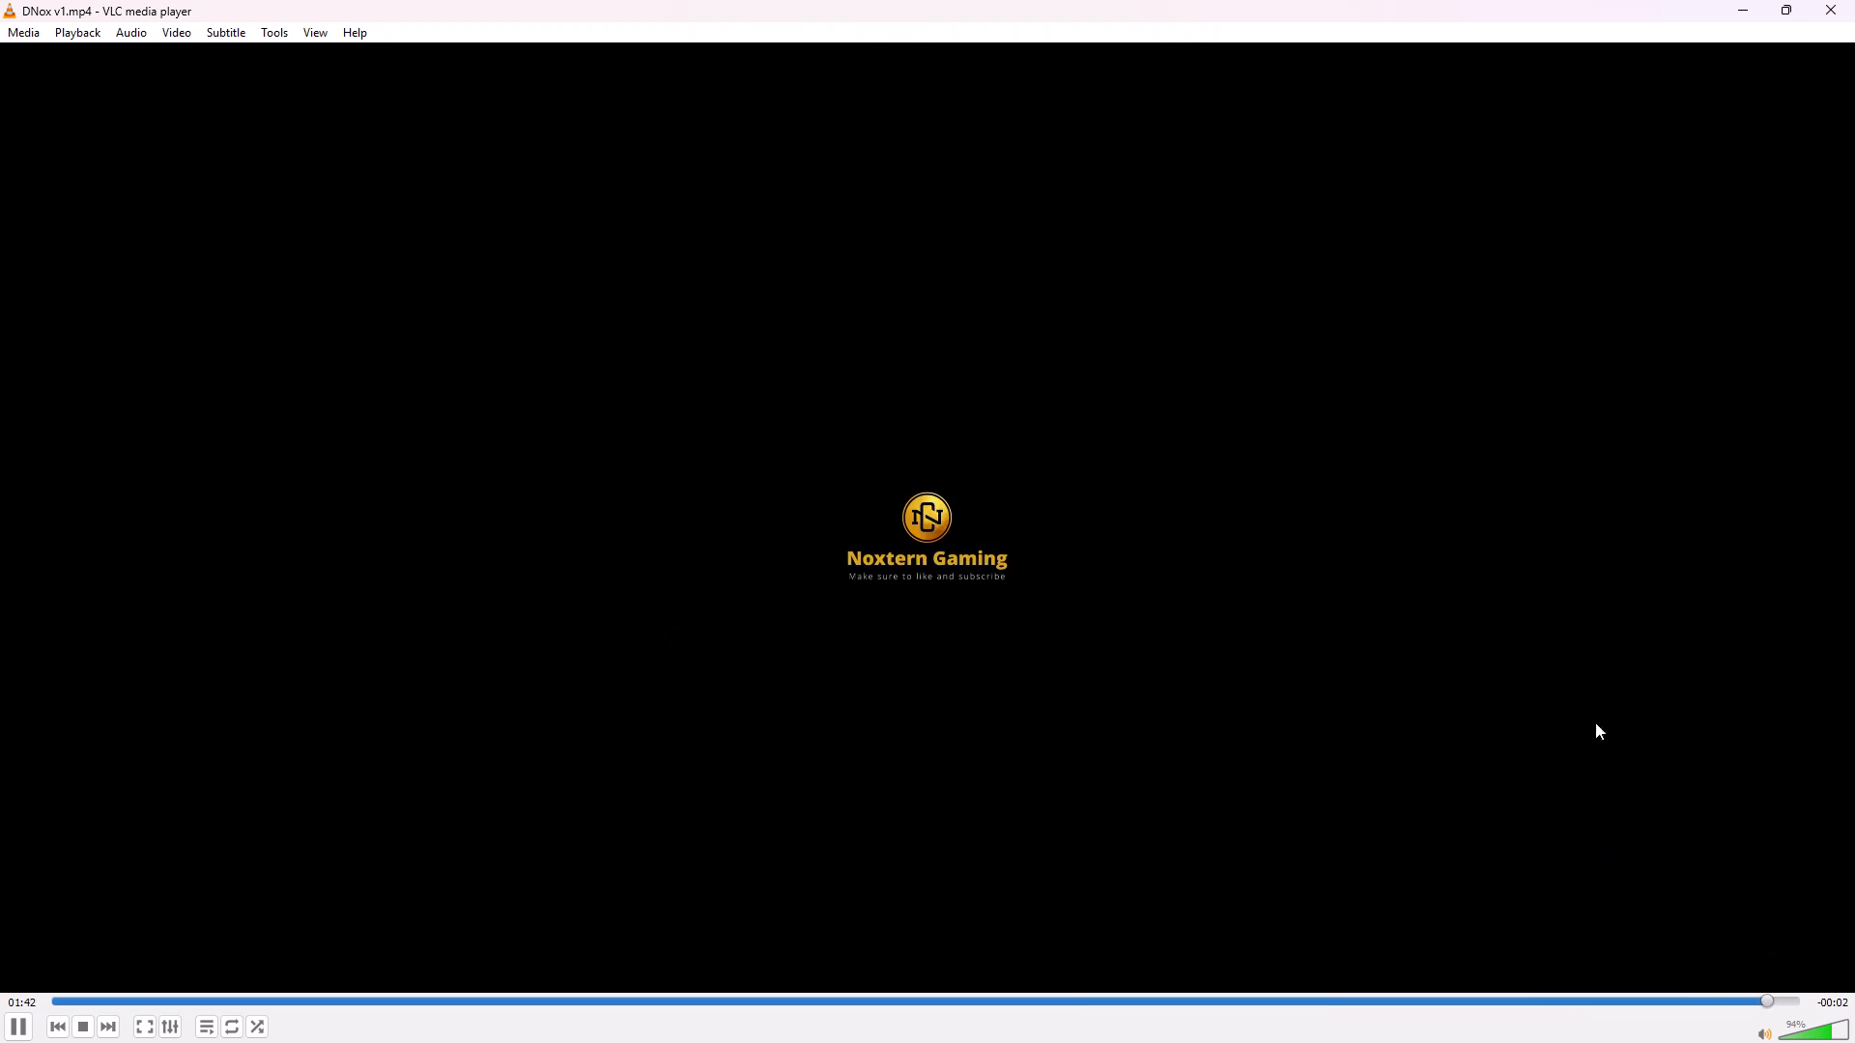
{"action": "left_click", "coordinate": [1854, 0]}
{"action": "left_click", "coordinate": [1139, 96]}
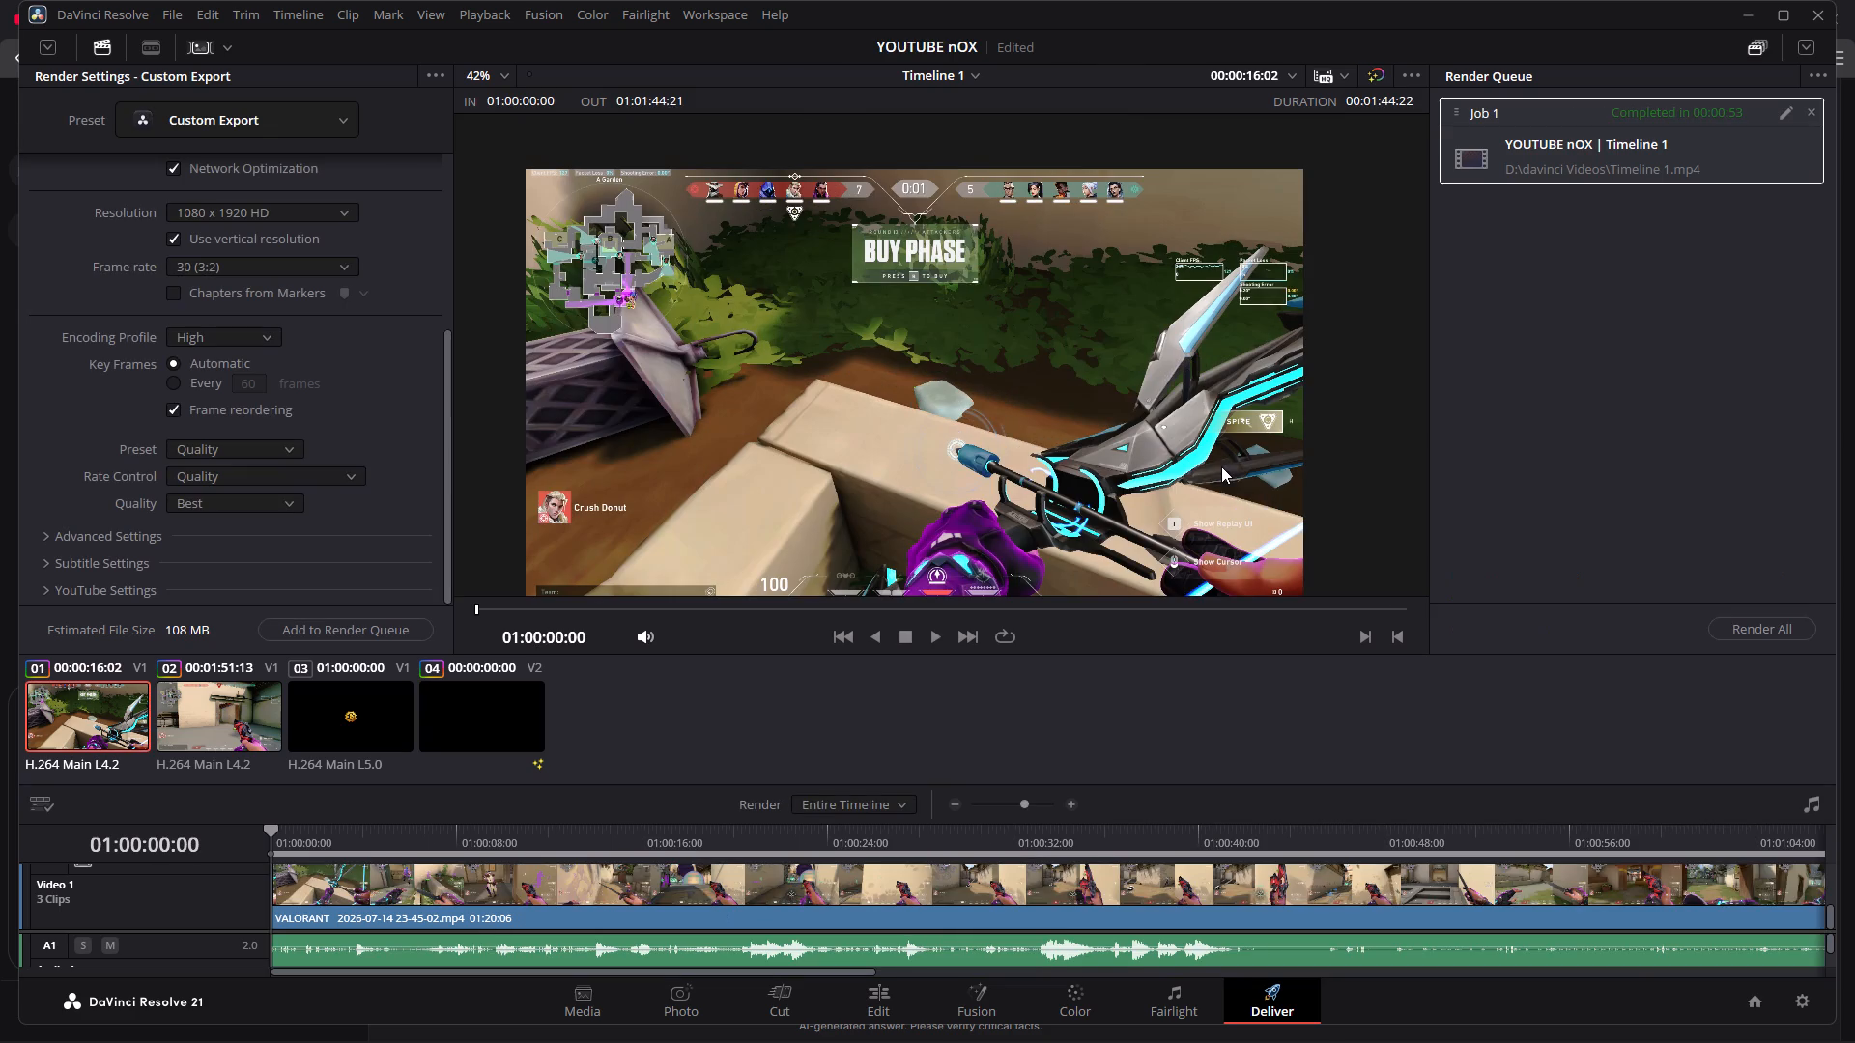
Close DaVinci Resolve and, in the Brave browser, the AI conversation tab about converting the video to a Short.
{"action": "left_click", "coordinate": [1820, 24]}
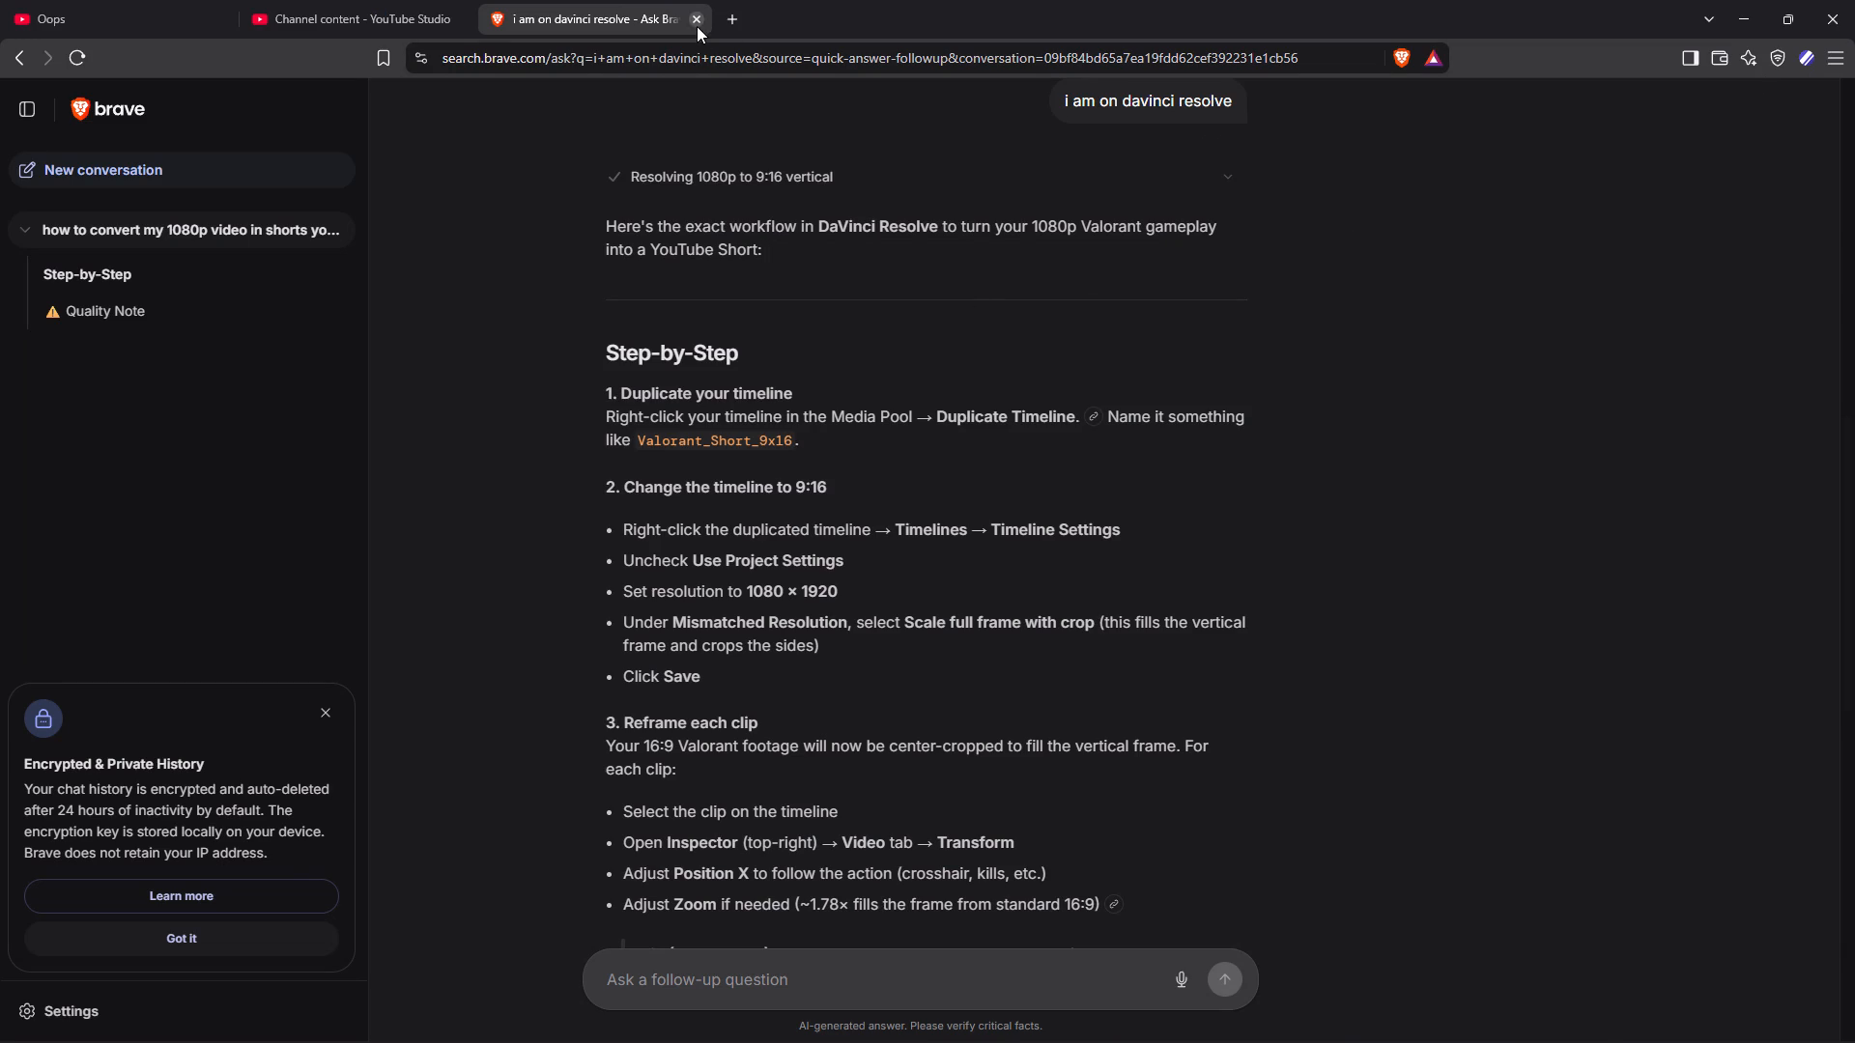
{"action": "left_click", "coordinate": [697, 26]}
Open the DNox v1 draft in YouTube Studio and replace its title with "Sova Lineup gameplay |".
{"action": "left_click", "coordinate": [380, 497]}
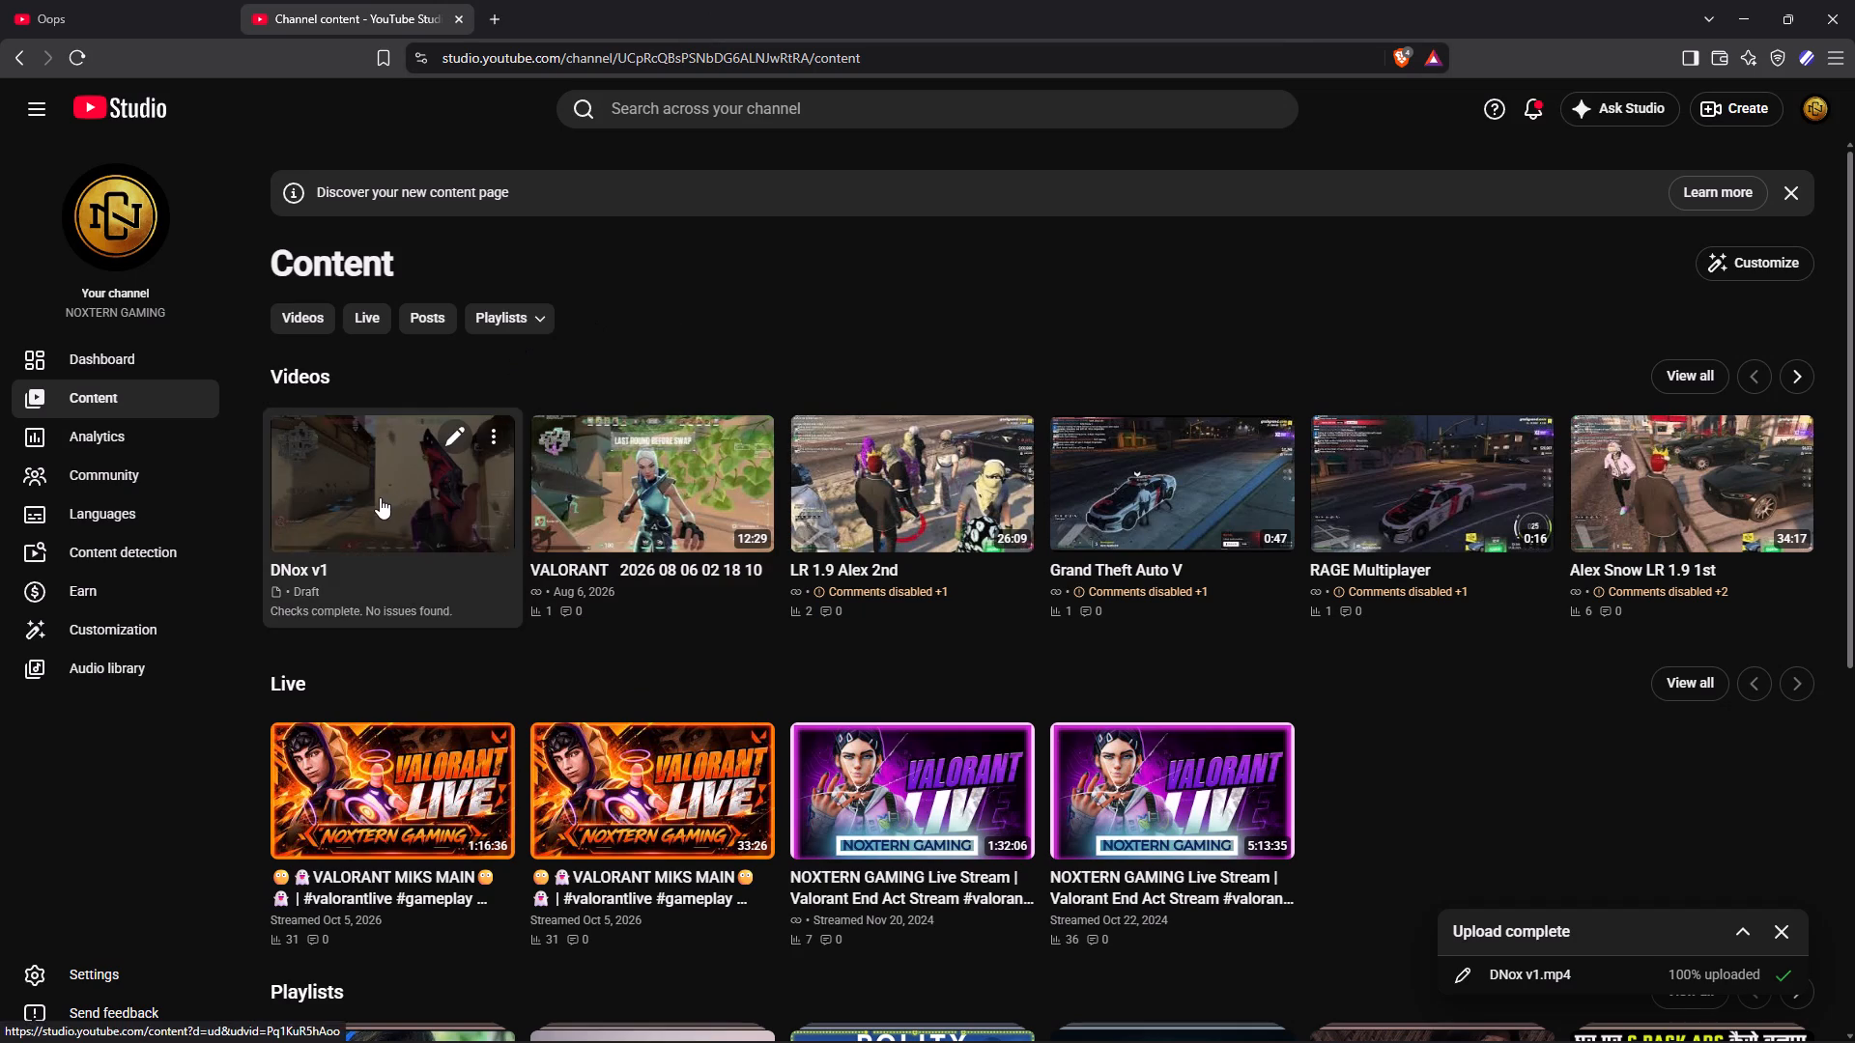
{"action": "left_click_drag", "start_coordinate": [610, 372], "coordinate": [492, 364]}
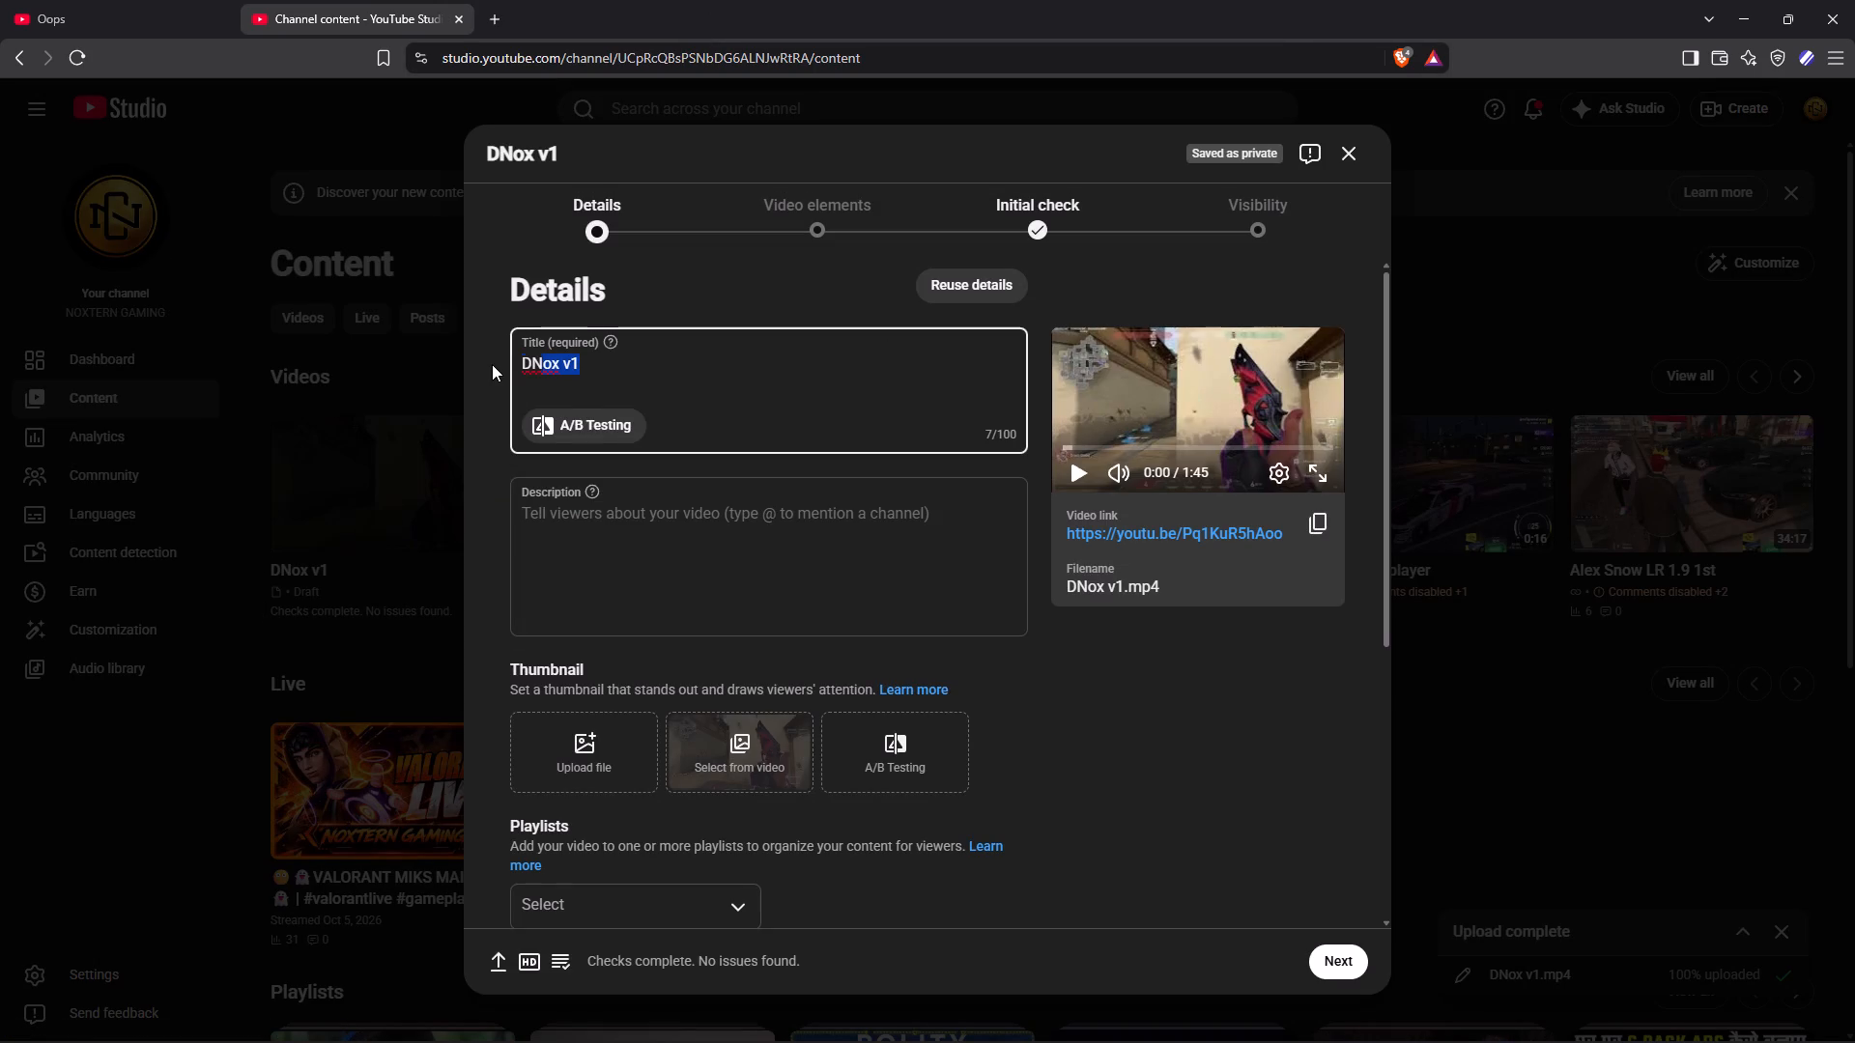
{"action": "left_click_drag", "start_coordinate": [492, 364], "coordinate": [490, 364]}
{"action": "key", "text": "BackSpace"}
{"action": "type", "text": "Sova"}
{"action": "key", "text": "space"}
{"action": "type", "text": "Ace"}
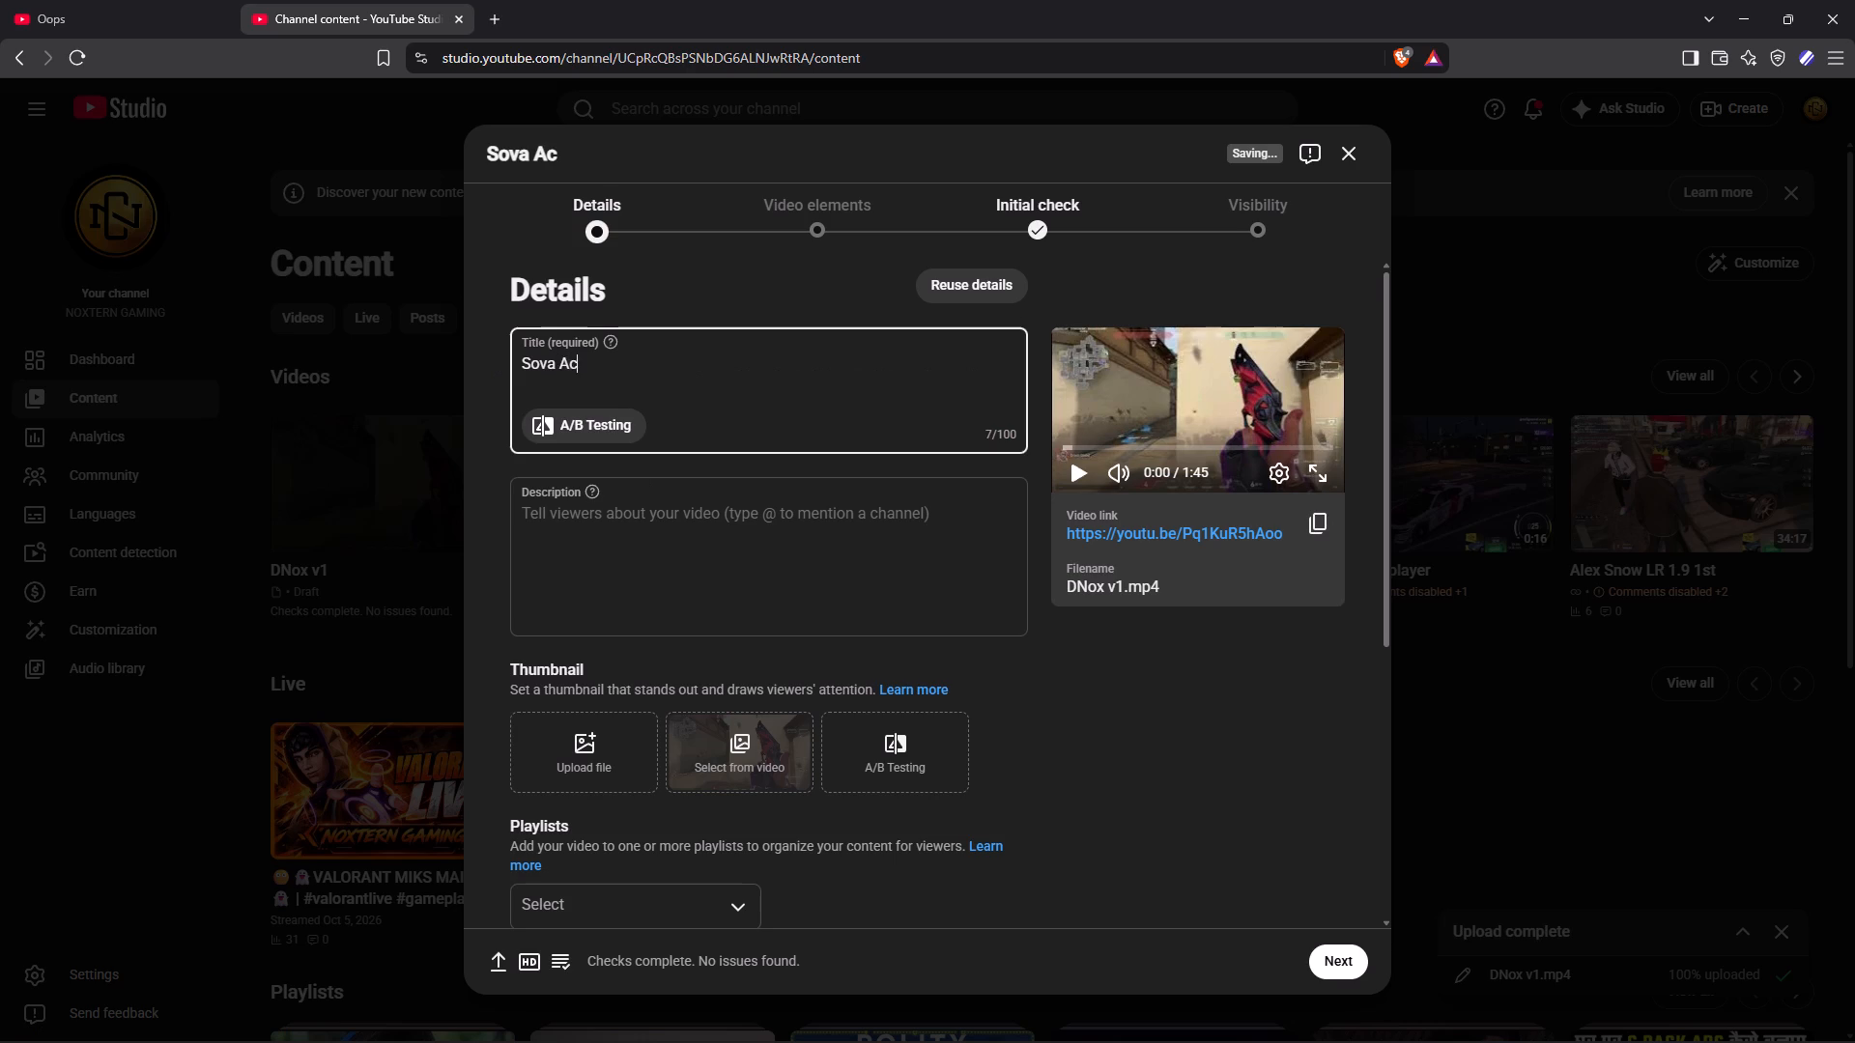
{"action": "key", "text": "space"}
{"action": "key", "text": "BackSpace"}
{"action": "key", "text": "BackSpace"}
{"action": "key", "text": "BackSpace"}
{"action": "key", "text": "BackSpace"}
{"action": "type", "text": "Line"}
{"action": "type", "text": "up"}
{"action": "key", "text": "space"}
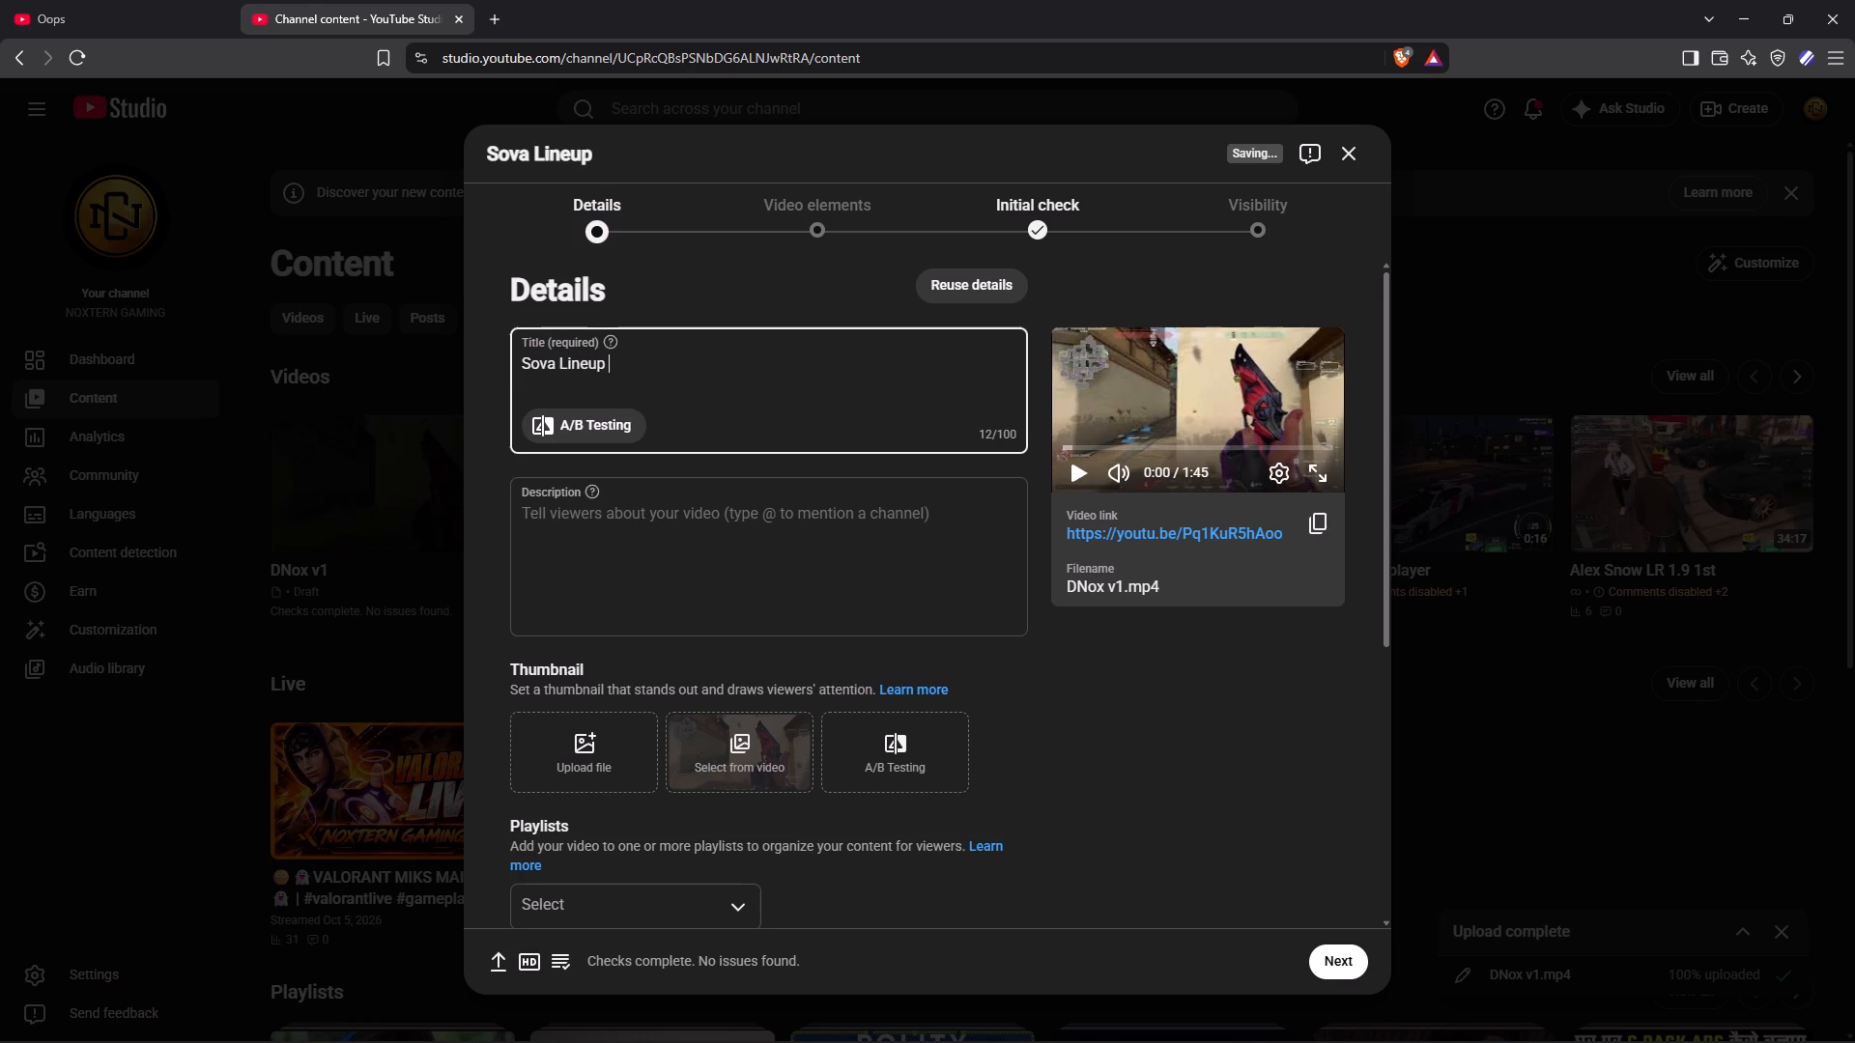
{"action": "type", "text": "gameplay"}
{"action": "key", "text": "space"}
{"action": "type", "text": "|"}
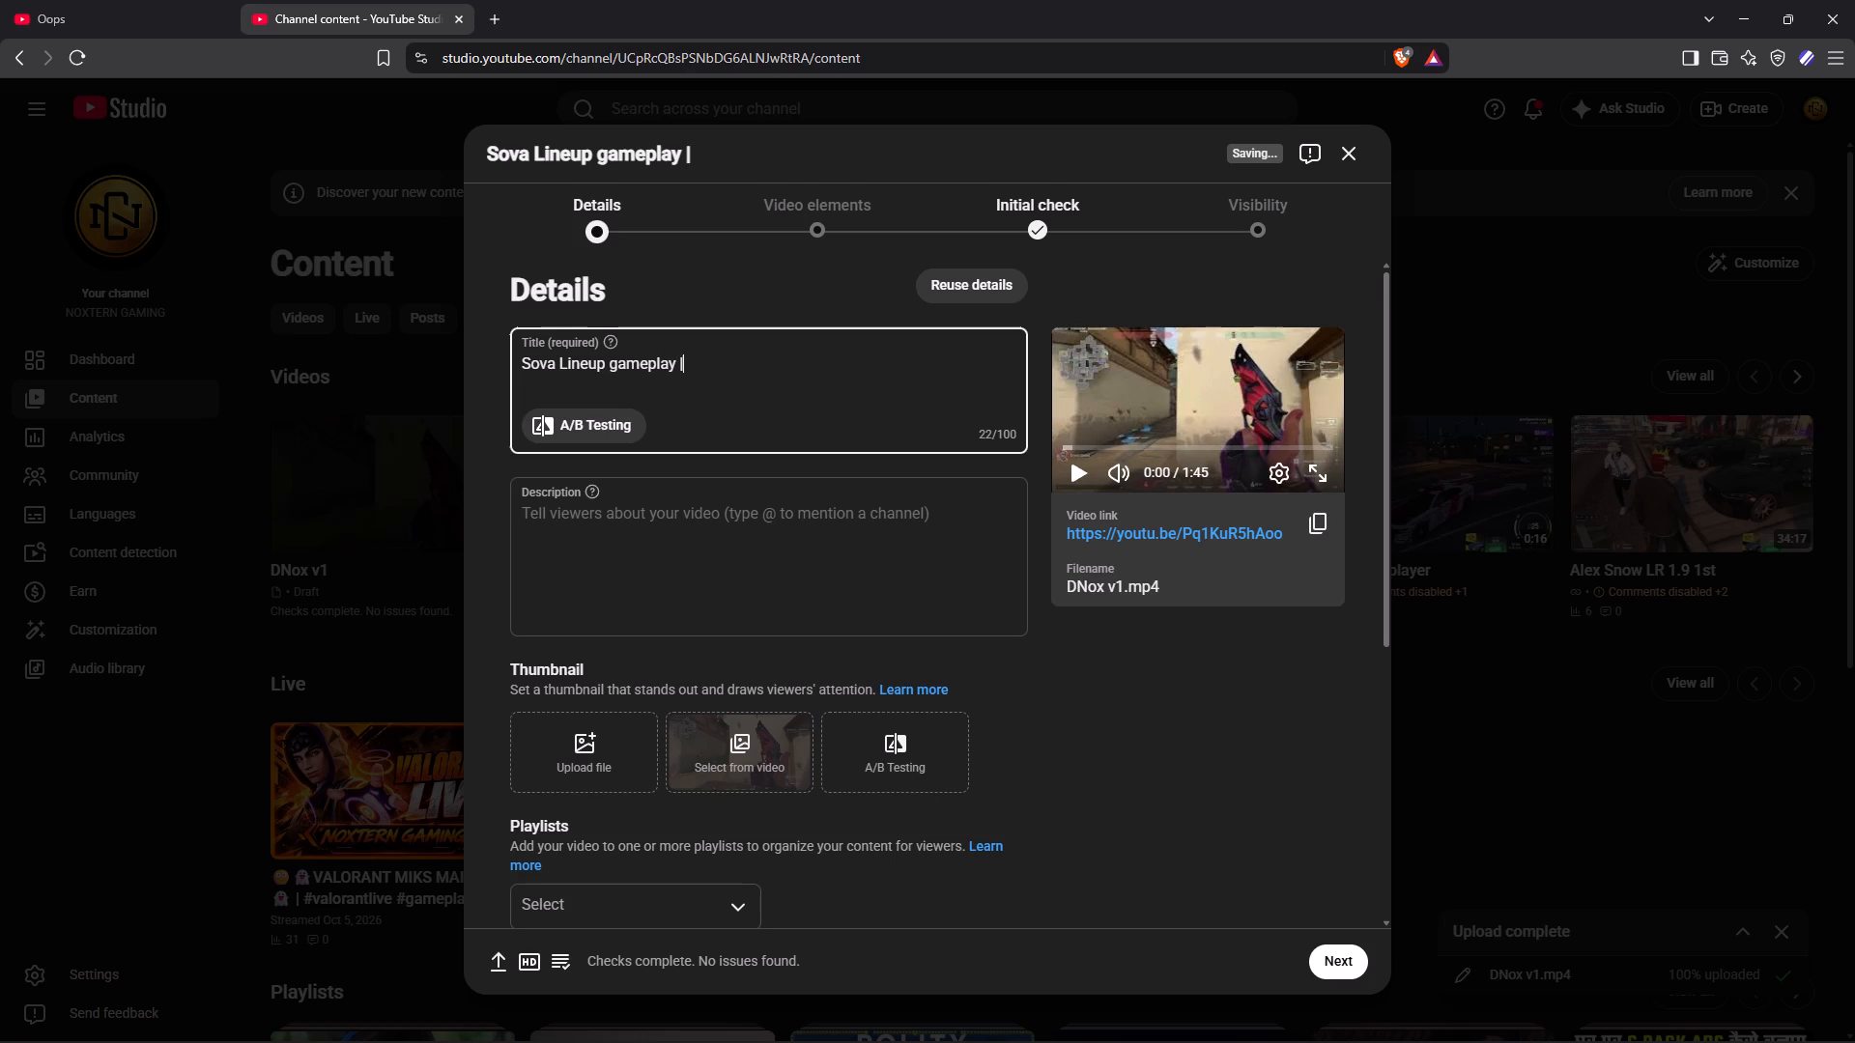
{"action": "key", "text": "space"}
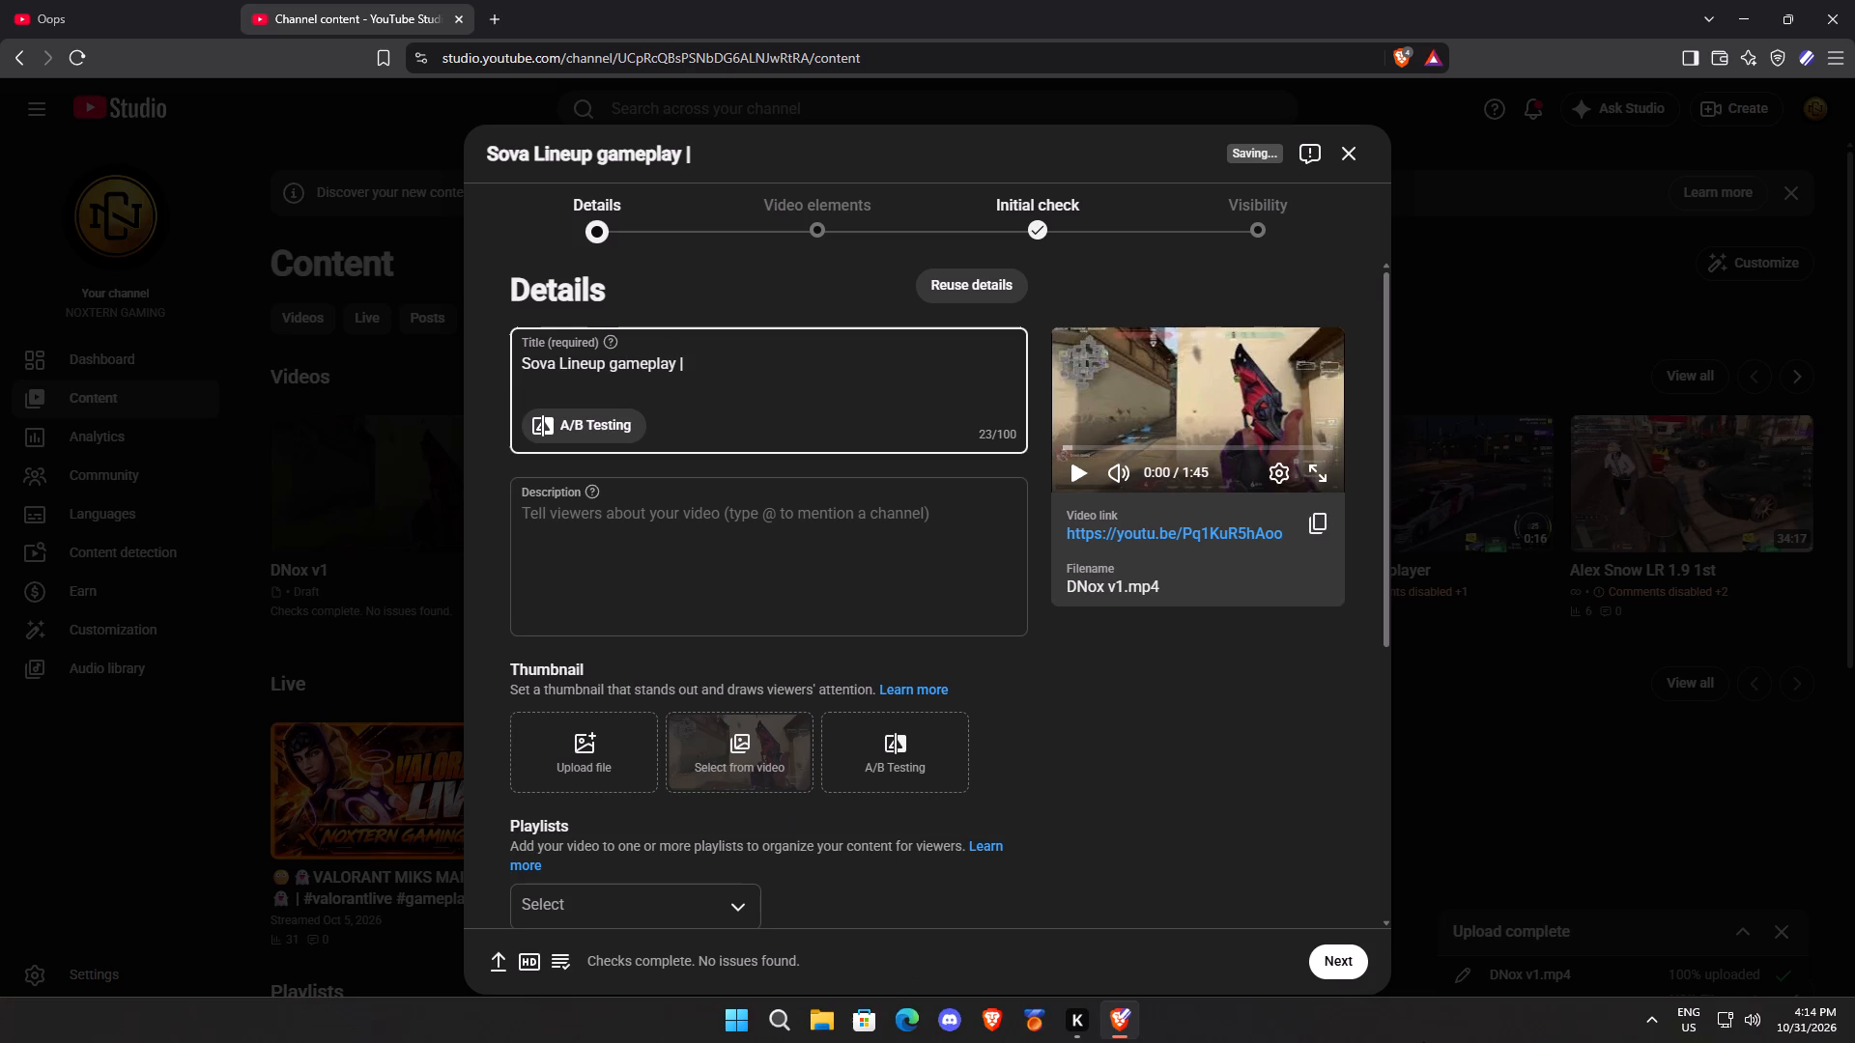
Show the hidden system tray items.
{"action": "left_click", "coordinate": [1663, 1030]}
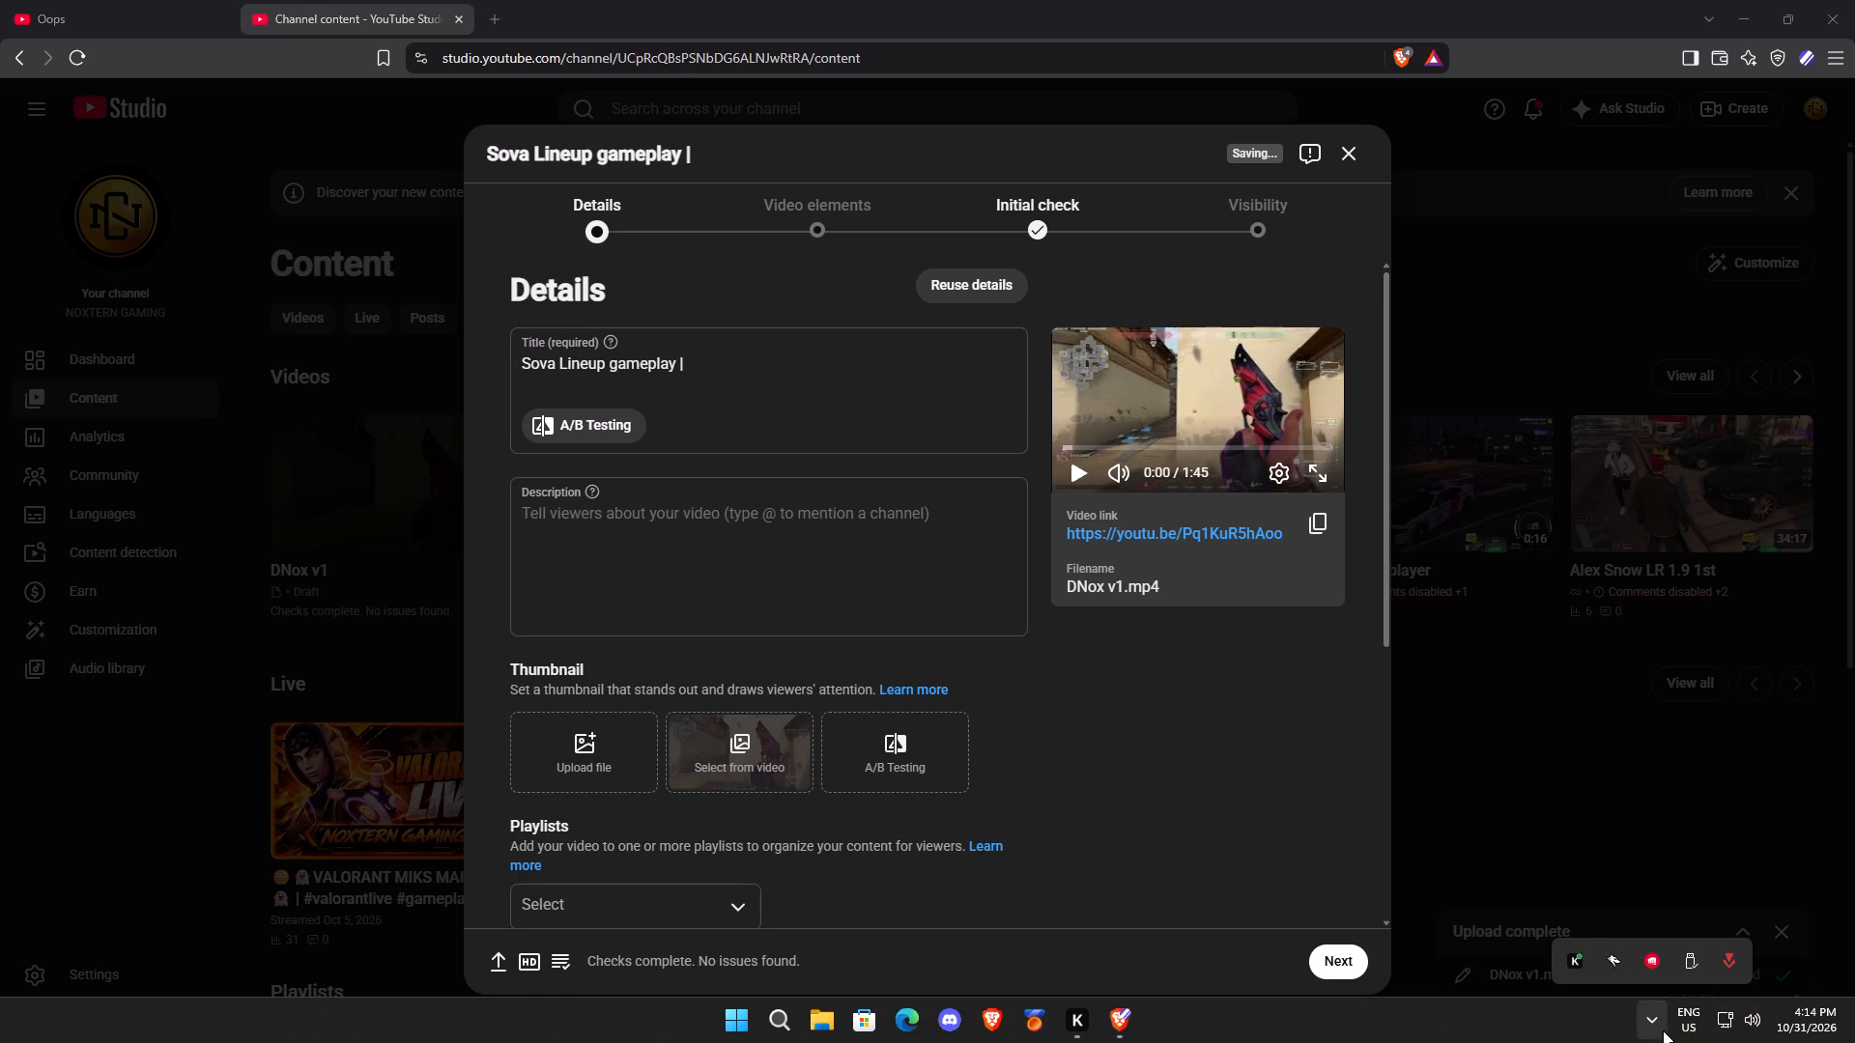
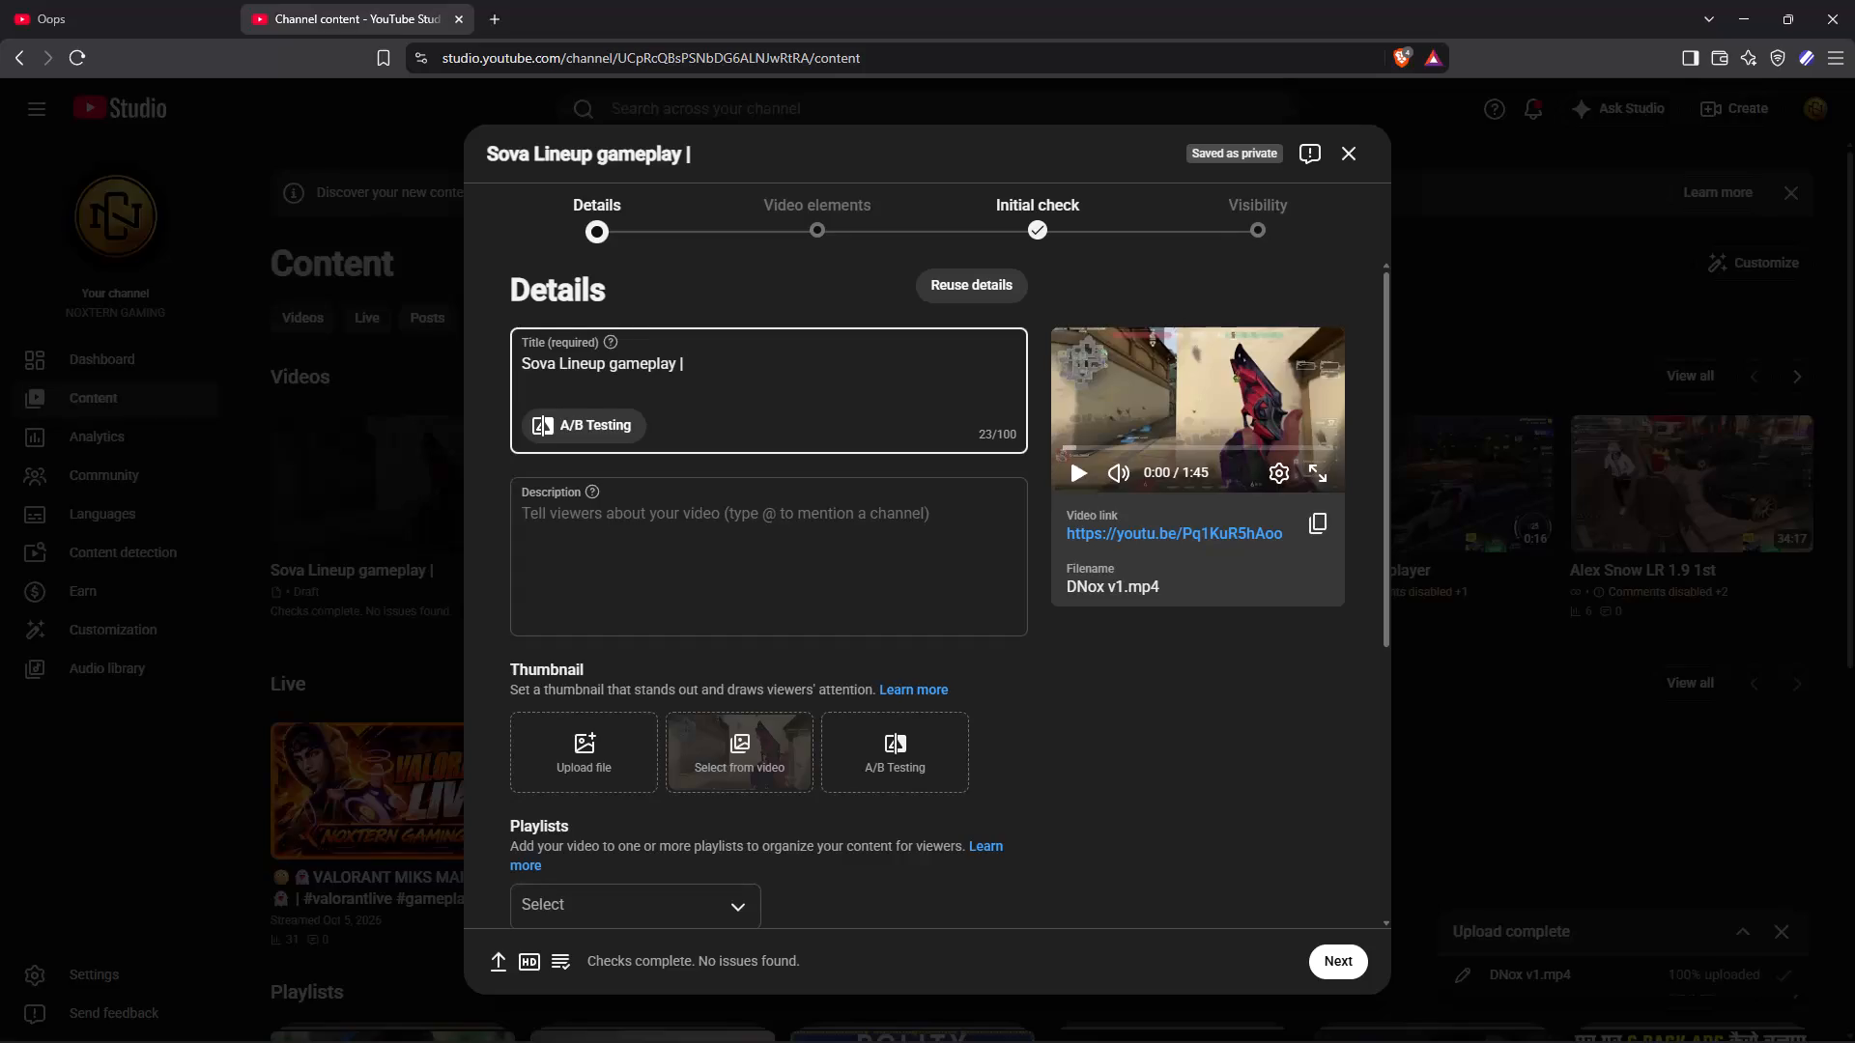
Add the suggested hashtag #valorant to the end of the video title.
{"action": "key", "text": "shift+numbersign"}
{"action": "type", "text": "valorea"}
{"action": "key", "text": "BackSpace"}
{"action": "key", "text": "BackSpace"}
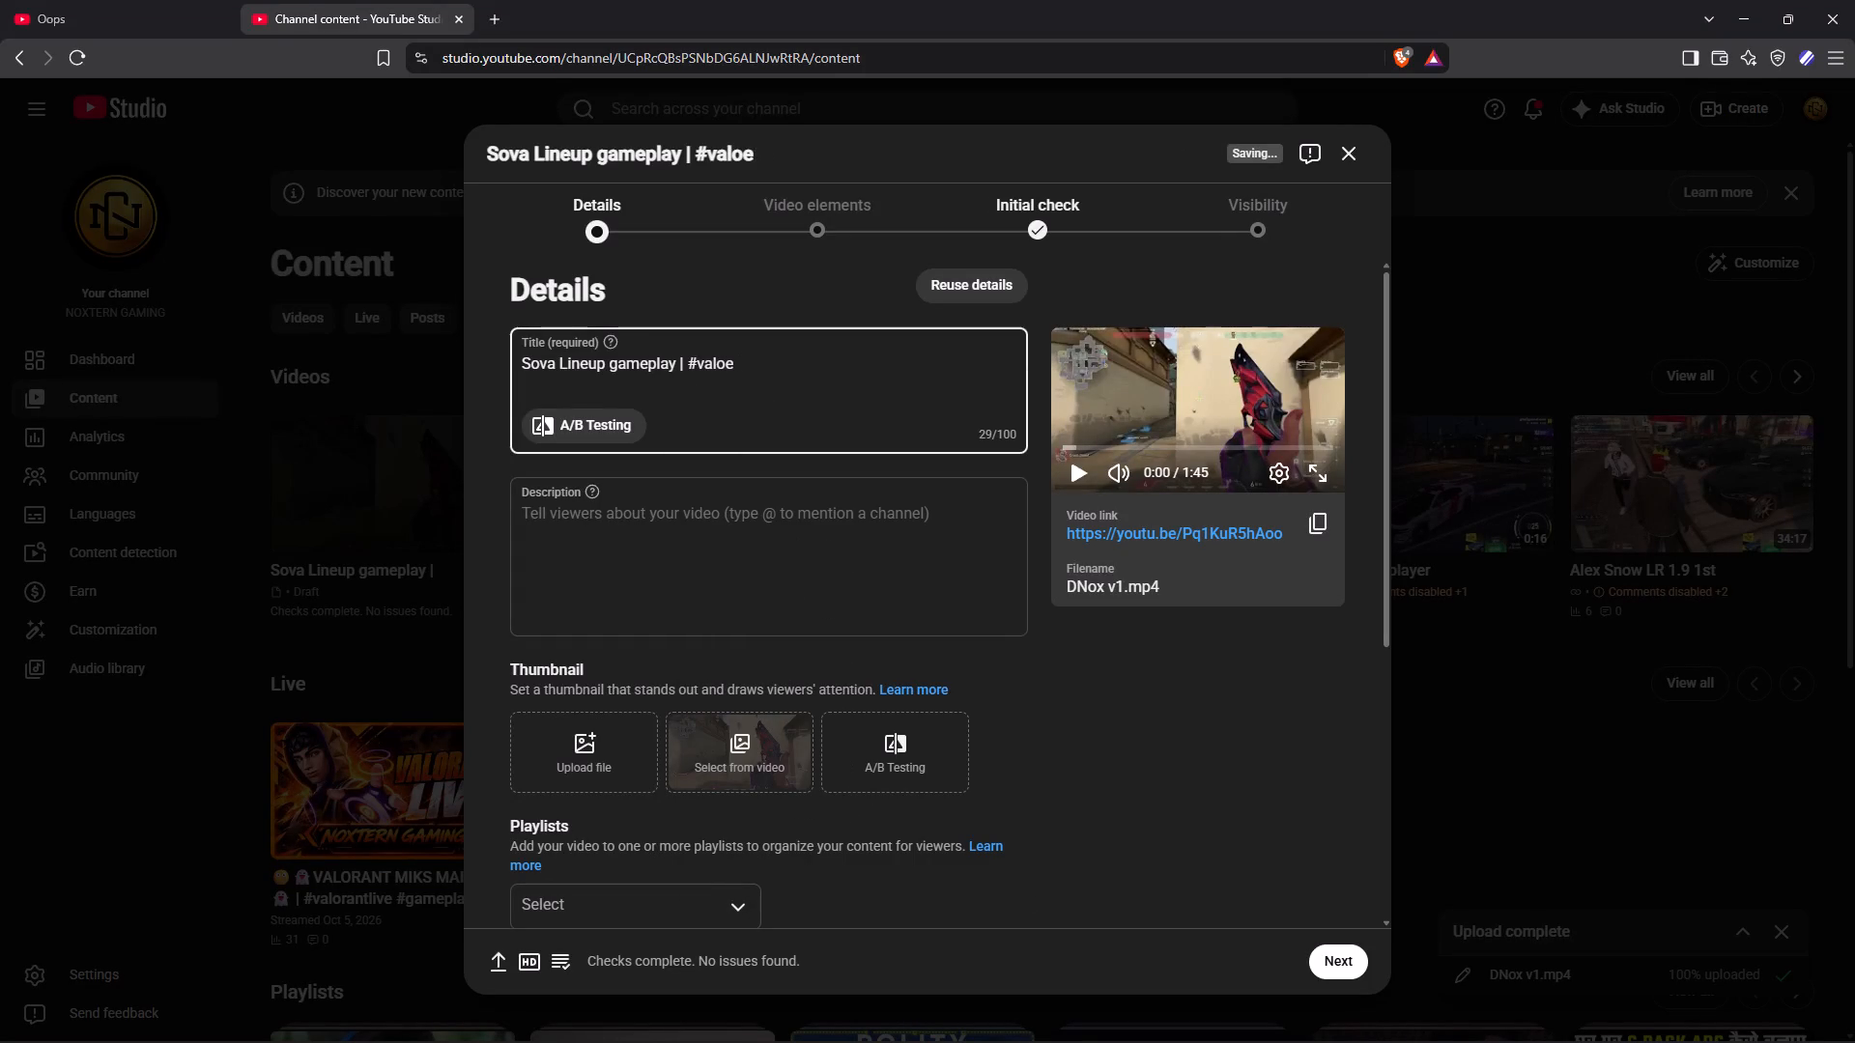
{"action": "key", "text": "BackSpace"}
{"action": "left_click", "coordinate": [745, 396]}
Append the suggested hashtag #valorantaceshorts to the video title.
{"action": "type", "text": "#"}
{"action": "key", "text": "space"}
{"action": "key", "text": "BackSpace"}
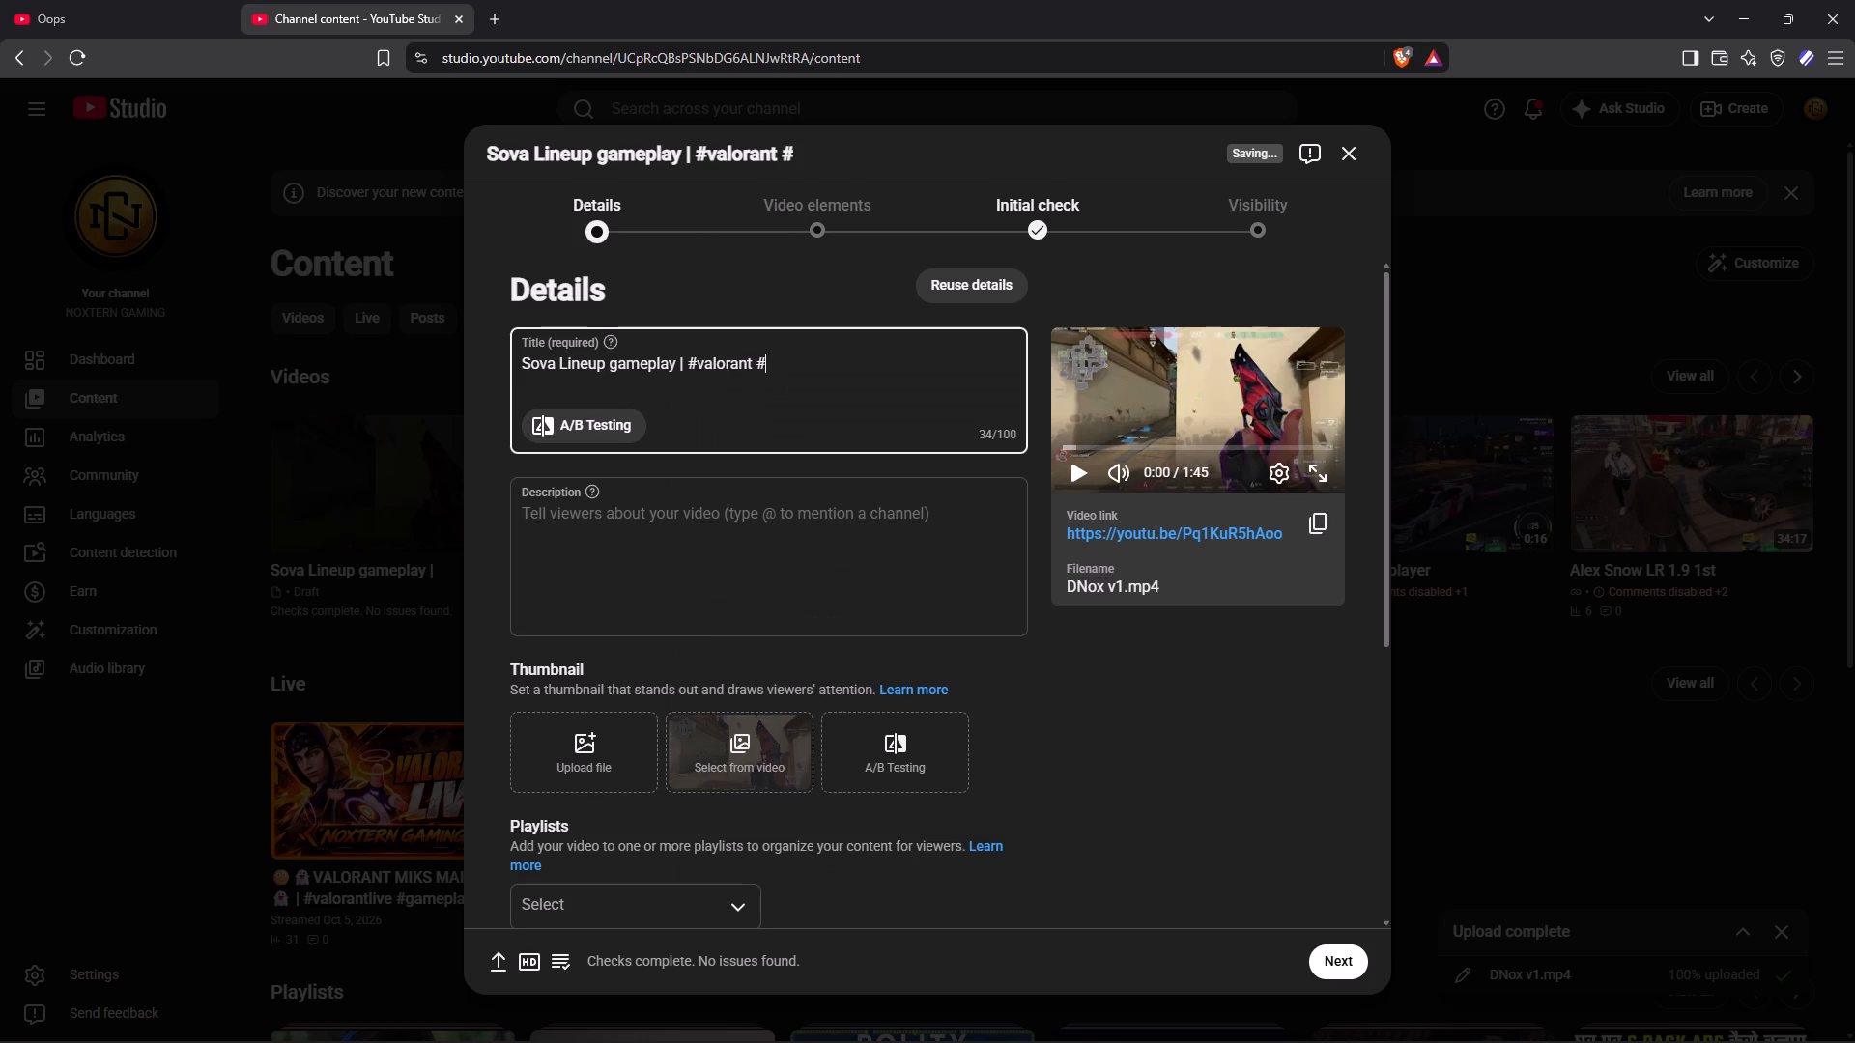
{"action": "type", "text": "valorat"}
{"action": "key", "text": "BackSpace"}
{"action": "type", "text": "nt"}
{"action": "key", "text": "space"}
{"action": "key", "text": "BackSpace"}
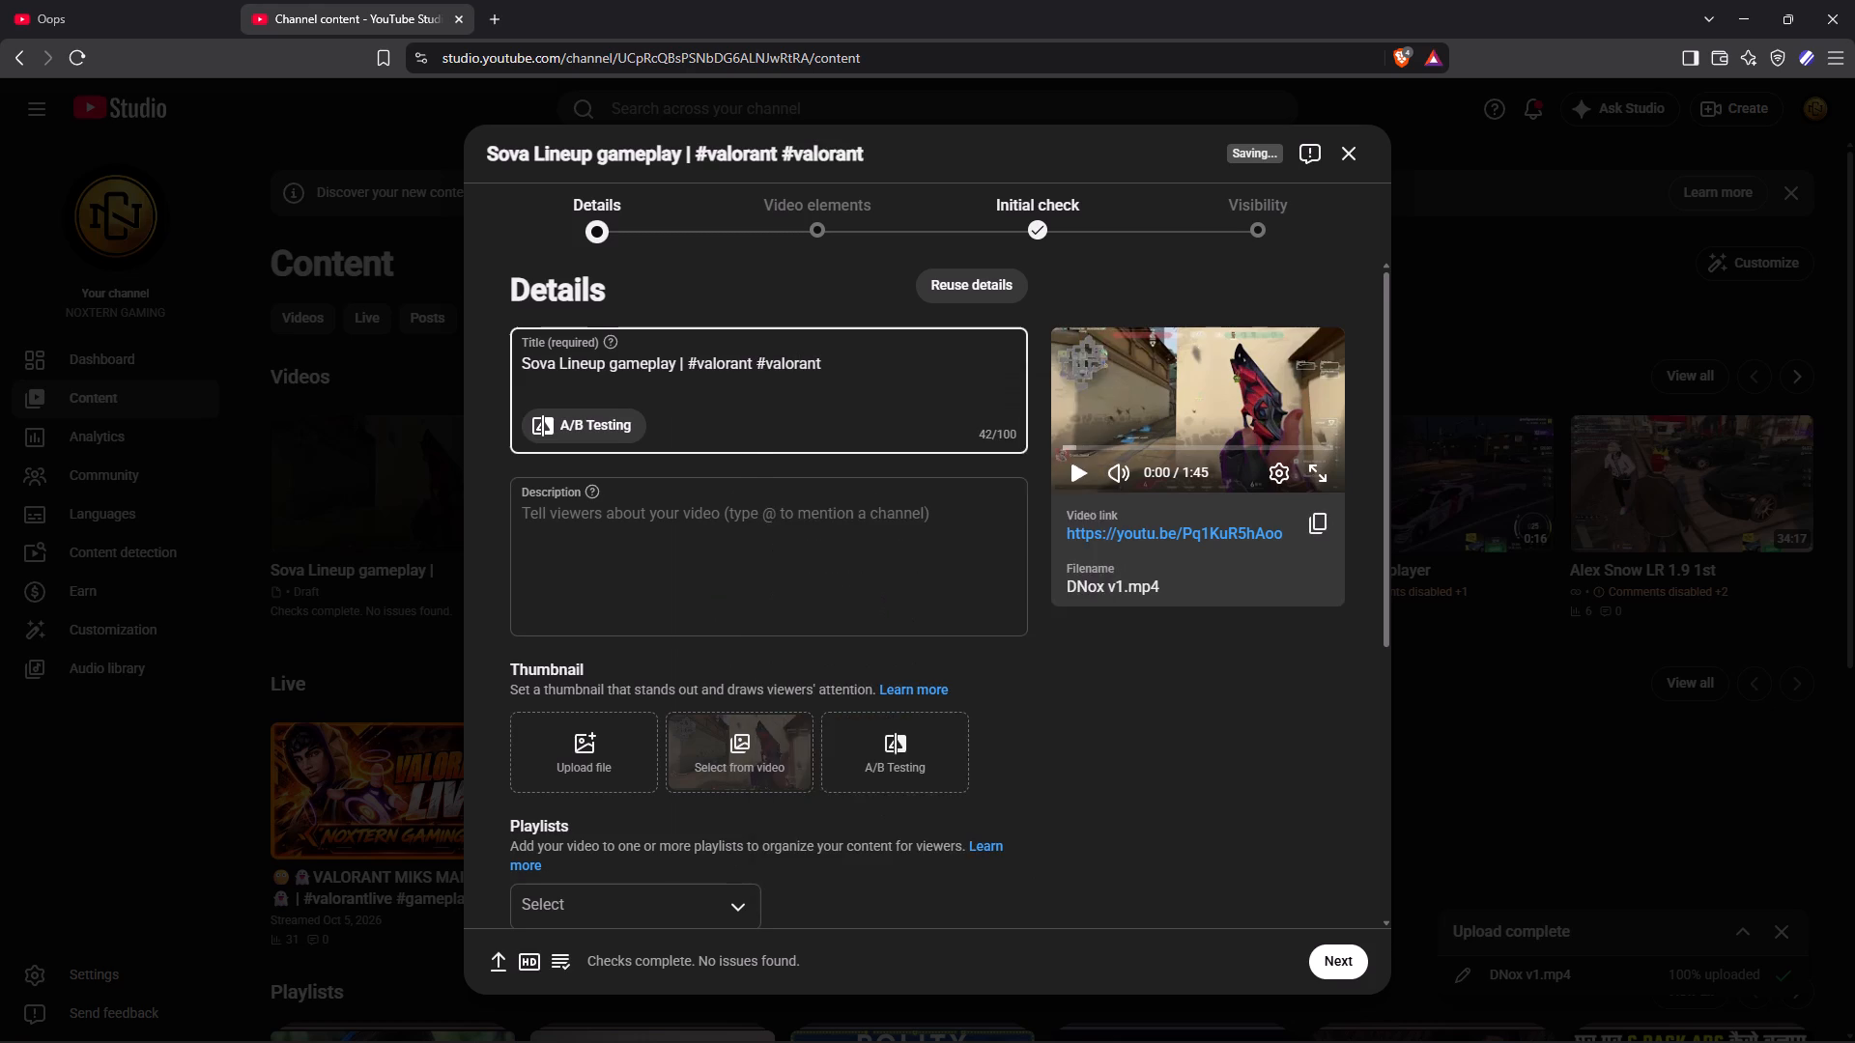
{"action": "type", "text": "ace"}
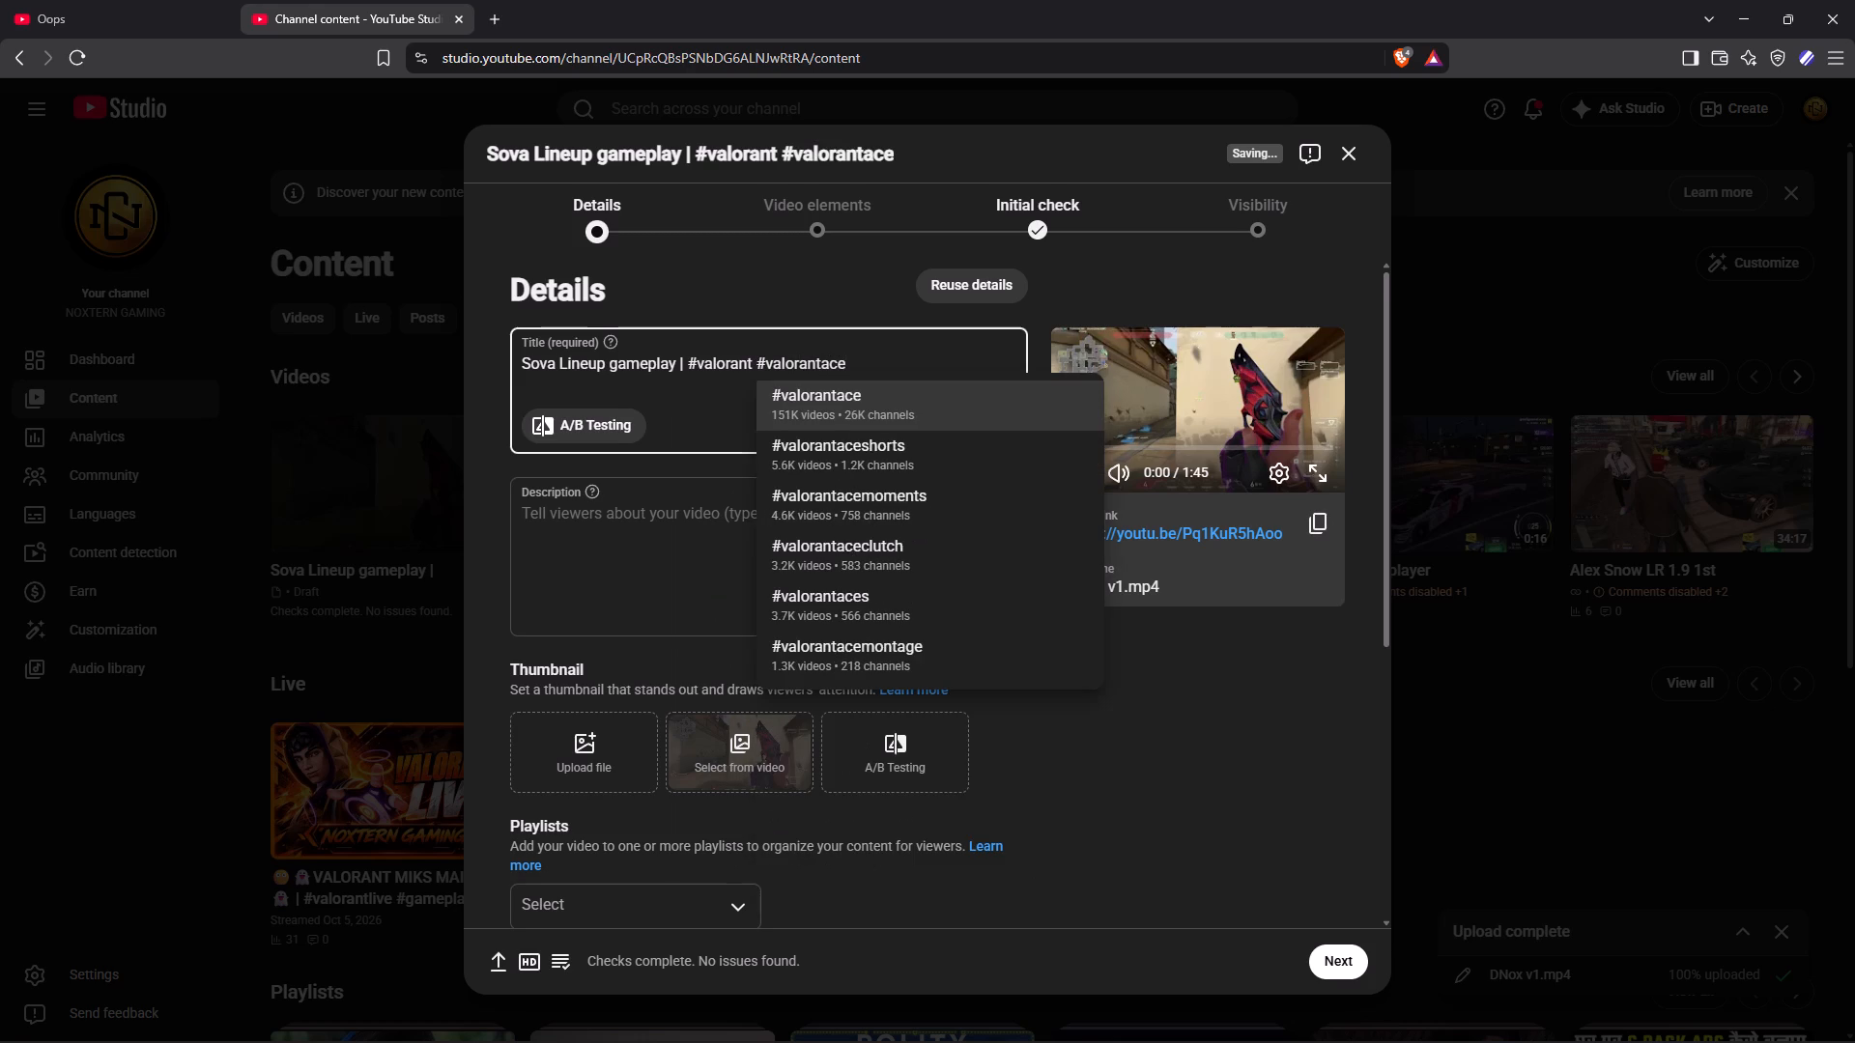
{"action": "left_click", "coordinate": [892, 464]}
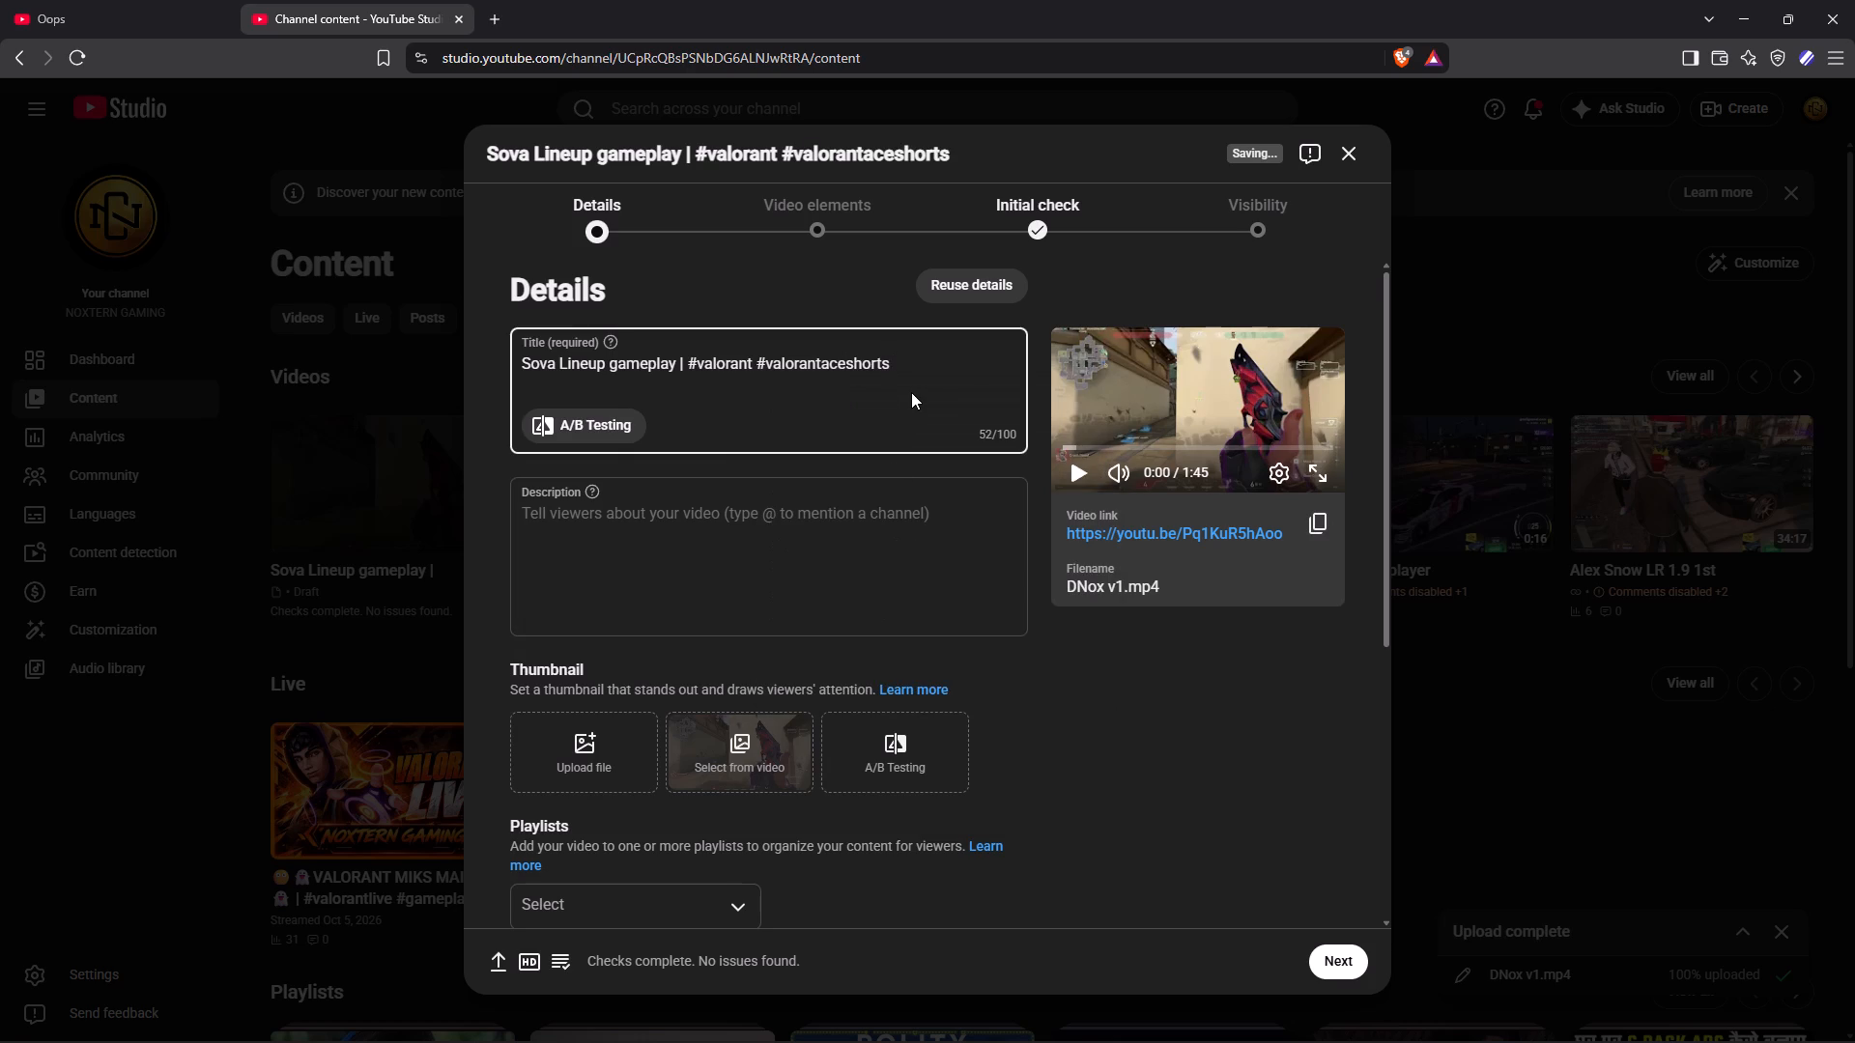
Append the suggested hashtag #valorantlive to the video title.
{"action": "key", "text": "shift+numbersign"}
{"action": "type", "text": "Val"}
{"action": "type", "text": "orant"}
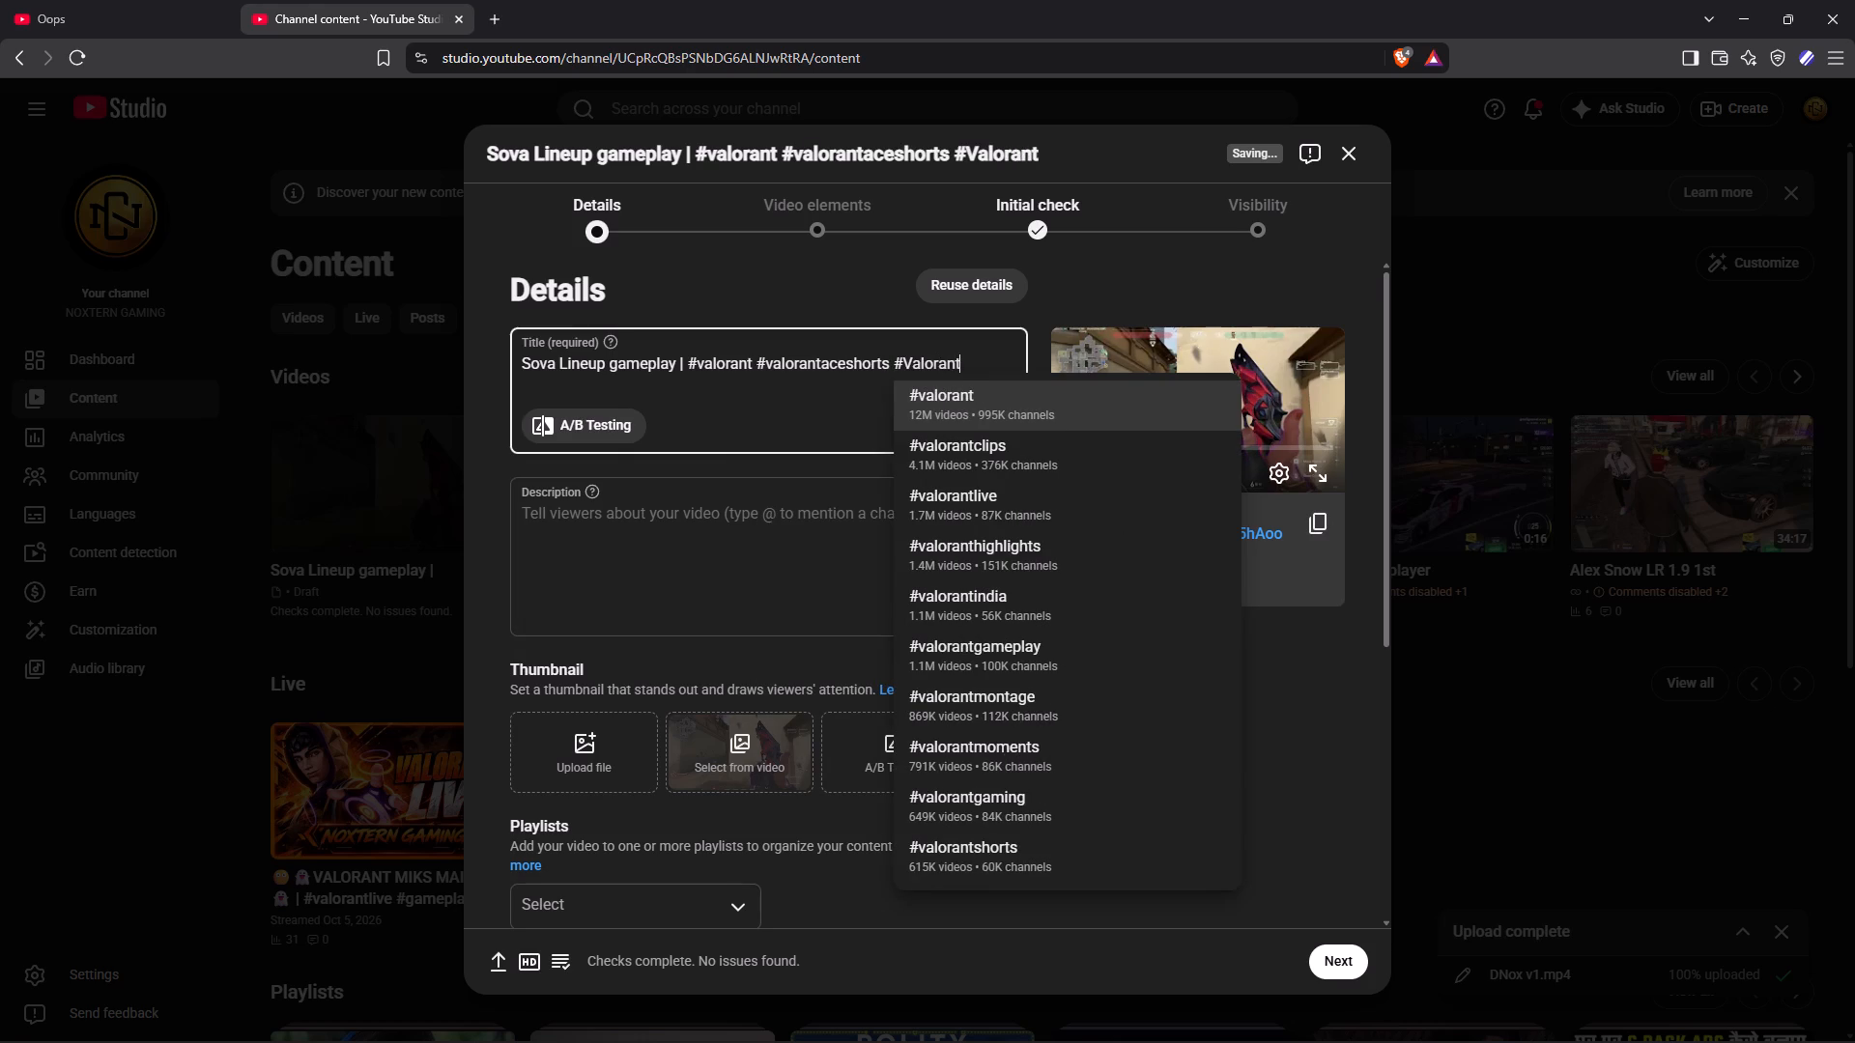
{"action": "left_click", "coordinate": [997, 505]}
Start the video description with "Hello and welcome to Noxtern Gaming Youtube channel.".
{"action": "left_click", "coordinate": [647, 544]}
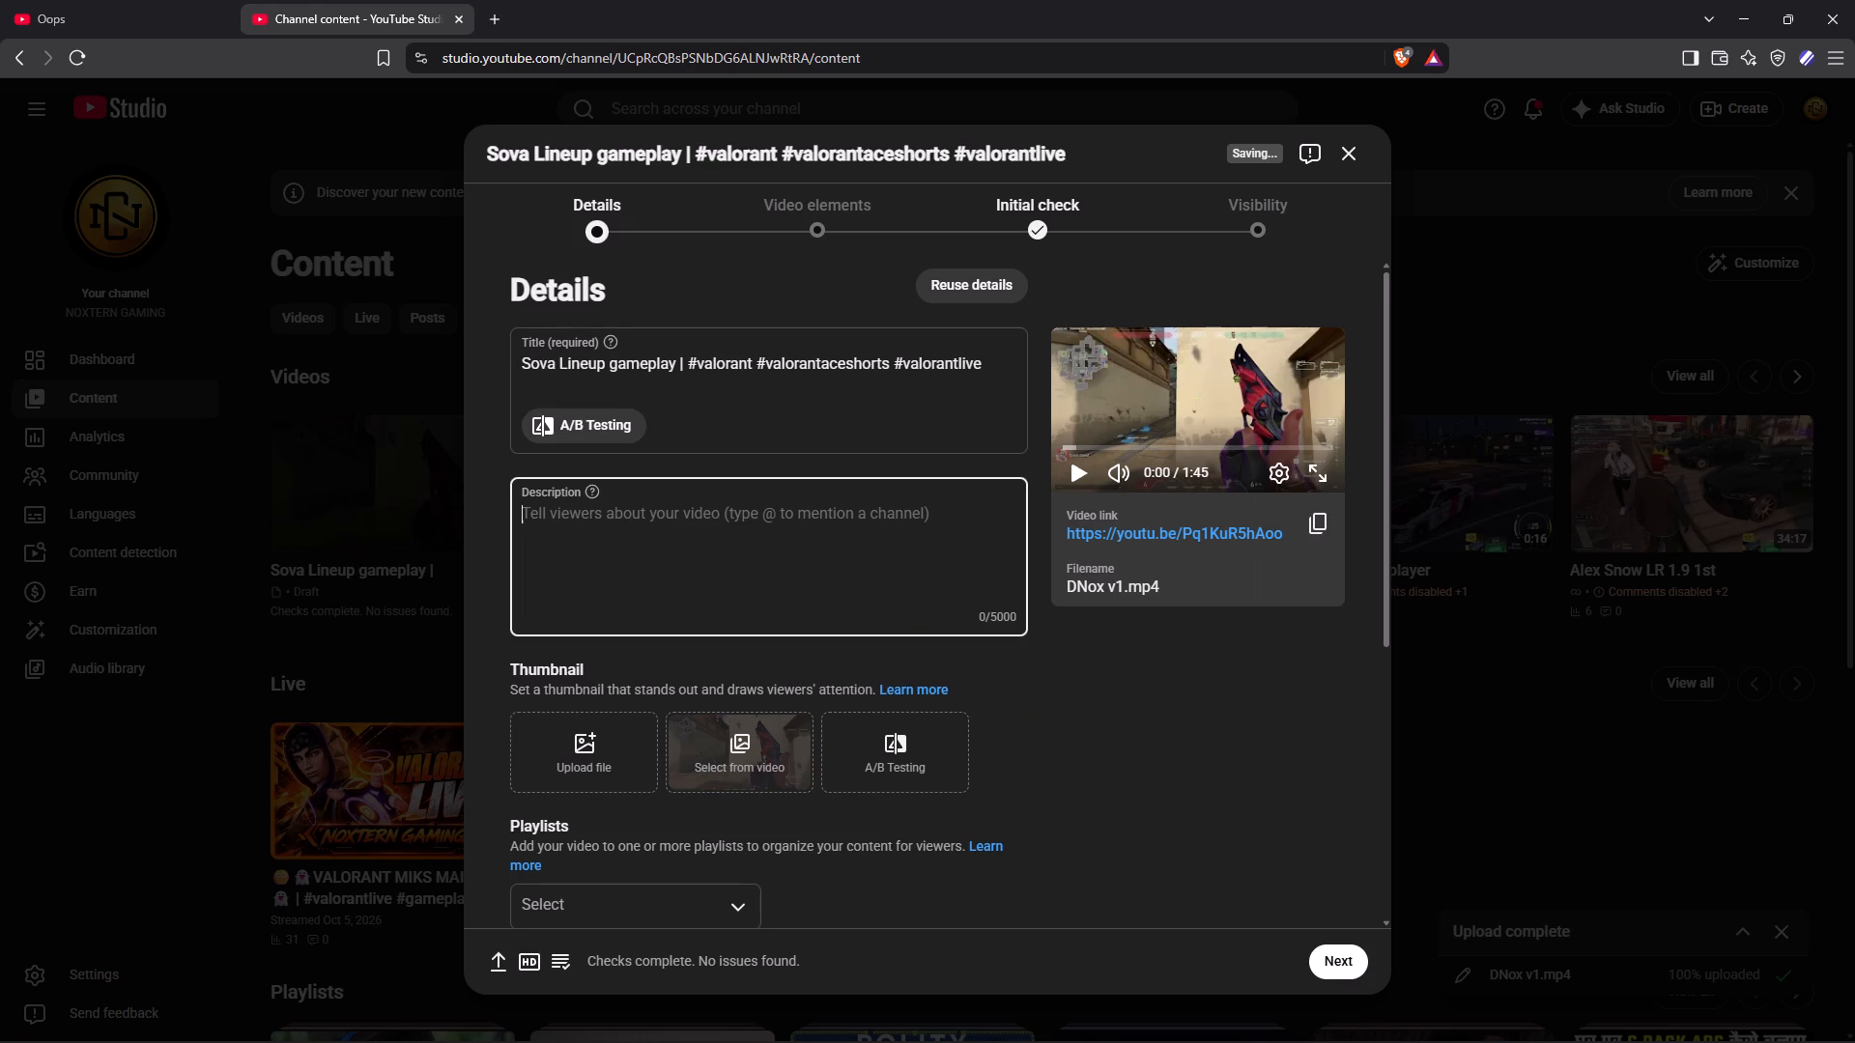
{"action": "type", "text": "Hello and"}
{"action": "key", "text": "space"}
{"action": "type", "text": "ve"}
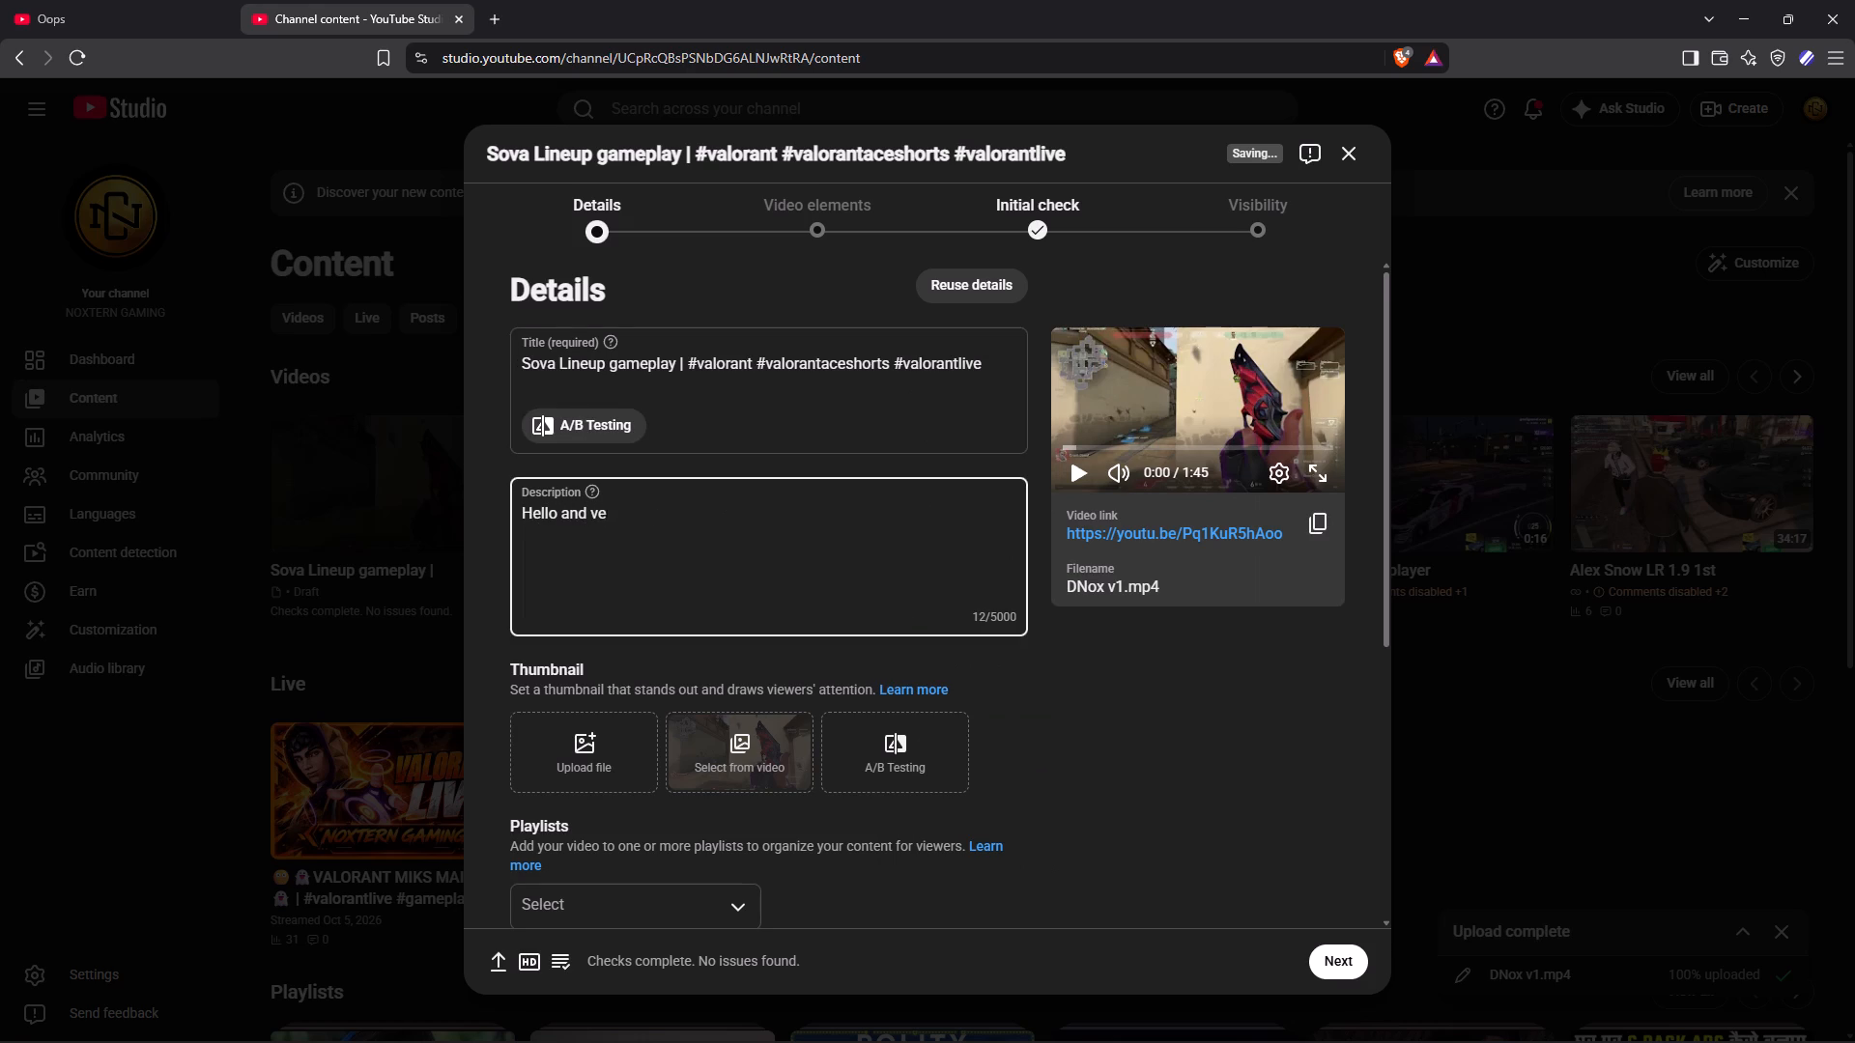
{"action": "key", "text": "BackSpace"}
{"action": "key", "text": "BackSpace"}
{"action": "type", "text": "welcome to"}
{"action": "key", "text": "space"}
{"action": "type", "text": "Nooxt"}
{"action": "key", "text": "BackSpace"}
{"action": "key", "text": "BackSpace"}
{"action": "key", "text": "BackSpace"}
{"action": "type", "text": "xtern Gaming"}
{"action": "key", "text": "space"}
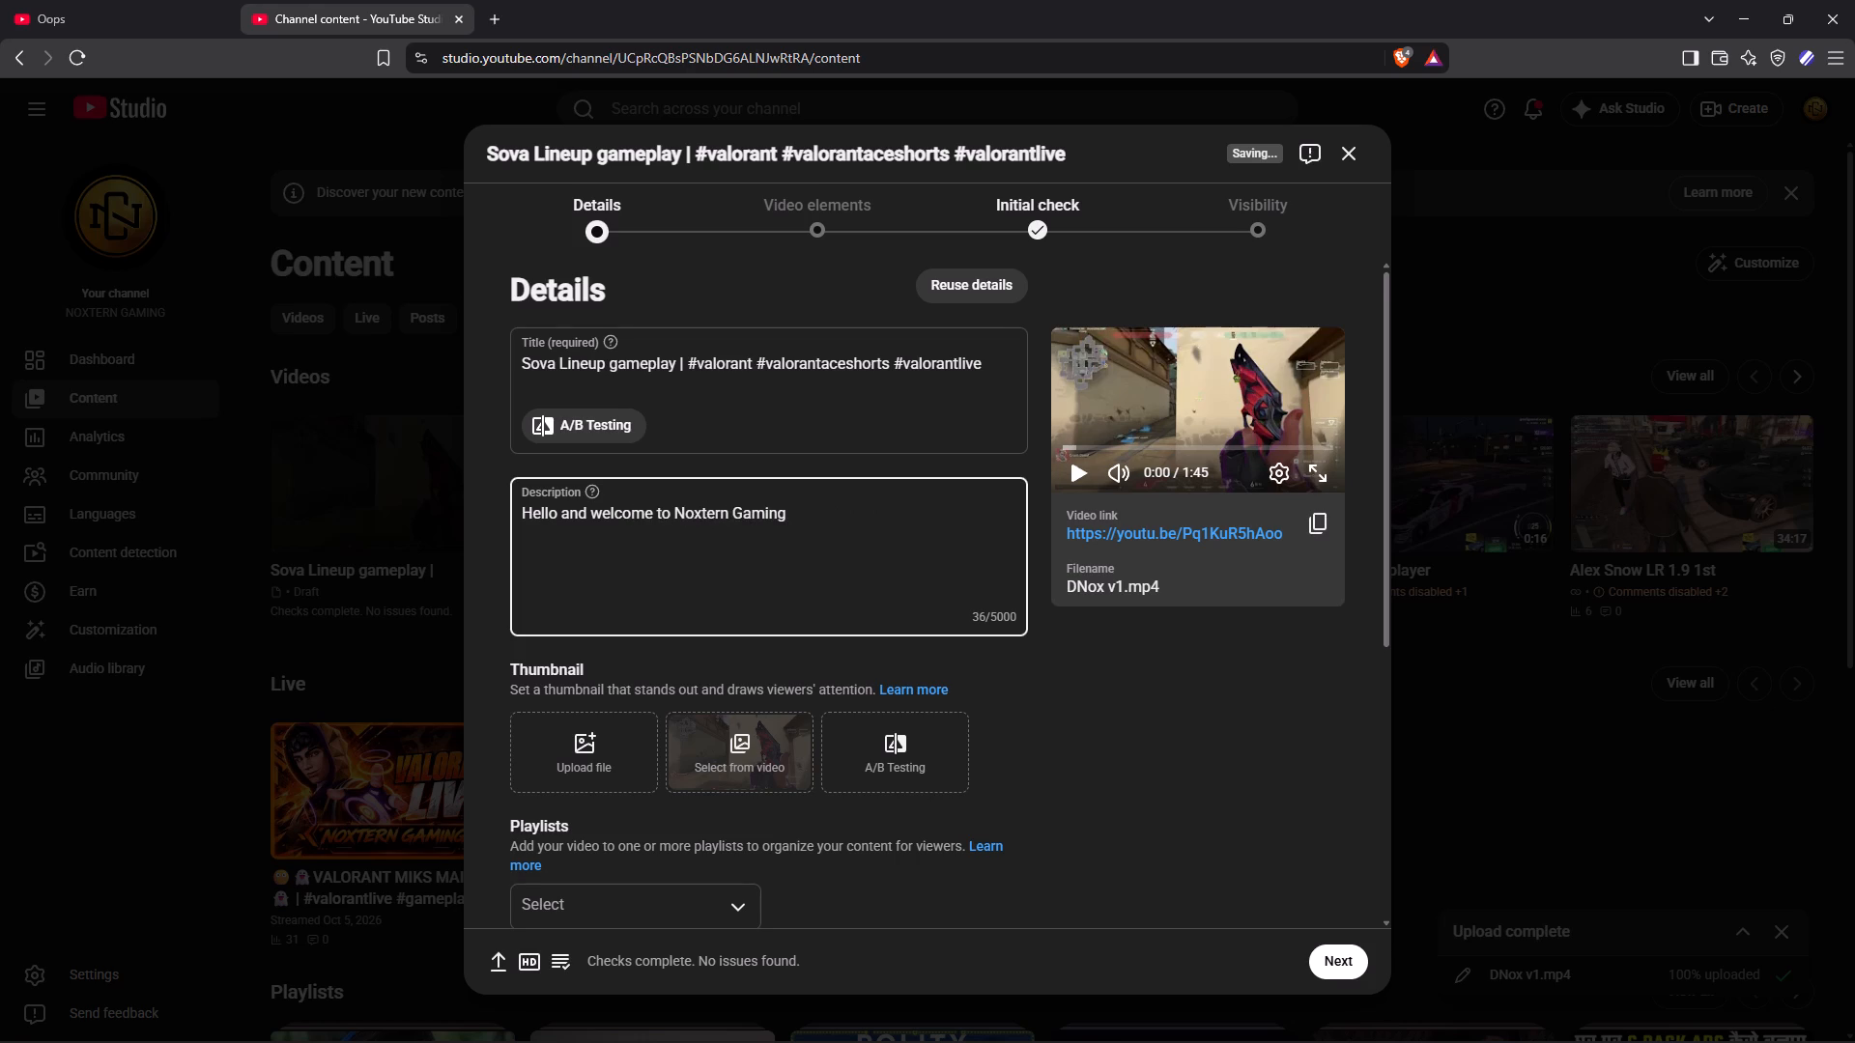
{"action": "type", "text": "Youtube cannel"}
{"action": "key", "text": "space"}
{"action": "key", "text": "BackSpace"}
{"action": "key", "text": "BackSpace"}
{"action": "key", "text": "BackSpace"}
{"action": "key", "text": "BackSpace"}
{"action": "key", "text": "BackSpace"}
{"action": "key", "text": "BackSpace"}
{"action": "type", "text": "han"}
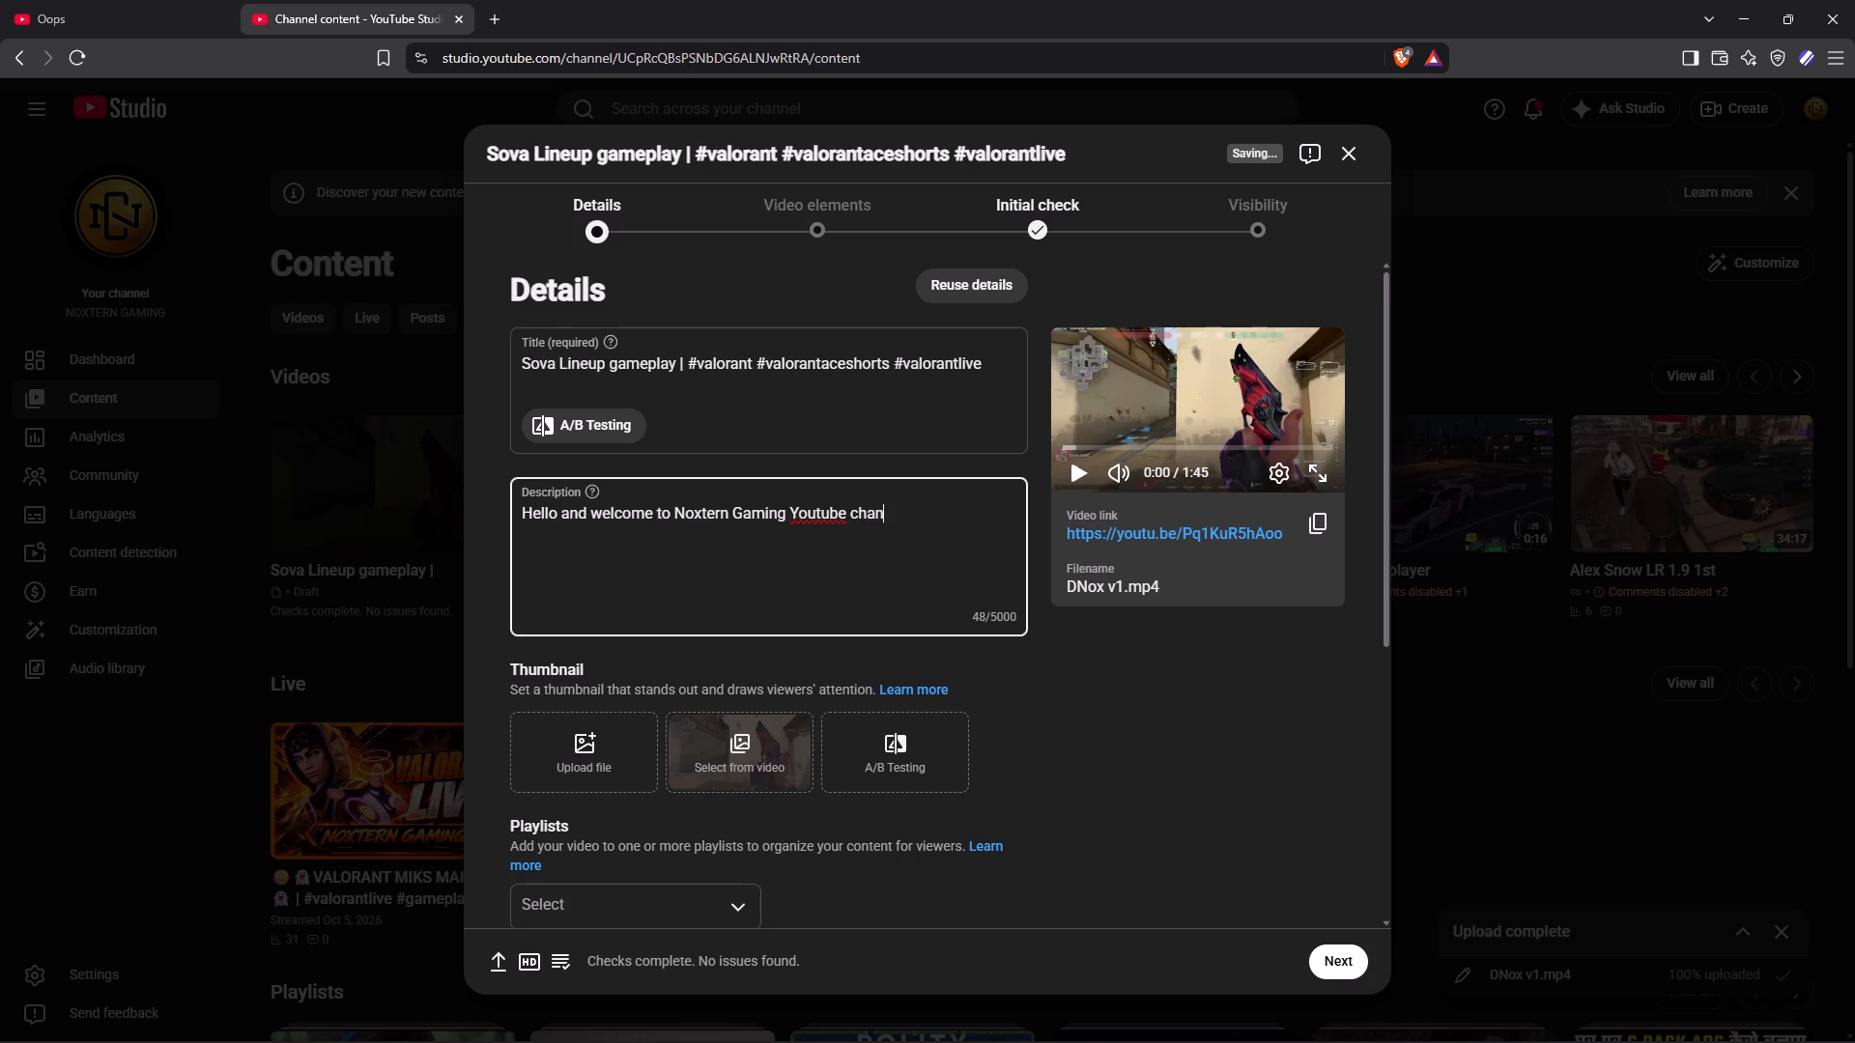
{"action": "type", "text": "nel"}
{"action": "key", "text": "space"}
{"action": "key", "text": "BackSpace"}
{"action": "type", "text": "."}
{"action": "key", "text": "space"}
Continue the description with "Here I am only uploading gaming video and tips if you".
{"action": "type", "text": "Here"}
{"action": "key", "text": "space"}
{"action": "type", "text": "I am"}
{"action": "key", "text": "space"}
{"action": "type", "text": "only i"}
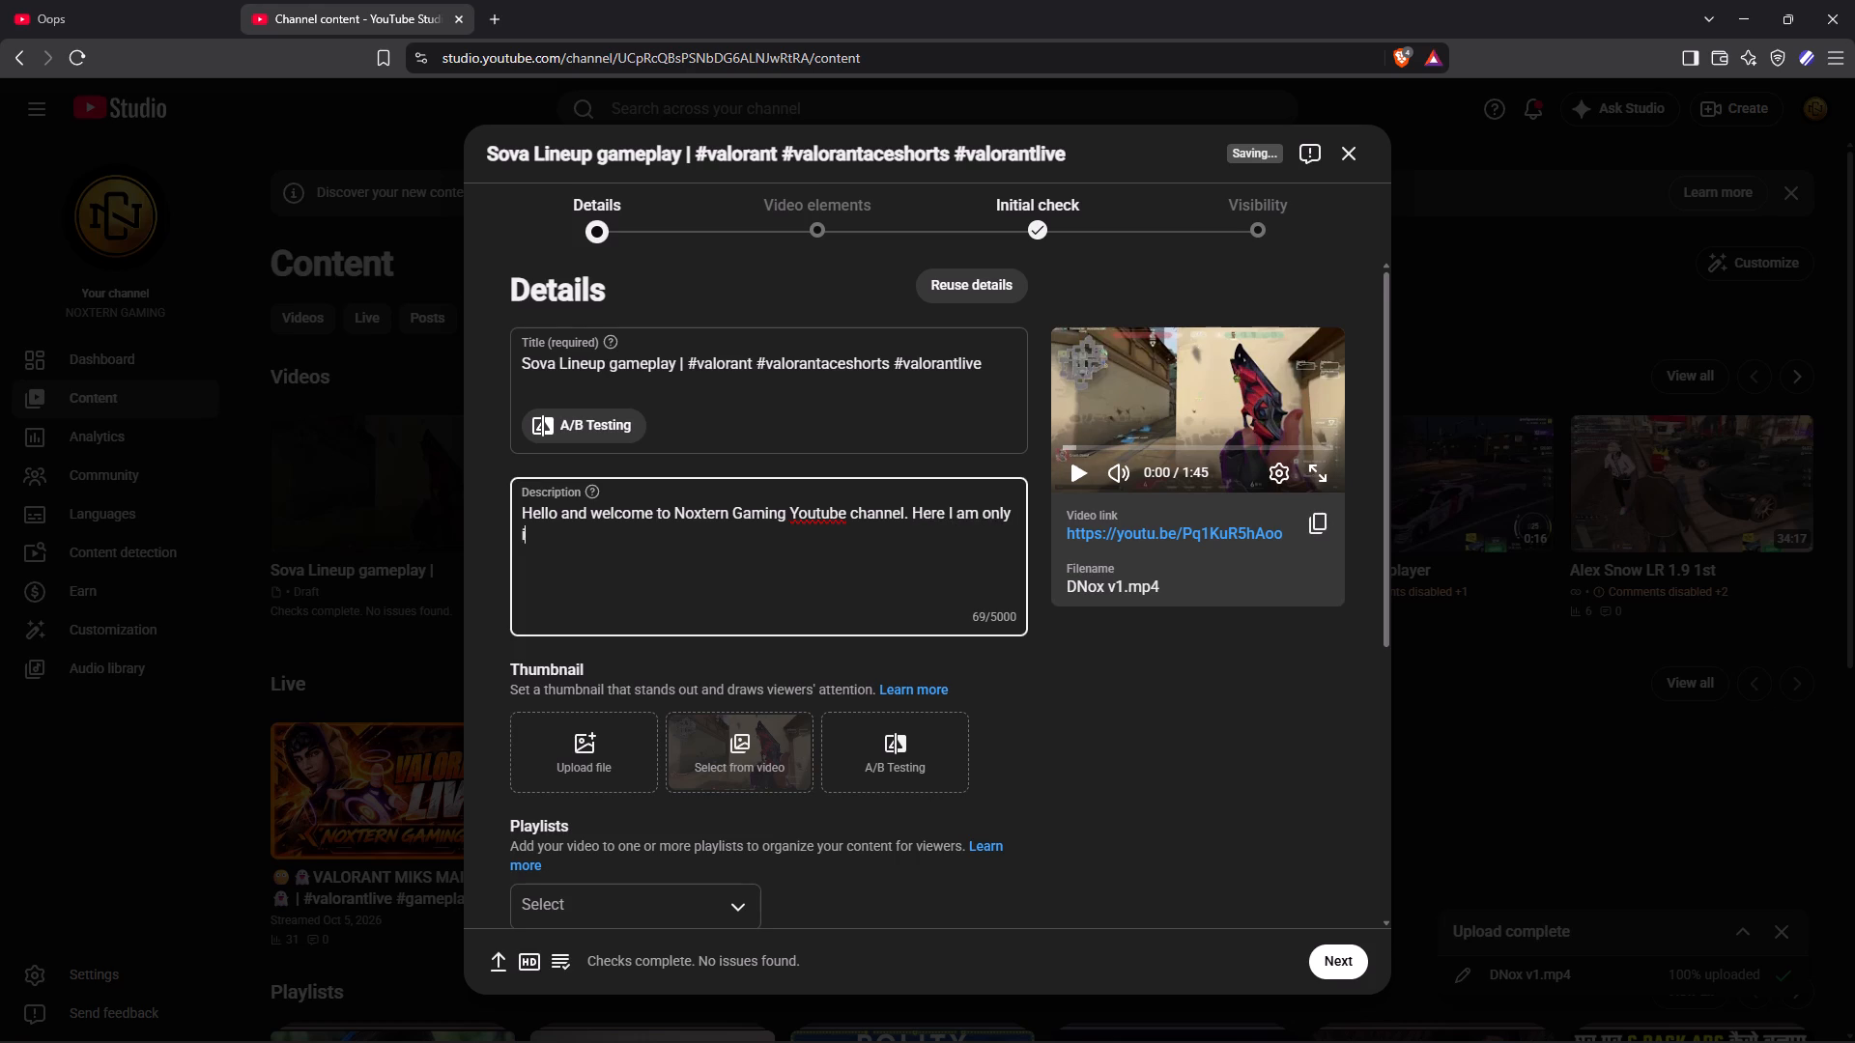
{"action": "key", "text": "BackSpace"}
{"action": "type", "text": "upload"}
{"action": "key", "text": "space"}
{"action": "key", "text": "BackSpace"}
{"action": "type", "text": "ig"}
{"action": "key", "text": "BackSpace"}
{"action": "type", "text": "ng gaming video and"}
{"action": "key", "text": "space"}
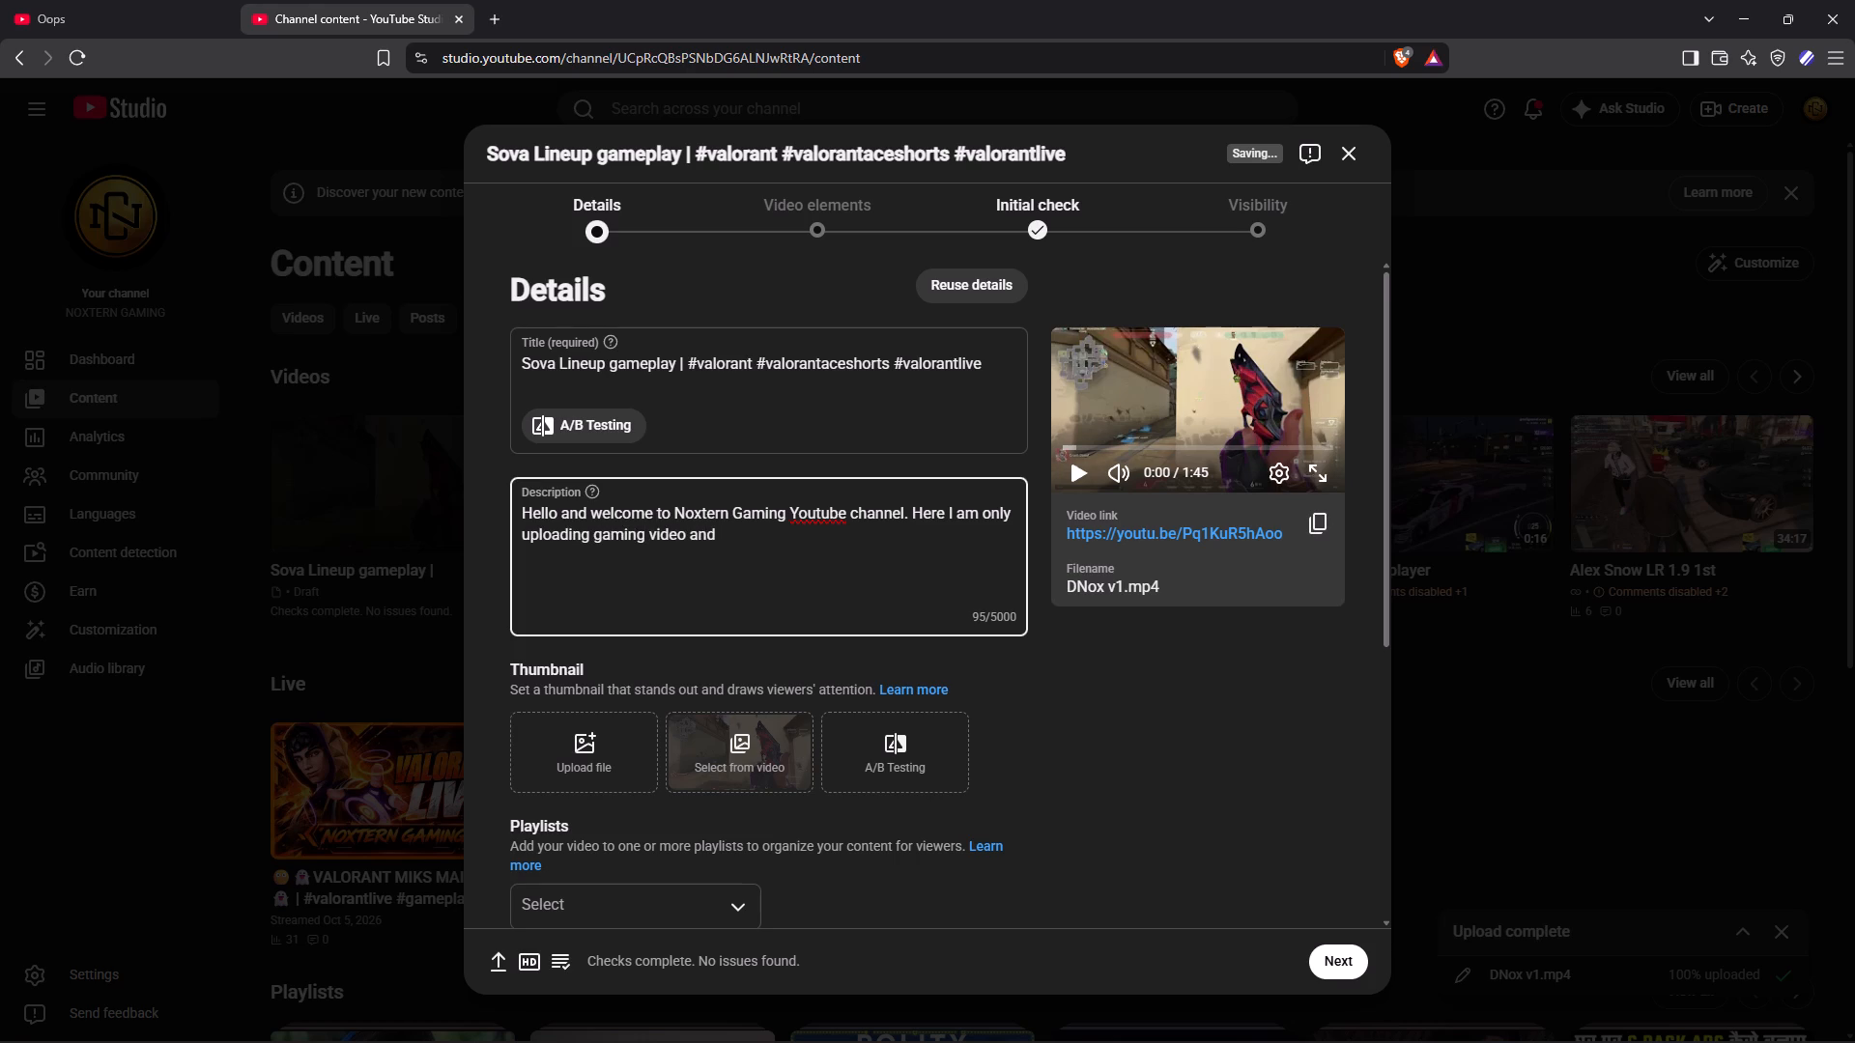
{"action": "type", "text": "tips"}
{"action": "key", "text": "space"}
{"action": "type", "text": "if you i"}
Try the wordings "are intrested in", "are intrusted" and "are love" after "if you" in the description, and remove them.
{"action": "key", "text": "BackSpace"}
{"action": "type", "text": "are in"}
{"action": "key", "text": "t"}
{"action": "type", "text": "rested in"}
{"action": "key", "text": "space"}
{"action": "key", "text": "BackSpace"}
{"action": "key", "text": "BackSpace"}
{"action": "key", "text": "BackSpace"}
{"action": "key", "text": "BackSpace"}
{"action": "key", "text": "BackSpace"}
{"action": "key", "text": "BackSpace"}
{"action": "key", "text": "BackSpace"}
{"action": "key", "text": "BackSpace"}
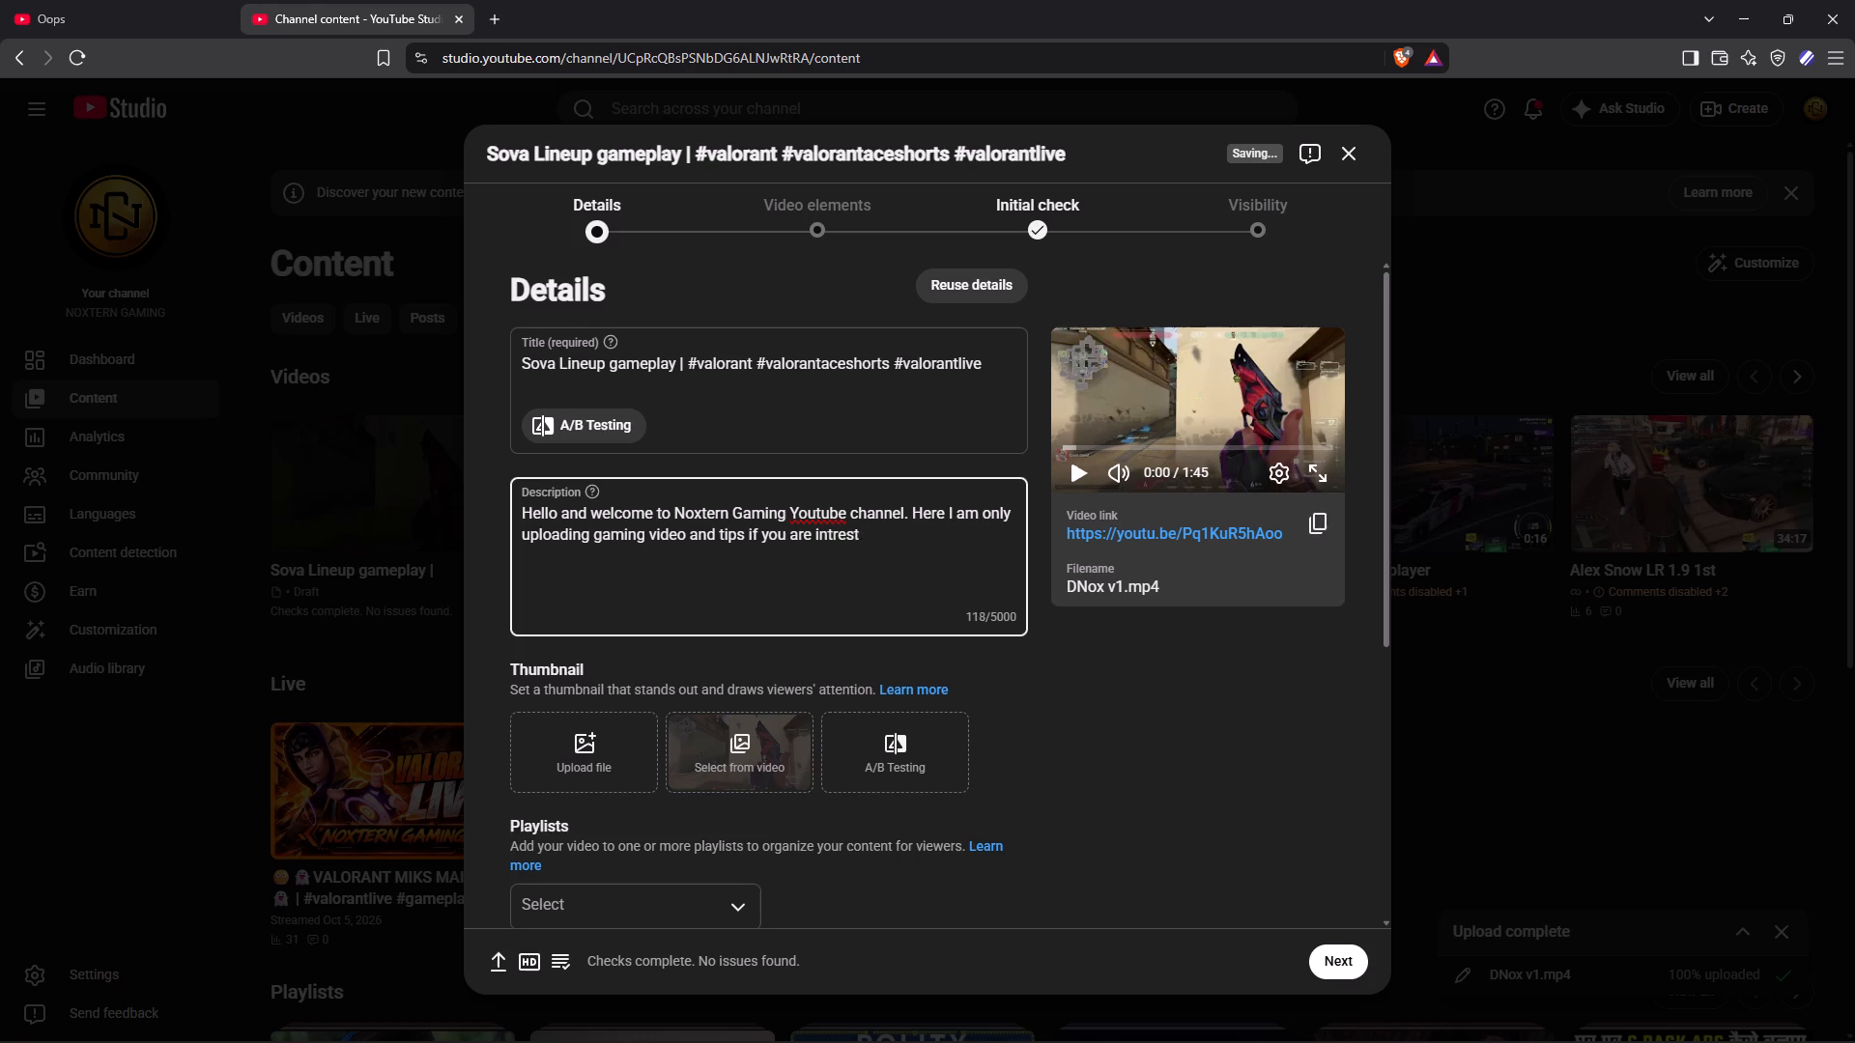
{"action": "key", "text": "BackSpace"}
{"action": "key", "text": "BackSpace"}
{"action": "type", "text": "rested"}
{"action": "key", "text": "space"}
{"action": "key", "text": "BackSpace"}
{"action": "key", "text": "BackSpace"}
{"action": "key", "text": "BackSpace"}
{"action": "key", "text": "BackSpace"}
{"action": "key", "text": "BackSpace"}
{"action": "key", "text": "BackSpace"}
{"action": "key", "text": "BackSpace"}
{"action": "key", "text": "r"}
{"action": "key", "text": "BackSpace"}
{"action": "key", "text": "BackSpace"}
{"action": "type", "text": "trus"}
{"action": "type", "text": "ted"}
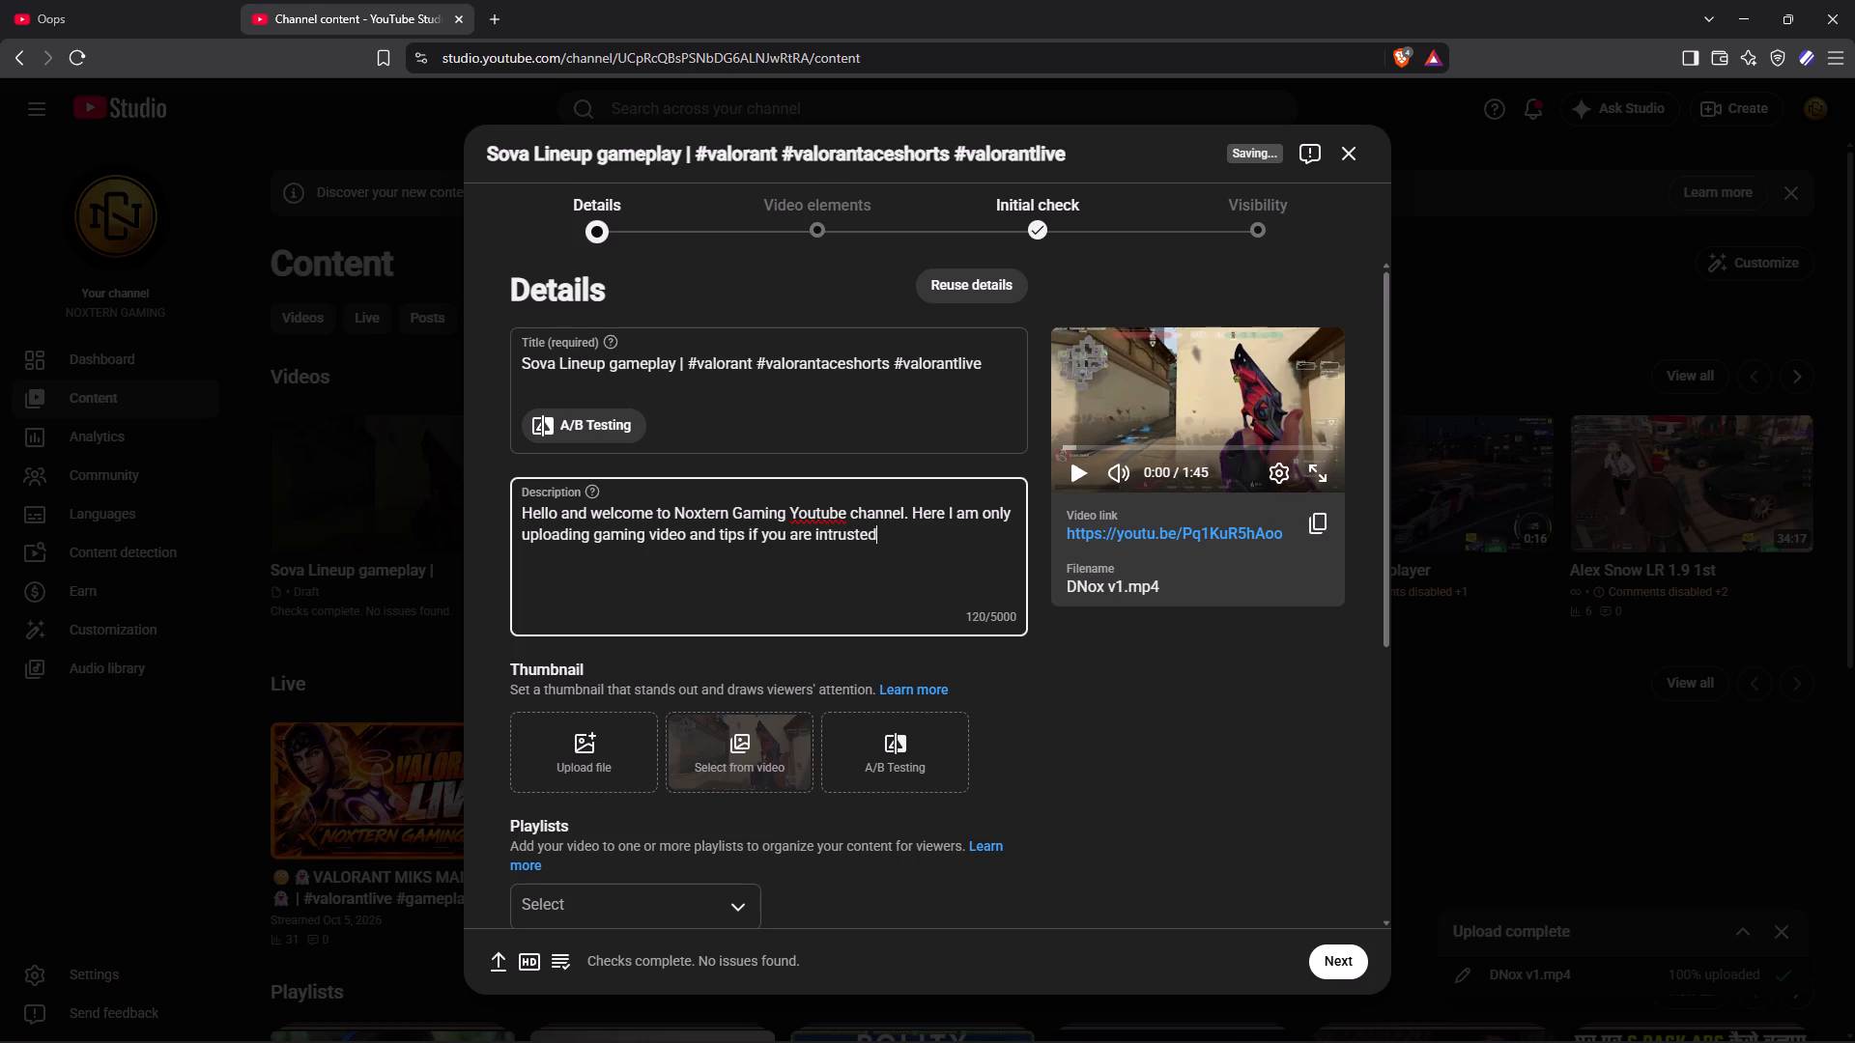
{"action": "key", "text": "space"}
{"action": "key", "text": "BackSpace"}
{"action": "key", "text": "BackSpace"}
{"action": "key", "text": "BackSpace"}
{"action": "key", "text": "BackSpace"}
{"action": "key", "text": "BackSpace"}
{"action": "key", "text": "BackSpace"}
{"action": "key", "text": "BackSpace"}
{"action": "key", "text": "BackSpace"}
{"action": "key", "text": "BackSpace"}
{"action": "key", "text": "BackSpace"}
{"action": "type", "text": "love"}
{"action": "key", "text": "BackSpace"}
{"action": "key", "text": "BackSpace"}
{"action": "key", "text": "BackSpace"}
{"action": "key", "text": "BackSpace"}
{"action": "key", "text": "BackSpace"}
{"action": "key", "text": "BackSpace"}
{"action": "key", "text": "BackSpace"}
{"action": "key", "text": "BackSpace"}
Continue the description after "if you" with "love this video please make sure to like and subscribe.".
{"action": "type", "text": "lo"}
{"action": "key", "text": "space"}
{"action": "key", "text": "BackSpace"}
{"action": "type", "text": "ve this video please make t"}
{"action": "key", "text": "BackSpace"}
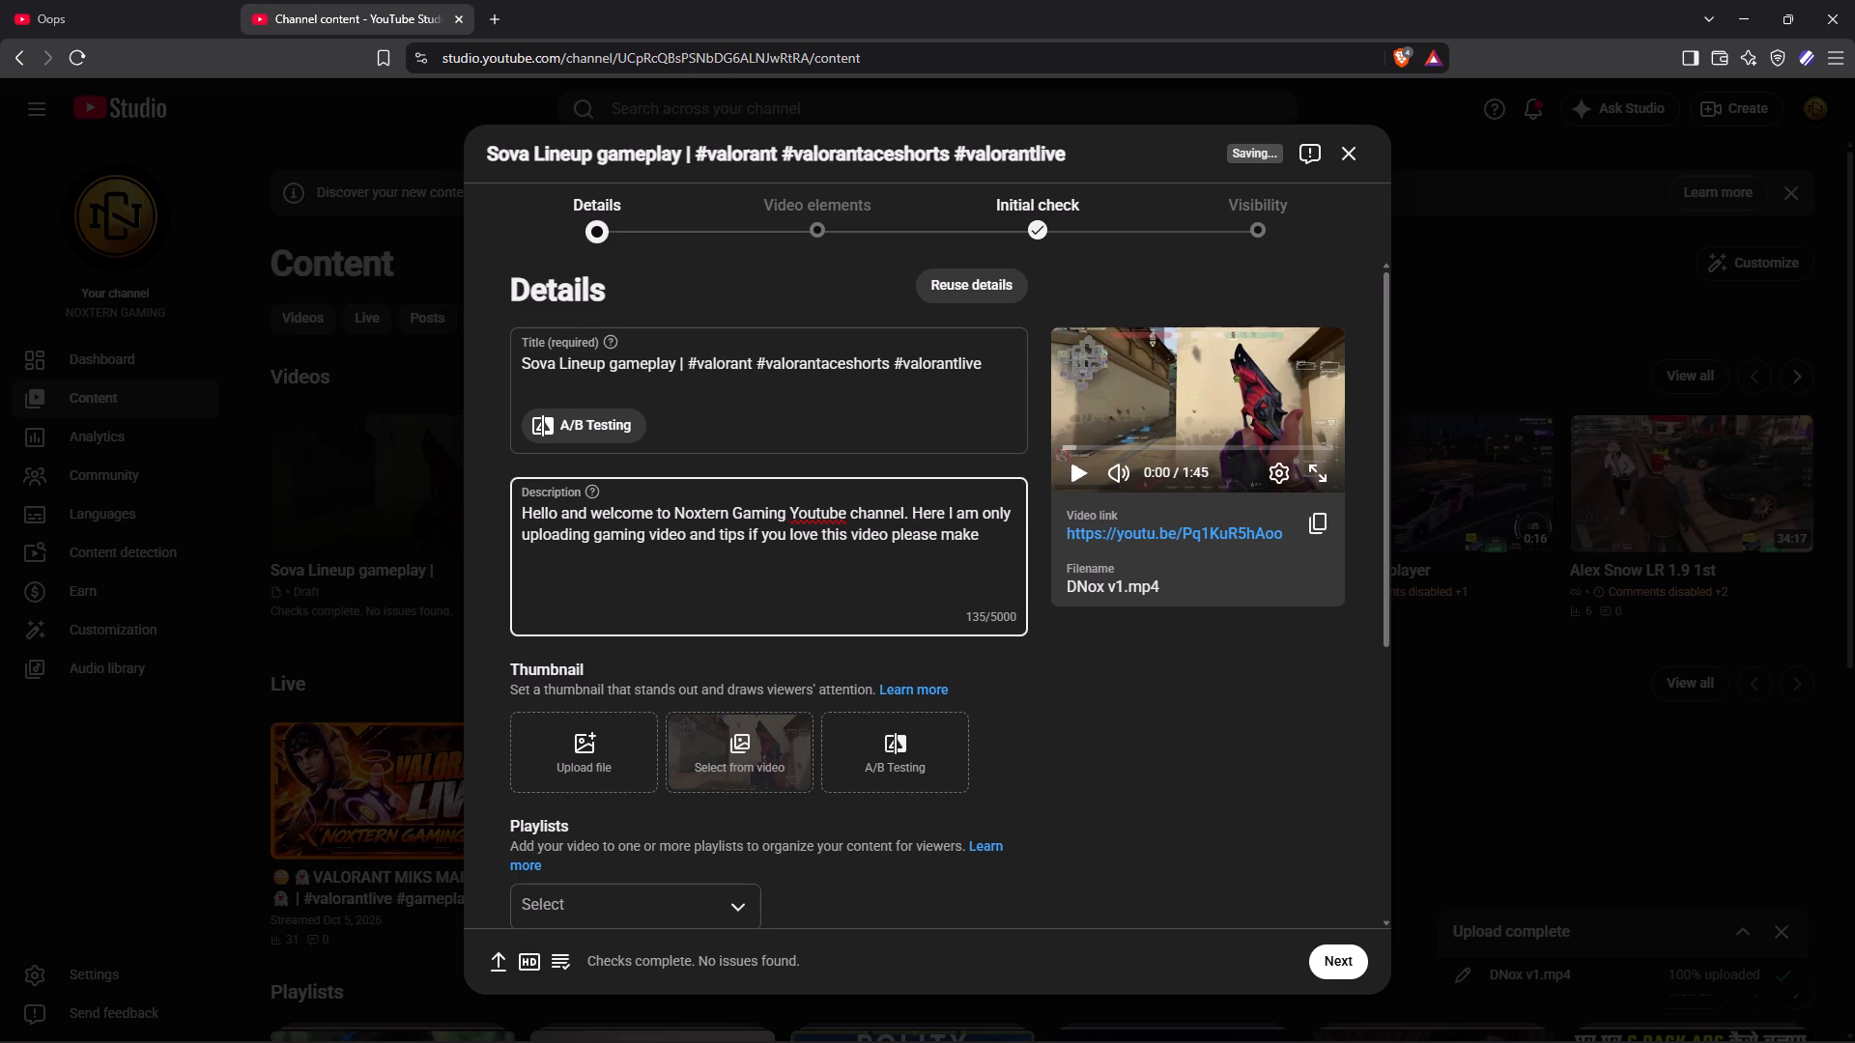
{"action": "type", "text": "sure to li"}
{"action": "key", "text": "BackSpace"}
{"action": "key", "text": "BackSpace"}
{"action": "key", "text": "i"}
{"action": "key", "text": "BackSpace"}
{"action": "type", "text": "like and subscrive"}
{"action": "key", "text": "BackSpace"}
{"action": "key", "text": "BackSpace"}
{"action": "type", "text": "be"}
{"action": "key", "text": "space"}
{"action": "key", "text": "BackSpace"}
{"action": "type", "text": "."}
{"action": "key", "text": "space"}
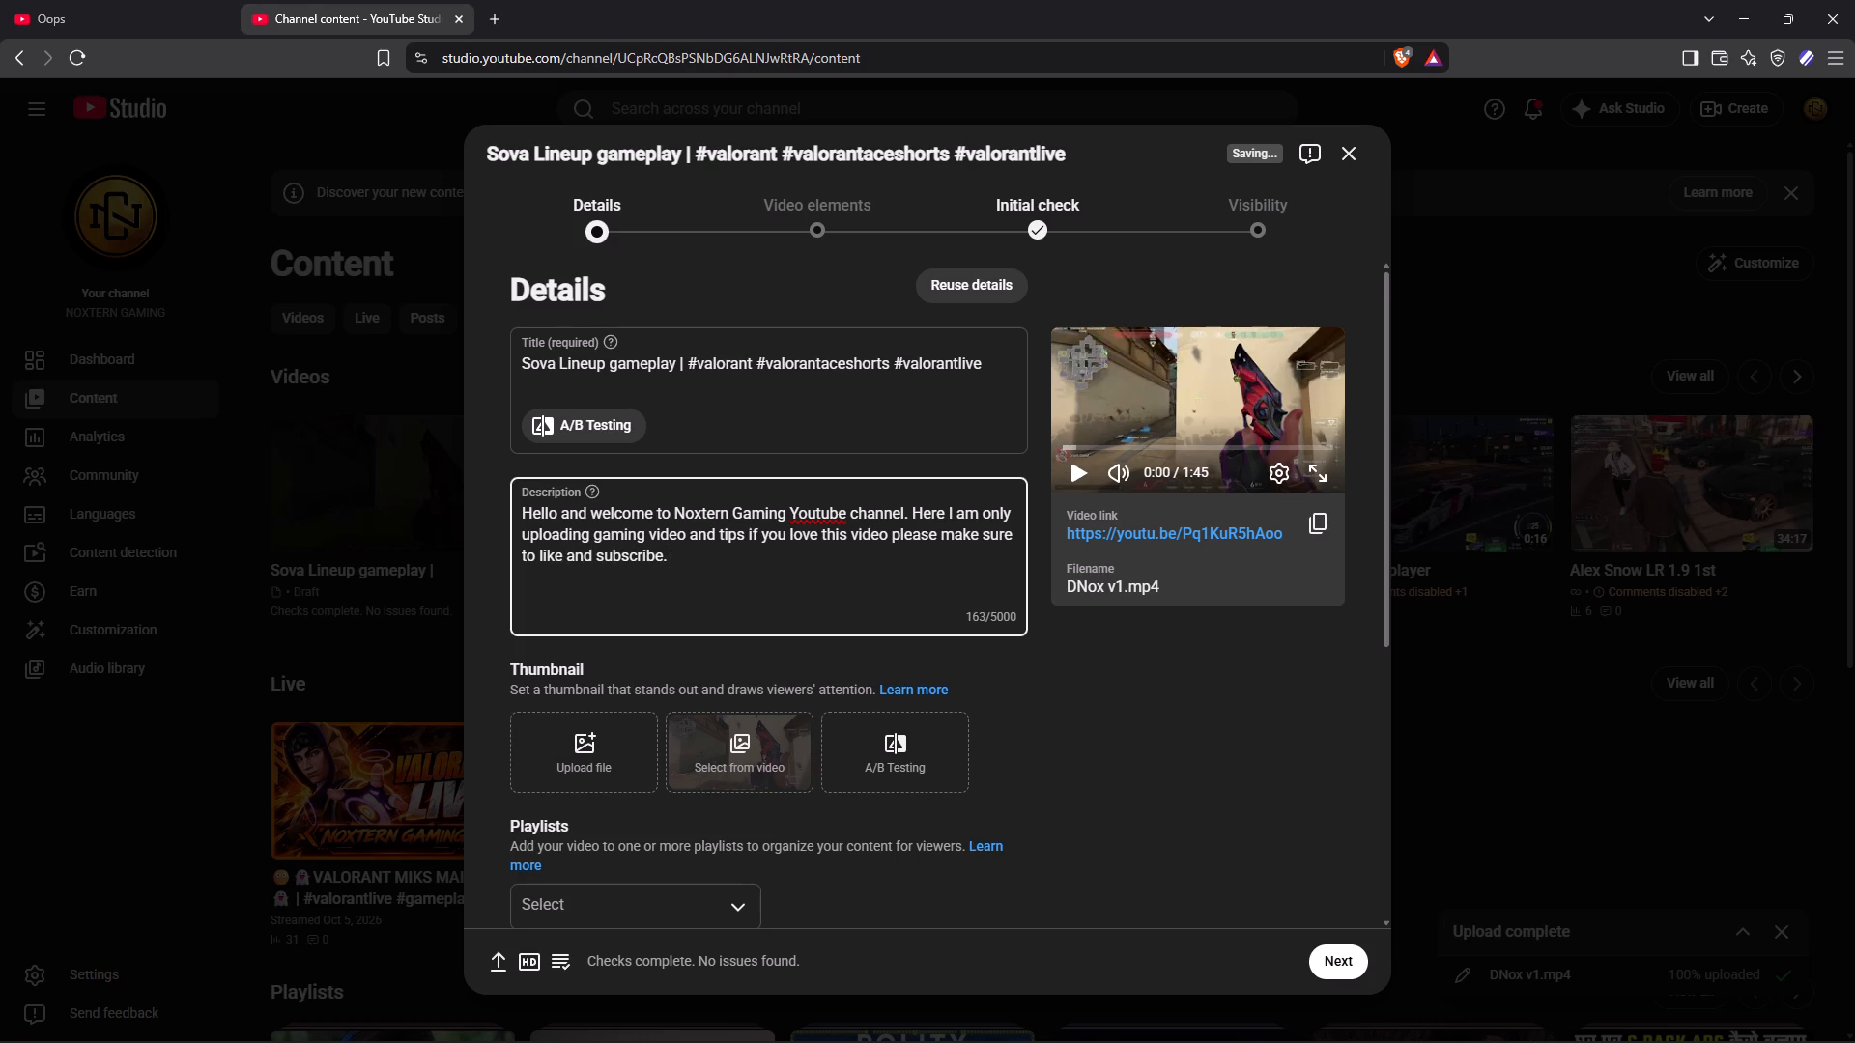
Replace the full stop after "subscribe" in the description with "for more such video. Thank you".
{"action": "type", "text": "foir"}
{"action": "key", "text": "BackSpace"}
{"action": "key", "text": "BackSpace"}
{"action": "key", "text": "BackSpace"}
{"action": "key", "text": "BackSpace"}
{"action": "key", "text": "BackSpace"}
{"action": "key", "text": "BackSpace"}
{"action": "key", "text": "space"}
{"action": "type", "text": "for more si"}
{"action": "key", "text": "BackSpace"}
{"action": "type", "text": "ucj"}
{"action": "key", "text": "space"}
{"action": "key", "text": "BackSpace"}
{"action": "key", "text": "BackSpace"}
{"action": "type", "text": "h m"}
{"action": "key", "text": "BackSpace"}
{"action": "type", "text": "video"}
{"action": "type", "text": ". Thank you"}
{"action": "key", "text": "space"}
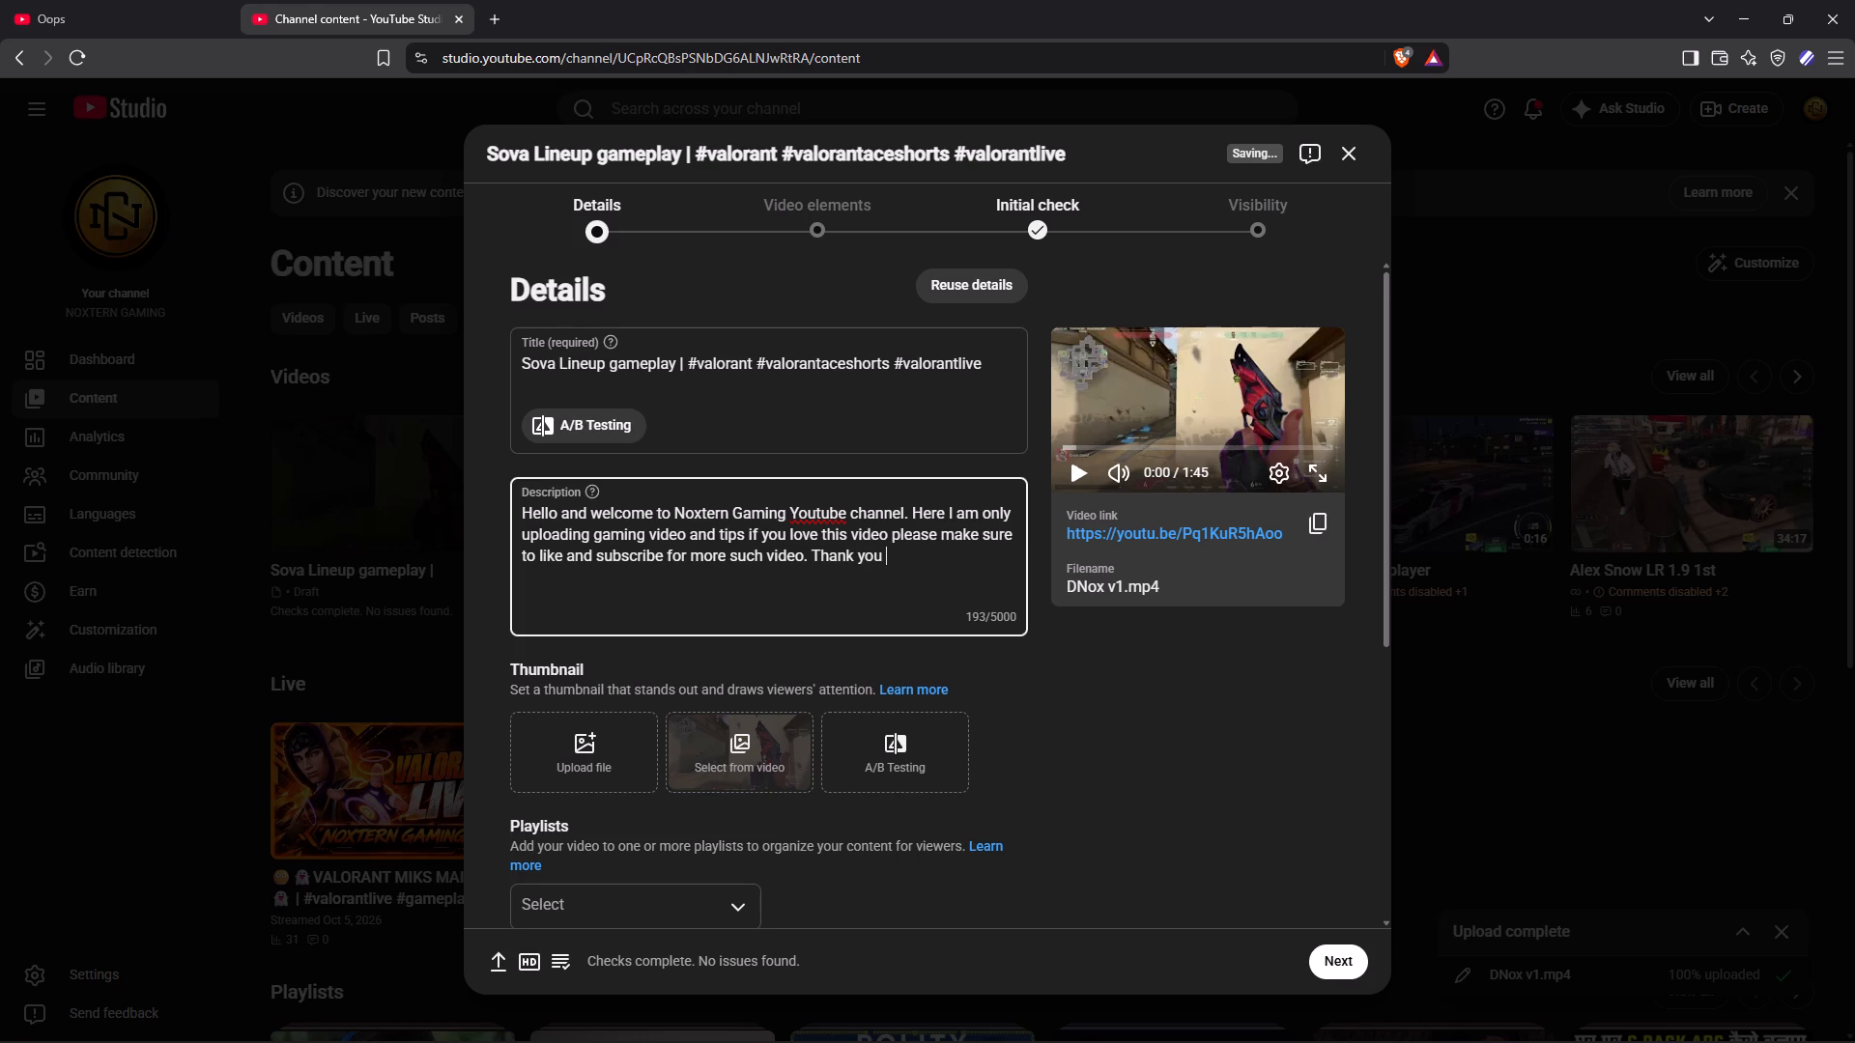
Remove the trailing space after "Thank you" at the end of the description.
{"action": "key", "text": "shift+Return"}
{"action": "key", "text": "BackSpace"}
{"action": "key", "text": "BackSpace"}
Set the third suggested frame from the video, with the pale slanted shape and green background, as its thumbnail.
{"action": "scroll", "coordinate": [397, 765], "scroll_direction": "down", "scroll_amount": 5}
{"action": "scroll", "coordinate": [791, 774], "scroll_direction": "down", "scroll_amount": 3}
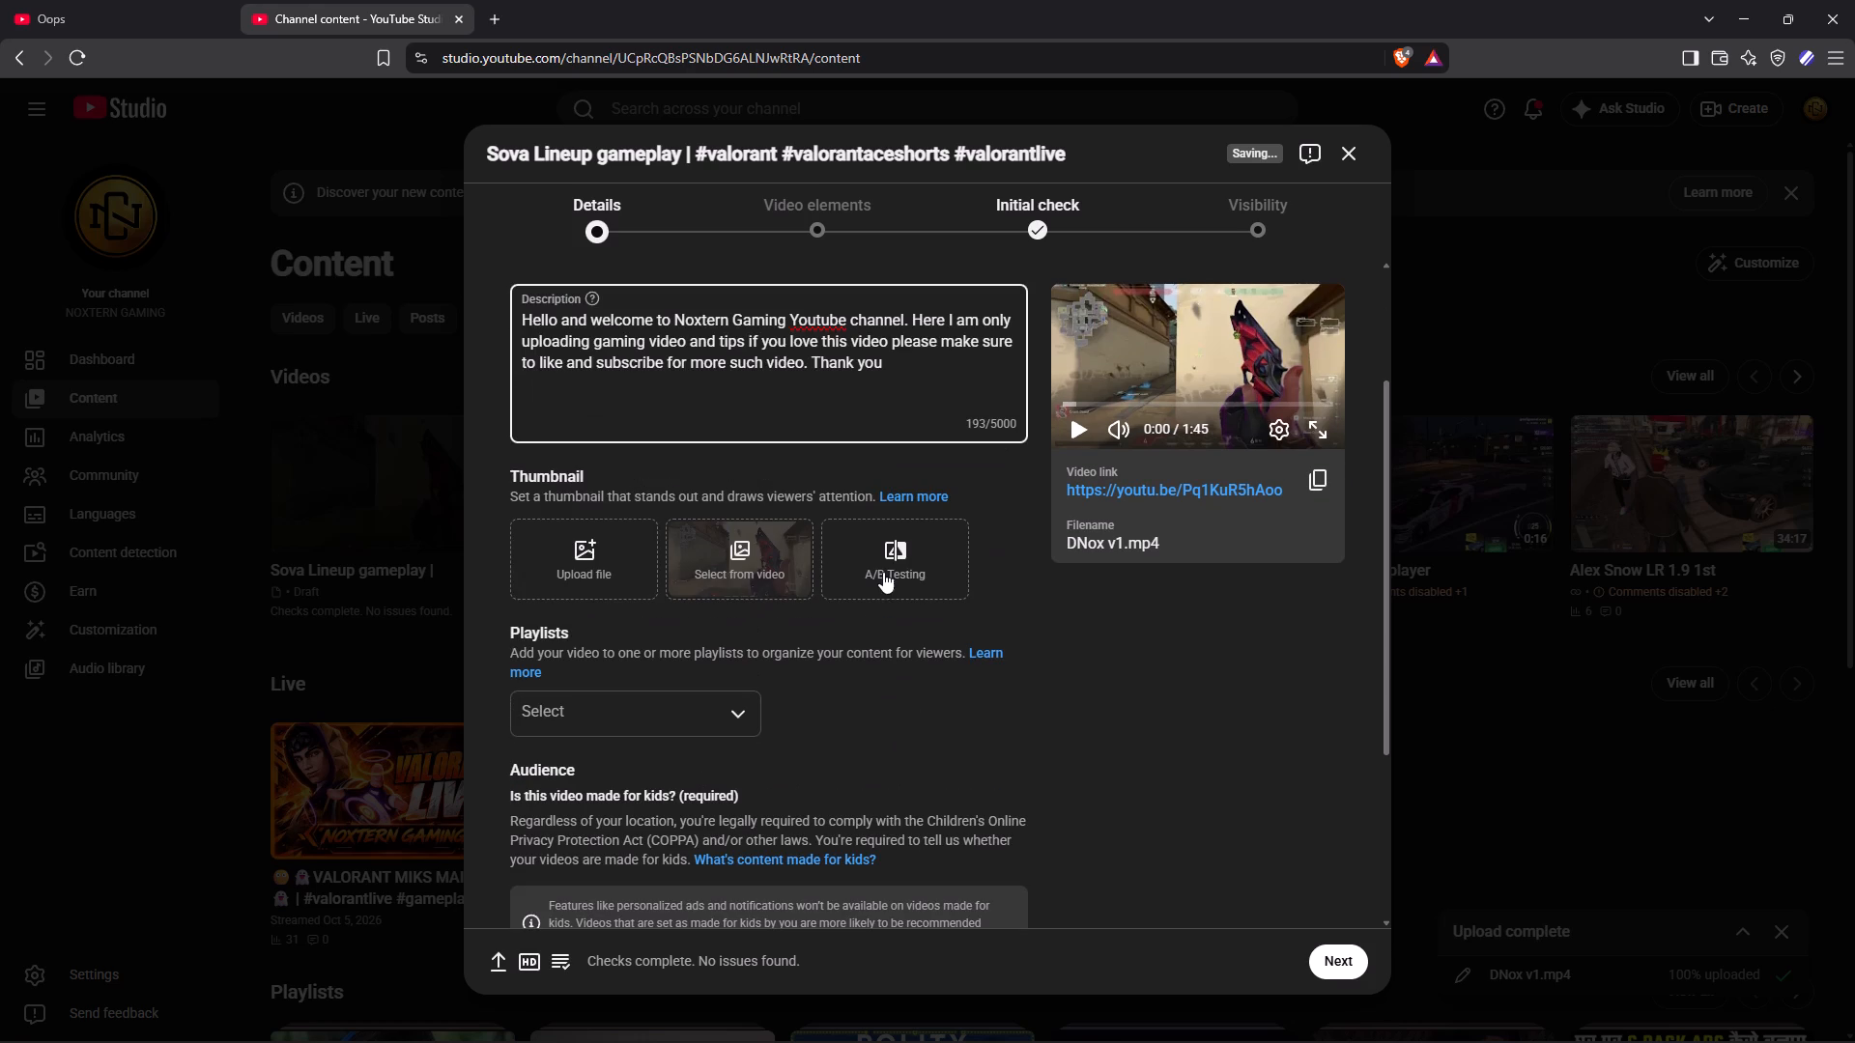
{"action": "left_click", "coordinate": [756, 575]}
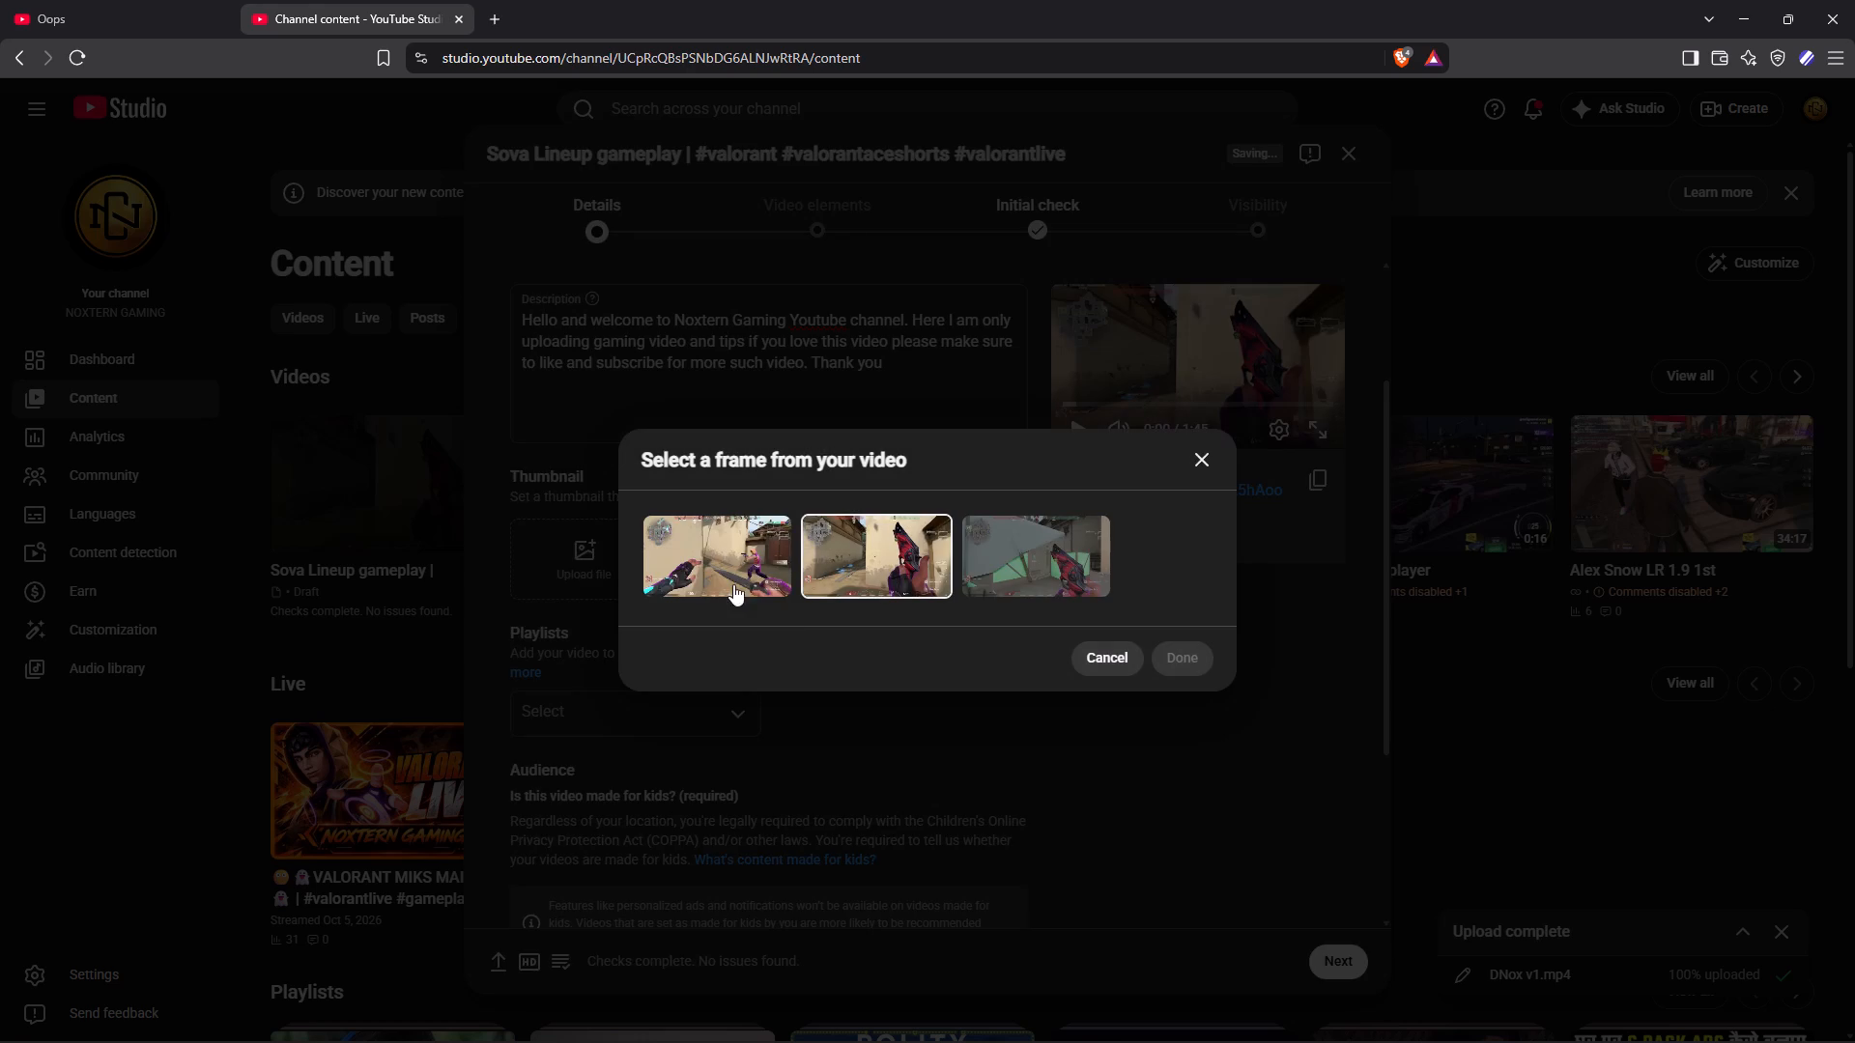
{"action": "left_click", "coordinate": [1061, 578]}
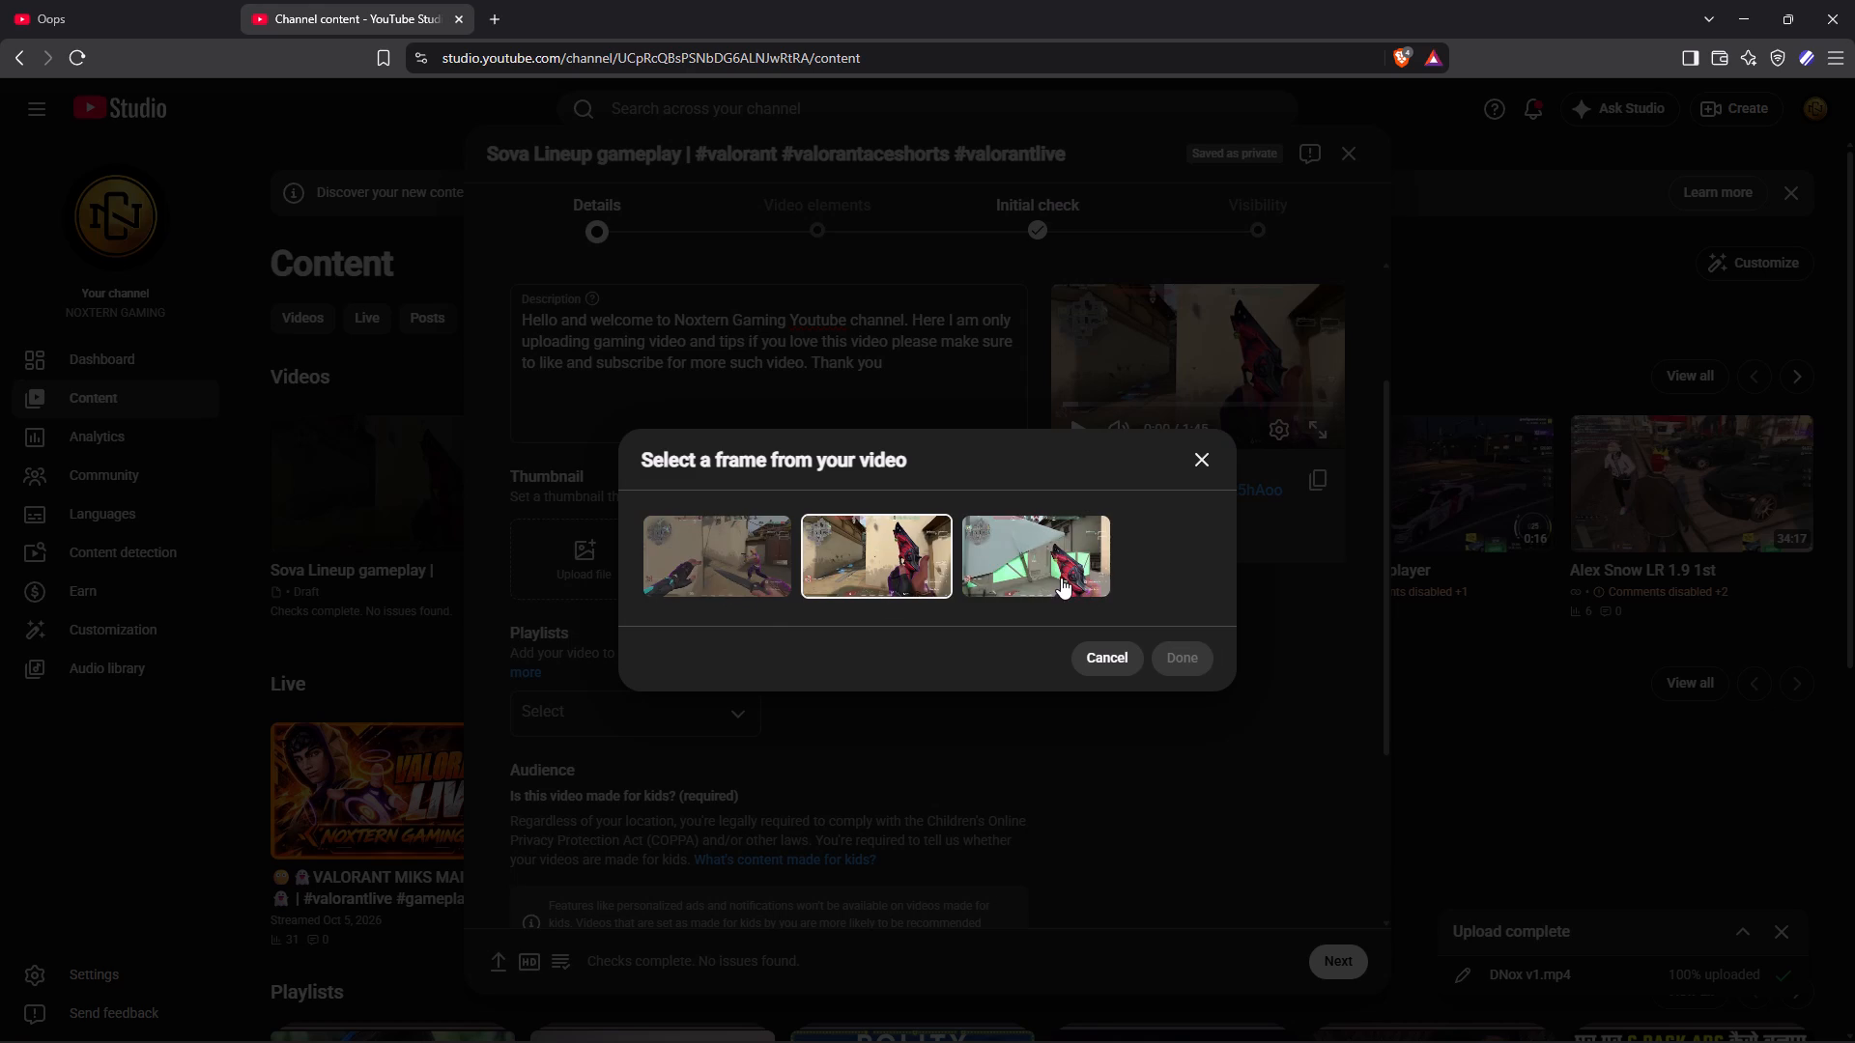
{"action": "left_click", "coordinate": [1180, 657]}
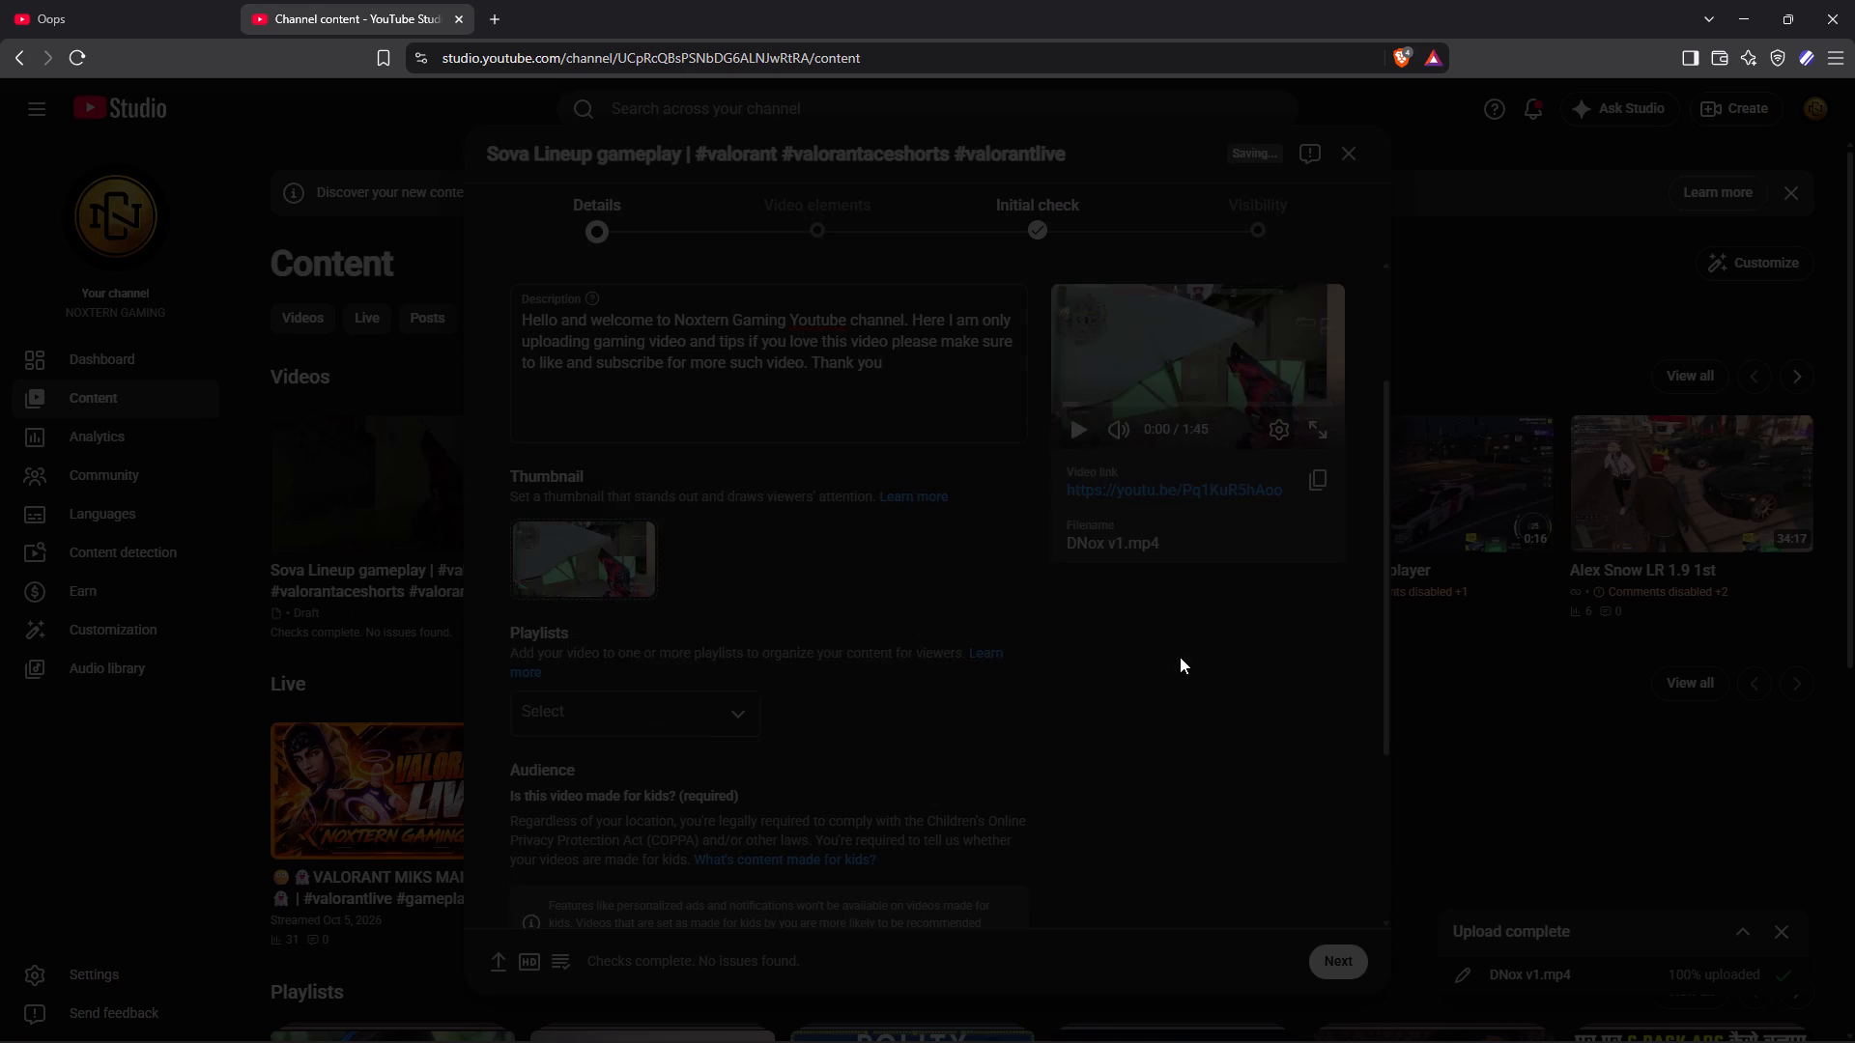
Leave the playlist unselected and set the video's audience to "Yes, it's made for kids".
{"action": "left_click", "coordinate": [580, 709]}
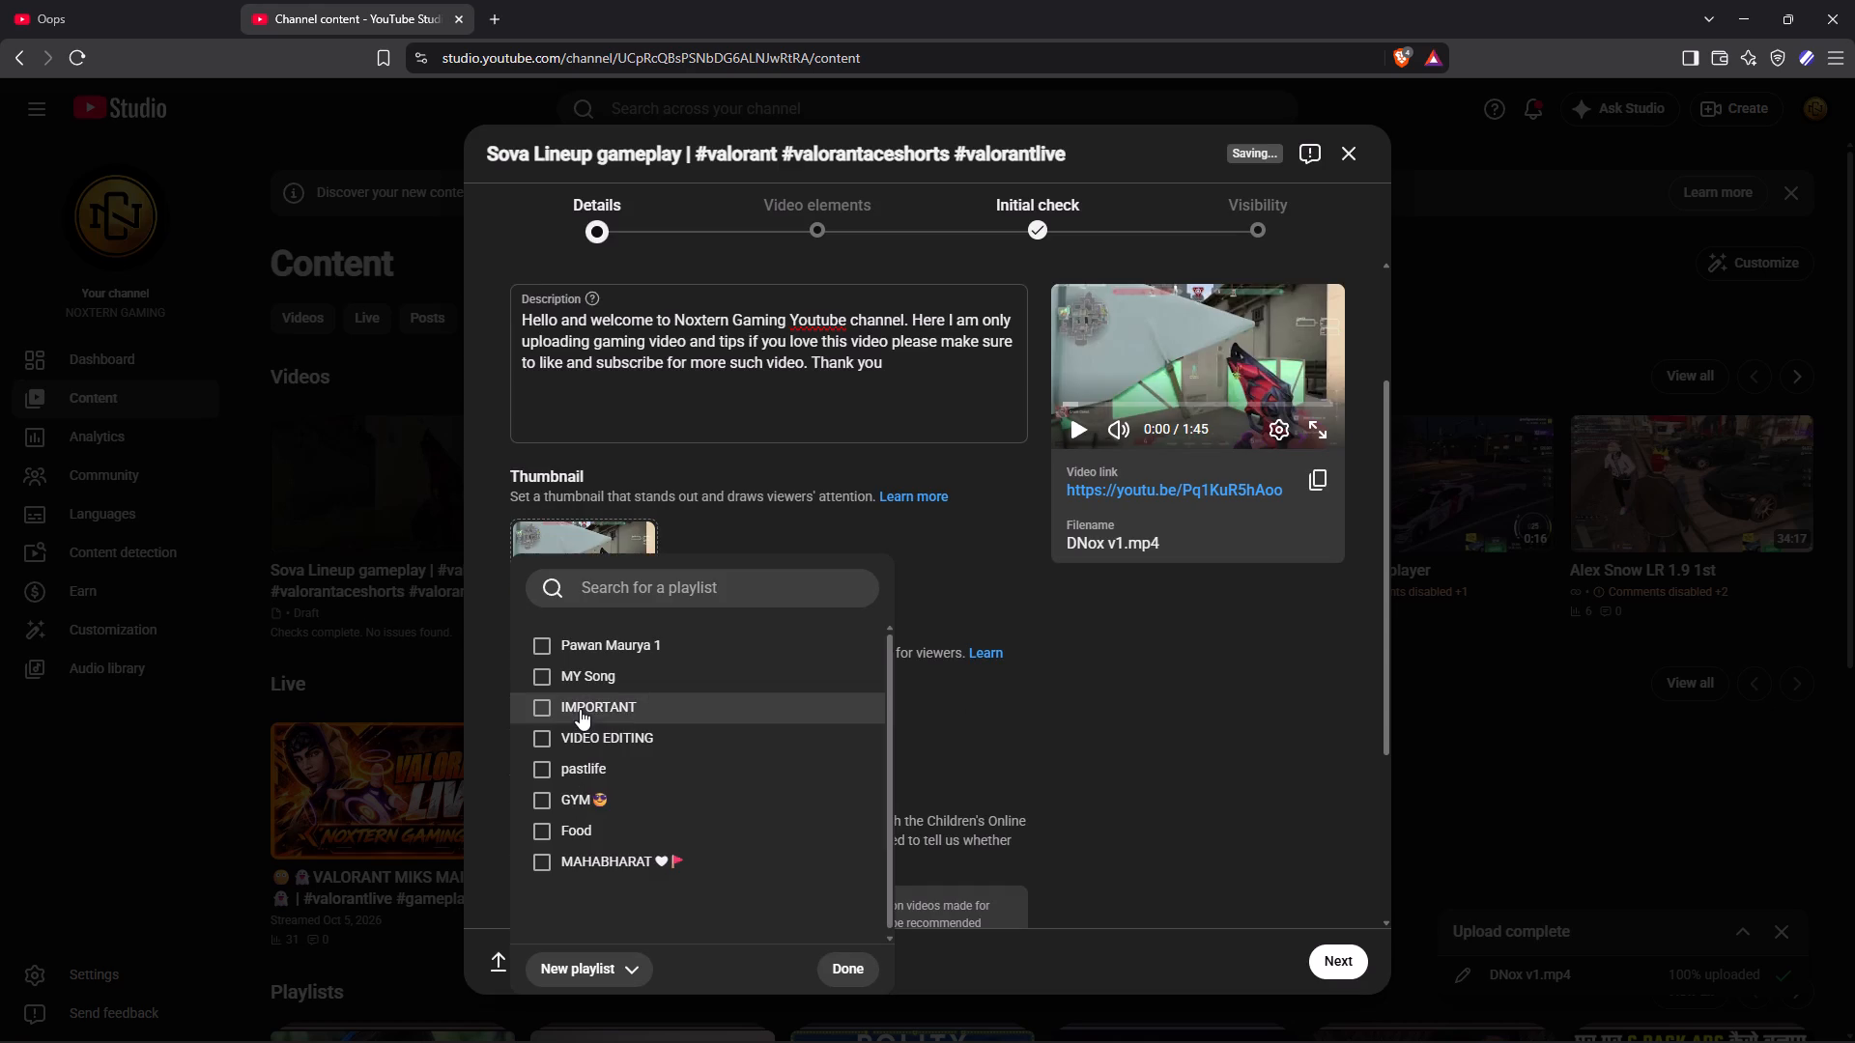
{"action": "left_click", "coordinate": [1176, 684]}
{"action": "scroll", "coordinate": [985, 777], "scroll_direction": "down", "scroll_amount": 9}
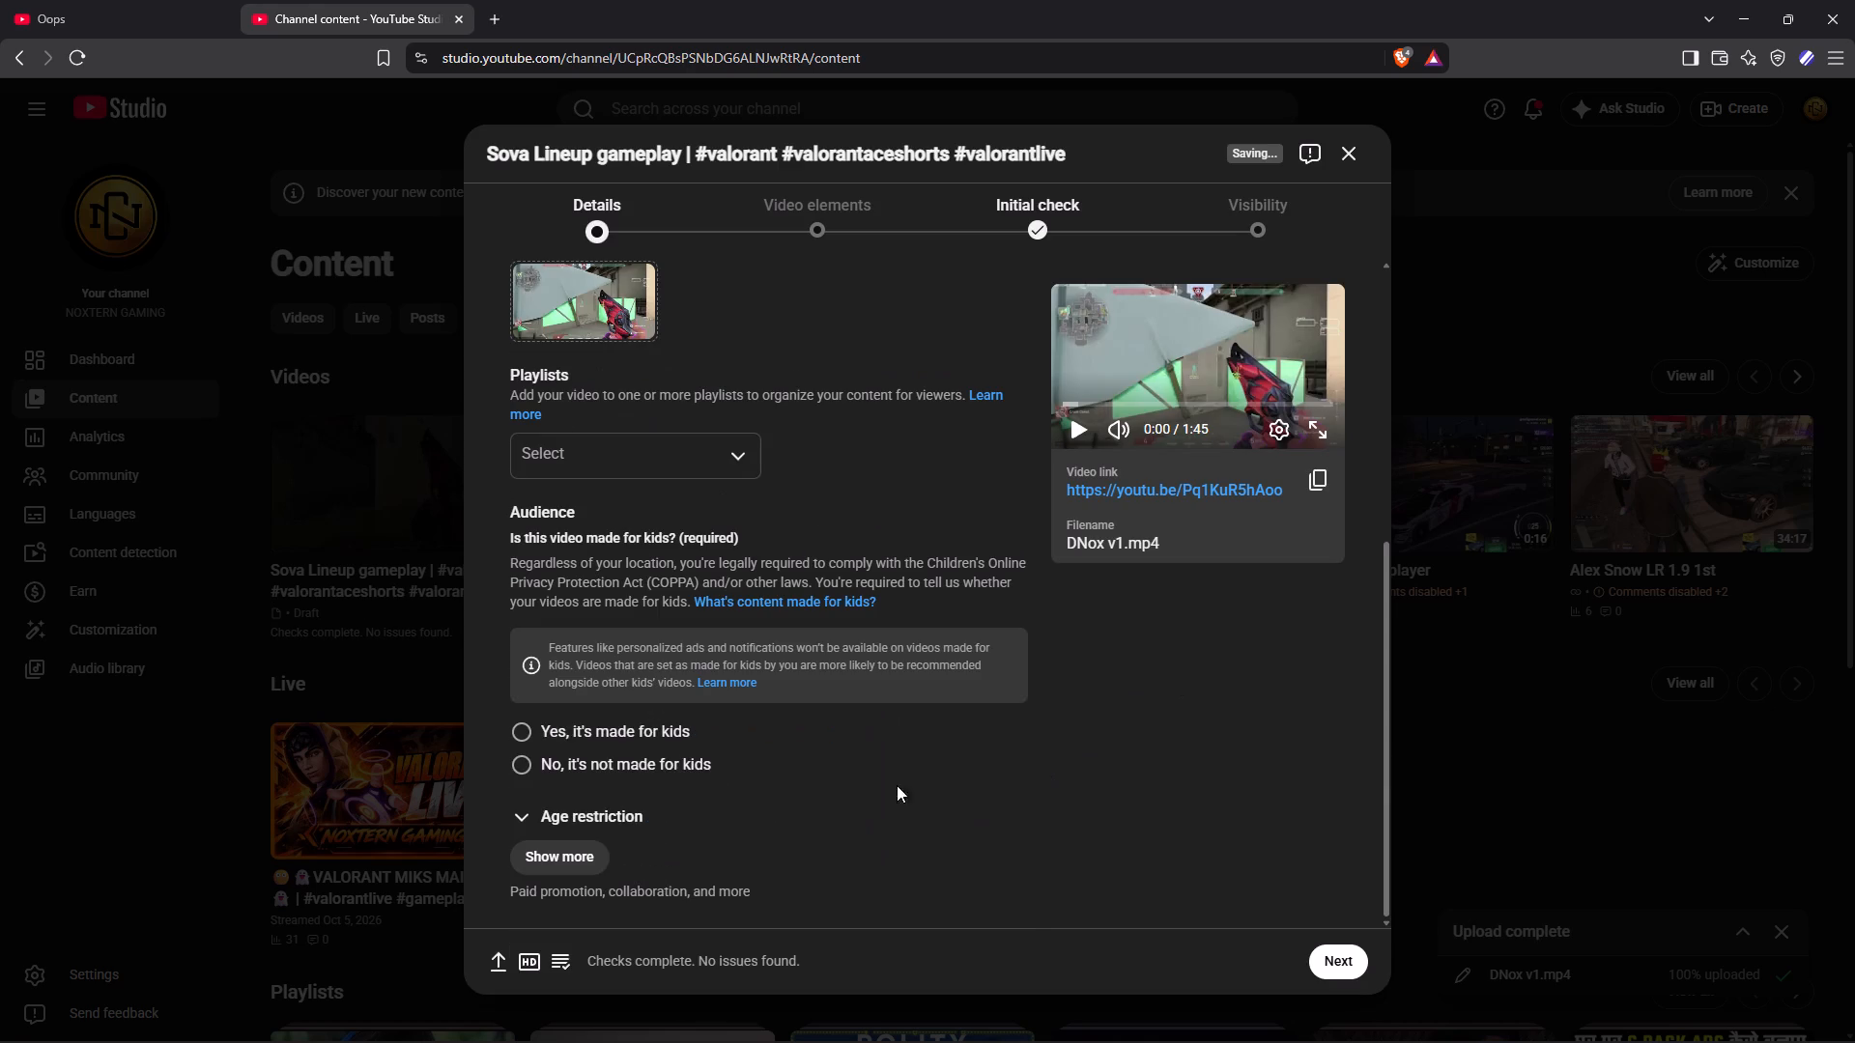
{"action": "left_click", "coordinate": [544, 743]}
{"action": "left_click", "coordinate": [585, 700]}
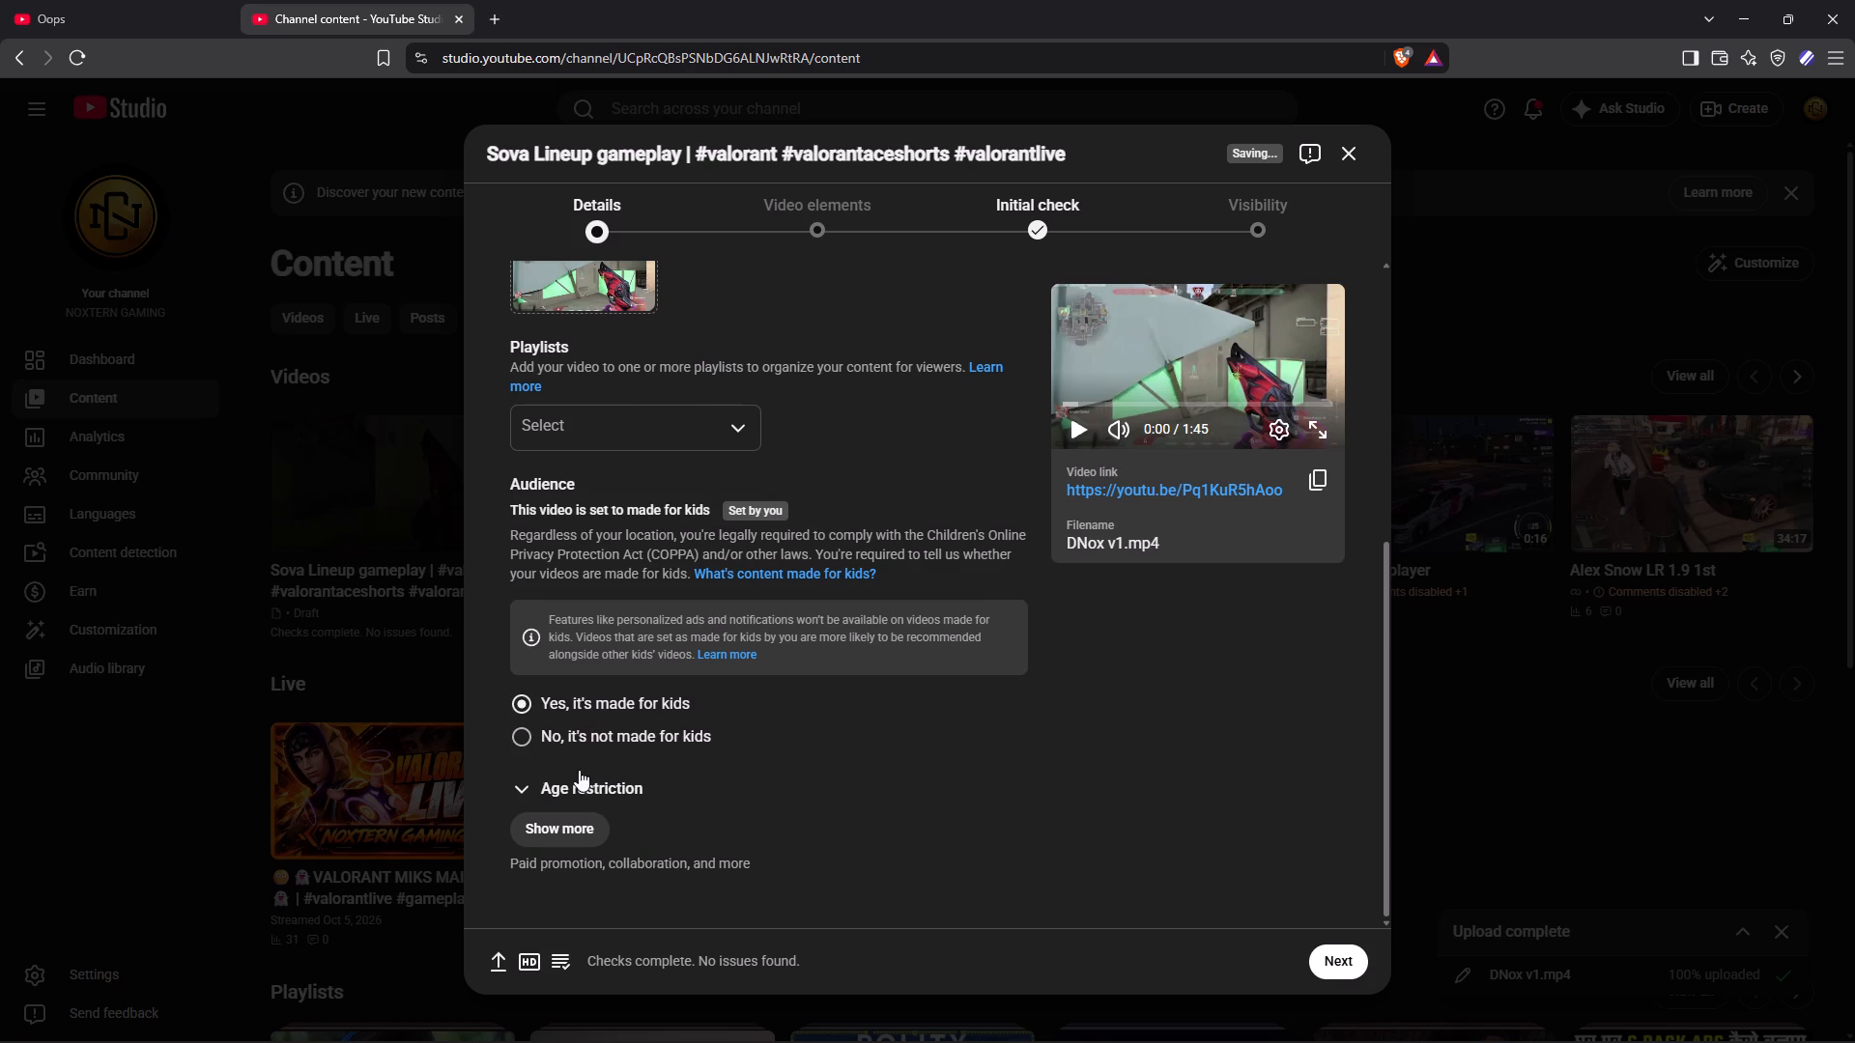
{"action": "left_click", "coordinate": [578, 740]}
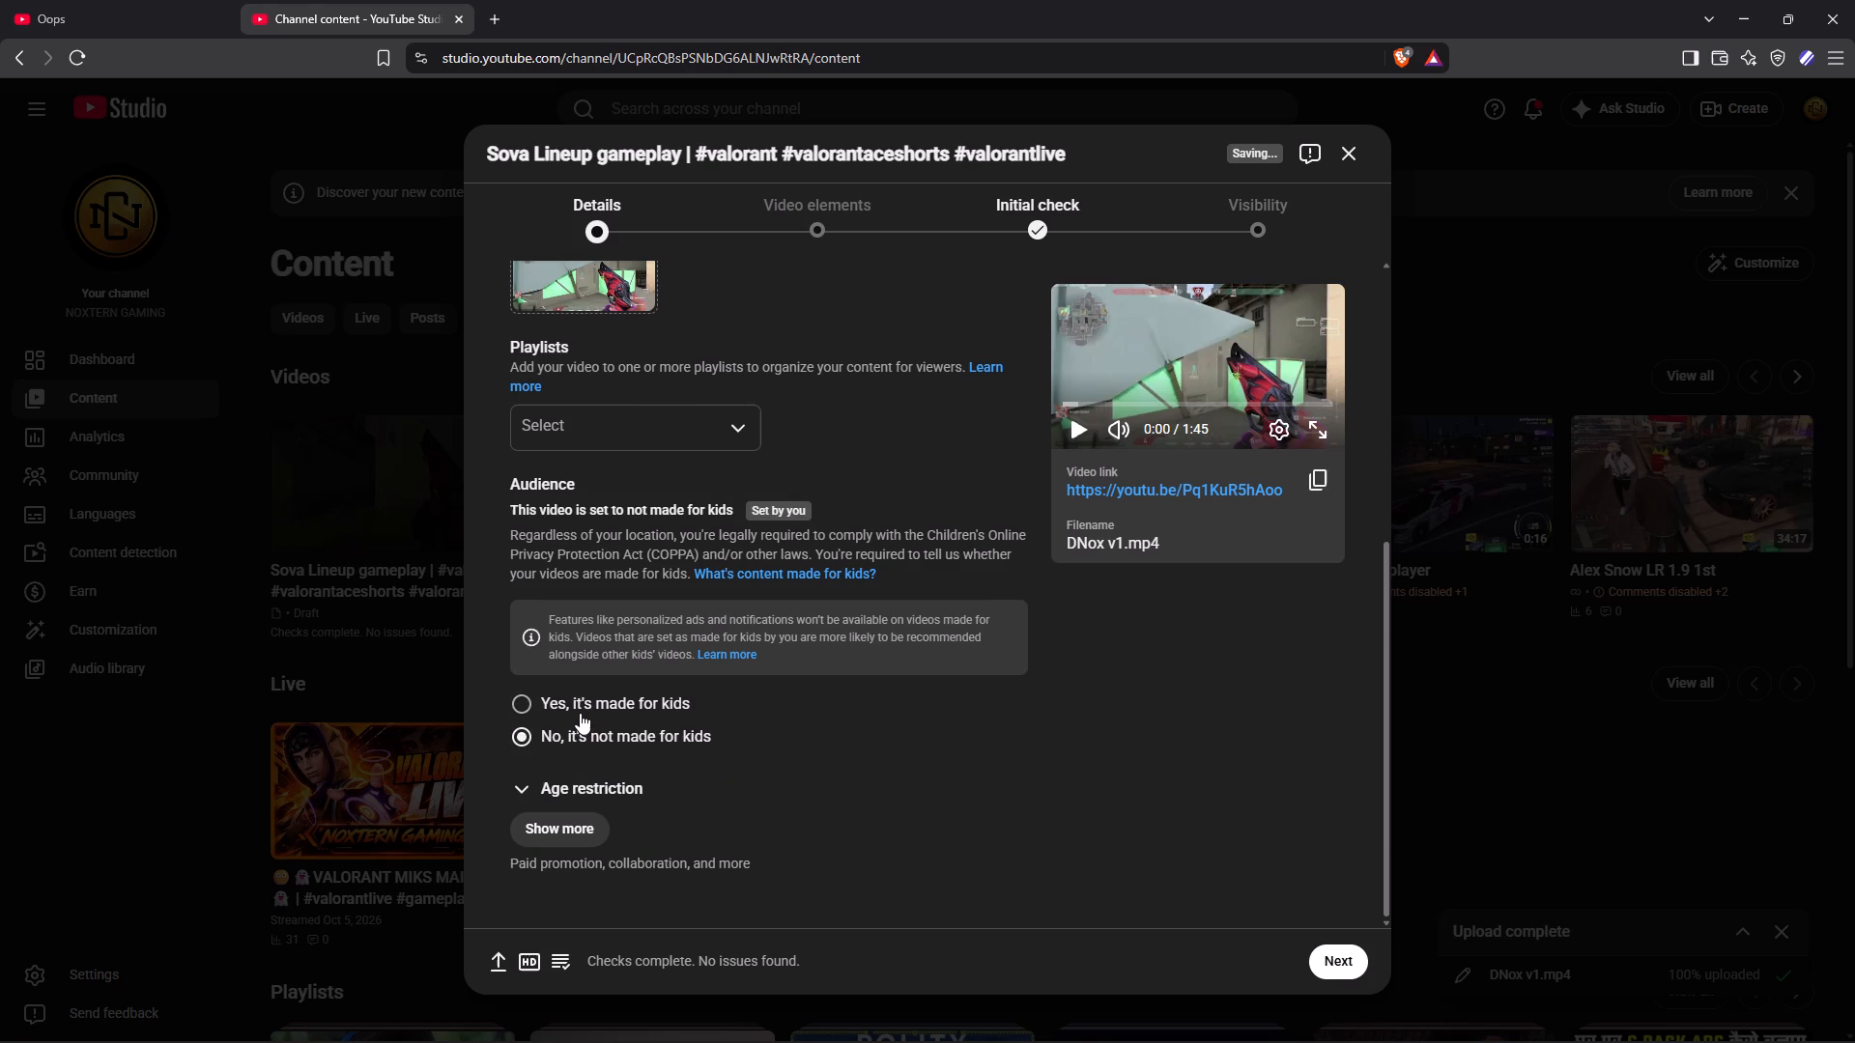
{"action": "left_click", "coordinate": [580, 713]}
Show the additional detail settings, look through them, and advance past Video elements and Initial check to the Visibility stage.
{"action": "left_click", "coordinate": [567, 831]}
{"action": "scroll", "coordinate": [658, 821], "scroll_direction": "down", "scroll_amount": 2}
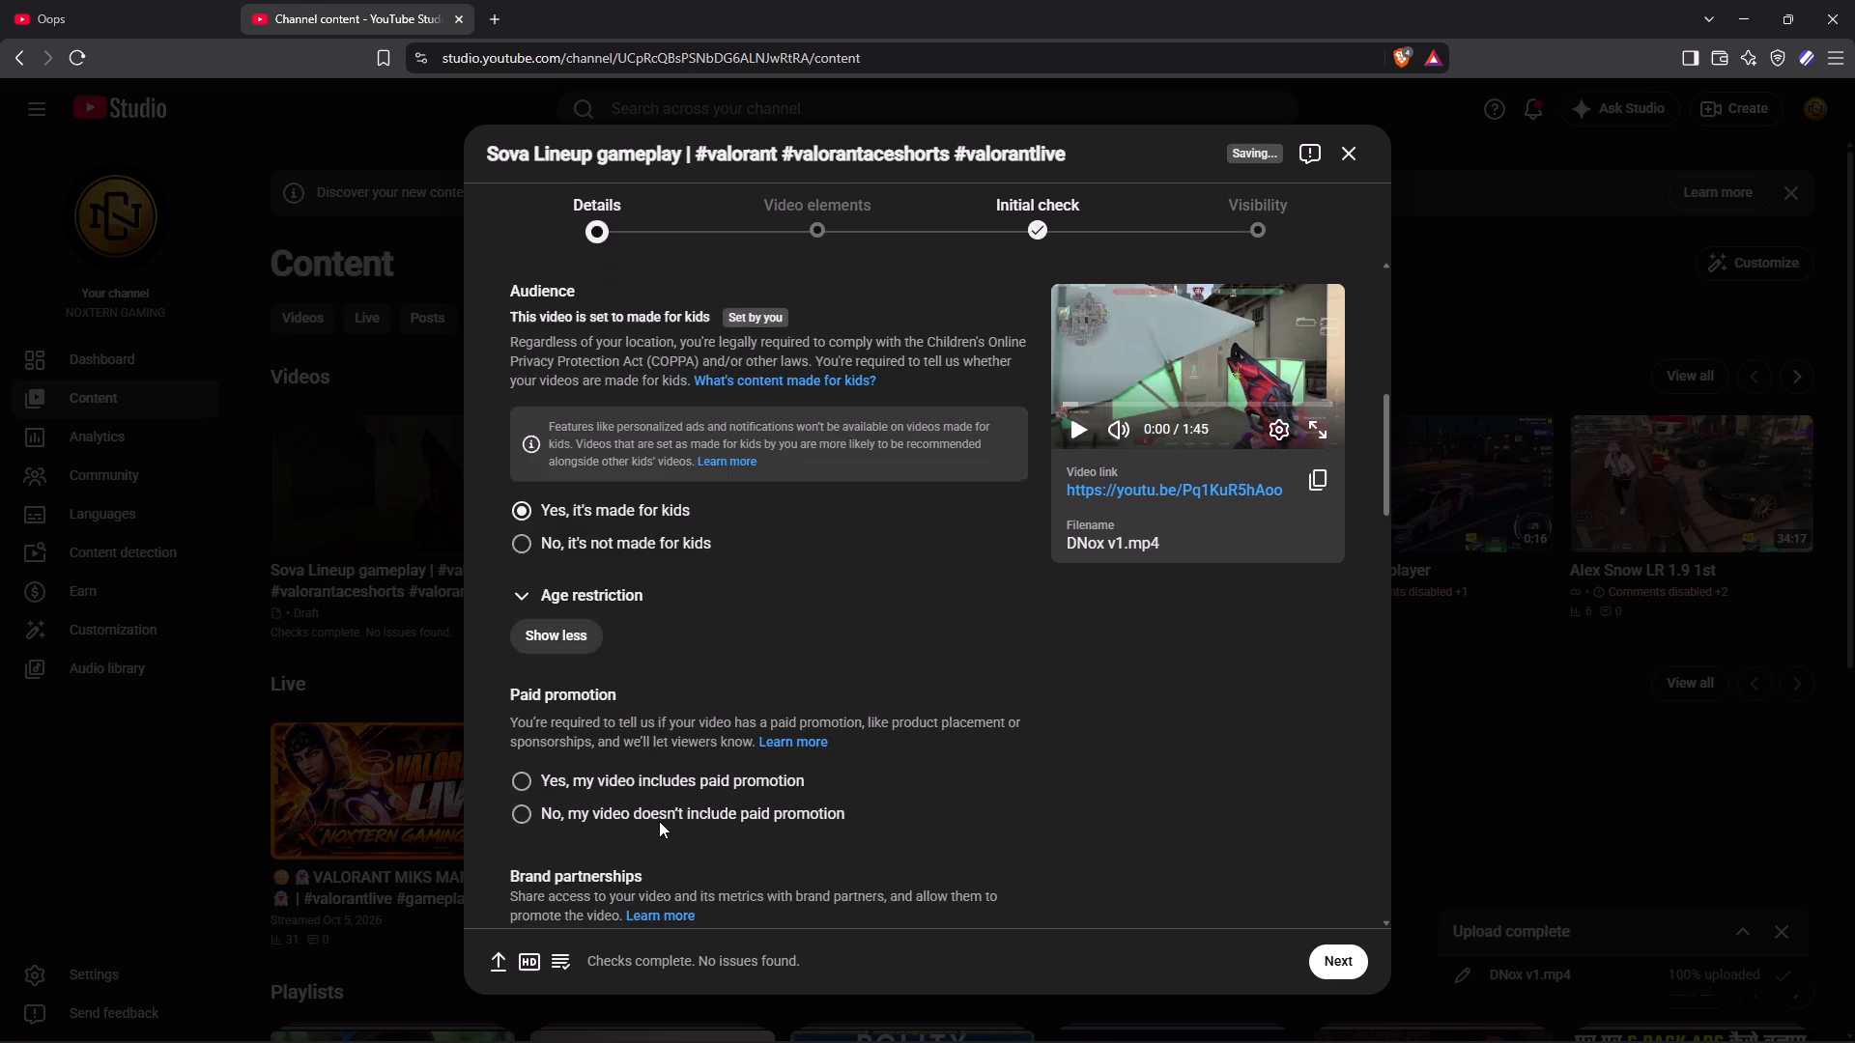
{"action": "scroll", "coordinate": [659, 821], "scroll_direction": "down", "scroll_amount": 14}
{"action": "left_click", "coordinate": [1357, 963]}
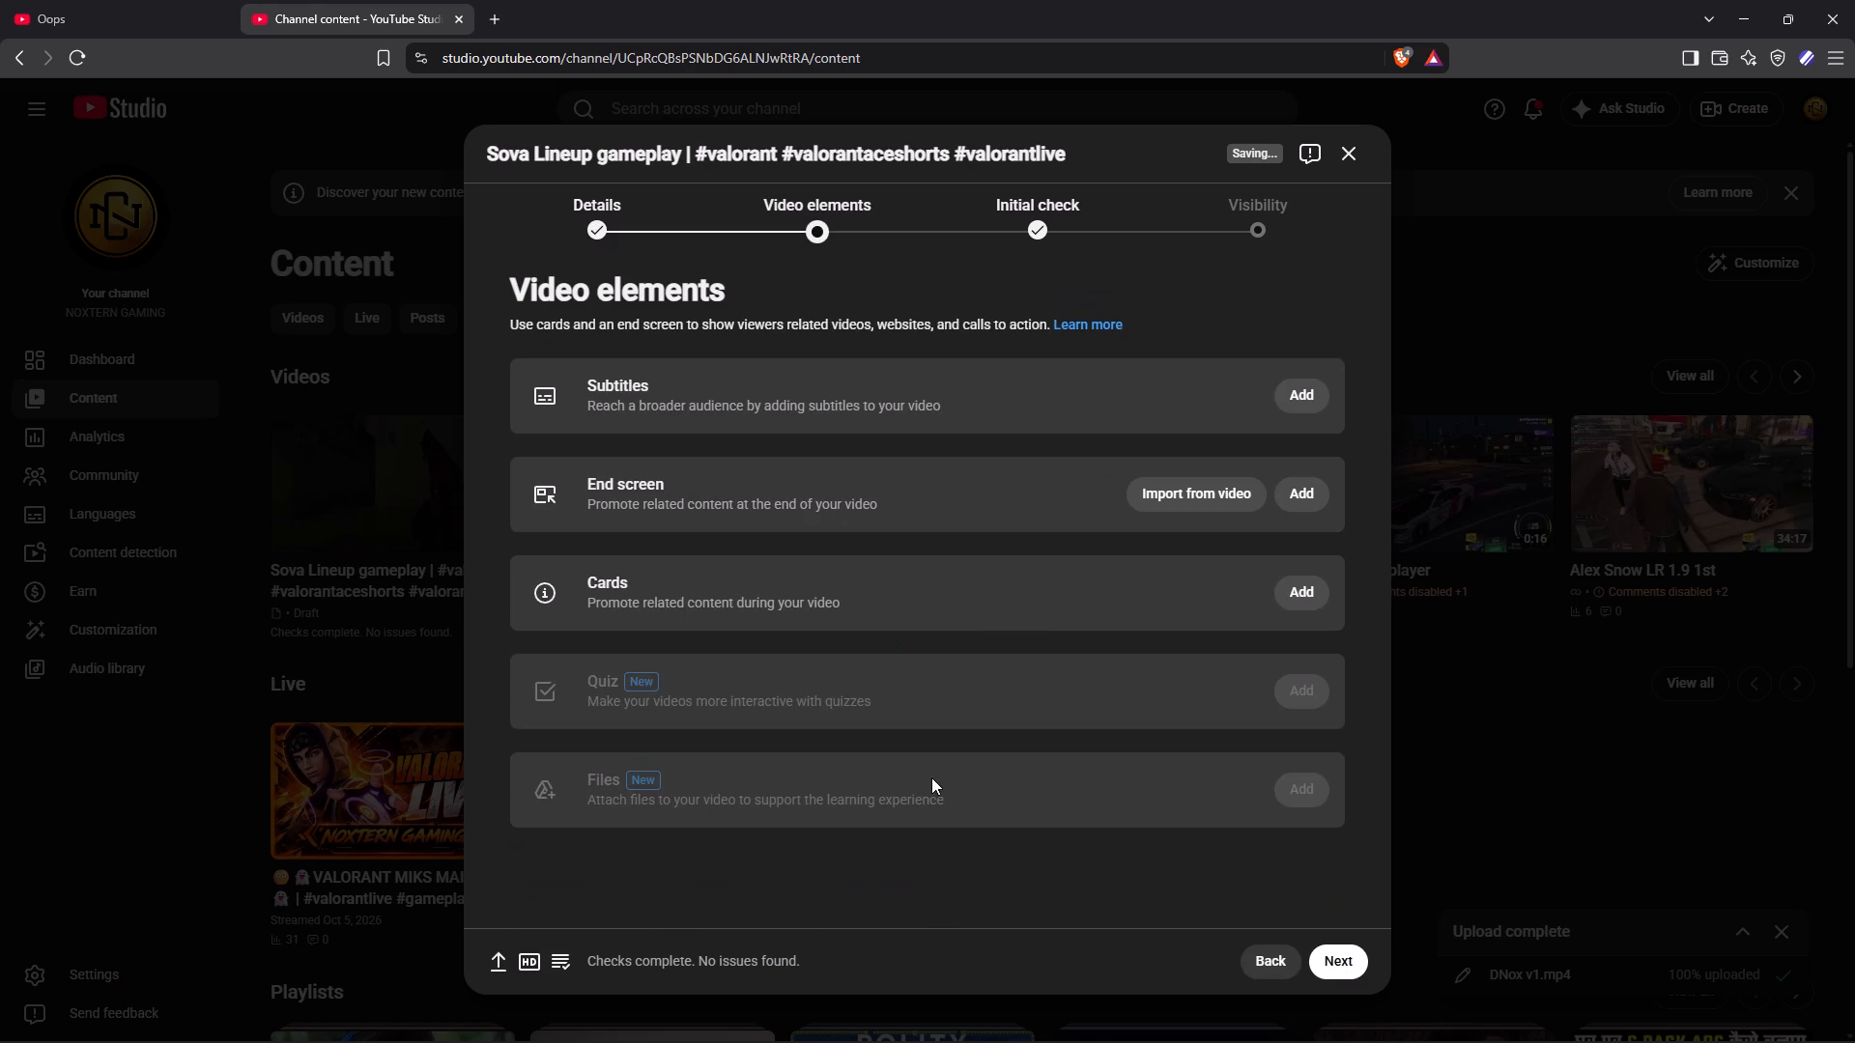
{"action": "left_click", "coordinate": [1321, 952]}
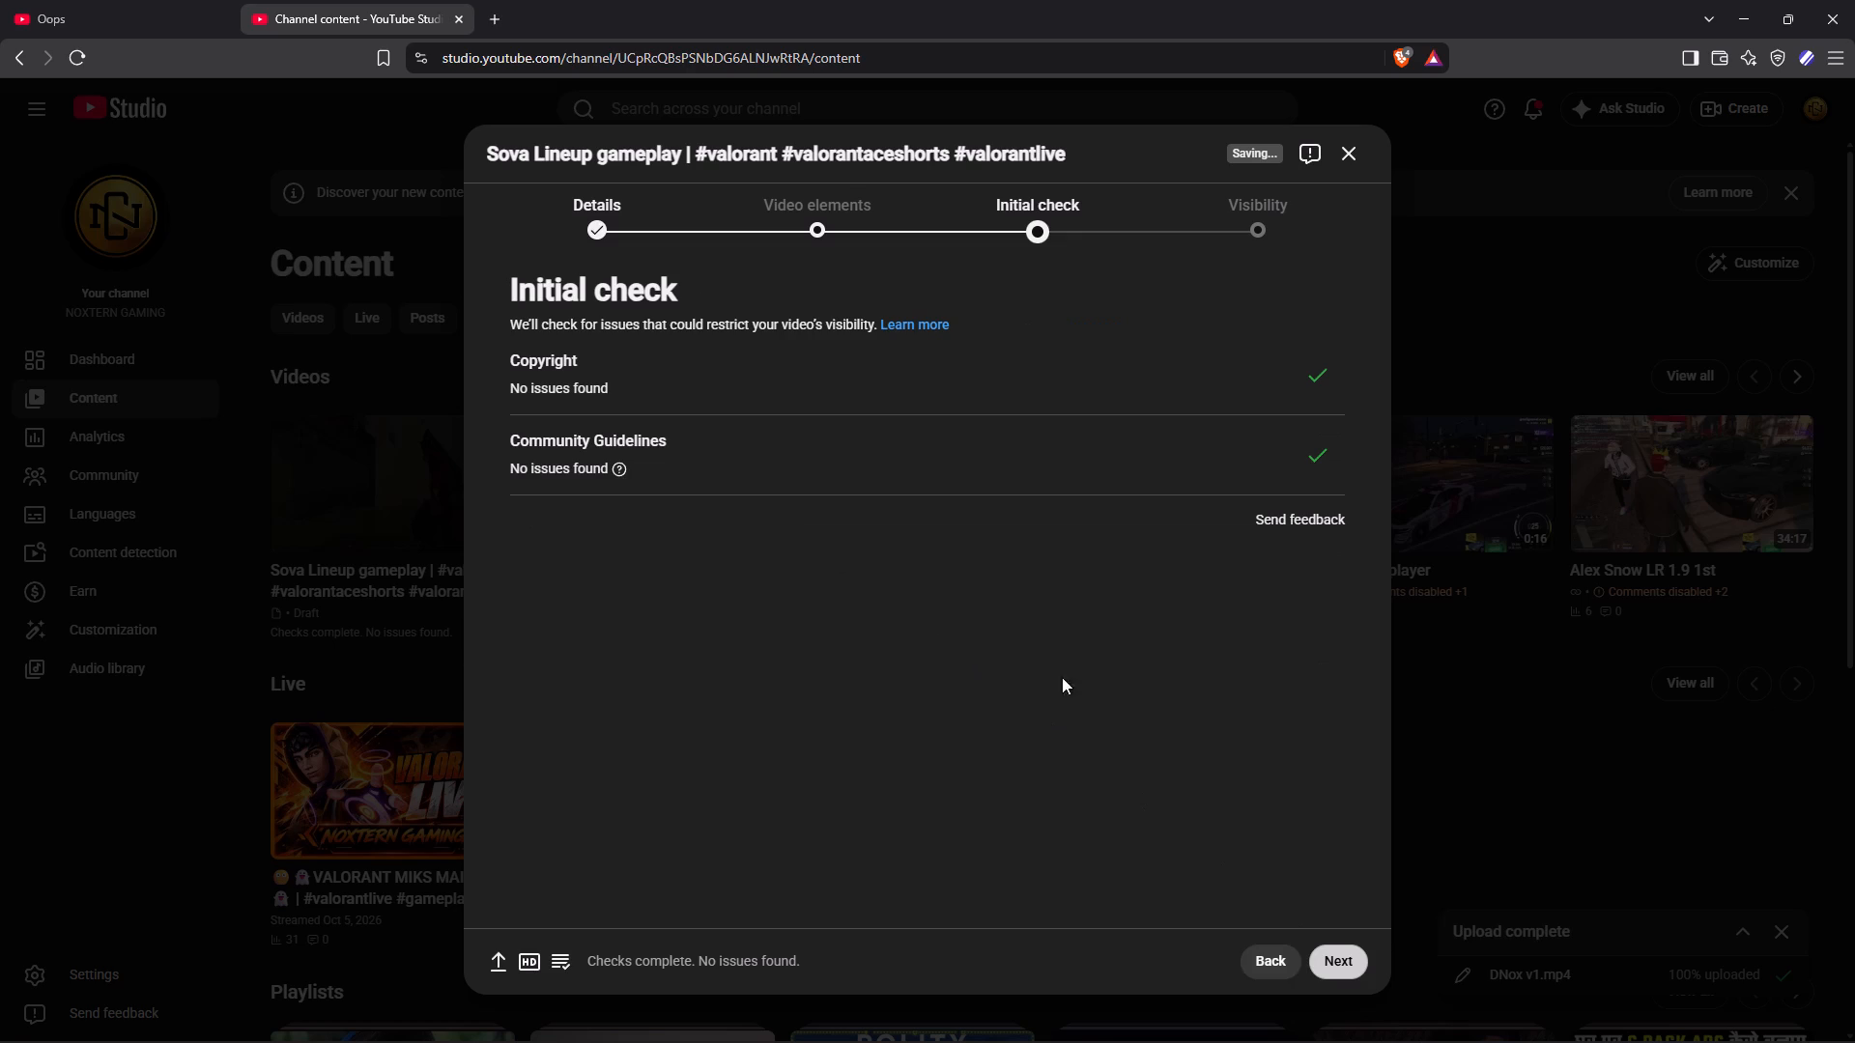
{"action": "left_click", "coordinate": [1333, 964]}
Set the video's visibility to Public, publish it, and return to the channel content page.
{"action": "left_click", "coordinate": [582, 443]}
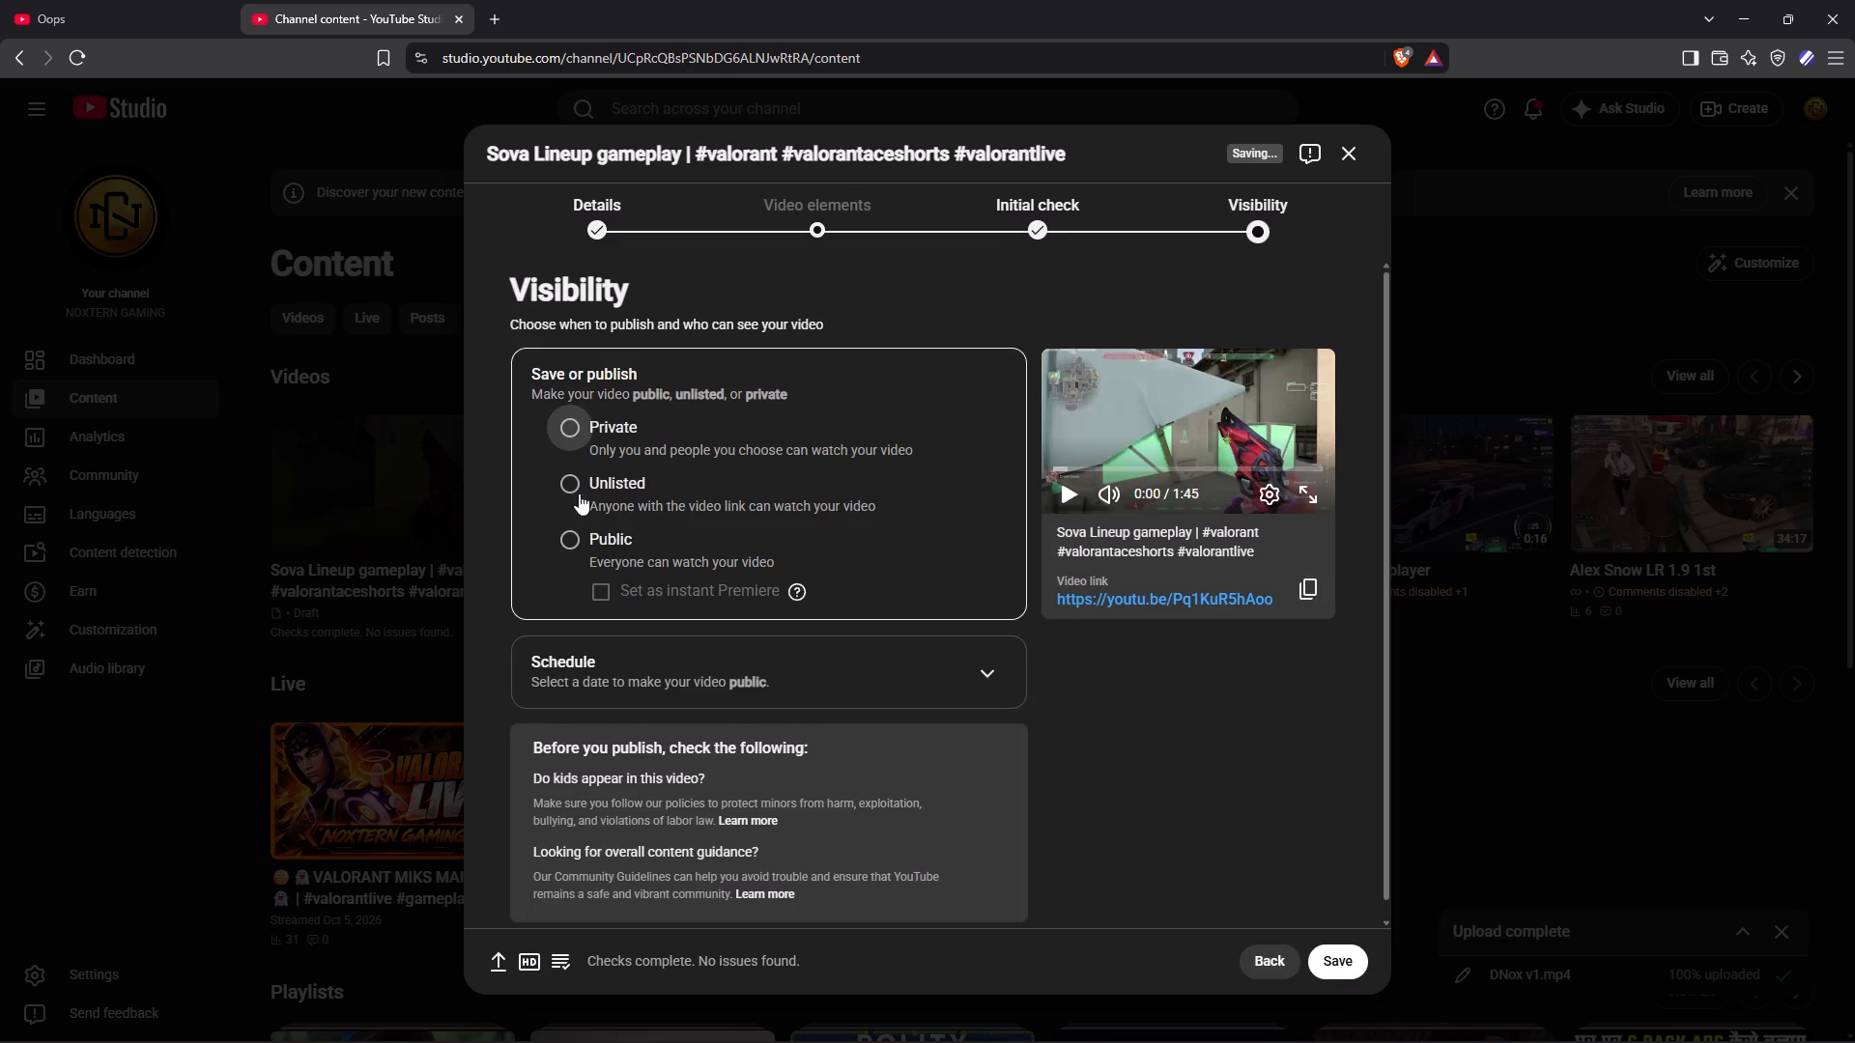
{"action": "left_click", "coordinate": [586, 522]}
{"action": "left_click", "coordinate": [558, 542]}
{"action": "left_click", "coordinate": [572, 542]}
{"action": "left_click", "coordinate": [1327, 958]}
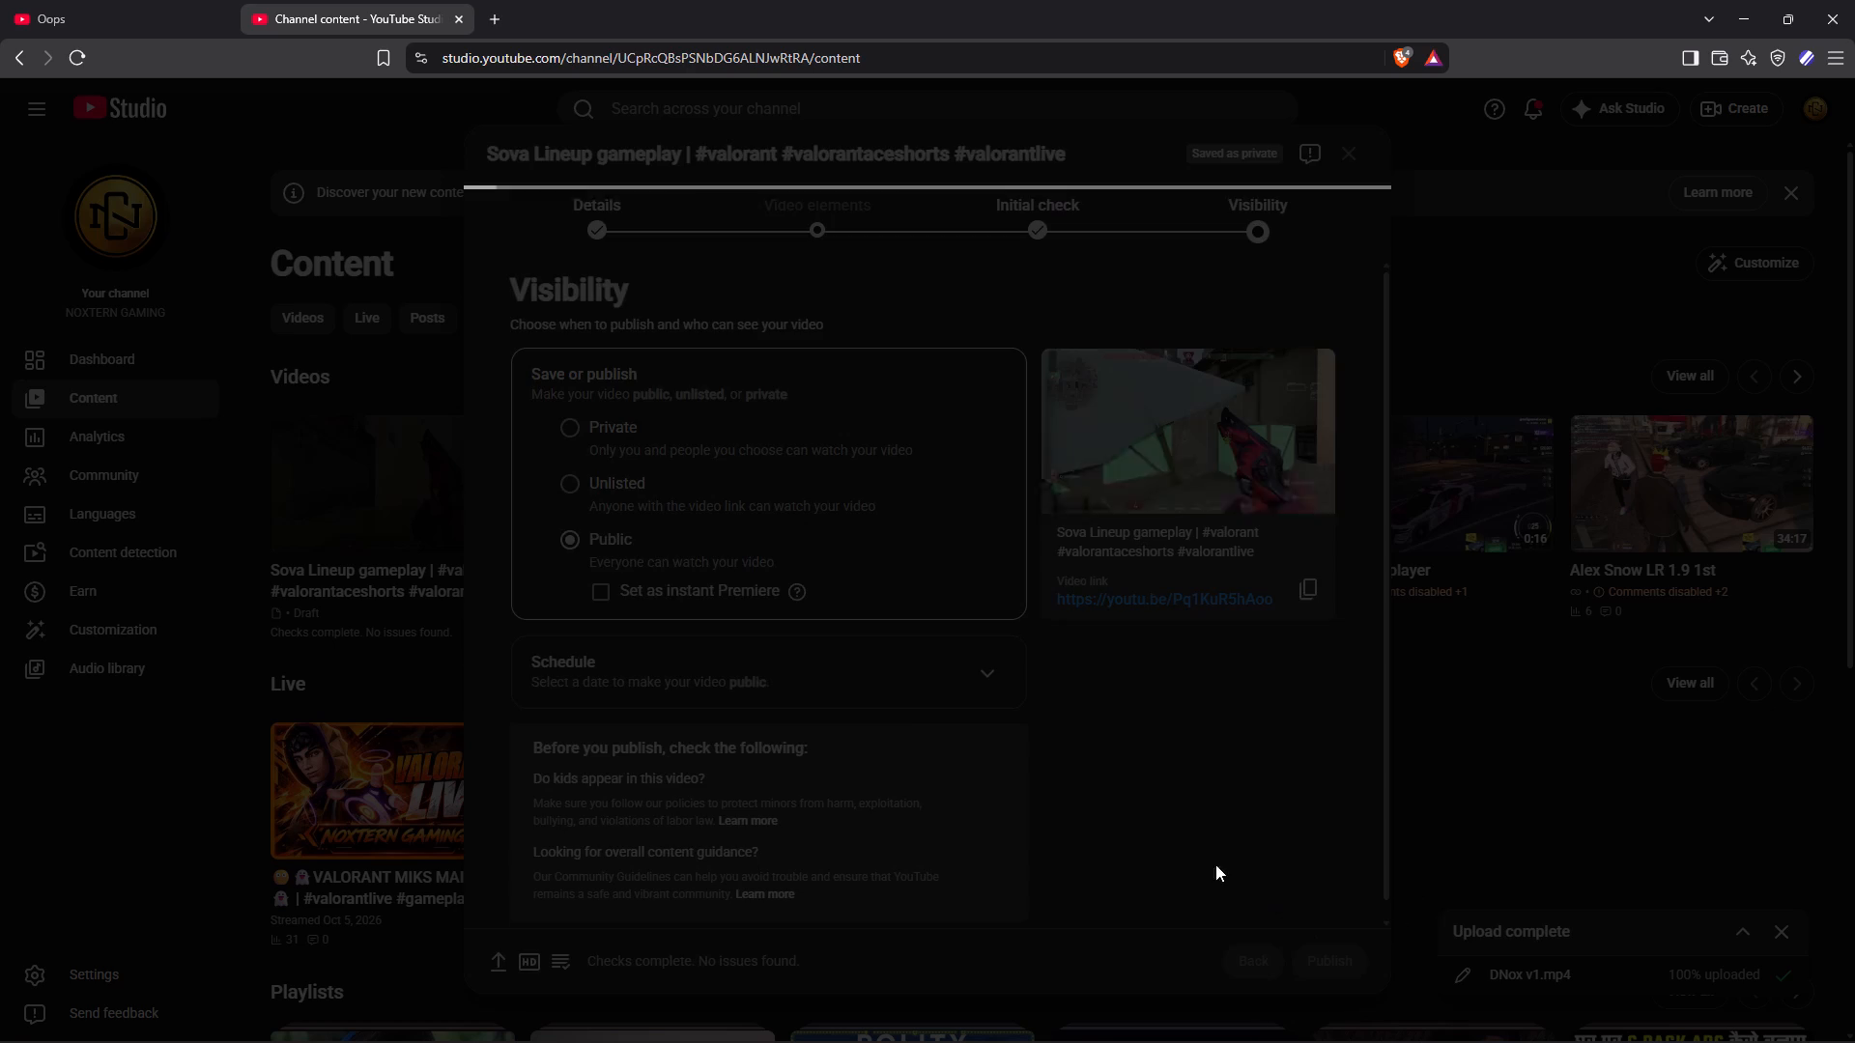
{"action": "scroll", "coordinate": [770, 682], "scroll_direction": "down", "scroll_amount": 17}
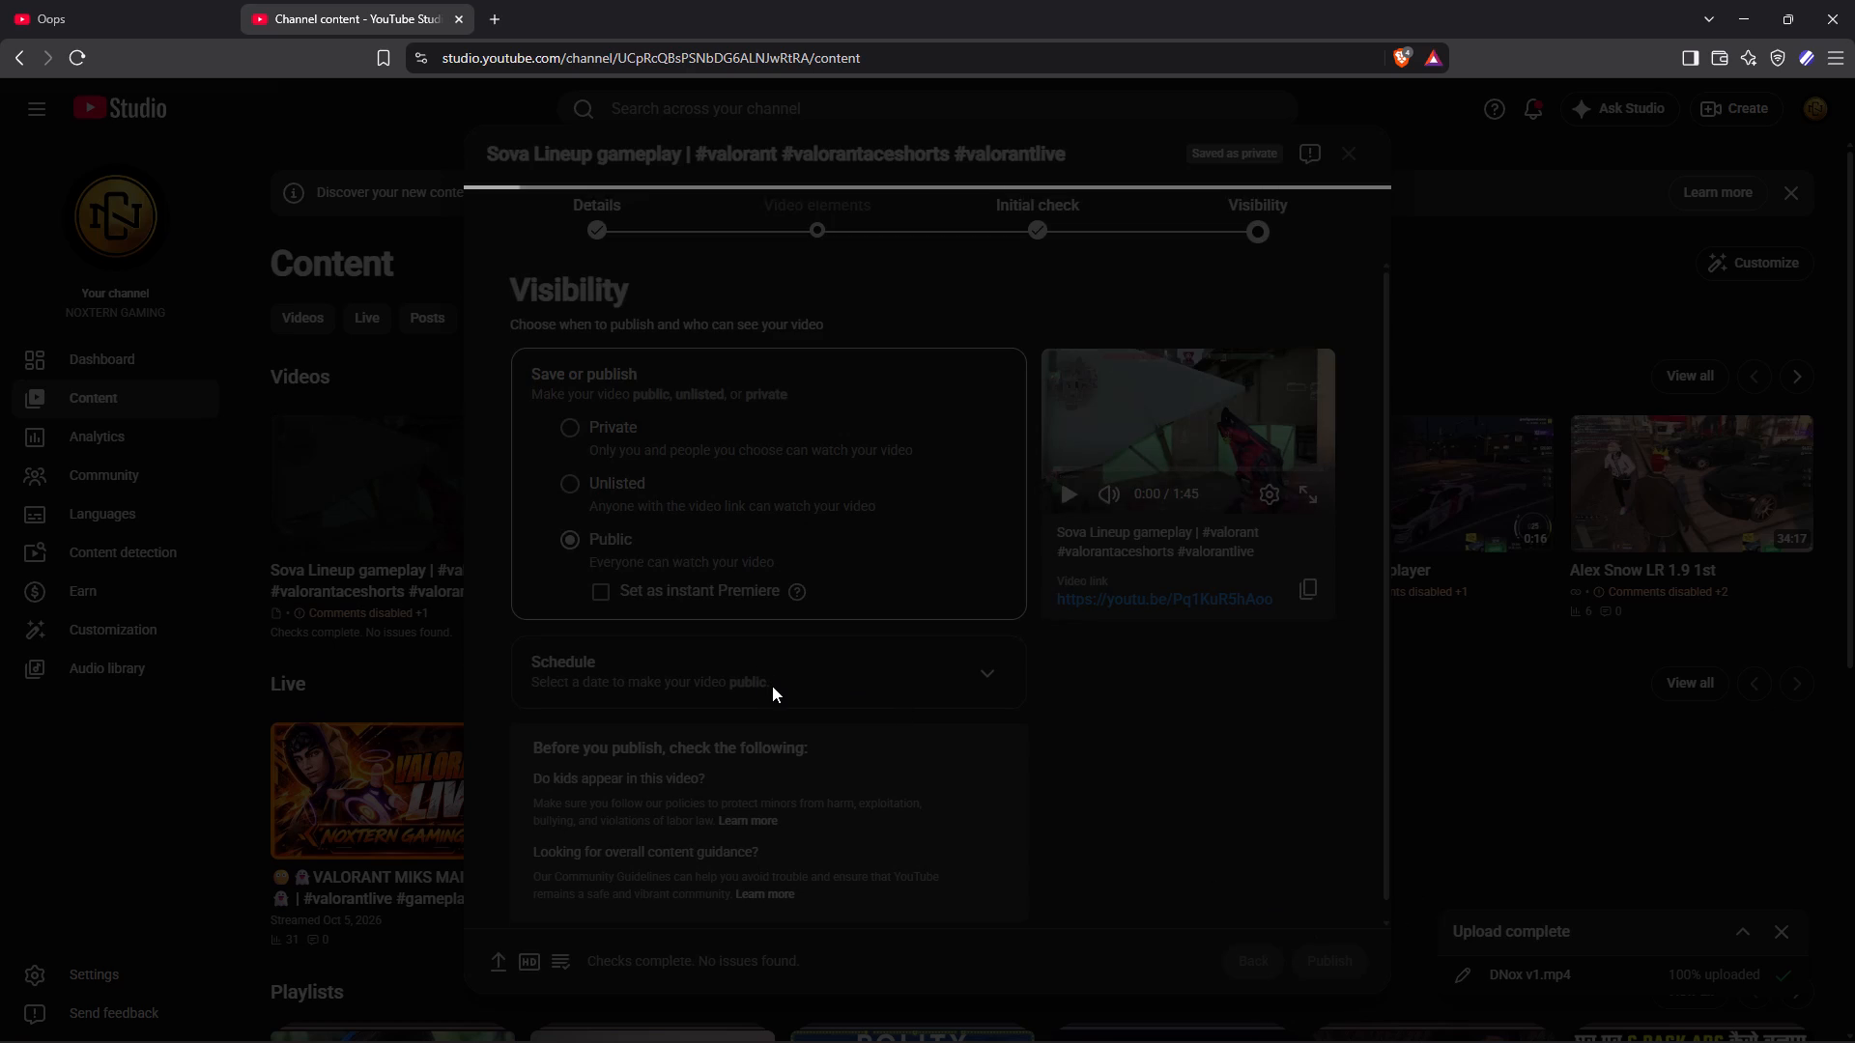
{"action": "scroll", "coordinate": [772, 686], "scroll_direction": "down", "scroll_amount": 9}
{"action": "left_click", "coordinate": [1112, 803]}
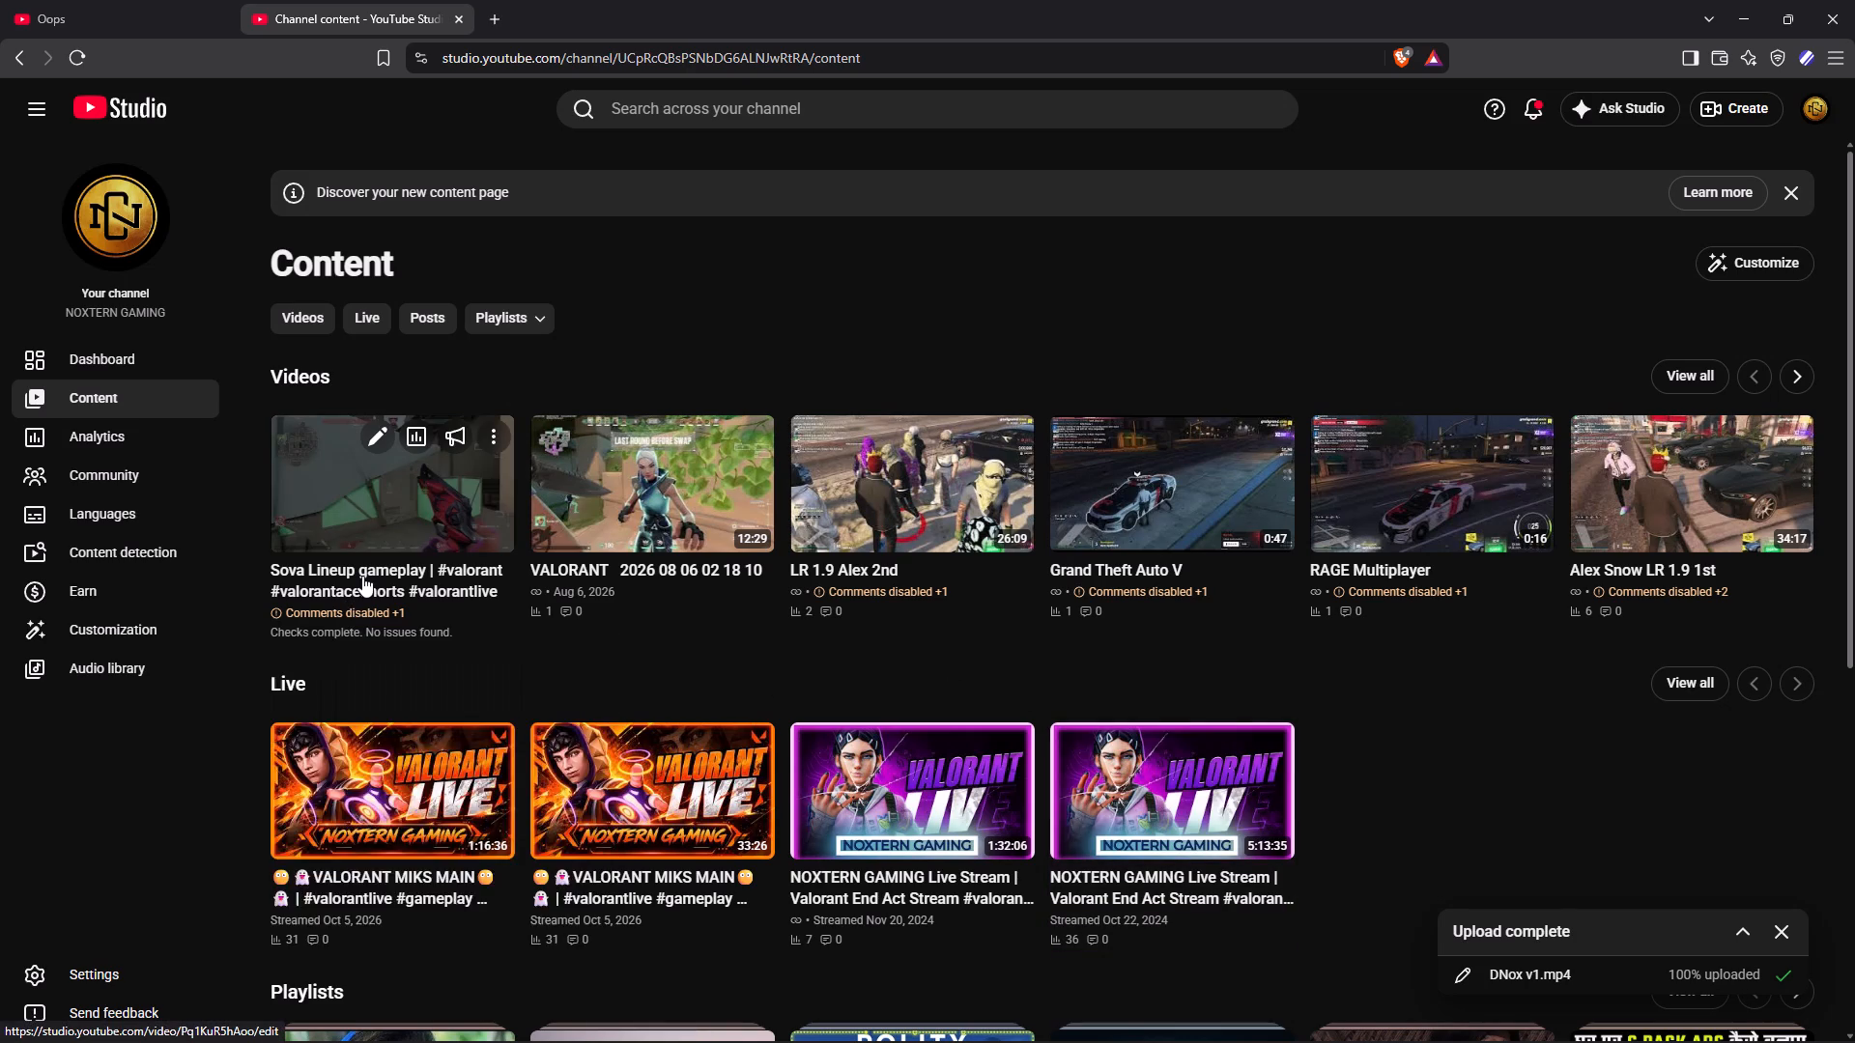
Review the "Comments disabled" notice of the Sova Lineup gameplay video on its details page.
{"action": "left_click", "coordinate": [366, 620]}
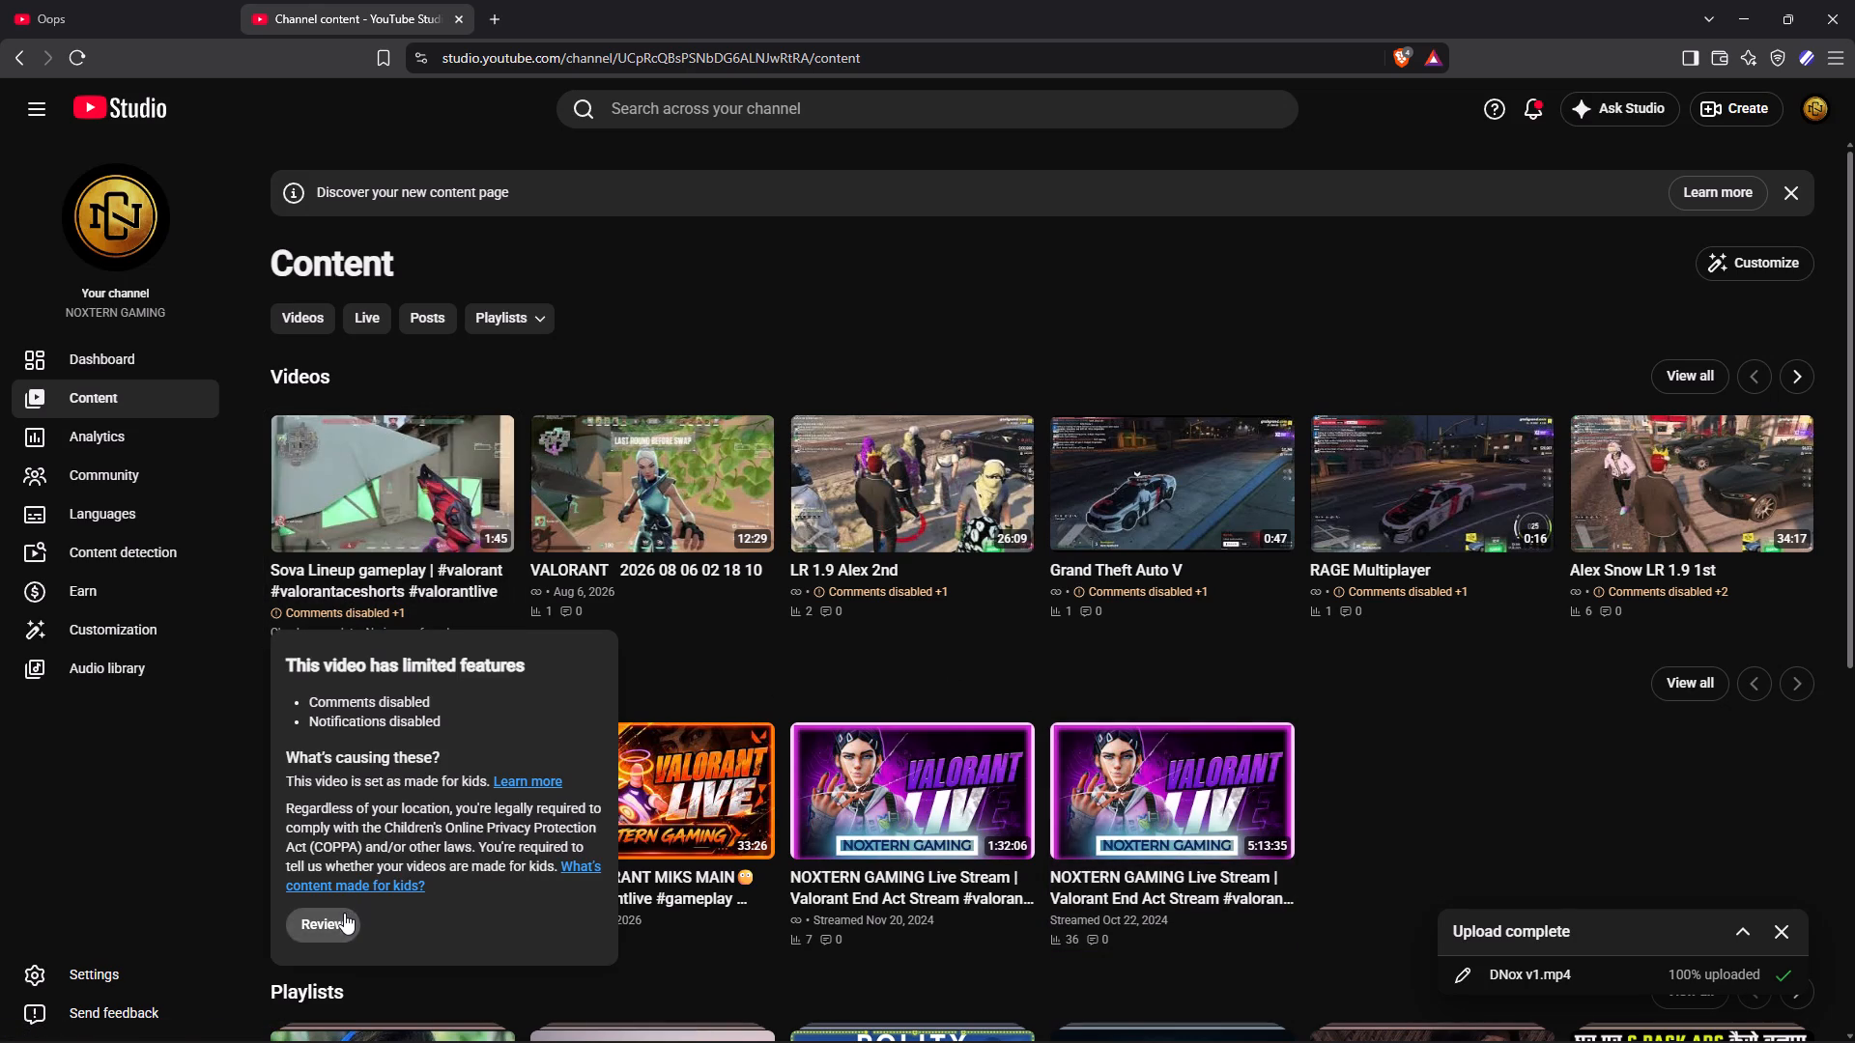
{"action": "left_click", "coordinate": [344, 913]}
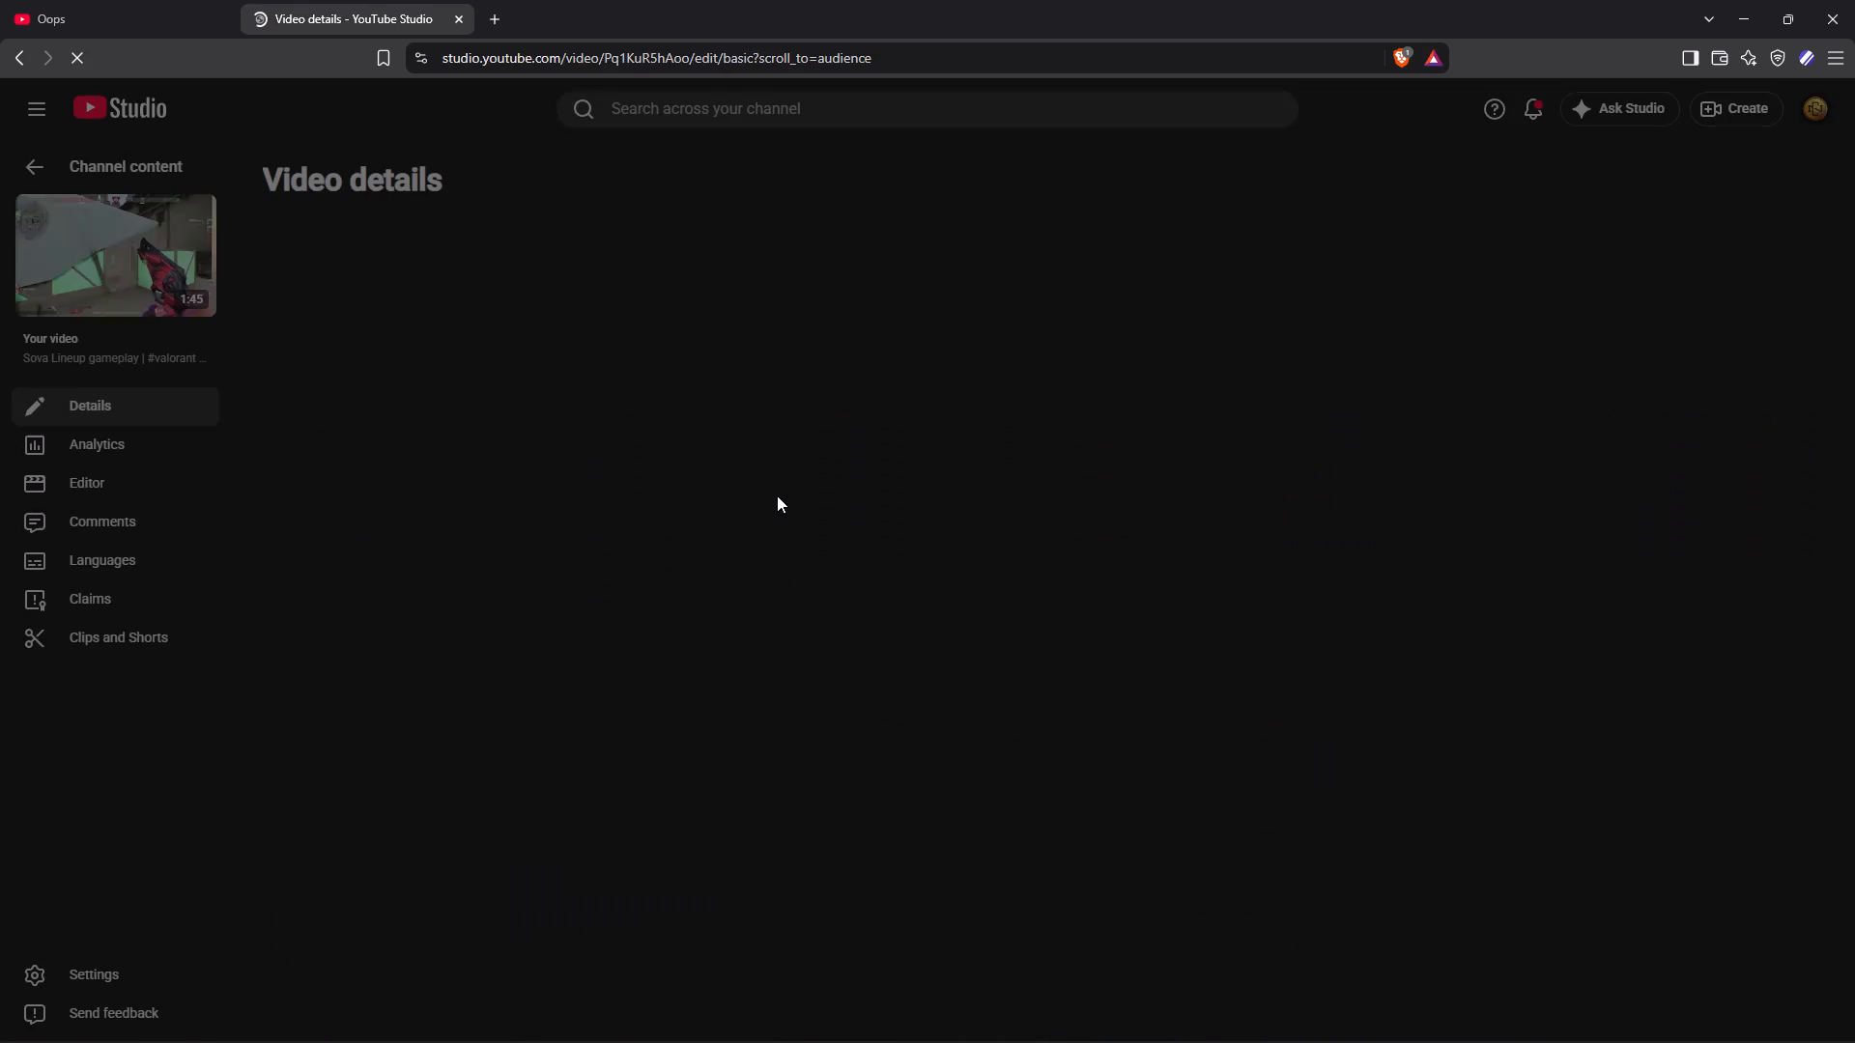
{"action": "left_click", "coordinate": [1102, 359]}
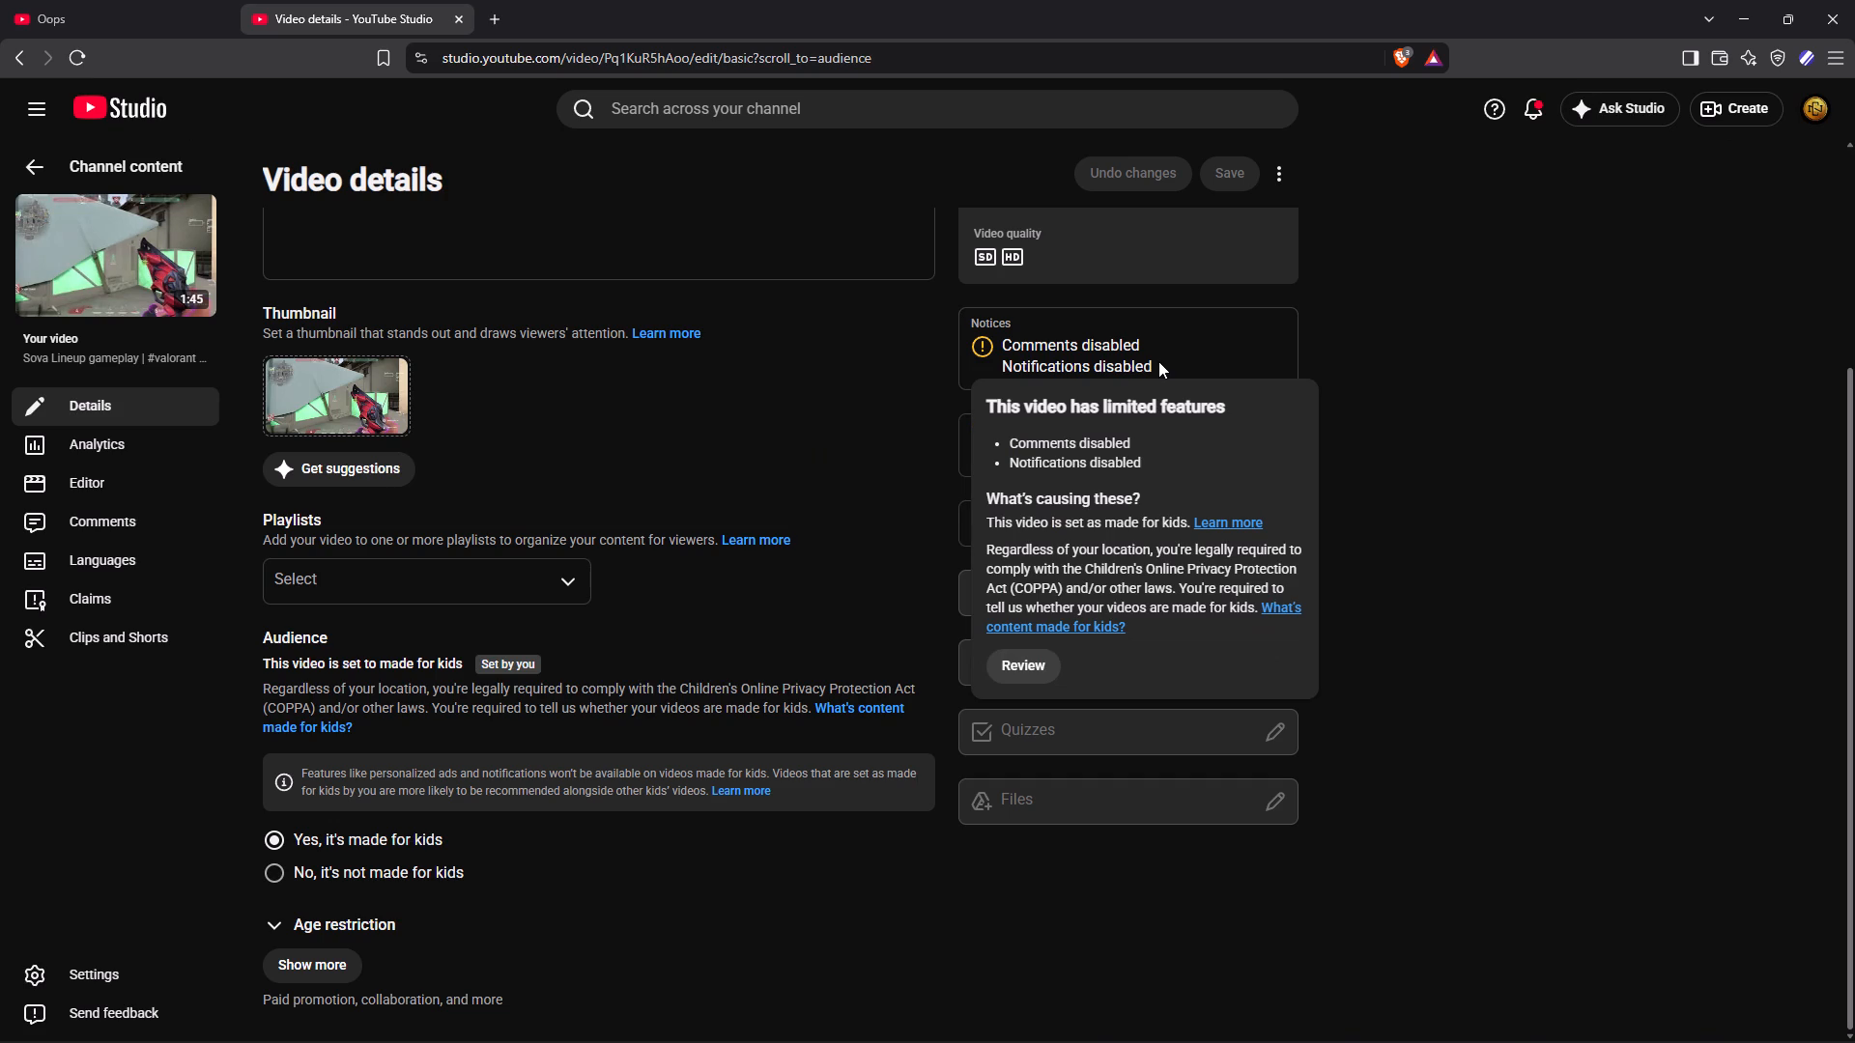
Consult the help article on "made for kids" content and its COPPA video, close it, and return to the video's limited-features notice.
{"action": "left_click", "coordinate": [1054, 631]}
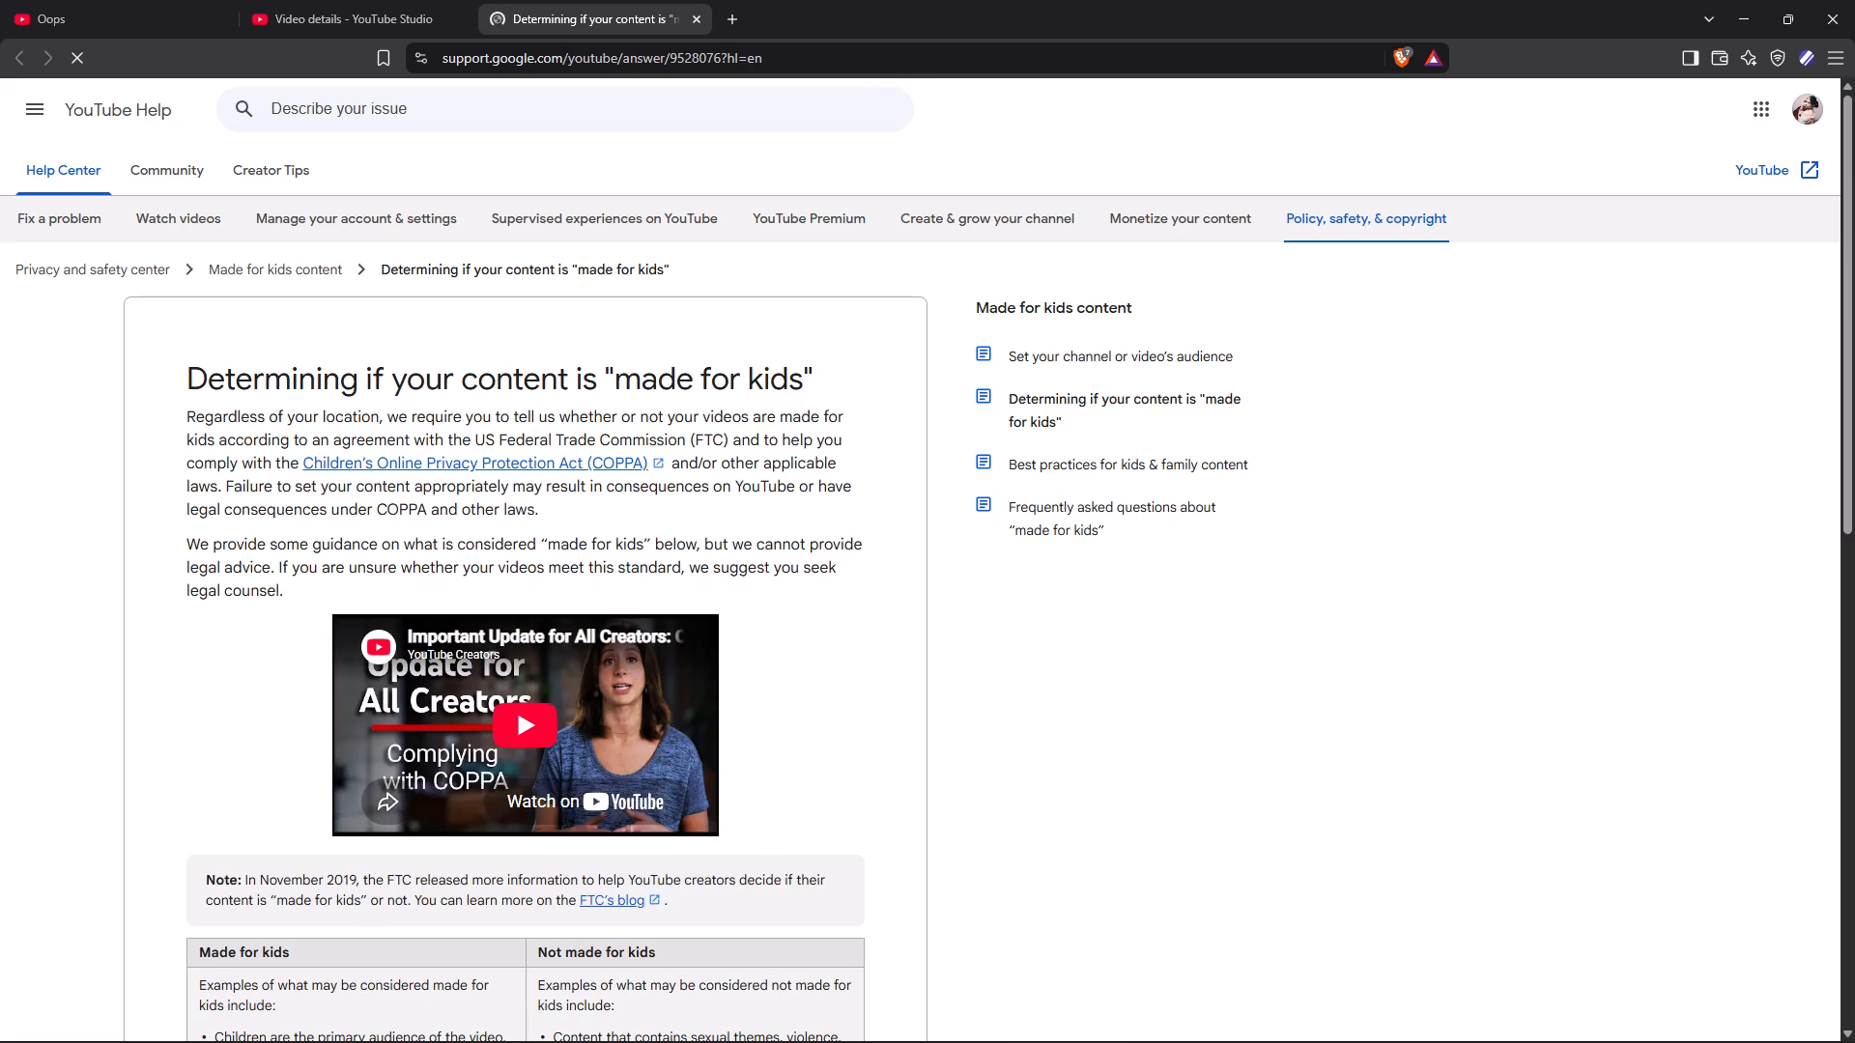
{"action": "left_click", "coordinate": [525, 731]}
{"action": "left_click", "coordinate": [250, 944]}
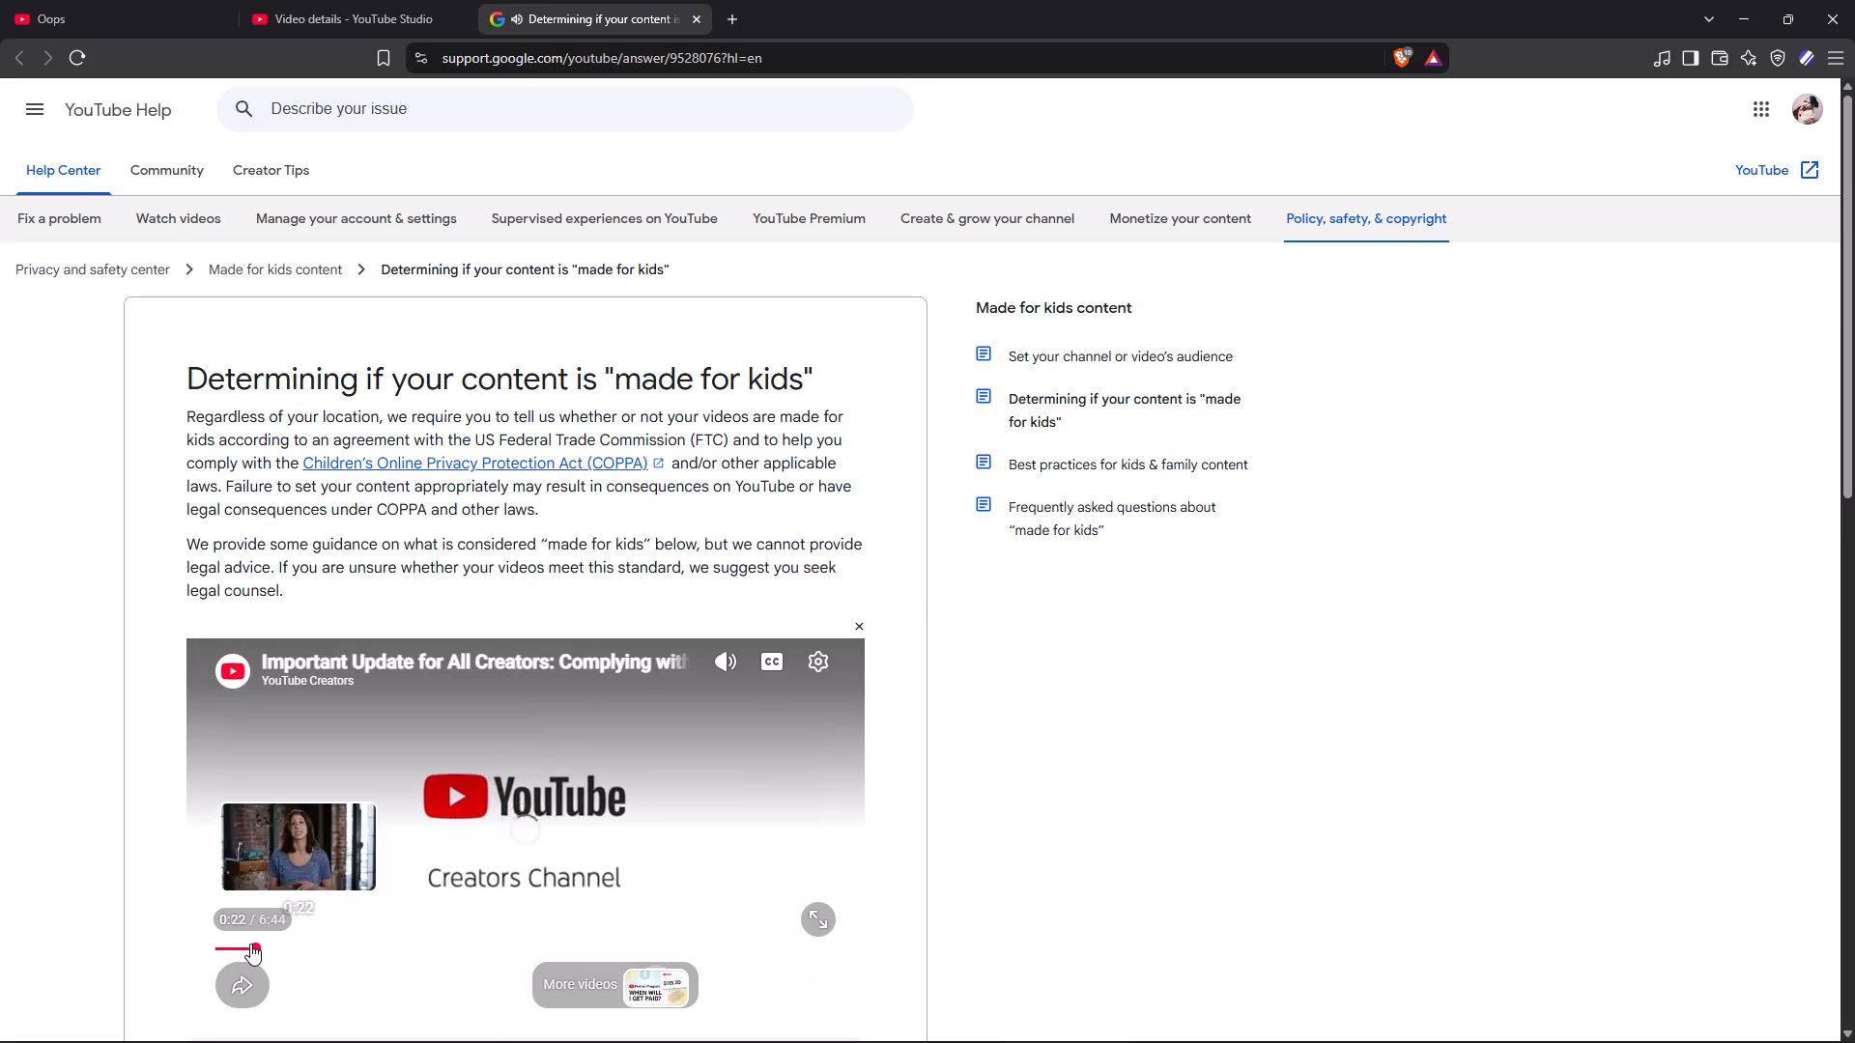
{"action": "left_click", "coordinate": [262, 942]}
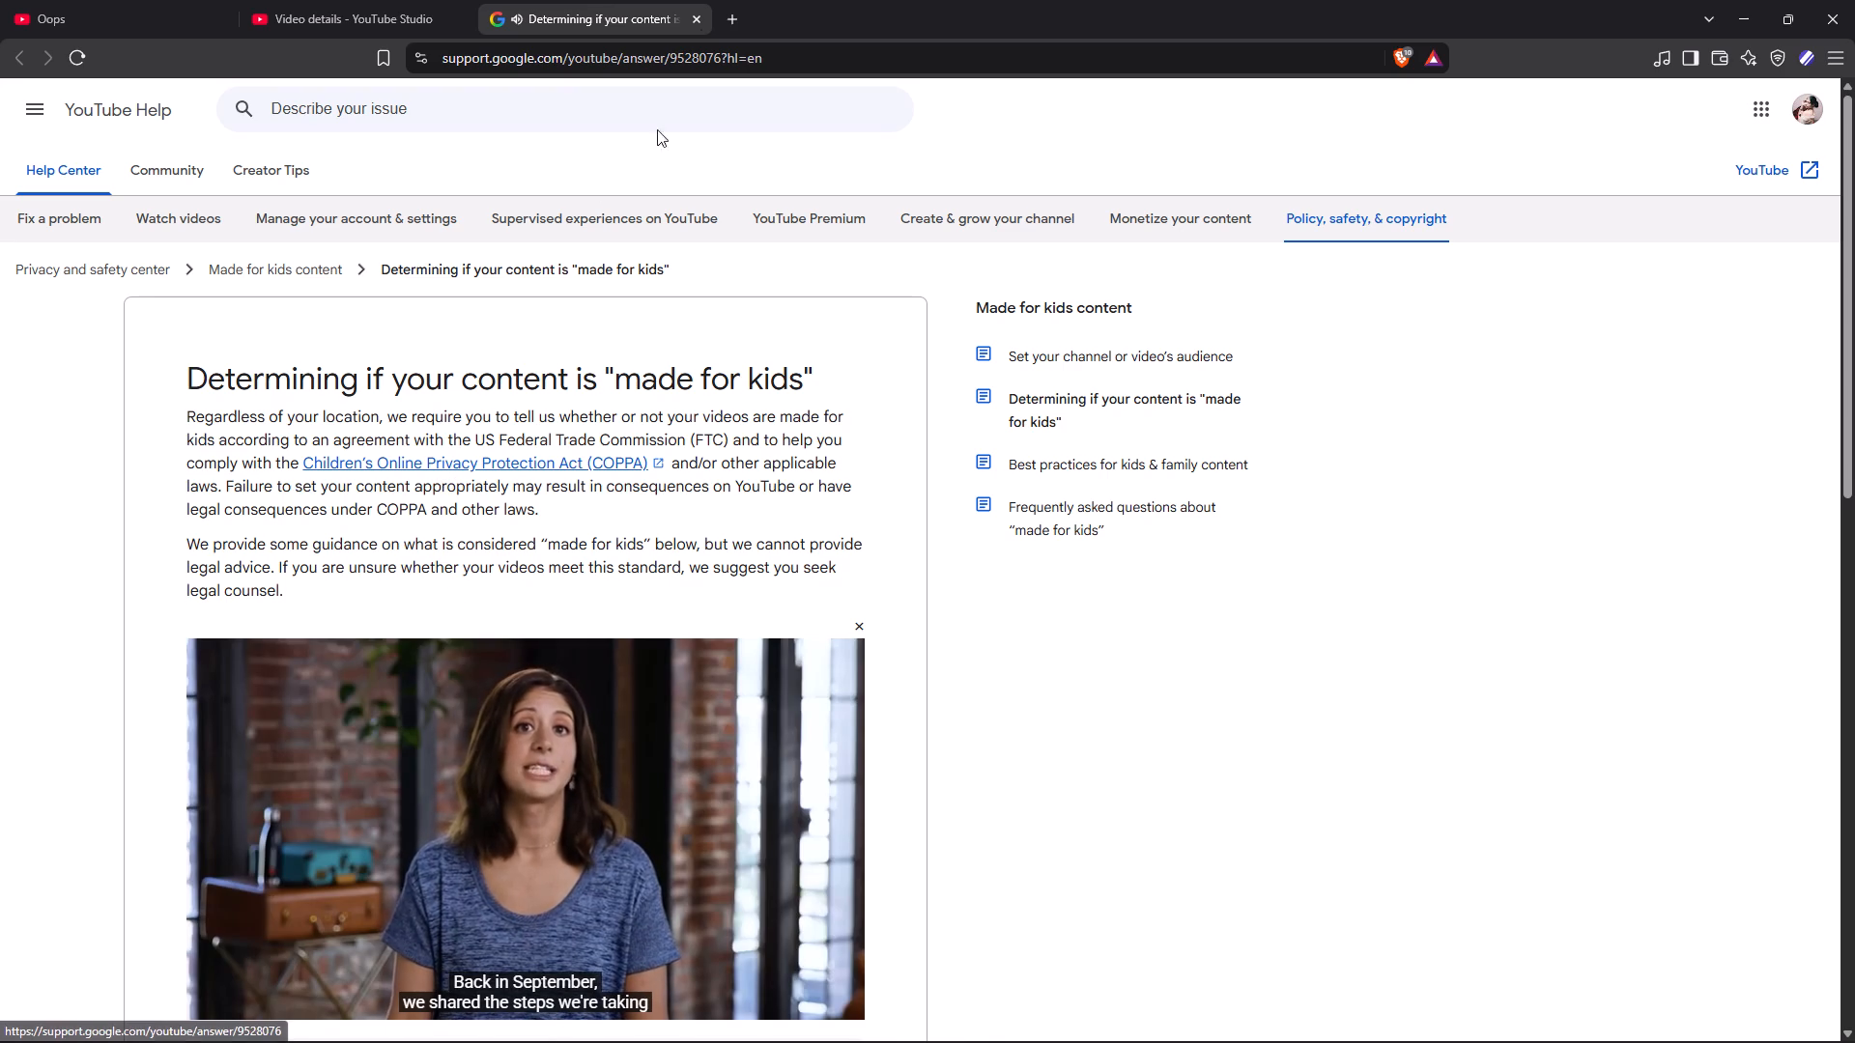
{"action": "left_click", "coordinate": [693, 19]}
{"action": "left_click", "coordinate": [1092, 355]}
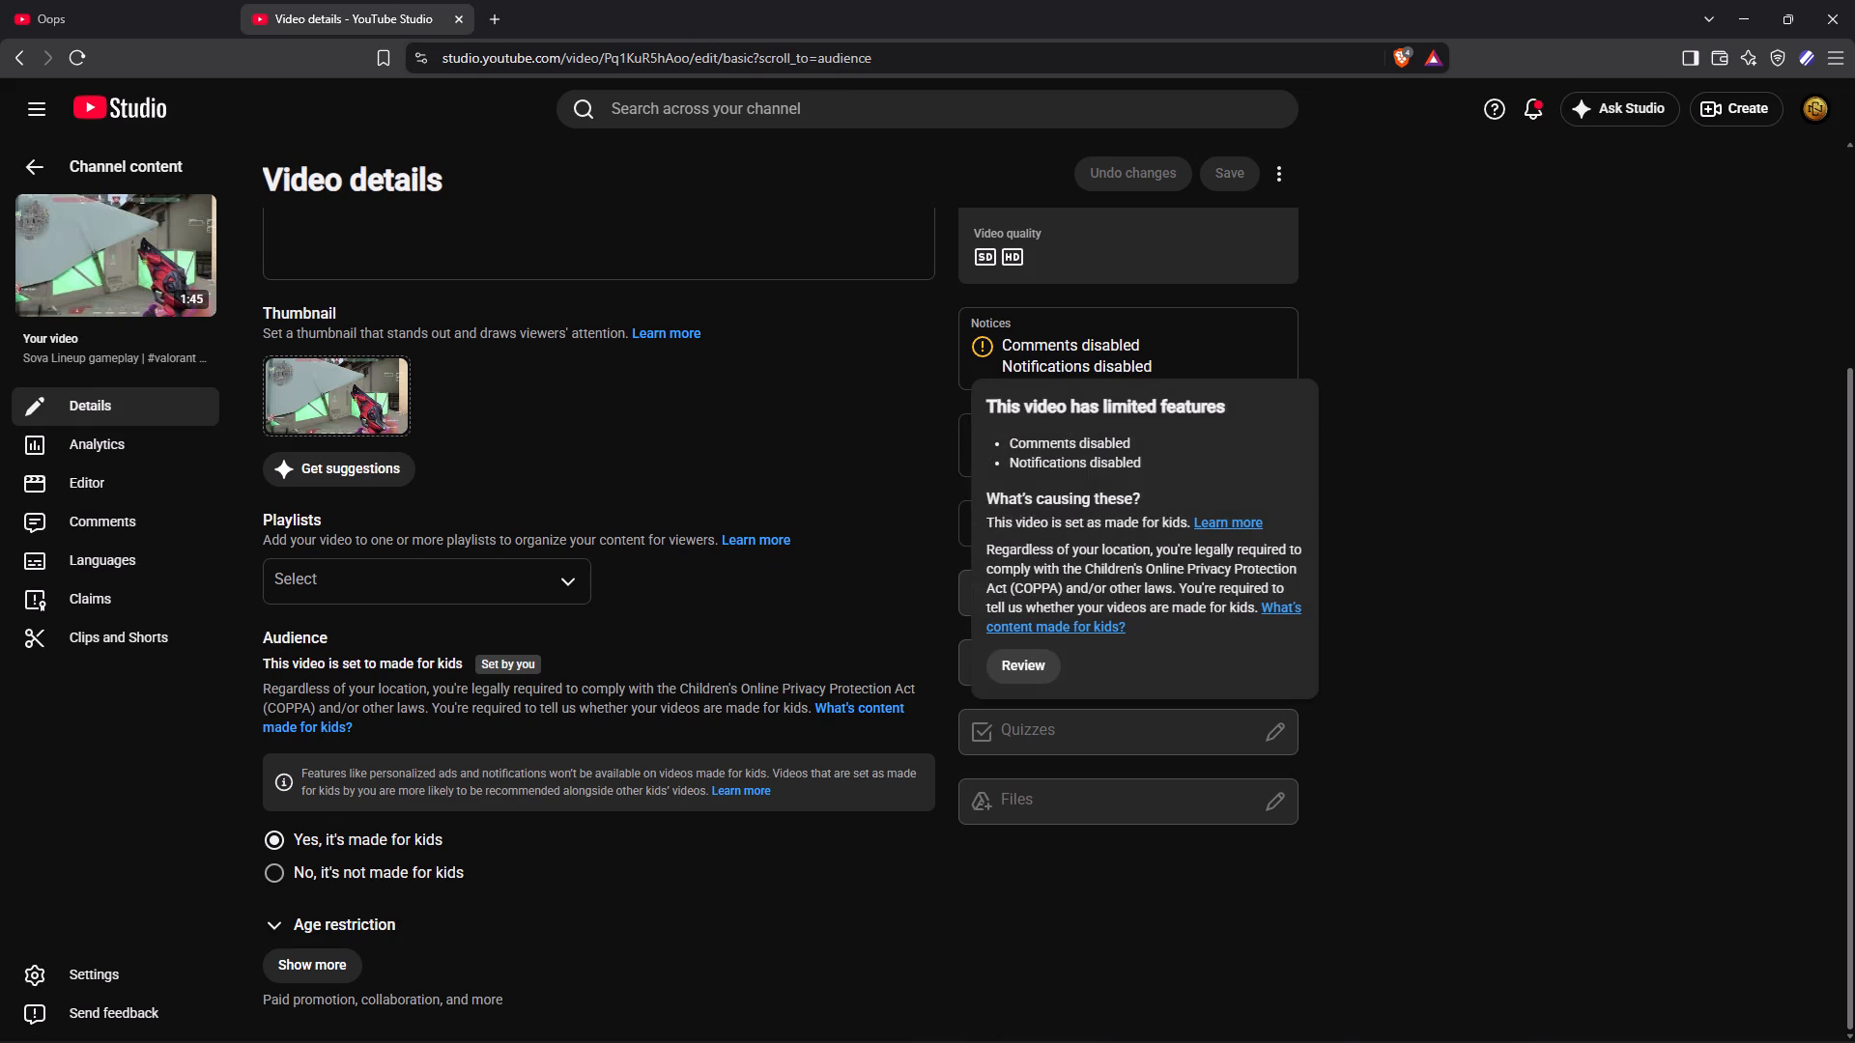
{"action": "left_click", "coordinate": [722, 493]}
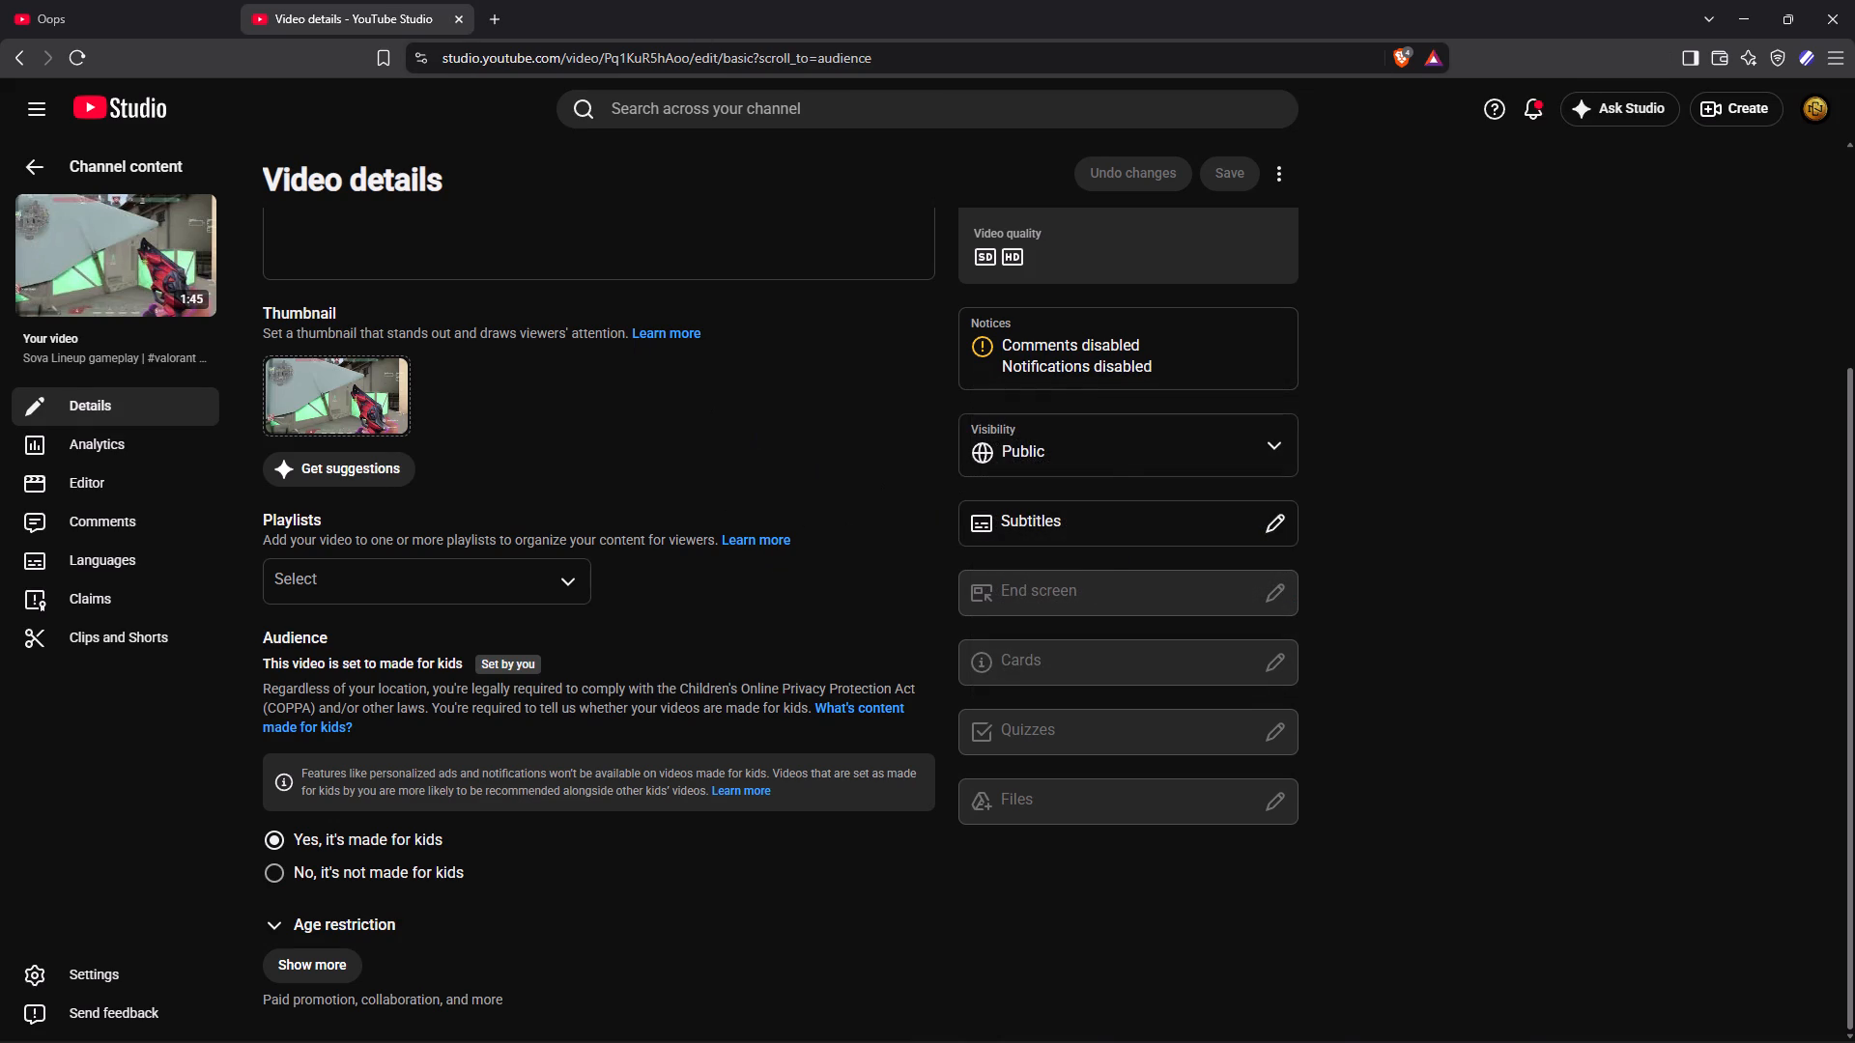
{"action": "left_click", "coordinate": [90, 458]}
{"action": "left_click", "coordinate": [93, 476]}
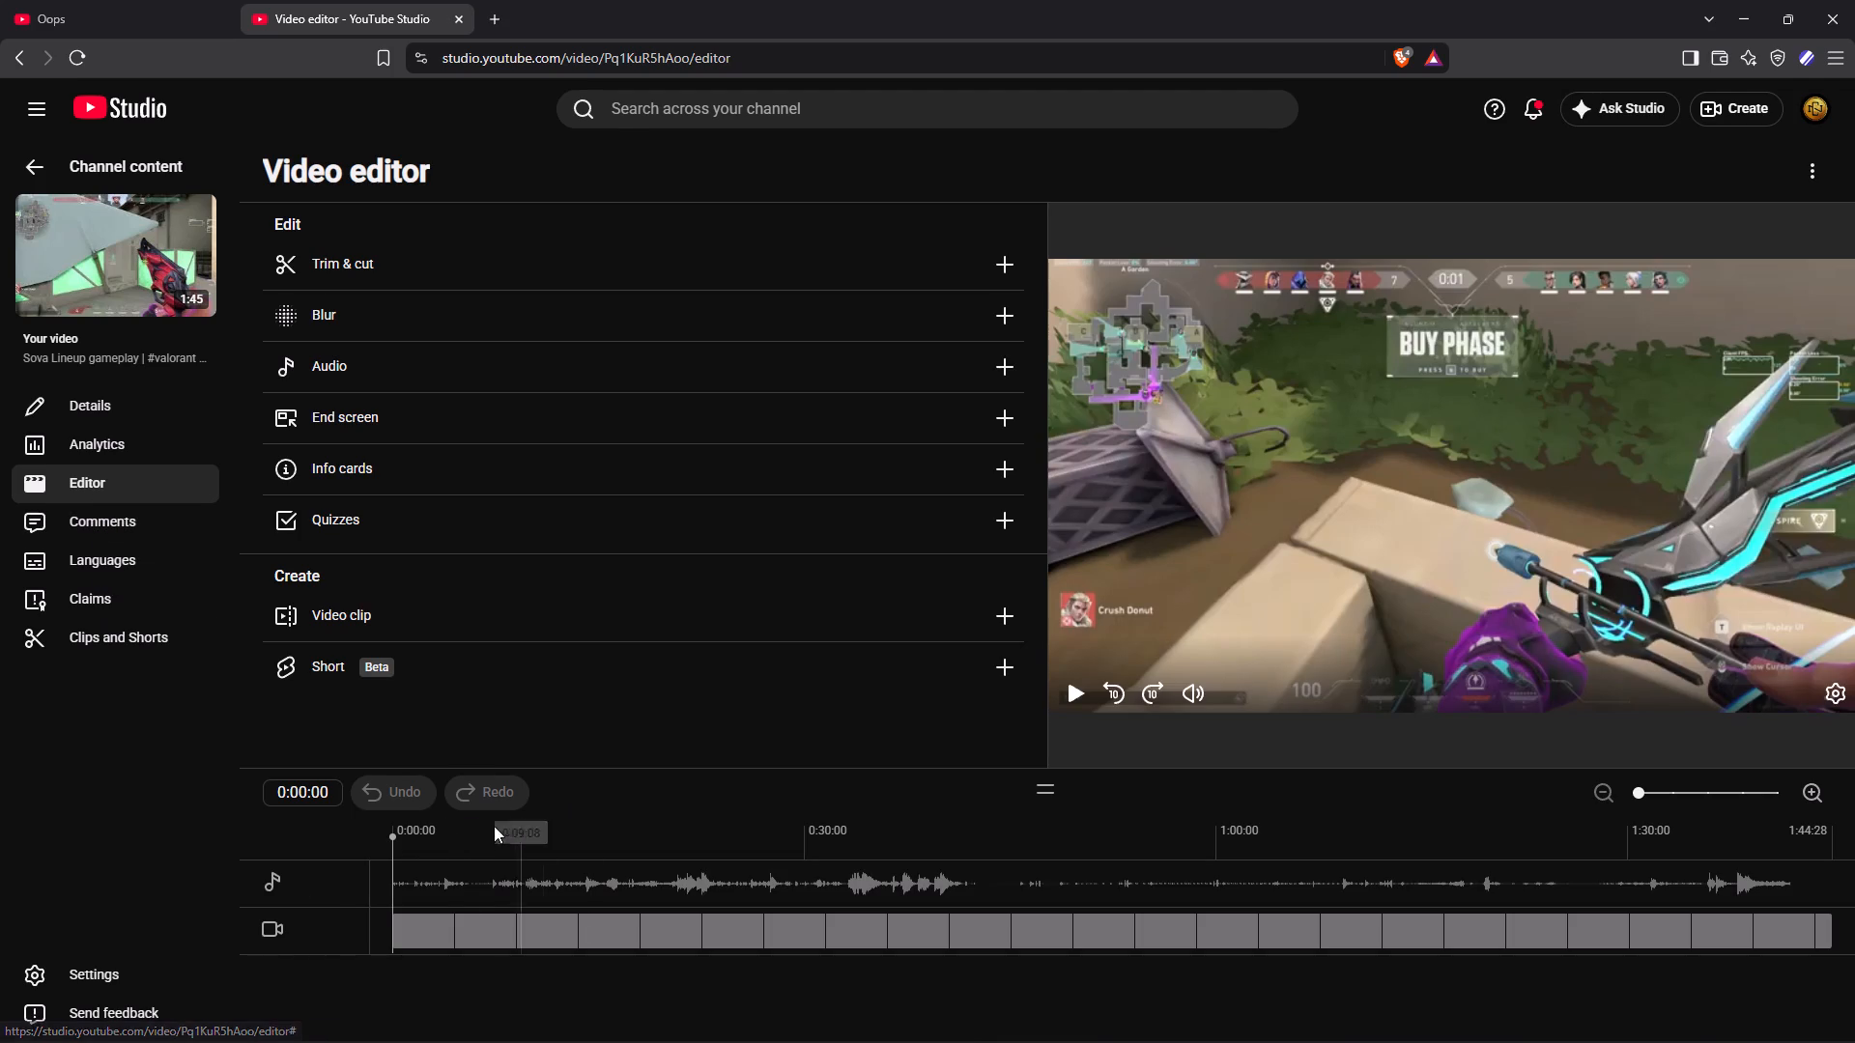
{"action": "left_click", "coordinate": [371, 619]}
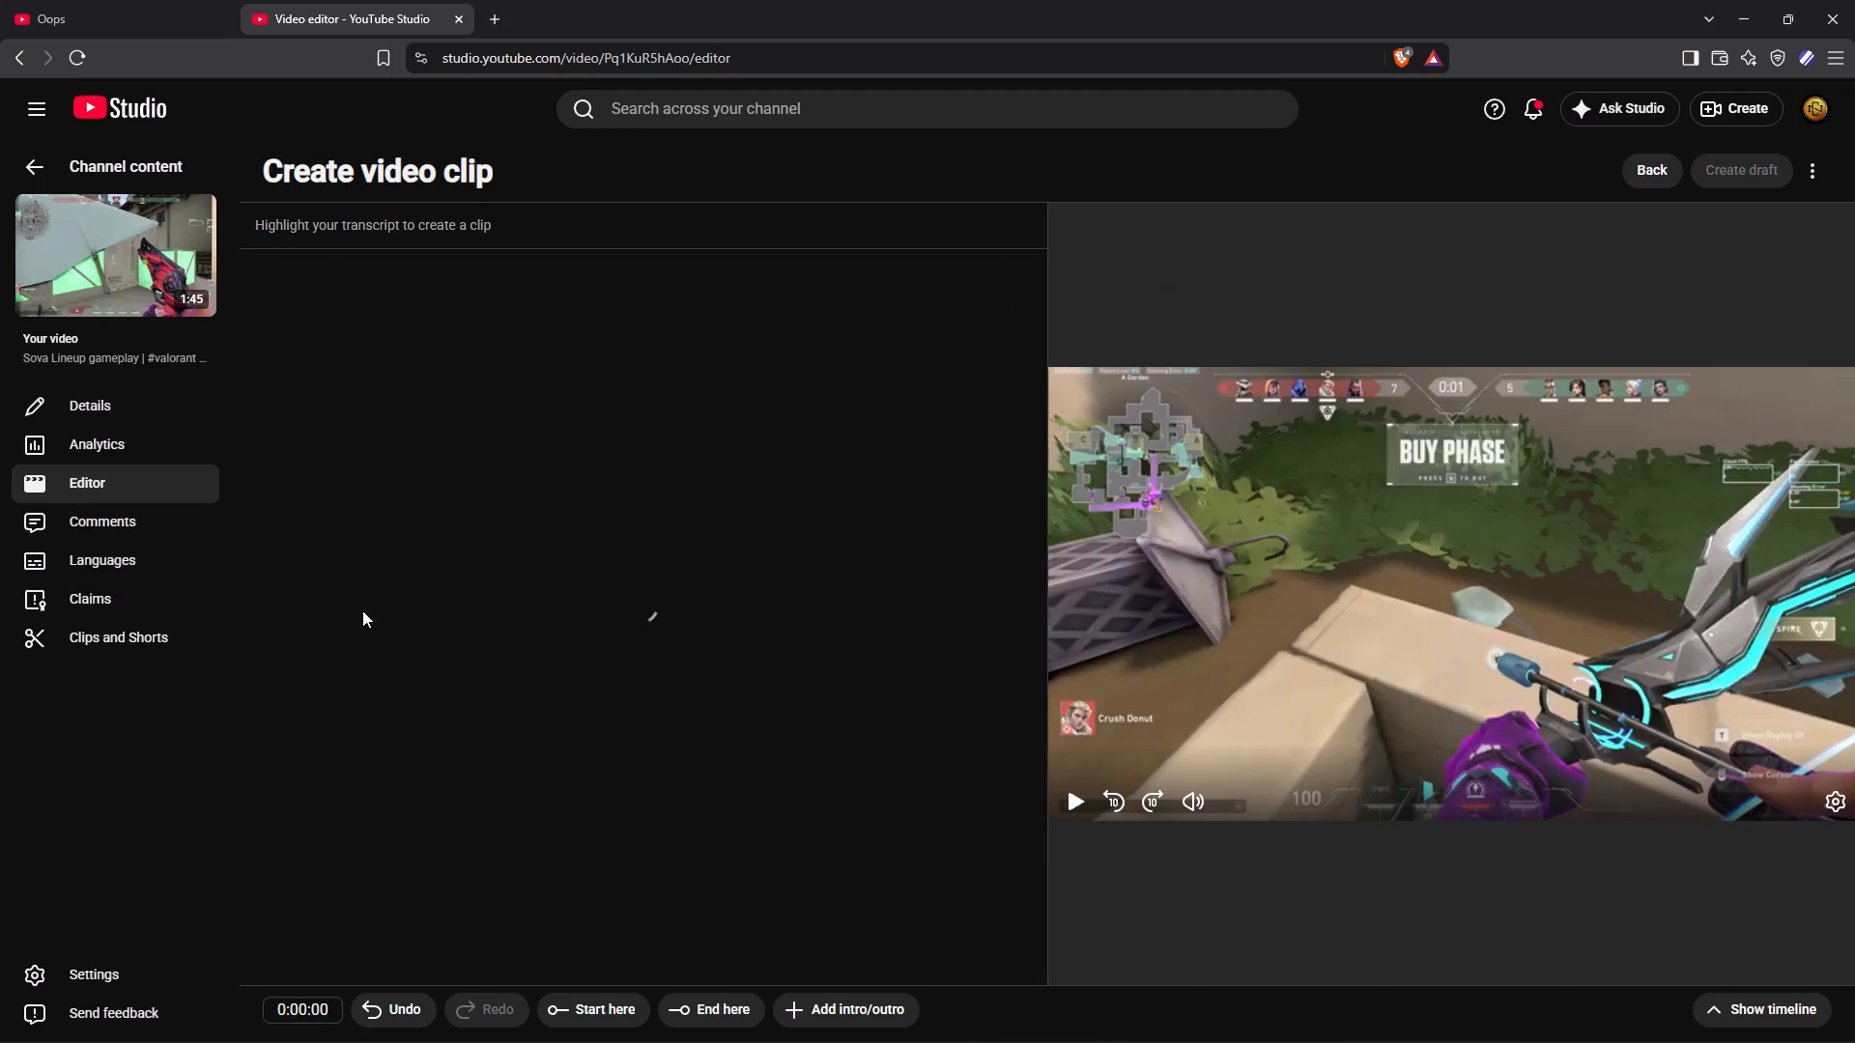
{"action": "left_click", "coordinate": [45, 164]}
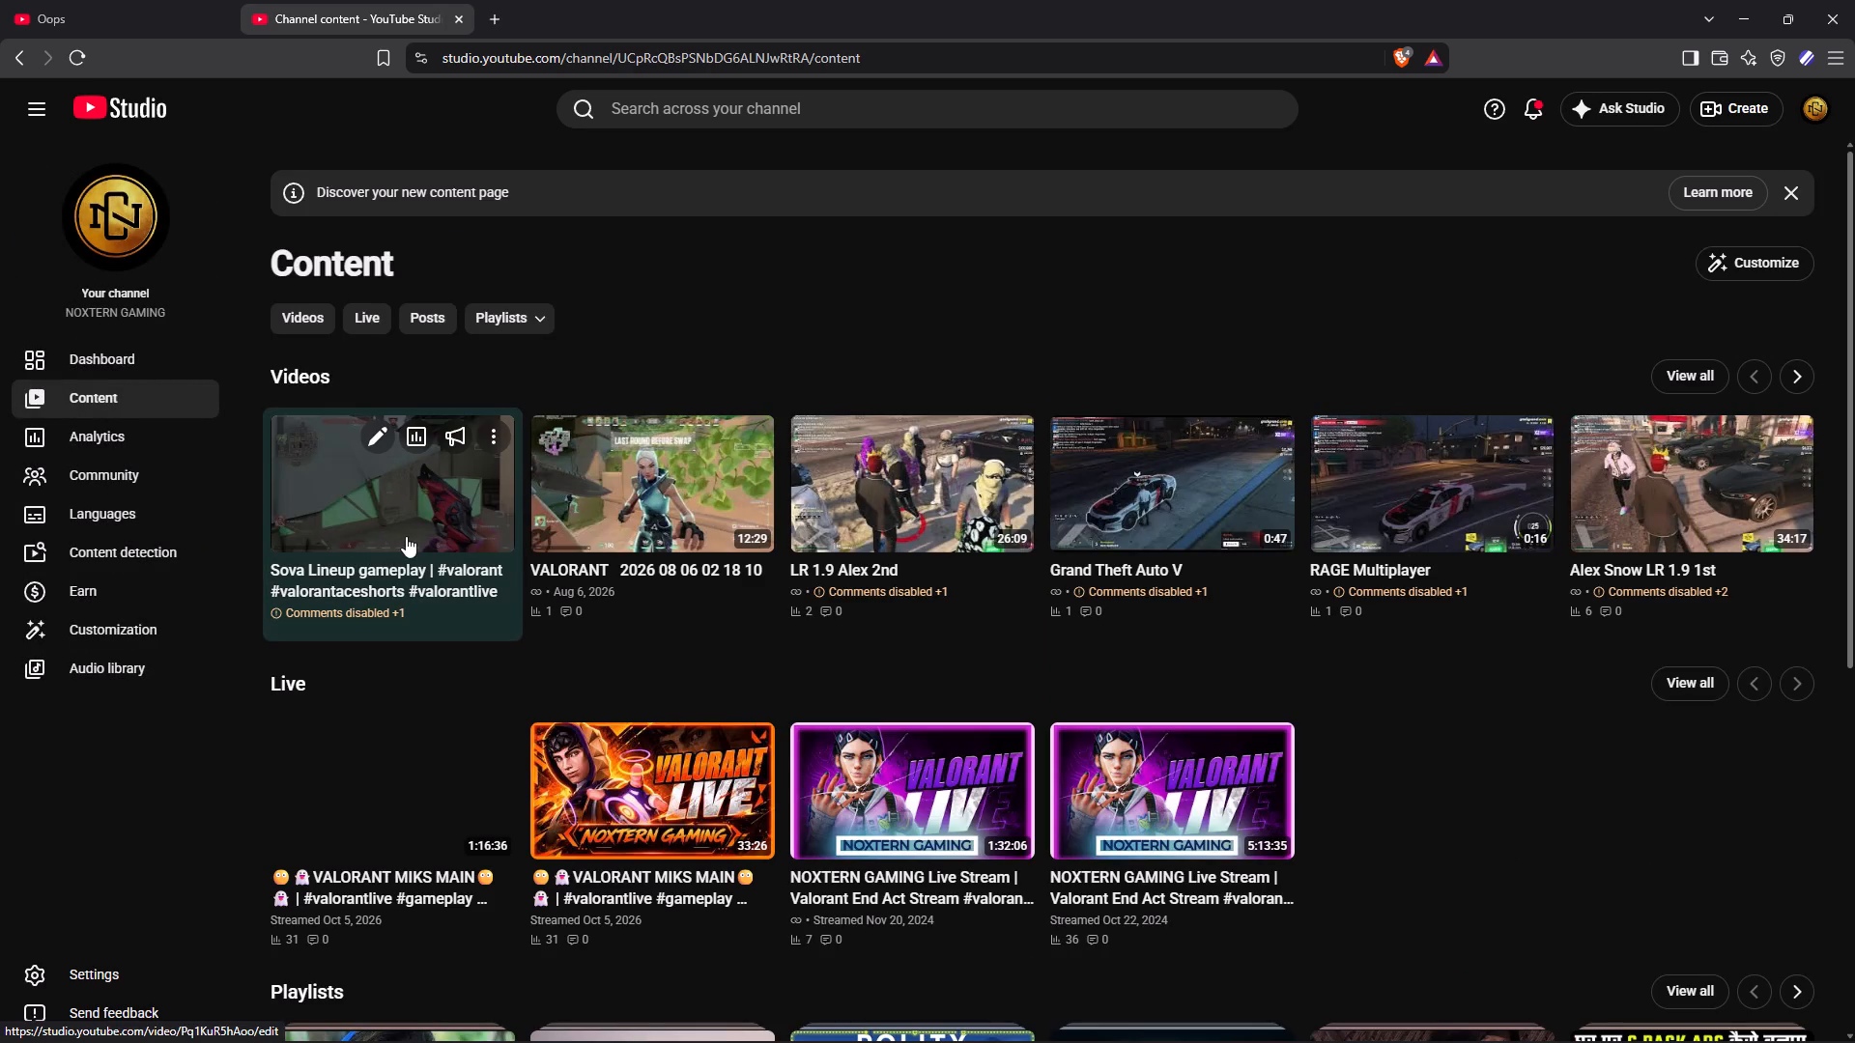
Open the Sova Lineup gameplay video in the Video editor and start creating a Short from it.
{"action": "left_click", "coordinate": [406, 536]}
{"action": "scroll", "coordinate": [431, 695], "scroll_direction": "up", "scroll_amount": 6}
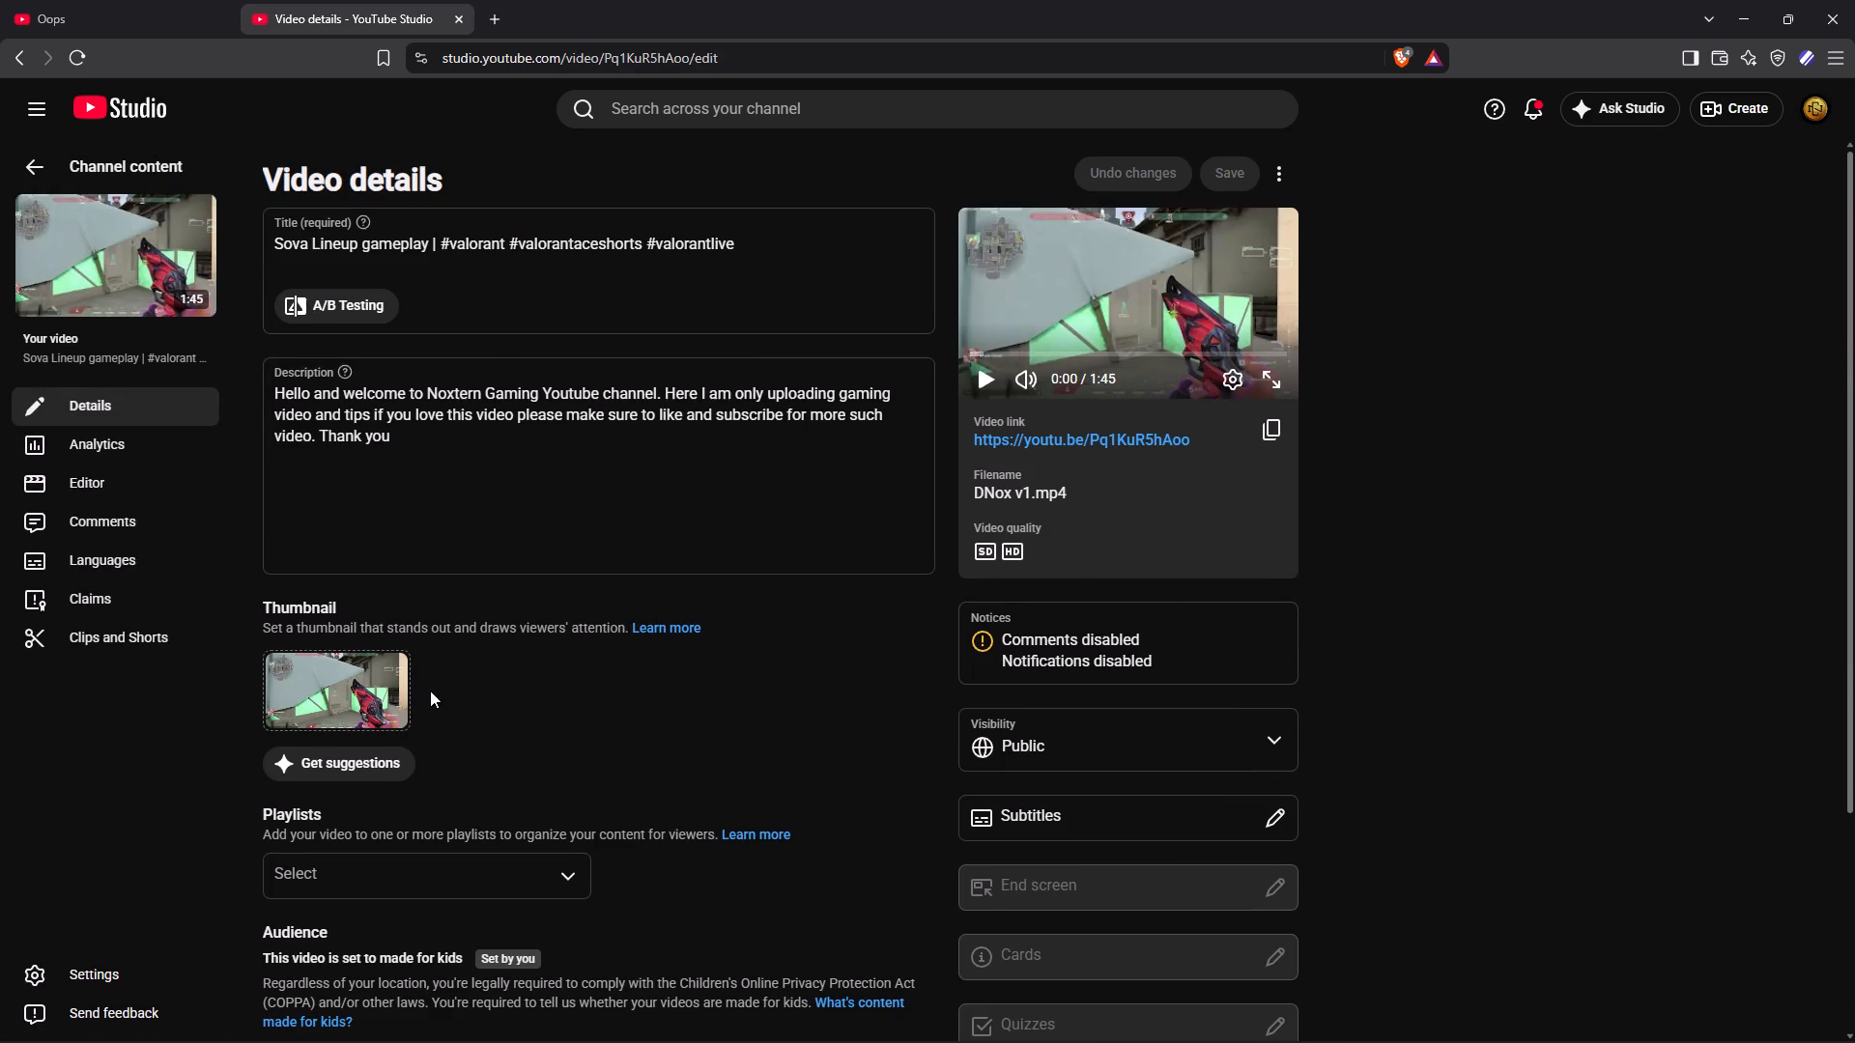
{"action": "scroll", "coordinate": [430, 691], "scroll_direction": "down", "scroll_amount": 14}
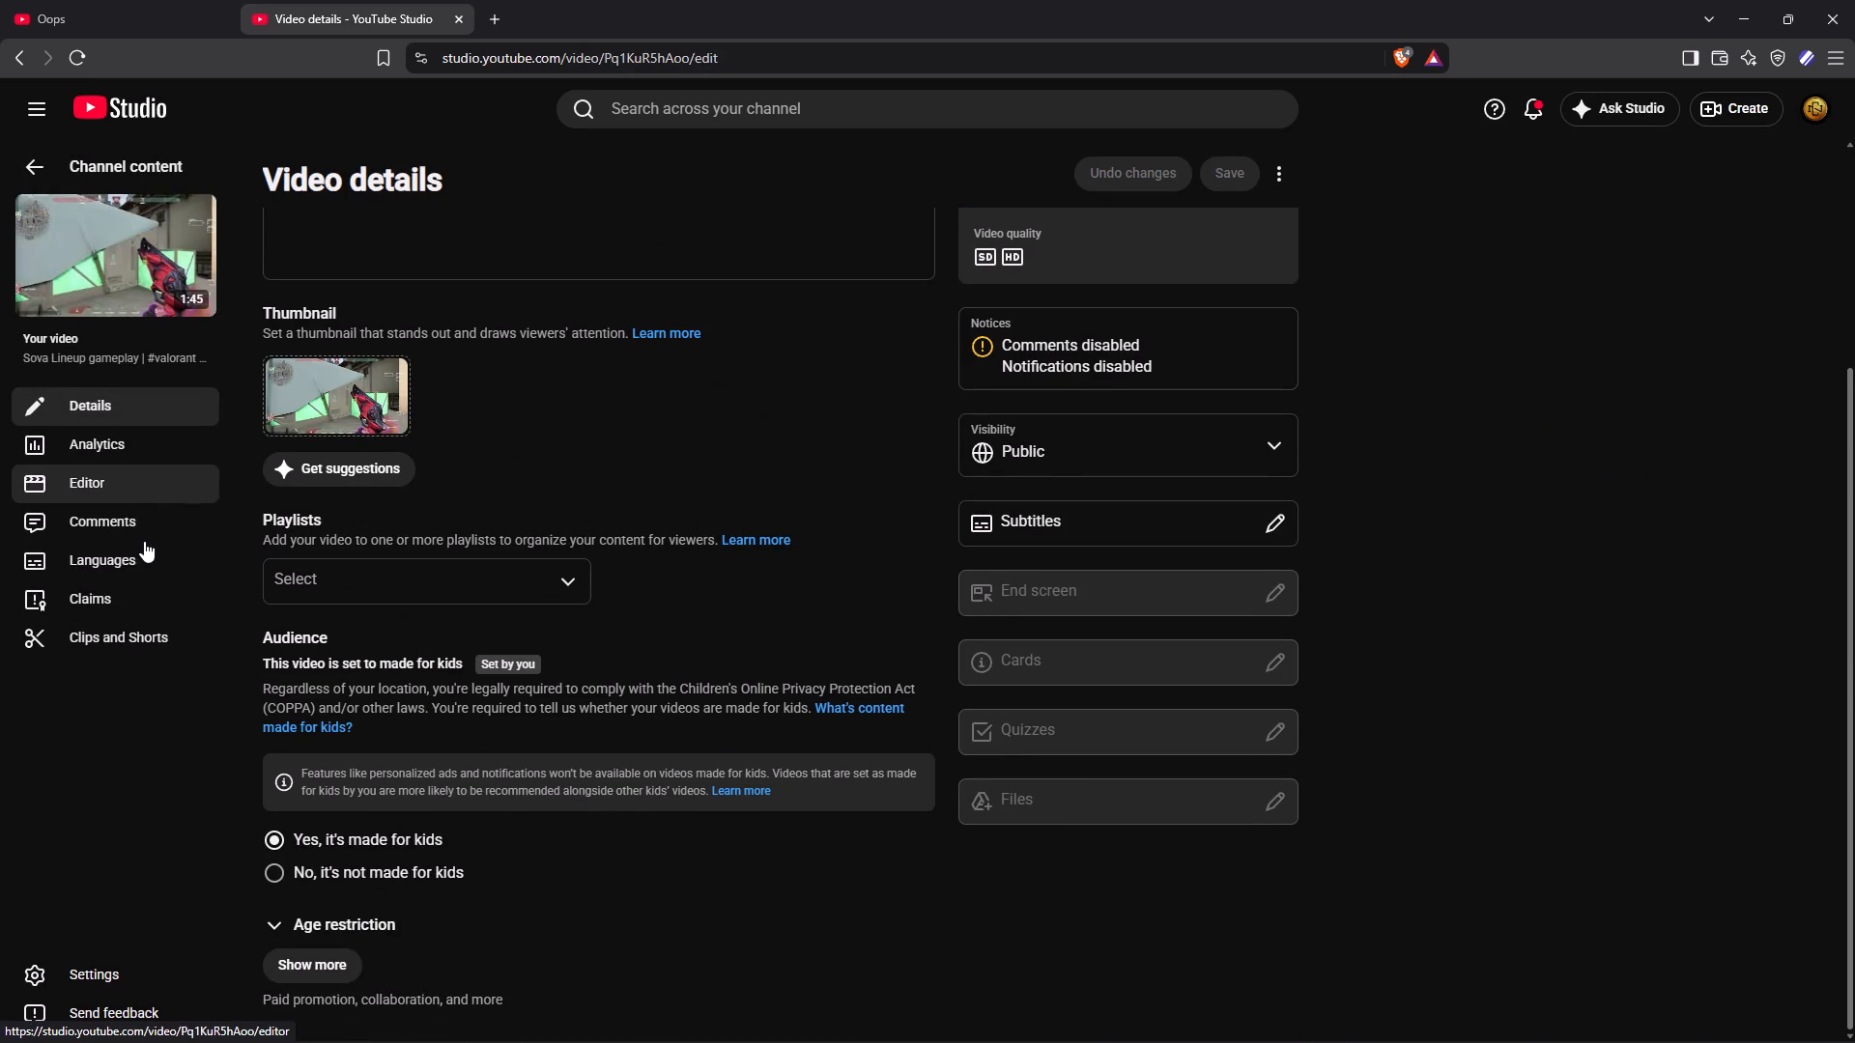
{"action": "left_click", "coordinate": [135, 534]}
{"action": "left_click", "coordinate": [98, 467]}
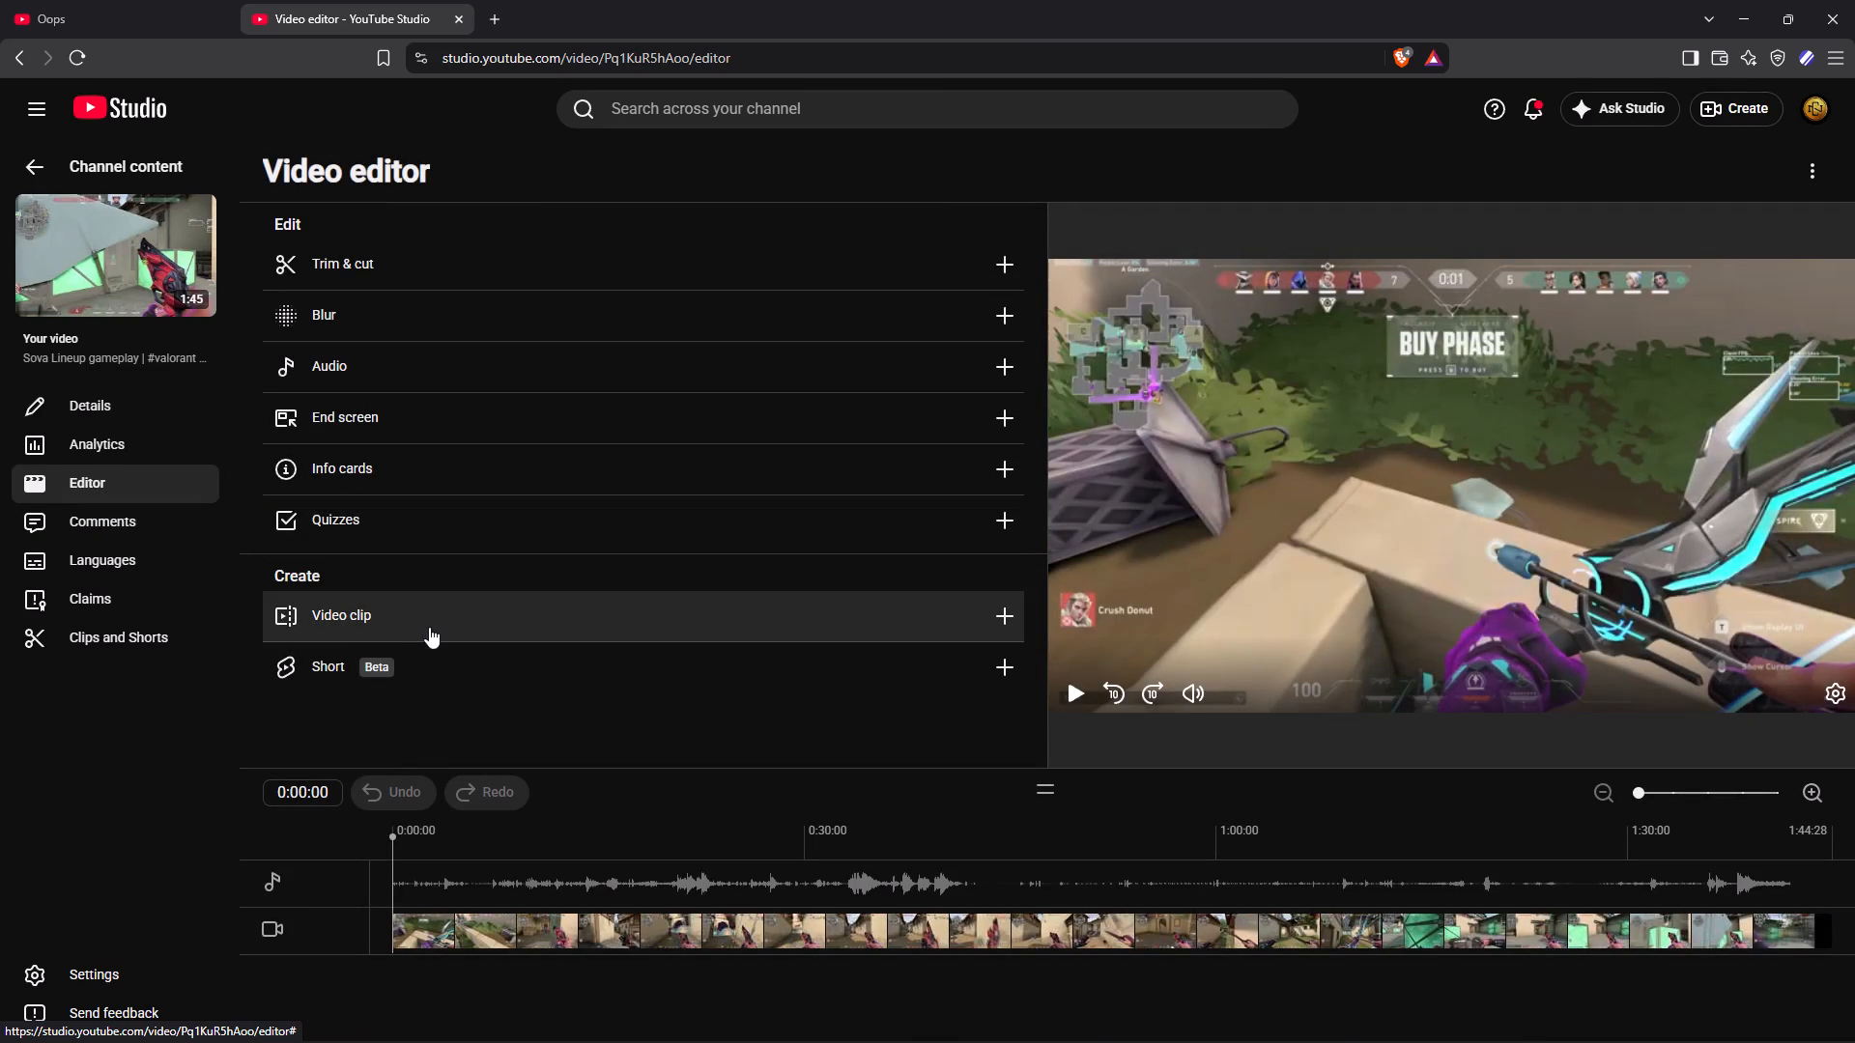
{"action": "left_click", "coordinate": [419, 667]}
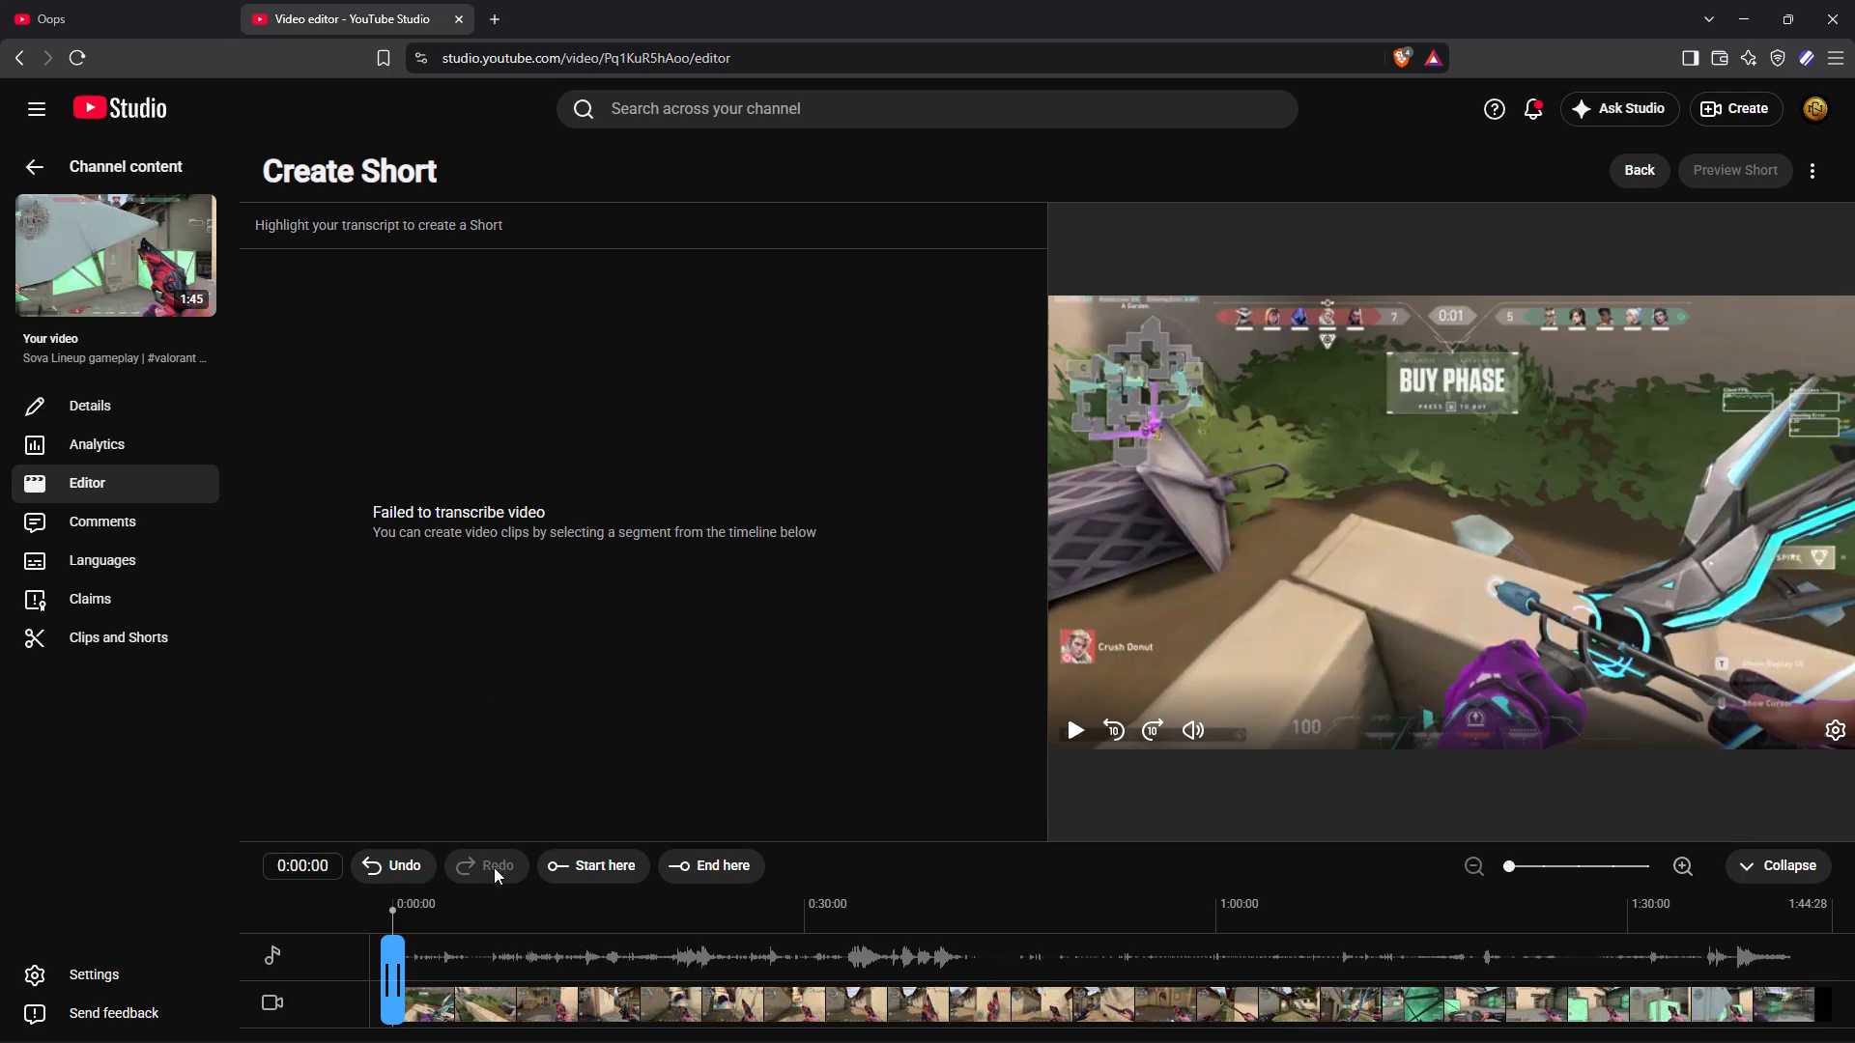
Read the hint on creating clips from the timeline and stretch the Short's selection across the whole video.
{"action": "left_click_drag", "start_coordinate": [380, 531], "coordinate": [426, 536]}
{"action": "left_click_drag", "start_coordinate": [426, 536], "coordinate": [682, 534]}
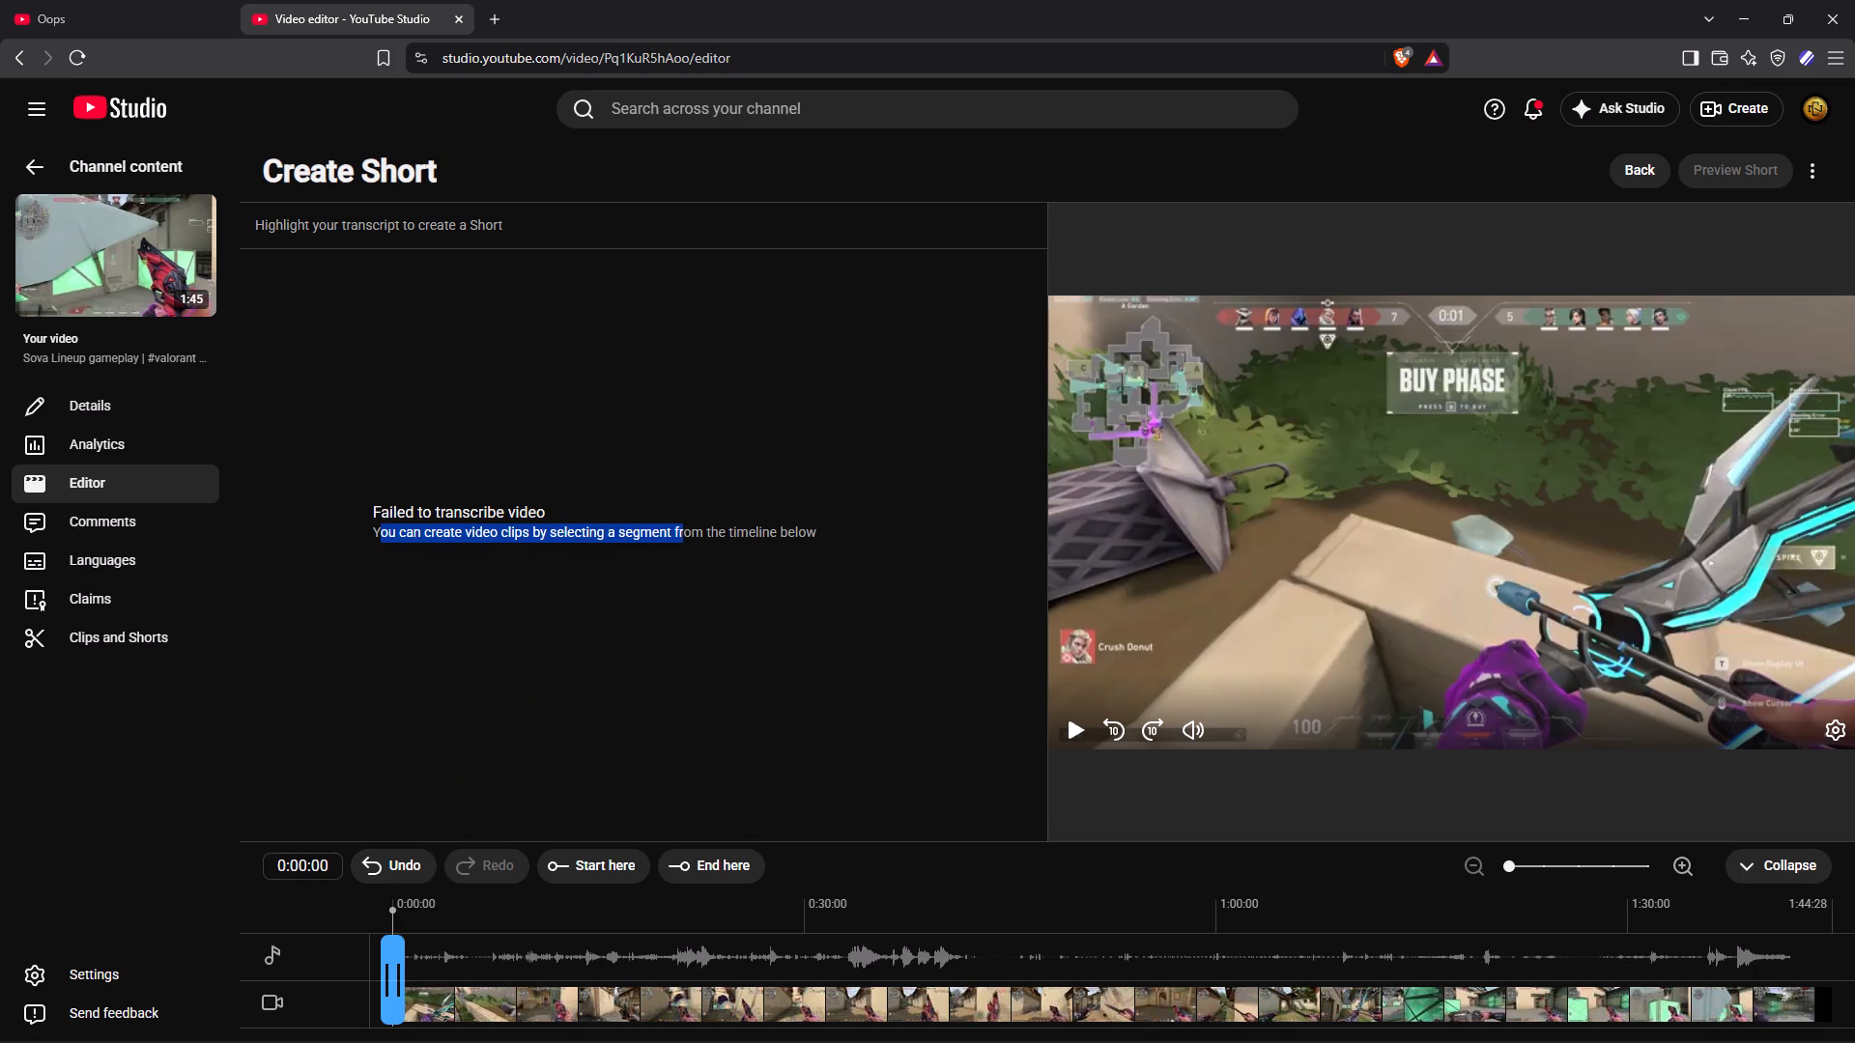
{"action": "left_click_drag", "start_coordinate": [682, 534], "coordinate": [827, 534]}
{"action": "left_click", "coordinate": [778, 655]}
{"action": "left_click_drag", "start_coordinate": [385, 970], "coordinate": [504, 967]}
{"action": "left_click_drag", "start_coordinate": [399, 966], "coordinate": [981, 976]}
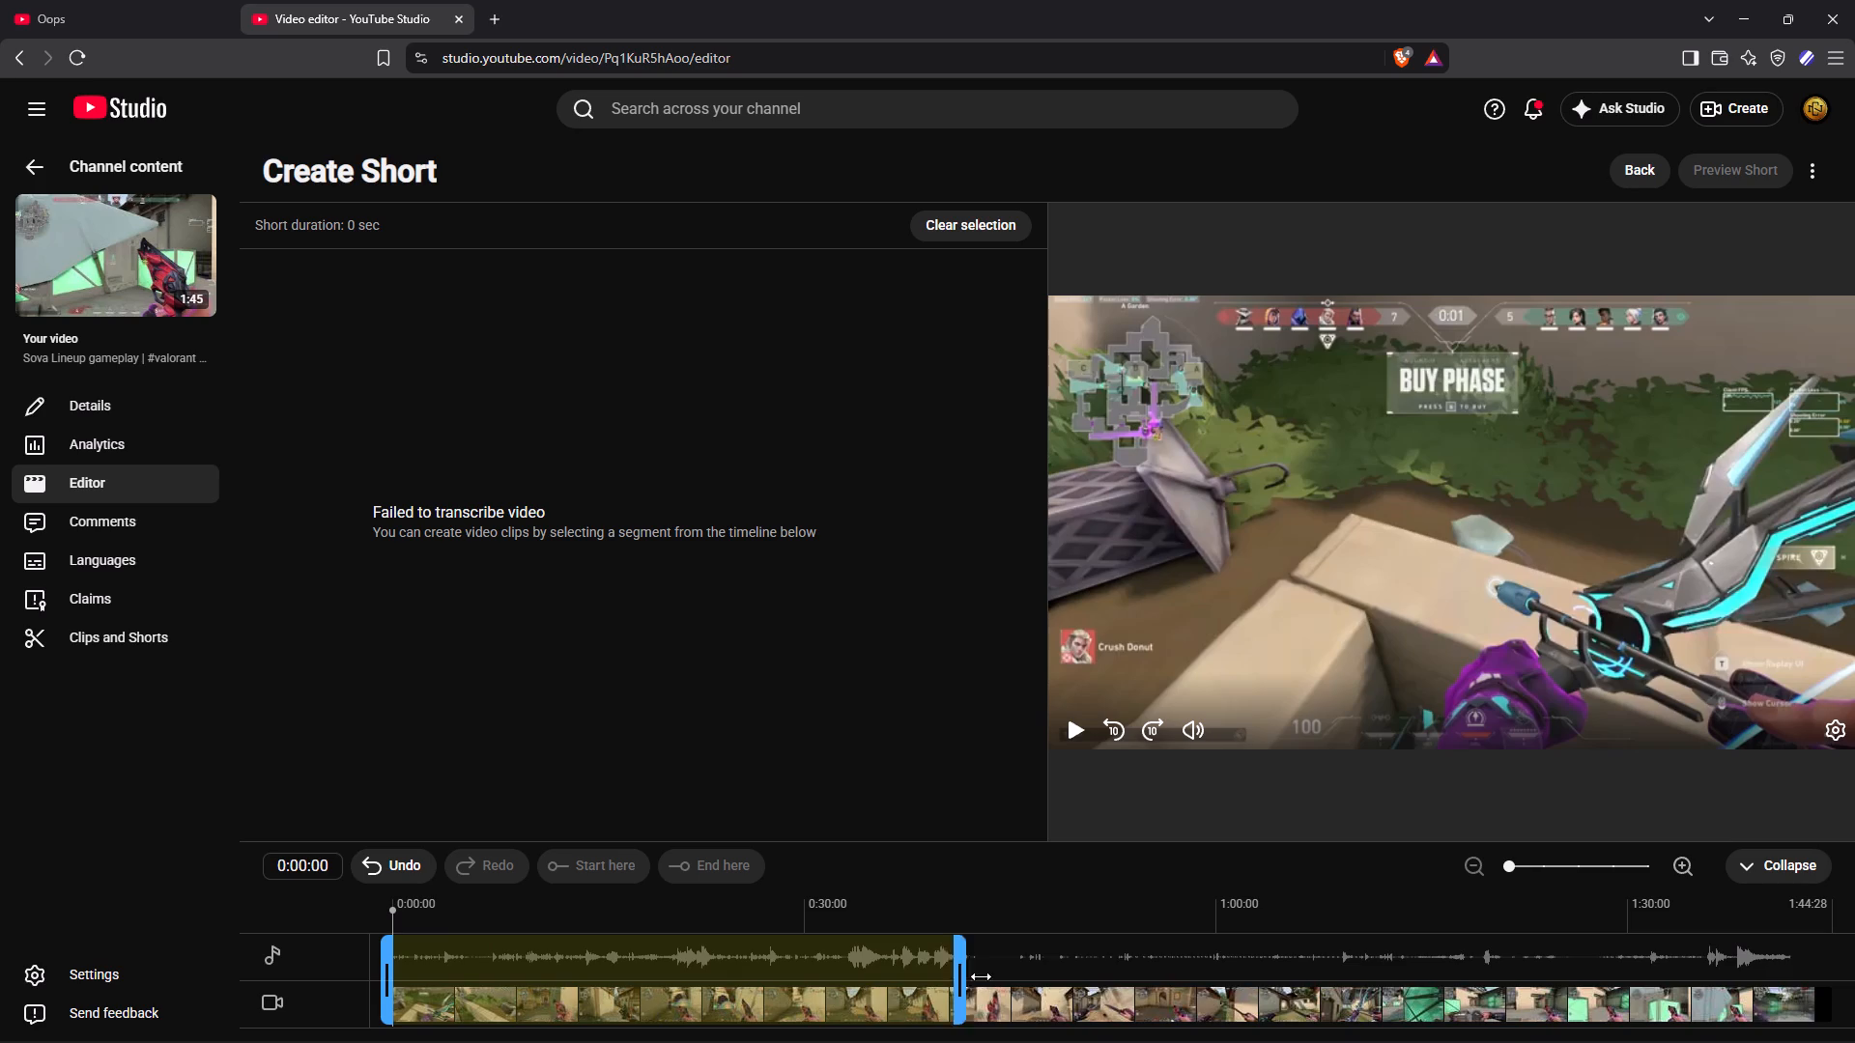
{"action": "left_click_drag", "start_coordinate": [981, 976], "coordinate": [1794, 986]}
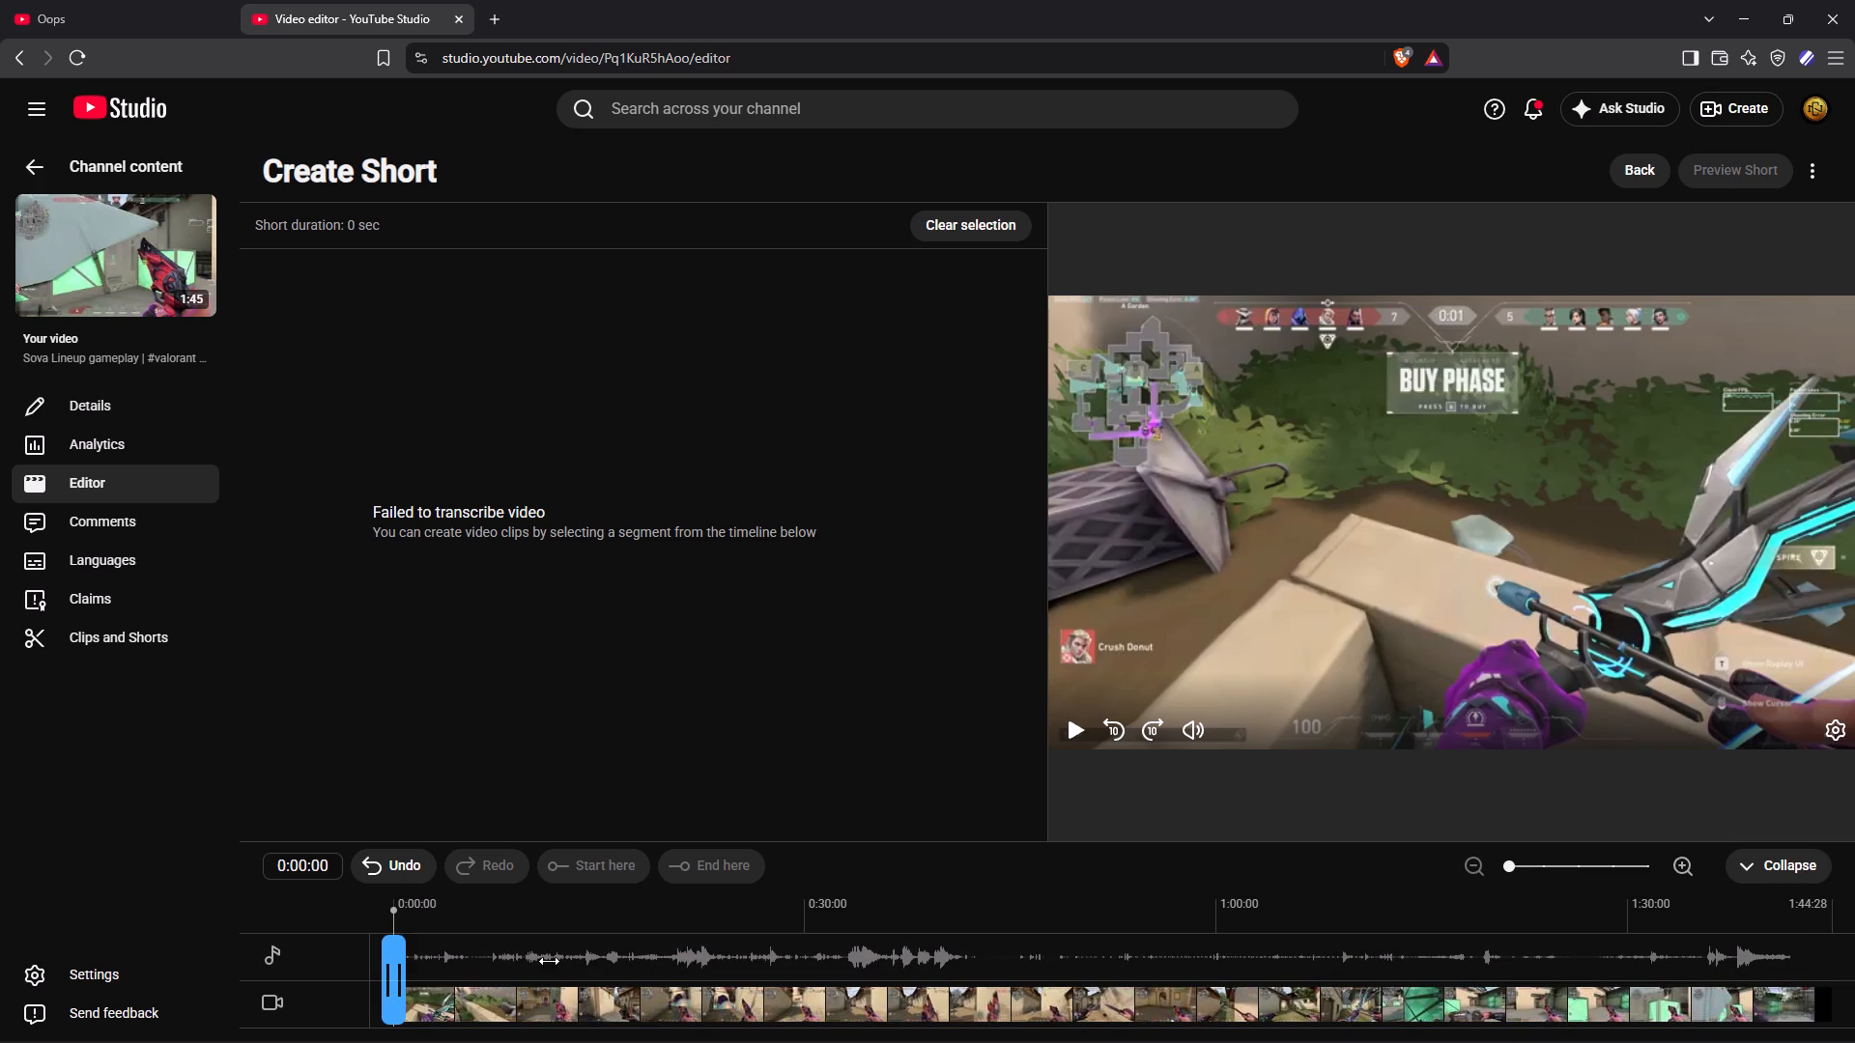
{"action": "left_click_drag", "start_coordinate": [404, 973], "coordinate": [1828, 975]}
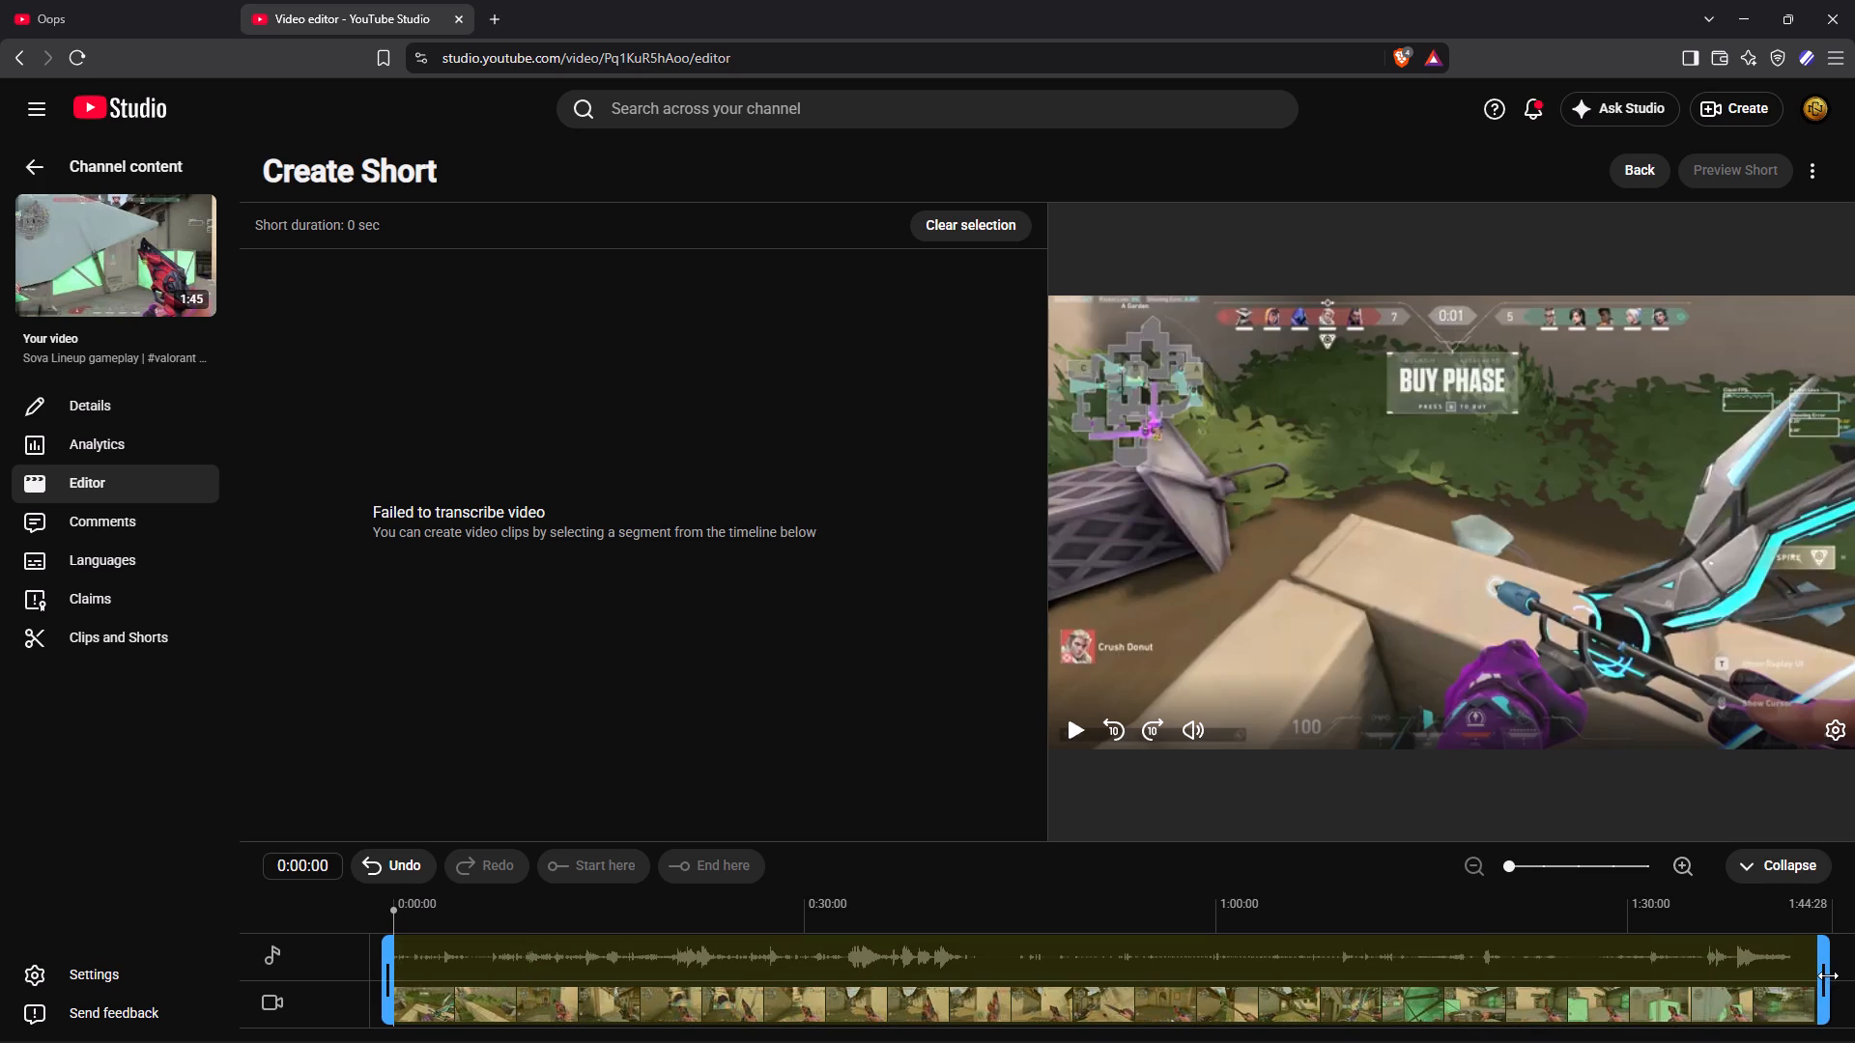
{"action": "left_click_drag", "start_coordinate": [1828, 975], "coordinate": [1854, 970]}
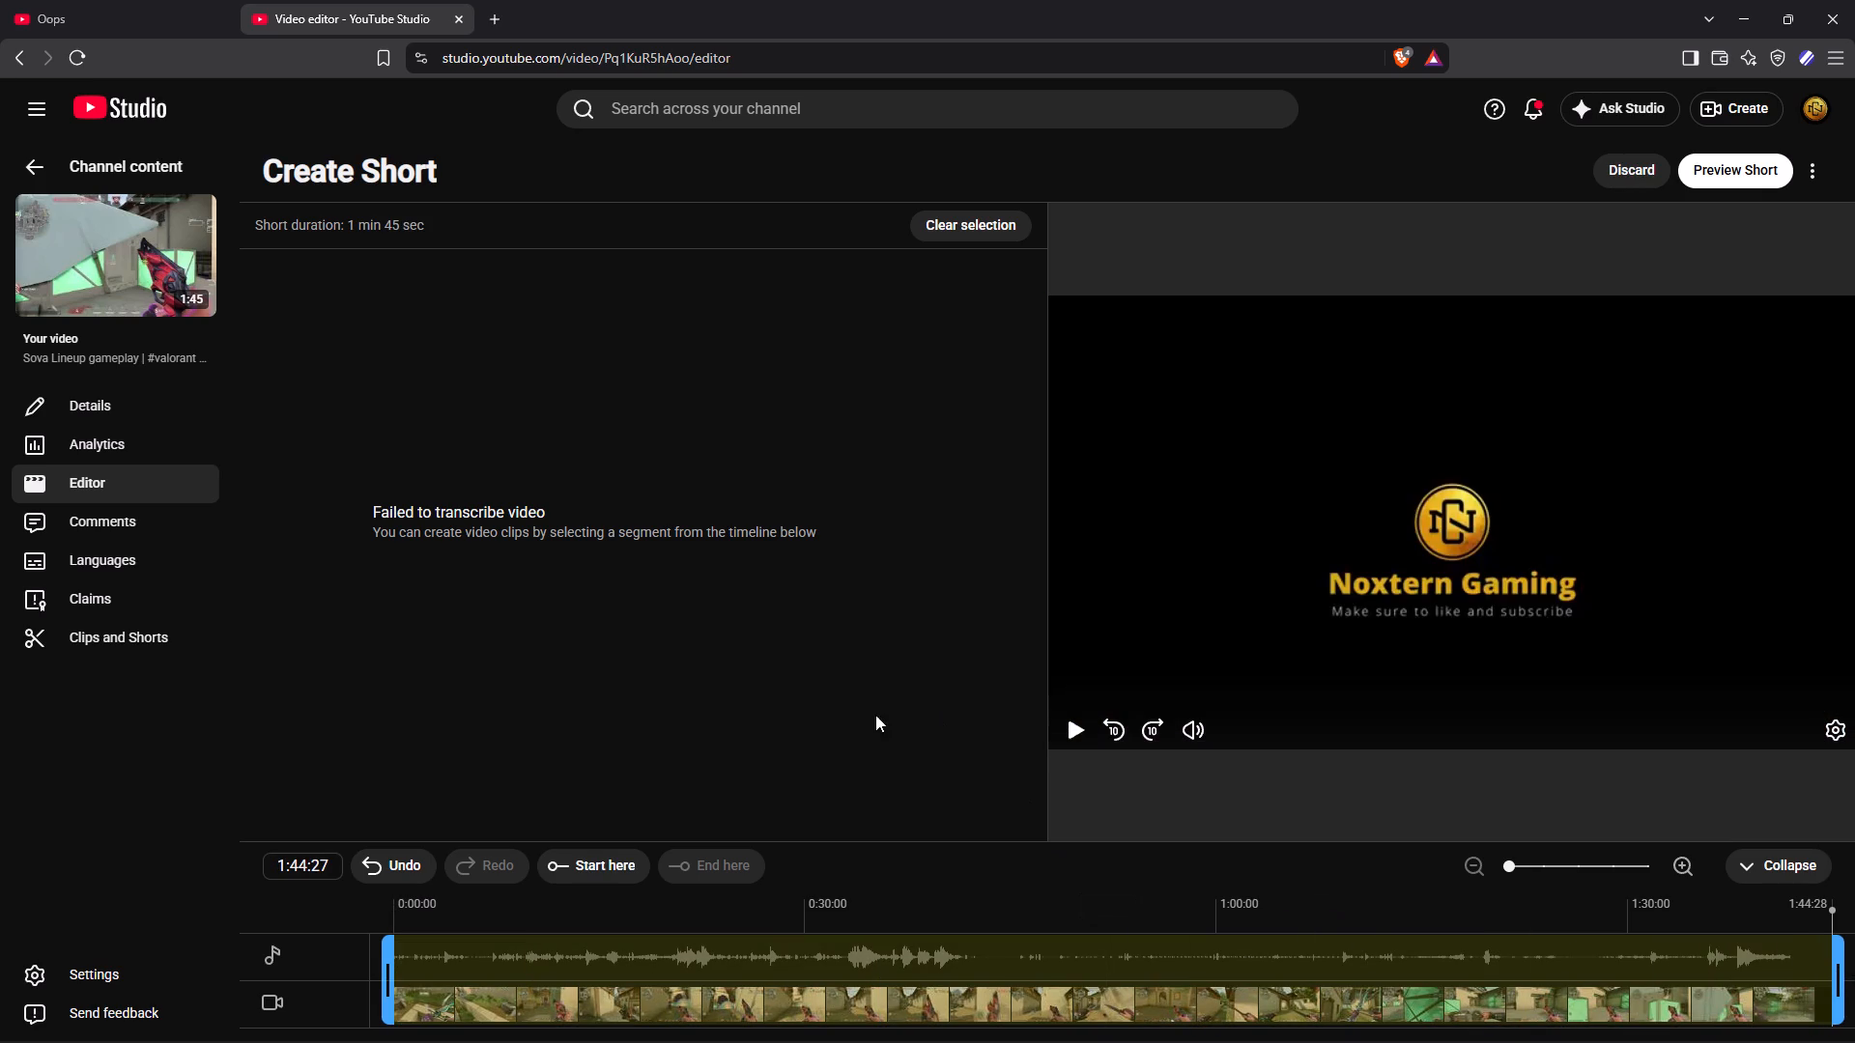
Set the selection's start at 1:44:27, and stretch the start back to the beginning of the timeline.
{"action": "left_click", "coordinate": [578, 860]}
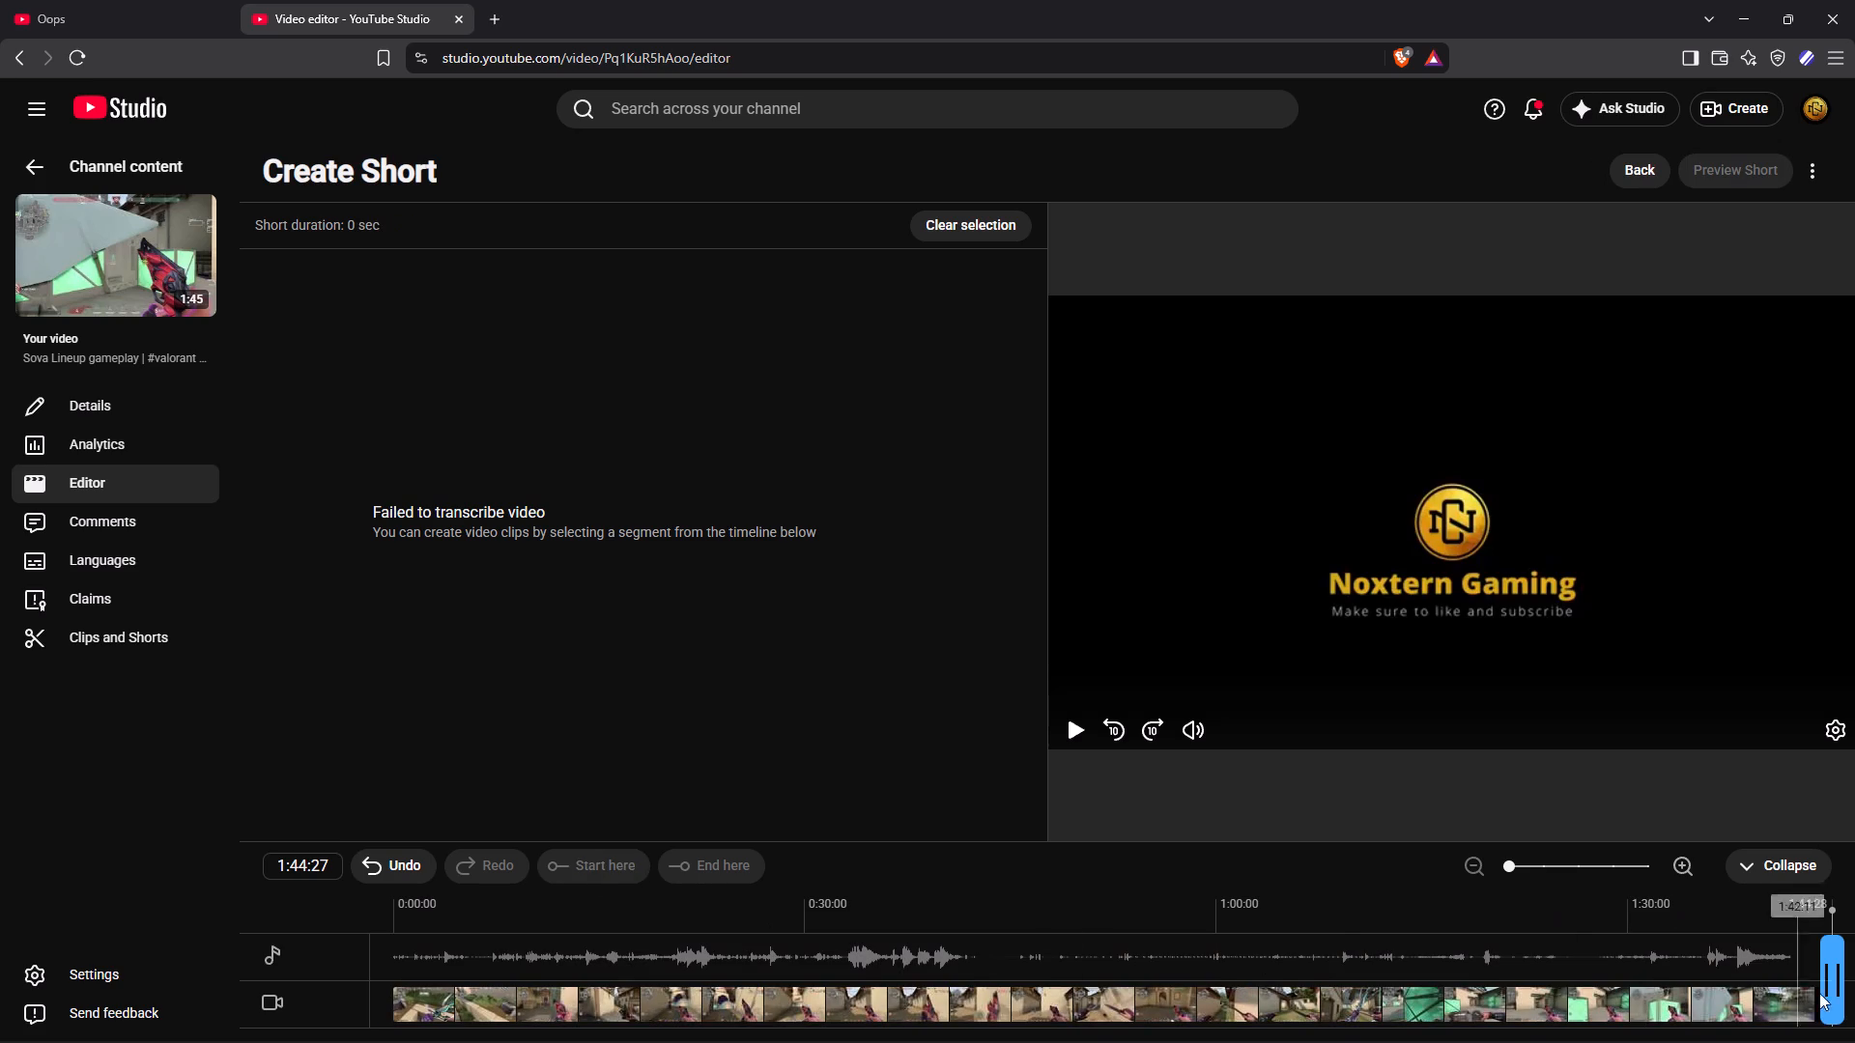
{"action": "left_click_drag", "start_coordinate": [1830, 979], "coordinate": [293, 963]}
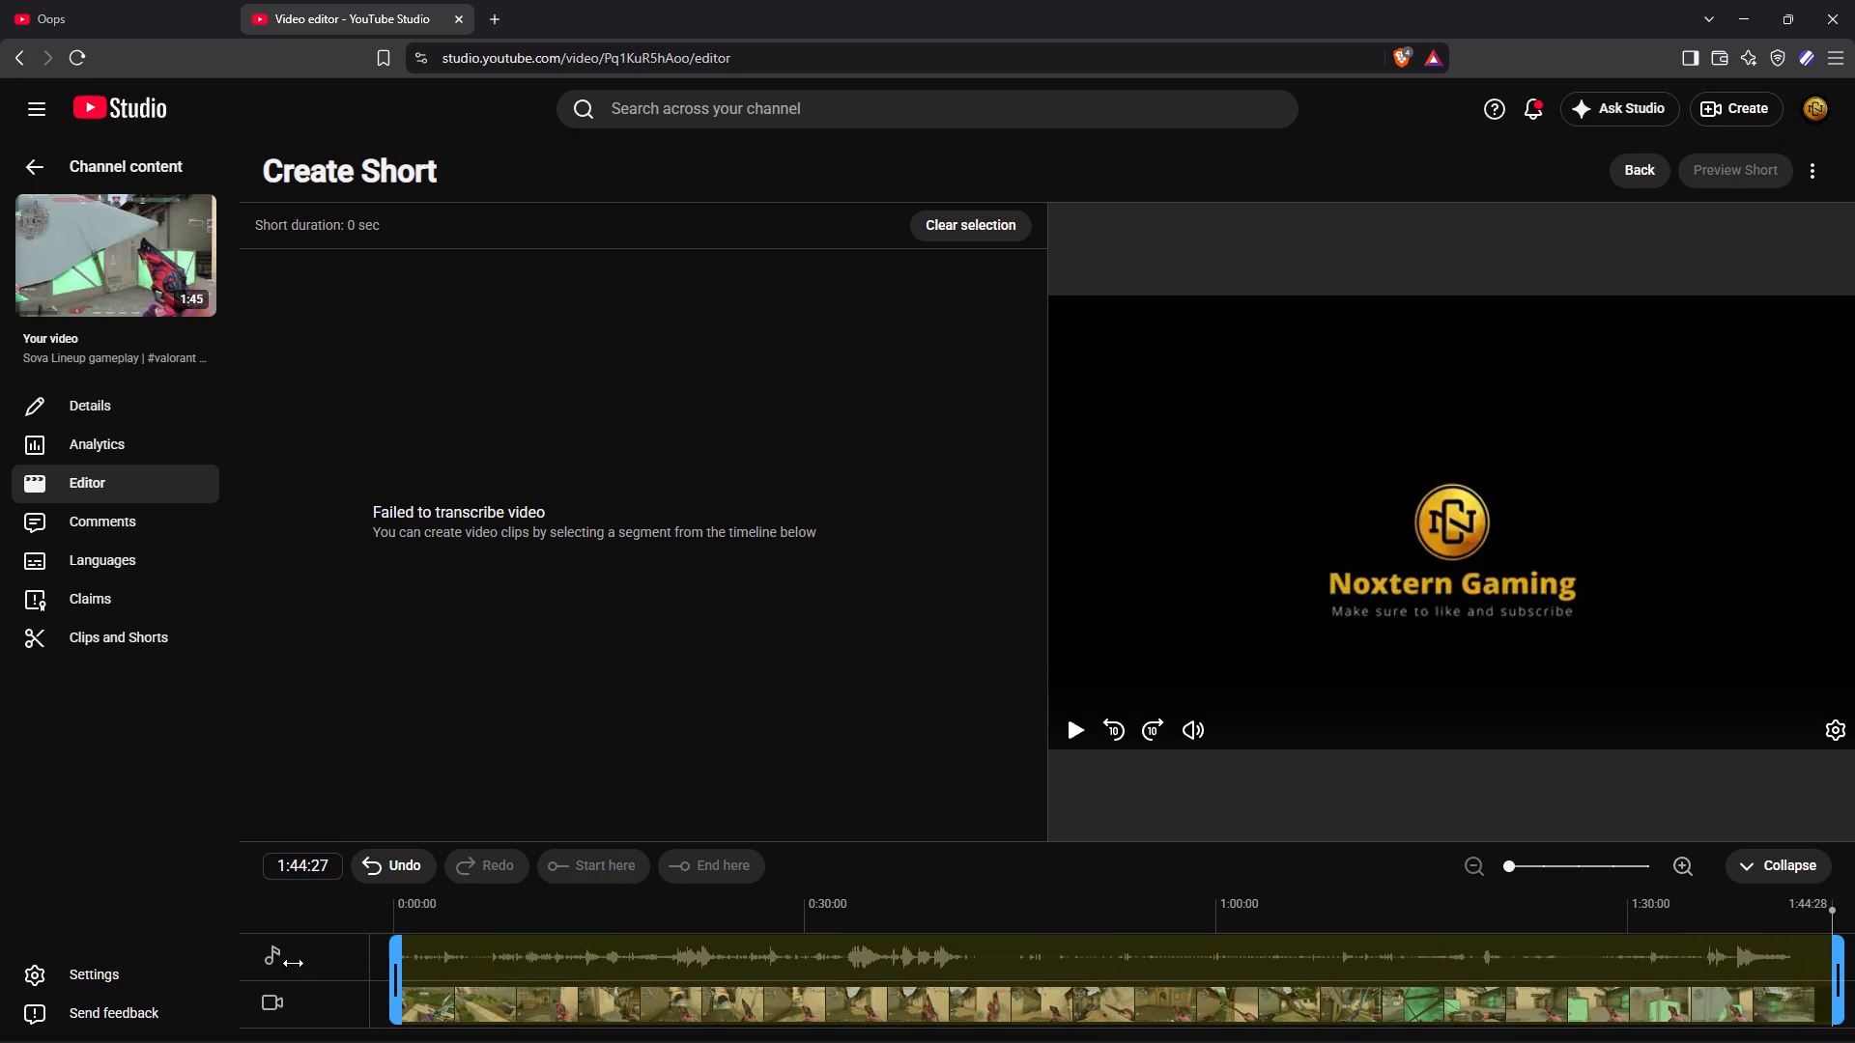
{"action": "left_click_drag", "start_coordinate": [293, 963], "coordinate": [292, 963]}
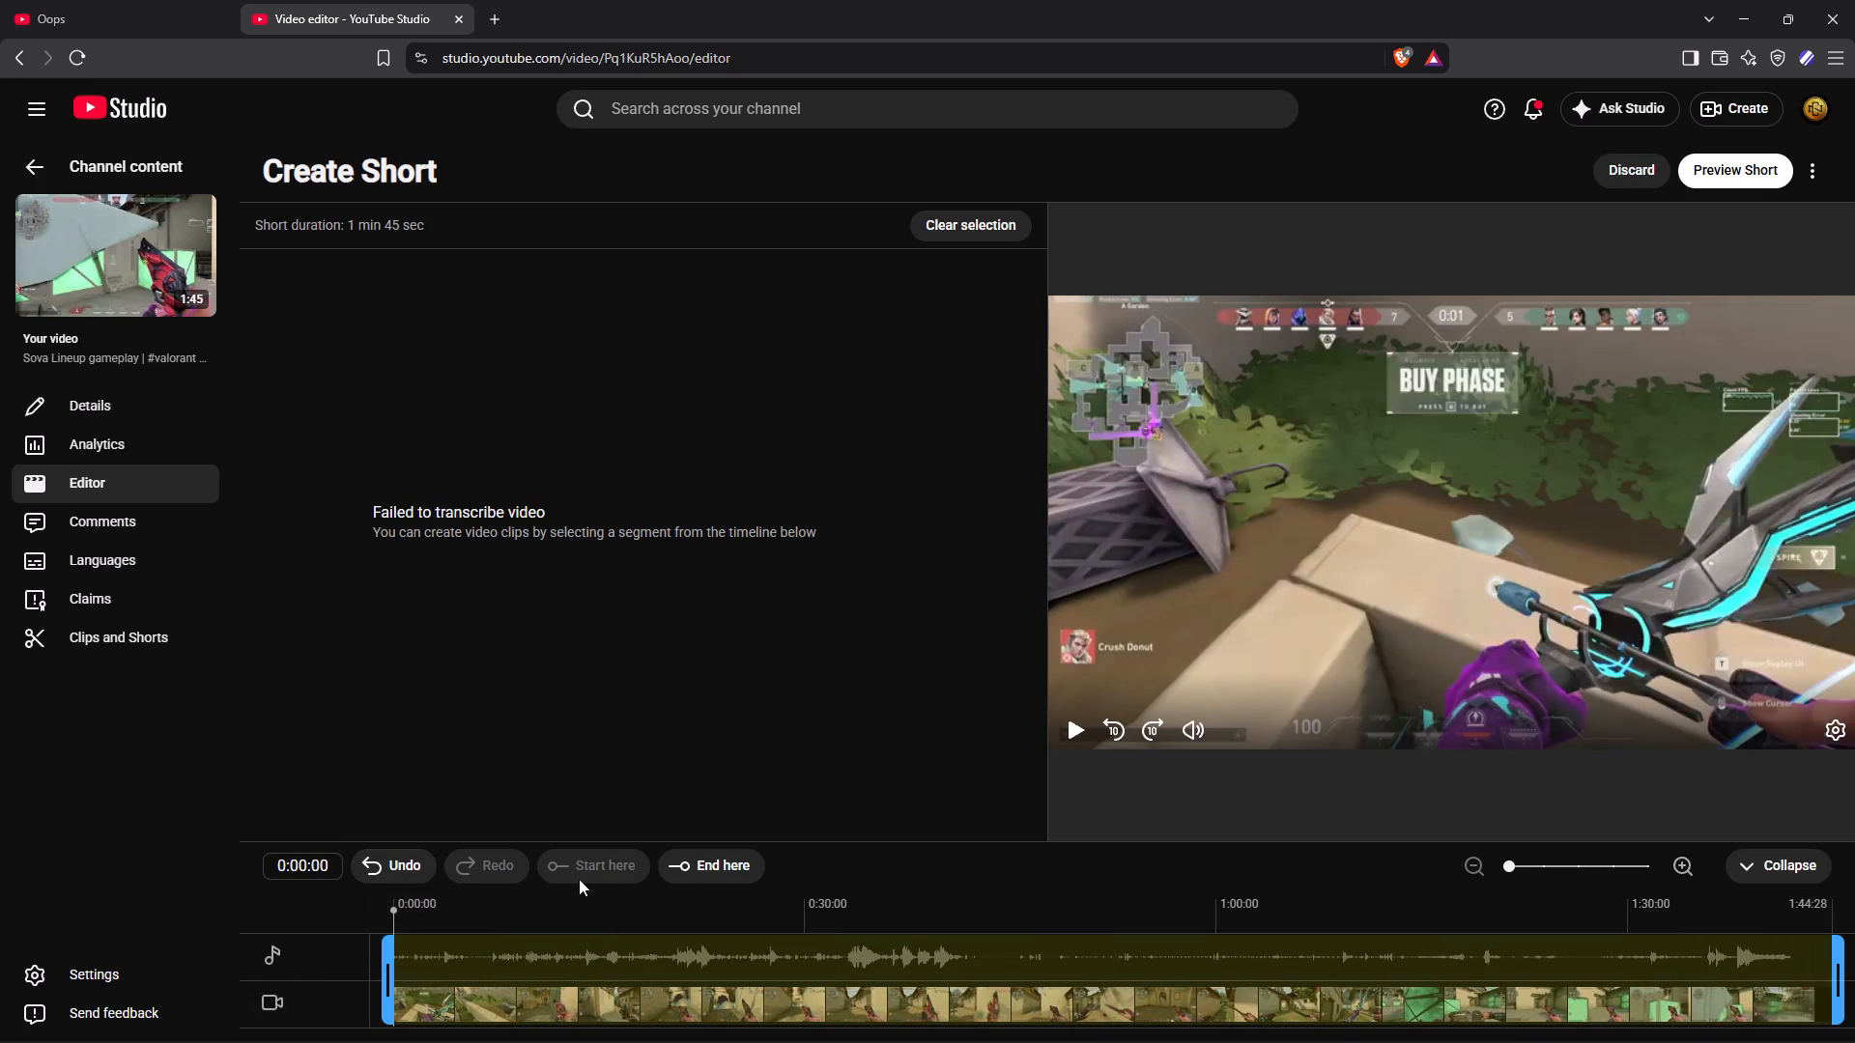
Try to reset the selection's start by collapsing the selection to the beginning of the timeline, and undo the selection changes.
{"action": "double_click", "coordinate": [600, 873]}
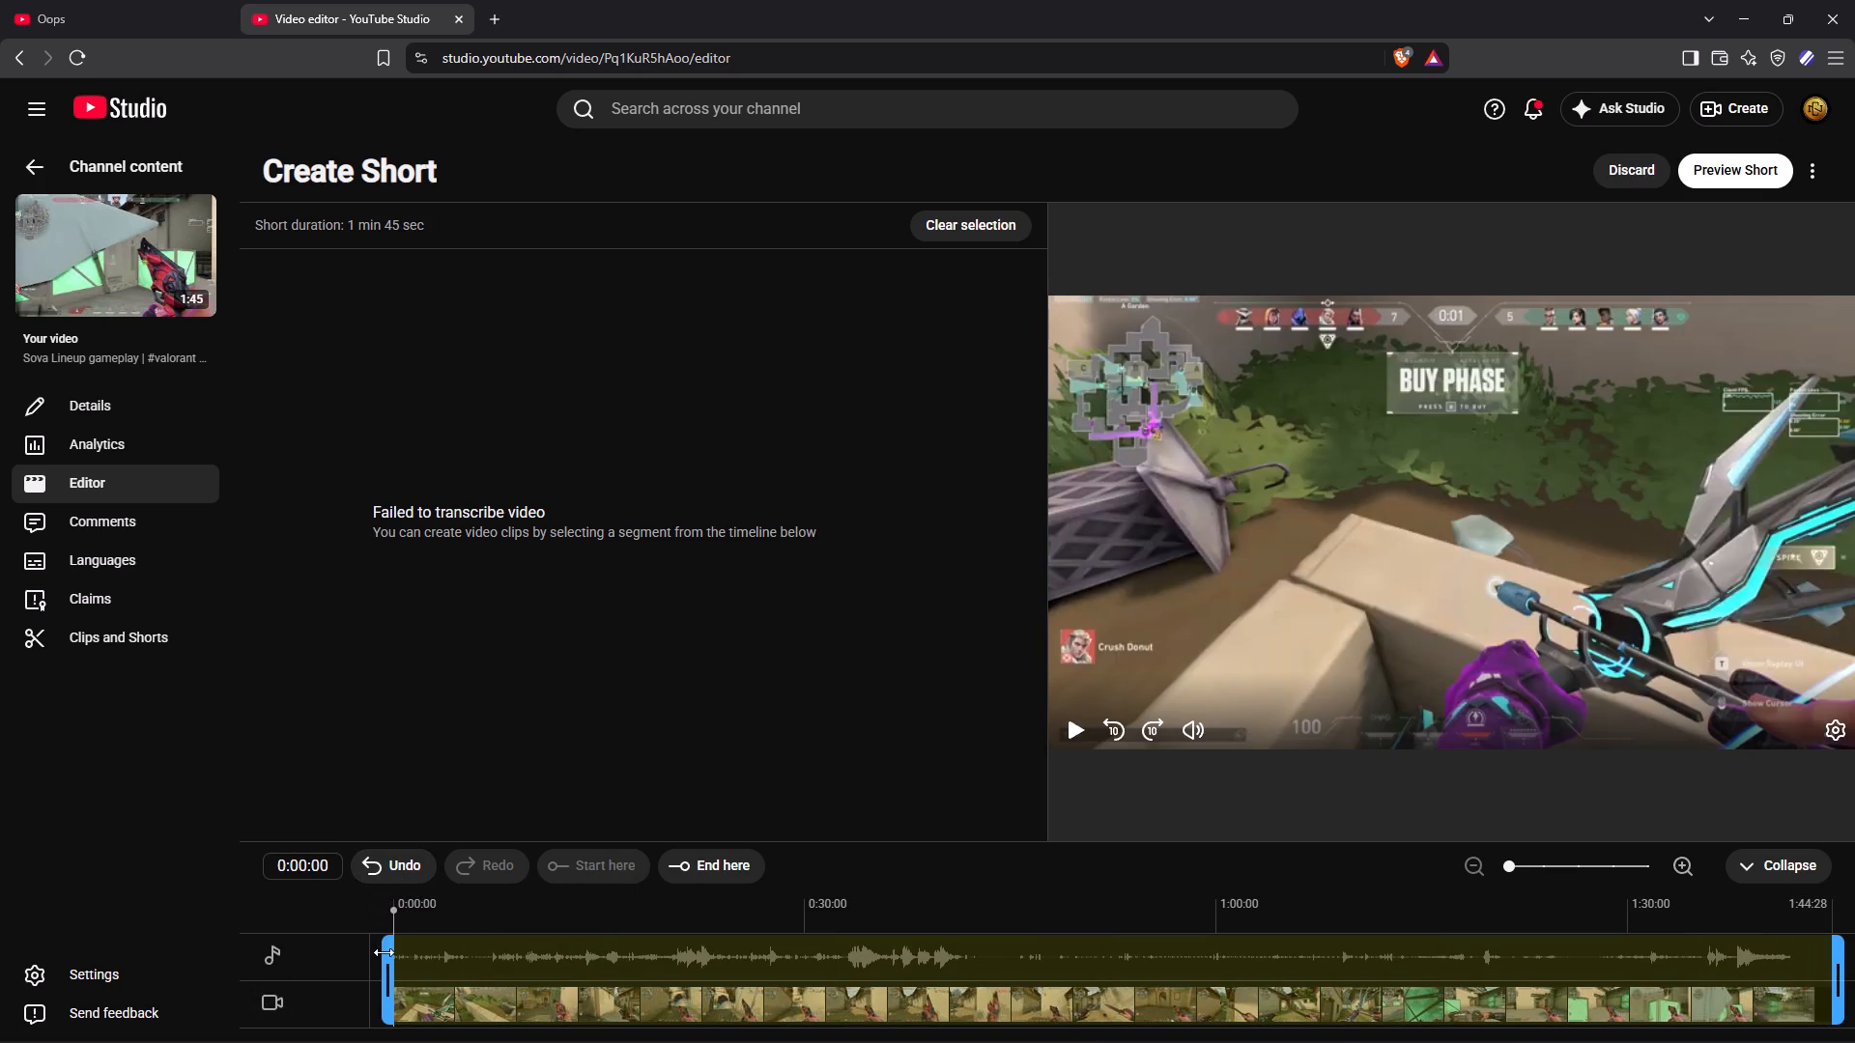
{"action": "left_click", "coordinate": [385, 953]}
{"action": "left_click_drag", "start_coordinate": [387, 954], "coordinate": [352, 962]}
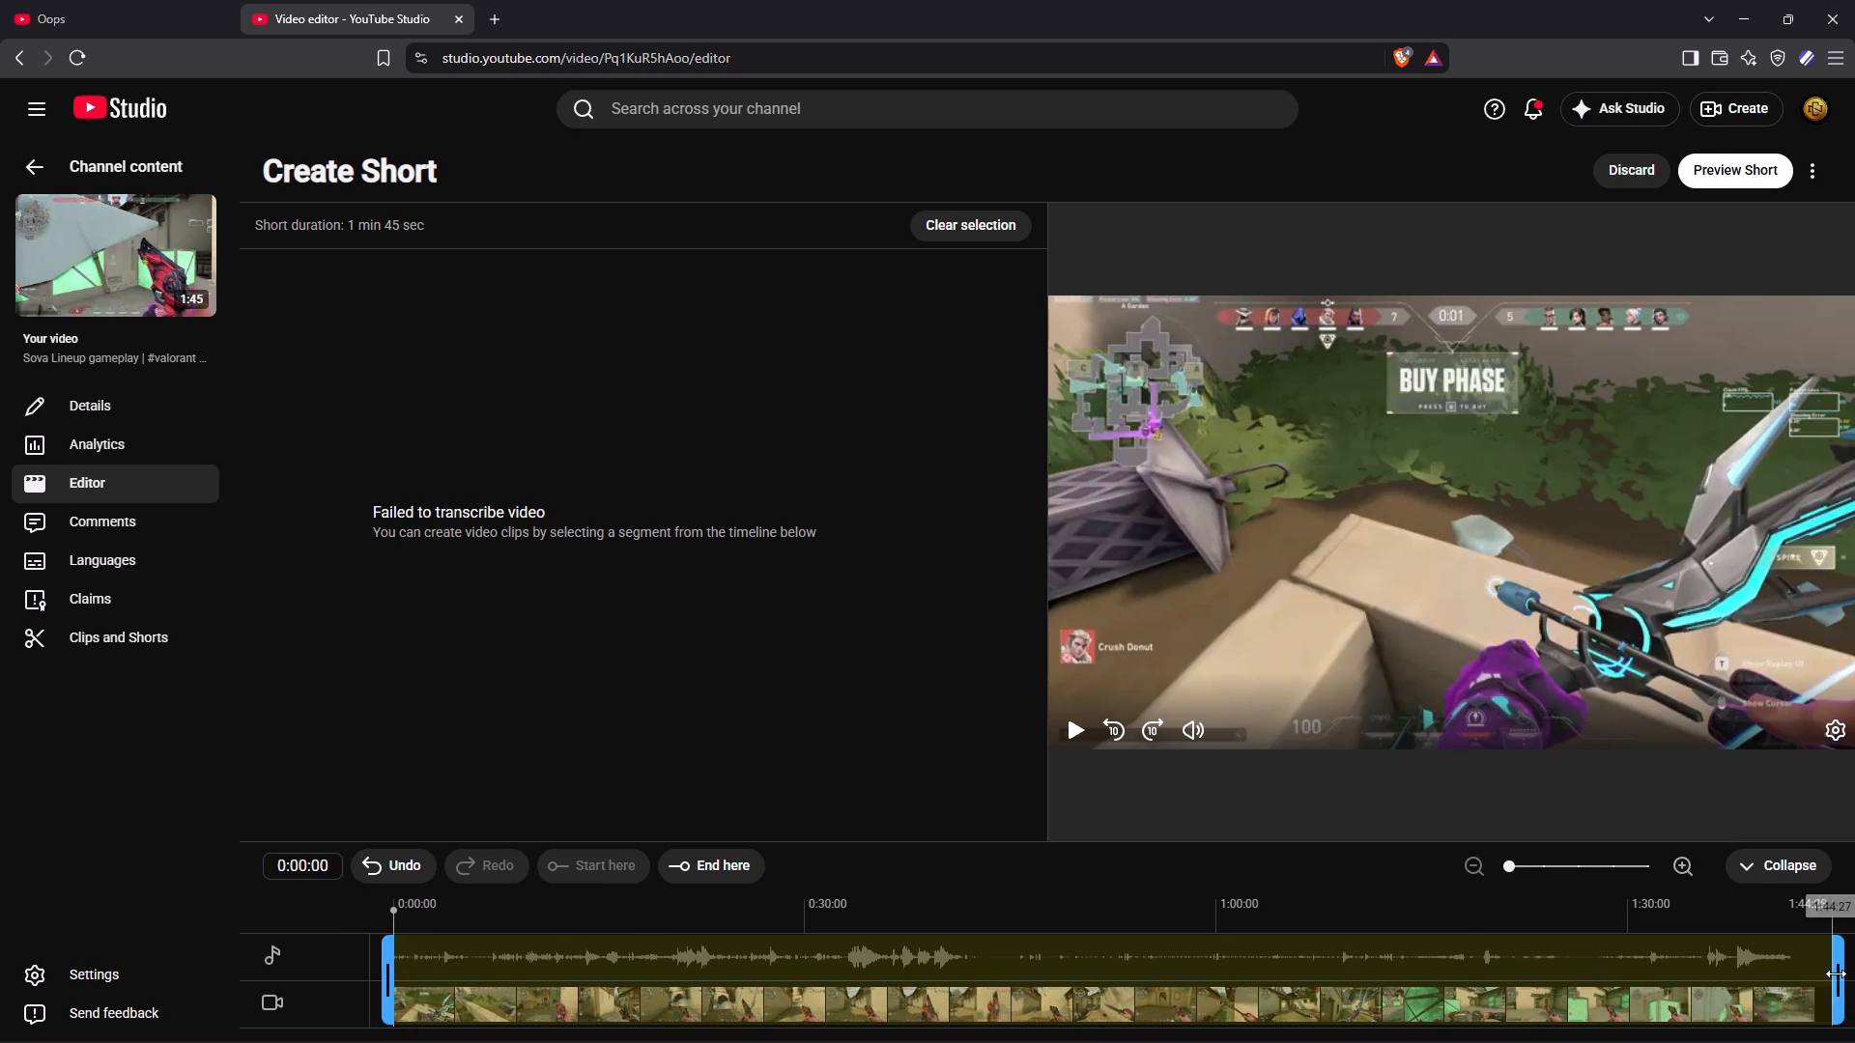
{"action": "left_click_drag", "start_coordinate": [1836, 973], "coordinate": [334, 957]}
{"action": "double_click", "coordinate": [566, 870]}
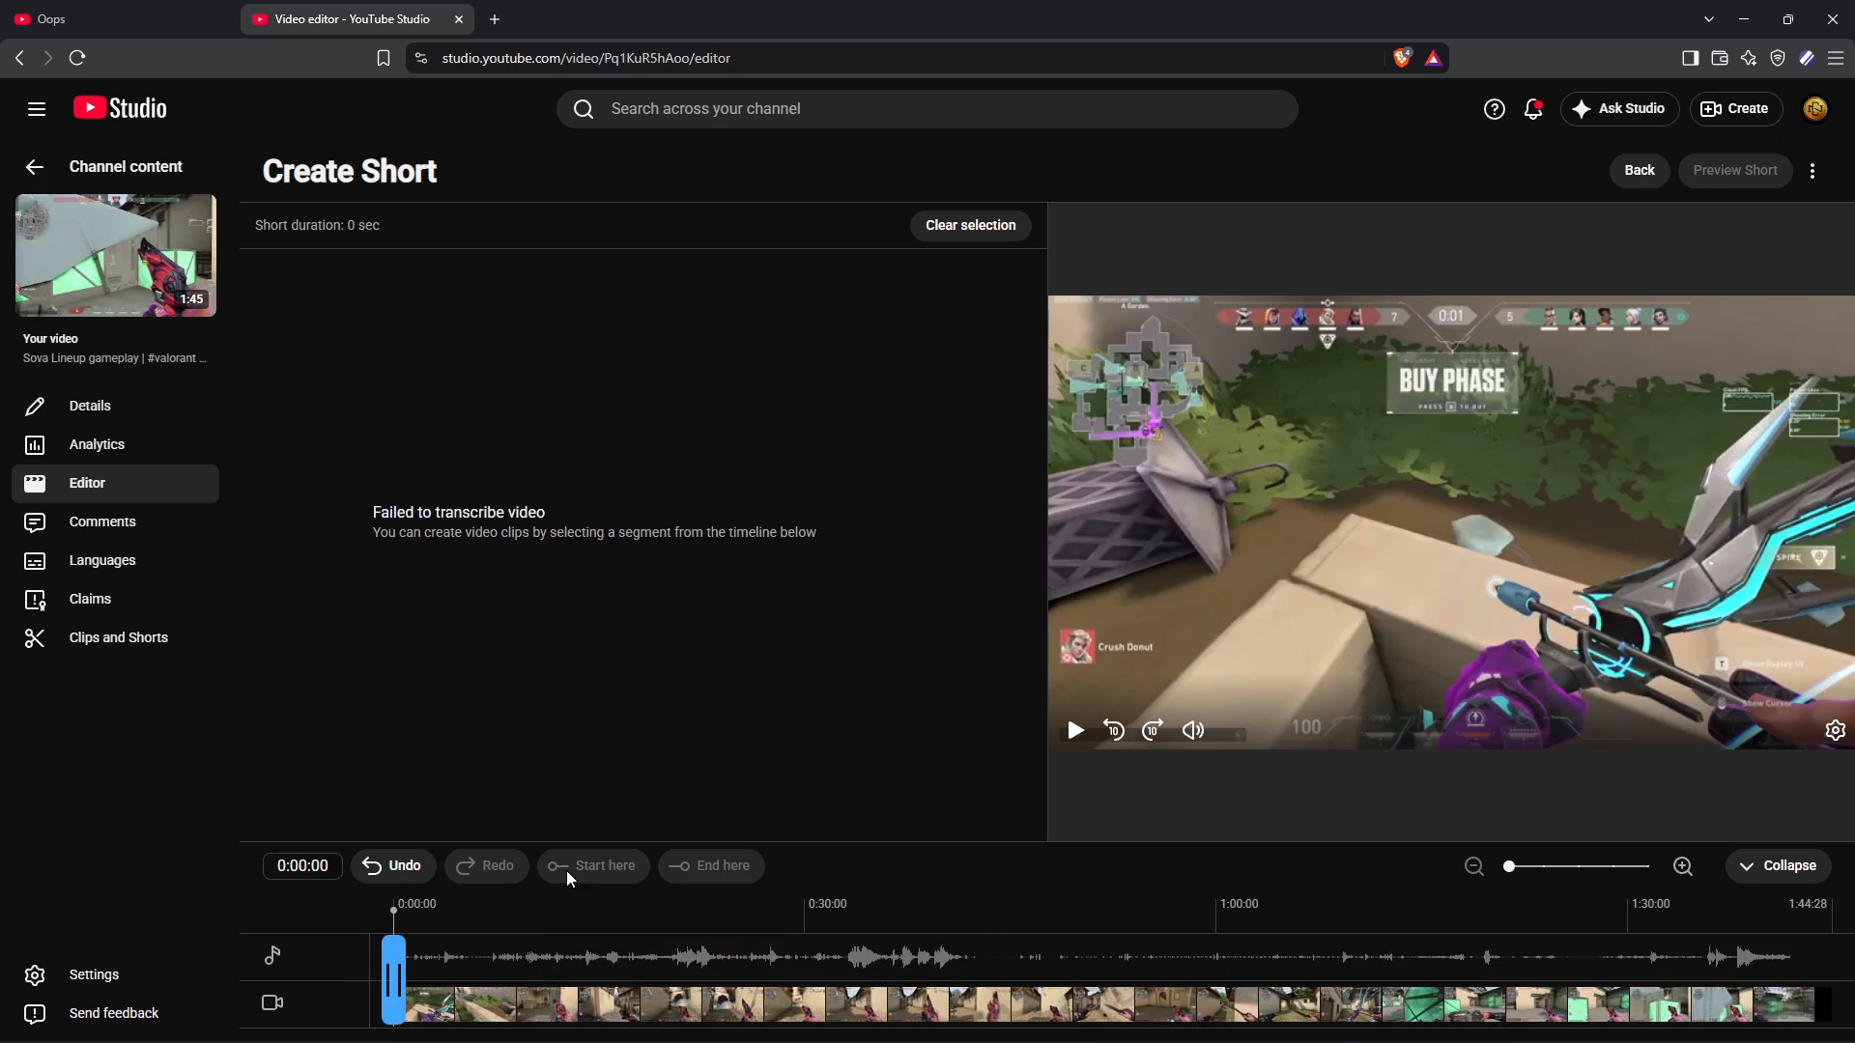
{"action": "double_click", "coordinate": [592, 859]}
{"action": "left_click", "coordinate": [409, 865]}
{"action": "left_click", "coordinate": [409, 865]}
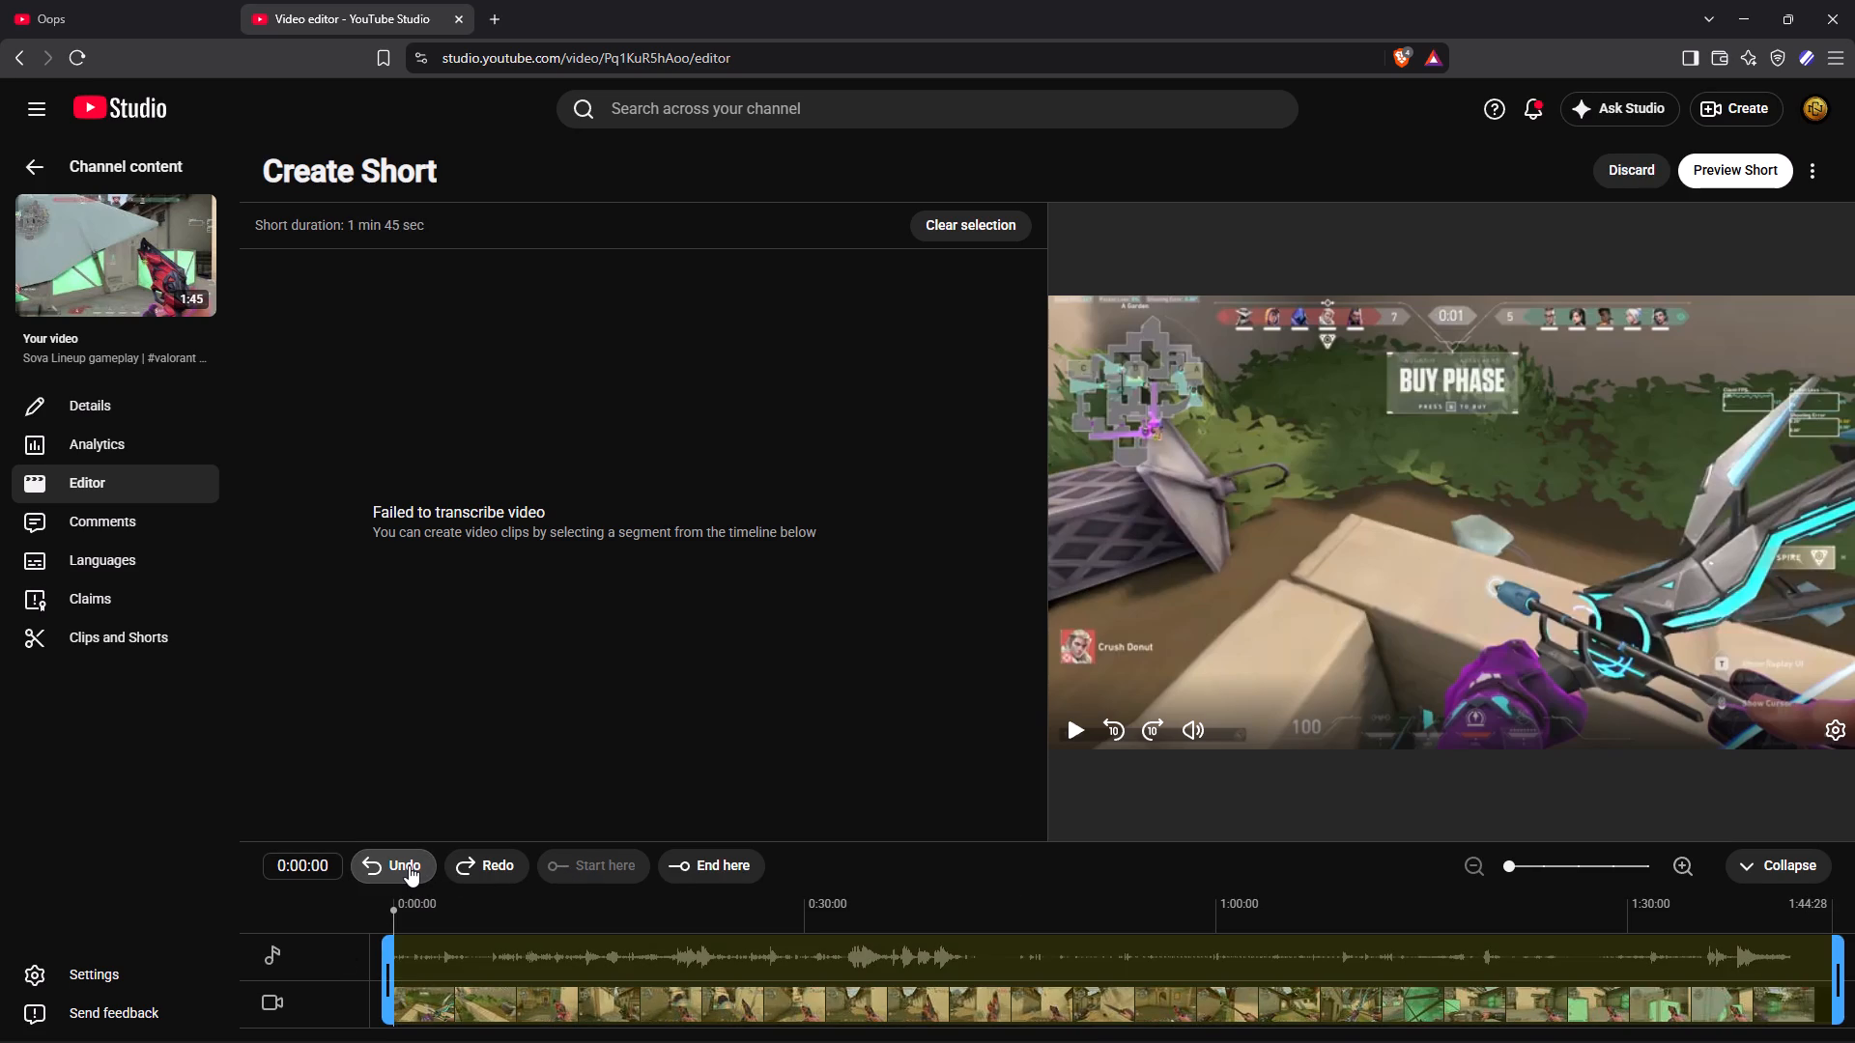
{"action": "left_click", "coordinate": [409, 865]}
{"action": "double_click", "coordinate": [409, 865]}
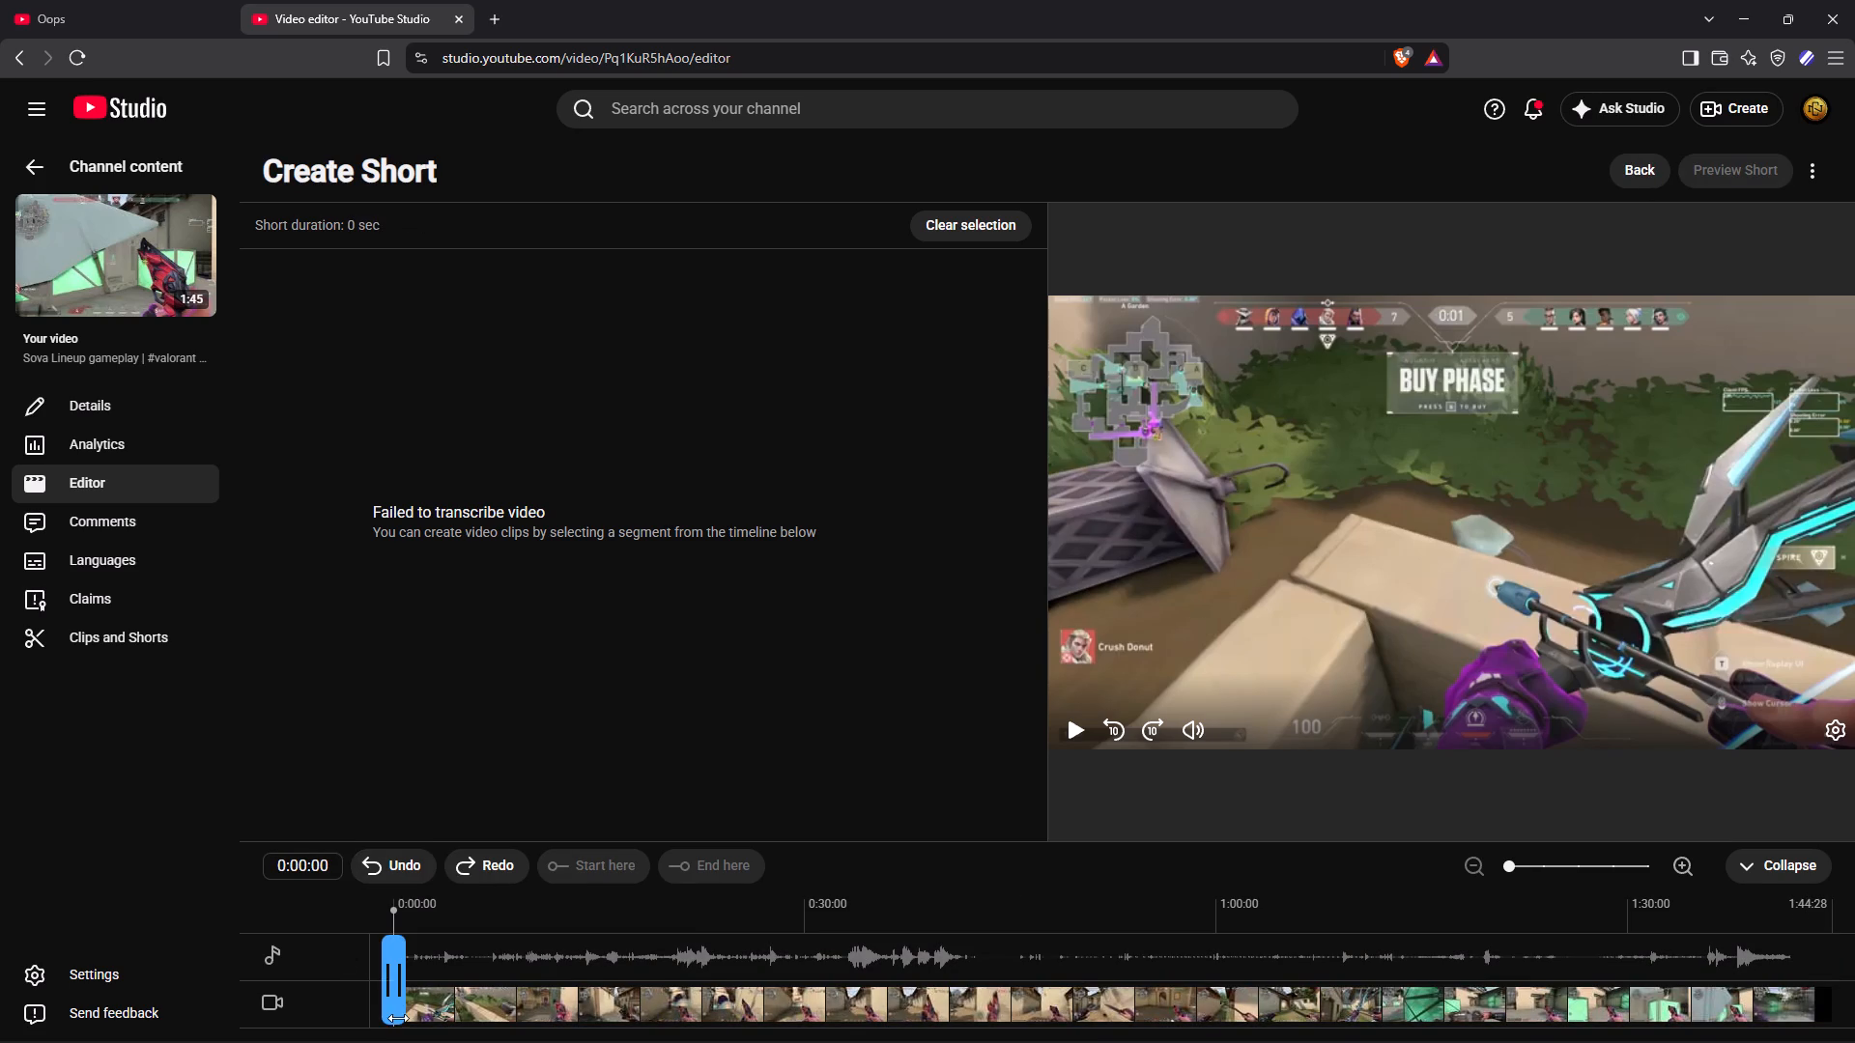
Extend the Short's selection from the beginning to the very end of the video timeline.
{"action": "left_click_drag", "start_coordinate": [403, 1002], "coordinate": [1832, 1028]}
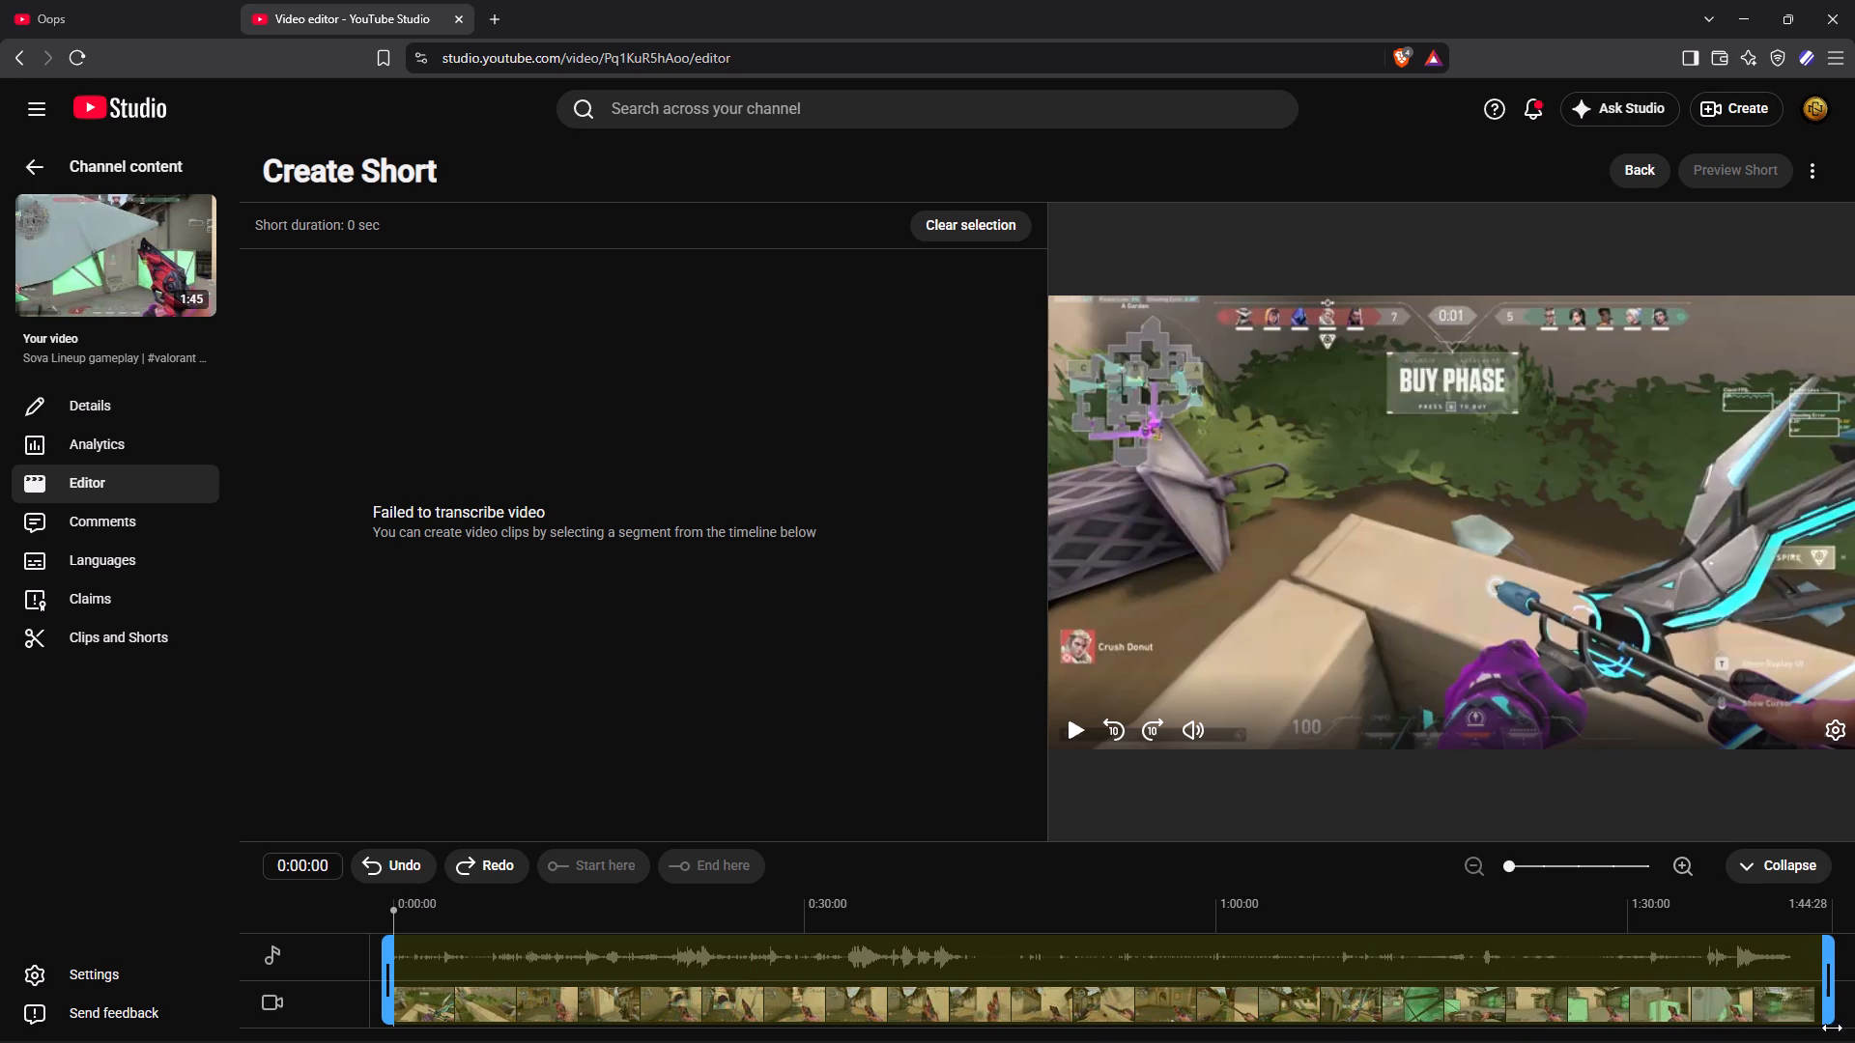
{"action": "left_click_drag", "start_coordinate": [1832, 1028], "coordinate": [1832, 1029]}
{"action": "left_click_drag", "start_coordinate": [1829, 1004], "coordinate": [1842, 1004]}
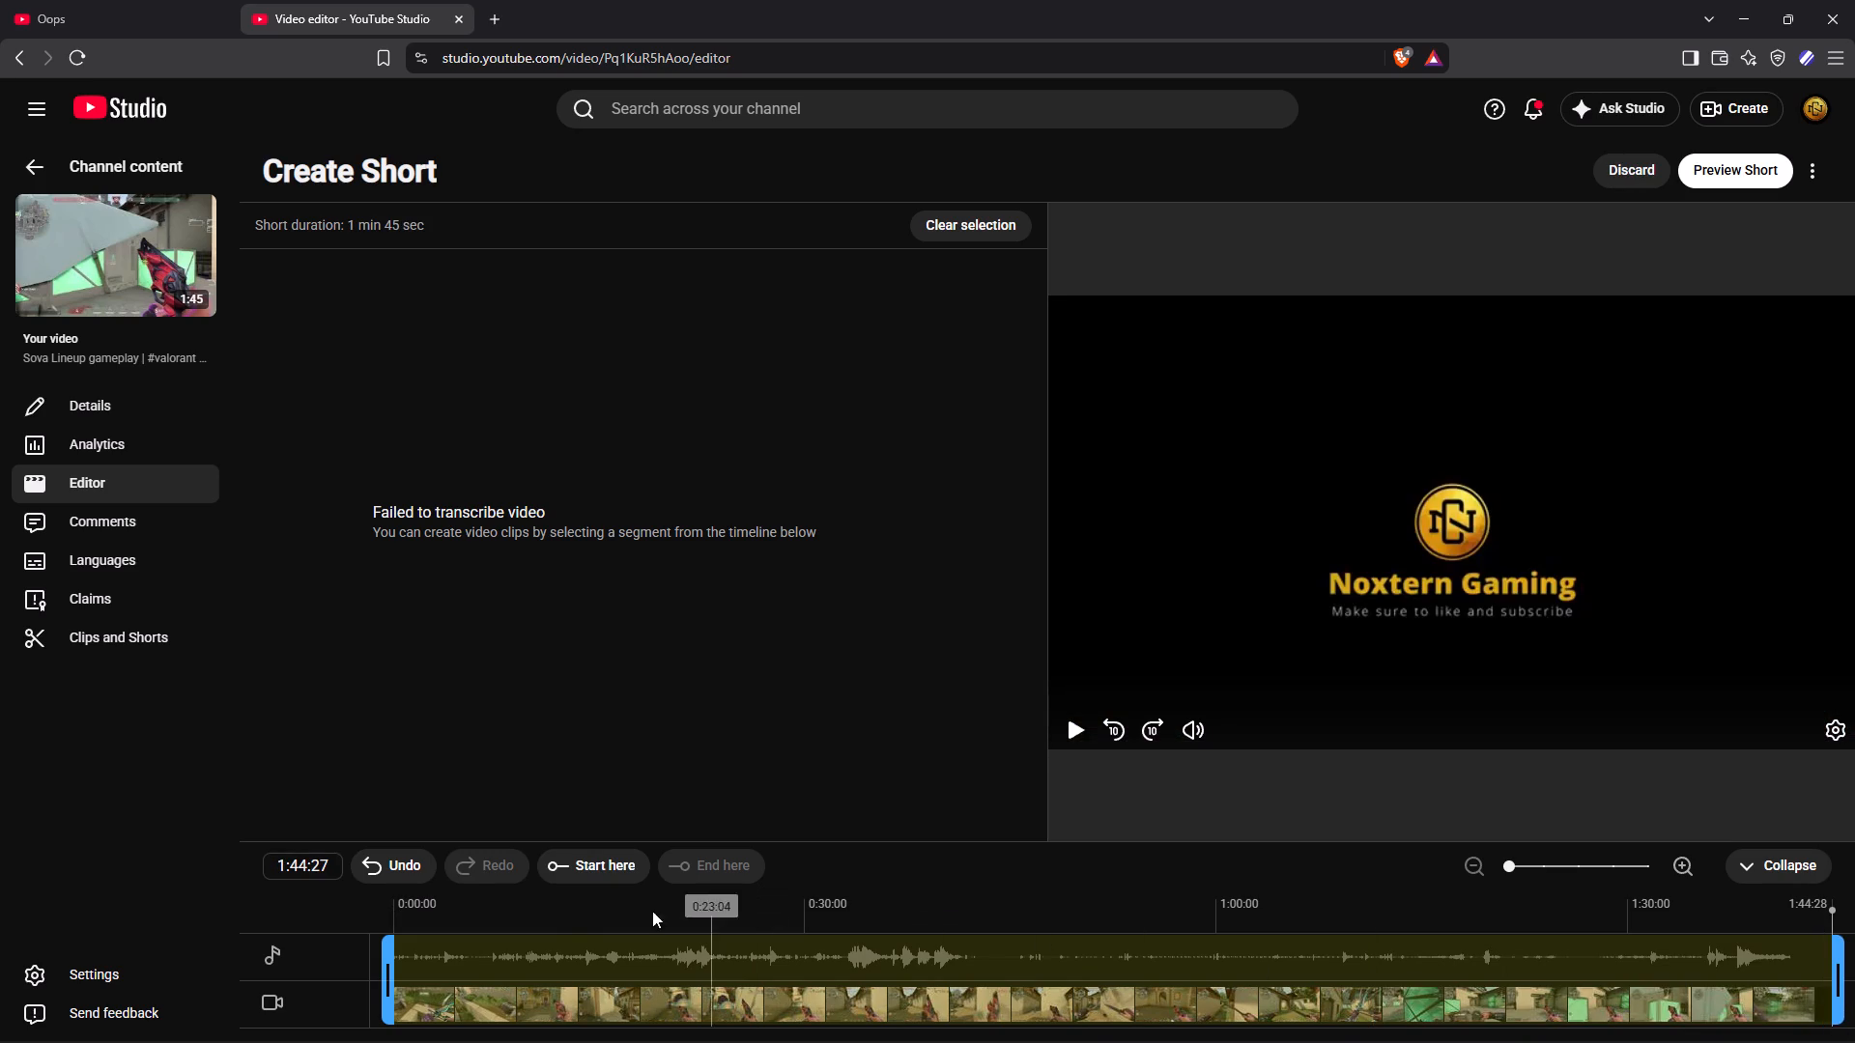
Position the playhead at 0:00:14 and set the Short's start point there.
{"action": "left_click", "coordinate": [396, 931]}
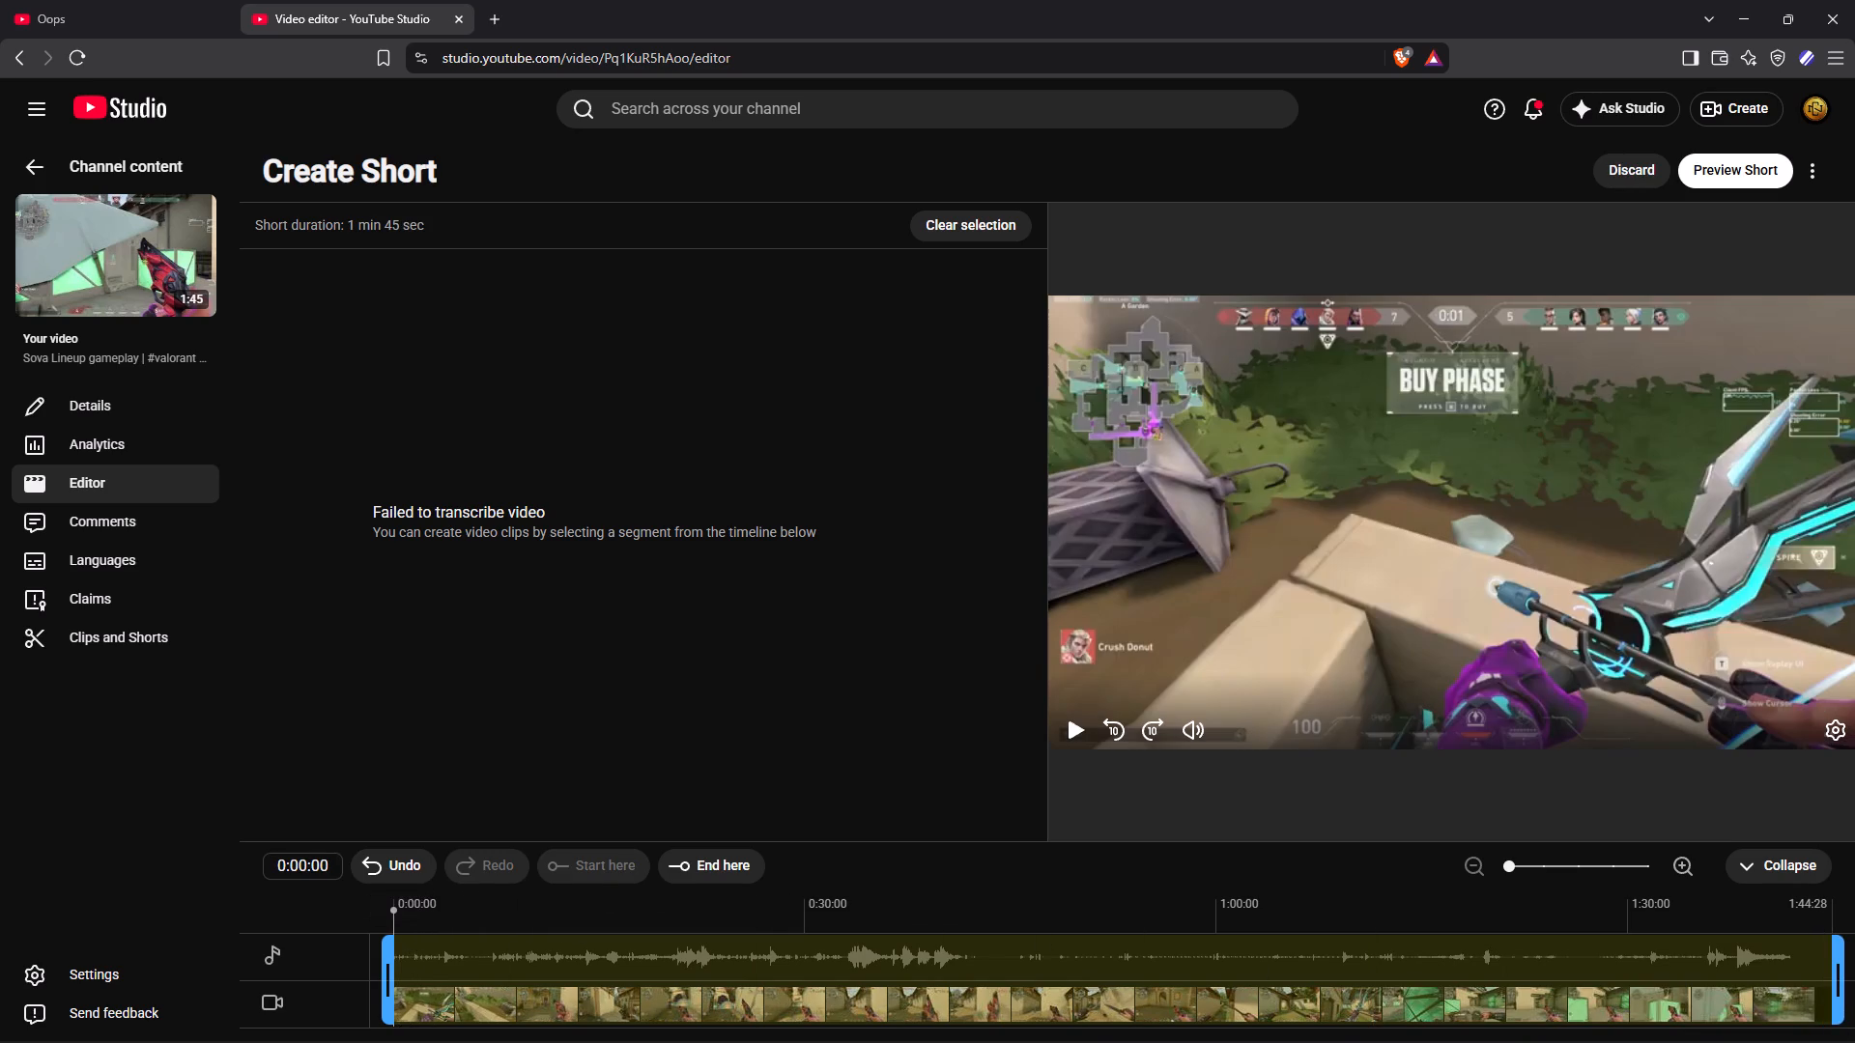
{"action": "left_click", "coordinate": [423, 948]}
{"action": "left_click_drag", "start_coordinate": [410, 947], "coordinate": [409, 947]}
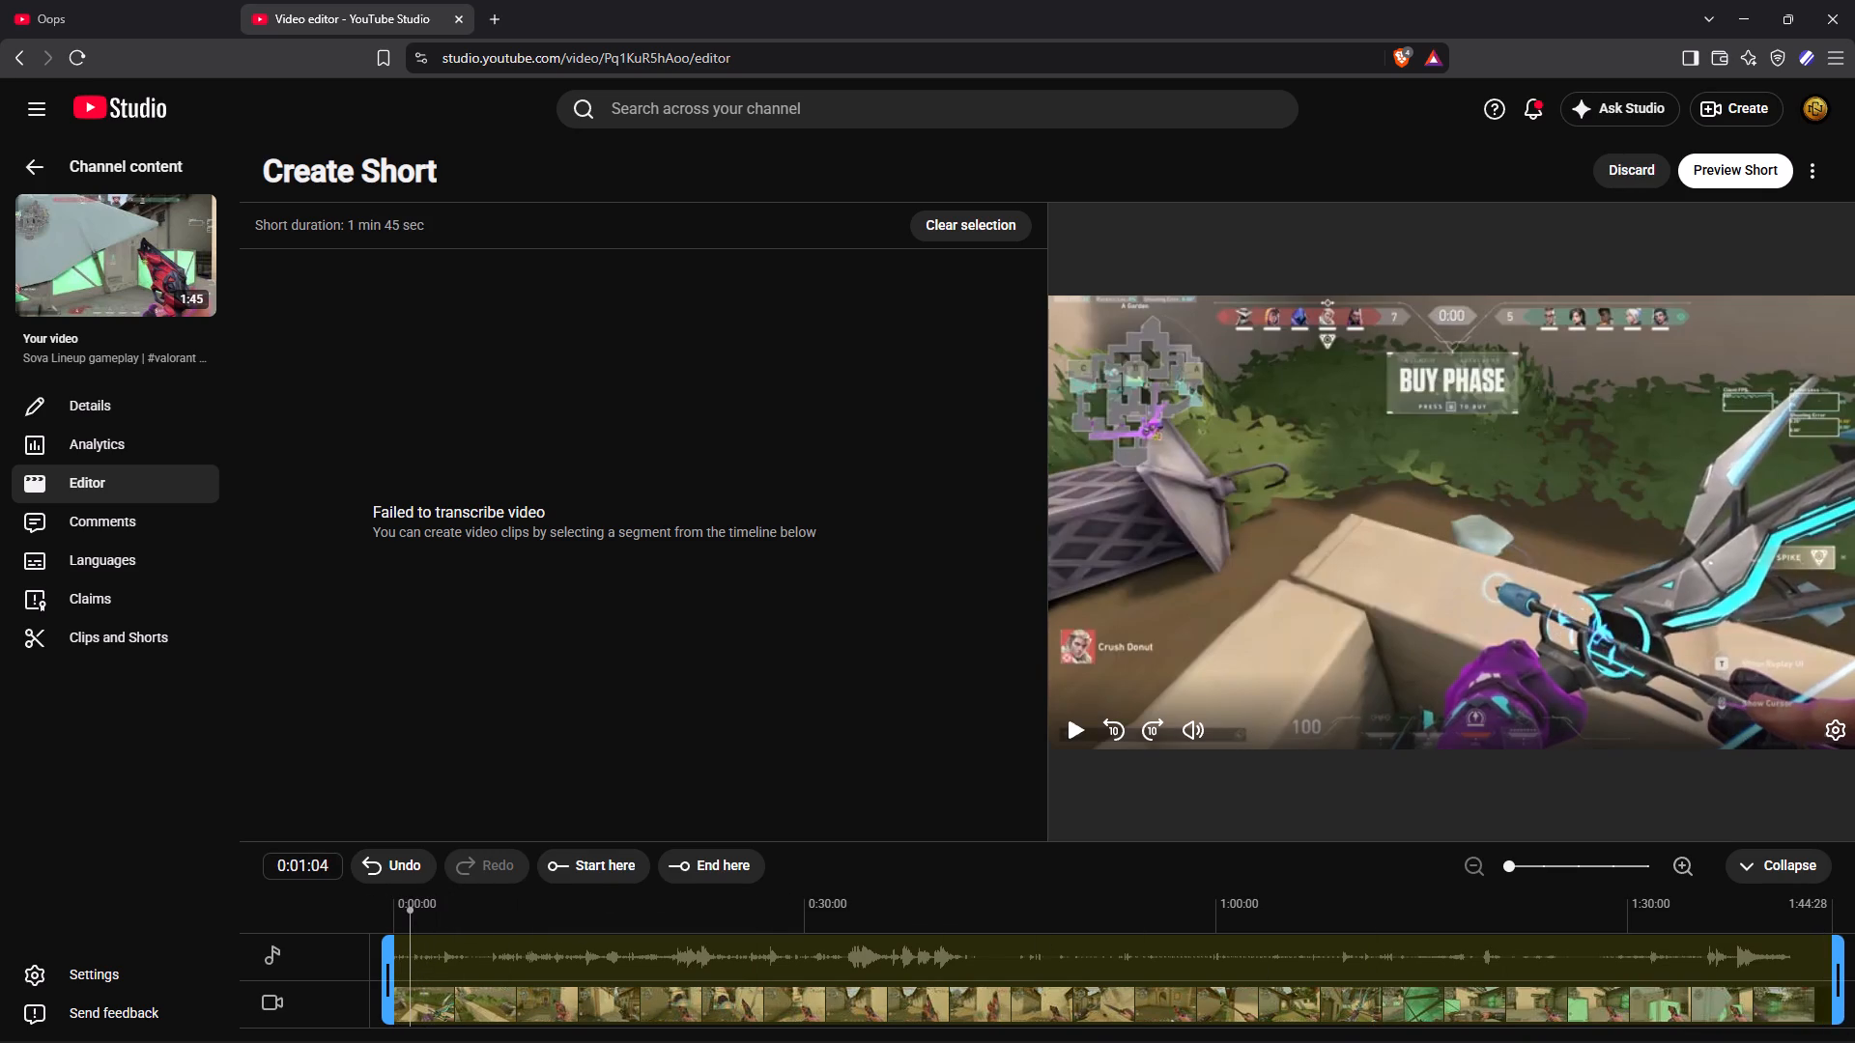
{"action": "left_click_drag", "start_coordinate": [409, 947], "coordinate": [409, 951]}
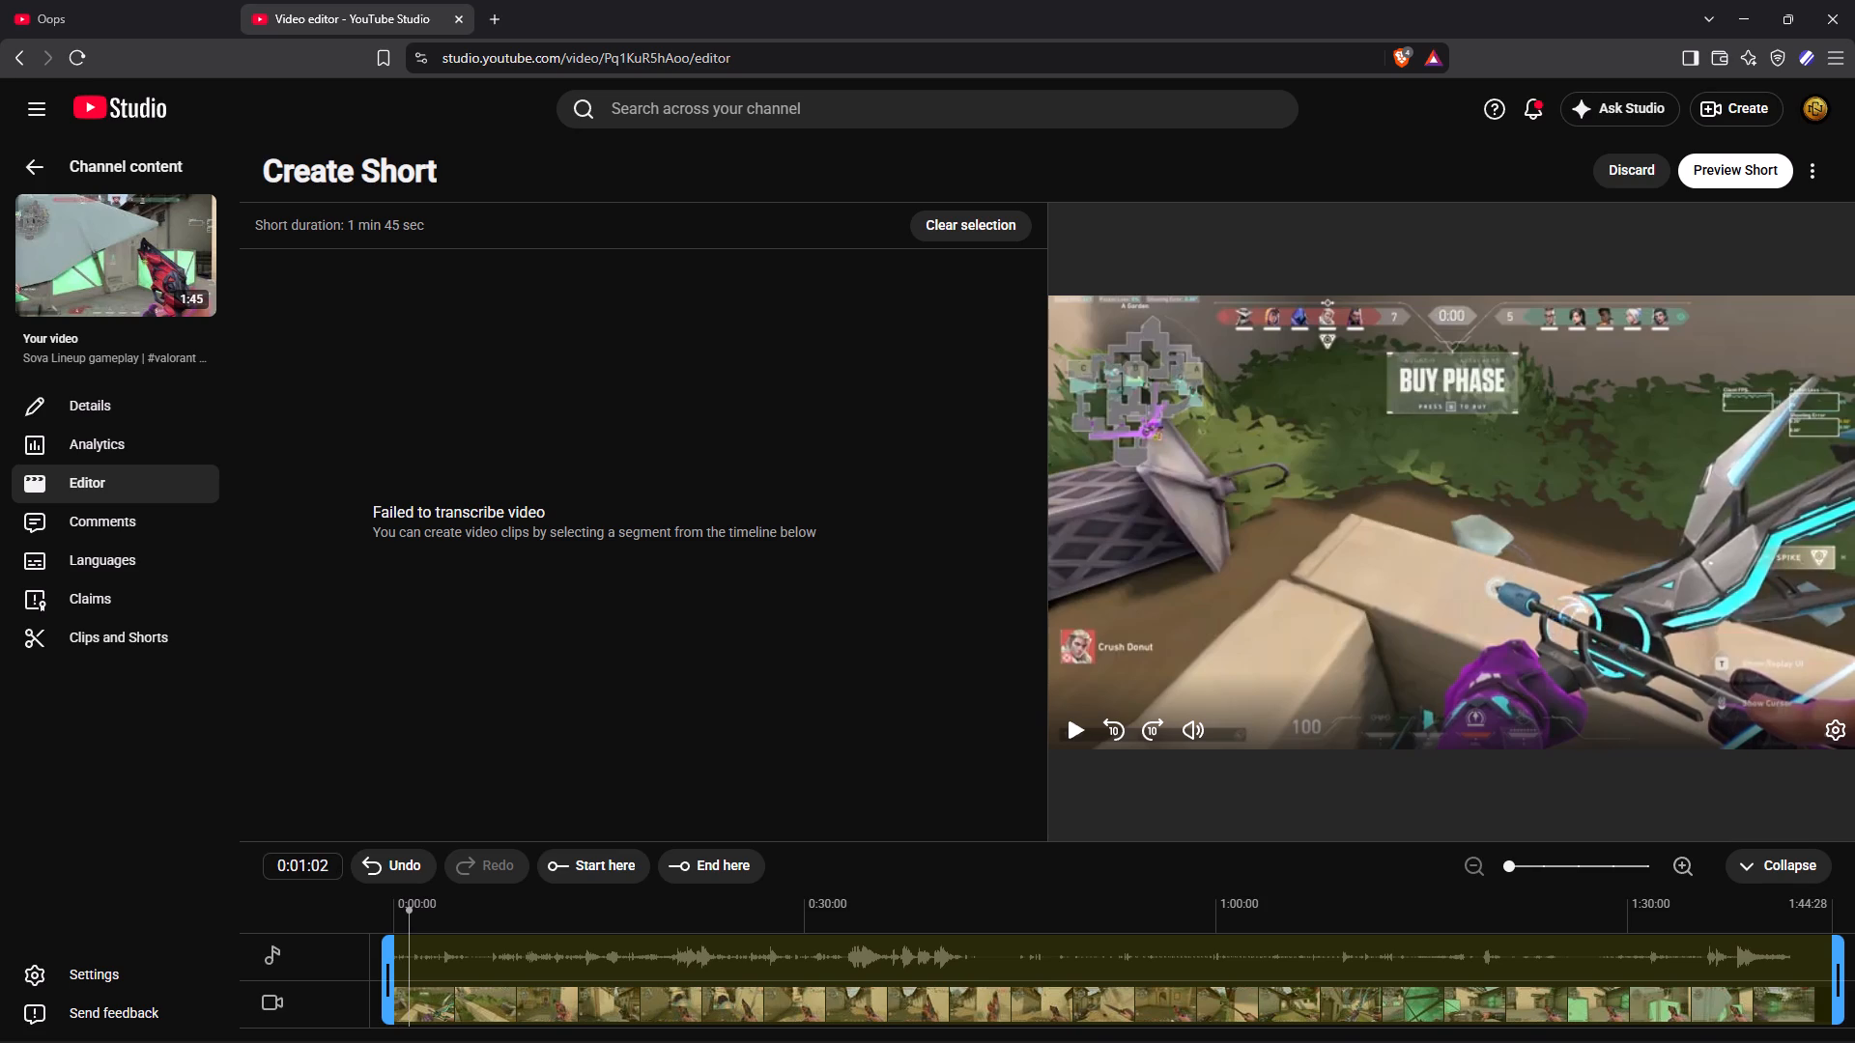
{"action": "left_click_drag", "start_coordinate": [409, 951], "coordinate": [403, 951]}
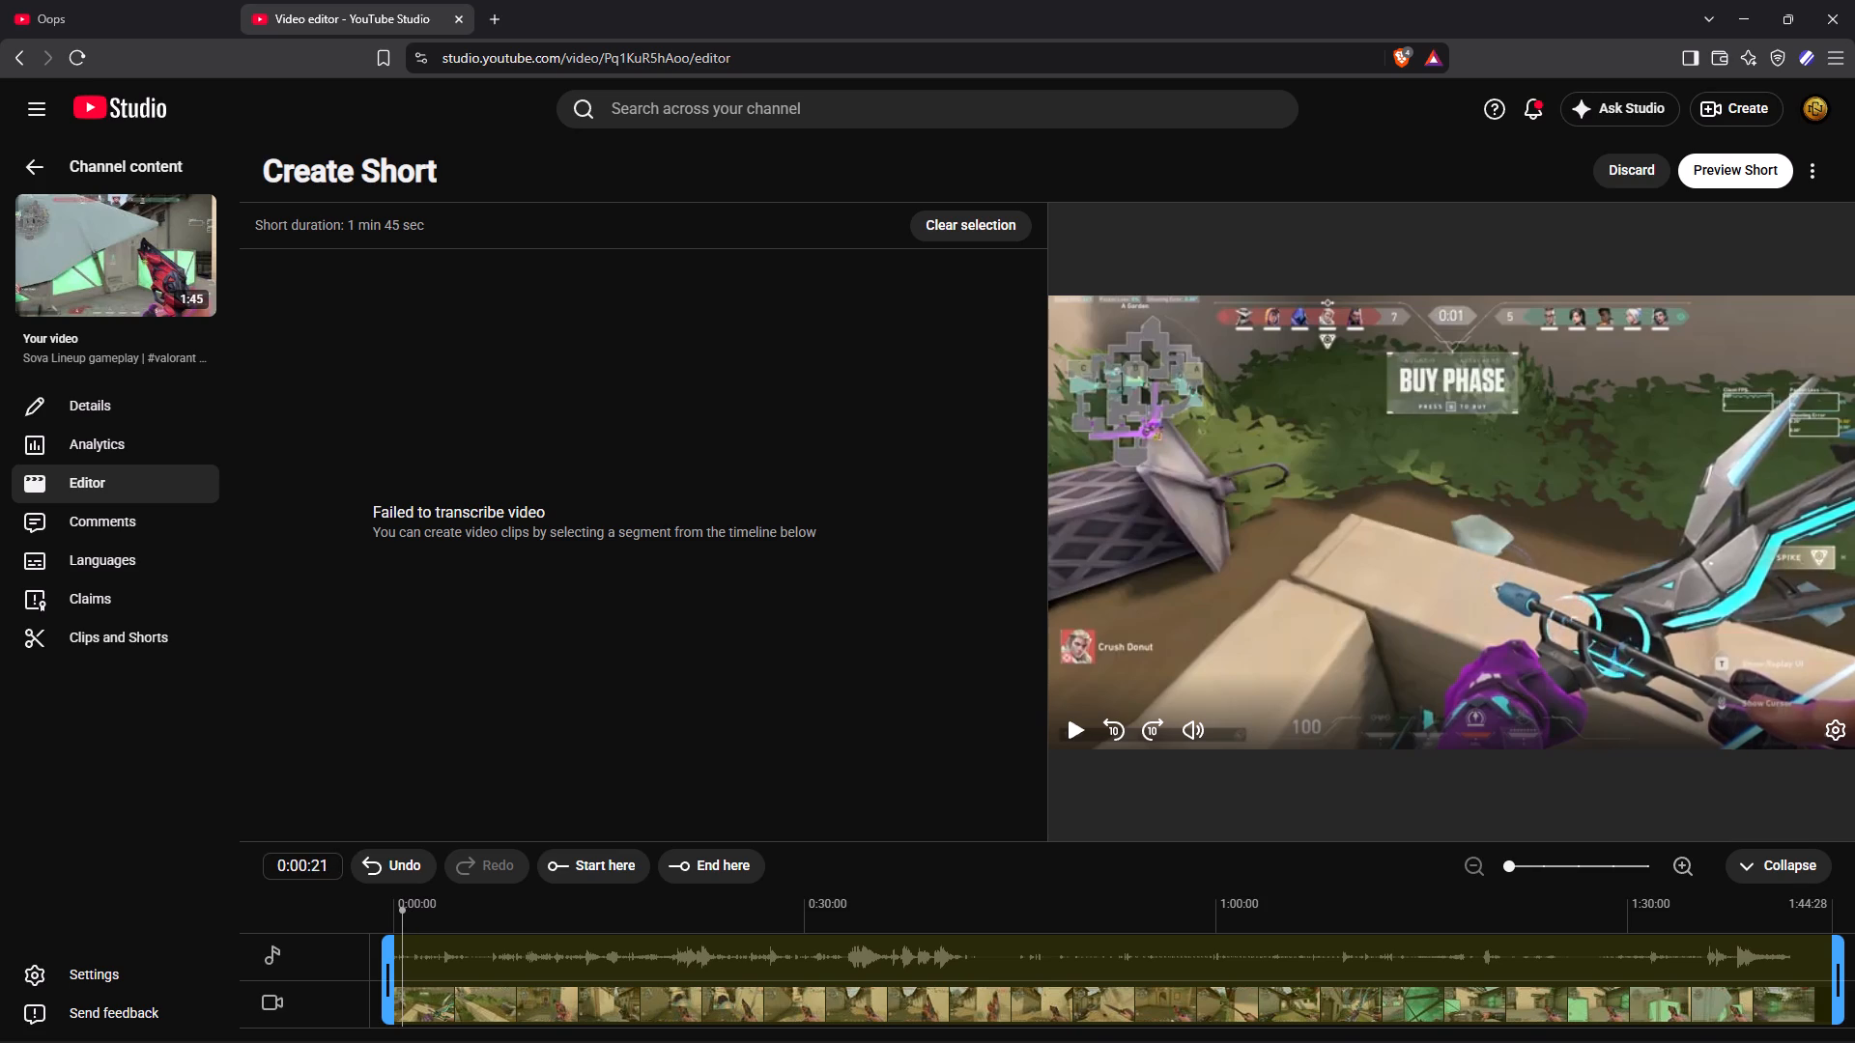
{"action": "left_click_drag", "start_coordinate": [403, 951], "coordinate": [402, 951]}
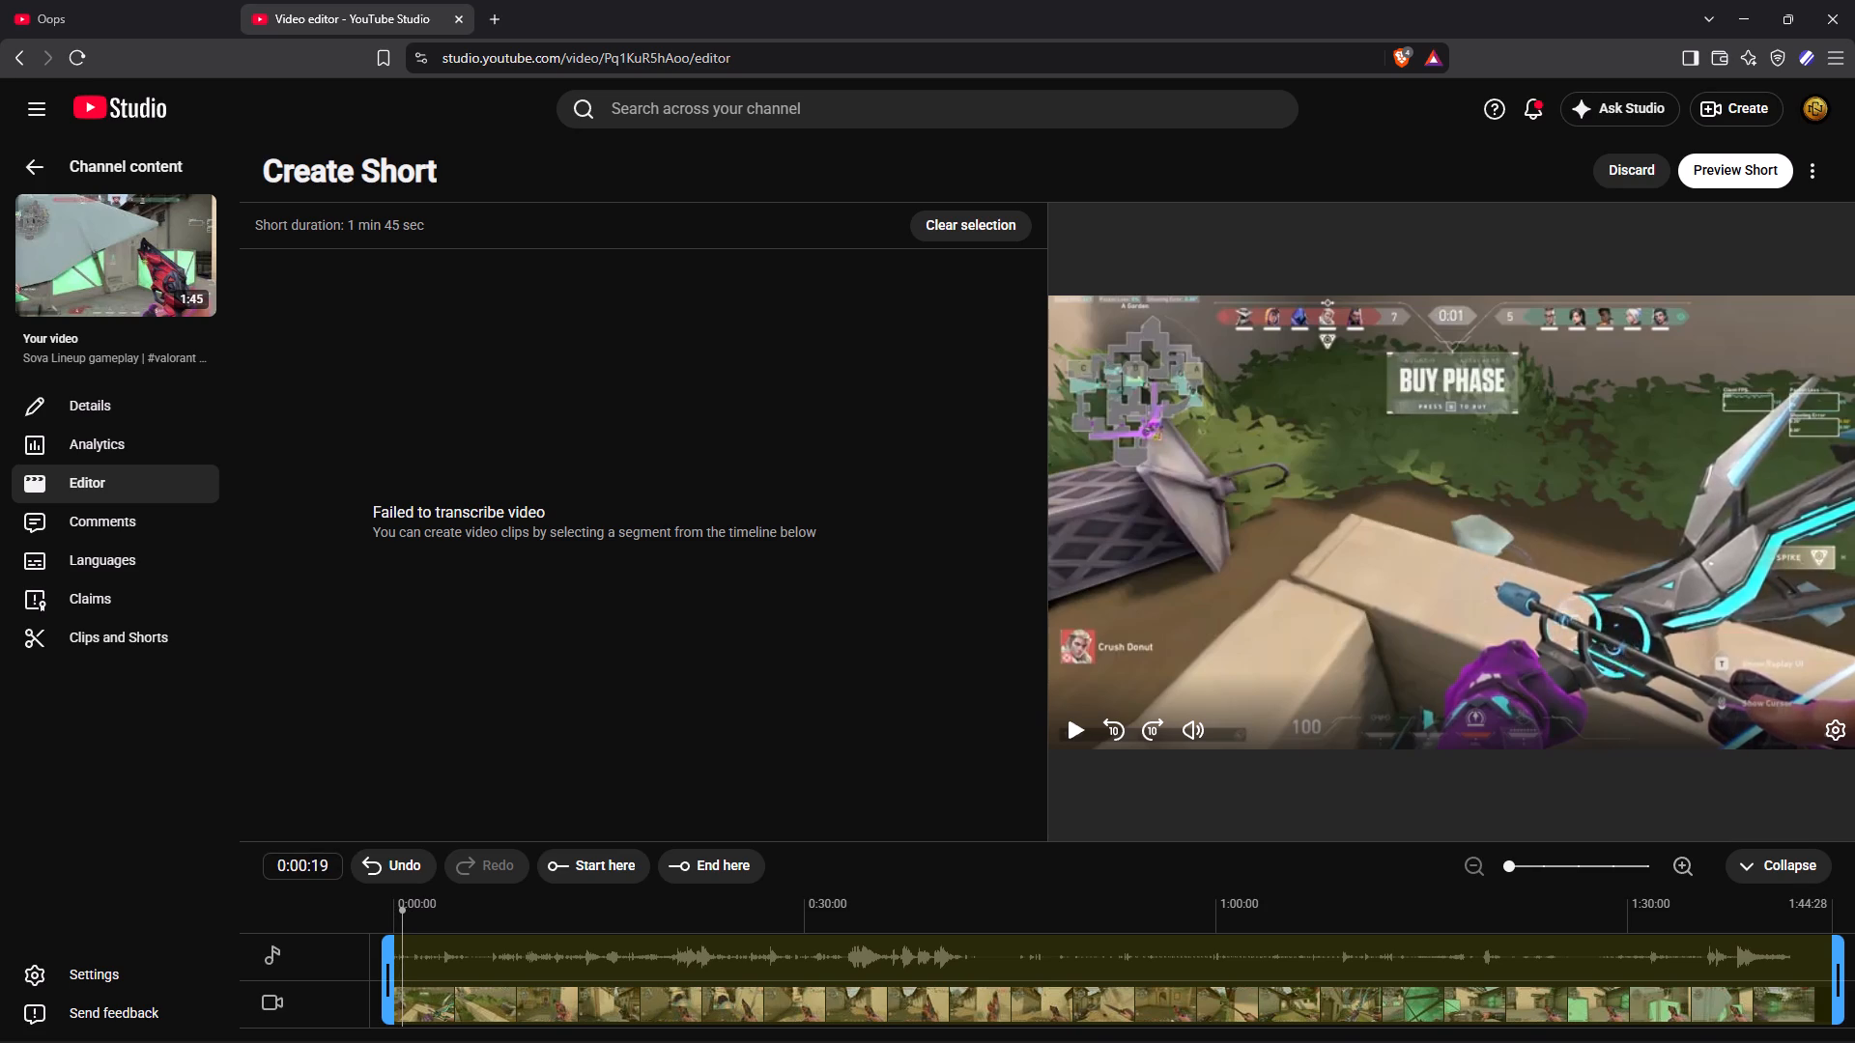
{"action": "left_click_drag", "start_coordinate": [402, 951], "coordinate": [400, 951]}
{"action": "left_click", "coordinate": [622, 857]}
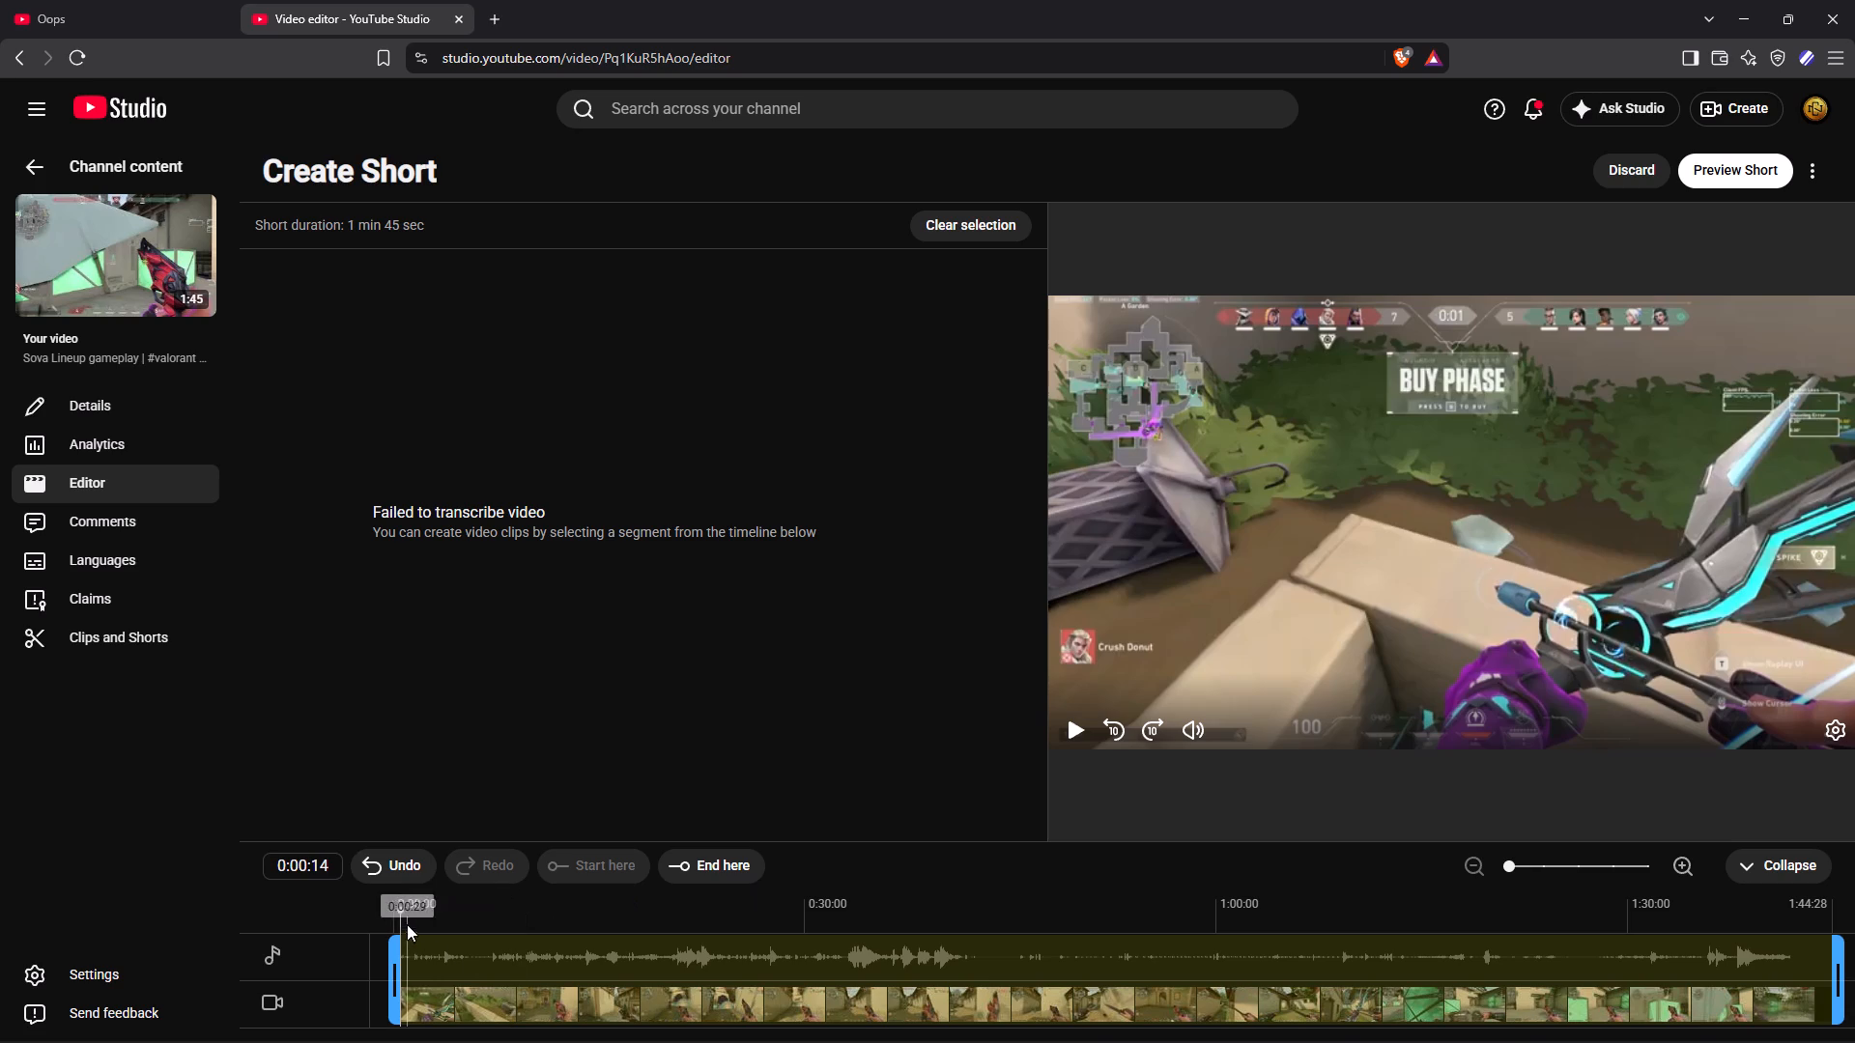
Position the playhead at 1:44:06 near the end of the video and set the Short's end point there.
{"action": "left_click_drag", "start_coordinate": [400, 920], "coordinate": [1830, 935]}
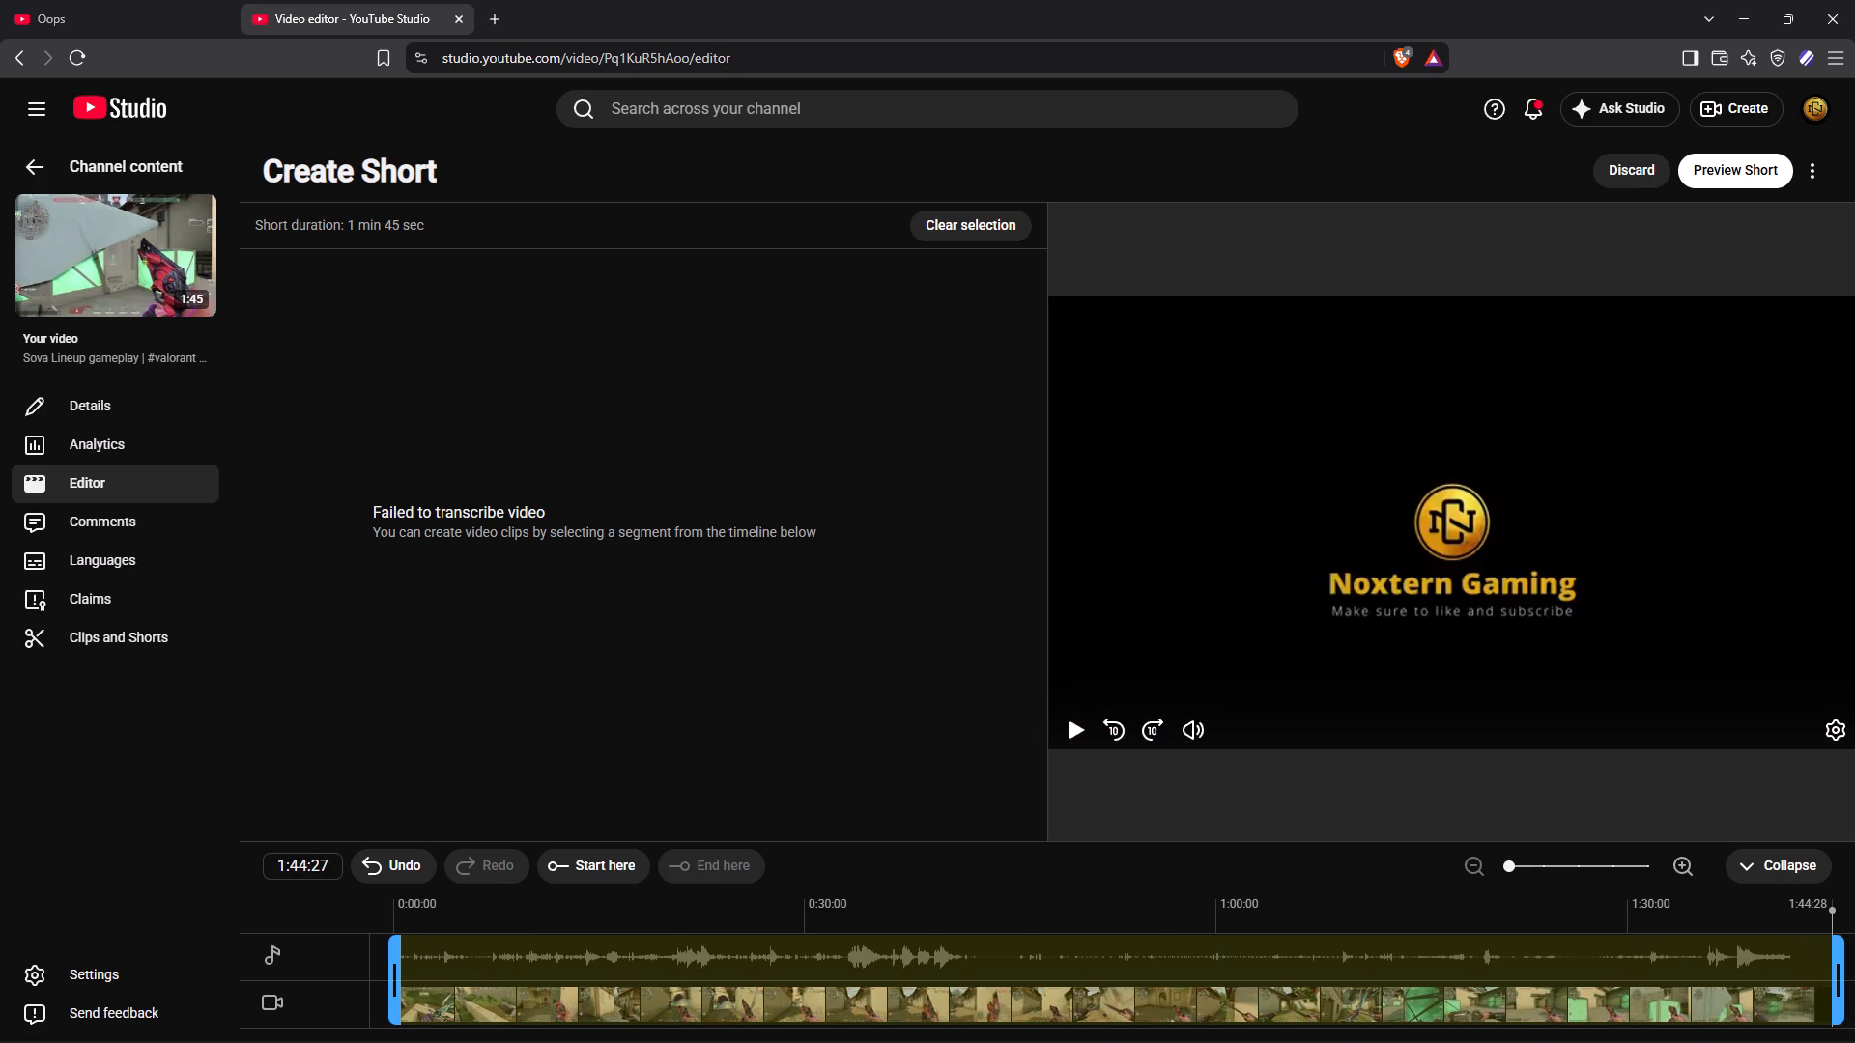
{"action": "left_click", "coordinate": [1832, 916]}
{"action": "left_click_drag", "start_coordinate": [1834, 917], "coordinate": [1824, 917]}
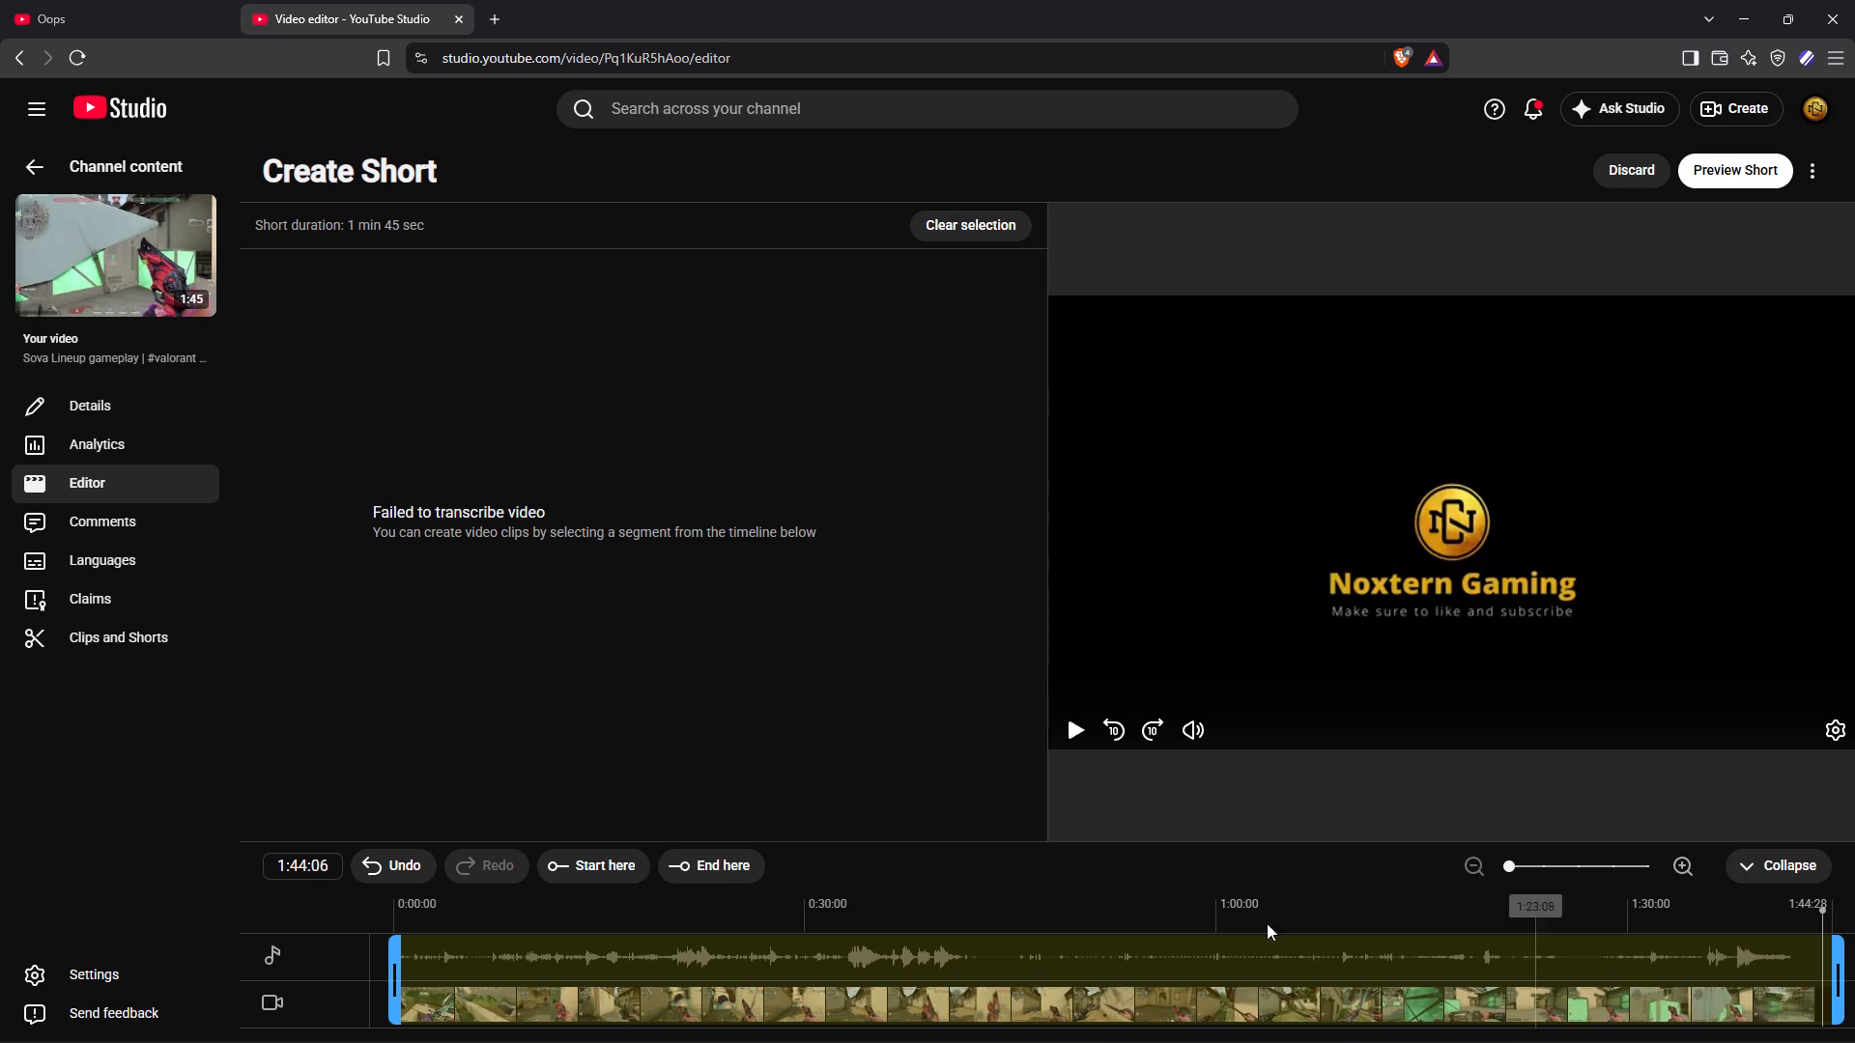
{"action": "left_click", "coordinate": [736, 860]}
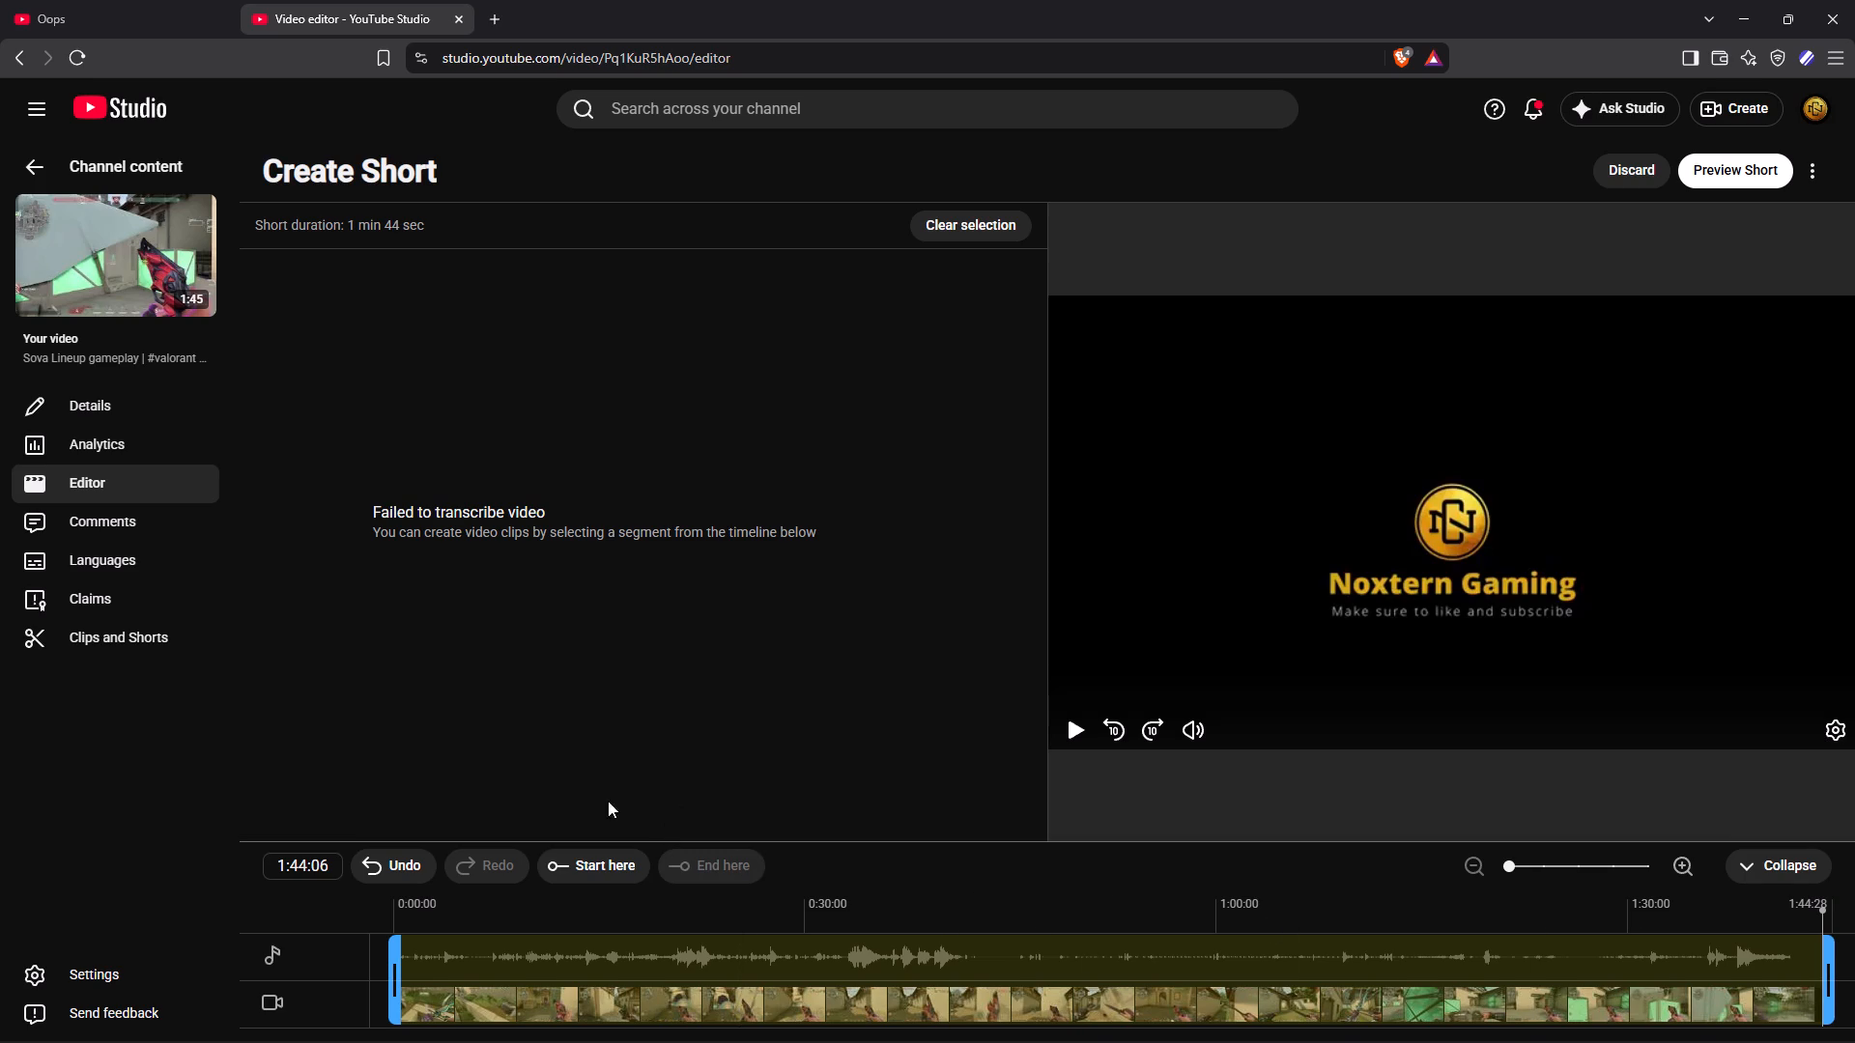
Preview the Short made from the selected segment.
{"action": "left_click", "coordinate": [1726, 162]}
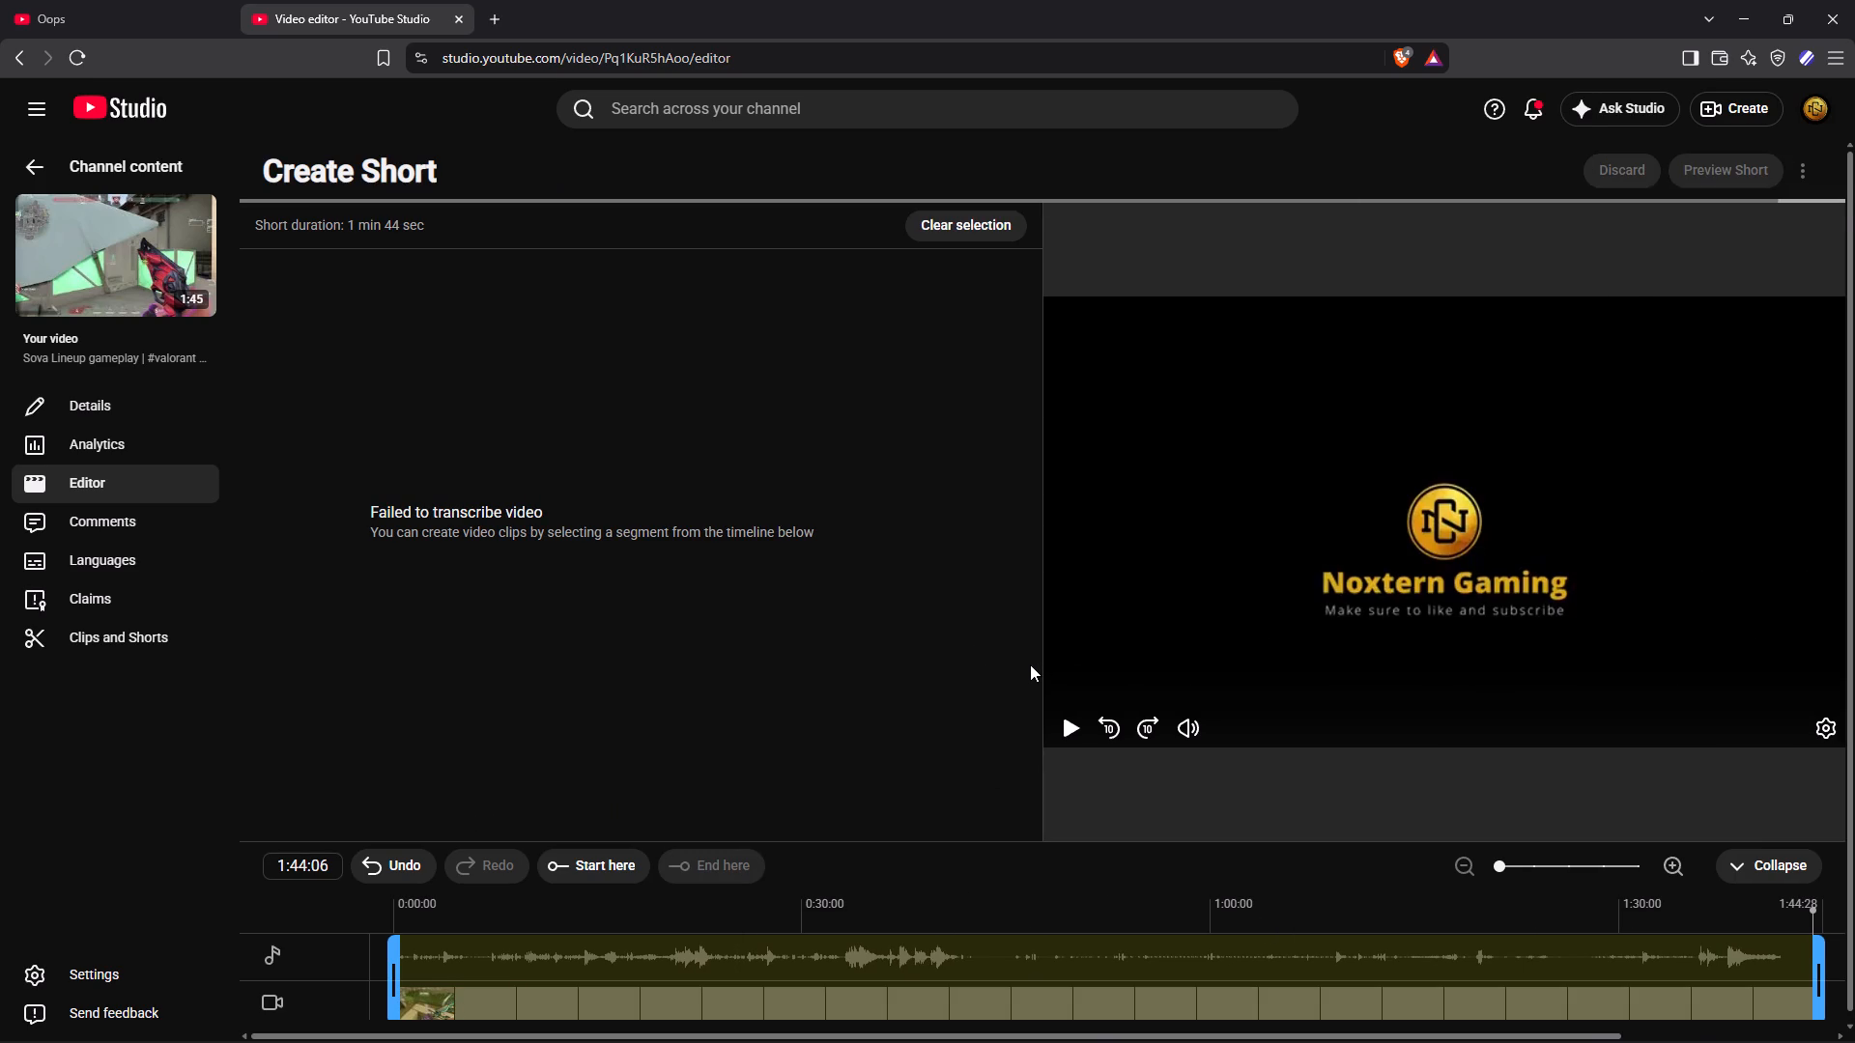